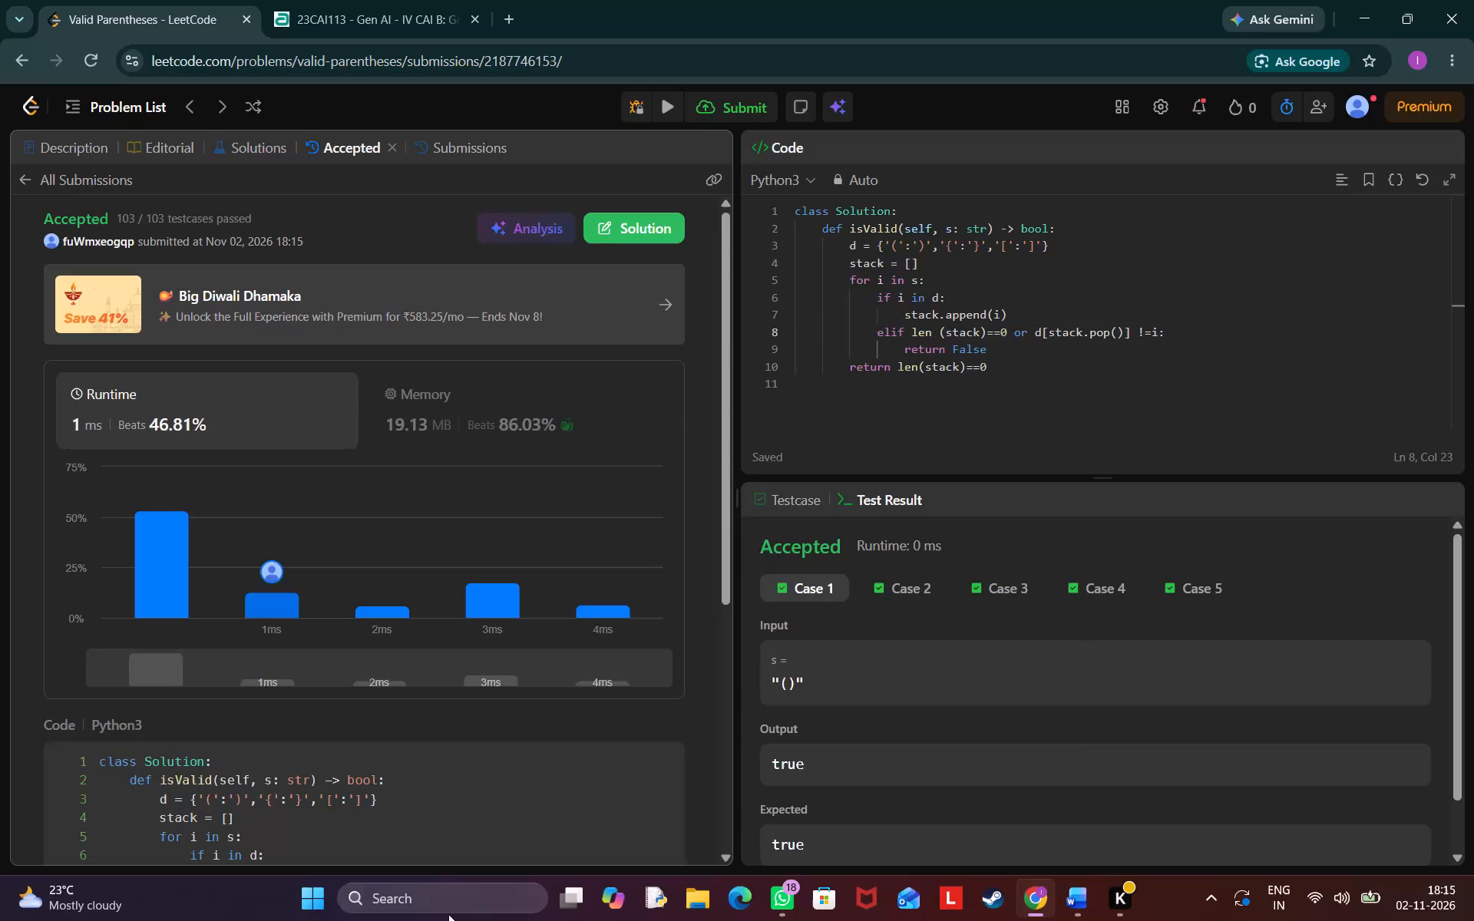
# Open Microsoft Word, create a new blank document and maximize its window.
pyautogui.click(430, 896)
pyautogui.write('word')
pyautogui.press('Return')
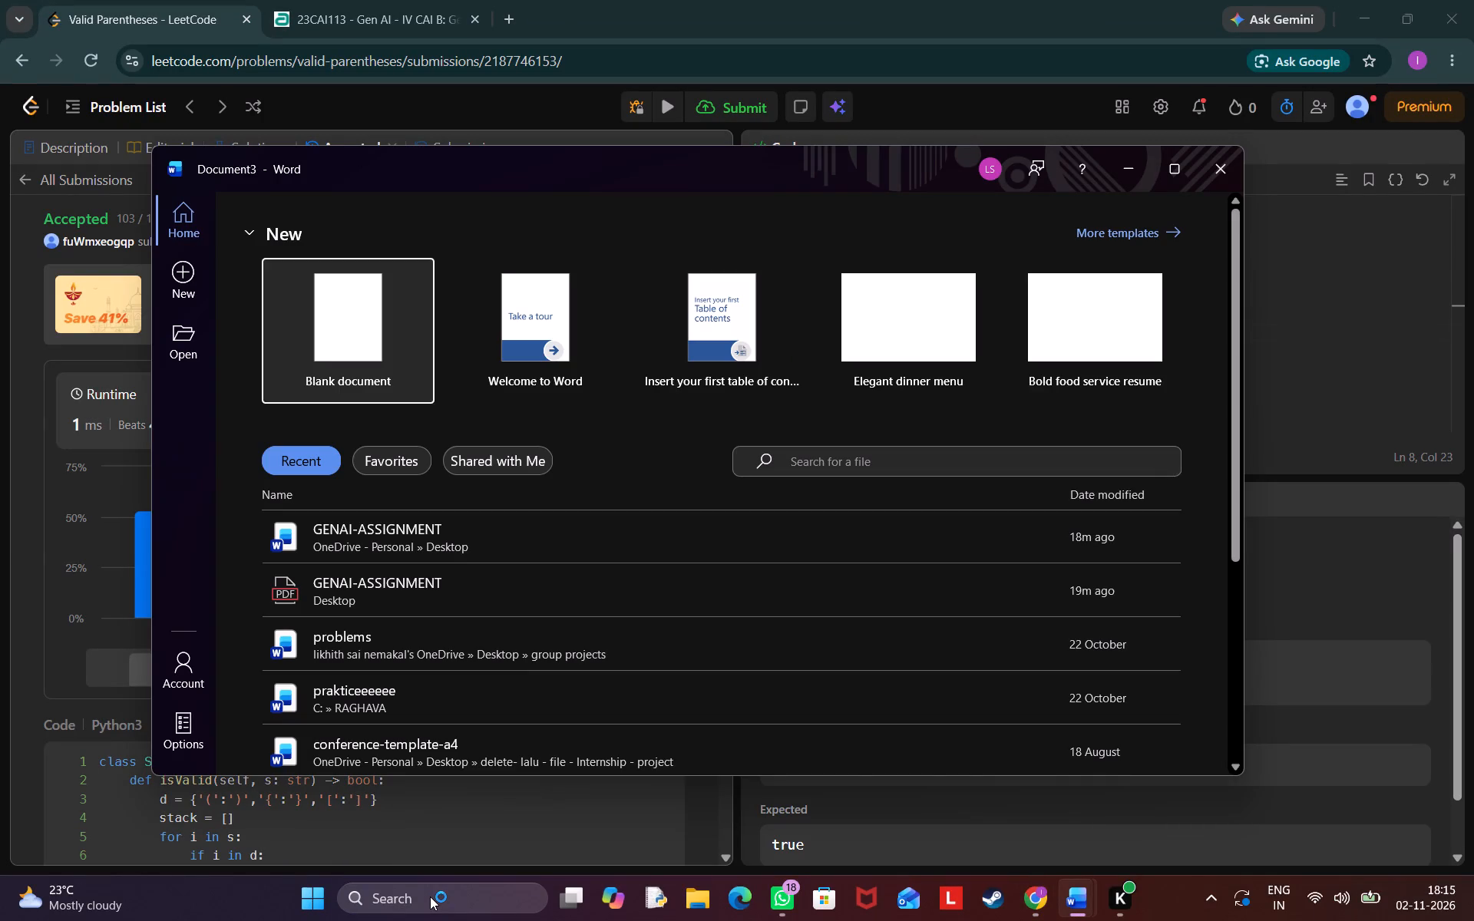
pyautogui.click(332, 376)
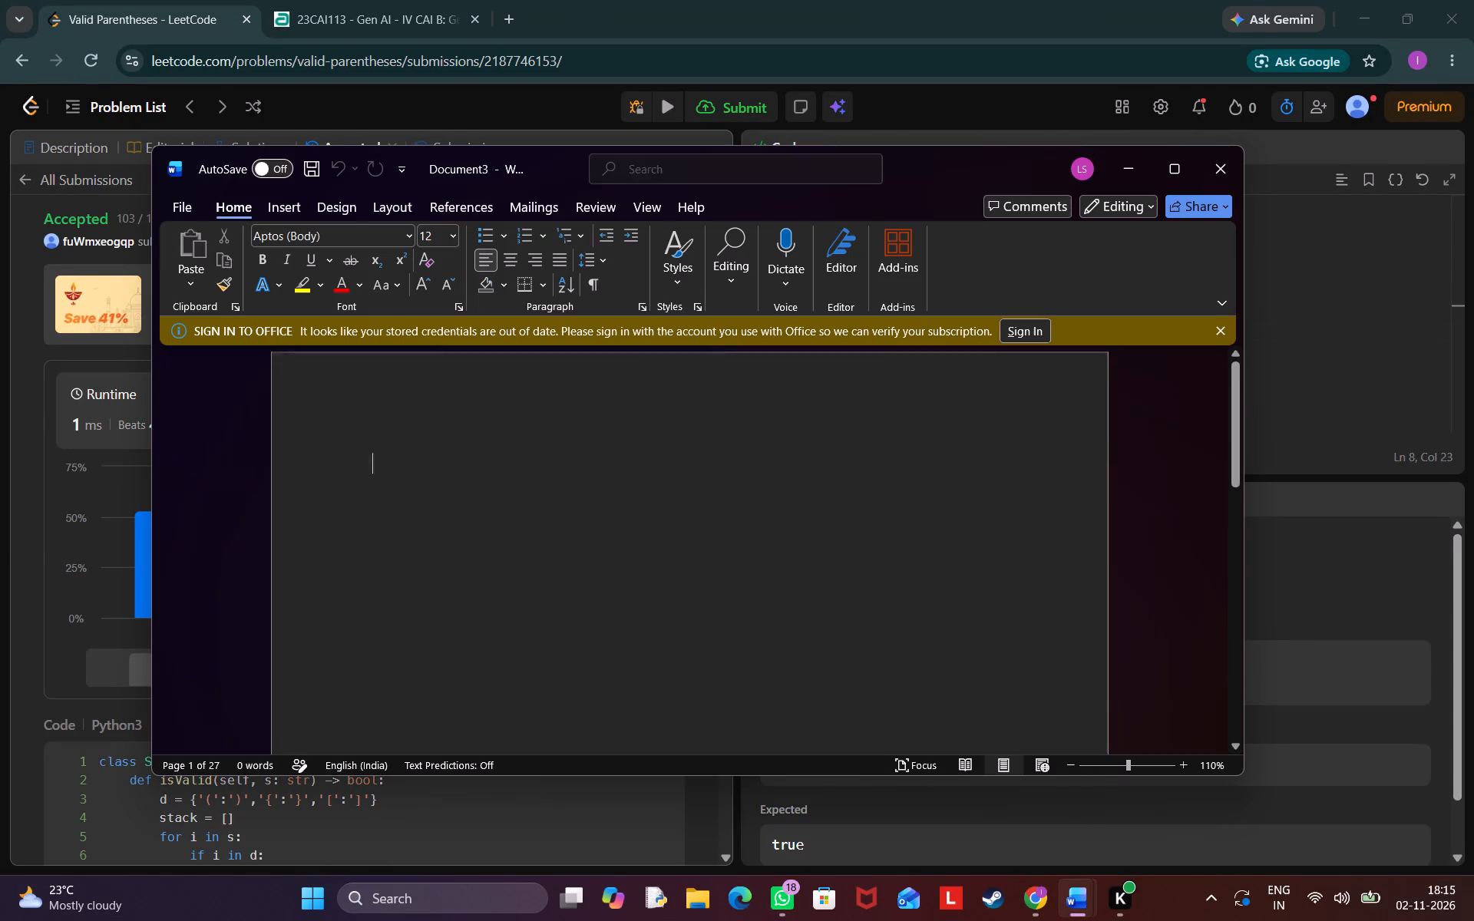
pyautogui.click(1184, 159)
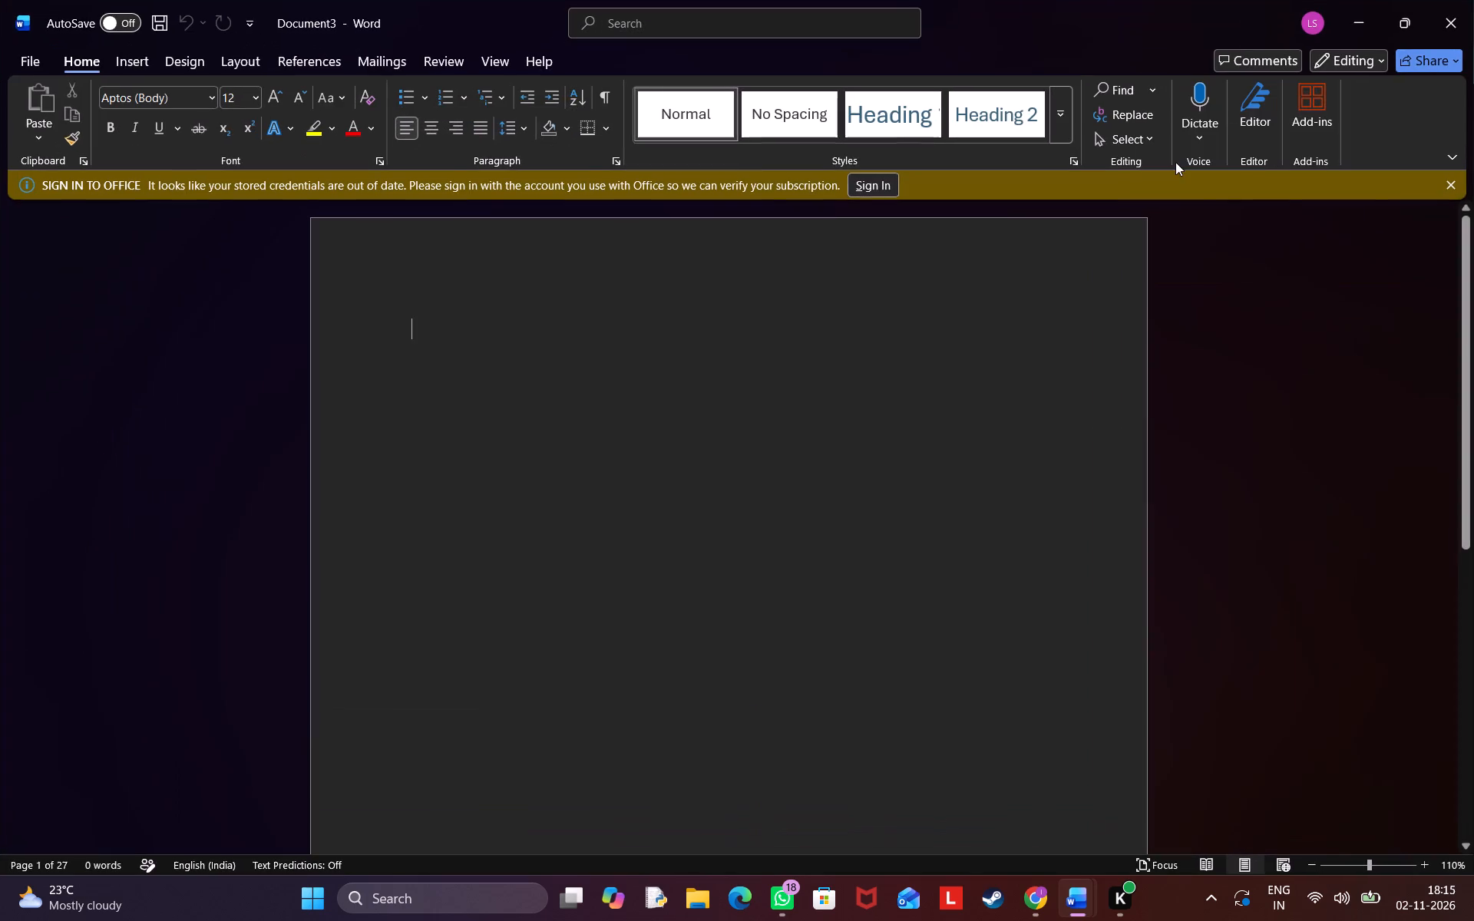
pyautogui.hscroll(-1, 860, 906)
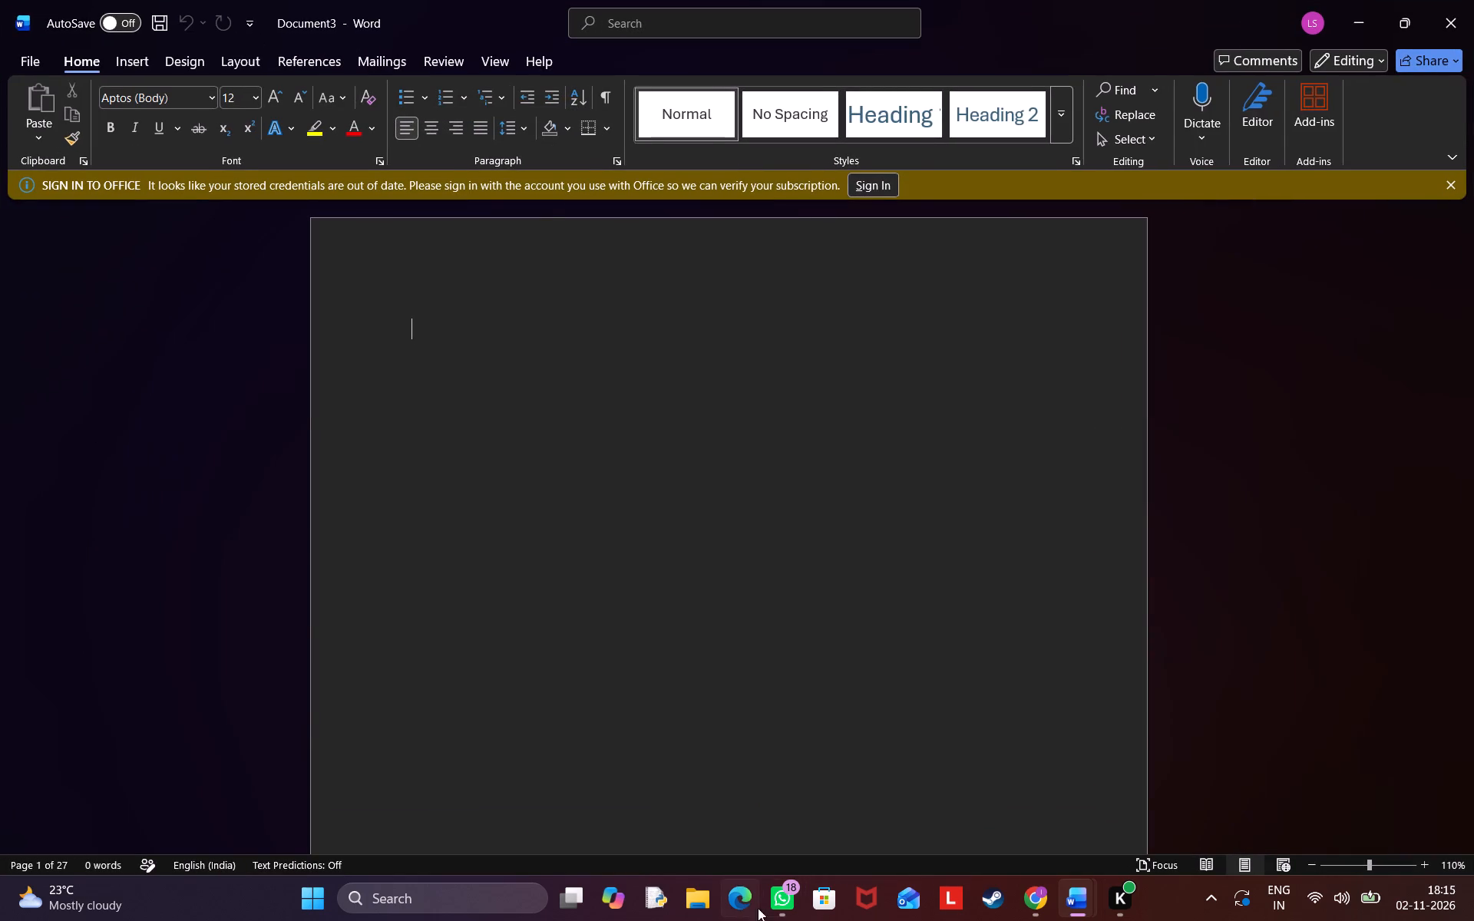
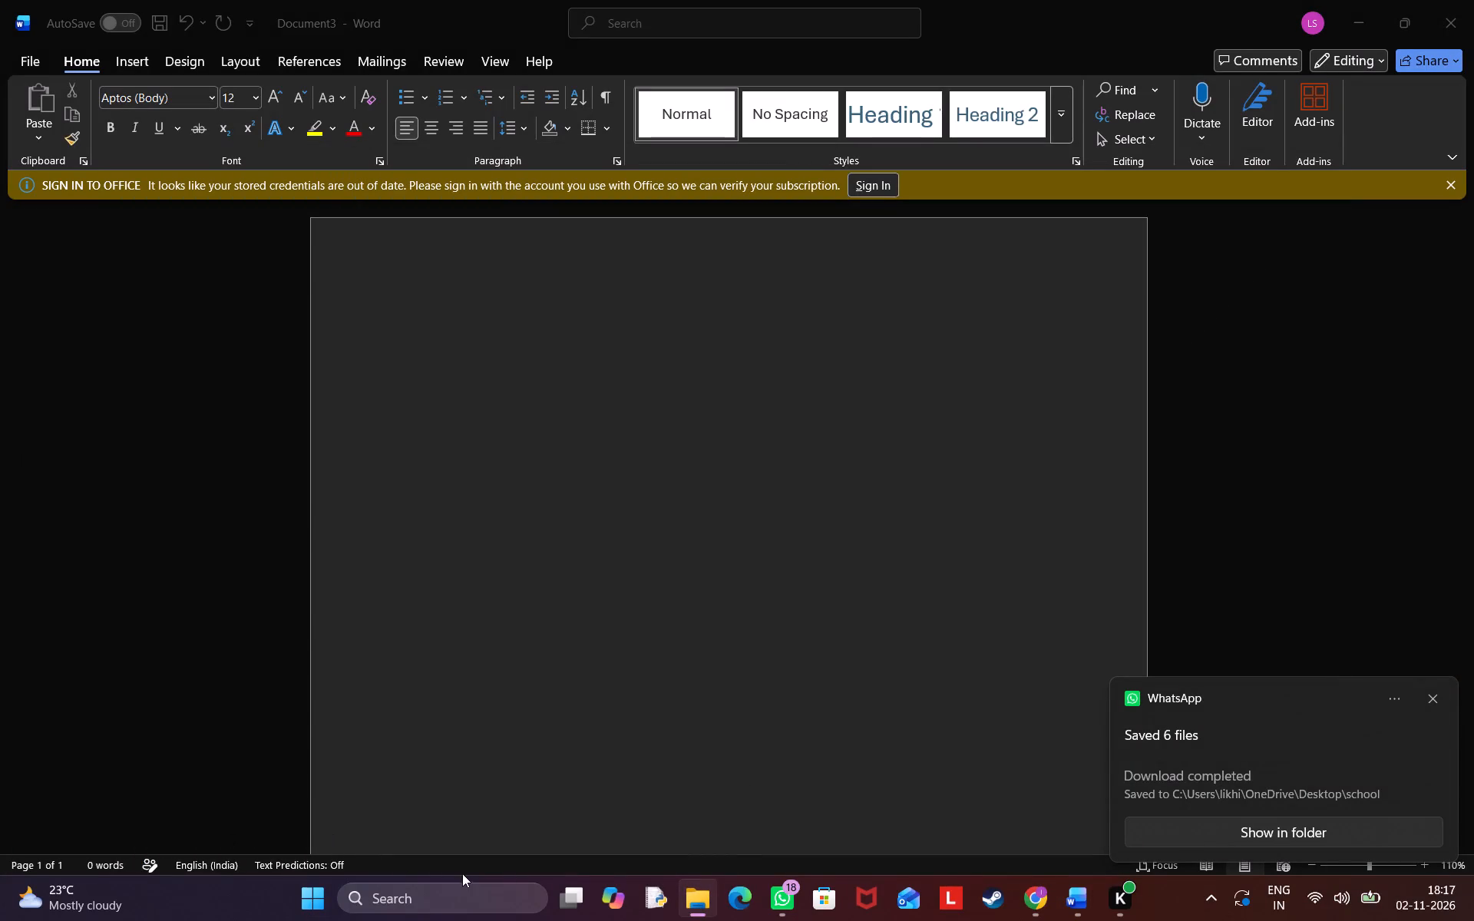
# Switch to File Explorer and open the Desktop folder.
pyautogui.click(694, 902)
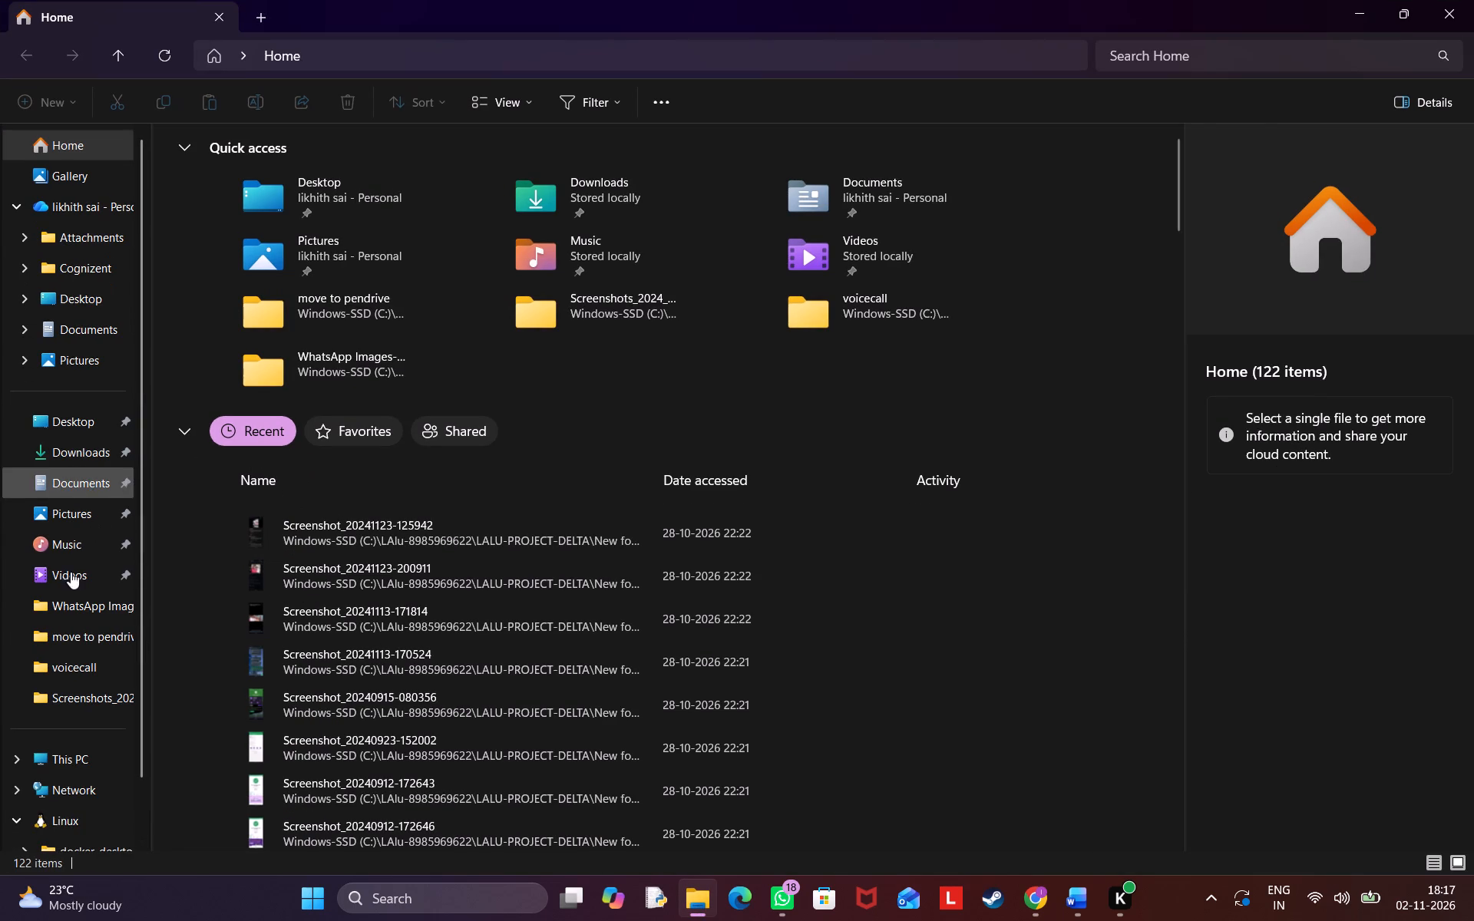
pyautogui.click(75, 353)
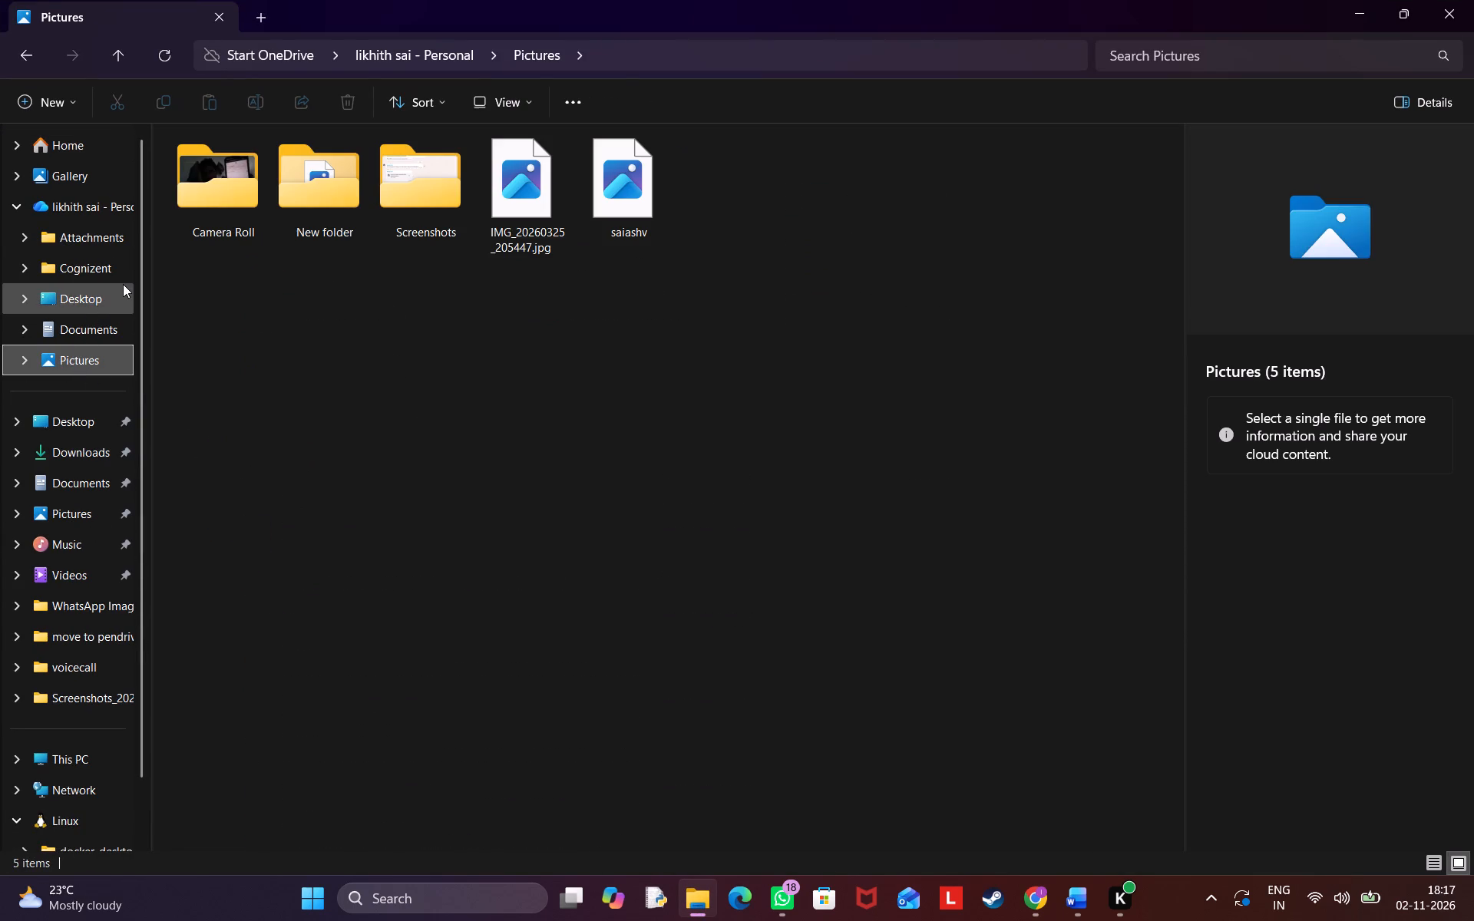
pyautogui.click(123, 284)
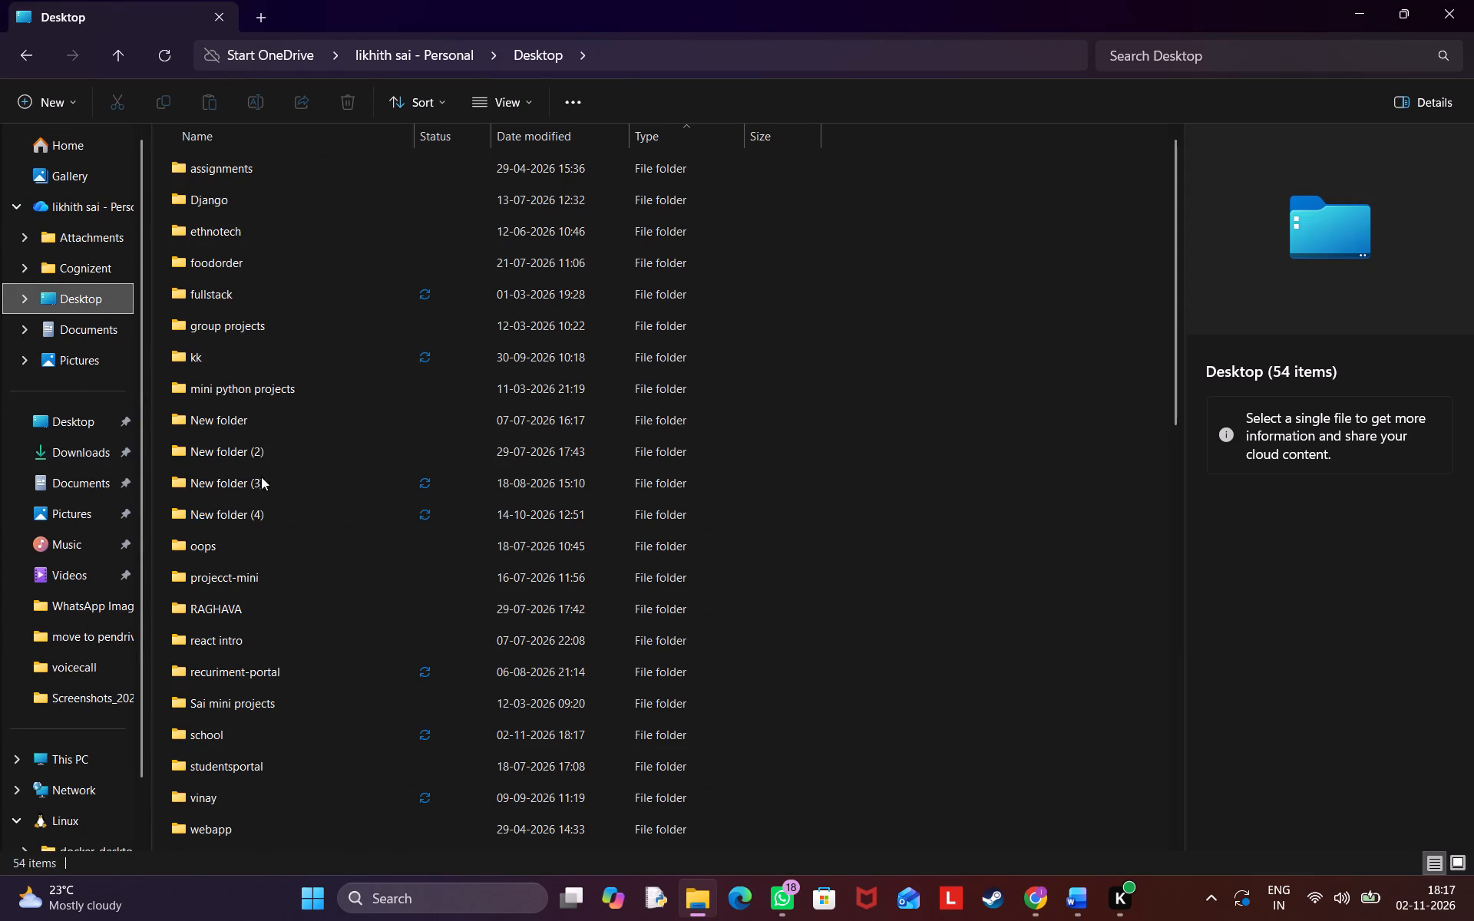
# Check the contents of New folder (2) on the Desktop and delete that folder.
pyautogui.doubleClick(305, 457)
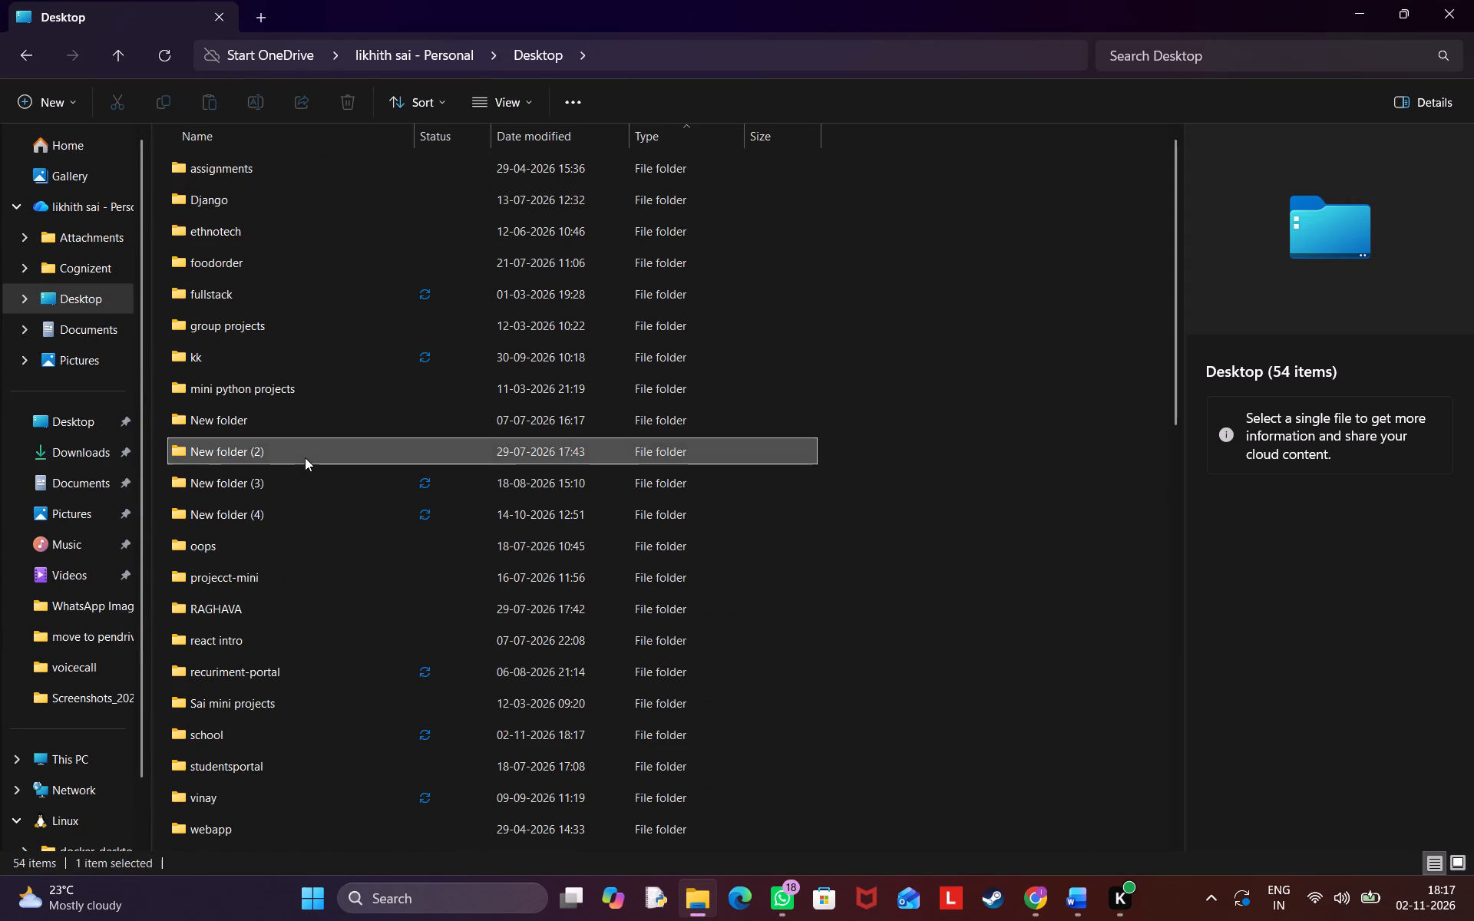
pyautogui.click(31, 50)
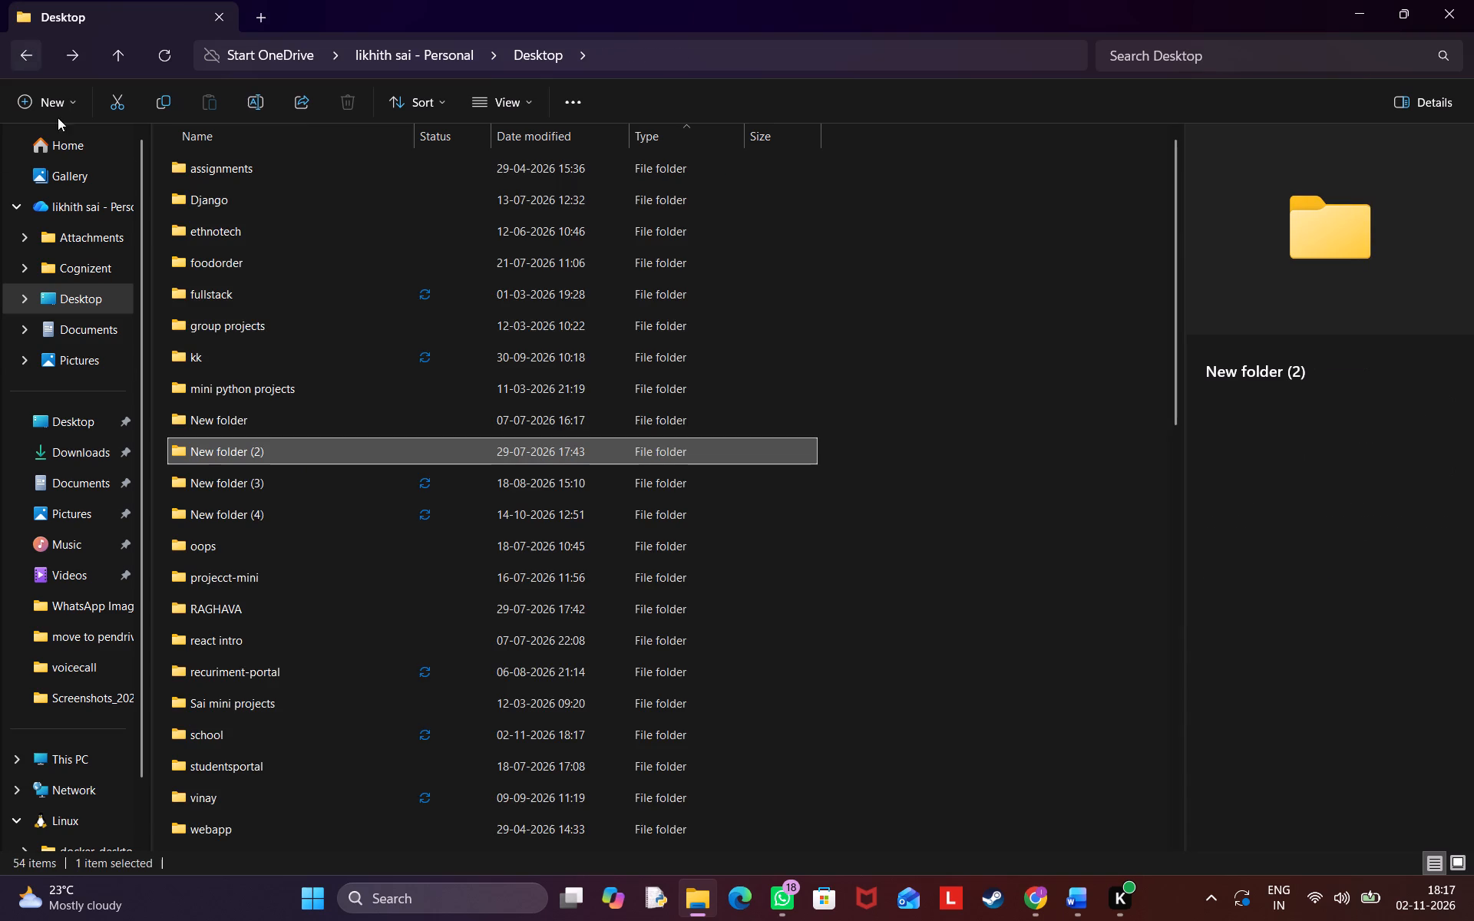
pyautogui.click(258, 441)
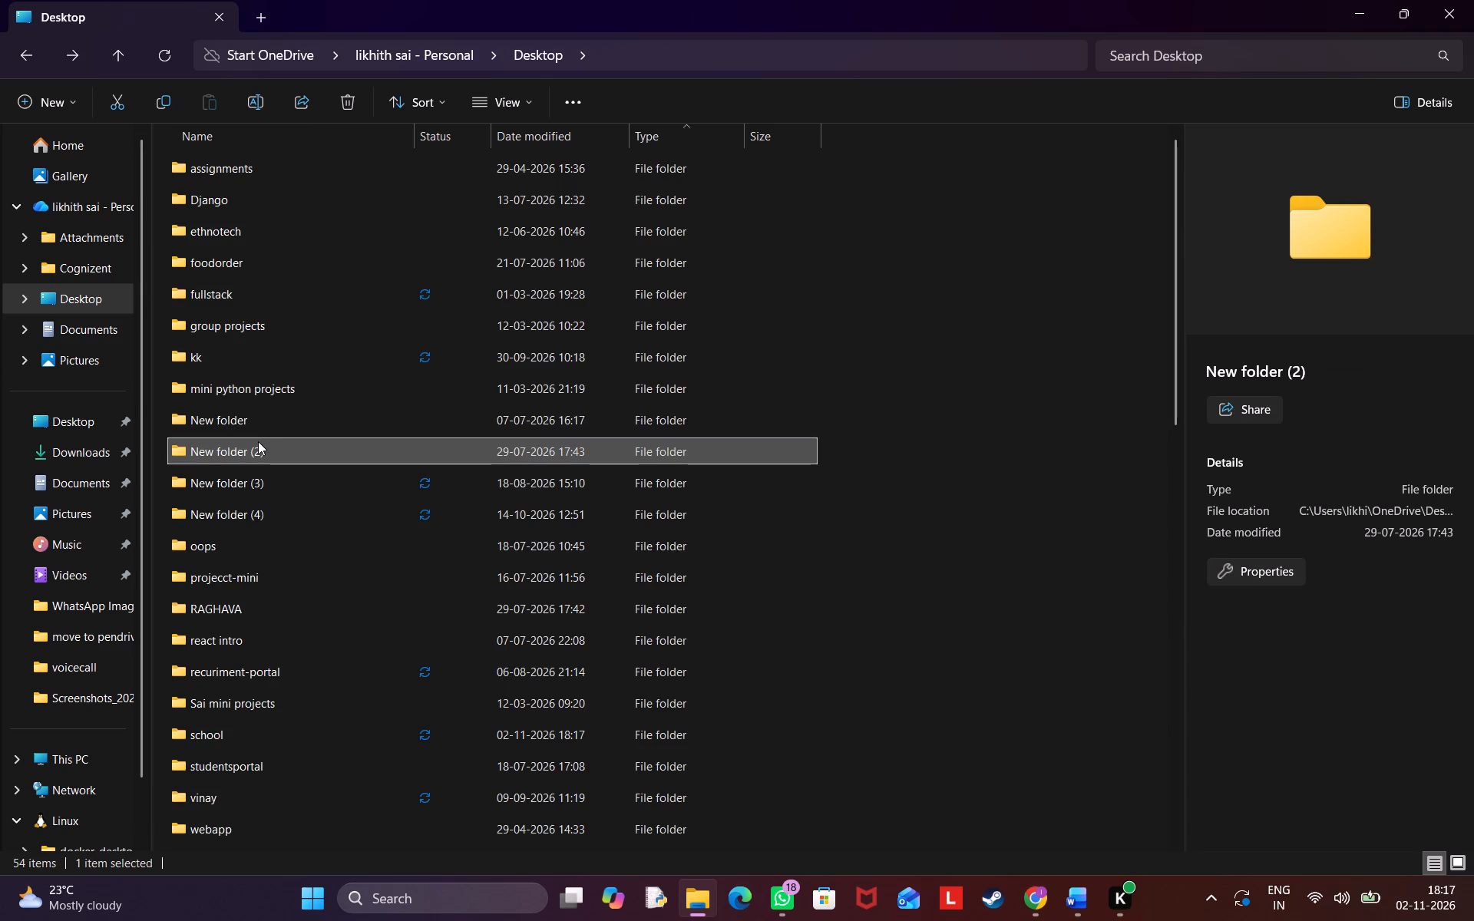
pyautogui.press('Delete')
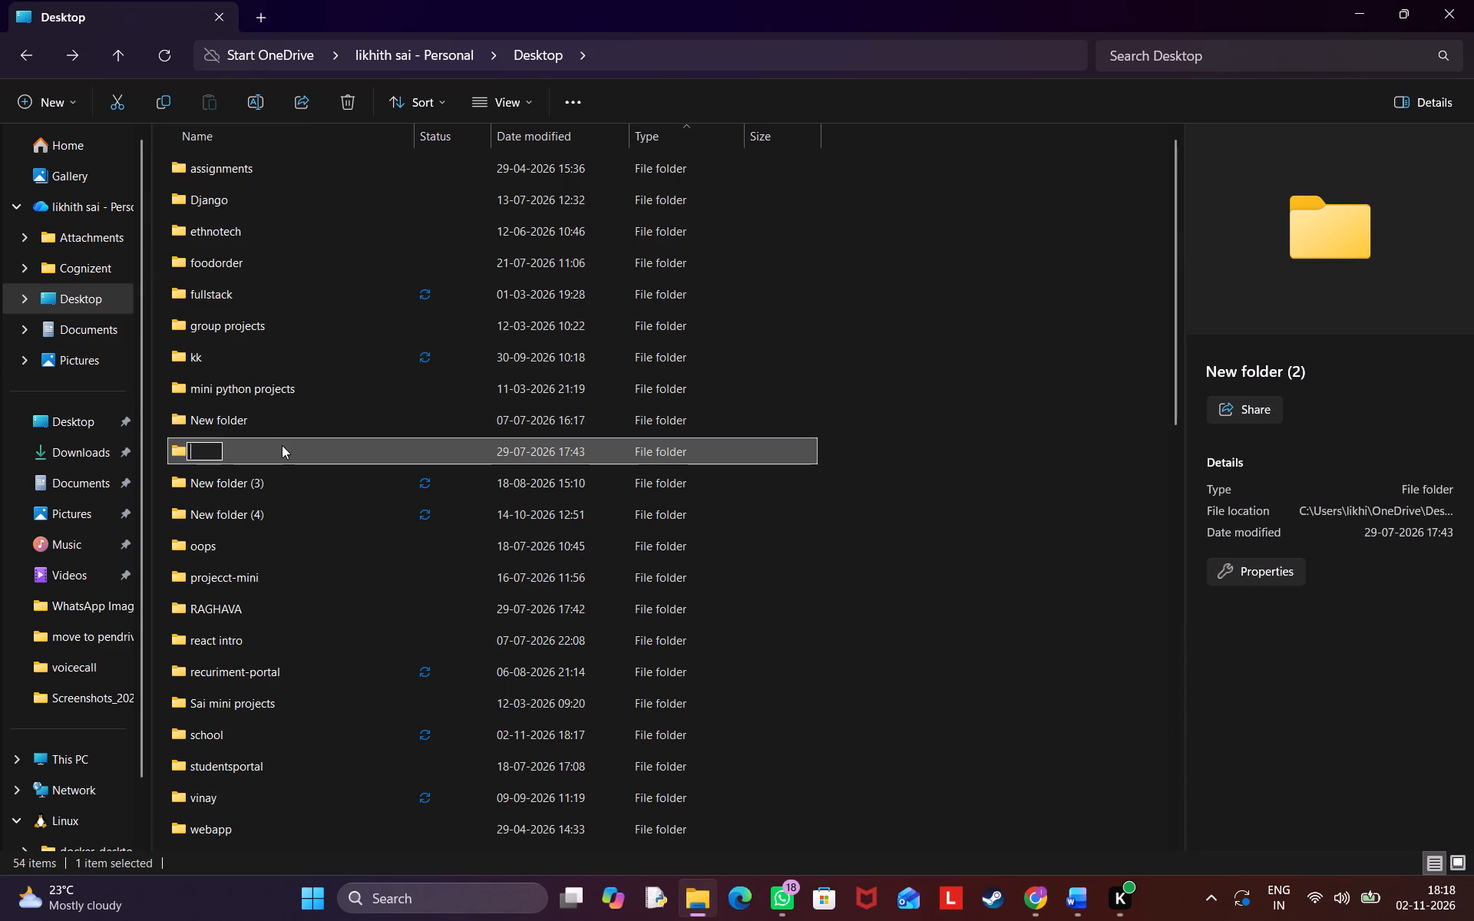
pyautogui.click(282, 445)
pyautogui.press('Delete')
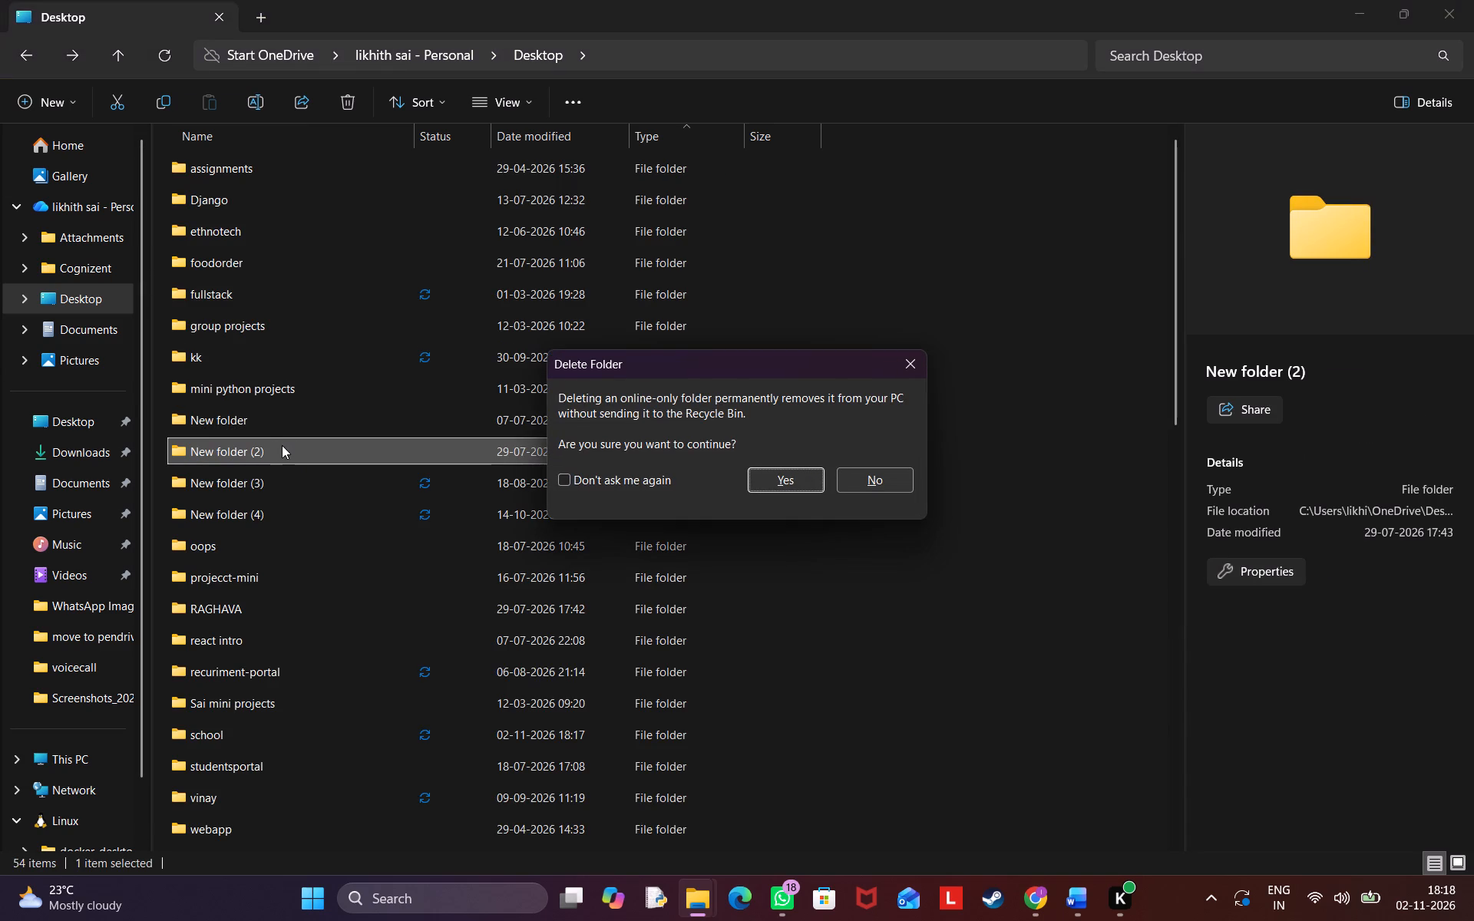
# Confirm the permanent deletion of the online-only folder New folder (2).
pyautogui.press('Return')
# Inspect the contents of New folder (3), including its IEEE-conference-template-062824 PDF, and of New folder (4), returning to the Desktop folder.
pyautogui.doubleClick(270, 447)
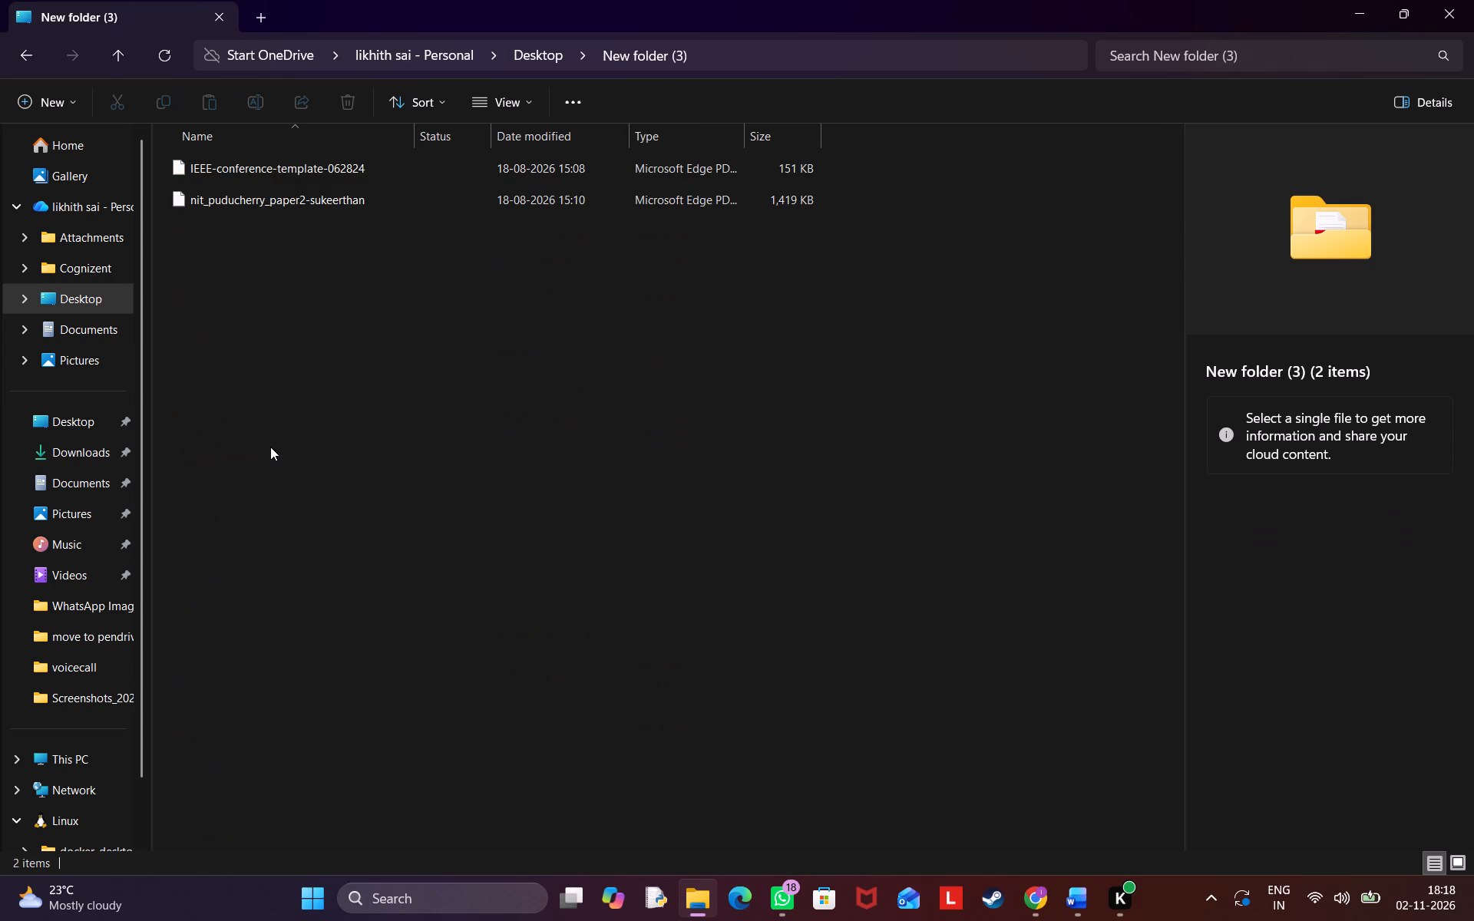
pyautogui.doubleClick(295, 167)
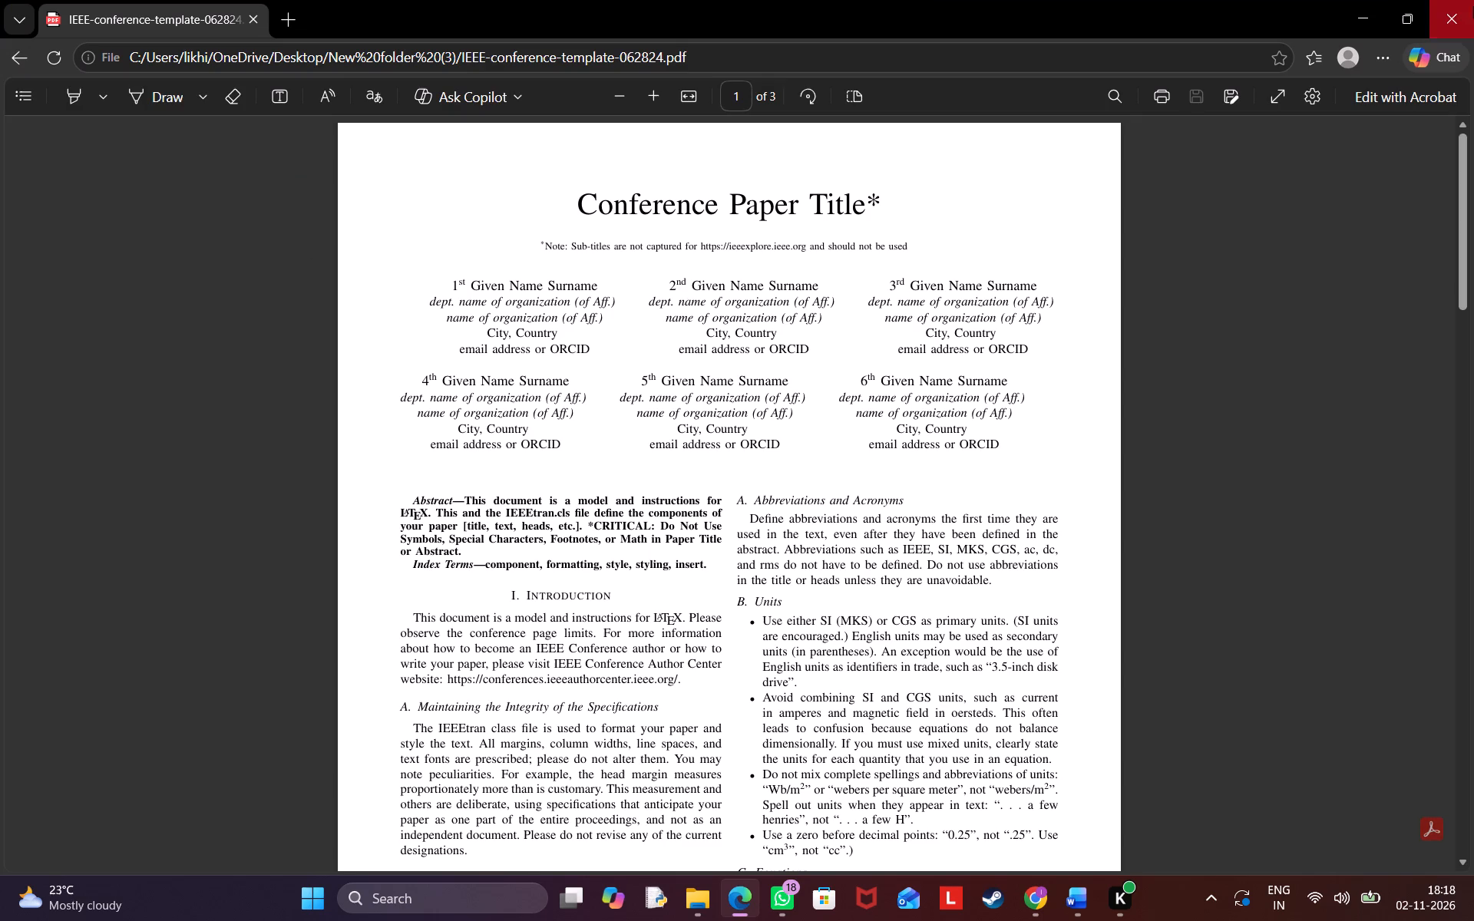
pyautogui.click(1473, 11)
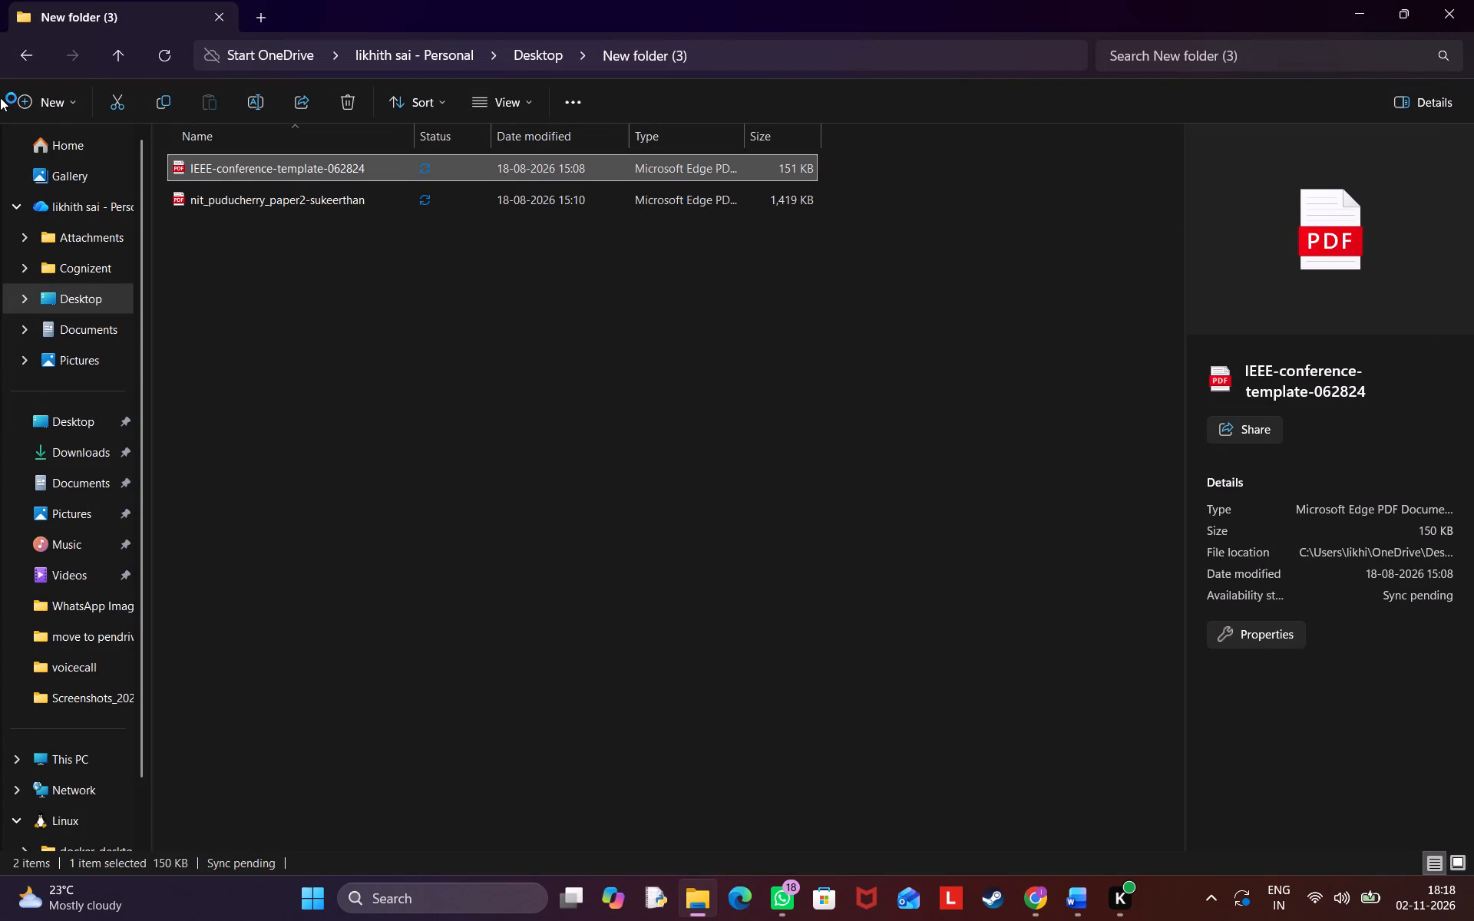
pyautogui.click(19, 54)
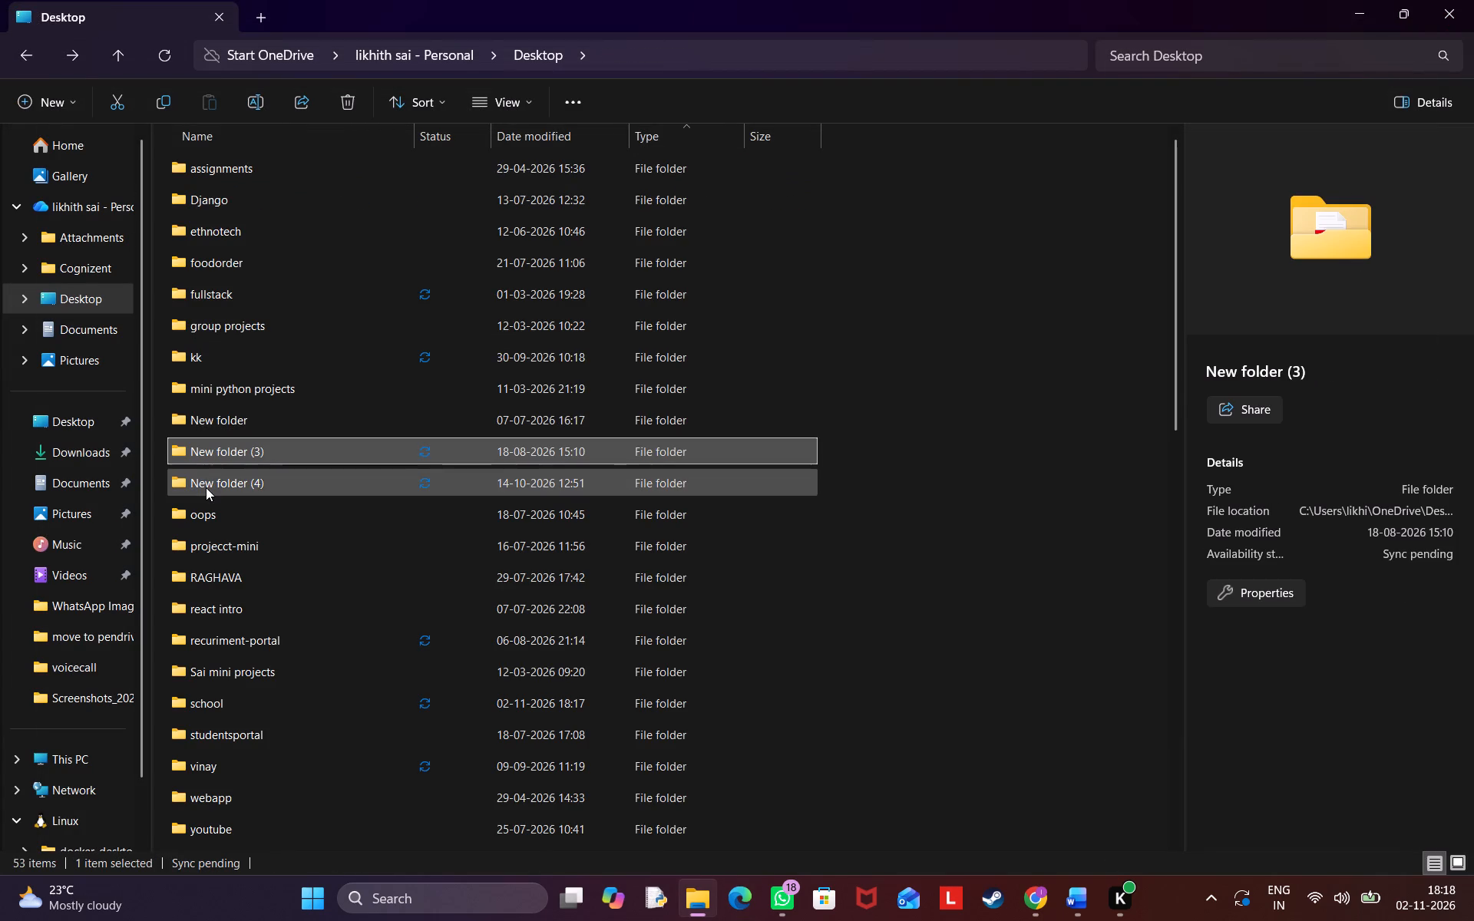
pyautogui.doubleClick(206, 487)
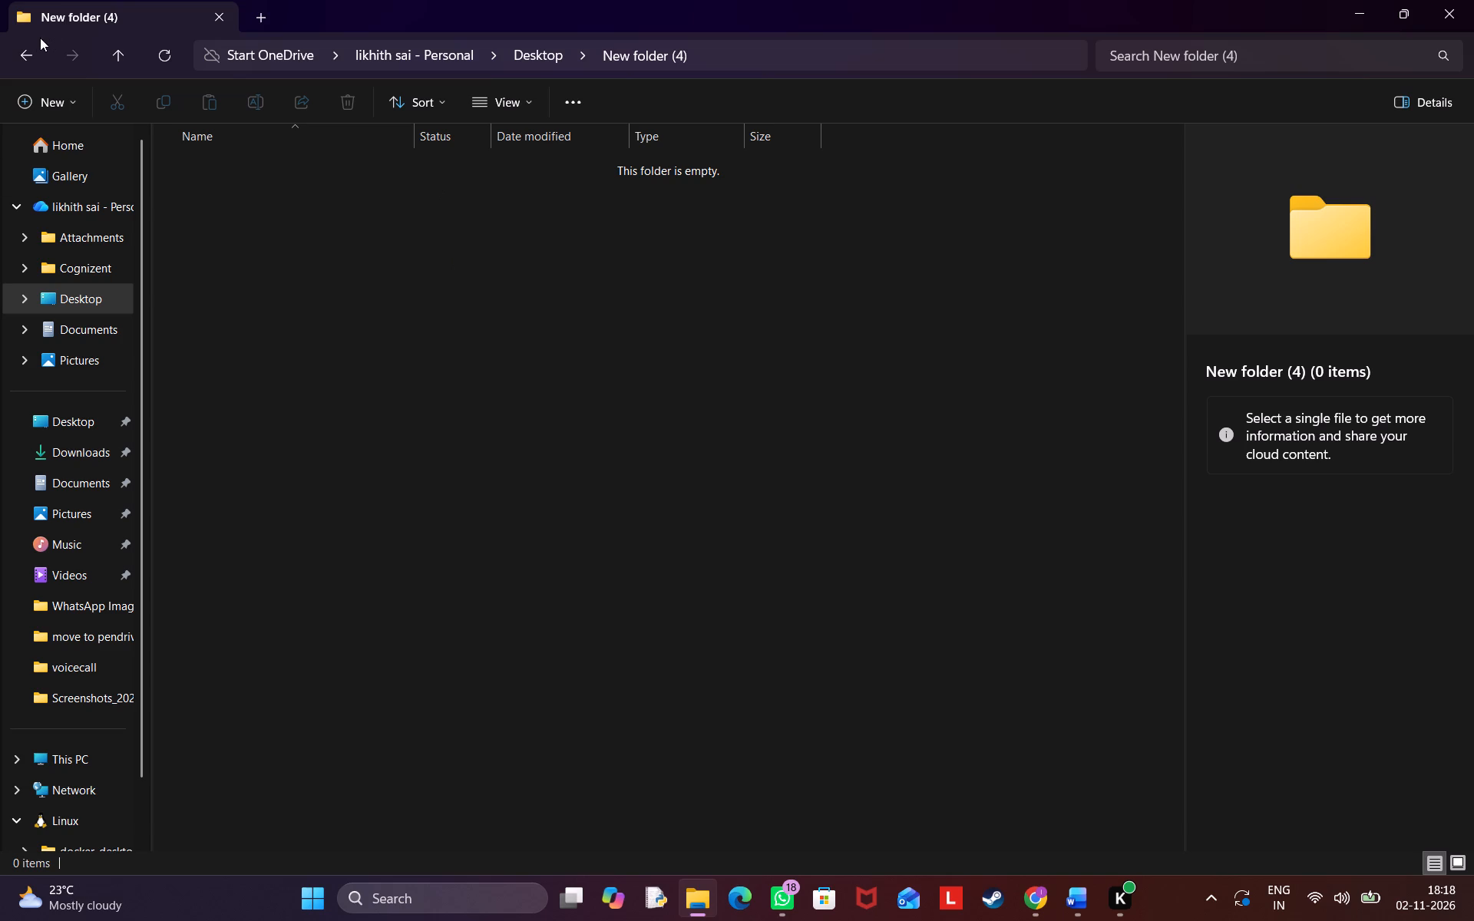
pyautogui.click(34, 46)
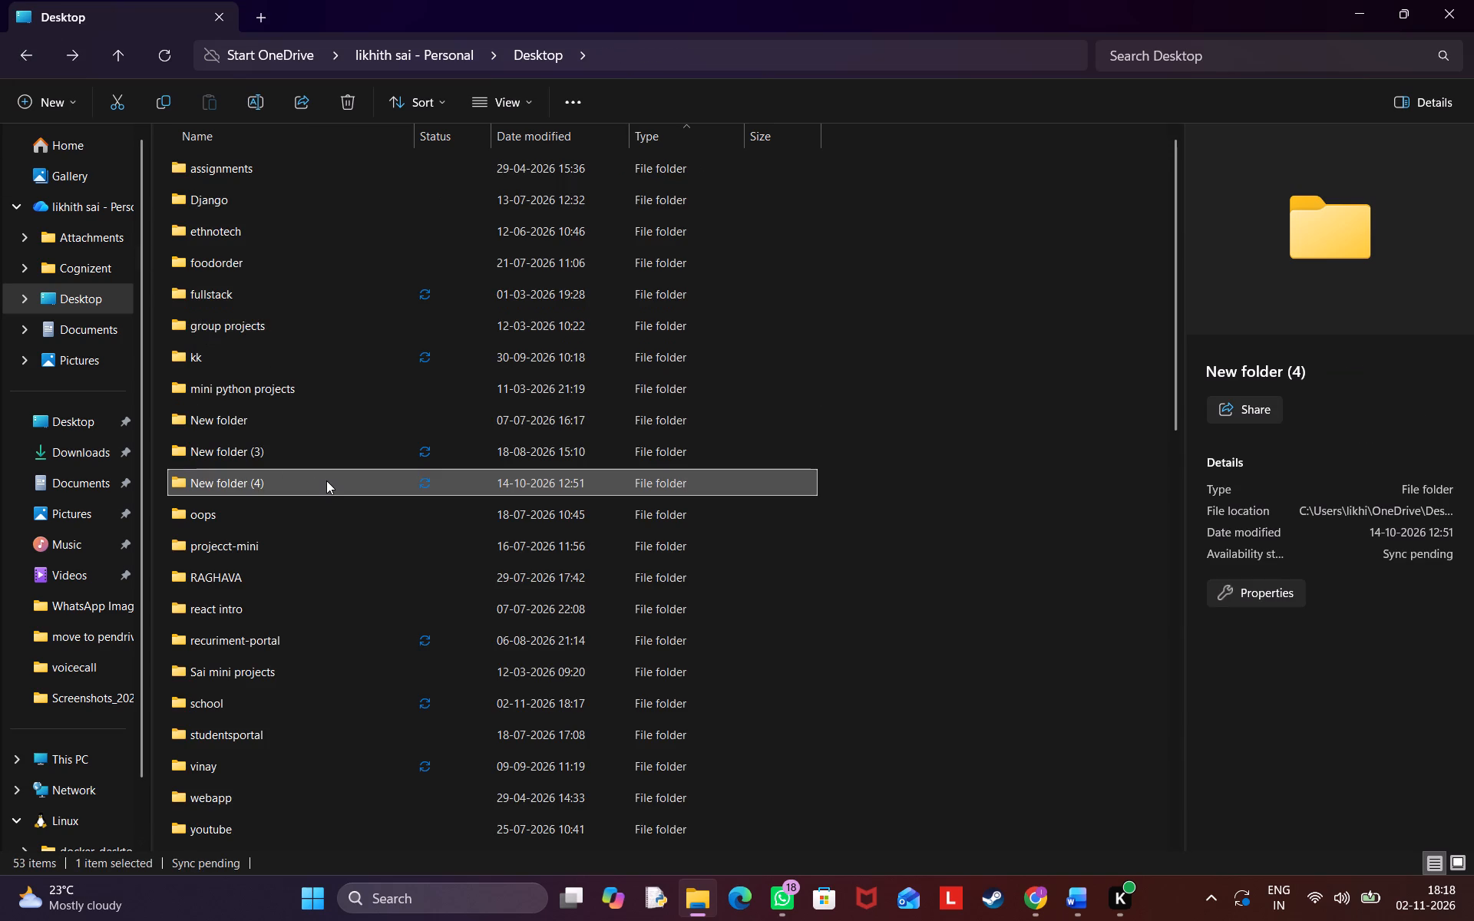
# Delete New folder (4) from the Desktop folder.
pyautogui.click(326, 480)
pyautogui.press('Delete')
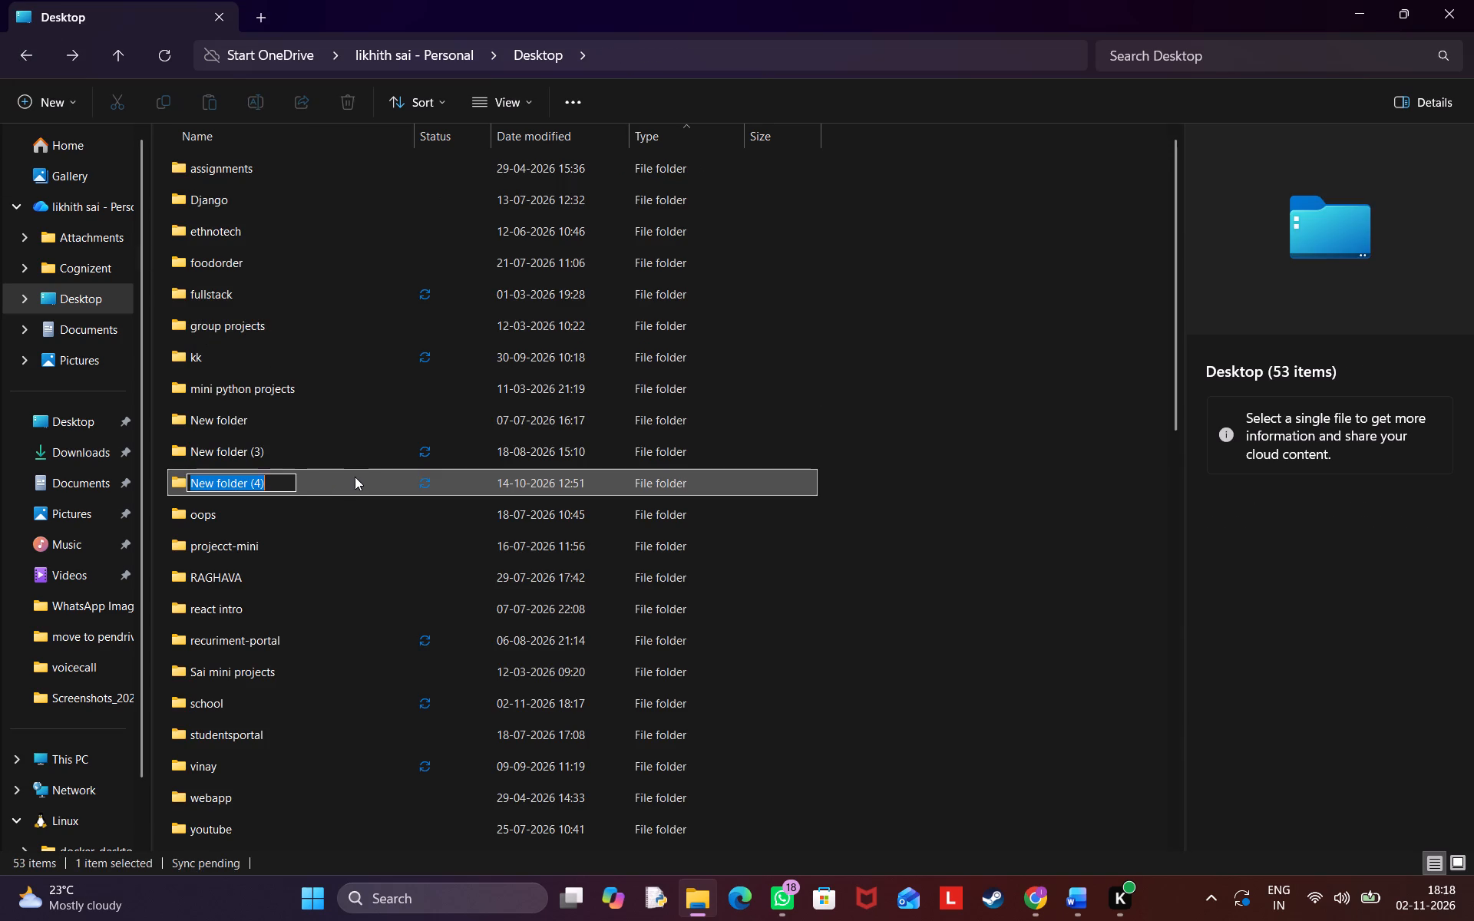
pyautogui.click(355, 477)
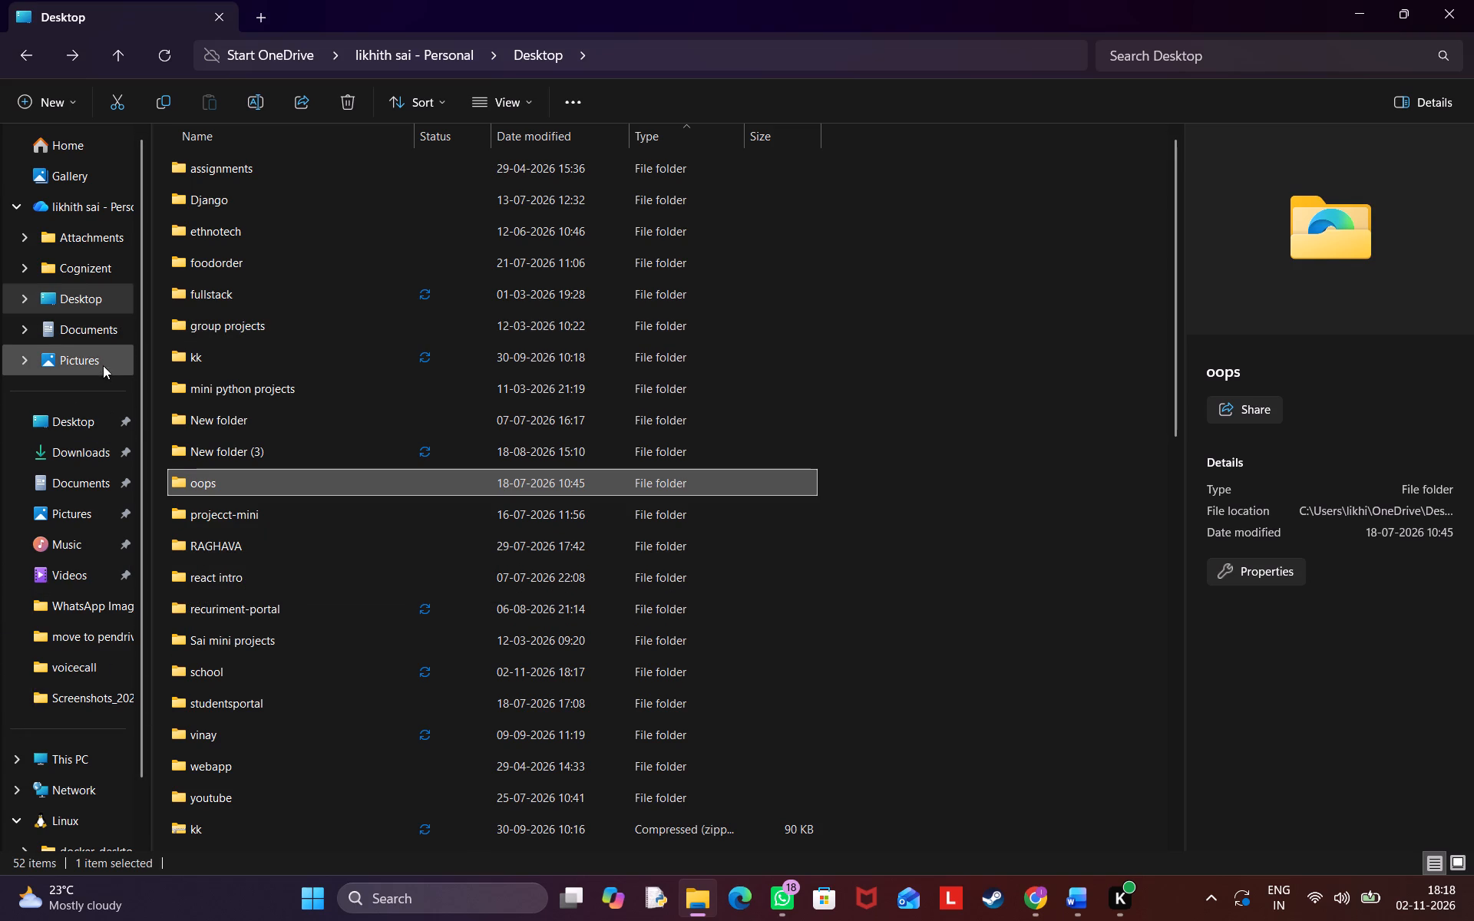
# Open the photo WhatsApp Image 2026-11-02 at 4.05.48 PM from the school folder on the Desktop.
pyautogui.click(106, 301)
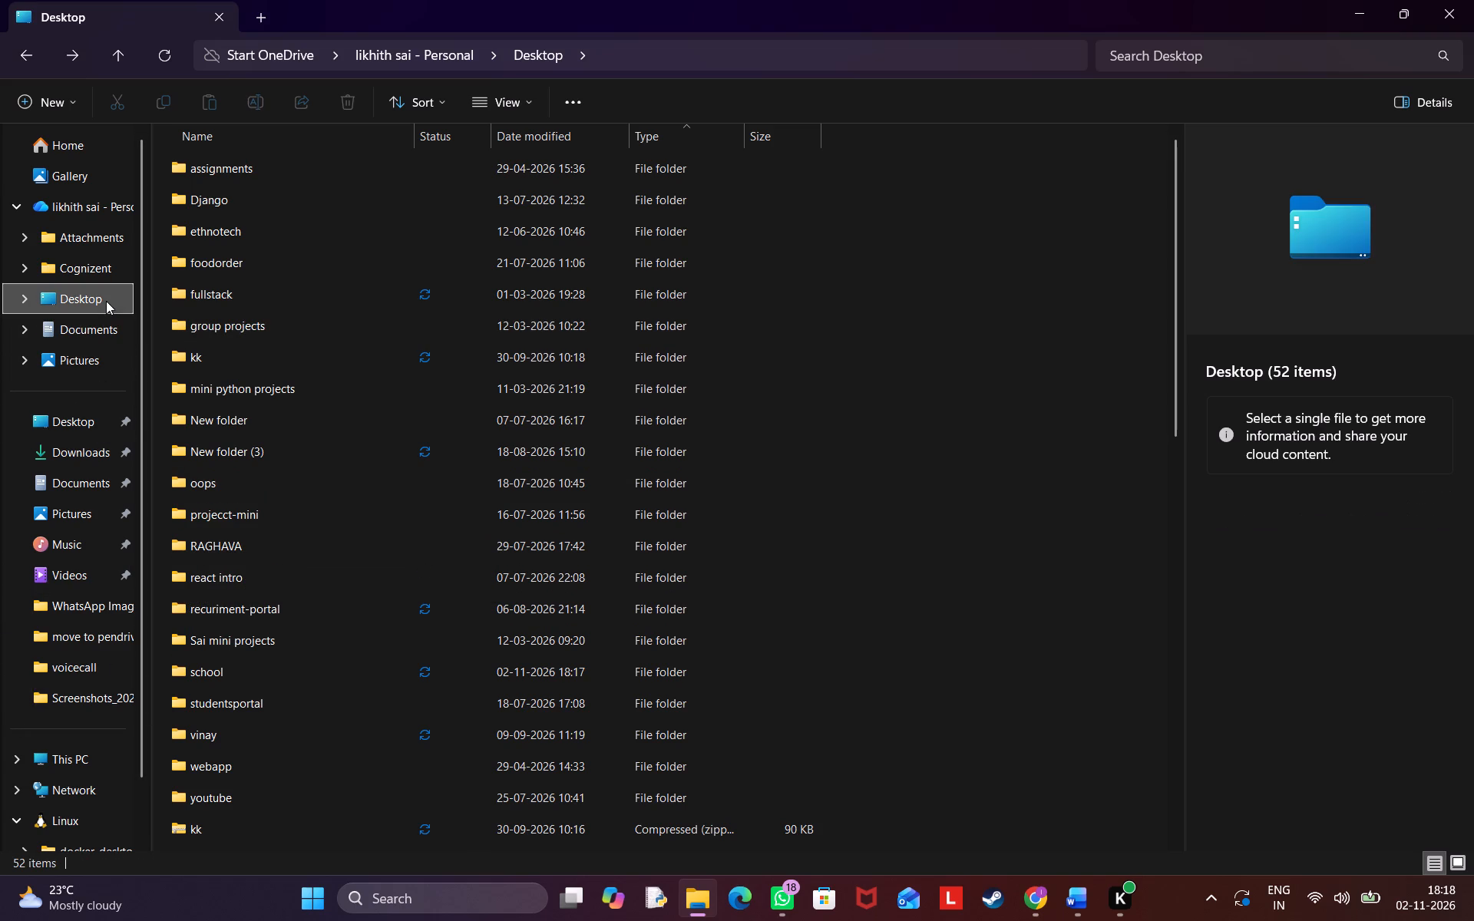
pyautogui.scroll(-6, 354, 408)
pyautogui.scroll(1, 354, 408)
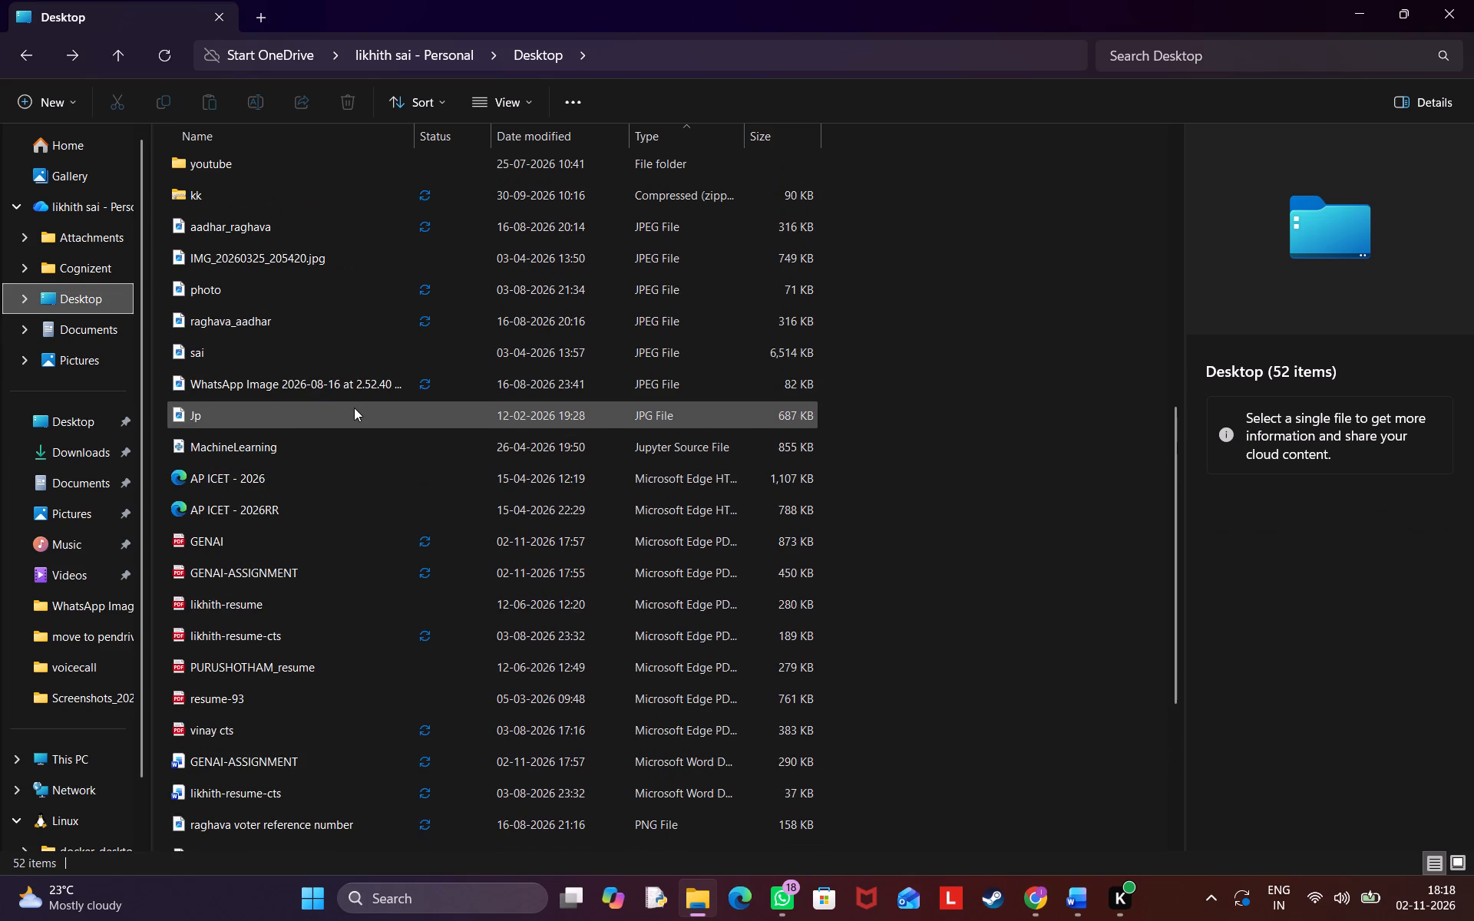
pyautogui.scroll(-1, 354, 408)
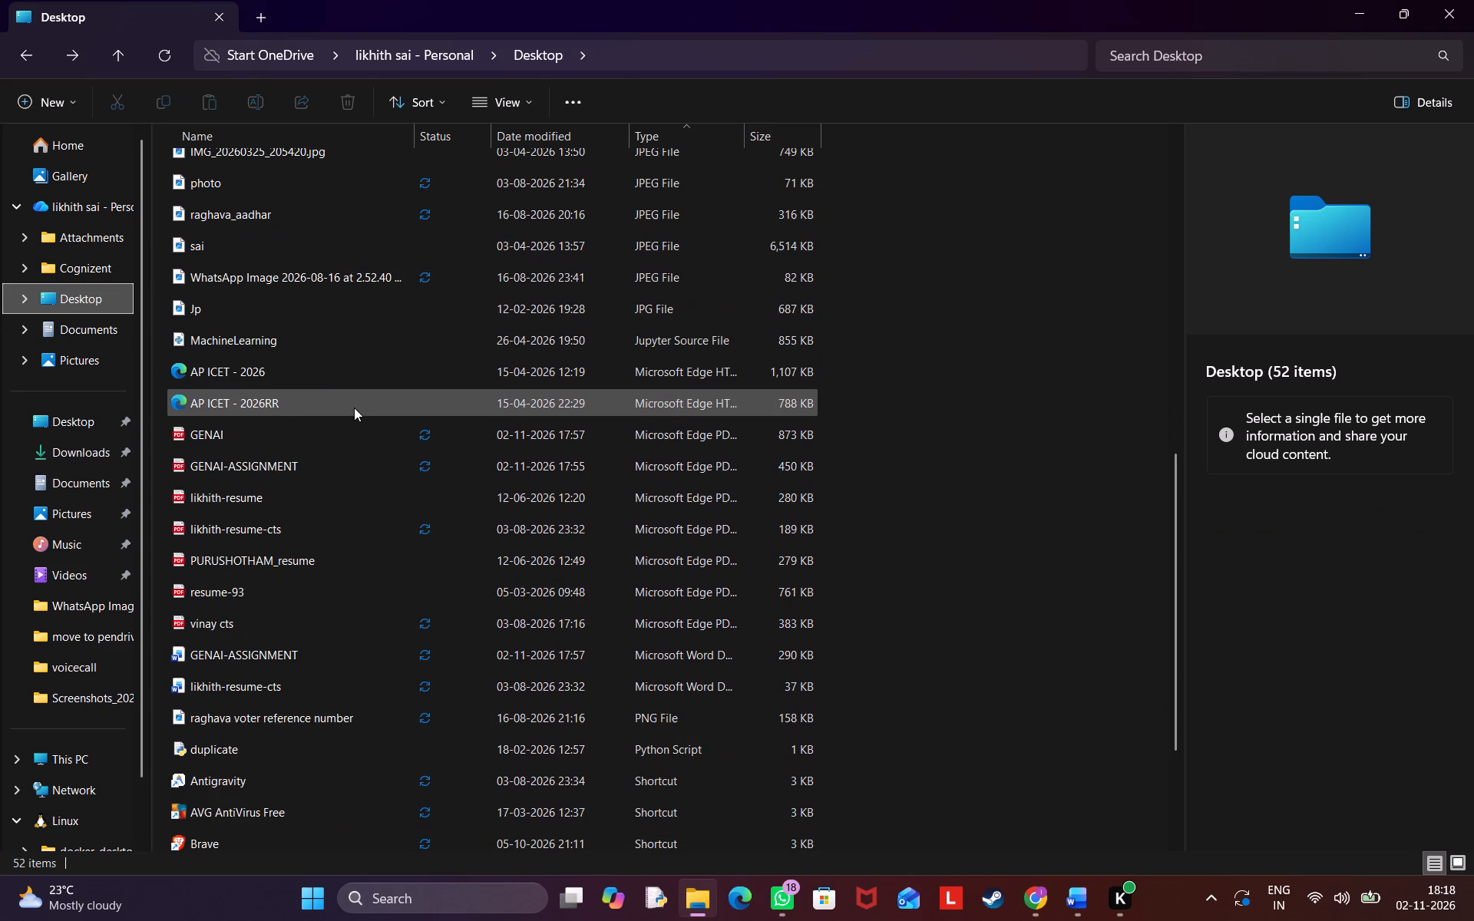
pyautogui.click(354, 408)
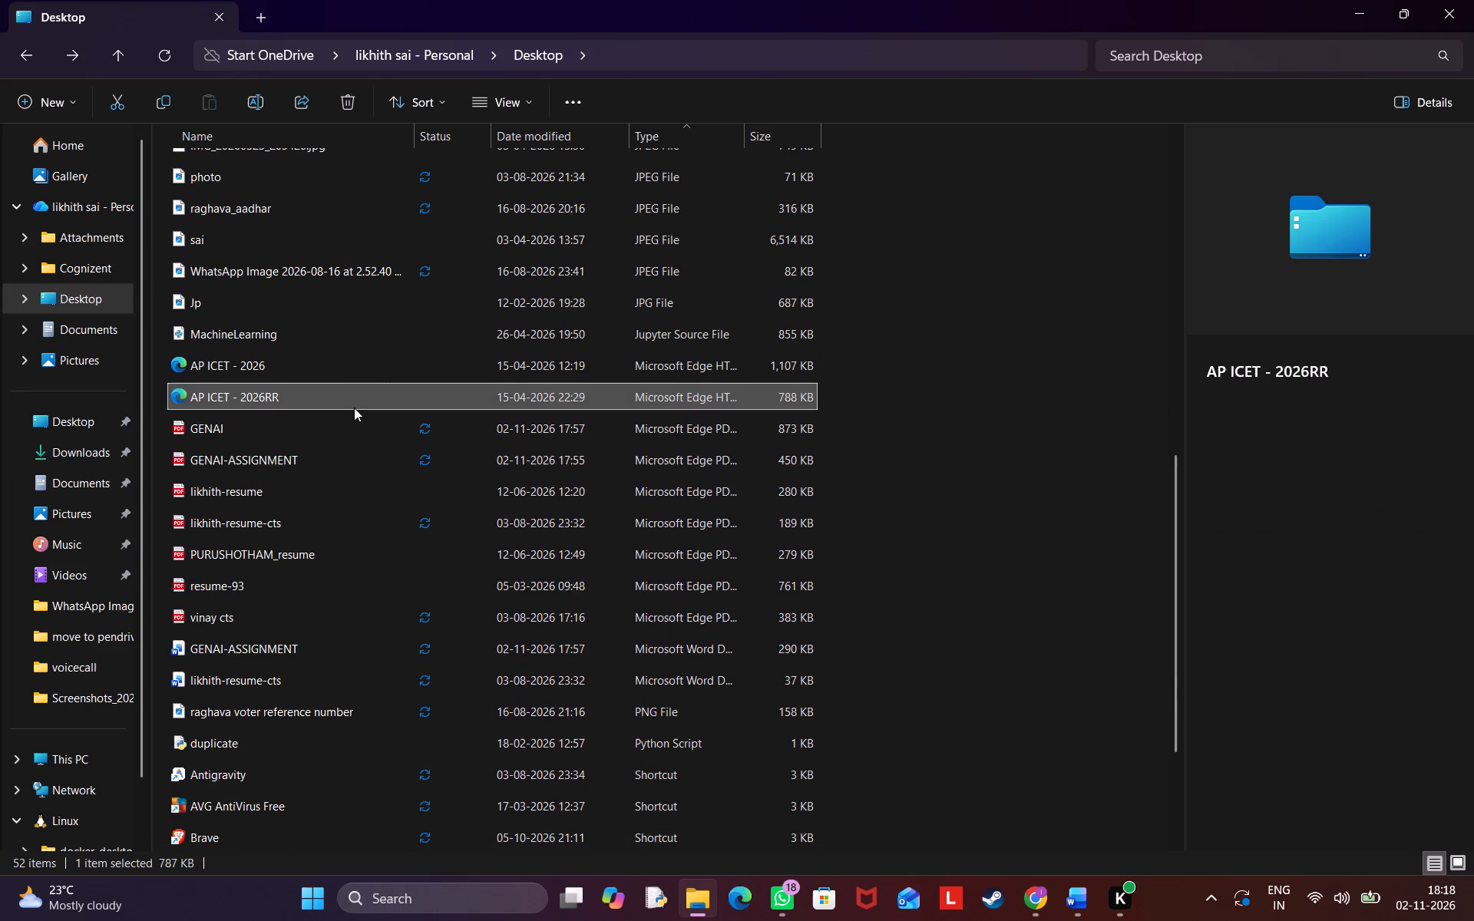
pyautogui.scroll(3, 354, 408)
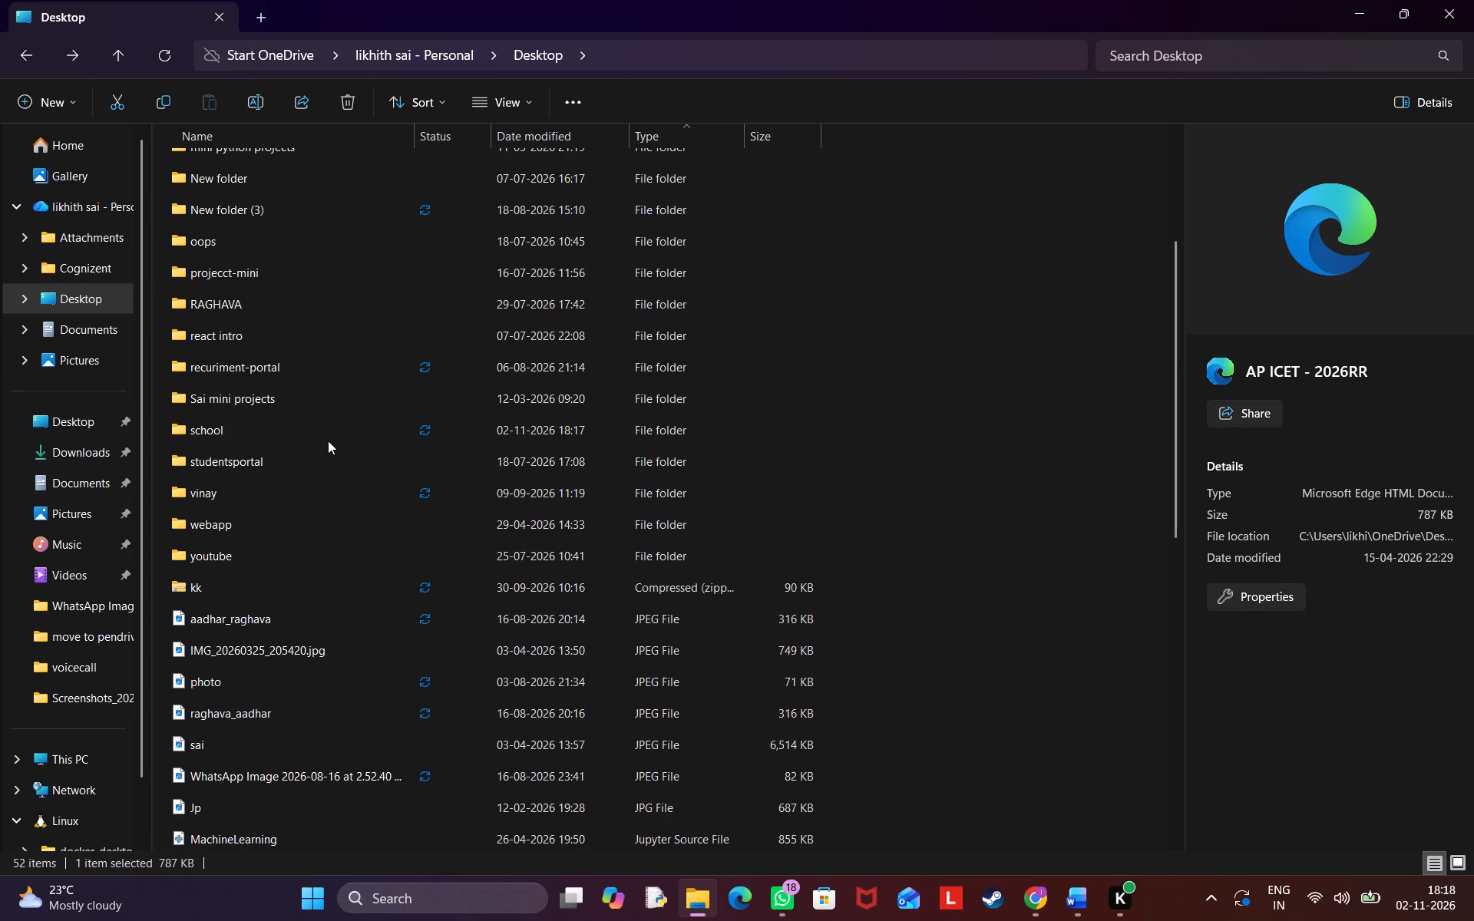
pyautogui.doubleClick(329, 440)
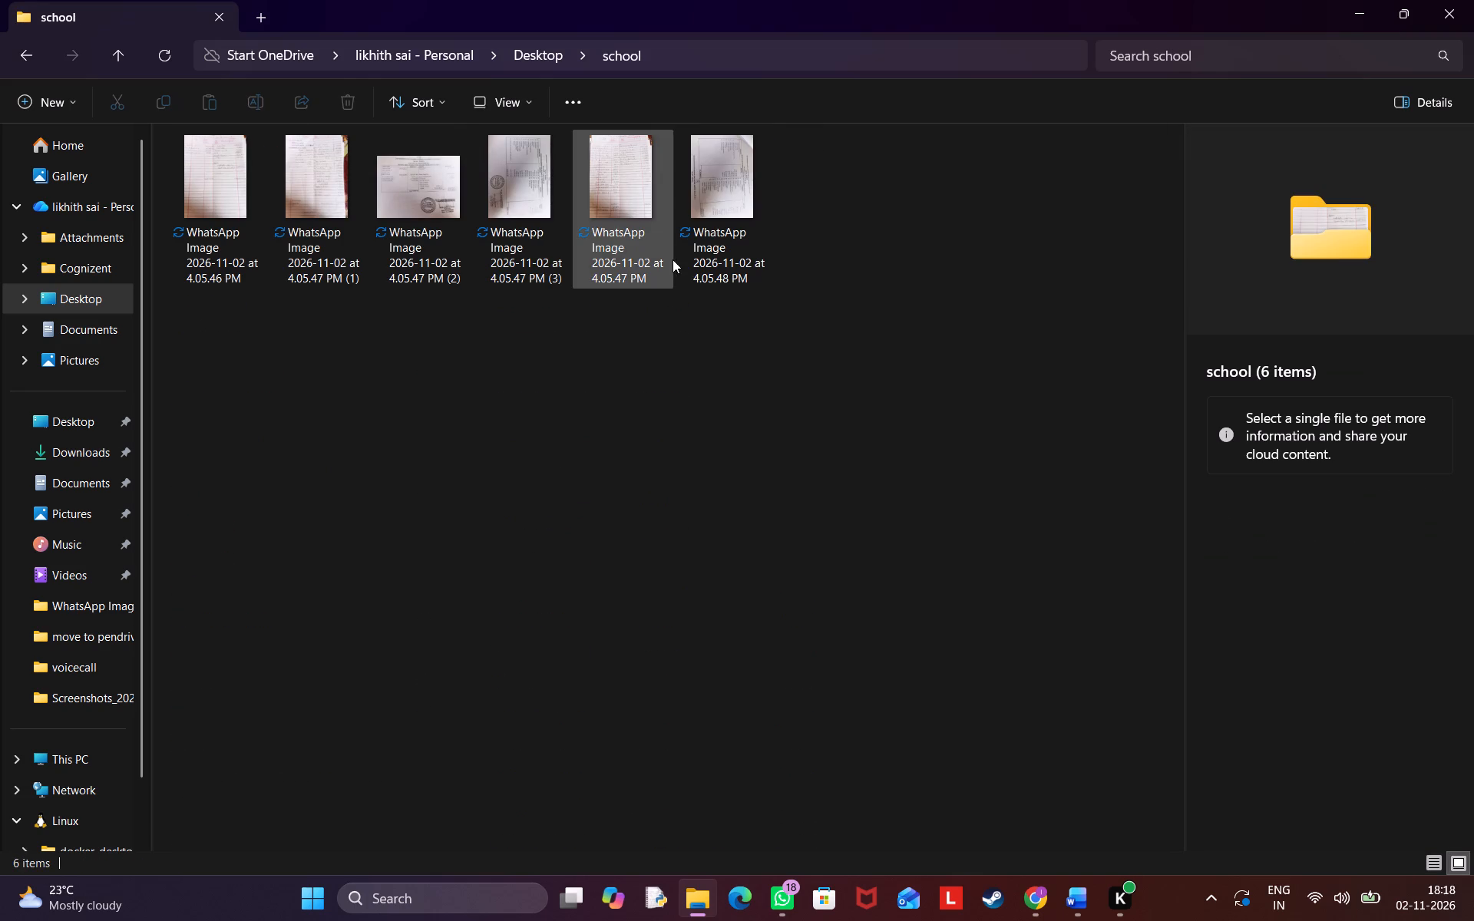
pyautogui.doubleClick(742, 190)
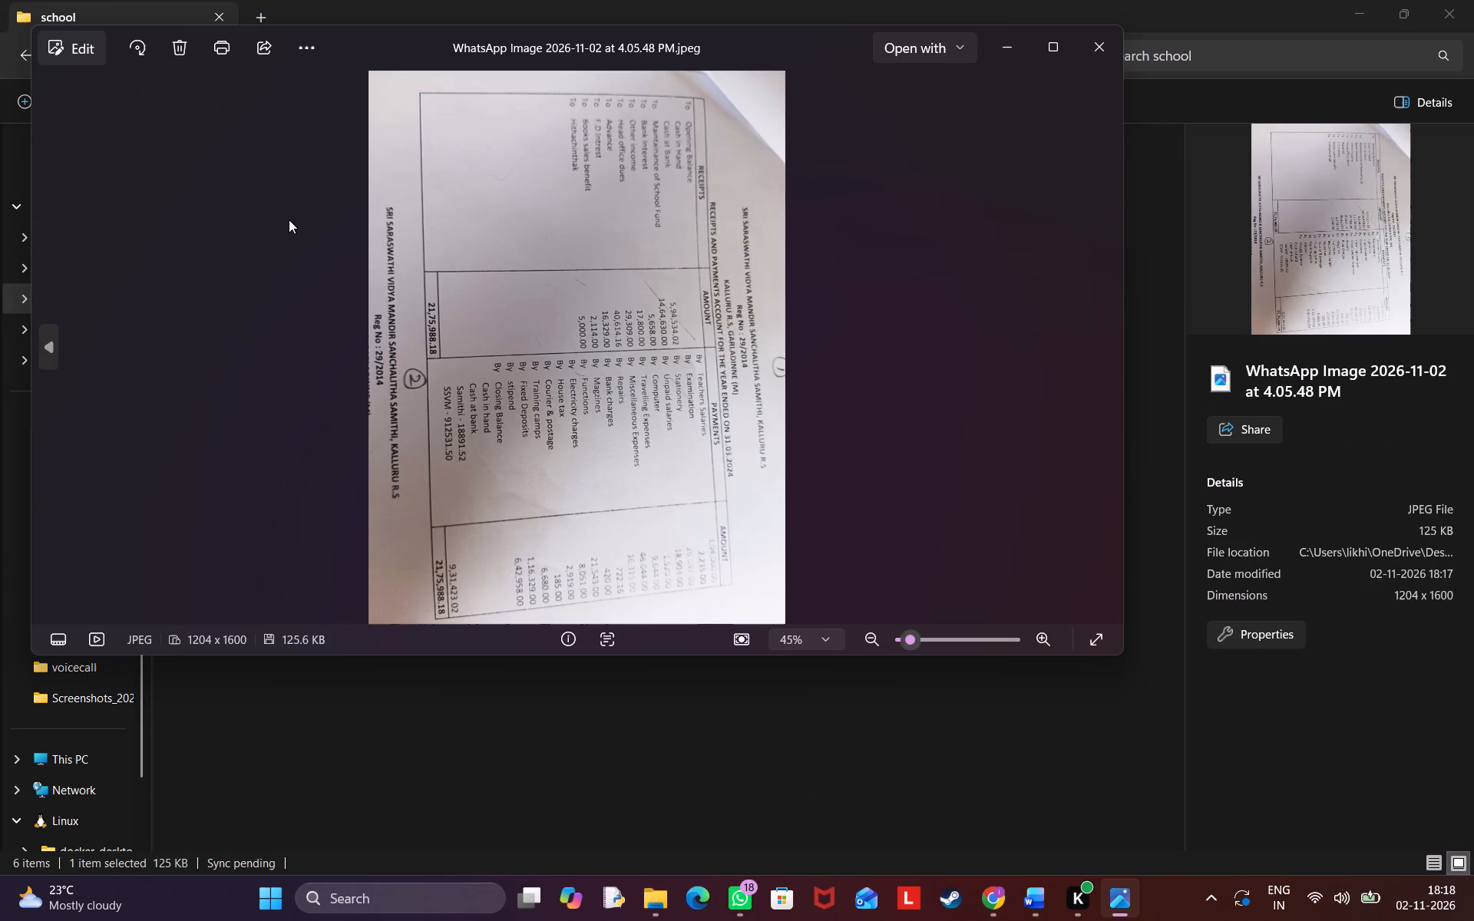
# Rotate the receipts and payments photo clockwise in 90° turns until its text reads upright.
pyautogui.click(131, 51)
pyautogui.click(131, 51)
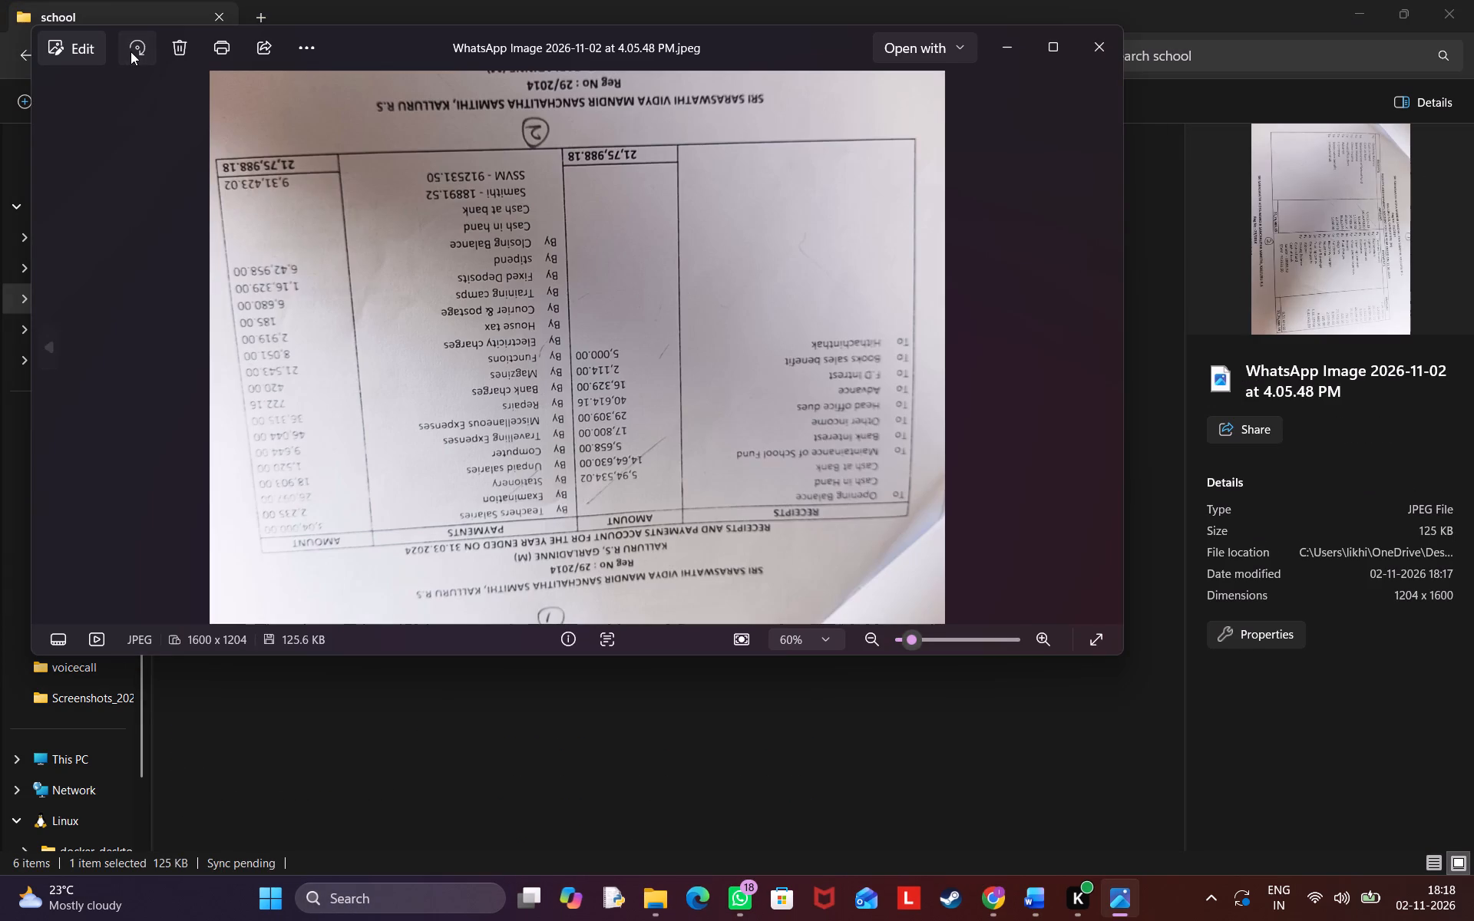
pyautogui.click(131, 51)
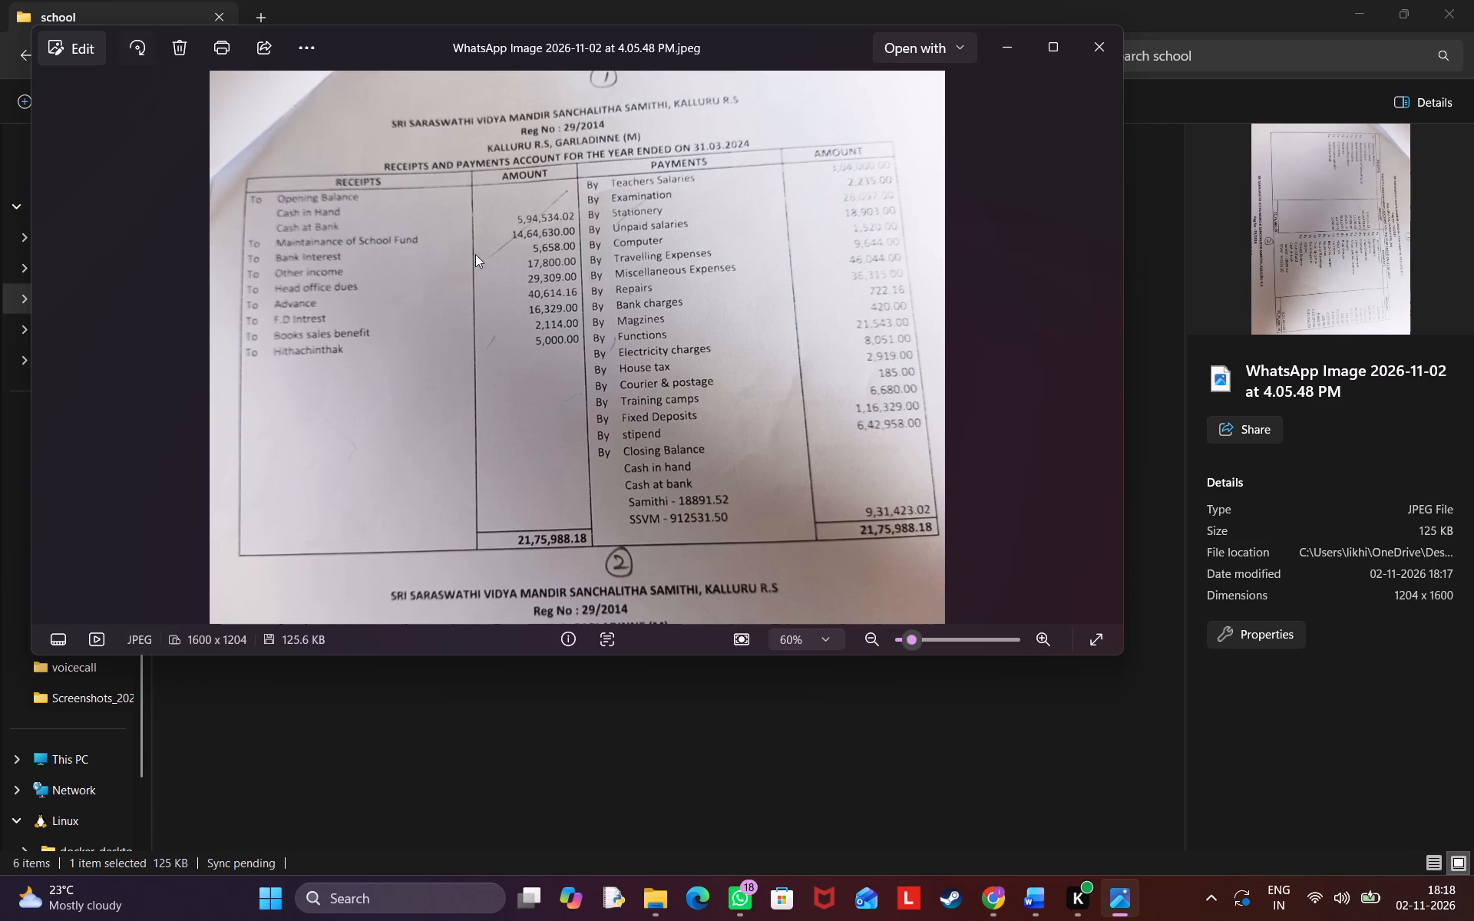
# Arrange the accounts photo and the blank Word document Document3 side by side, with the photo on the left half.
pyautogui.press('super+Left')
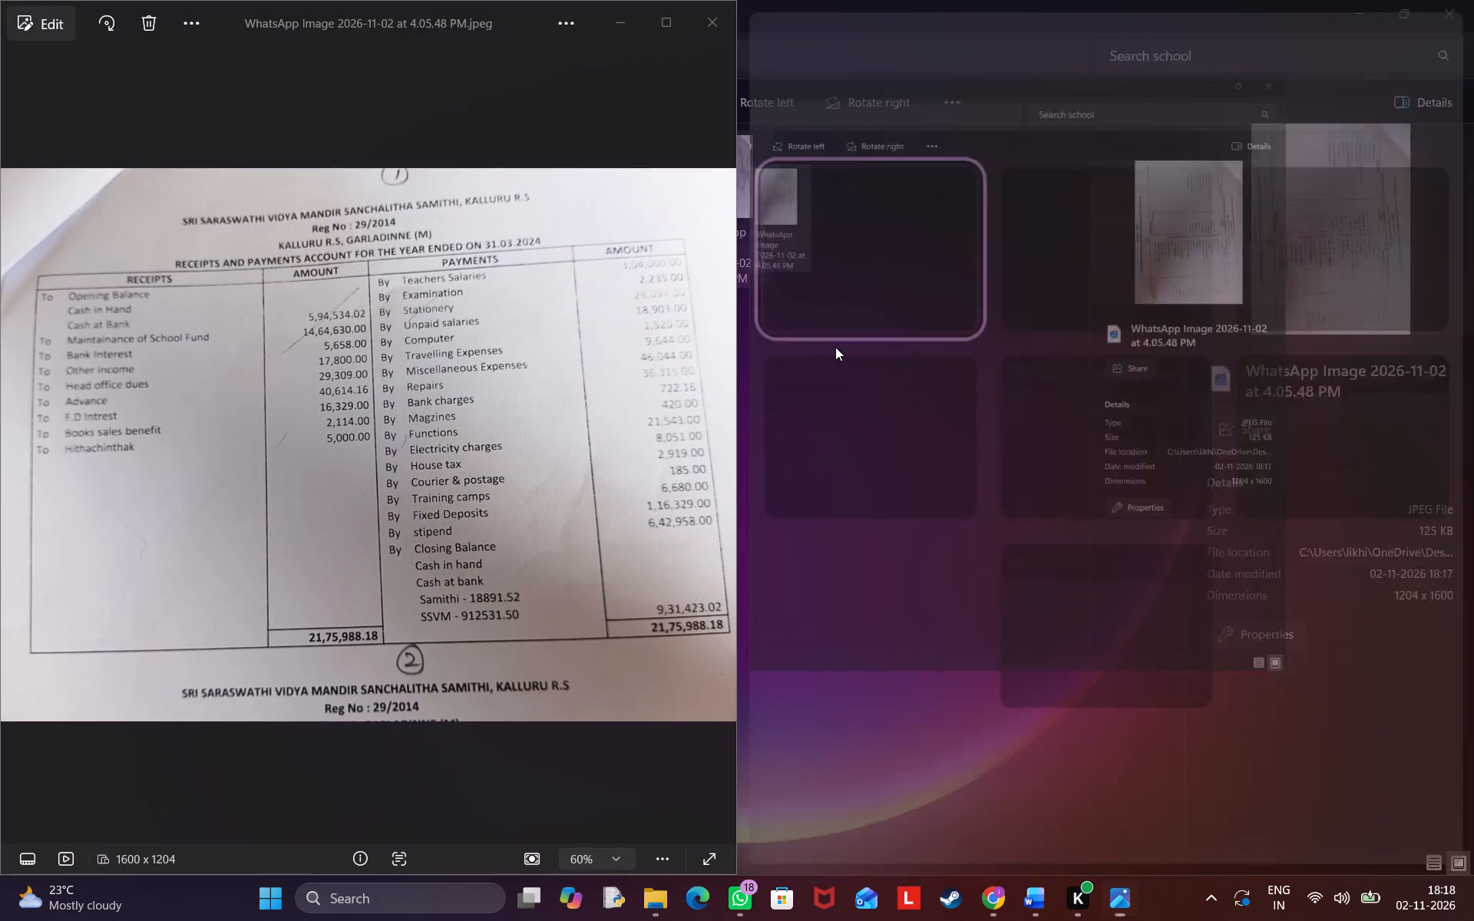
pyautogui.click(1140, 256)
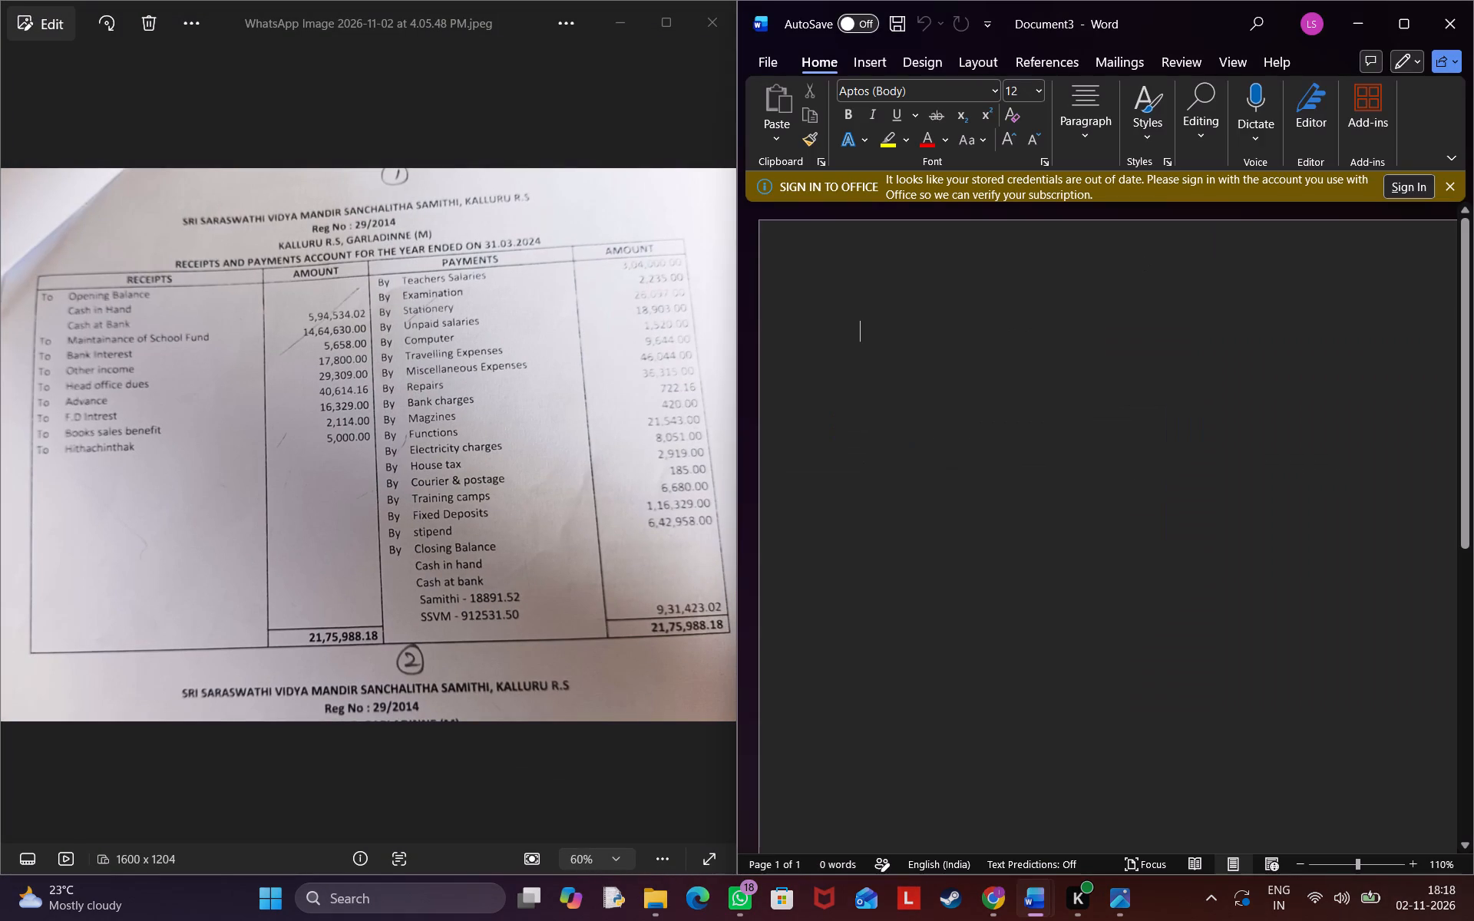
# Insert two spaces at the start of the blank Document3, ahead of the account text shown in the photo.
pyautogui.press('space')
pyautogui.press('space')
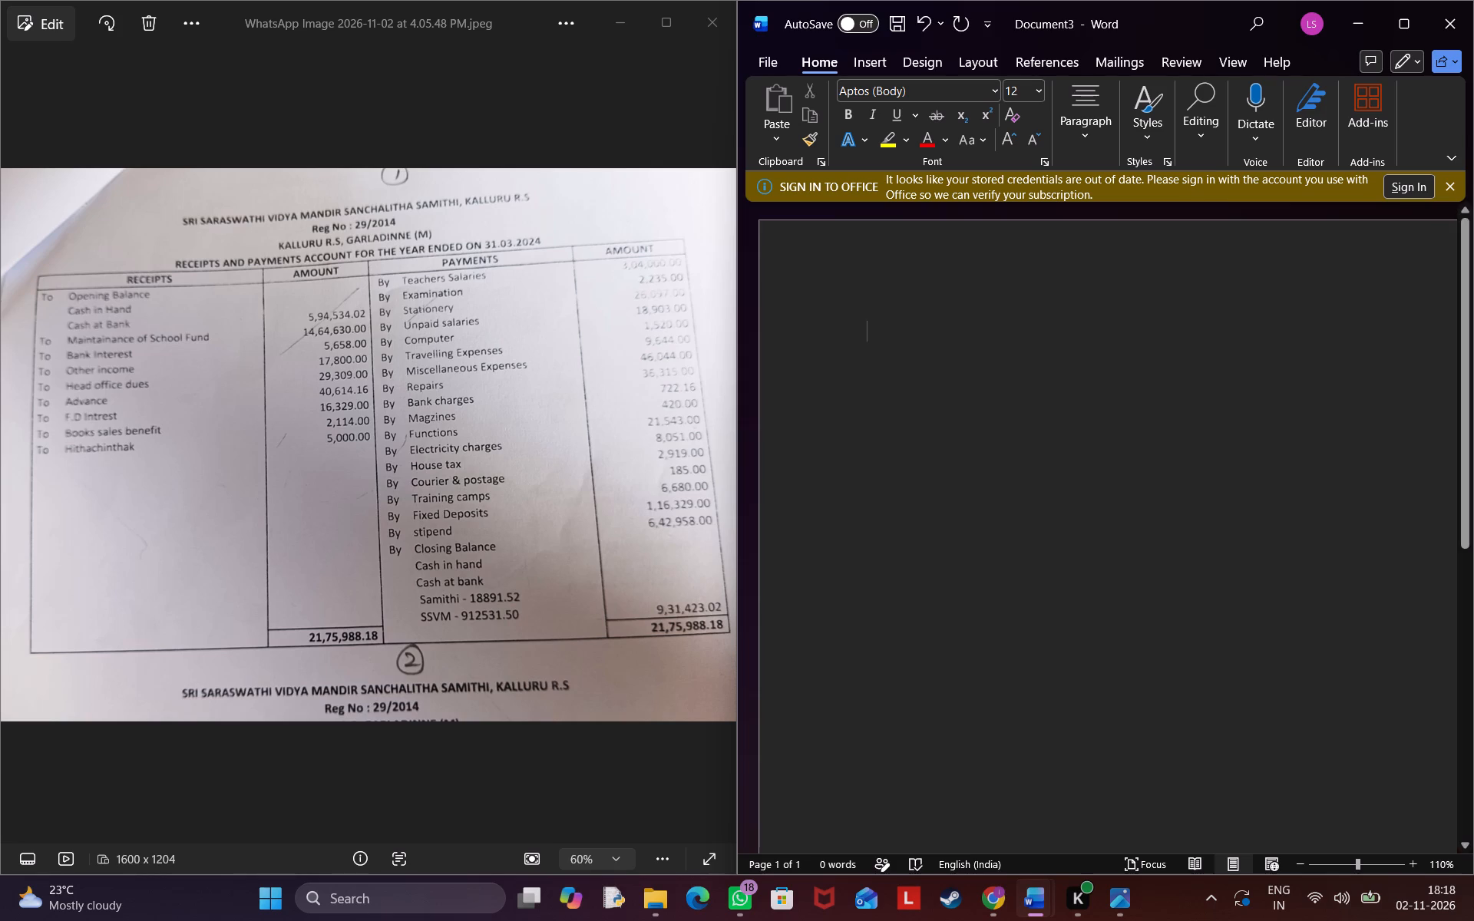
pyautogui.keyDown('ctrl'); pyautogui.scroll(4, 313, 226); pyautogui.keyUp('ctrl')
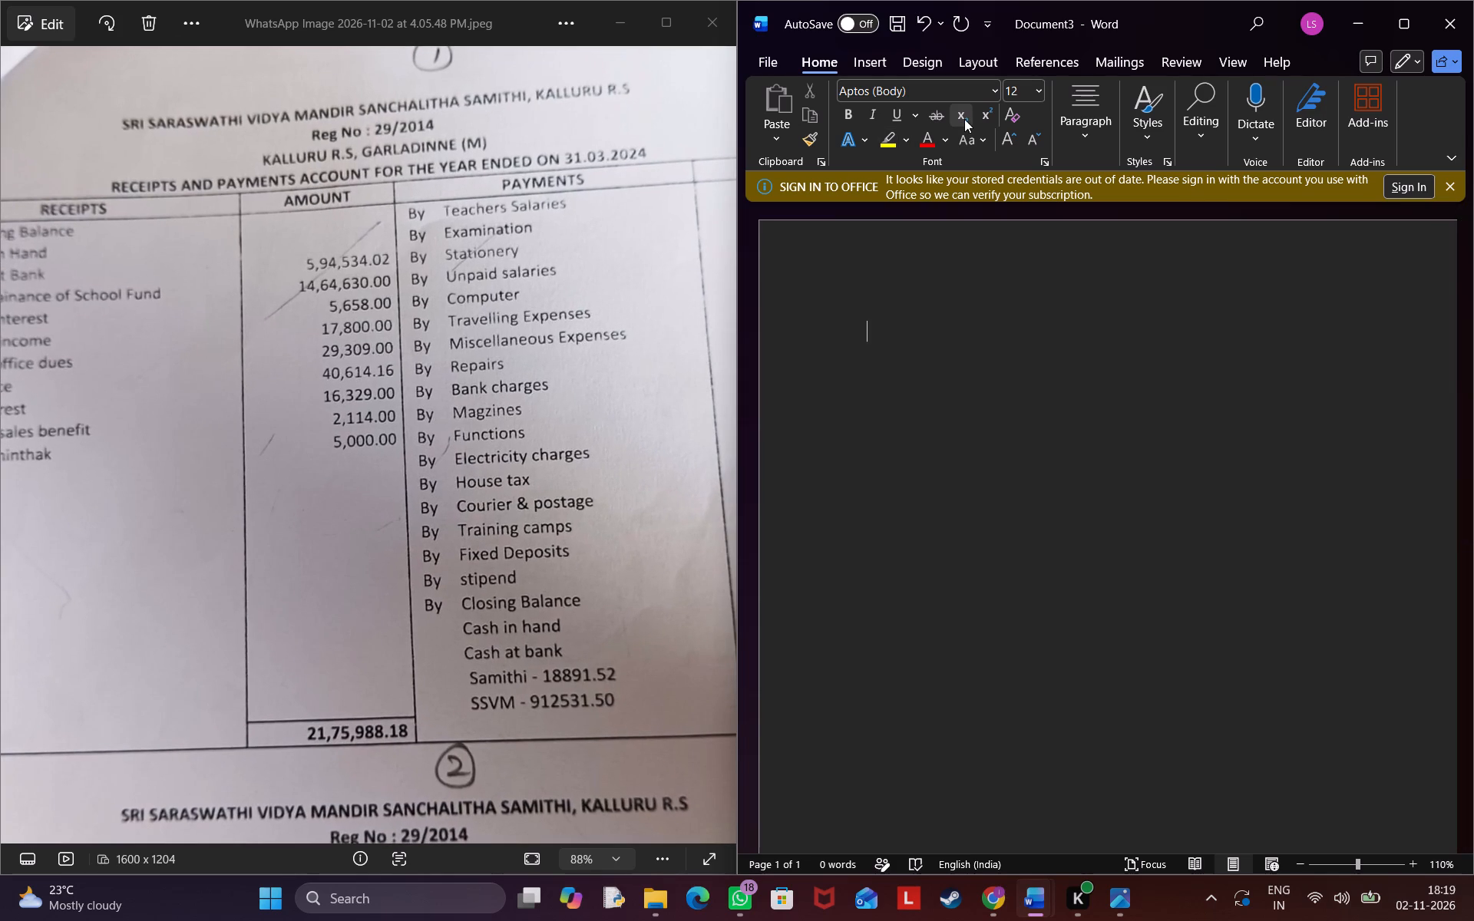
# In the blank Word document, enter the heading "SRI SARASWATHI VIDYA MANDIR SANCHALITHA SAMITI,KALLURU(R.S)" on the first line.
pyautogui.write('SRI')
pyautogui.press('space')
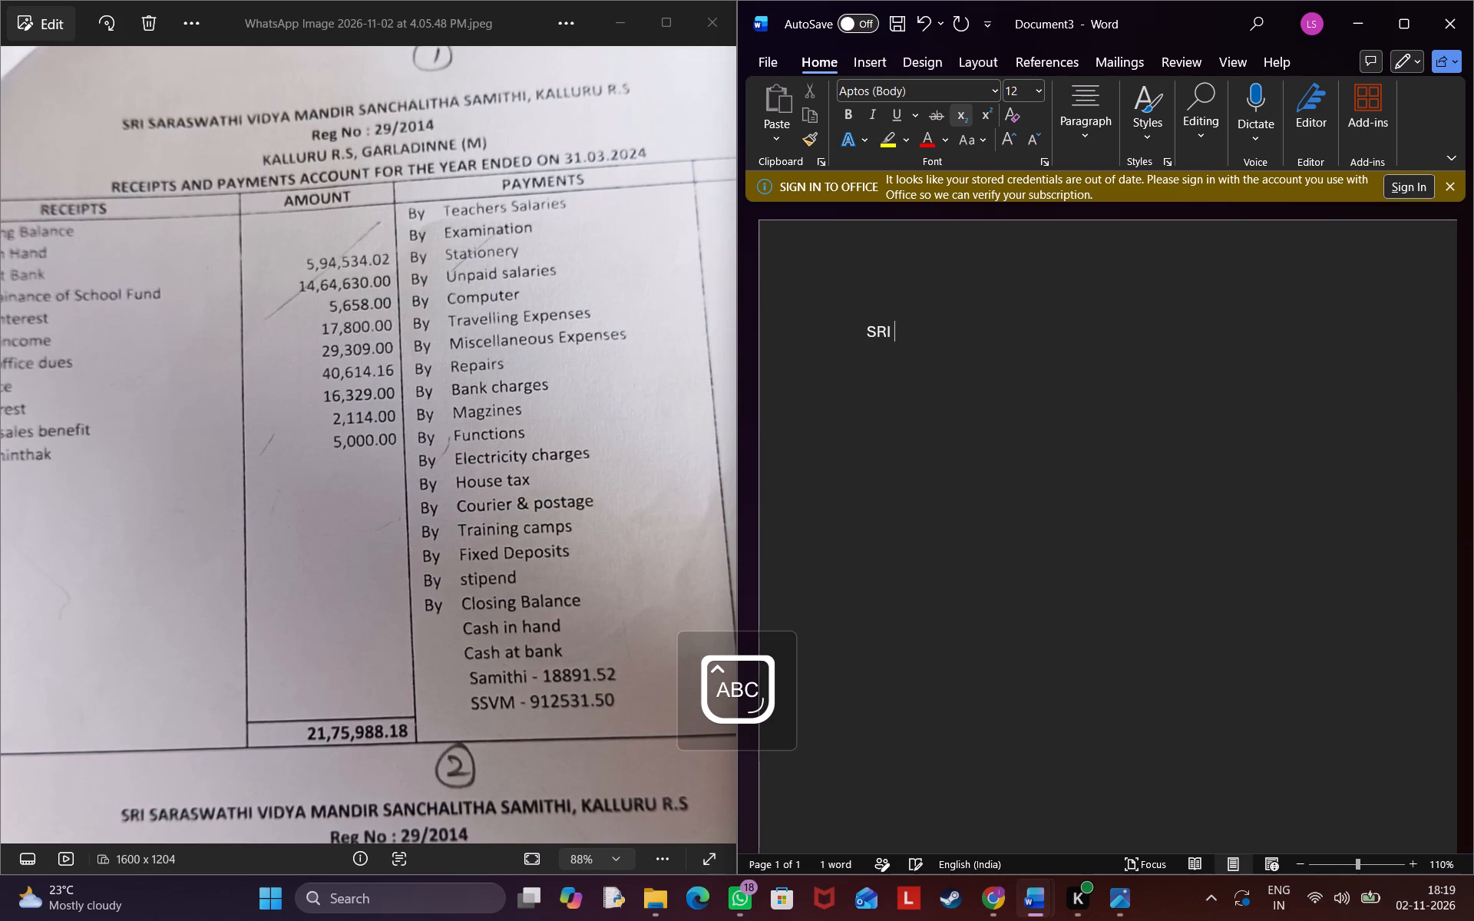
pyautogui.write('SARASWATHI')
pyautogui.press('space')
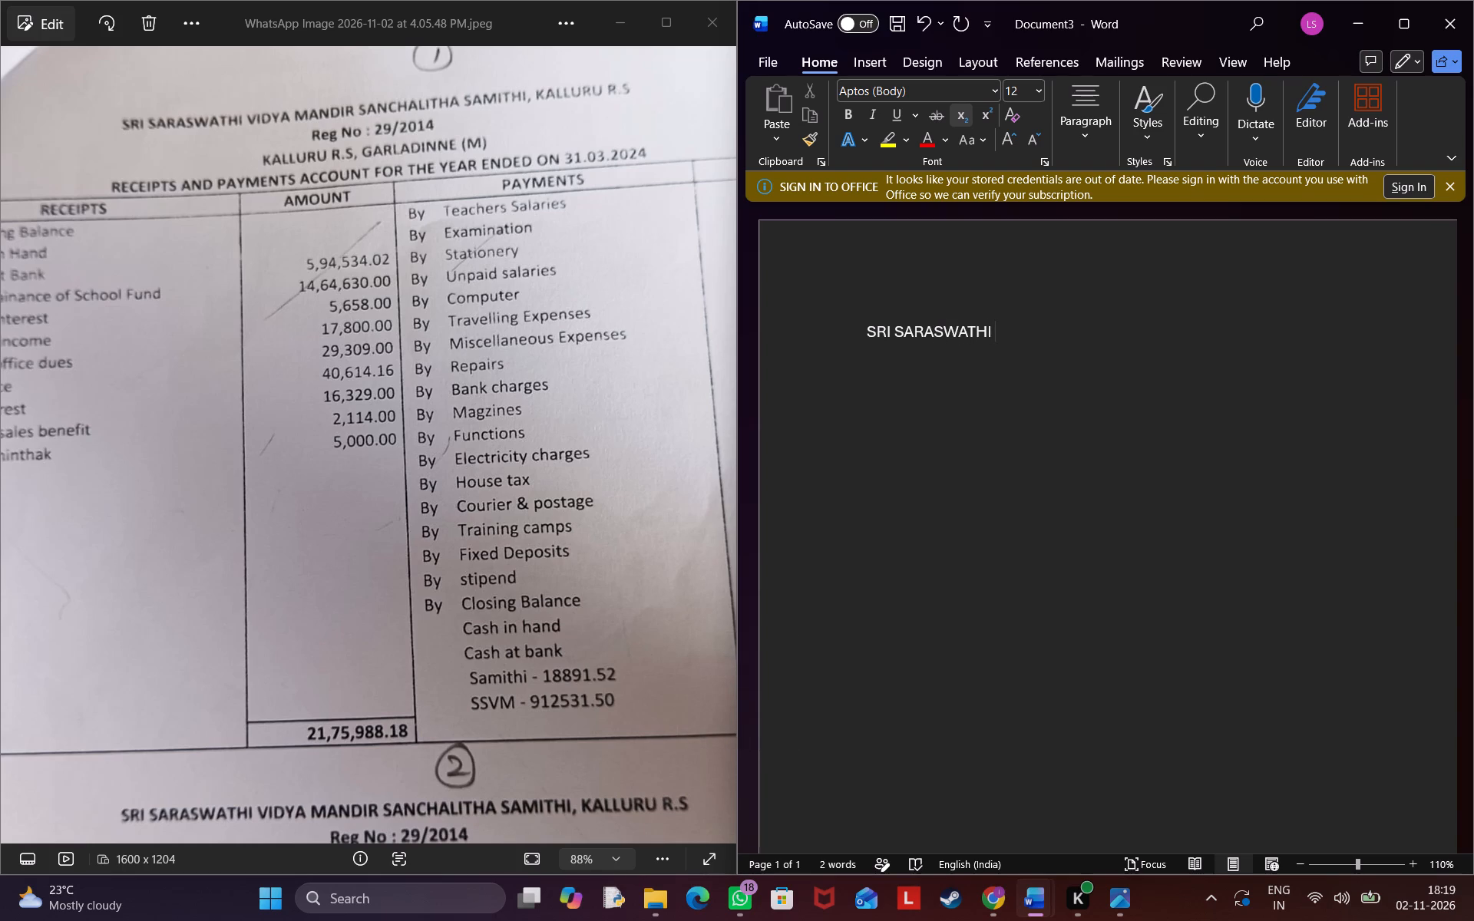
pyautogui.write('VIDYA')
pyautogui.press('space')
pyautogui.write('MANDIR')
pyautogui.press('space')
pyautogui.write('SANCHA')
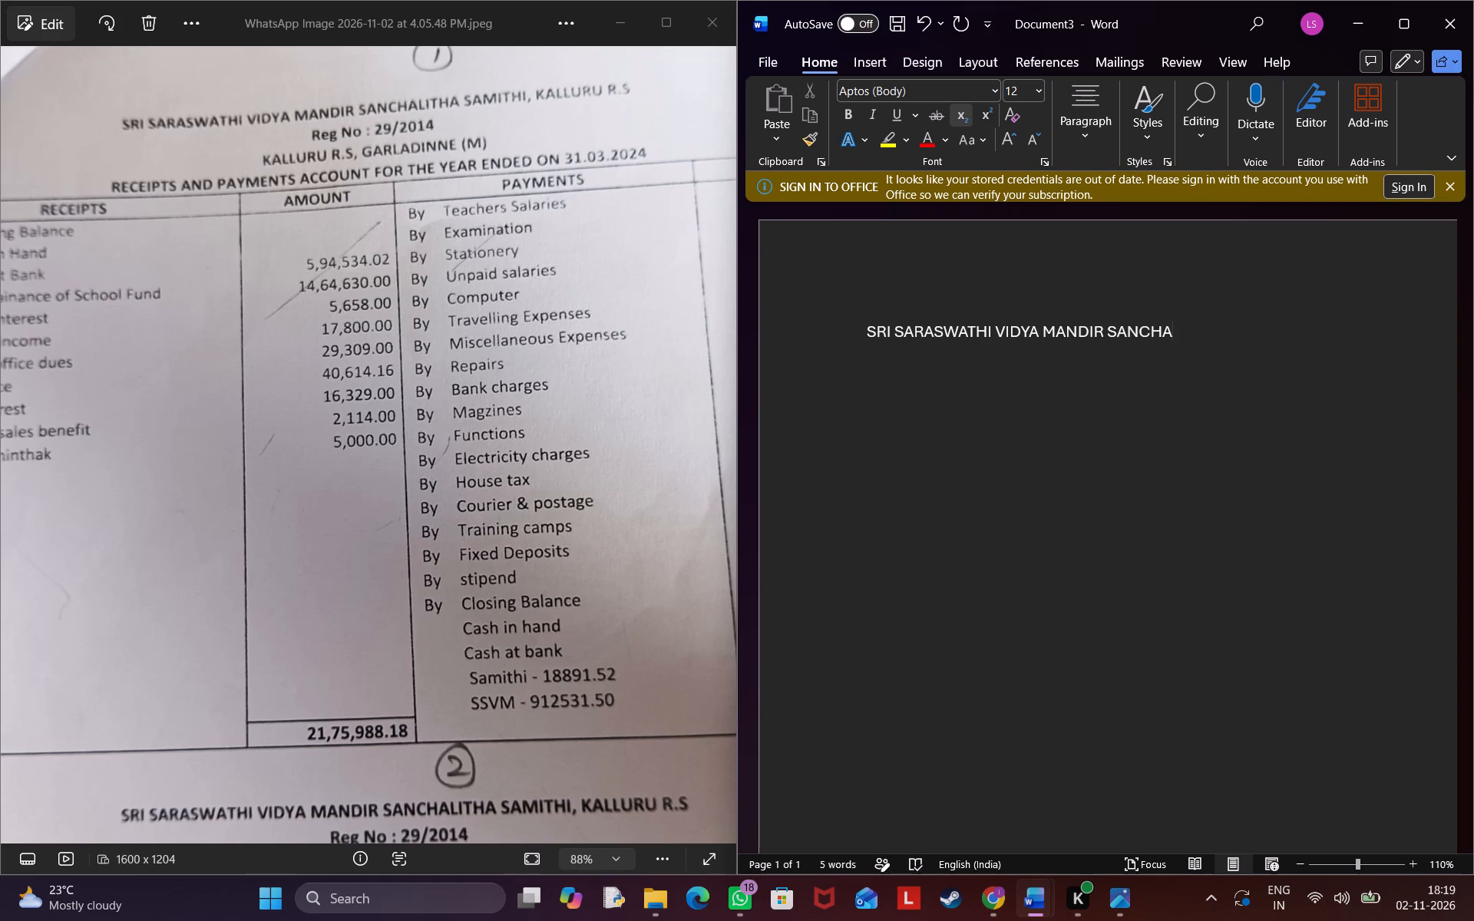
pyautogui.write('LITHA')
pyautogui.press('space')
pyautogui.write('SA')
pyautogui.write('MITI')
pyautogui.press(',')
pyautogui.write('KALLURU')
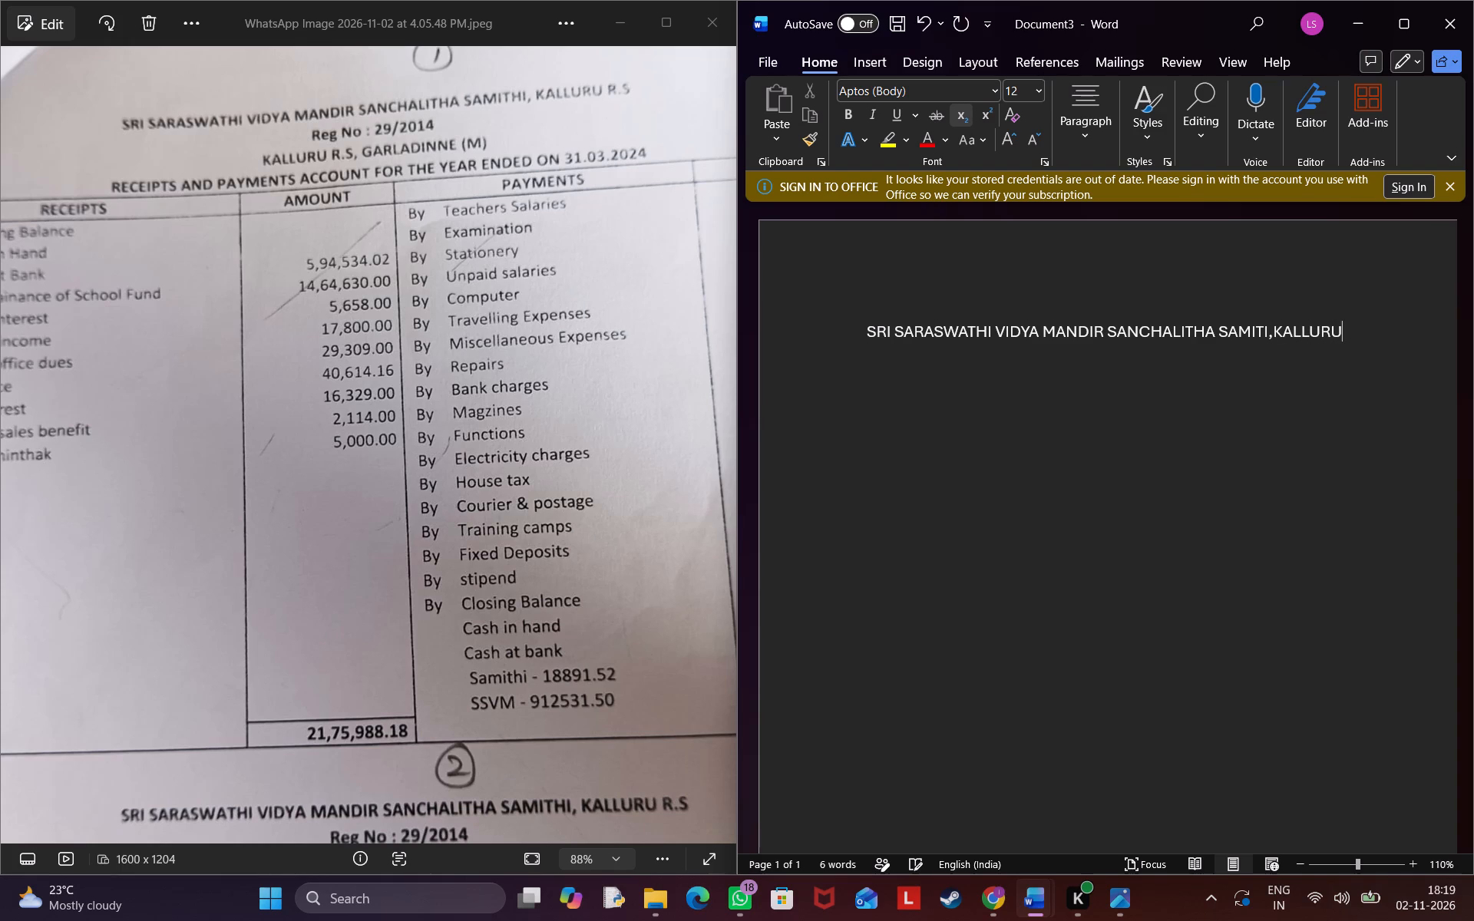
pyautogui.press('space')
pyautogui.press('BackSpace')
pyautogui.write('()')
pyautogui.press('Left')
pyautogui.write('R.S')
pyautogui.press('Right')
# Add a second line reading "Reg No:29/2014", indented with spaces to sit roughly centred under the heading.
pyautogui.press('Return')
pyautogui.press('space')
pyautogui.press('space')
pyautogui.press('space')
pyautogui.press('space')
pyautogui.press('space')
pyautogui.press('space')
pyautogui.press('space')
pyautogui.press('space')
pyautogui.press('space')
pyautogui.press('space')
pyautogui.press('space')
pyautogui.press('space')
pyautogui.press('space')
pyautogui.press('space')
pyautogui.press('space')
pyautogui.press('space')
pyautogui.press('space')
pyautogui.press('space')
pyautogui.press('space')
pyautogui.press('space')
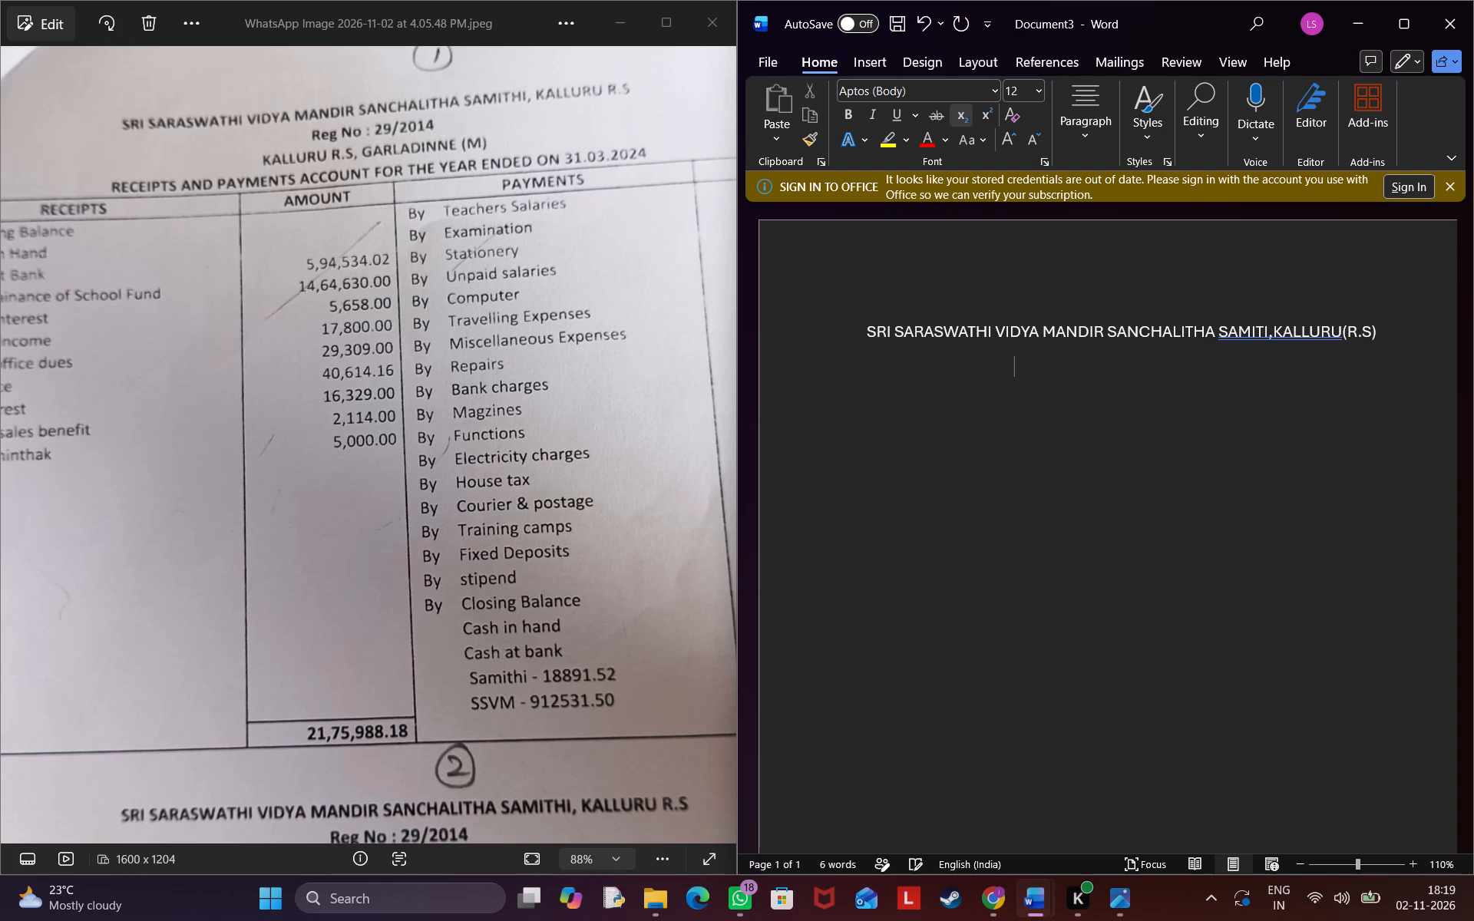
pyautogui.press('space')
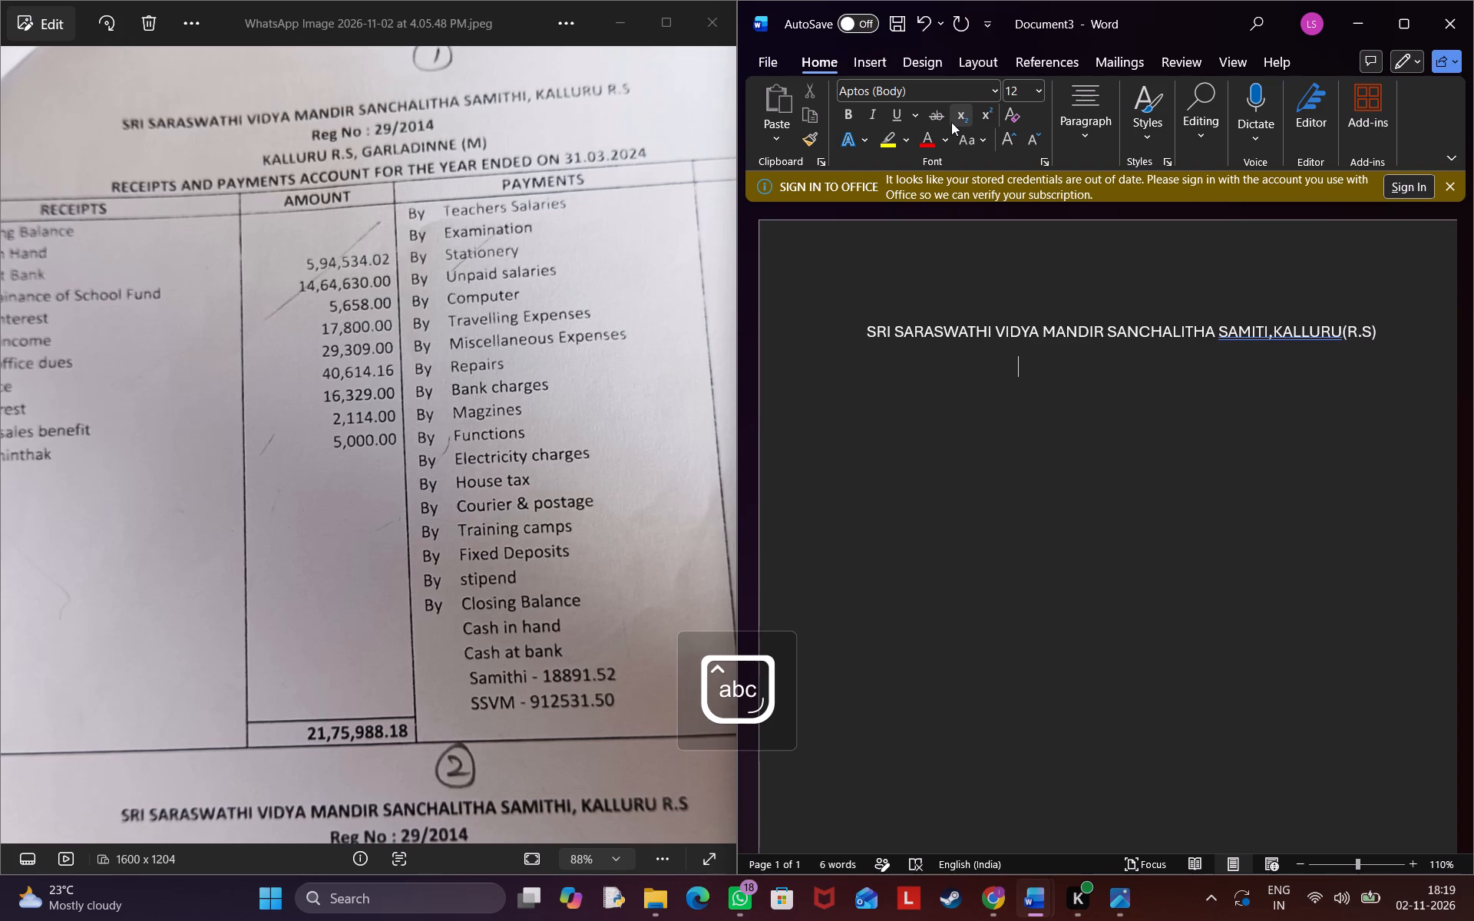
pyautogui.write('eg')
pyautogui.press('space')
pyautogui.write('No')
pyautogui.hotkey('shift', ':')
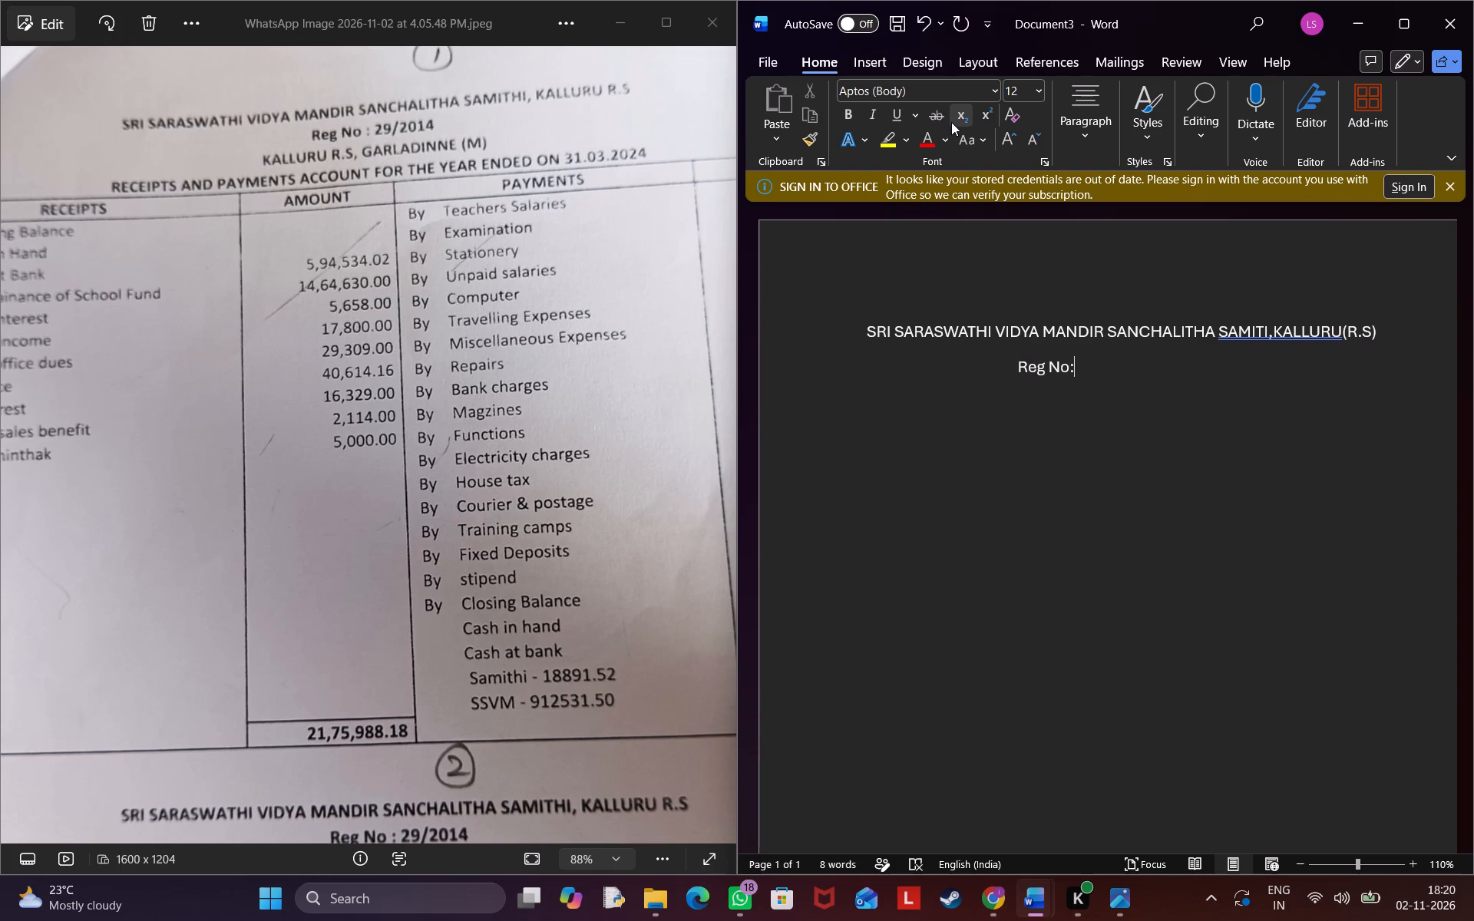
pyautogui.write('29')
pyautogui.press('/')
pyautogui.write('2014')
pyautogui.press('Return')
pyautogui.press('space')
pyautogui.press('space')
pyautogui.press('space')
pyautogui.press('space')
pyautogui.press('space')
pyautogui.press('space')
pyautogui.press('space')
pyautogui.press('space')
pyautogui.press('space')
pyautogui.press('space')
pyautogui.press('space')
pyautogui.press('space')
pyautogui.press('space')
pyautogui.press('space')
pyautogui.press('space')
pyautogui.press('space')
pyautogui.press('space')
pyautogui.press('space')
pyautogui.press('space')
pyautogui.press('space')
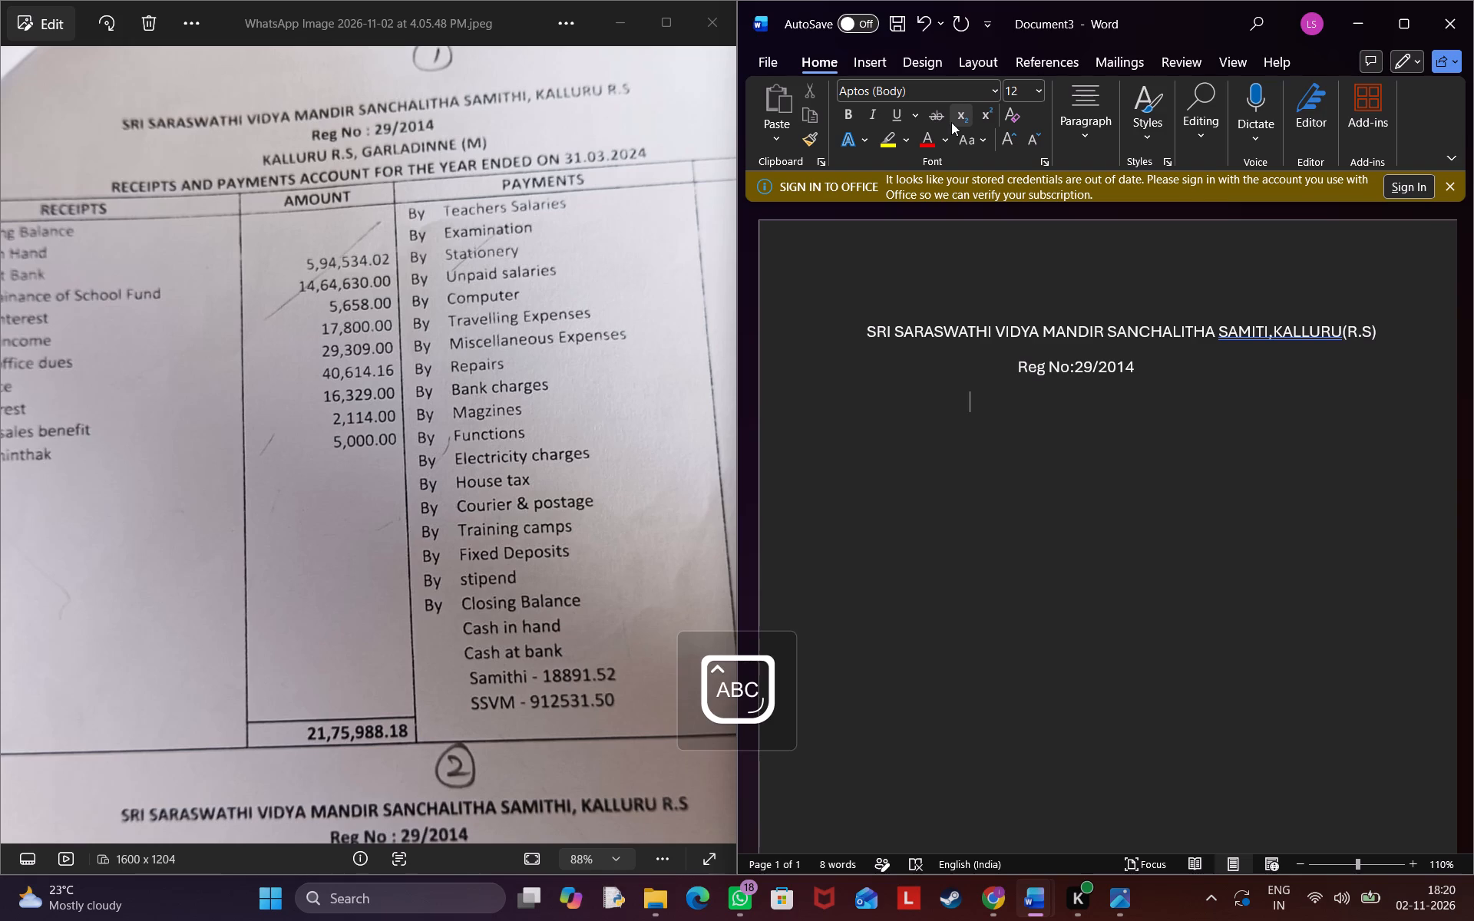
pyautogui.write('KALLURU')
pyautogui.hotkey('shift', '(')
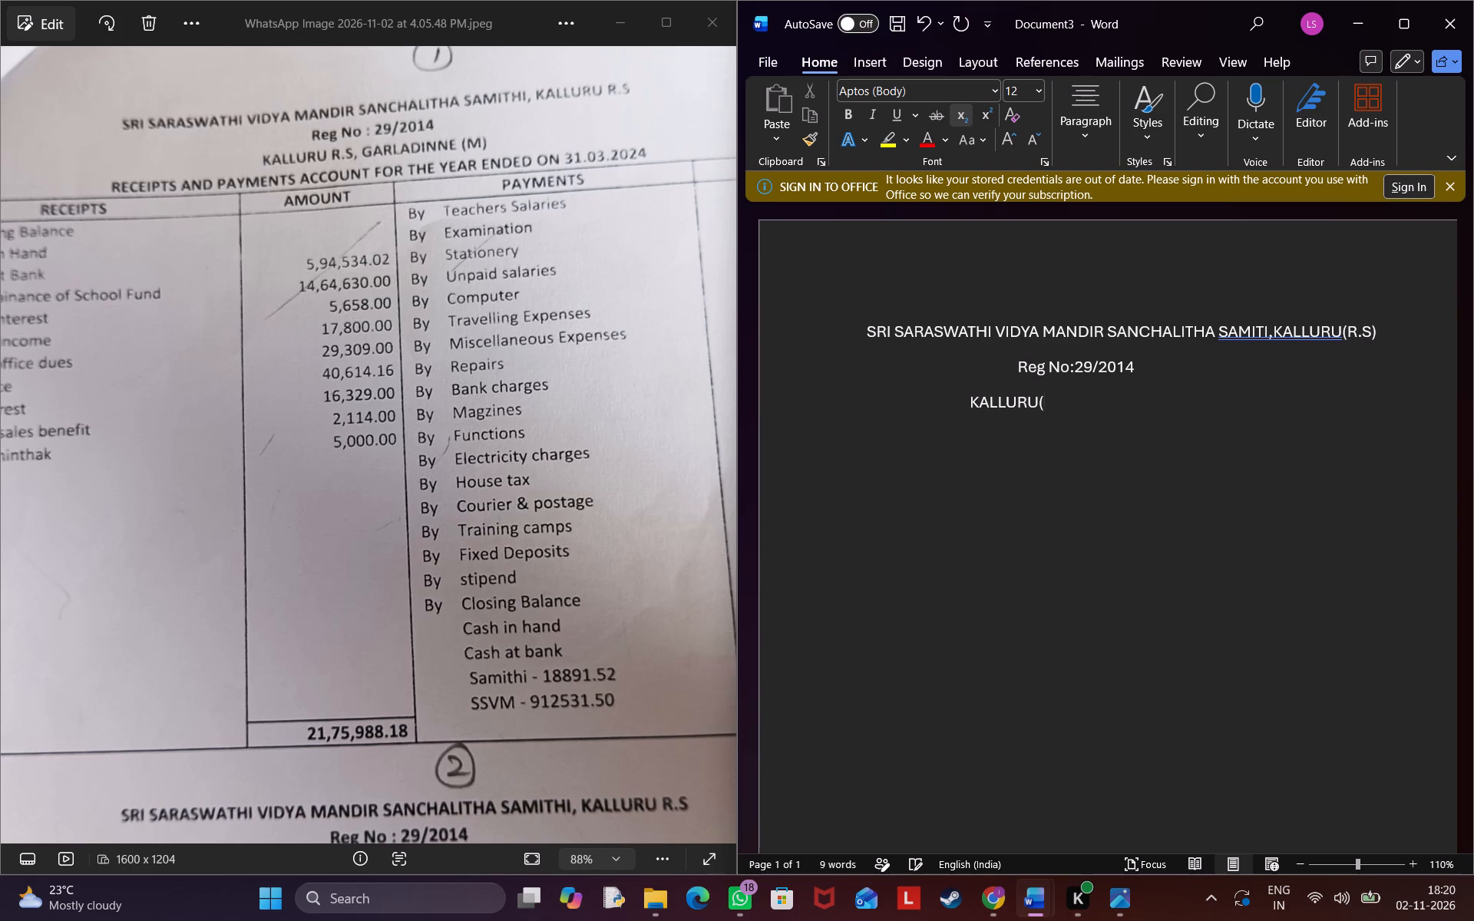
pyautogui.hotkey('shift', ')')
pyautogui.press('Left')
pyautogui.write('R.S')
pyautogui.press('Right')
pyautogui.press(',')
pyautogui.write('GARLADINNE')
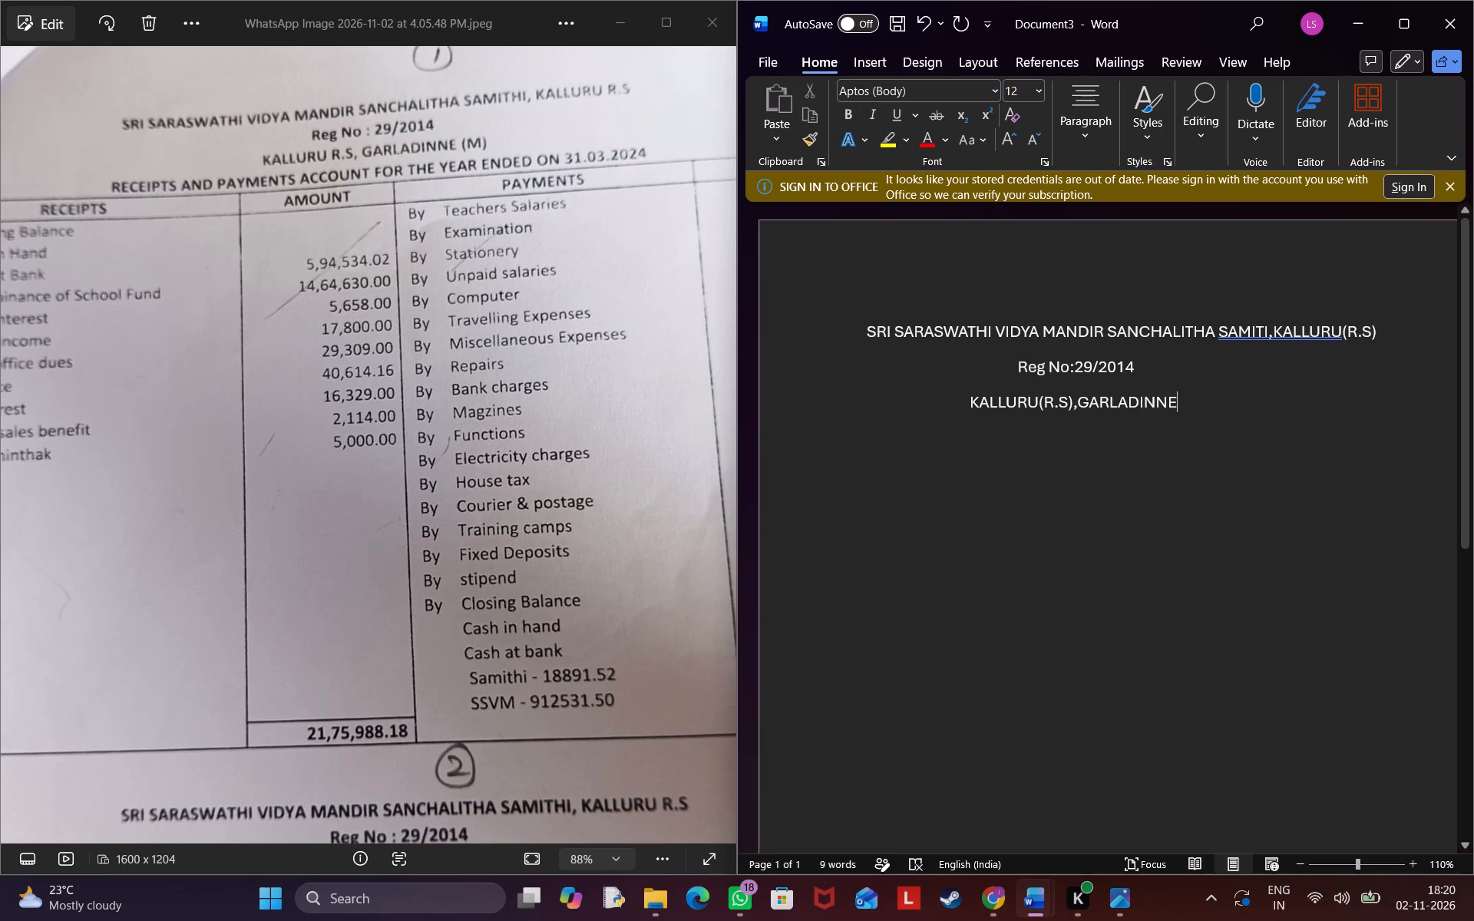
# Insert a space before "GARLADINNE" and another before "(R.S)" in the third line.
pyautogui.click(1079, 405)
pyautogui.press('space')
pyautogui.press('Left')
pyautogui.press('Right')
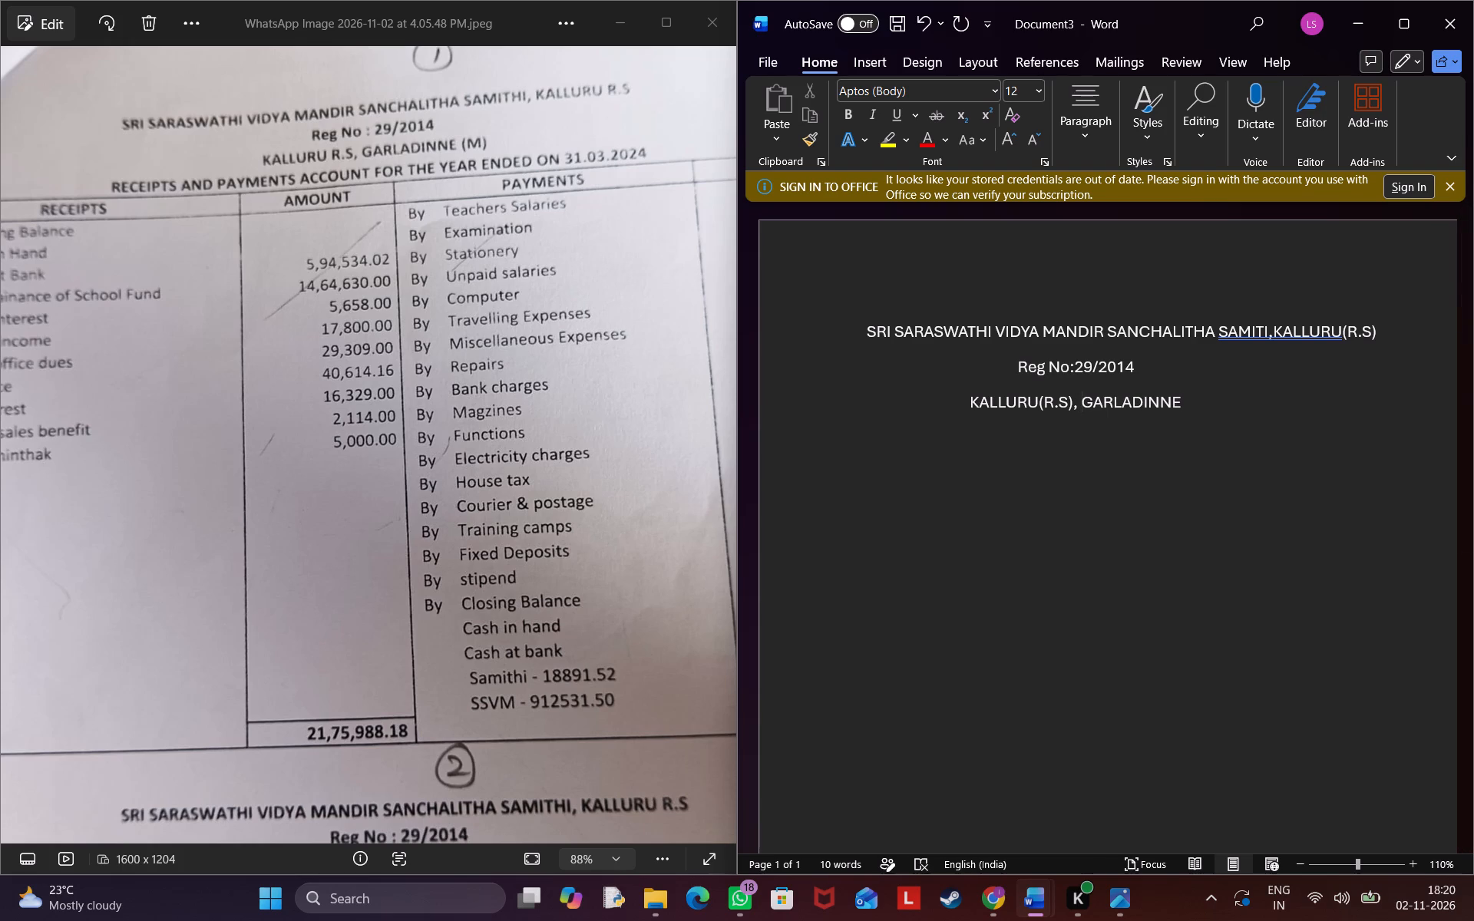
pyautogui.press('Left')
pyautogui.press('Left')
pyautogui.press('Left')
pyautogui.press('Left')
pyautogui.press('Left')
pyautogui.press('Left')
pyautogui.press('Left')
pyautogui.press('space')
pyautogui.press('Right')
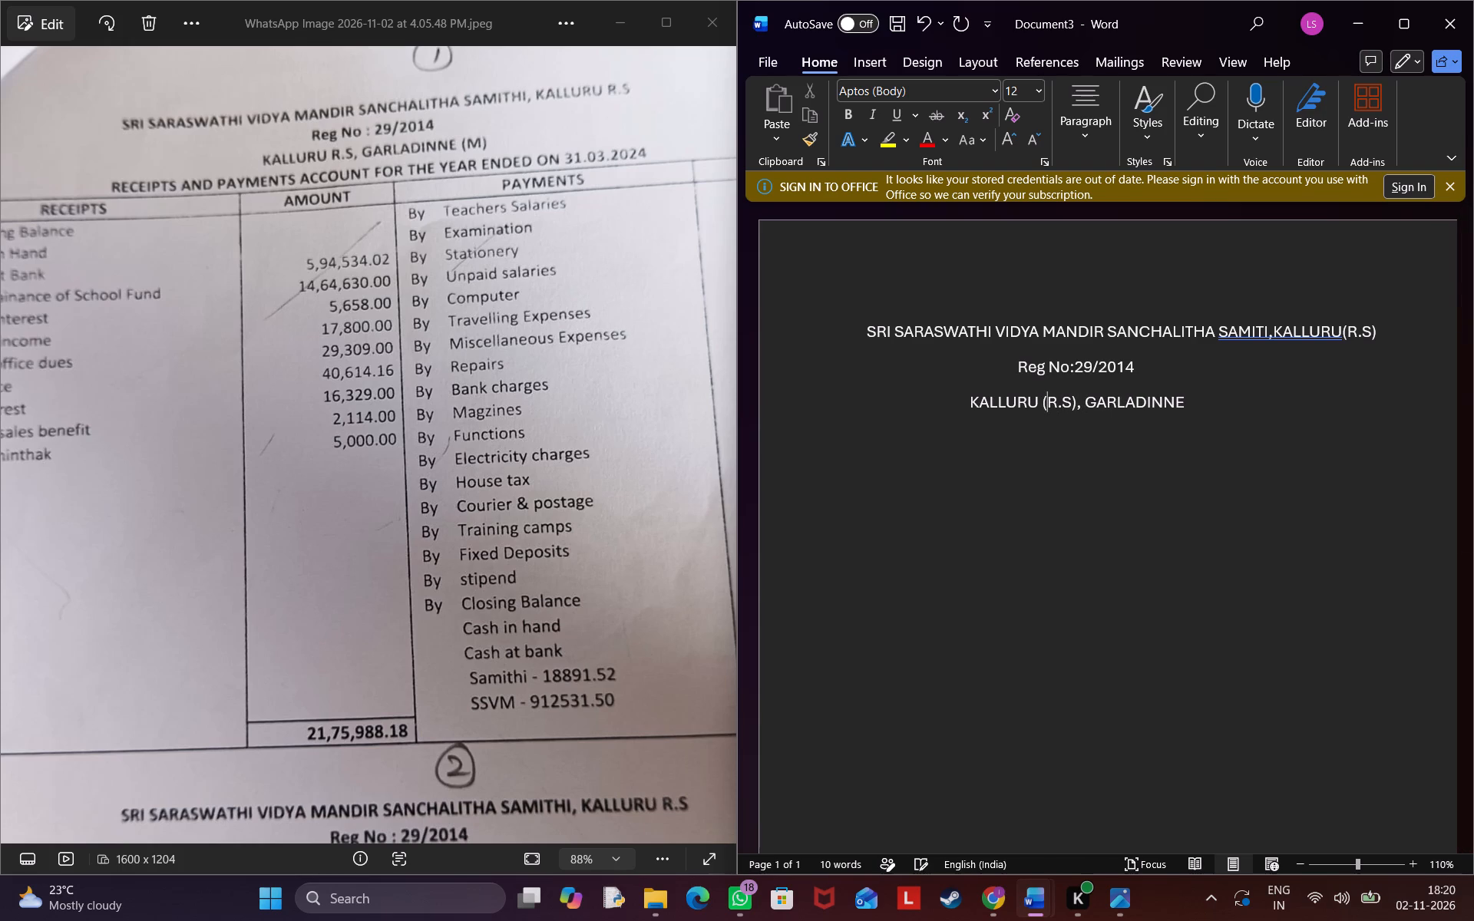
# Insert a space after the comma, before "KALLURU", in the heading on the first line.
pyautogui.press('Right')
pyautogui.press('Right')
pyautogui.press('Right')
pyautogui.press('Up')
pyautogui.press('Up')
pyautogui.press('Up')
pyautogui.press('Up')
pyautogui.press('Up')
pyautogui.press('Up')
pyautogui.press('Up')
pyautogui.press('Up')
pyautogui.press('Up')
pyautogui.press('Right')
pyautogui.press('Right')
pyautogui.press('Right')
pyautogui.press('Right')
pyautogui.press('Right')
pyautogui.press('Right')
pyautogui.press('Right')
pyautogui.press('Right')
pyautogui.press('Right')
pyautogui.press('Right')
pyautogui.press('Right')
pyautogui.press('Right')
pyautogui.press('Right')
pyautogui.press('Right')
pyautogui.press('Right')
pyautogui.press('Right')
pyautogui.press('Right')
pyautogui.press('Right')
pyautogui.press('Right')
pyautogui.press('Right')
pyautogui.press('Left')
pyautogui.press('Left')
pyautogui.press('Left')
pyautogui.press('Left')
pyautogui.press('Left')
pyautogui.press('Left')
pyautogui.press('Left')
pyautogui.press('Left')
pyautogui.press('Left')
pyautogui.press('Left')
pyautogui.press('Right')
pyautogui.press('space')
# Insert a space between "KALLURU" and "(R.S)" in the heading on the first line.
pyautogui.press('Right')
pyautogui.press('Right')
pyautogui.press('Right')
pyautogui.press('Right')
pyautogui.press('Right')
pyautogui.press('Right')
pyautogui.press('Right')
pyautogui.press('Right')
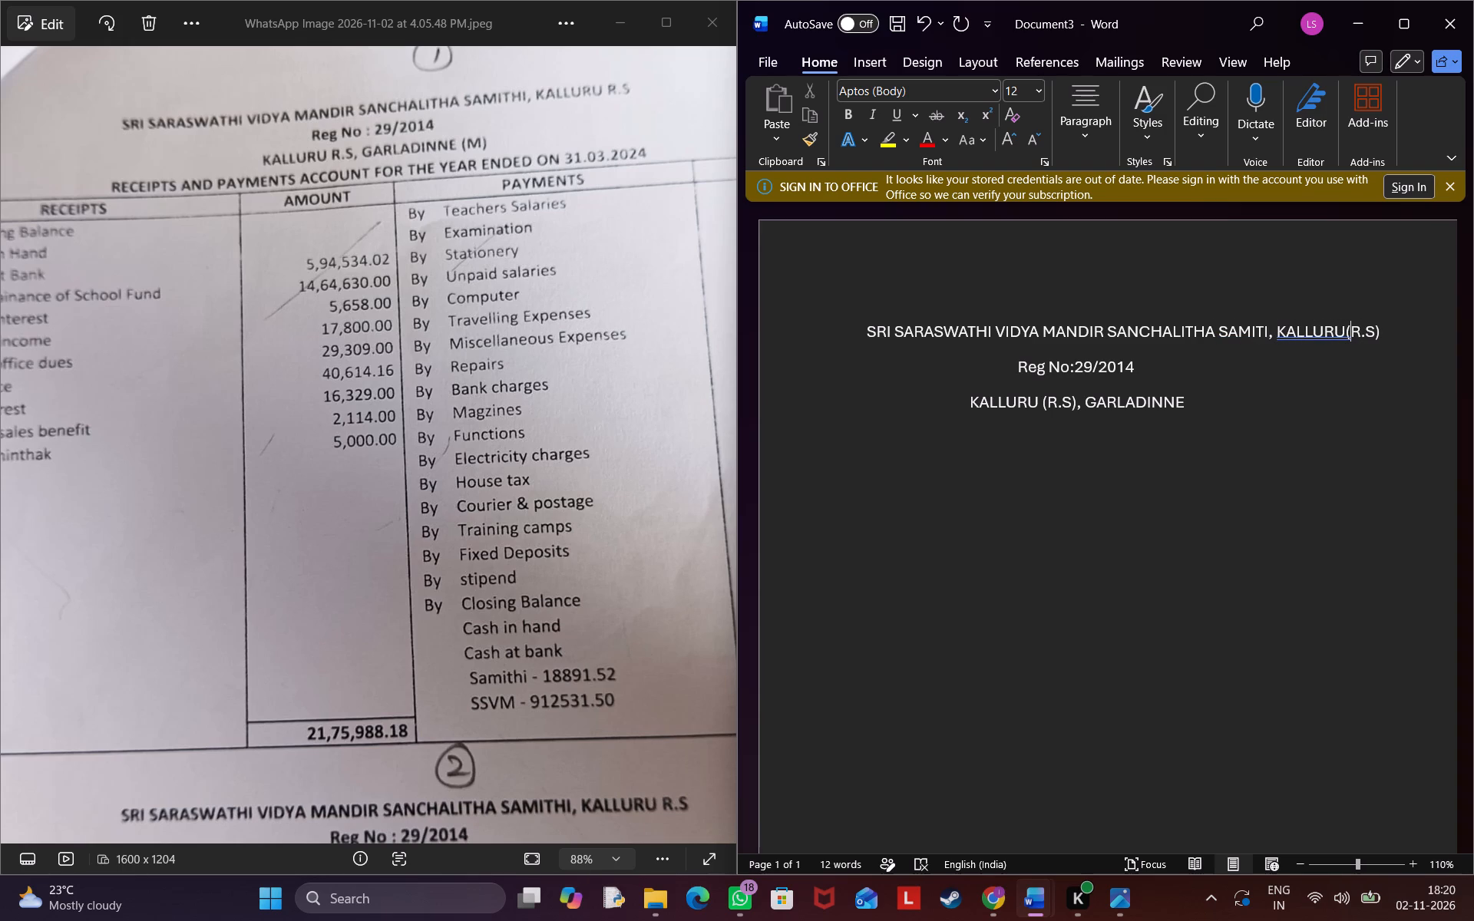
pyautogui.press('Left')
pyautogui.press('space')
pyautogui.press('Right')
# Append " (M)" after "GARLADINNE" at the end of the third line and start a new line below it.
pyautogui.press('Down')
pyautogui.click(1216, 395)
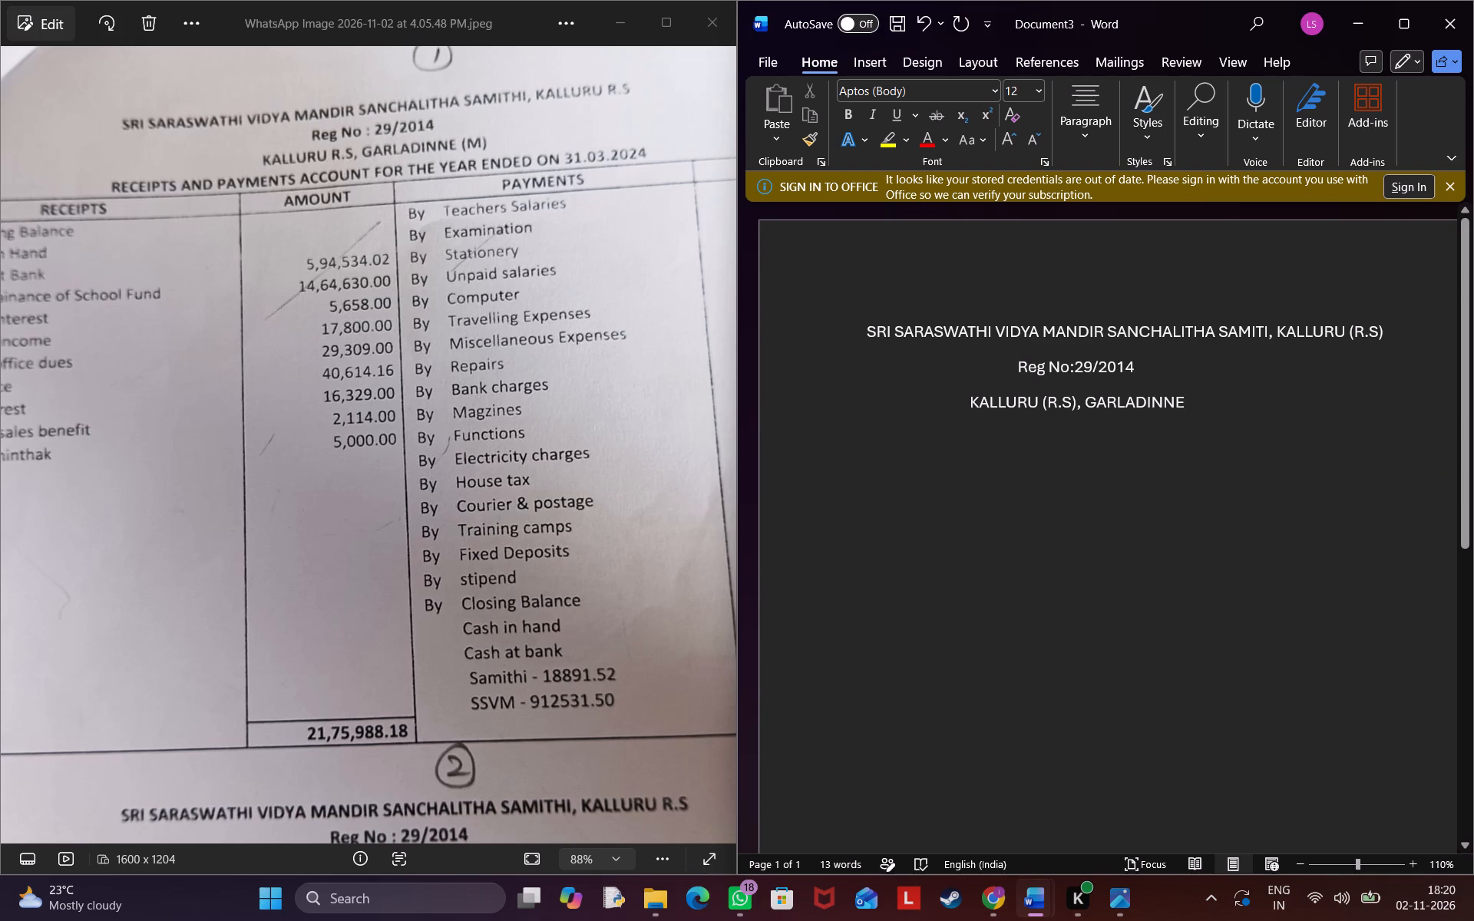
pyautogui.write('()')
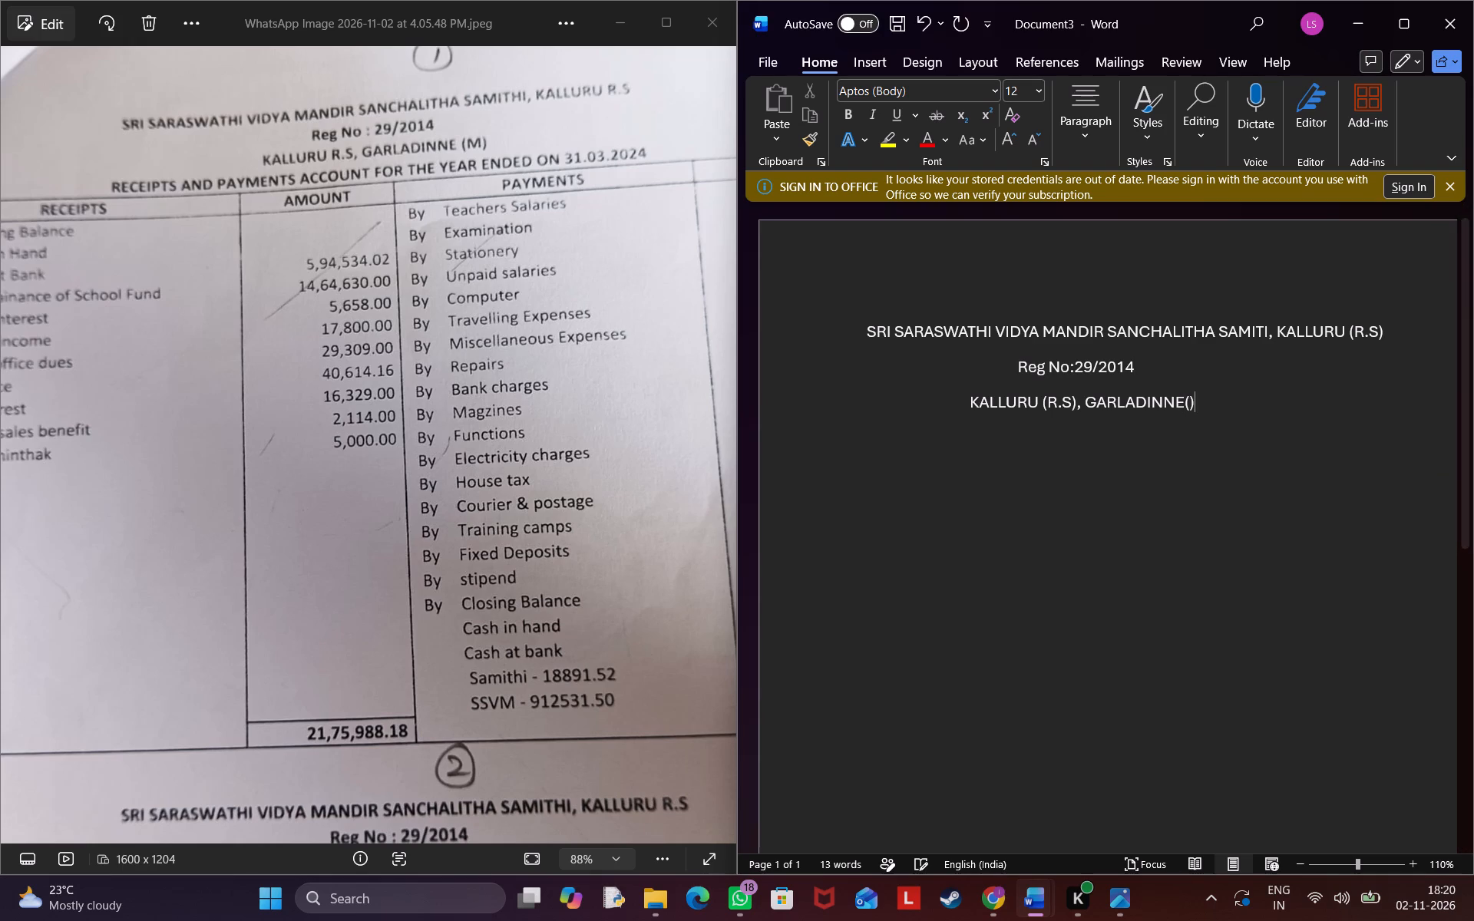
pyautogui.press('Left')
pyautogui.press('m')
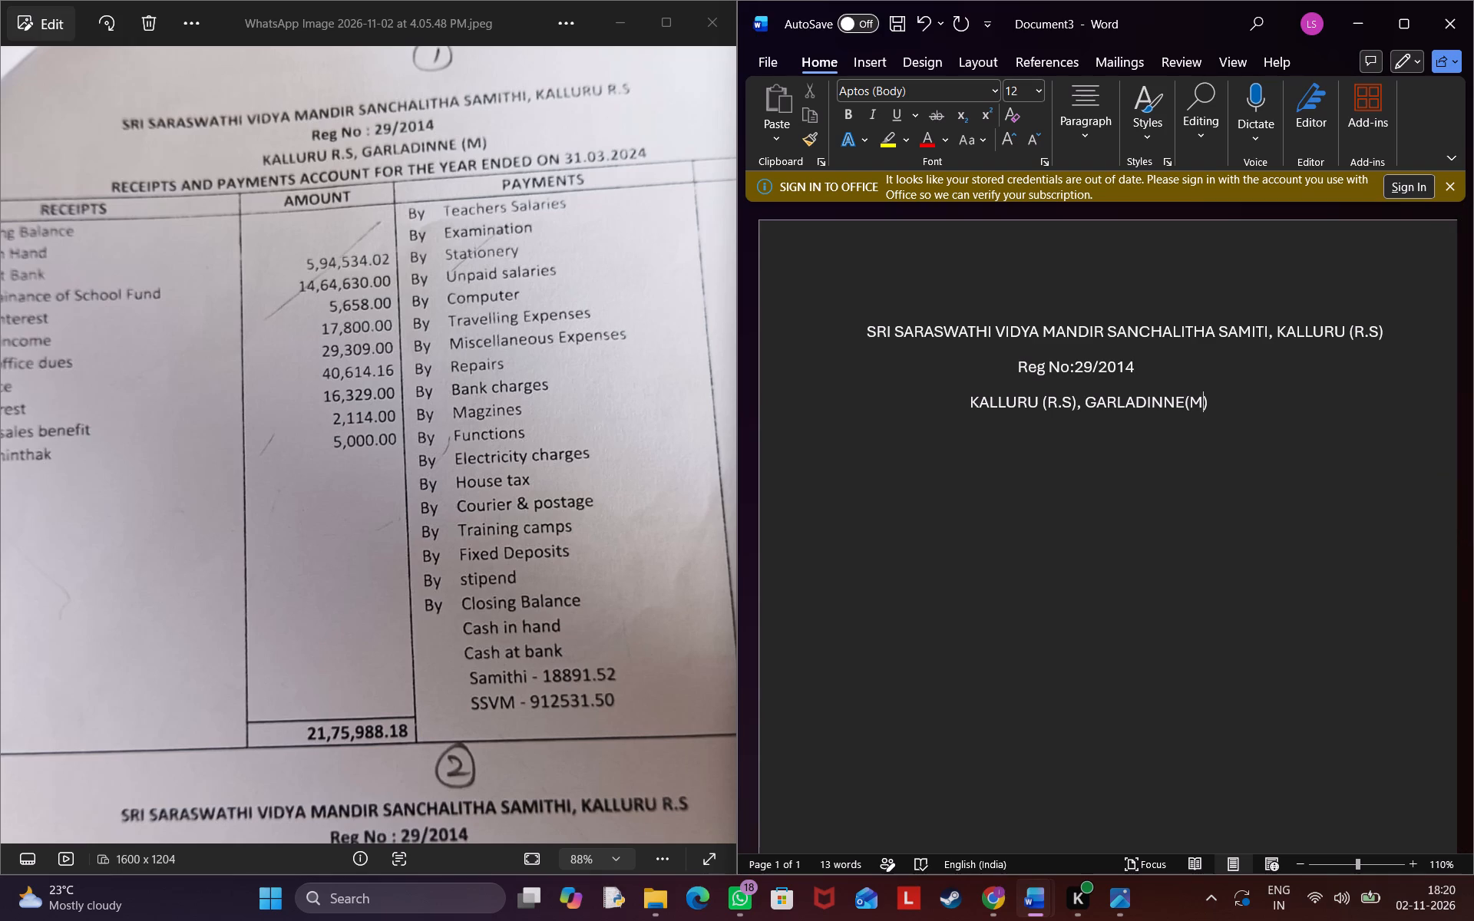
pyautogui.press('Left')
pyautogui.press('Left')
pyautogui.press('Left')
pyautogui.press('Right')
pyautogui.press('space')
pyautogui.press('Right')
pyautogui.press('Right')
pyautogui.press('Right')
pyautogui.press('Right')
pyautogui.press('Return')
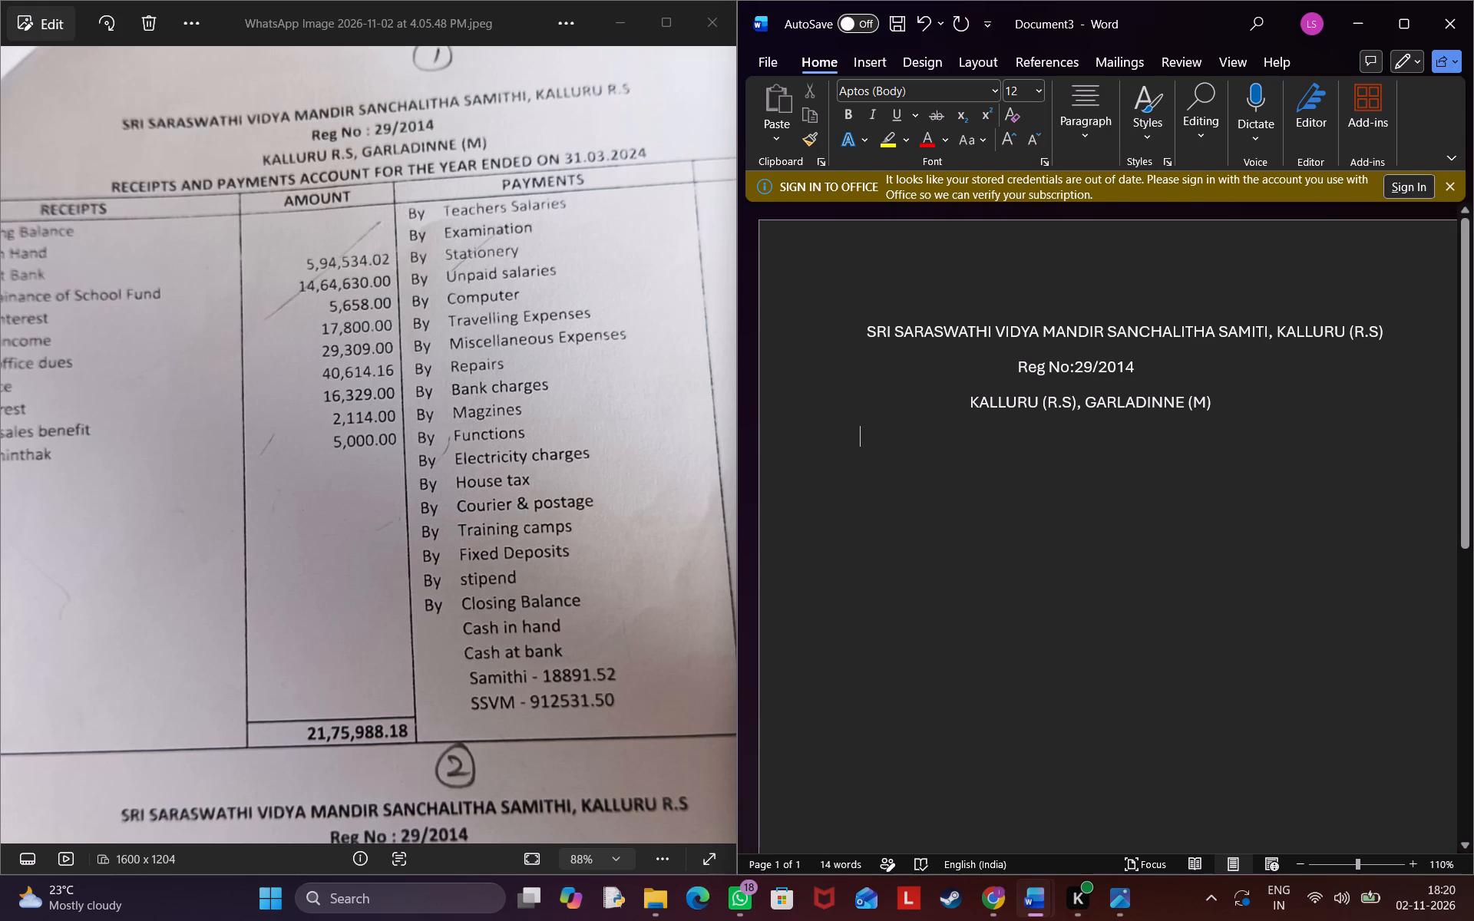
# With the document window maximised, centre-align the three heading lines and the empty line below them.
pyautogui.click(1409, 26)
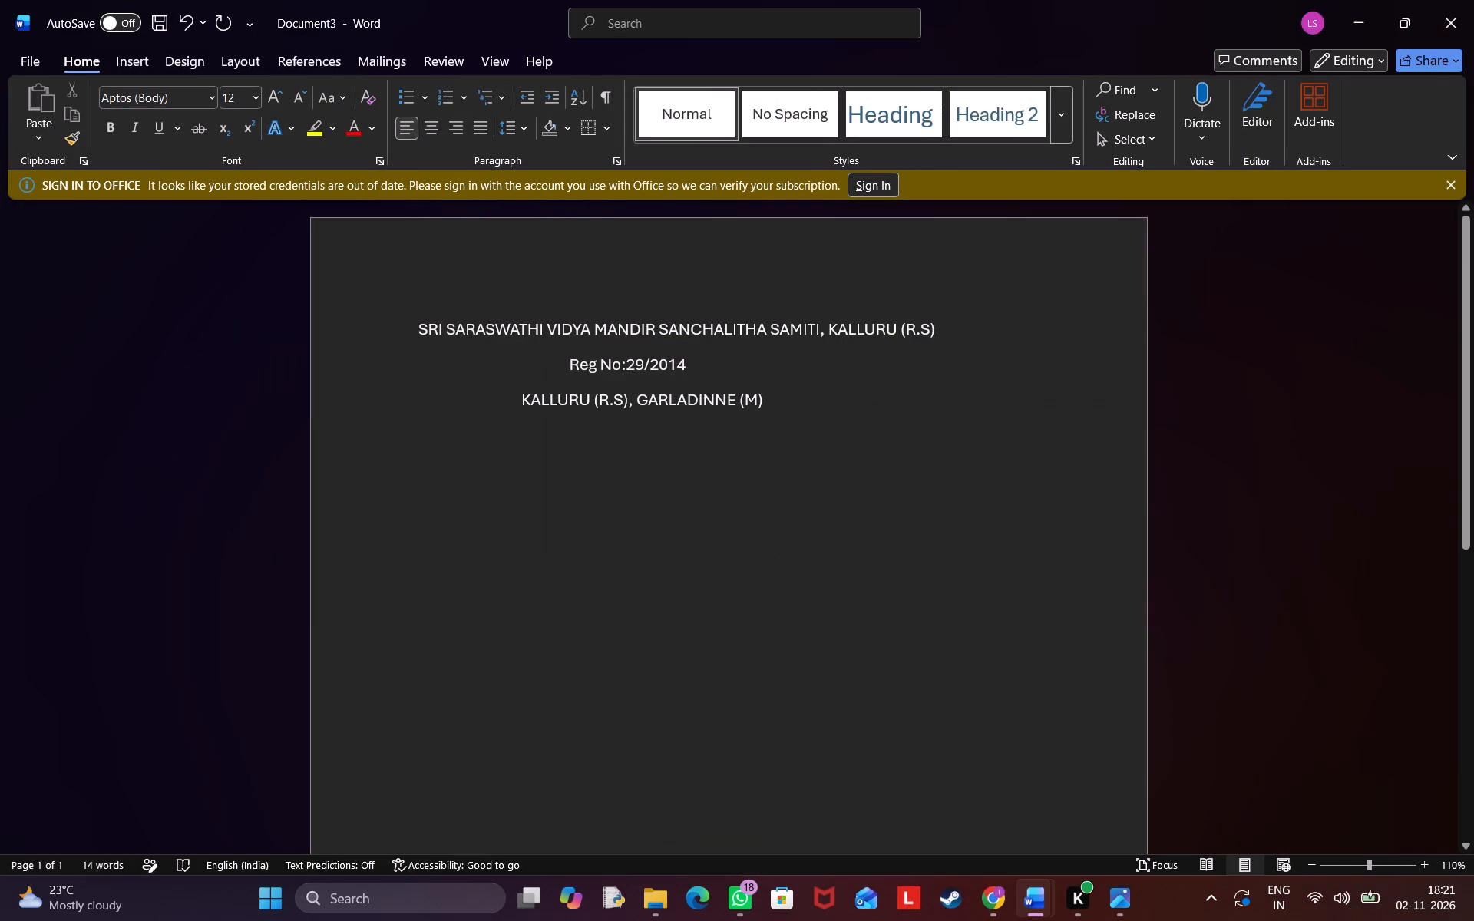
pyautogui.click(428, 122)
pyautogui.moveTo(797, 405); pyautogui.dragTo(408, 314)
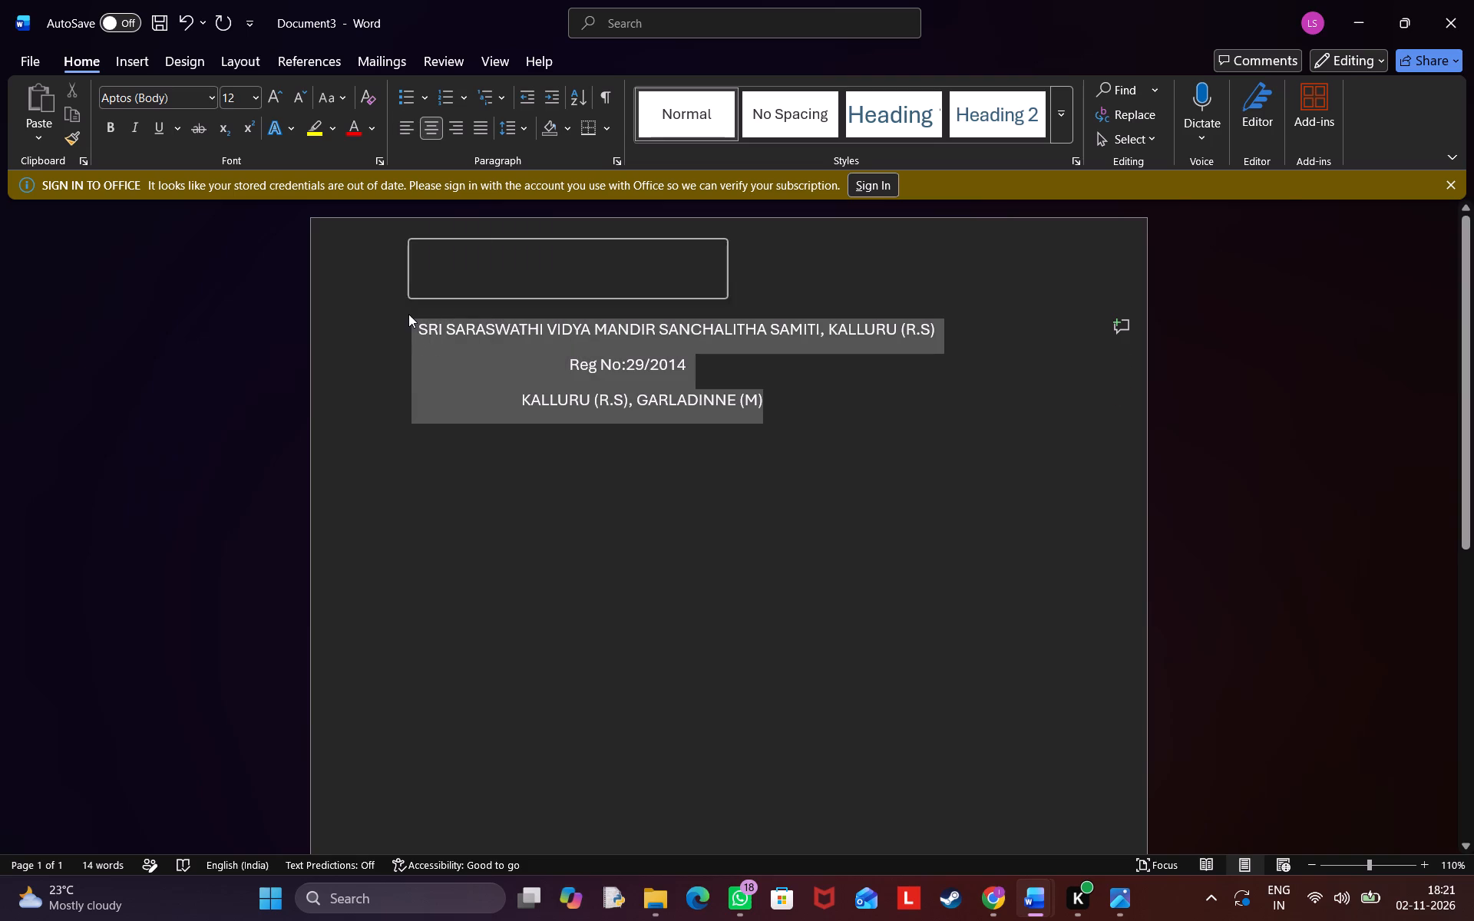
pyautogui.click(427, 125)
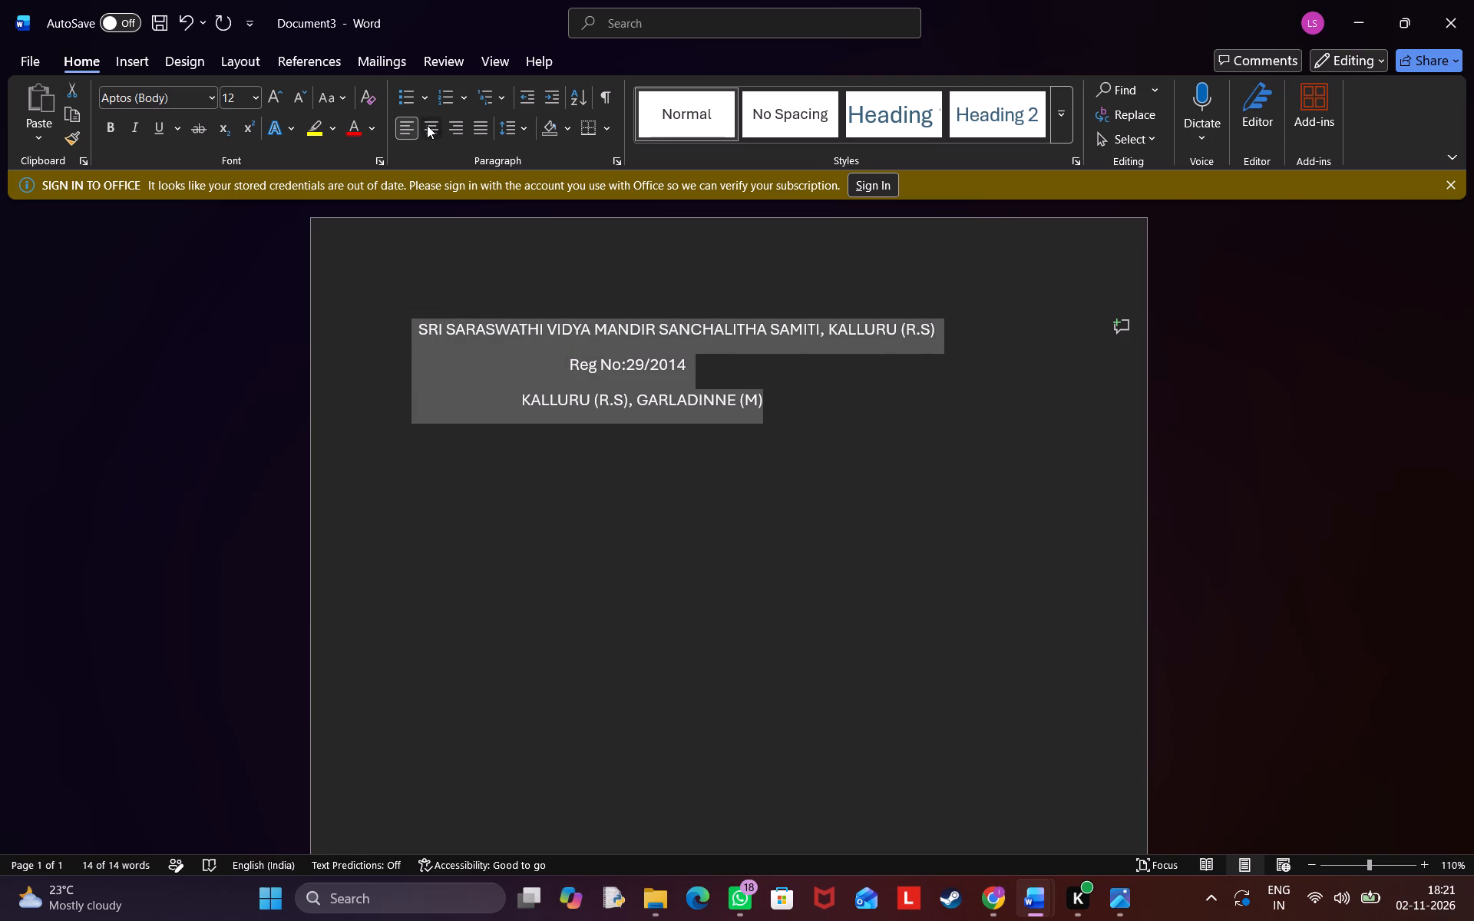
pyautogui.click(616, 520)
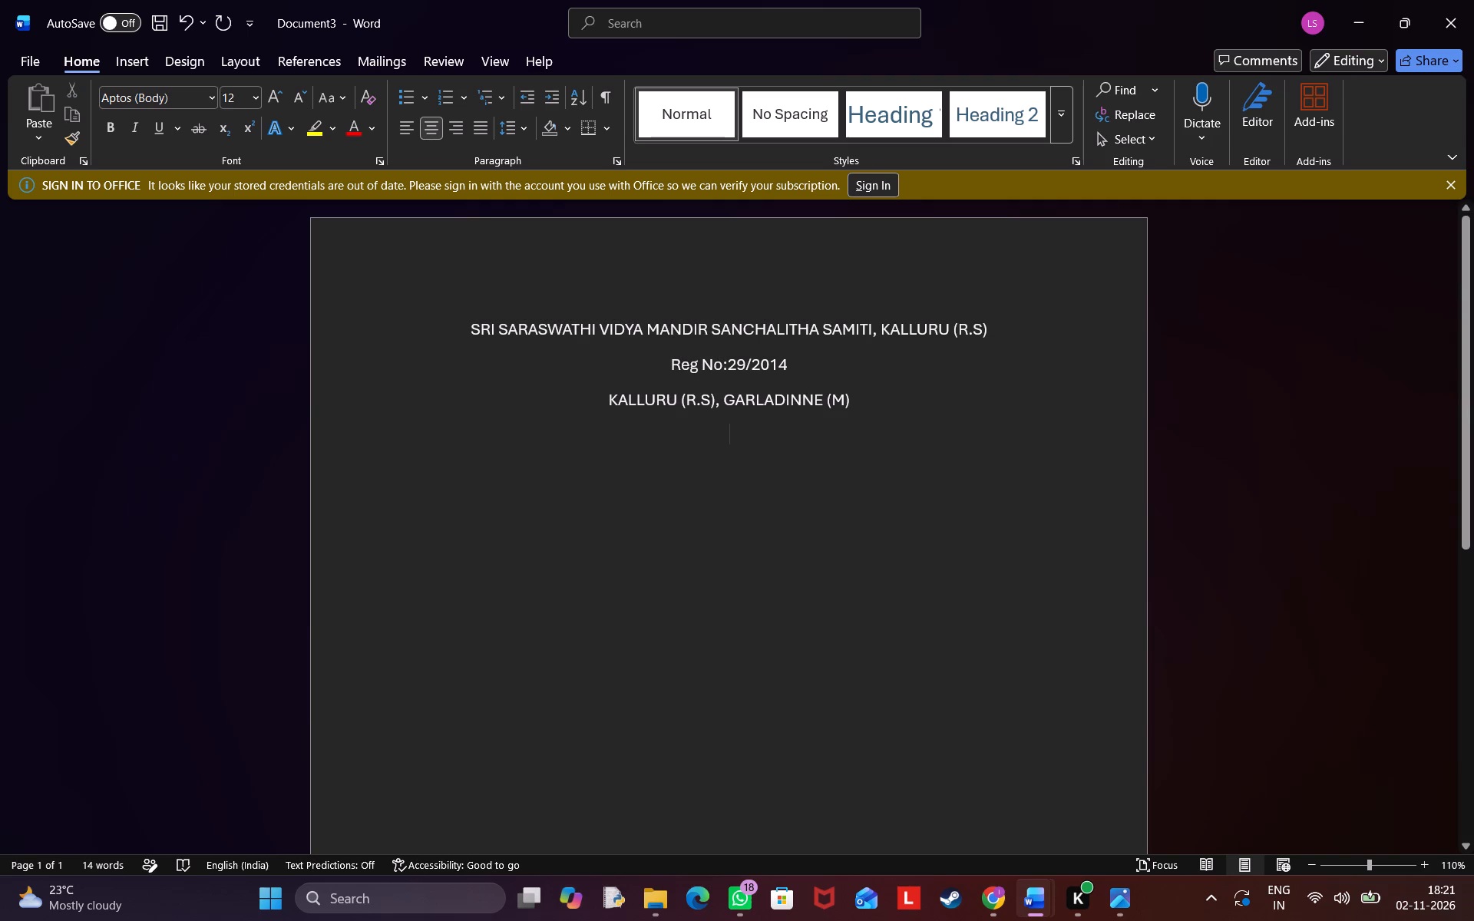
# Place the document back beside the photo, add blank lines below the third line, and reset the fourth line to left alignment.
pyautogui.press('super+Right')
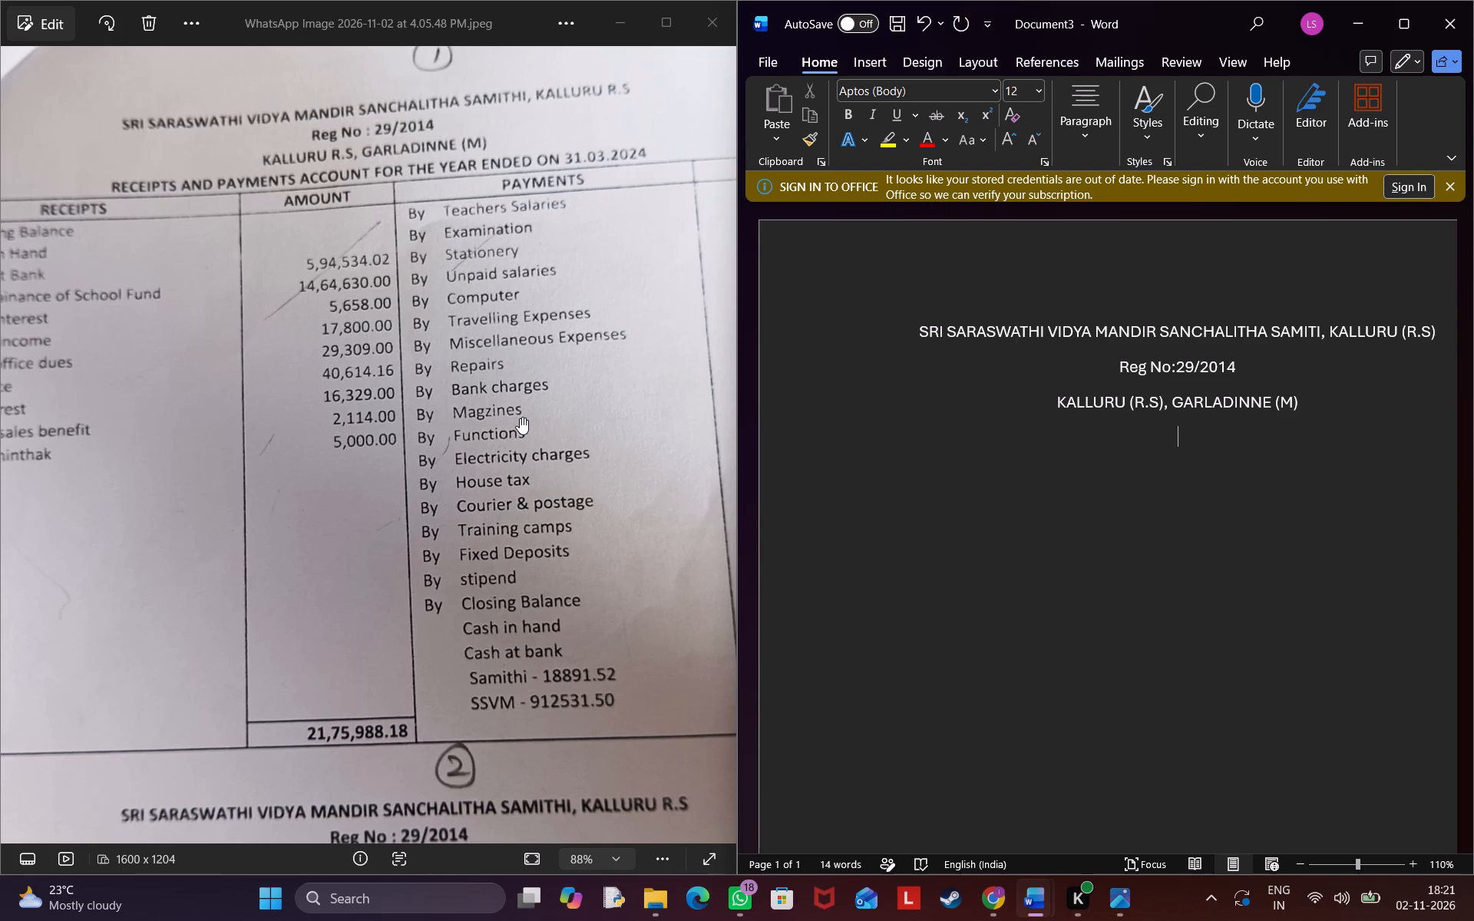
pyautogui.press('Left')
pyautogui.press('Left')
pyautogui.press('Right')
pyautogui.press('Return')
pyautogui.press('Left')
pyautogui.press('Return')
pyautogui.press('BackSpace')
# Indent the empty fourth line with spaces so it starts level with the beginning of the heading.
pyautogui.press('space')
pyautogui.press('space')
pyautogui.press('space')
pyautogui.press('space')
pyautogui.press('space')
pyautogui.press('space')
pyautogui.press('space')
pyautogui.press('space')
pyautogui.press('space')
pyautogui.press('space')
pyautogui.press('space')
pyautogui.press('space')
pyautogui.press('space')
pyautogui.press('space')
pyautogui.press('space')
pyautogui.press('space')
pyautogui.press('space')
# Enter "RECIPTS AND PAYMENTS ACCOUNT FOR THE YEAR ENDED ON 31.03.2024" on the indented fourth line.
pyautogui.write('RECIPTS AND')
pyautogui.press('space')
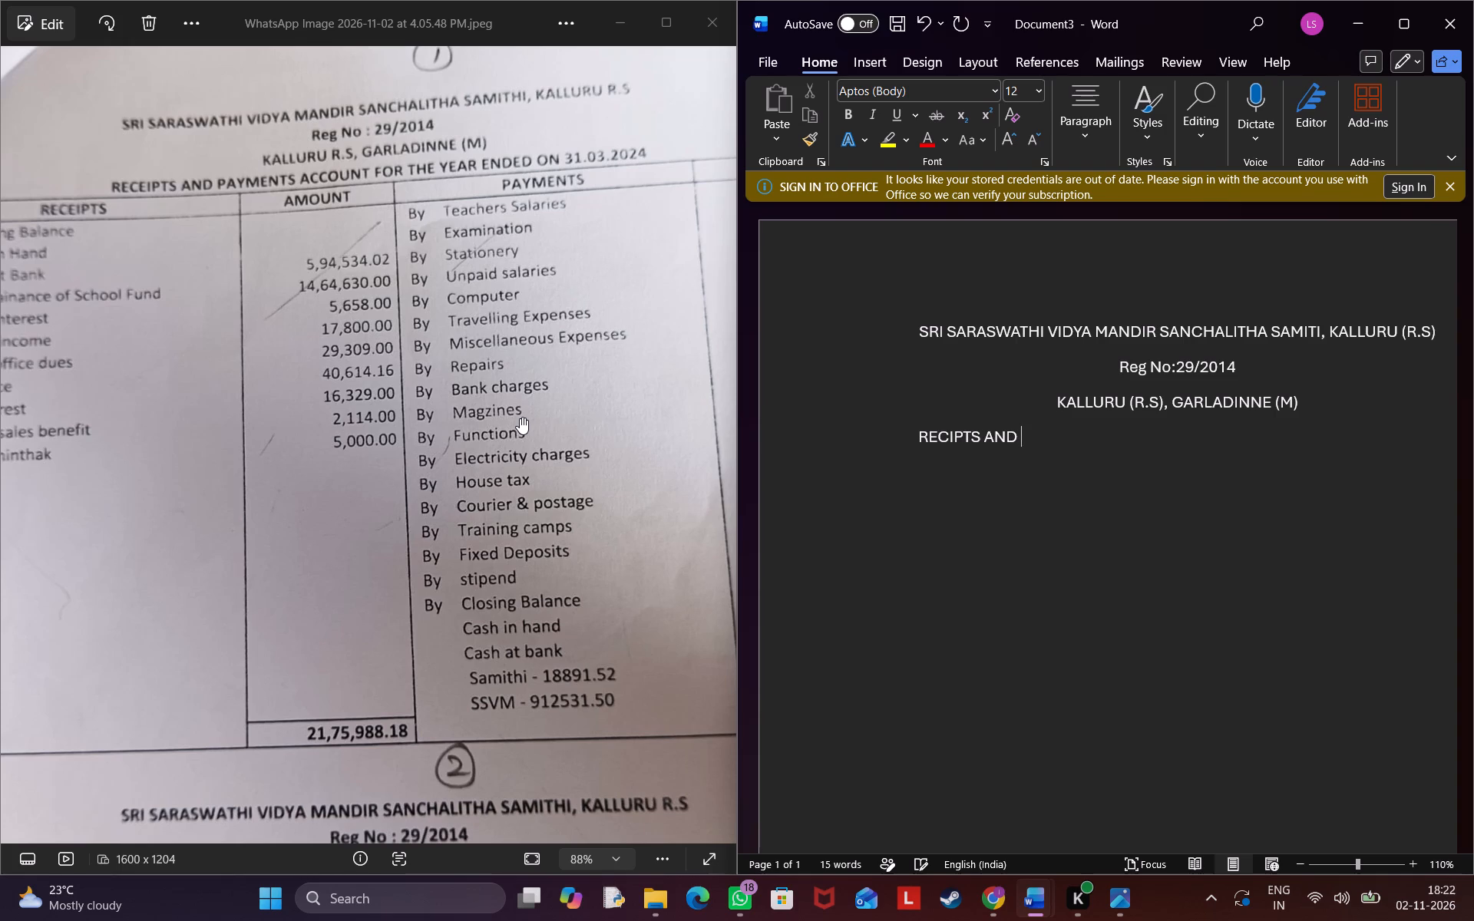
pyautogui.write('PAYMENTS')
pyautogui.press('space')
pyautogui.write('ACCOUNT')
pyautogui.press('space')
pyautogui.write('FPR')
pyautogui.press('BackSpace')
pyautogui.press('BackSpace')
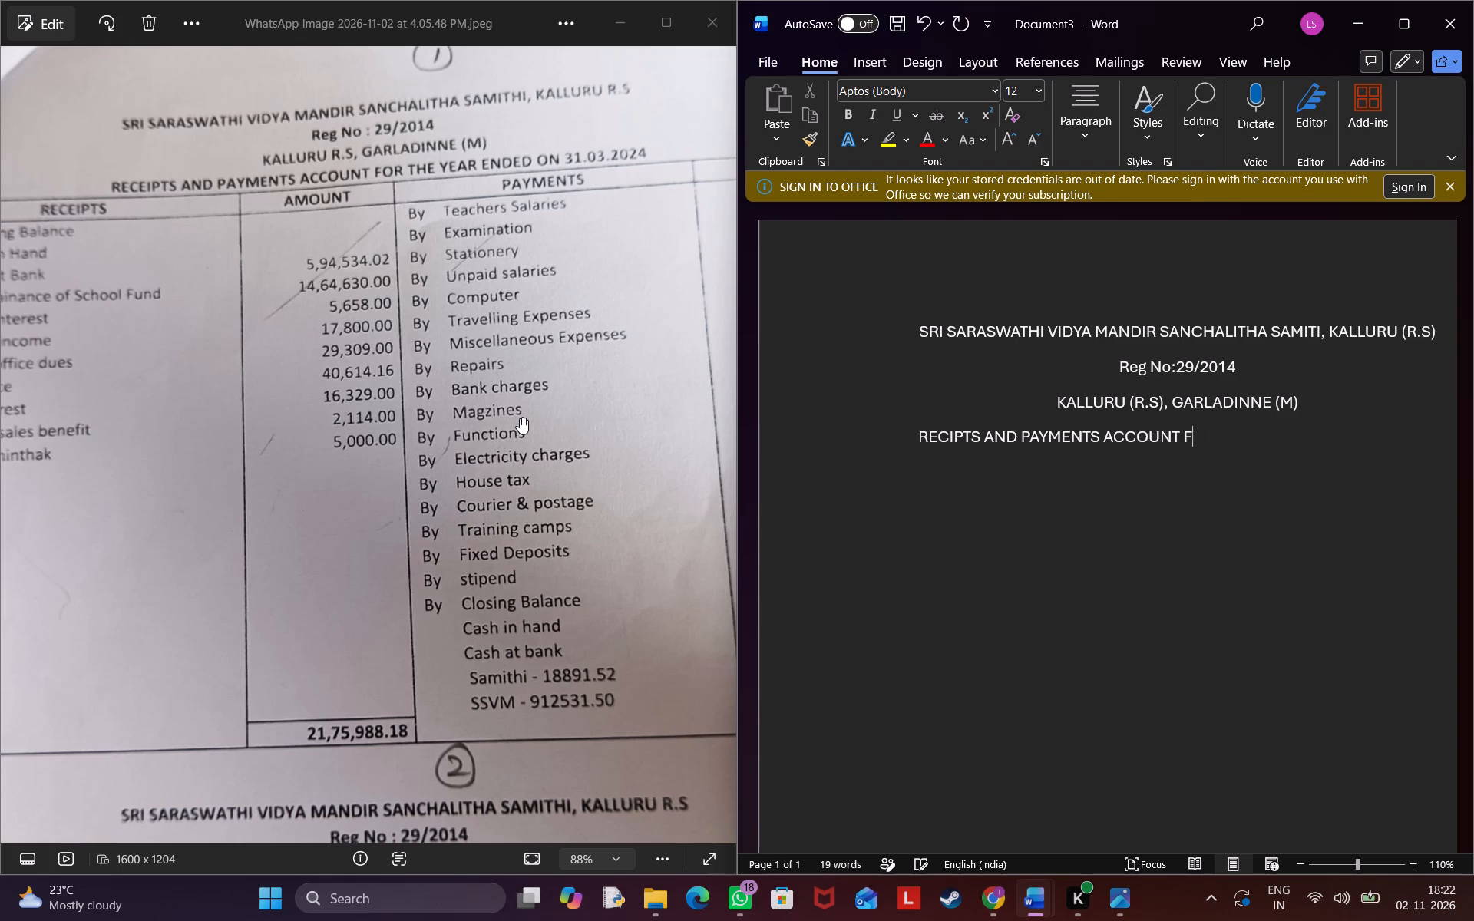
pyautogui.write('OR')
pyautogui.press('space')
pyautogui.write('THE')
pyautogui.press('space')
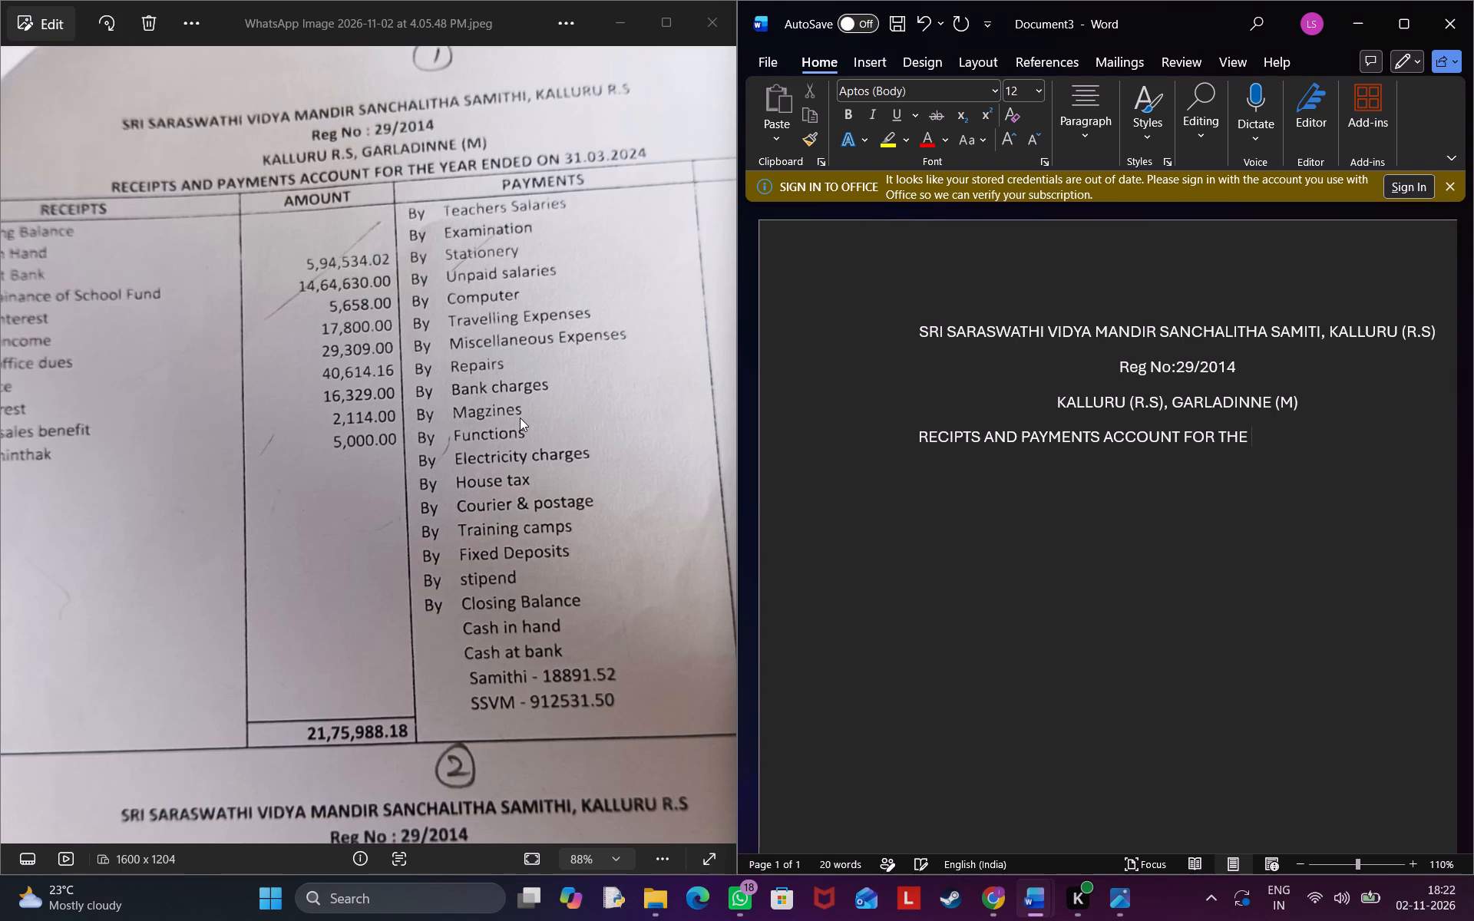
pyautogui.write('YE')
pyautogui.write('AR')
pyautogui.press('space')
pyautogui.write('ENDED')
pyautogui.press('space')
pyautogui.write('ON')
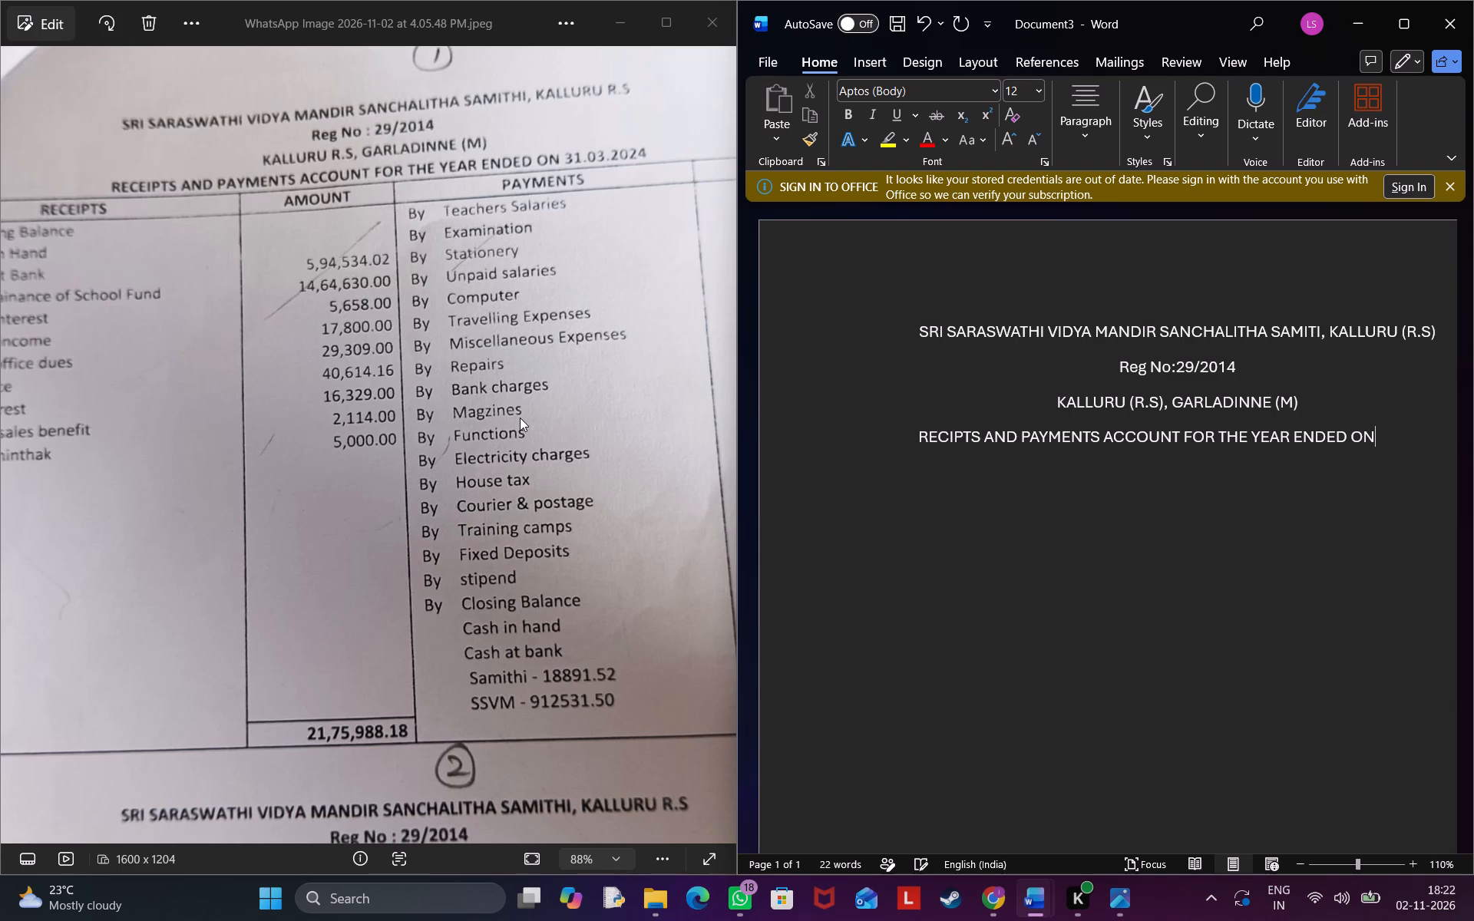
pyautogui.press('space')
pyautogui.write('31')
pyautogui.write('.0')
pyautogui.press('3')
pyautogui.press('.')
pyautogui.write('2024')
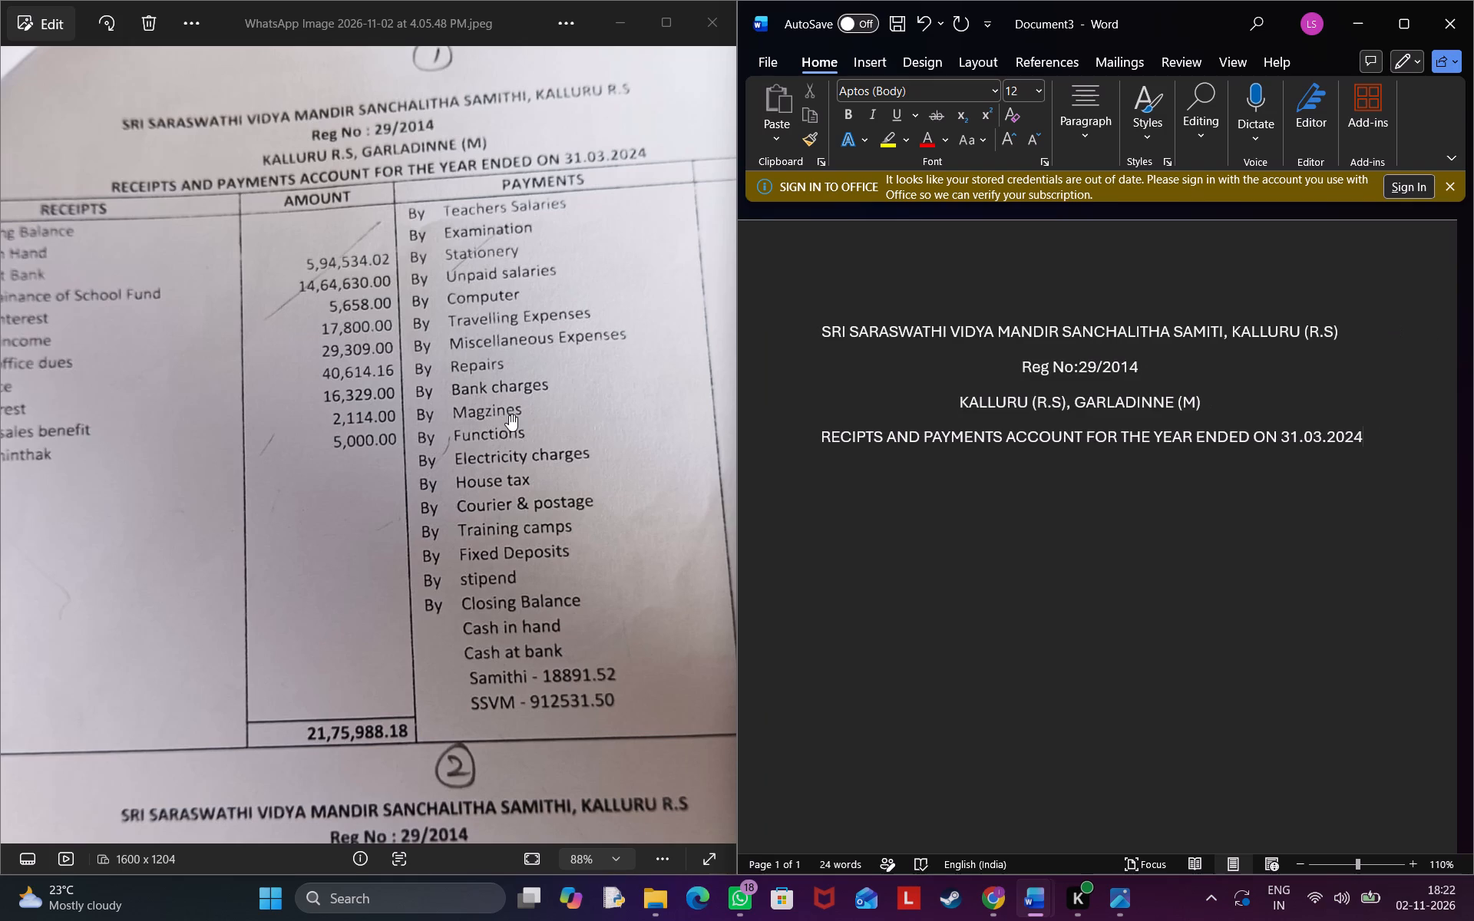
# Add an empty line below the fourth heading line of the document.
pyautogui.press('Return')
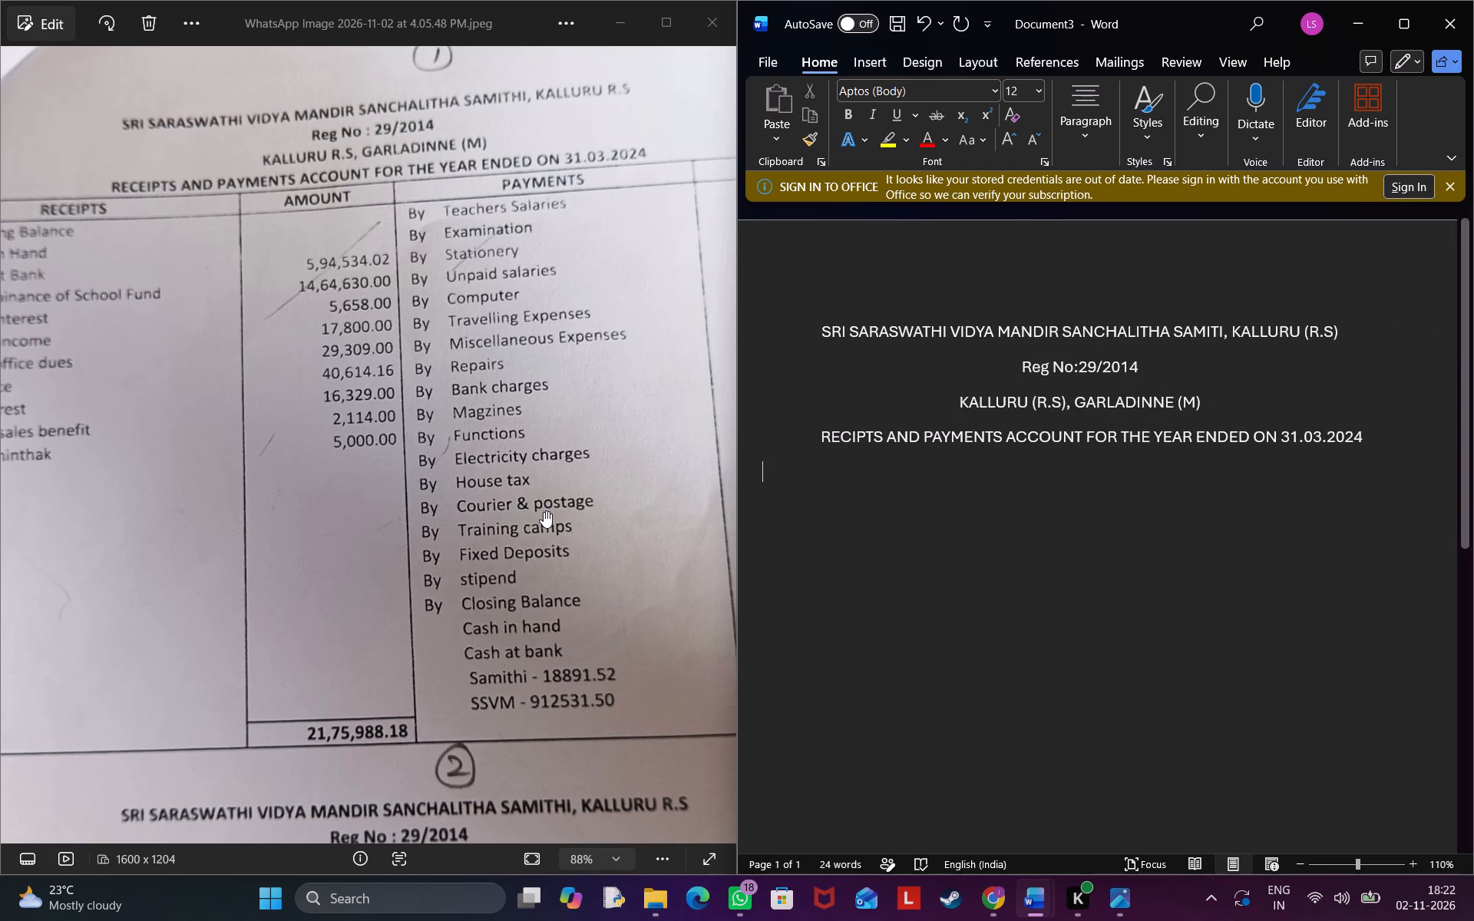
# View the whole printed account photo, and switch to the photo of the handwritten receipts and payments sheet.
pyautogui.keyDown('ctrl'); pyautogui.scroll(-3, 550, 430); pyautogui.keyUp('ctrl')
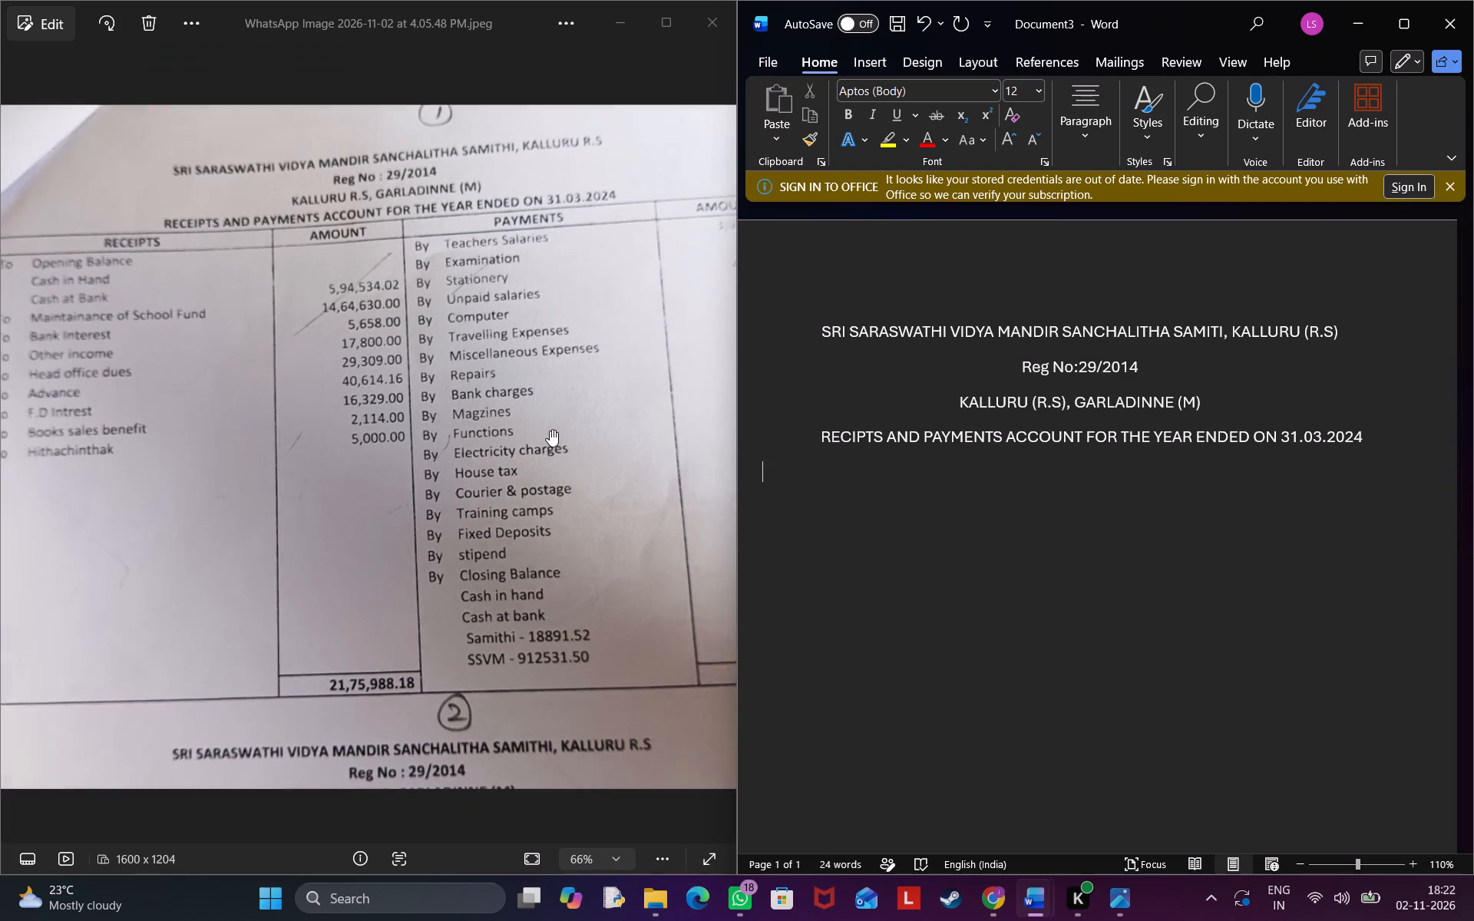
pyautogui.keyDown('ctrl'); pyautogui.scroll(-10, 550, 430); pyautogui.keyUp('ctrl')
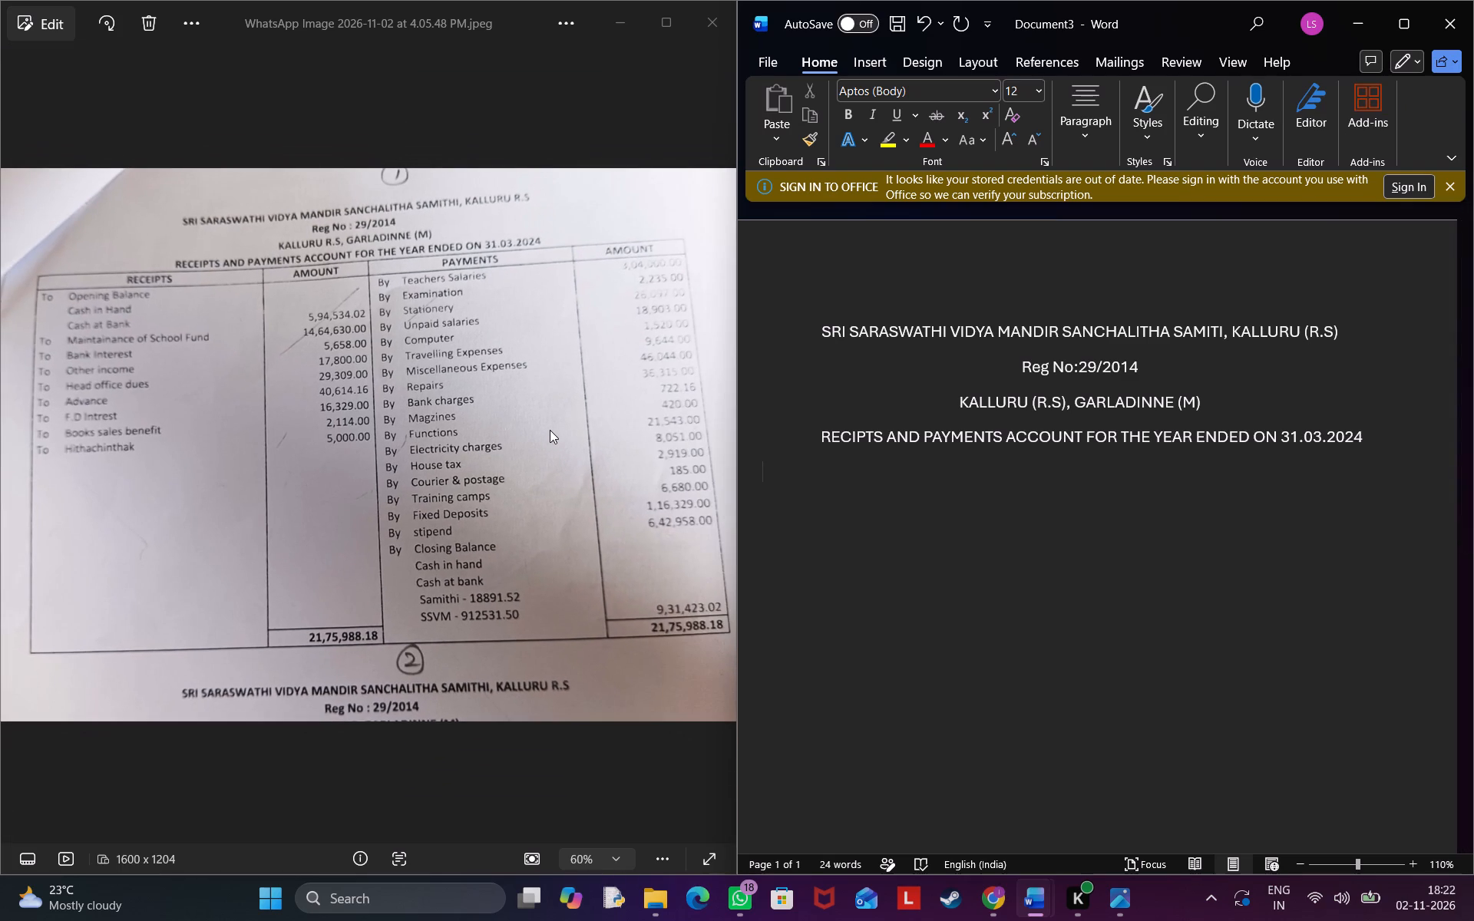
pyautogui.press('Left')
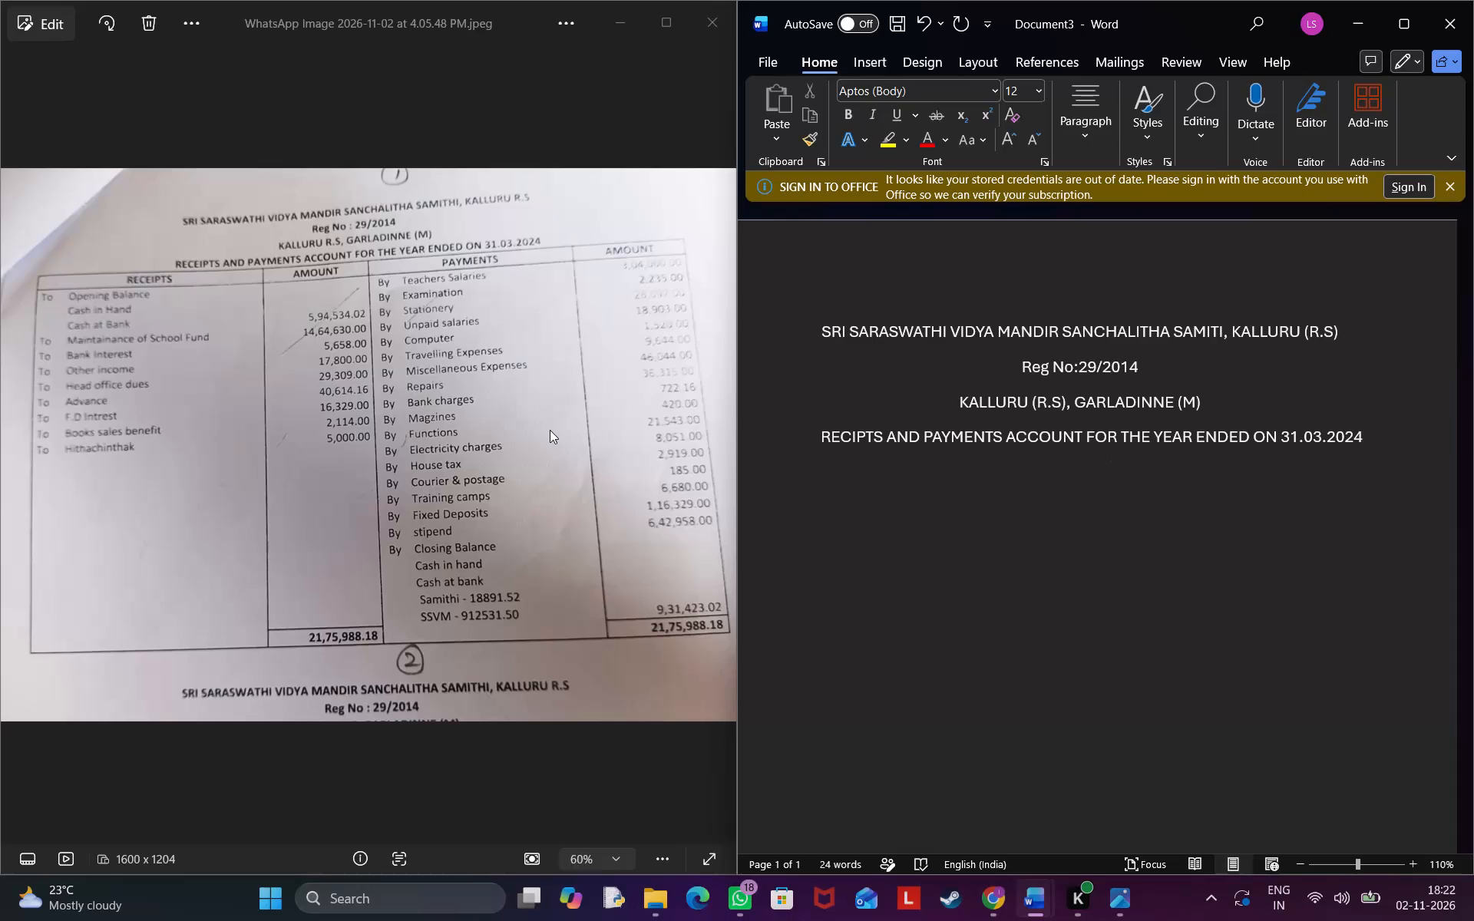
# Replace the printed account photo with handwritten sheet "WhatsApp Image 2026-11-02 at 4.05.47 PM (1)" from the school folder, beside Document3.
pyautogui.keyDown('ctrl'); pyautogui.scroll(-2, 550, 430); pyautogui.keyUp('ctrl')
pyautogui.click(717, 22)
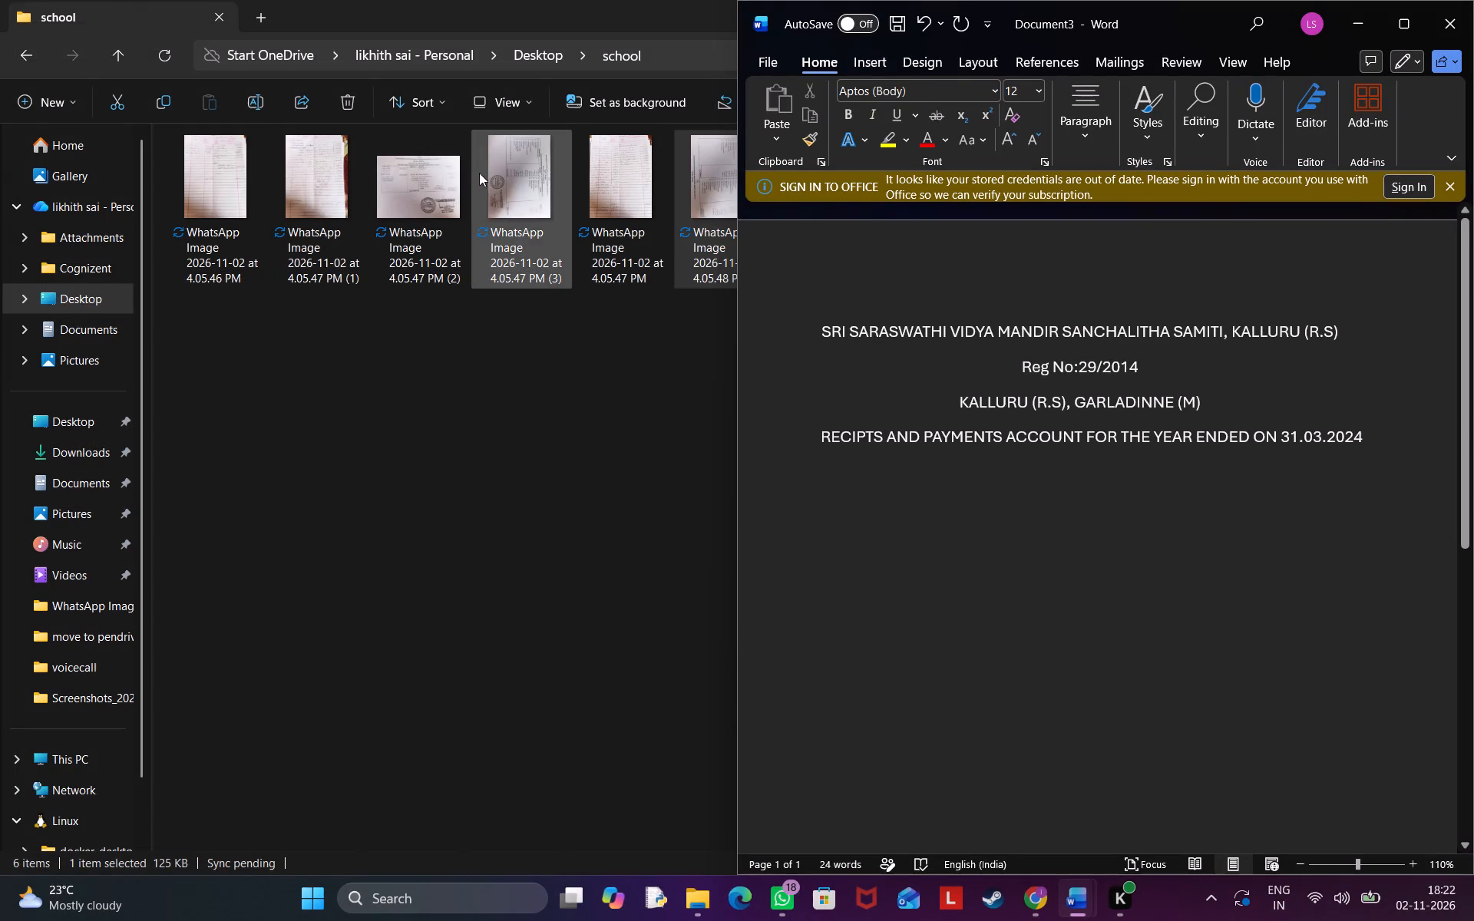
pyautogui.doubleClick(605, 203)
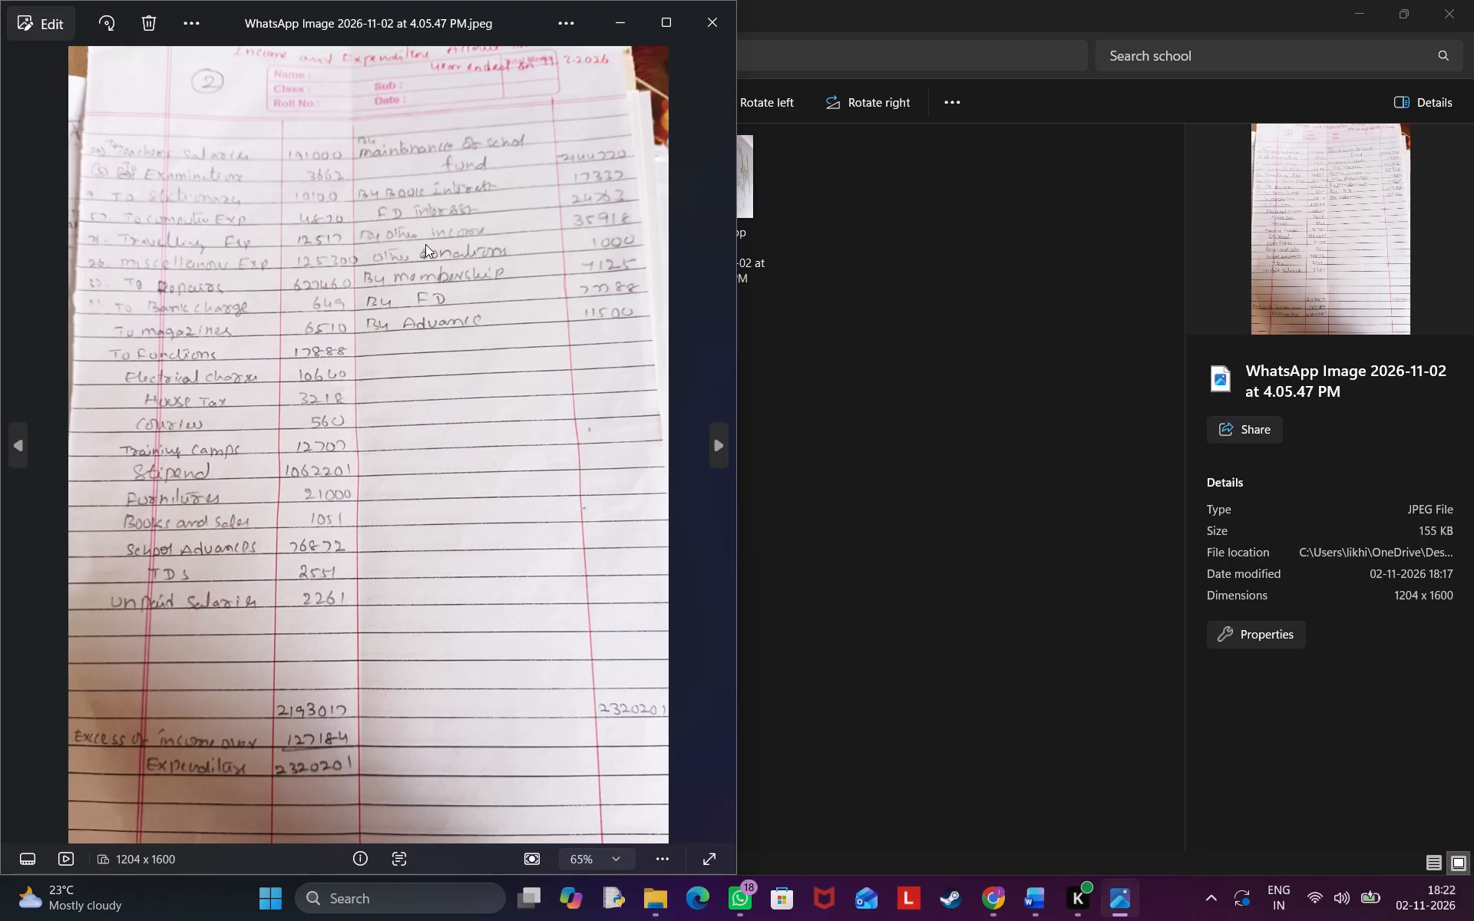
pyautogui.click(709, 37)
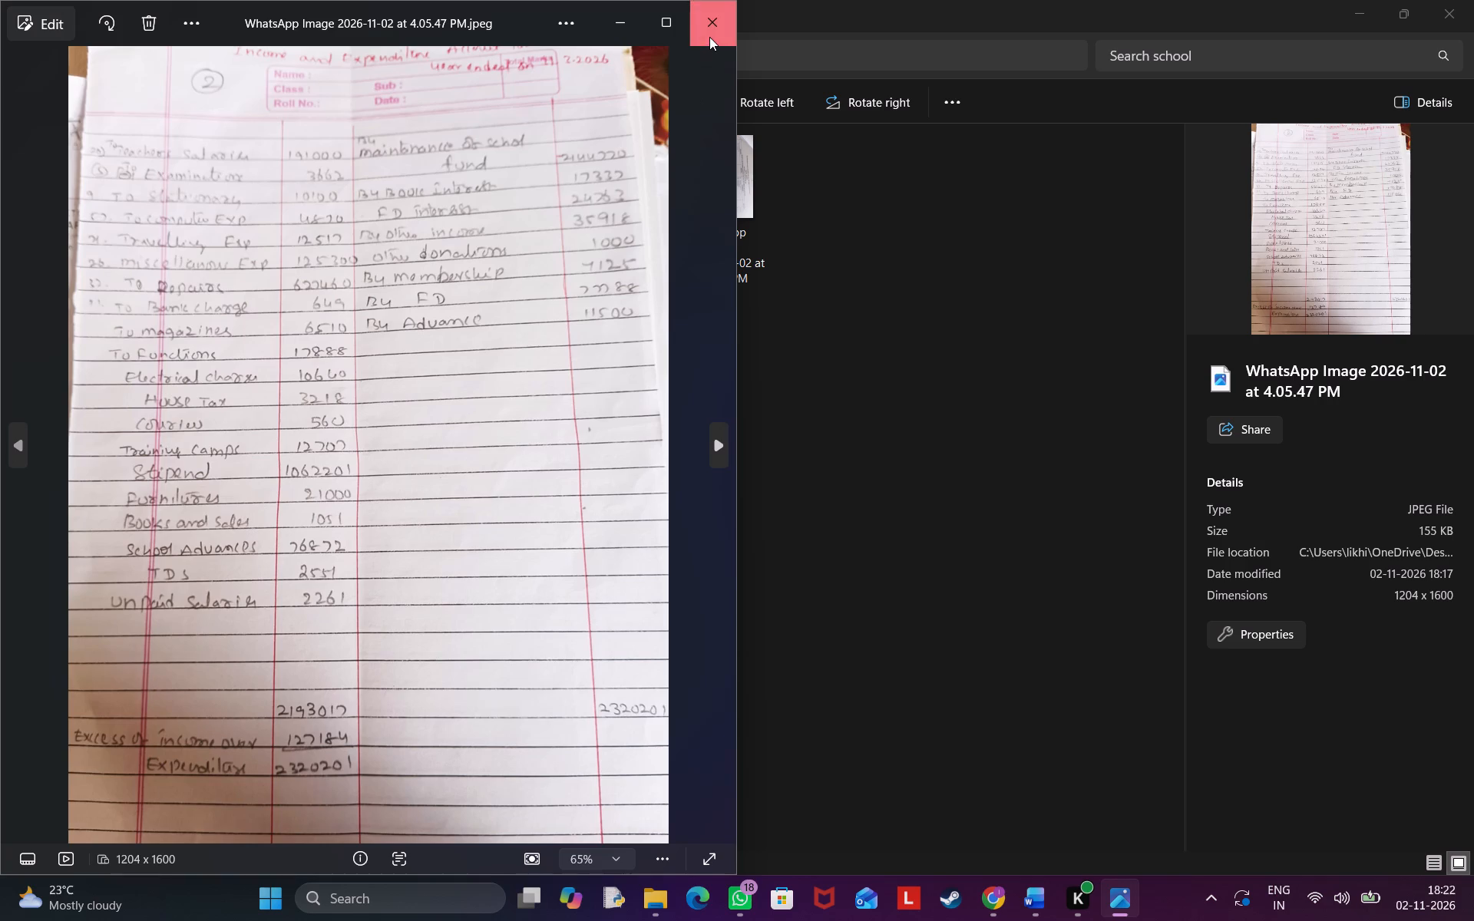
pyautogui.doubleClick(328, 200)
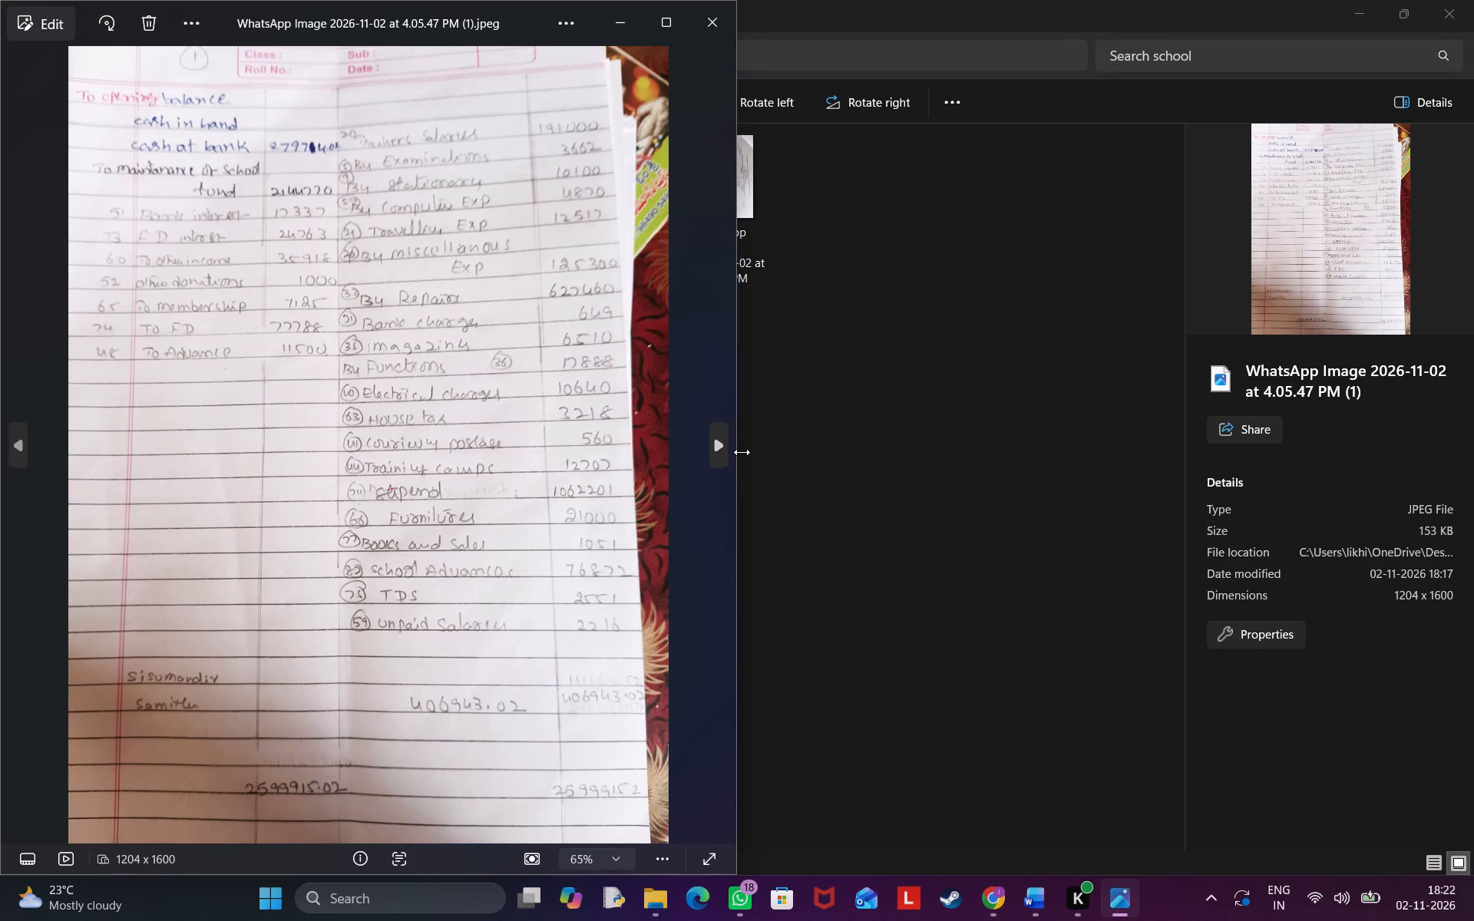
pyautogui.press('super+Right')
pyautogui.press('super+Left')
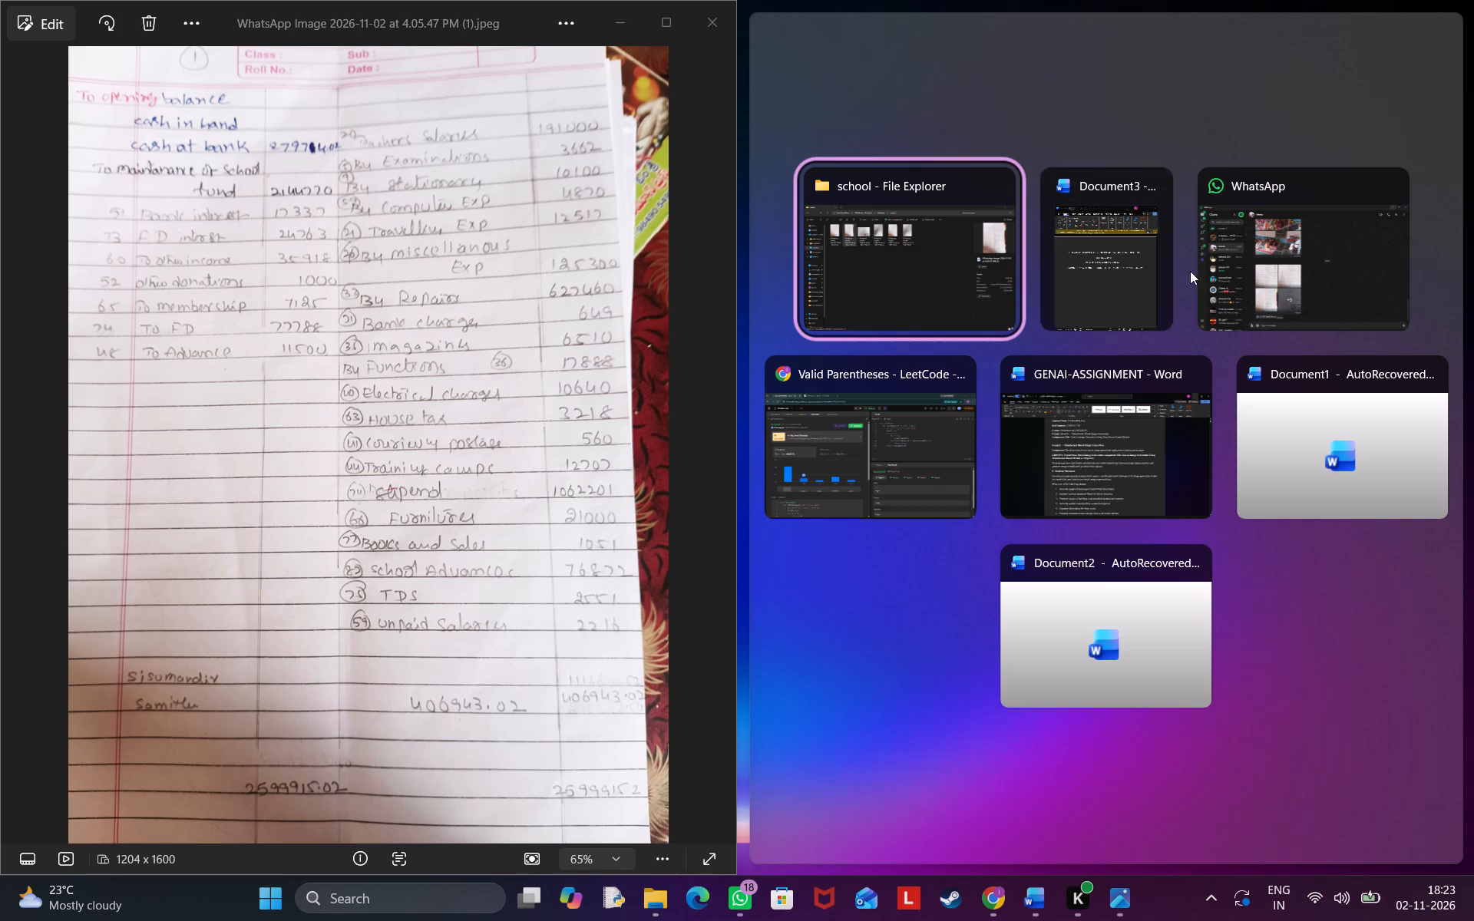
pyautogui.click(1125, 266)
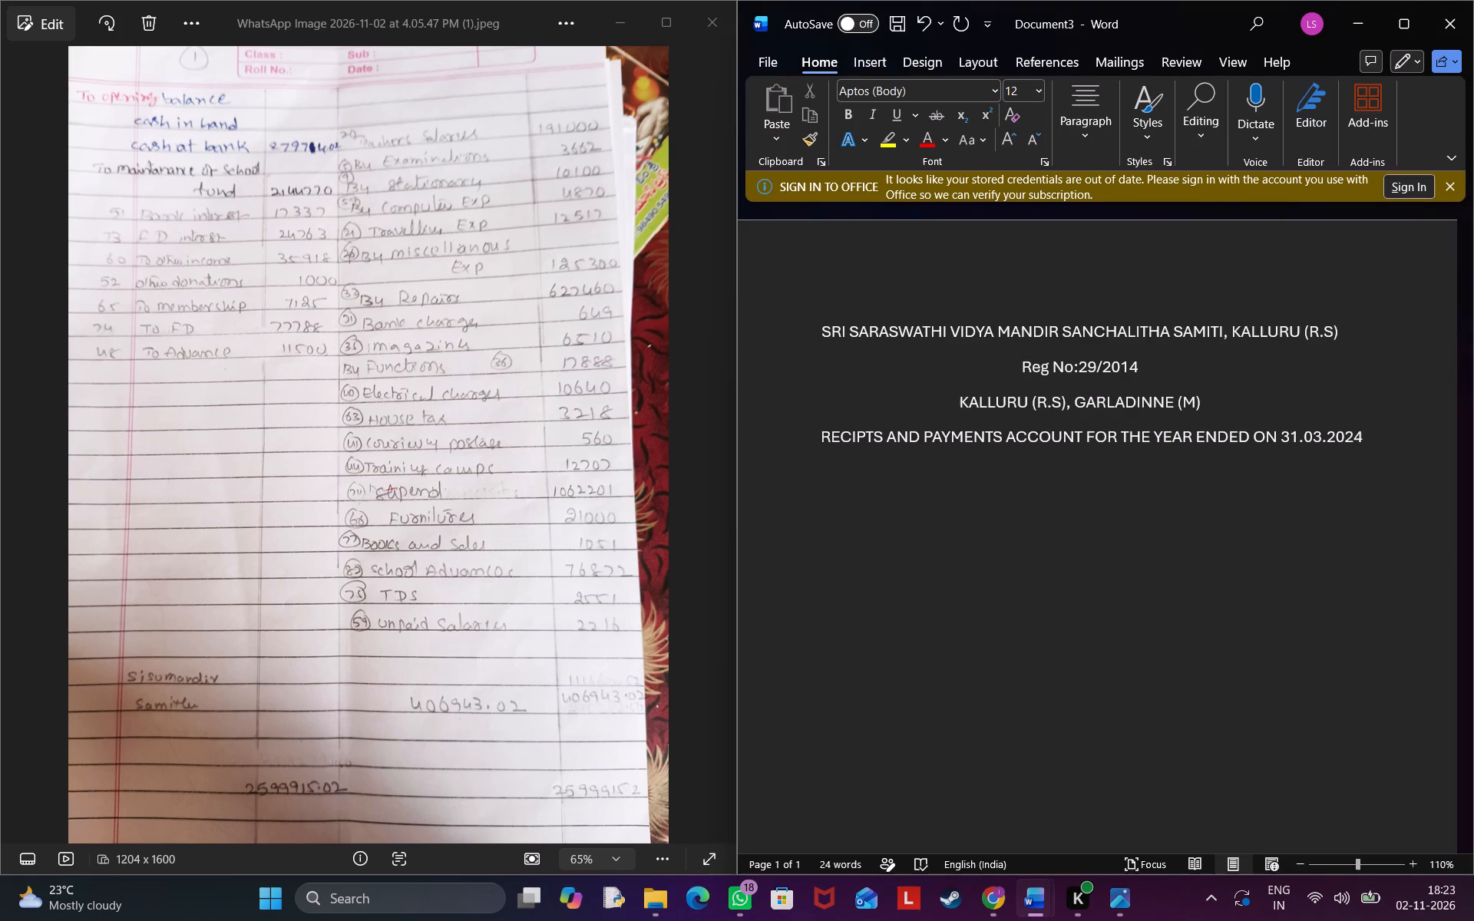
# Delete "g No" from the "Reg No:29/2014" line of the heading.
pyautogui.click(1069, 364)
pyautogui.press('BackSpace')
pyautogui.press('BackSpace')
pyautogui.press('BackSpace')
# Rewrite the registration label in the second heading line in capitals as "REG NO", and return to the end of the fourth line.
pyautogui.press('BackSpace')
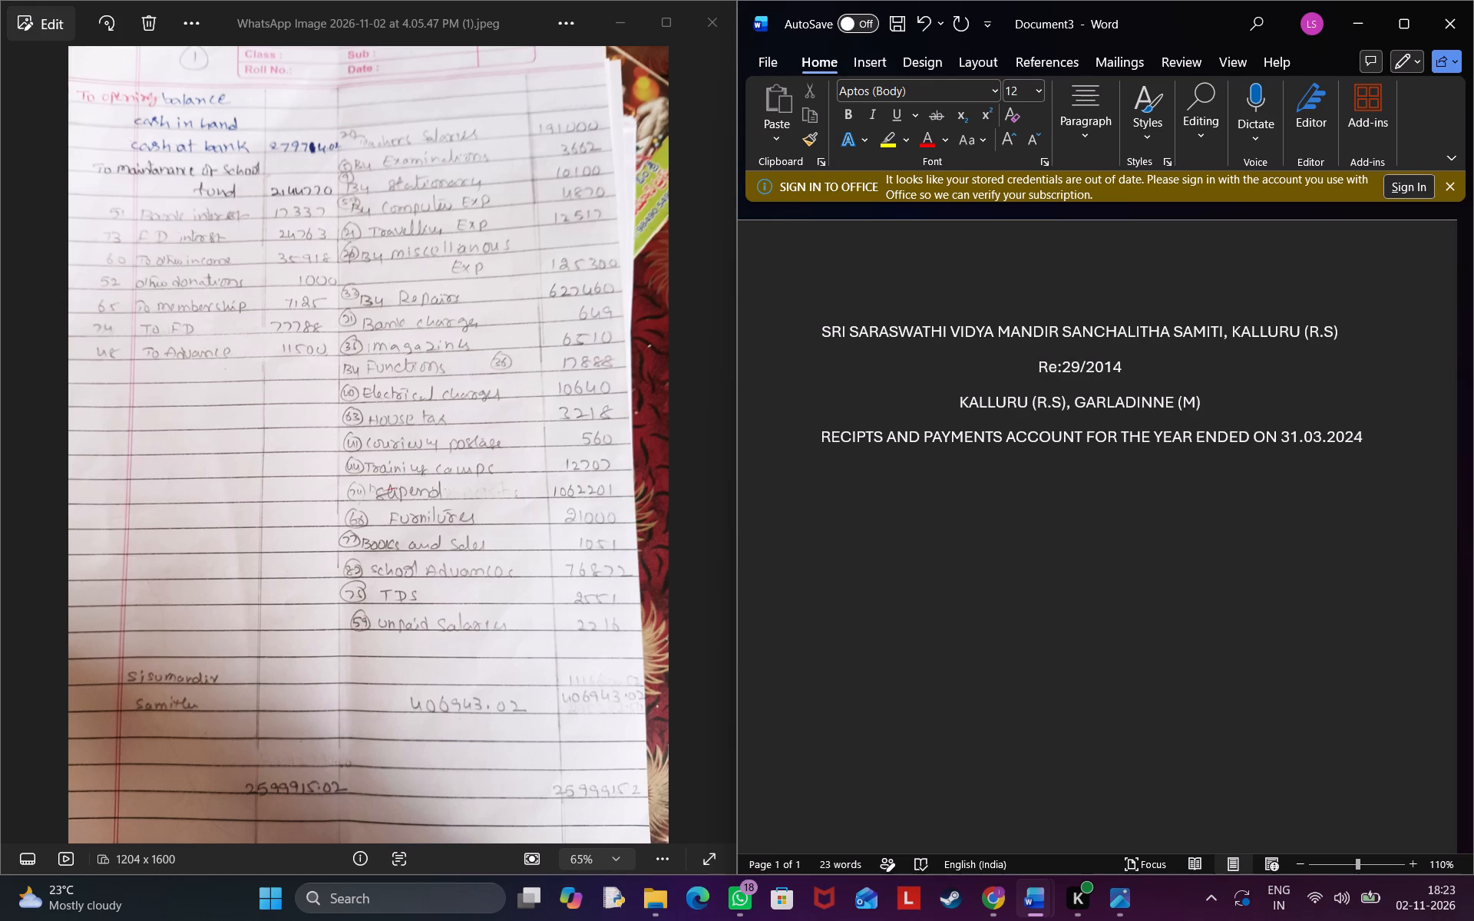
pyautogui.press('BackSpace')
pyautogui.write('EG NO')
pyautogui.click(1383, 433)
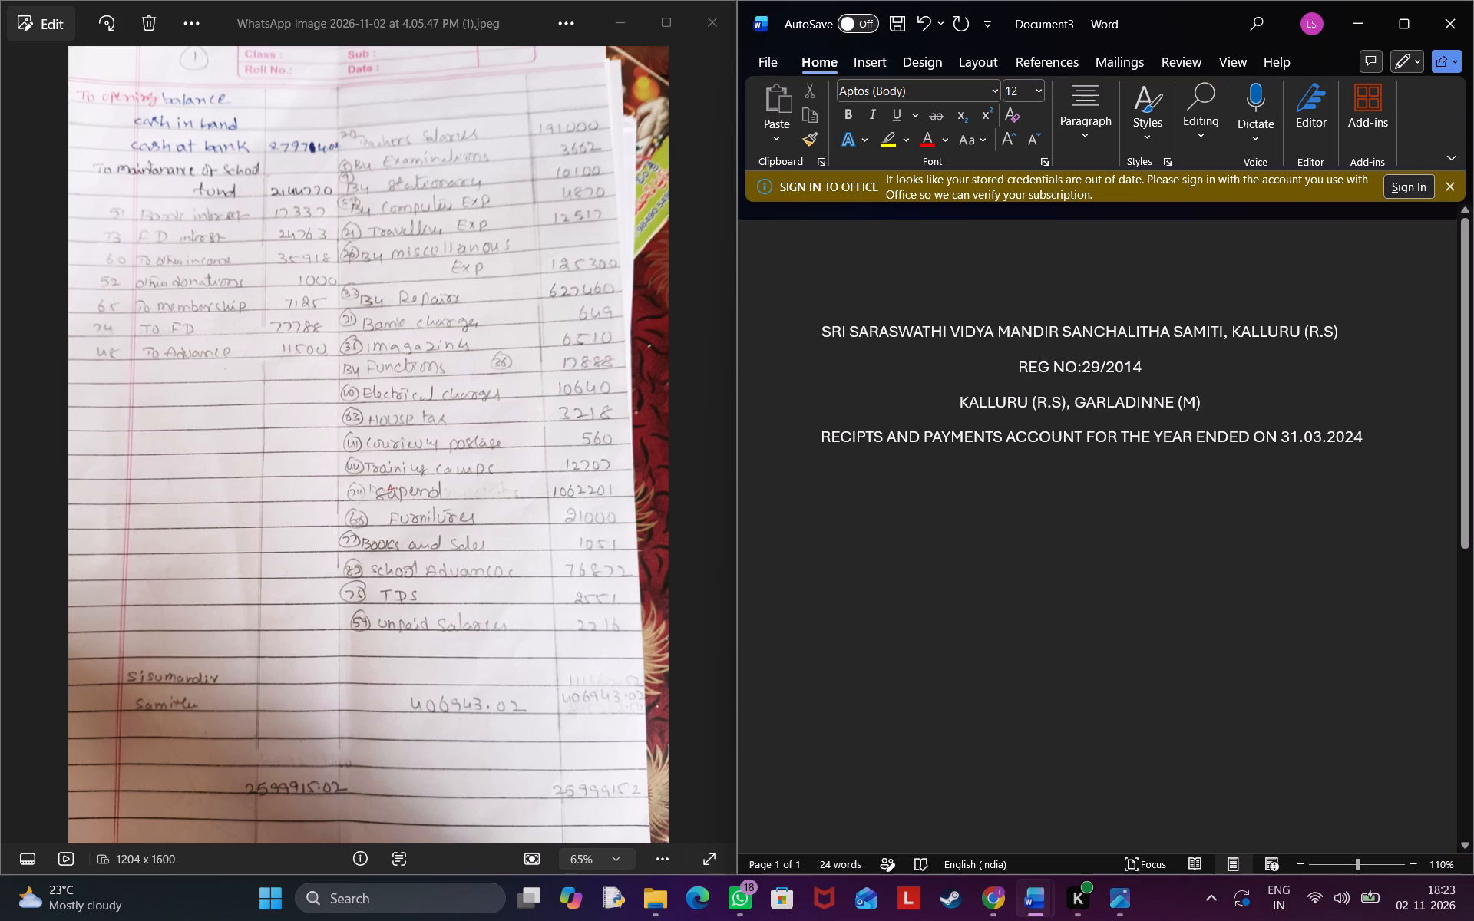
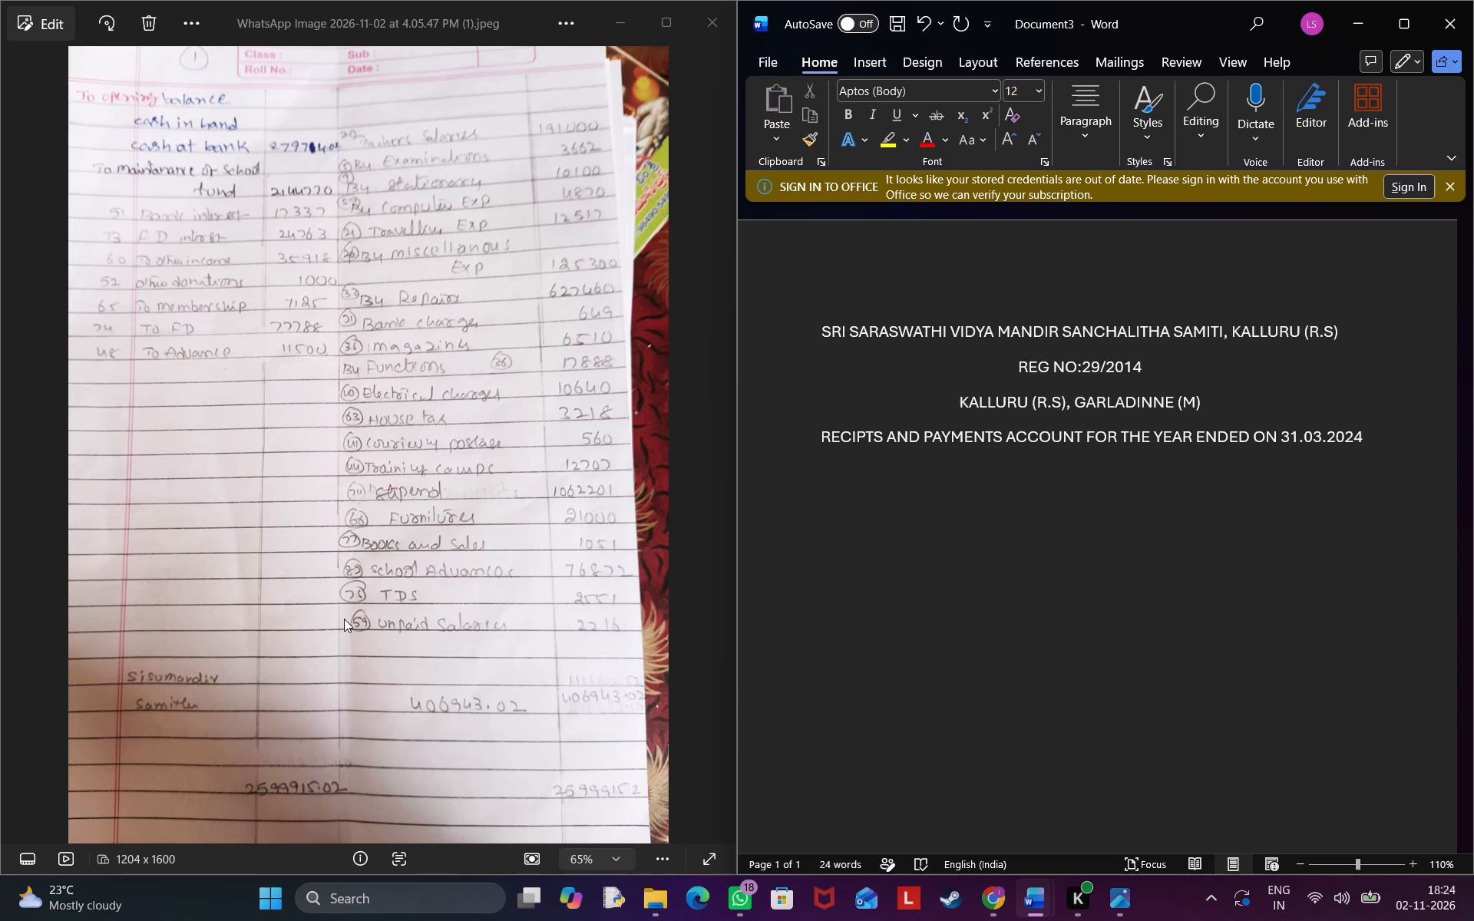
# Close the handwritten sheet photo, open the printed receipts and payments account photo, and arrange it side by side with Document3.
pyautogui.keyDown('ctrl'); pyautogui.scroll(-8, 344, 619); pyautogui.keyUp('ctrl')
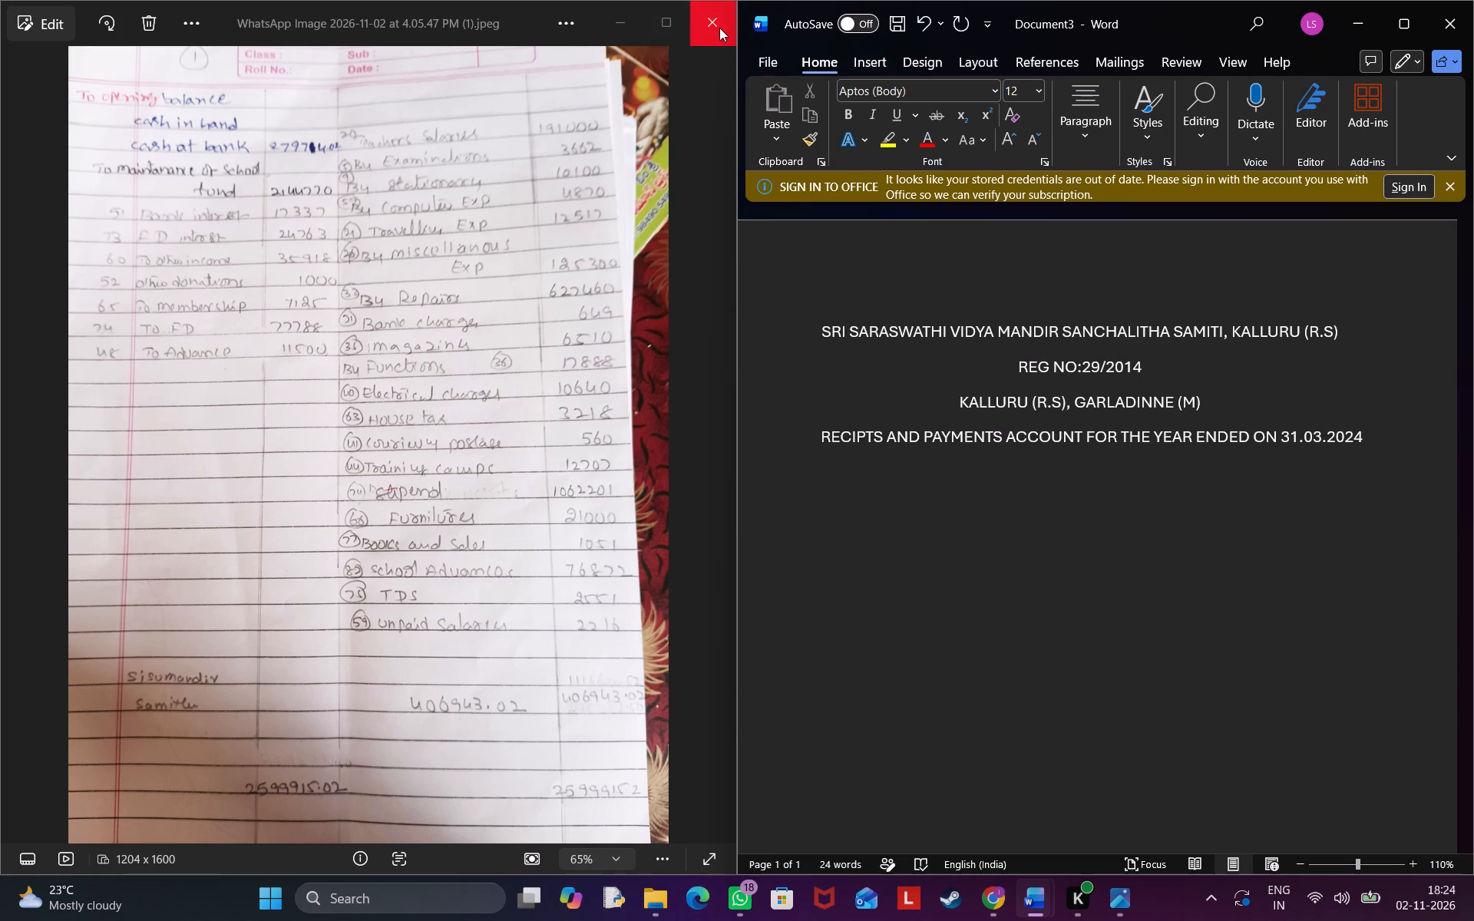
pyautogui.click(719, 28)
pyautogui.doubleClick(696, 220)
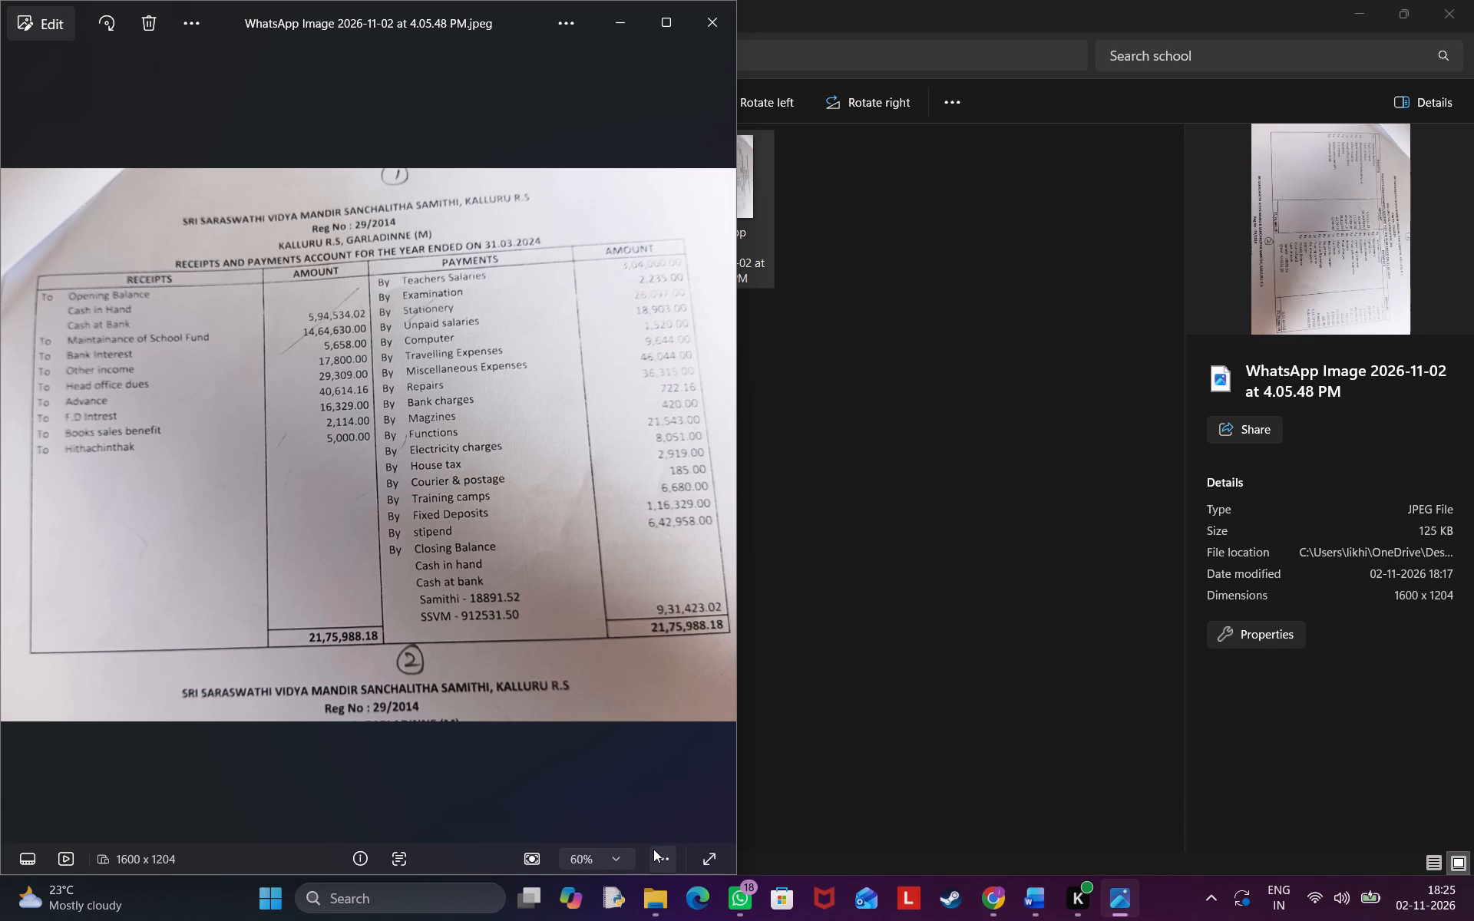
pyautogui.press('super+Right')
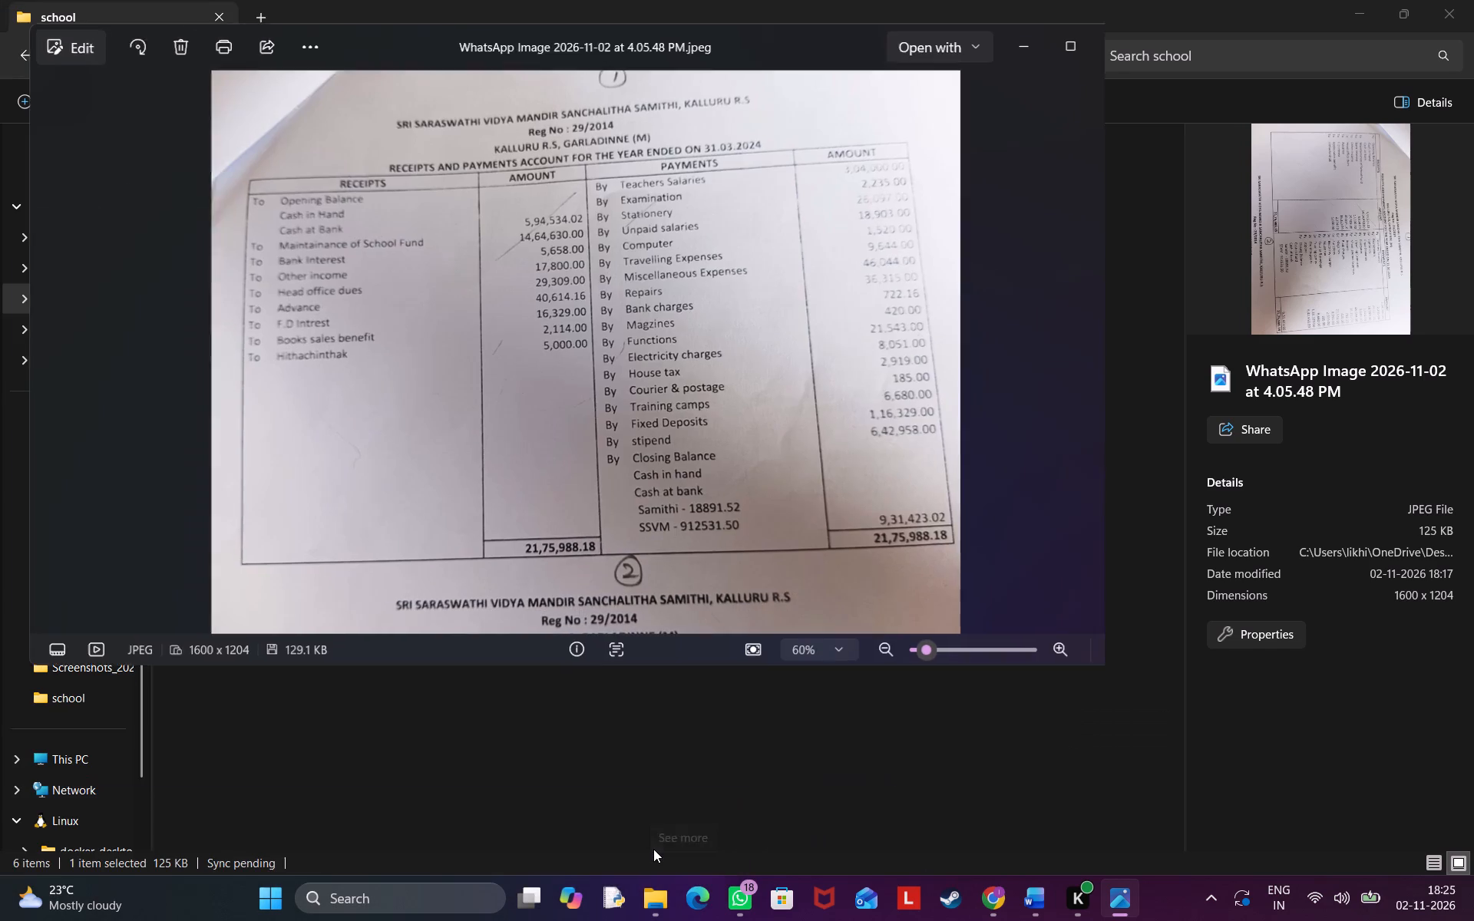
pyautogui.press('super+Left')
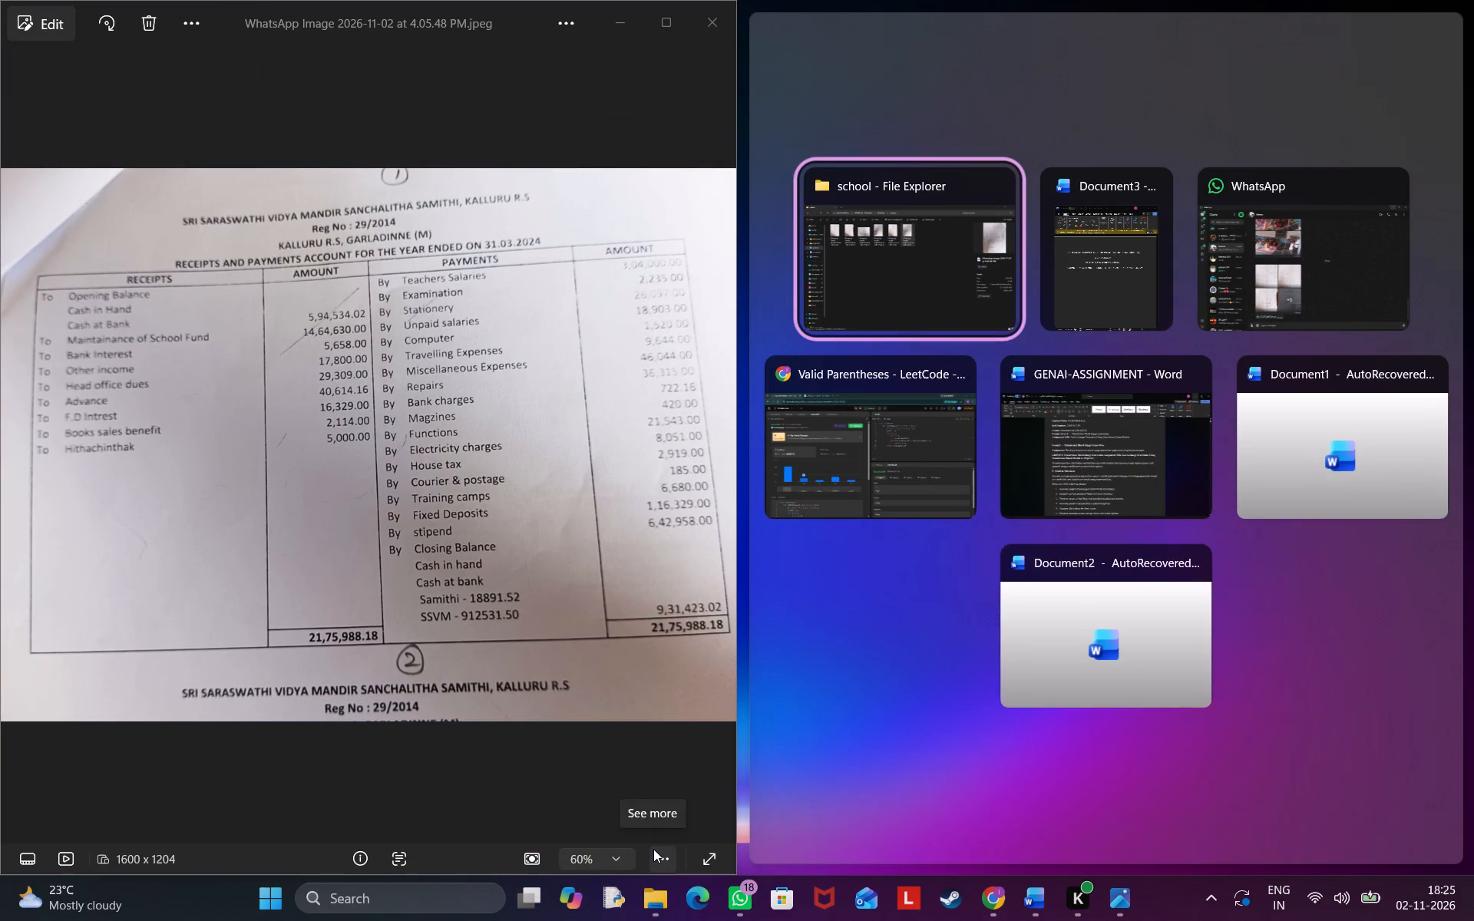
pyautogui.click(1137, 261)
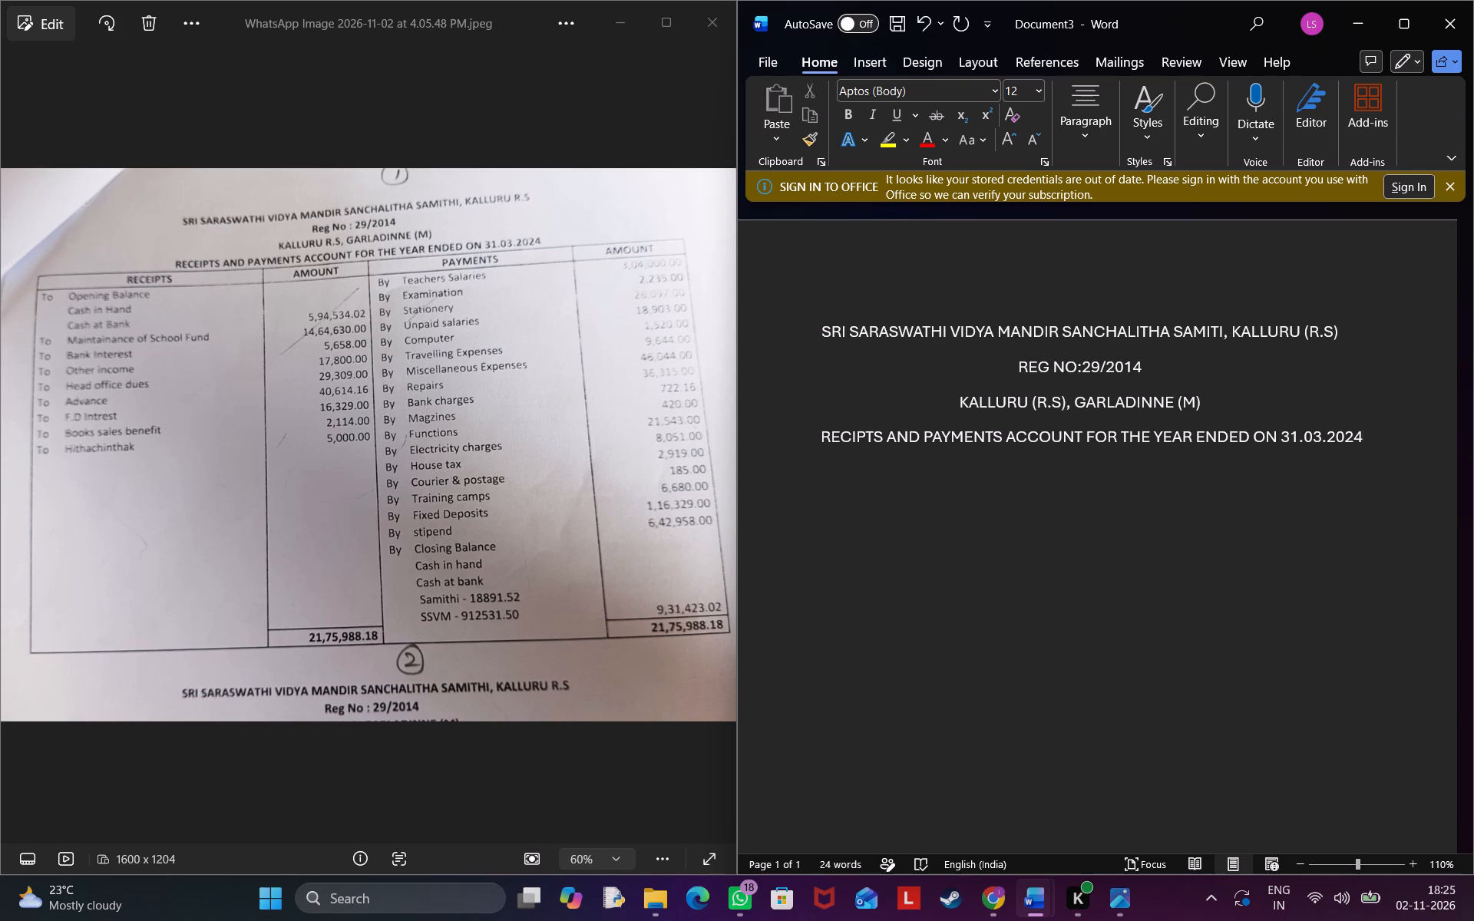
# Open the Office sign-in form from the credentials notice, try entering the account name, and clear the field again.
pyautogui.click(1398, 183)
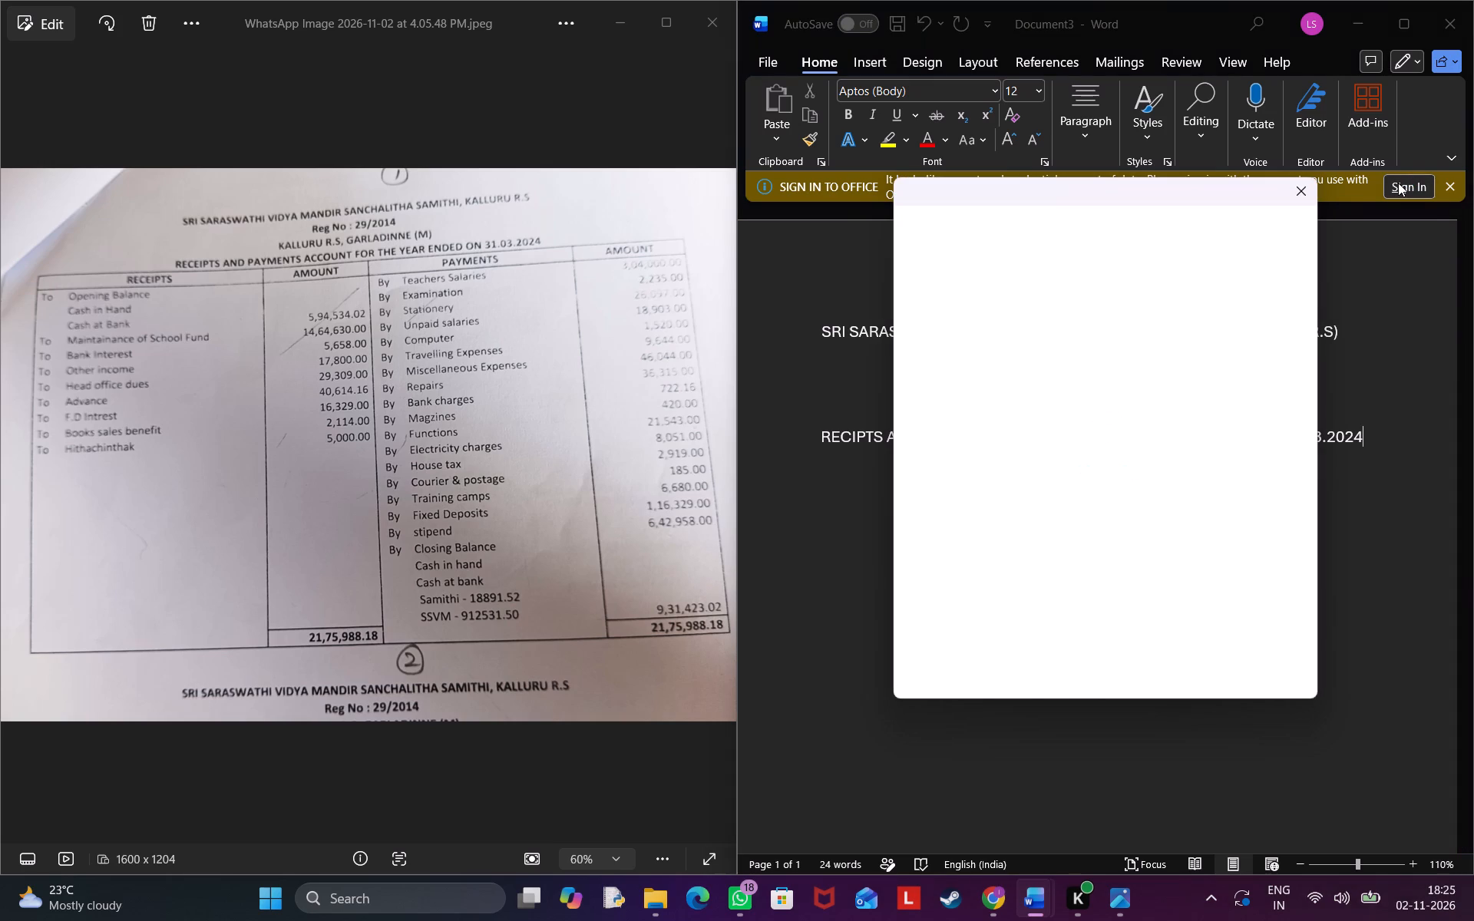
pyautogui.click(1215, 341)
pyautogui.click(1195, 351)
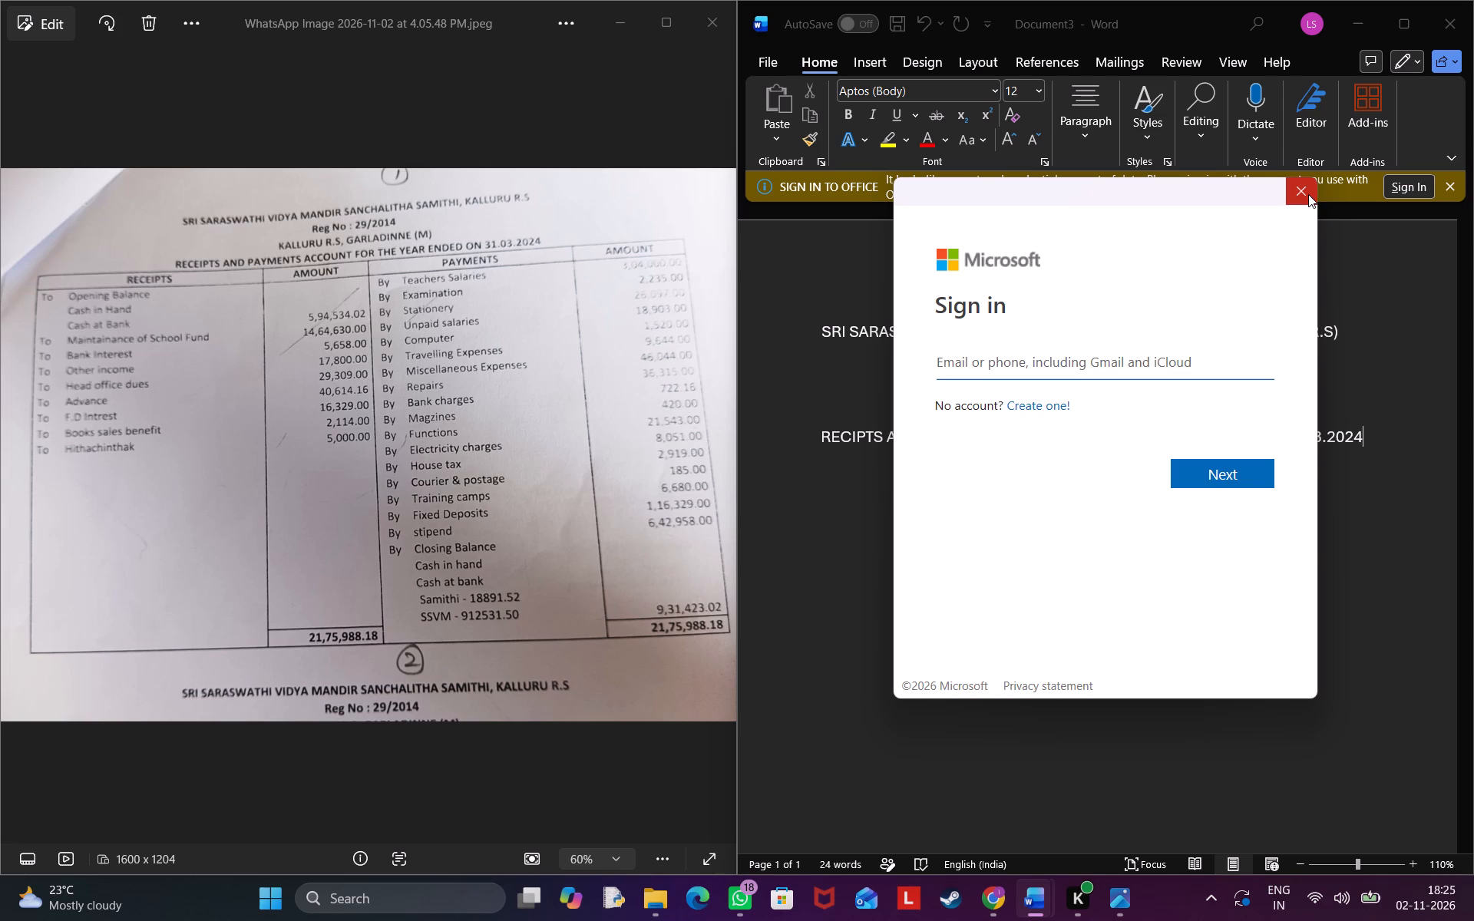
pyautogui.click(1159, 369)
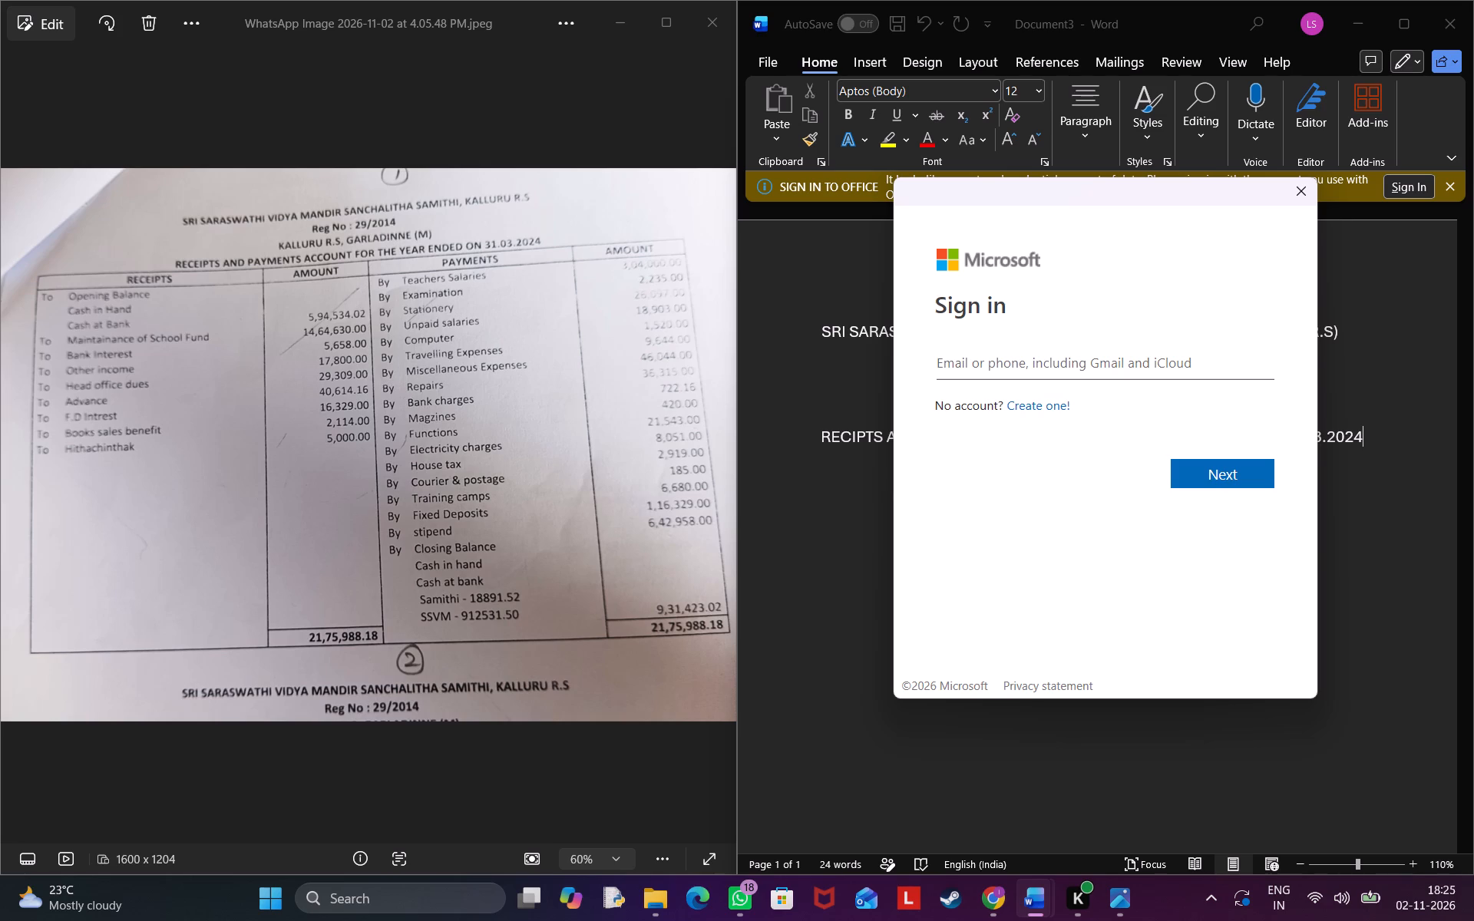
pyautogui.click(1120, 348)
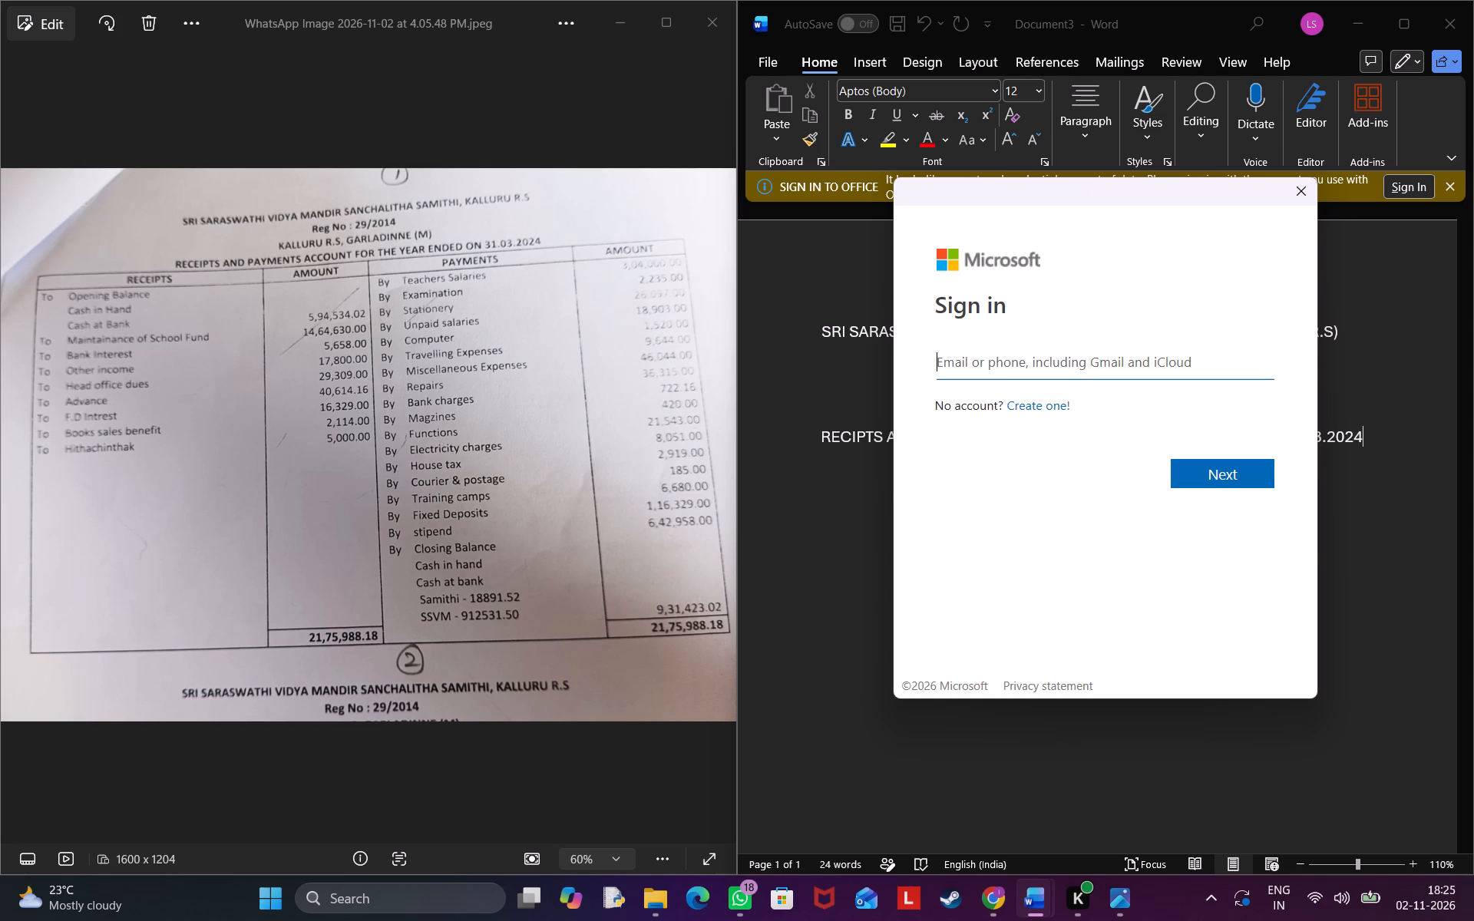
pyautogui.write('LU')
pyautogui.press('BackSpace')
pyautogui.press('BackSpace')
pyautogui.press('BackSpace')
pyautogui.write('likhi')
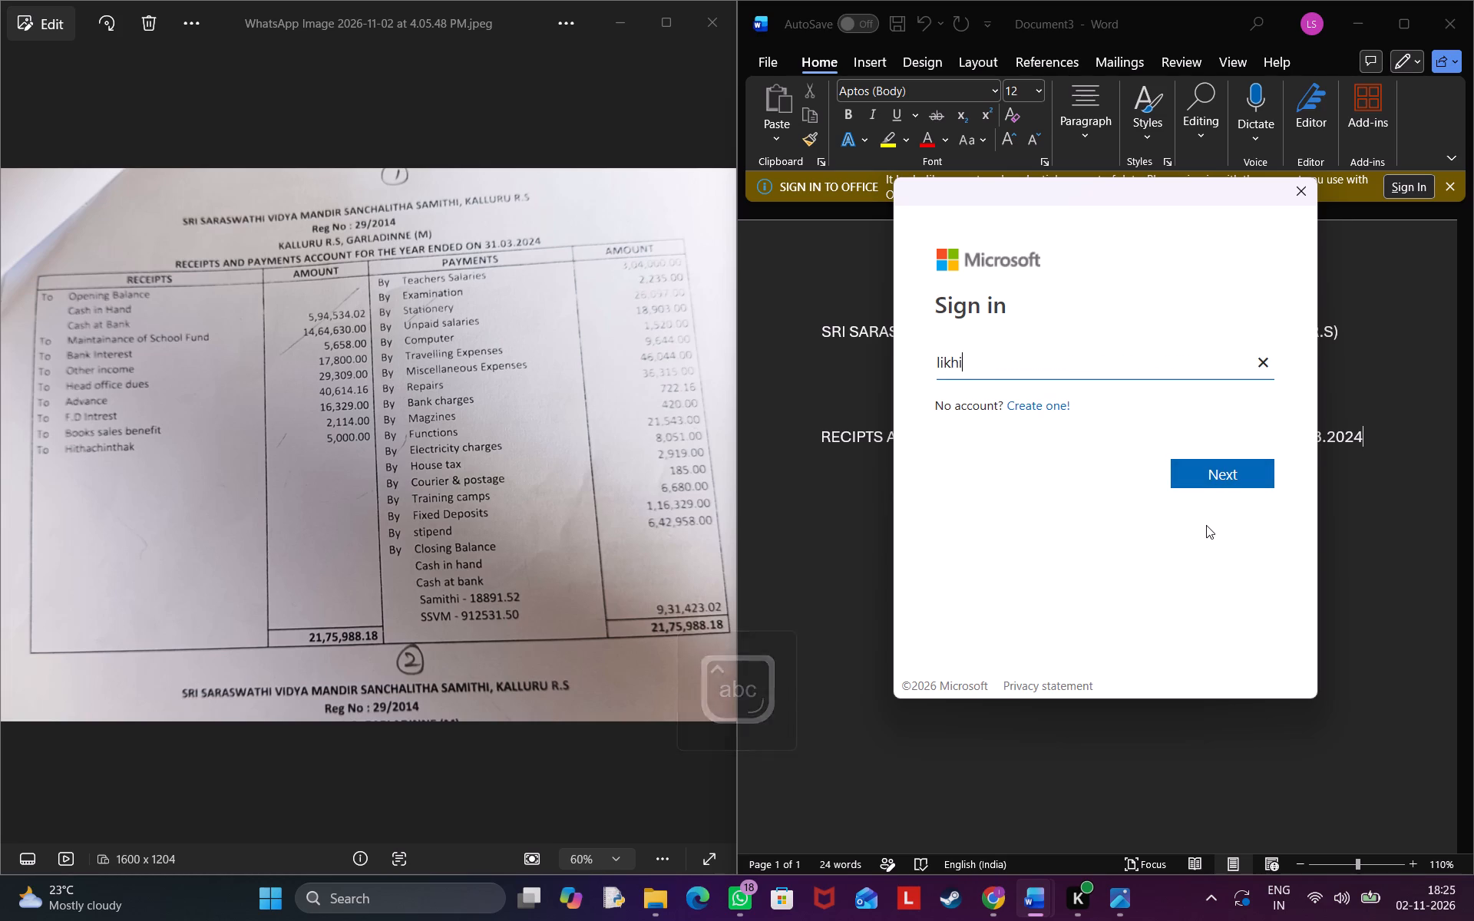
pyautogui.click(1263, 366)
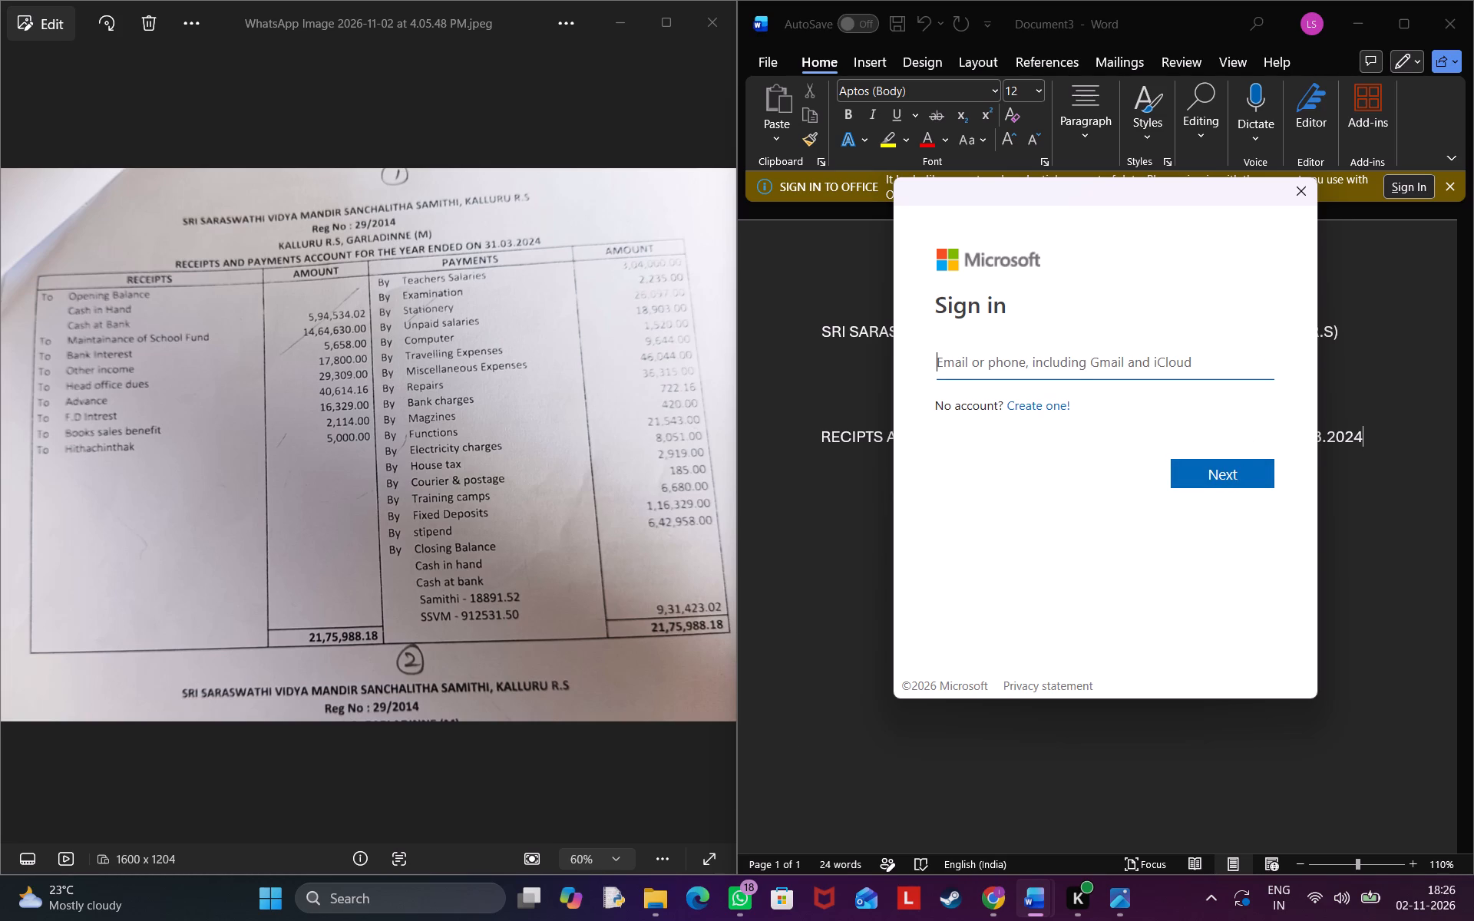
pyautogui.click(1042, 357)
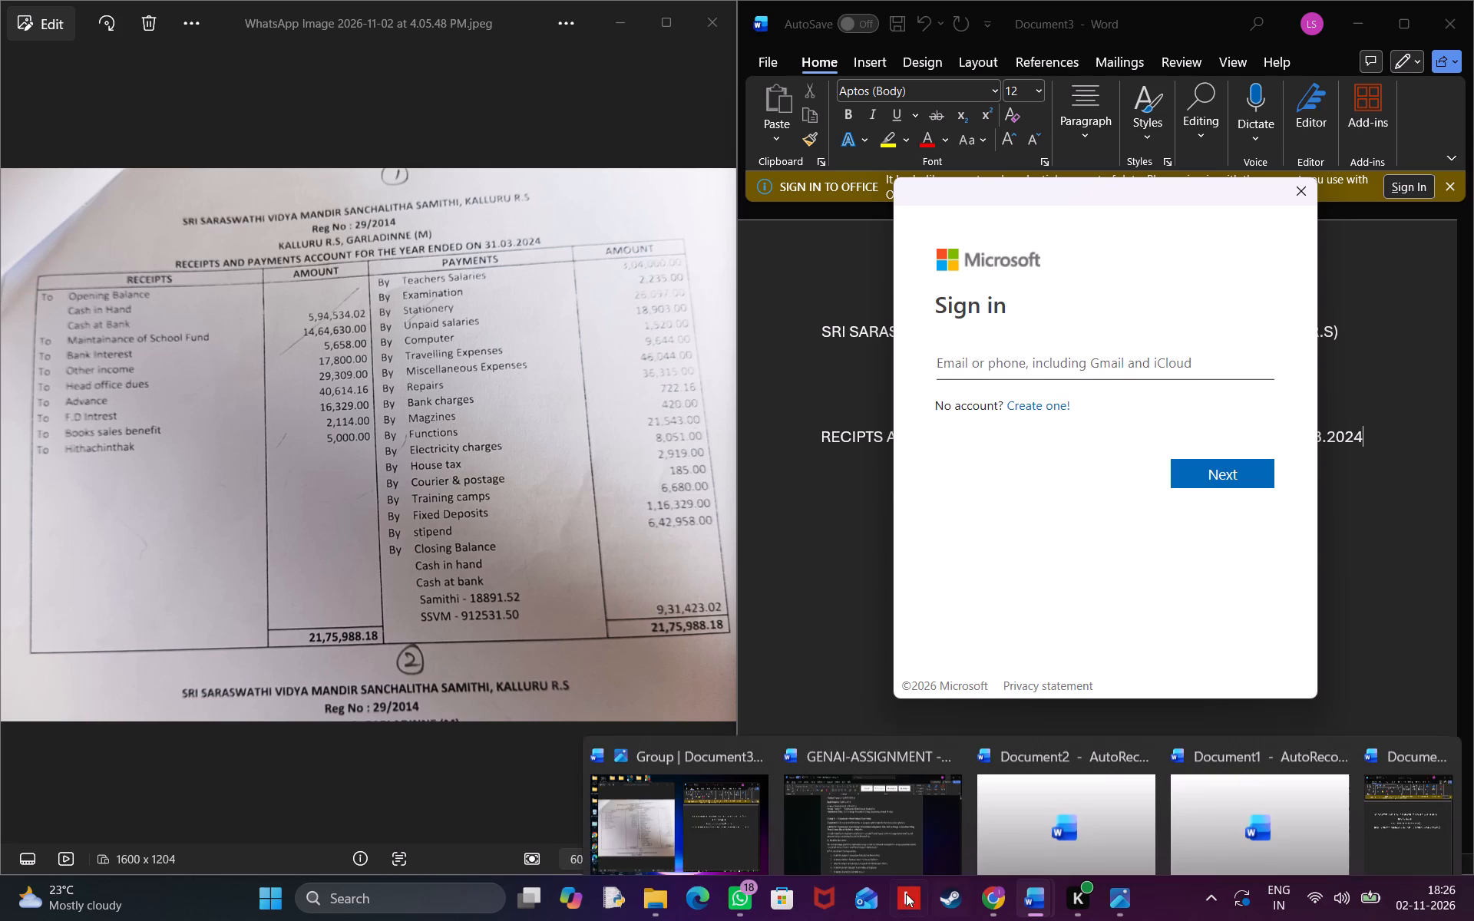
# Switch to Chrome and look up the account used by the current profile.
pyautogui.click(996, 909)
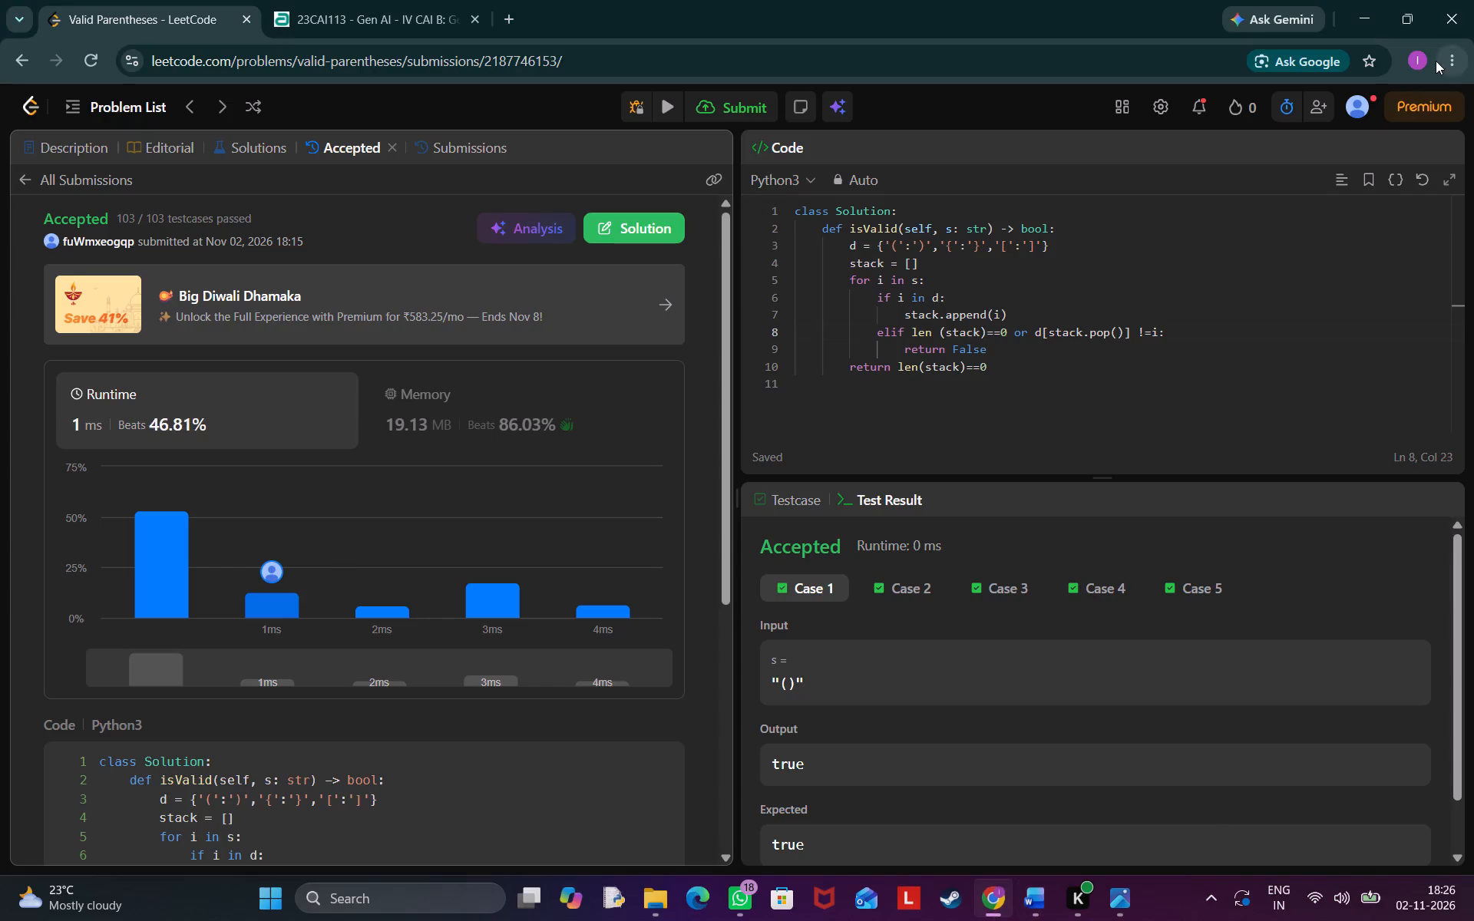
pyautogui.click(1419, 61)
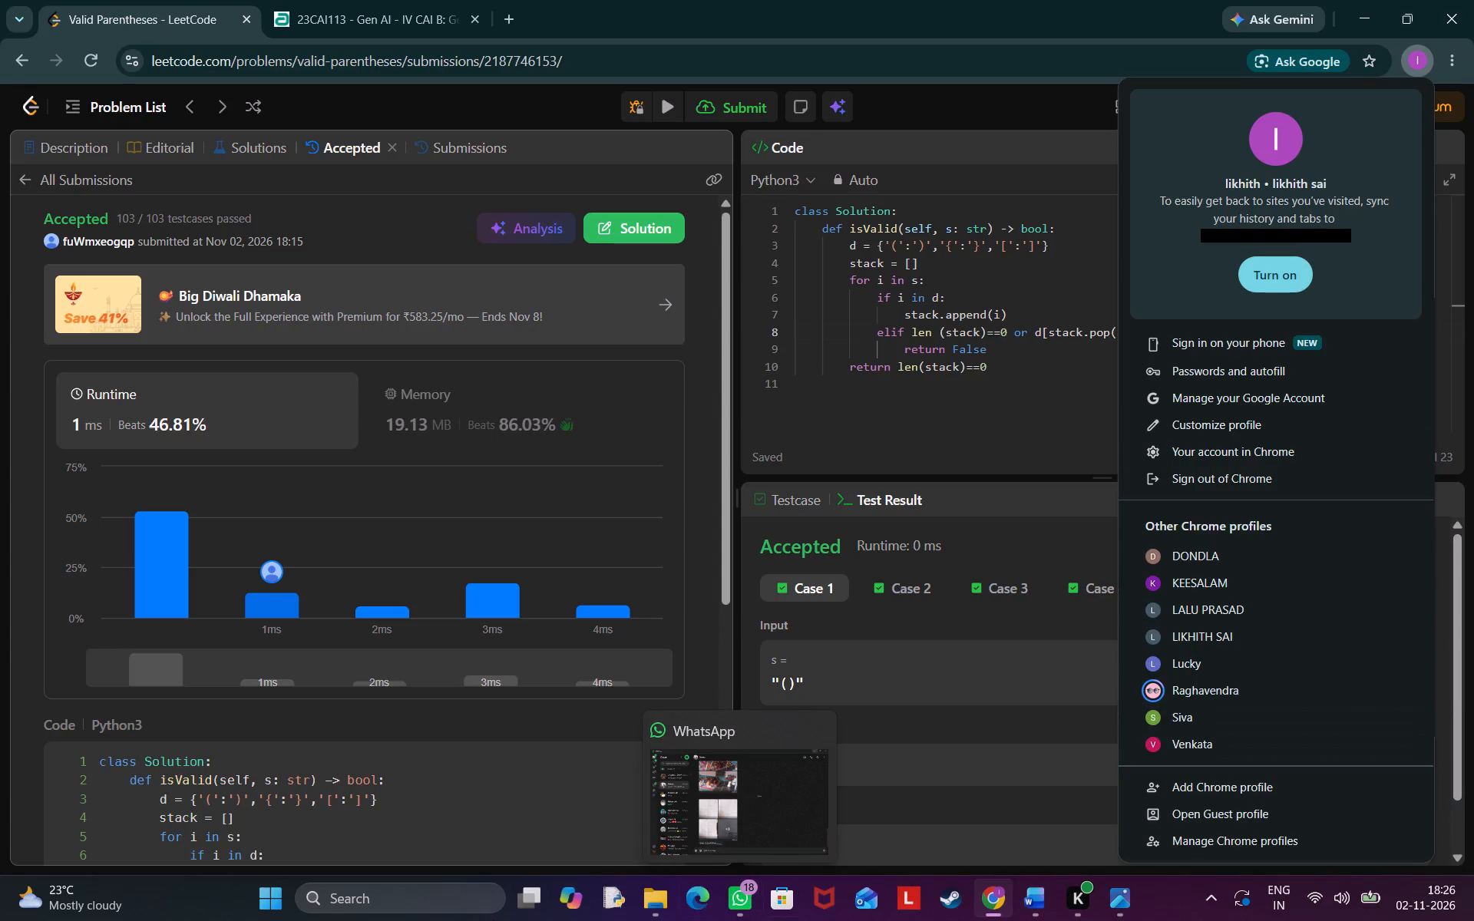
# Open Windows Settings, search for account settings, and view the signed-in Microsoft account's details.
pyautogui.click(414, 889)
pyautogui.write('se')
pyautogui.click(465, 285)
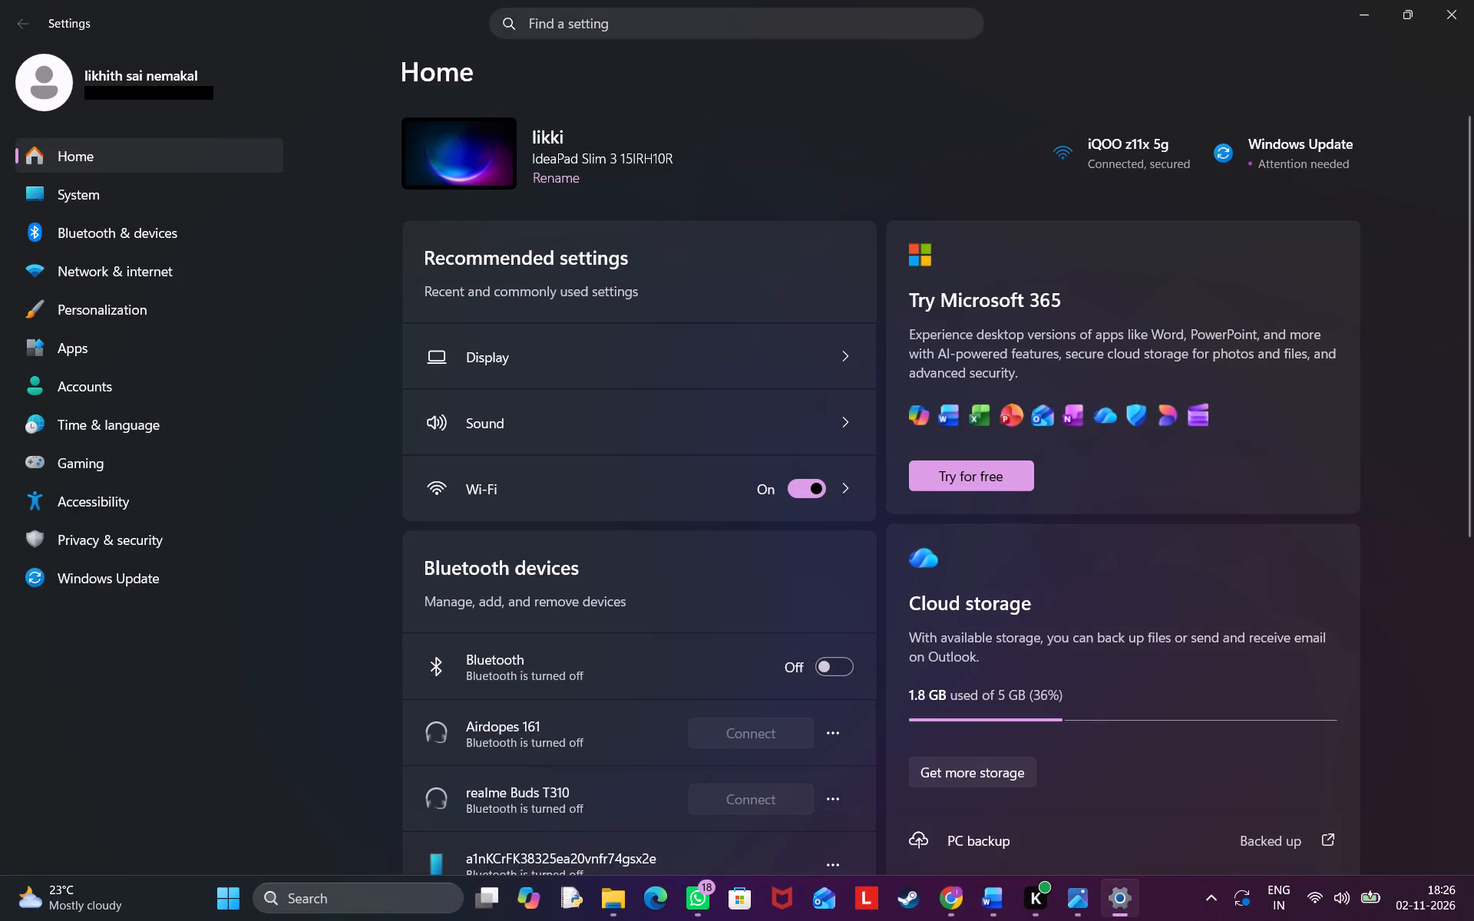
pyautogui.click(673, 25)
pyautogui.write('acc')
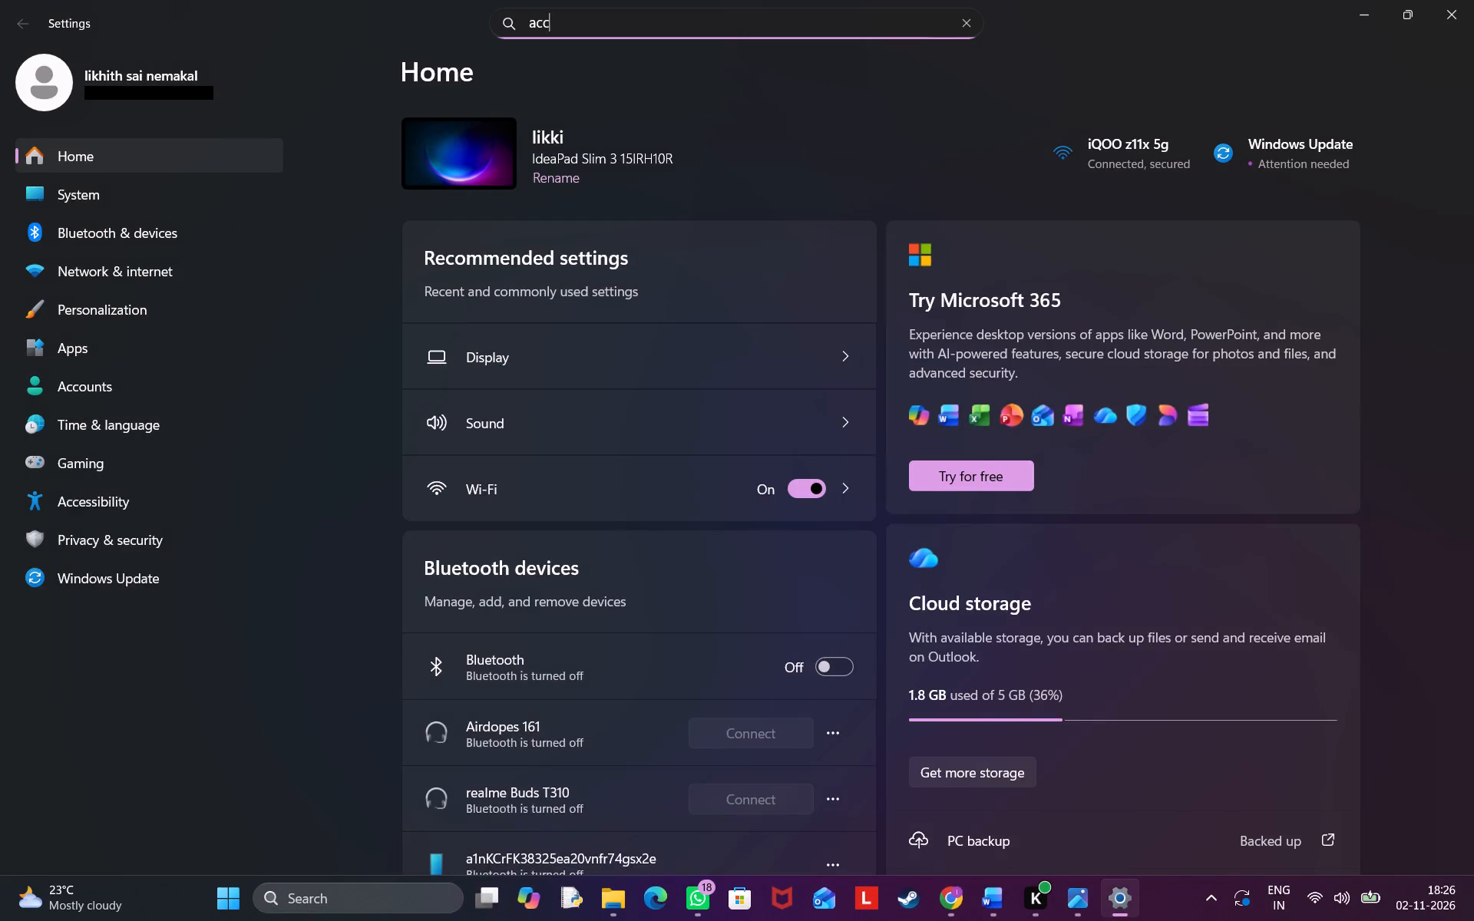
pyautogui.write('oun')
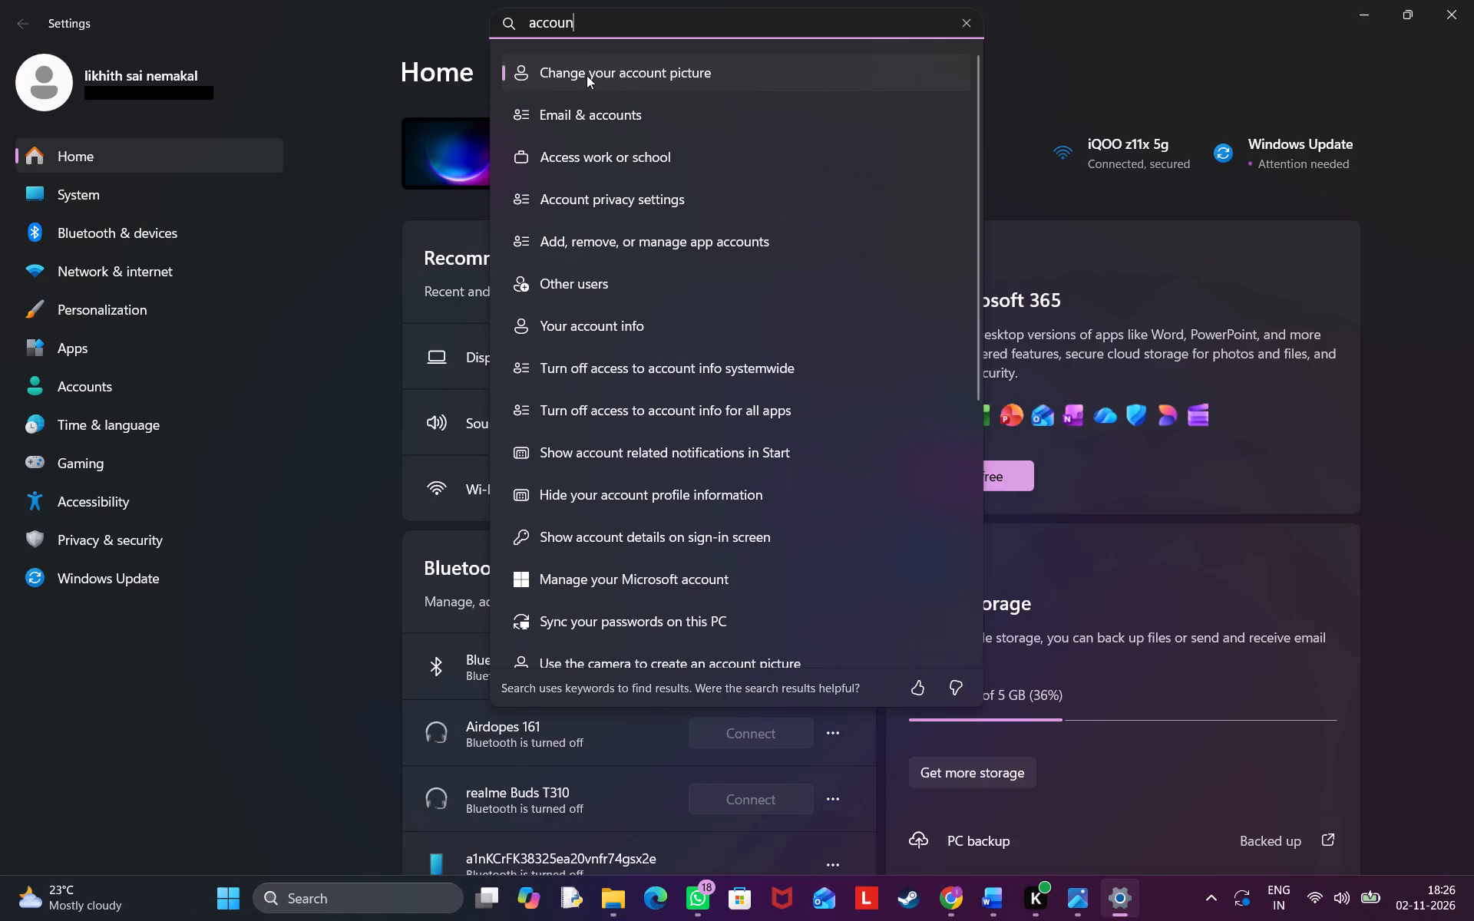
pyautogui.click(651, 82)
pyautogui.click(643, 109)
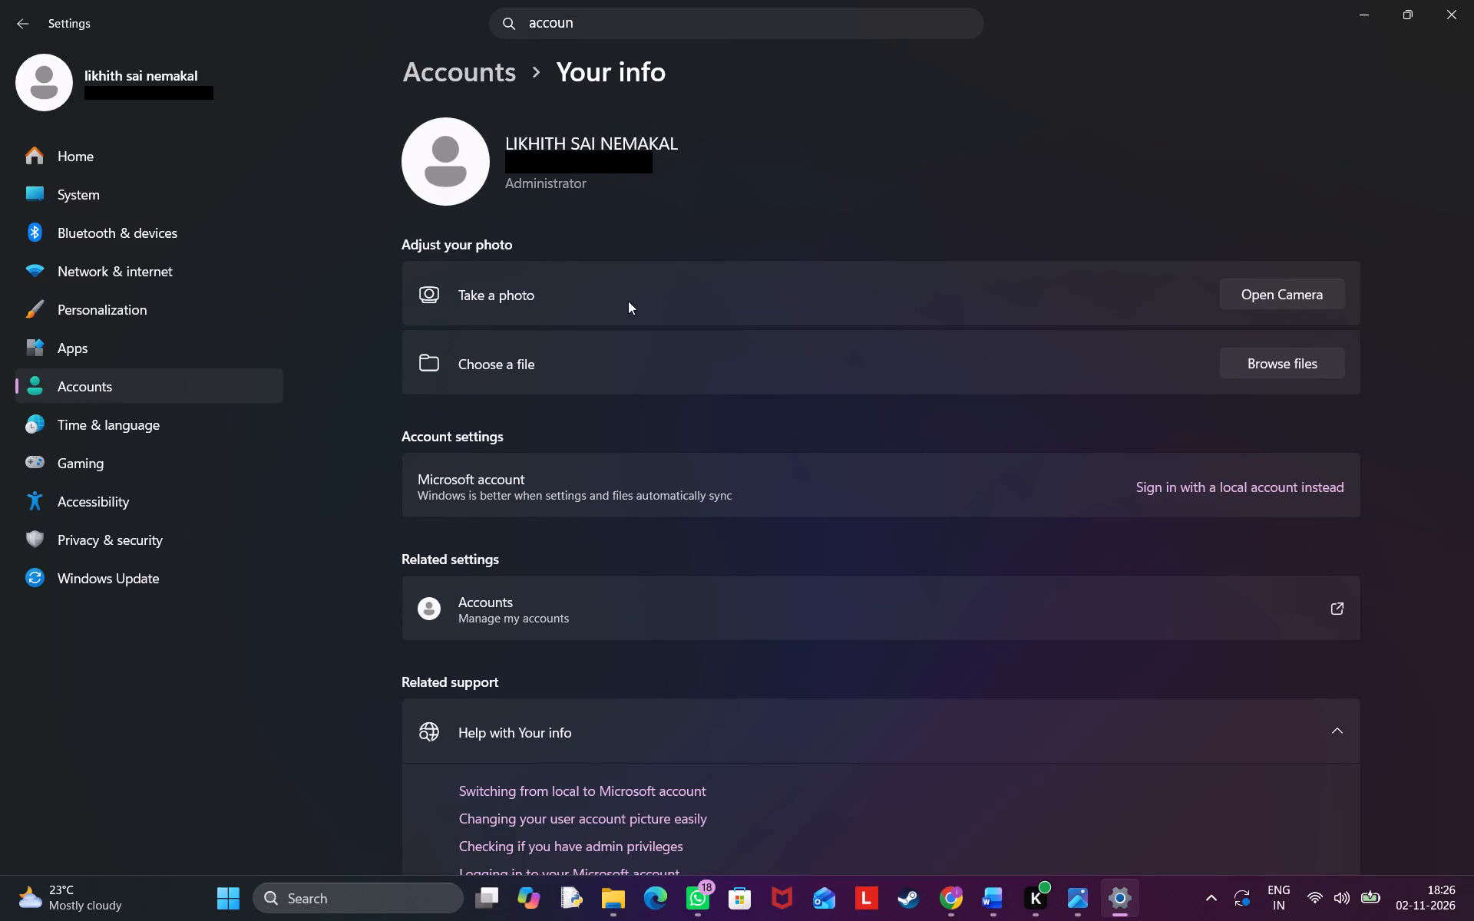
pyautogui.click(1343, 1)
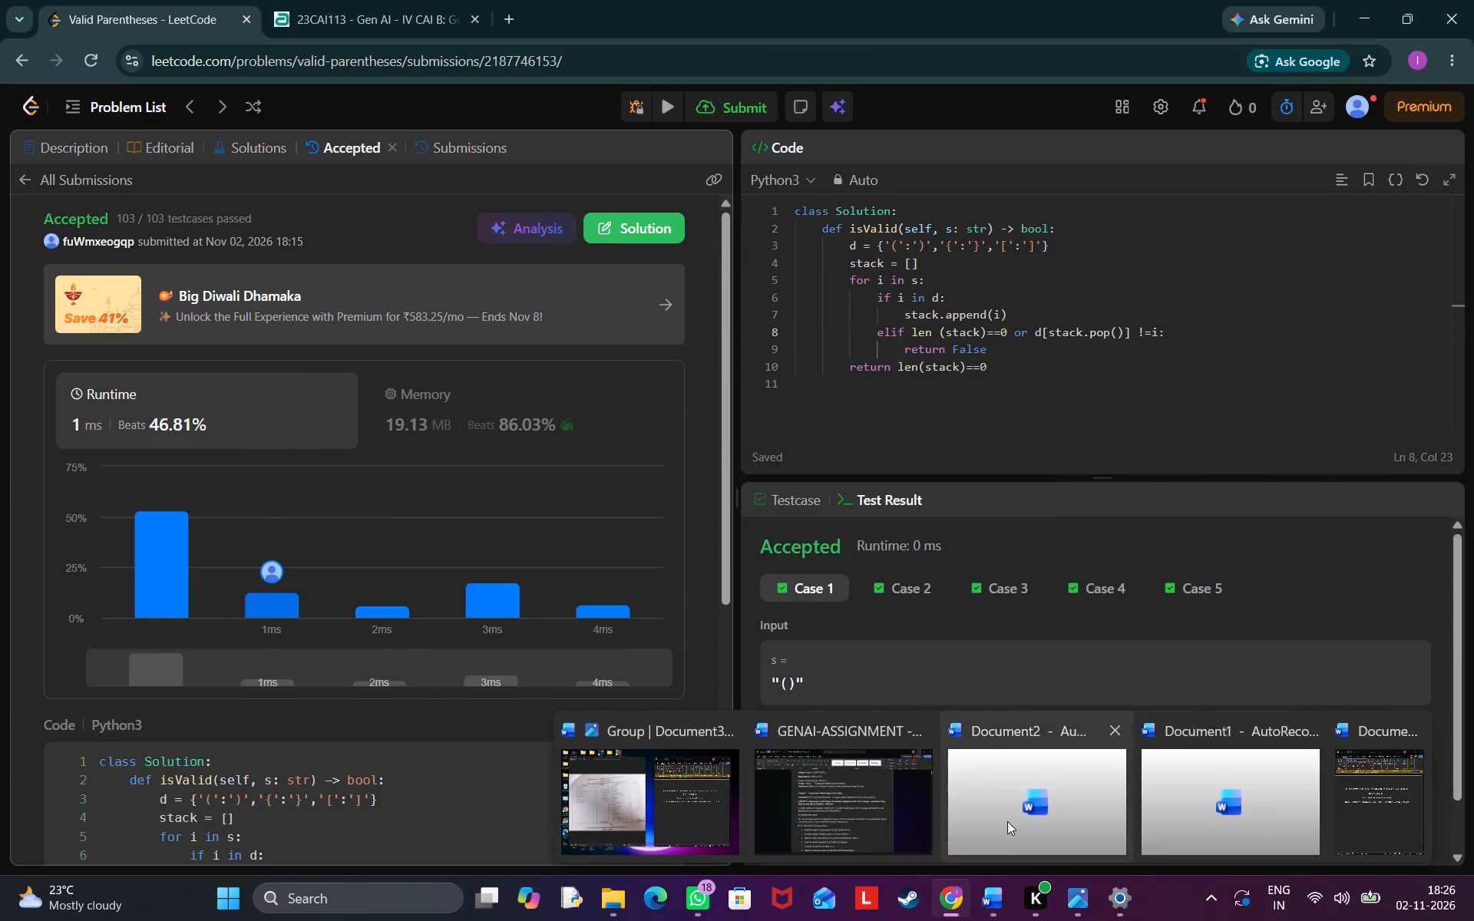
# Try to close the GENAI-ASSIGNMENT and Document2 Word windows, and return to the sign-in form over Document3.
pyautogui.click(910, 726)
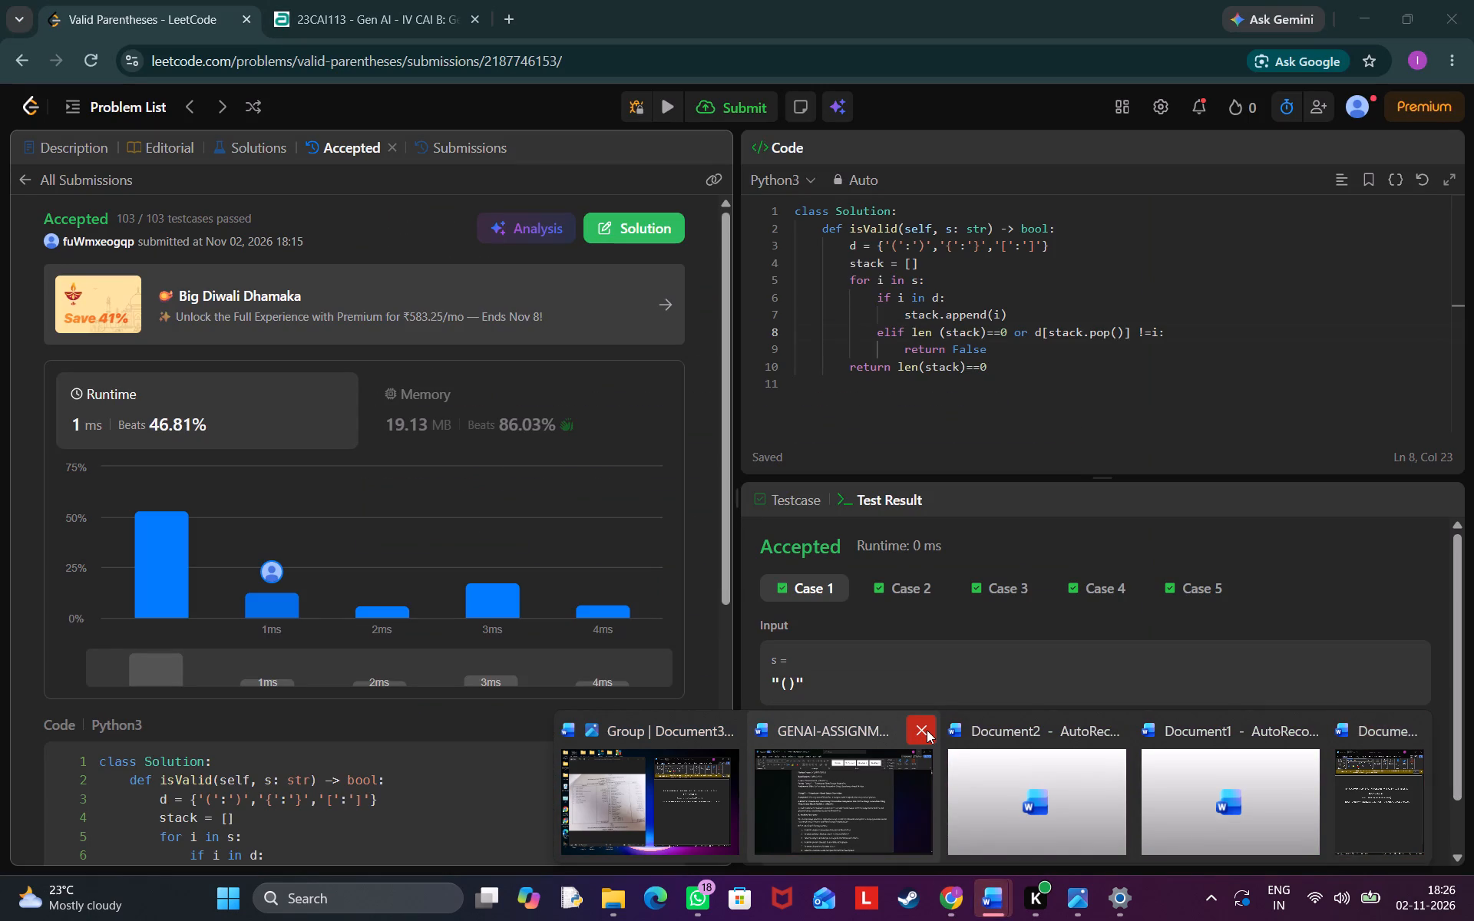
pyautogui.click(1120, 733)
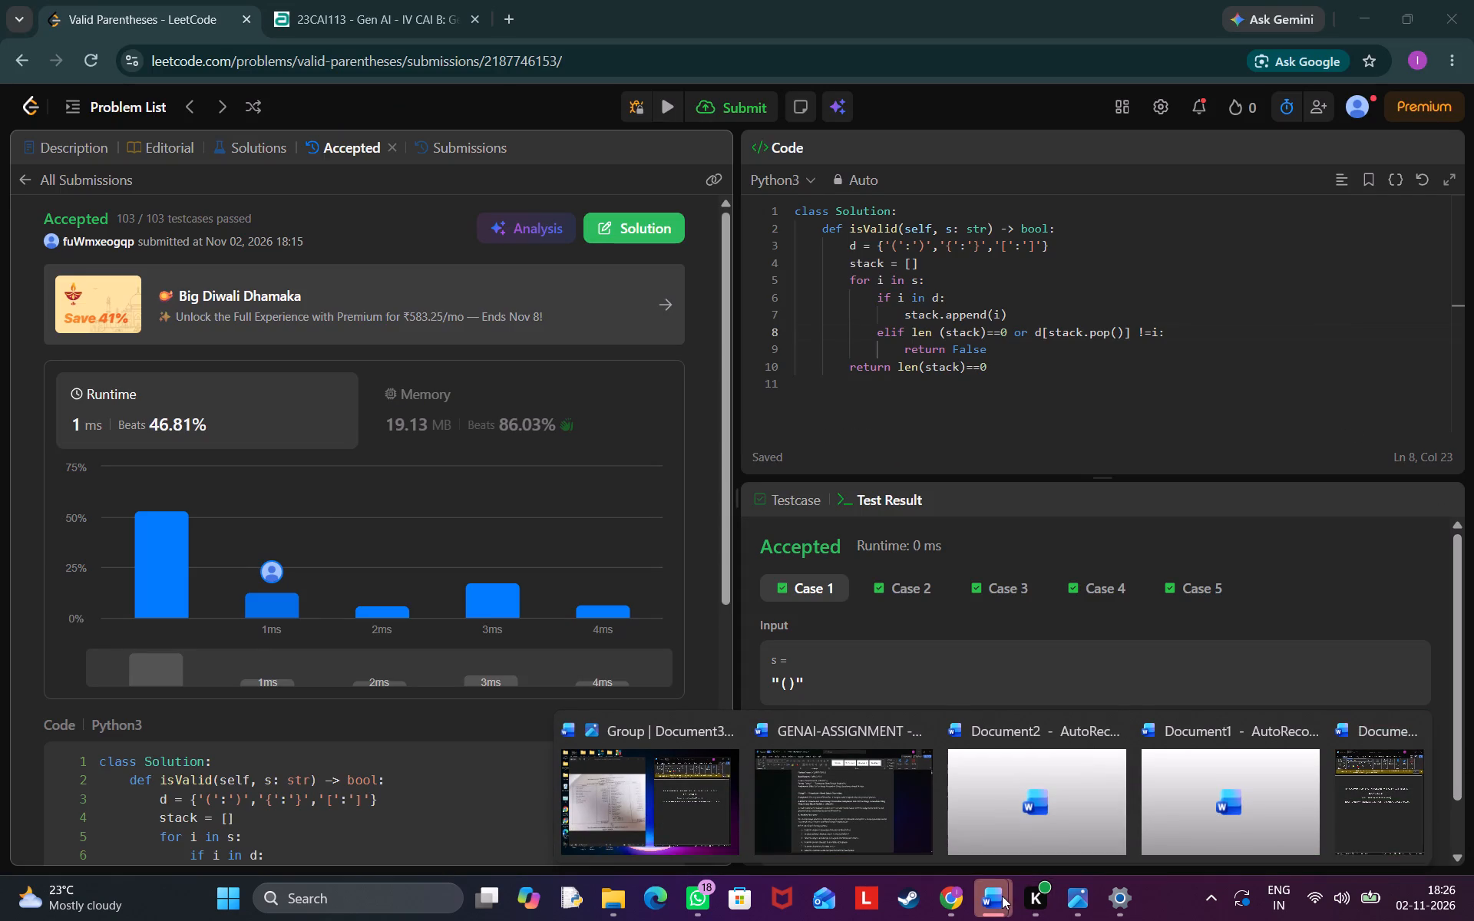
pyautogui.click(1389, 777)
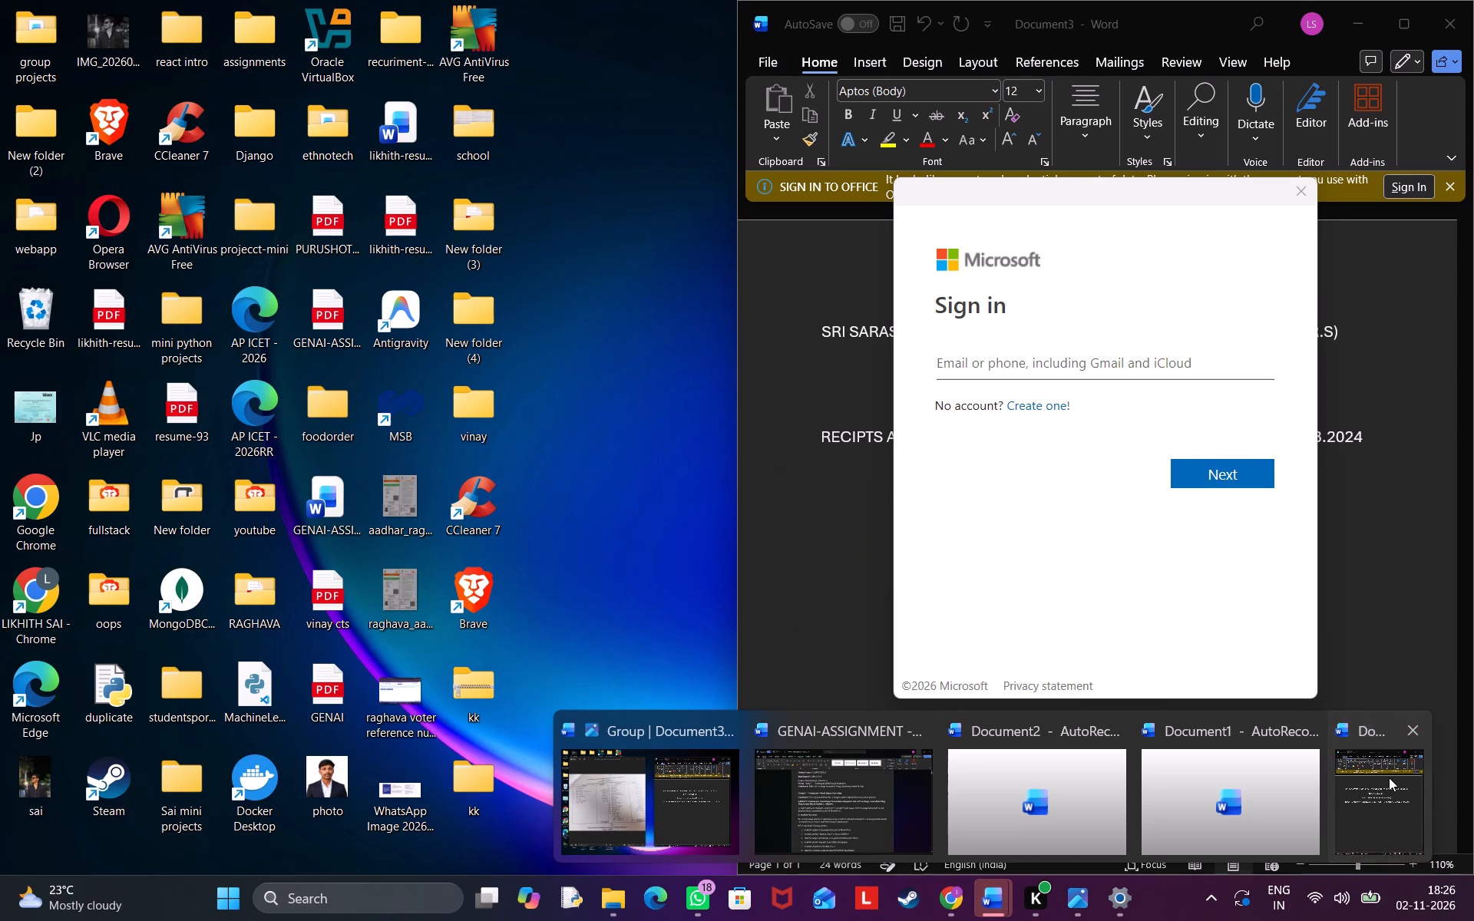
pyautogui.click(1221, 512)
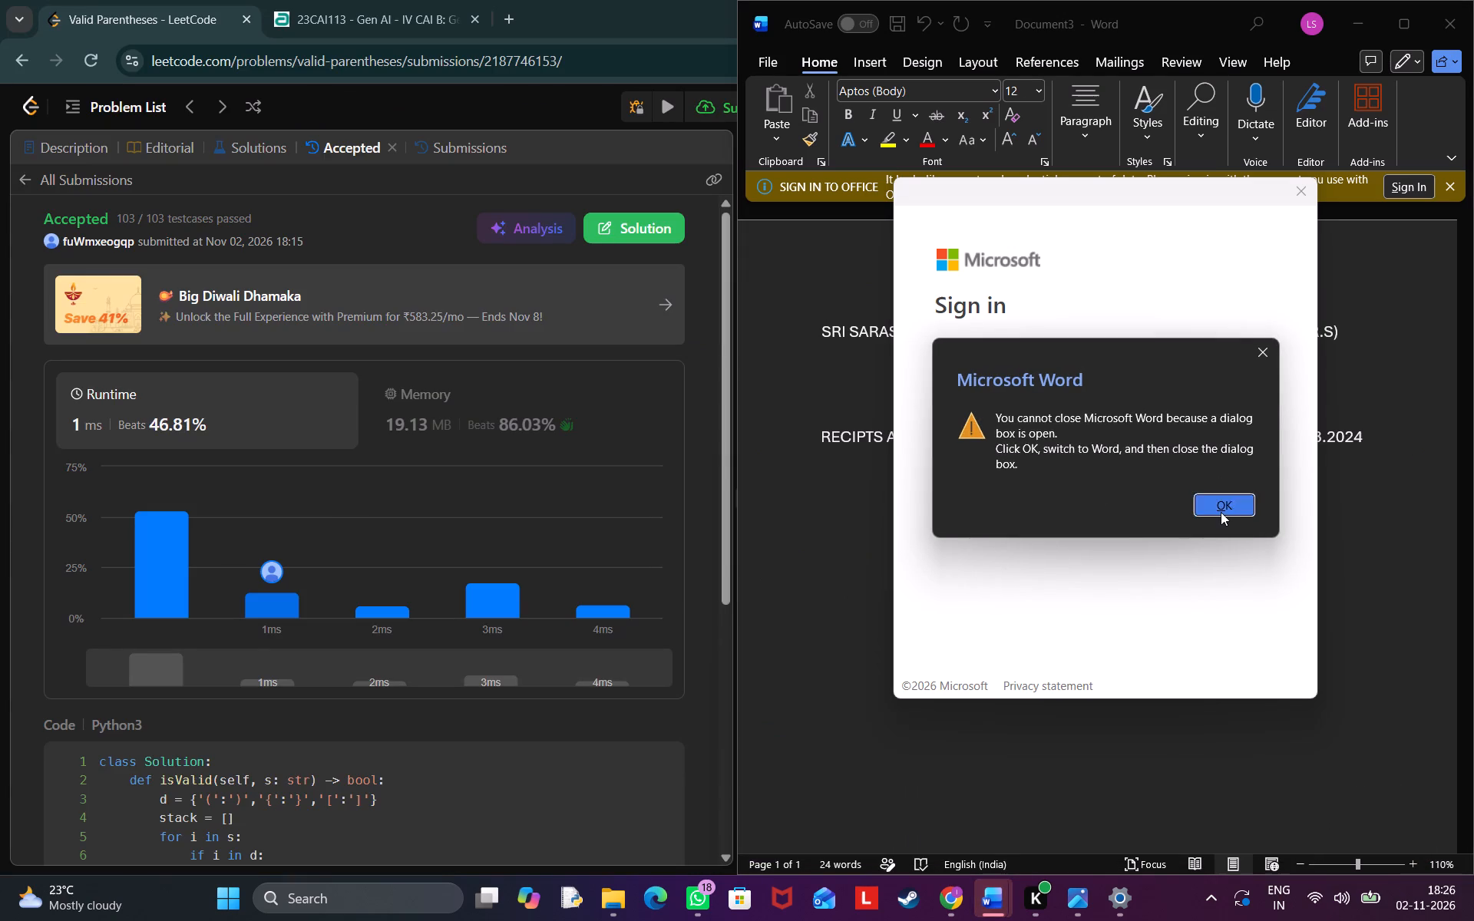
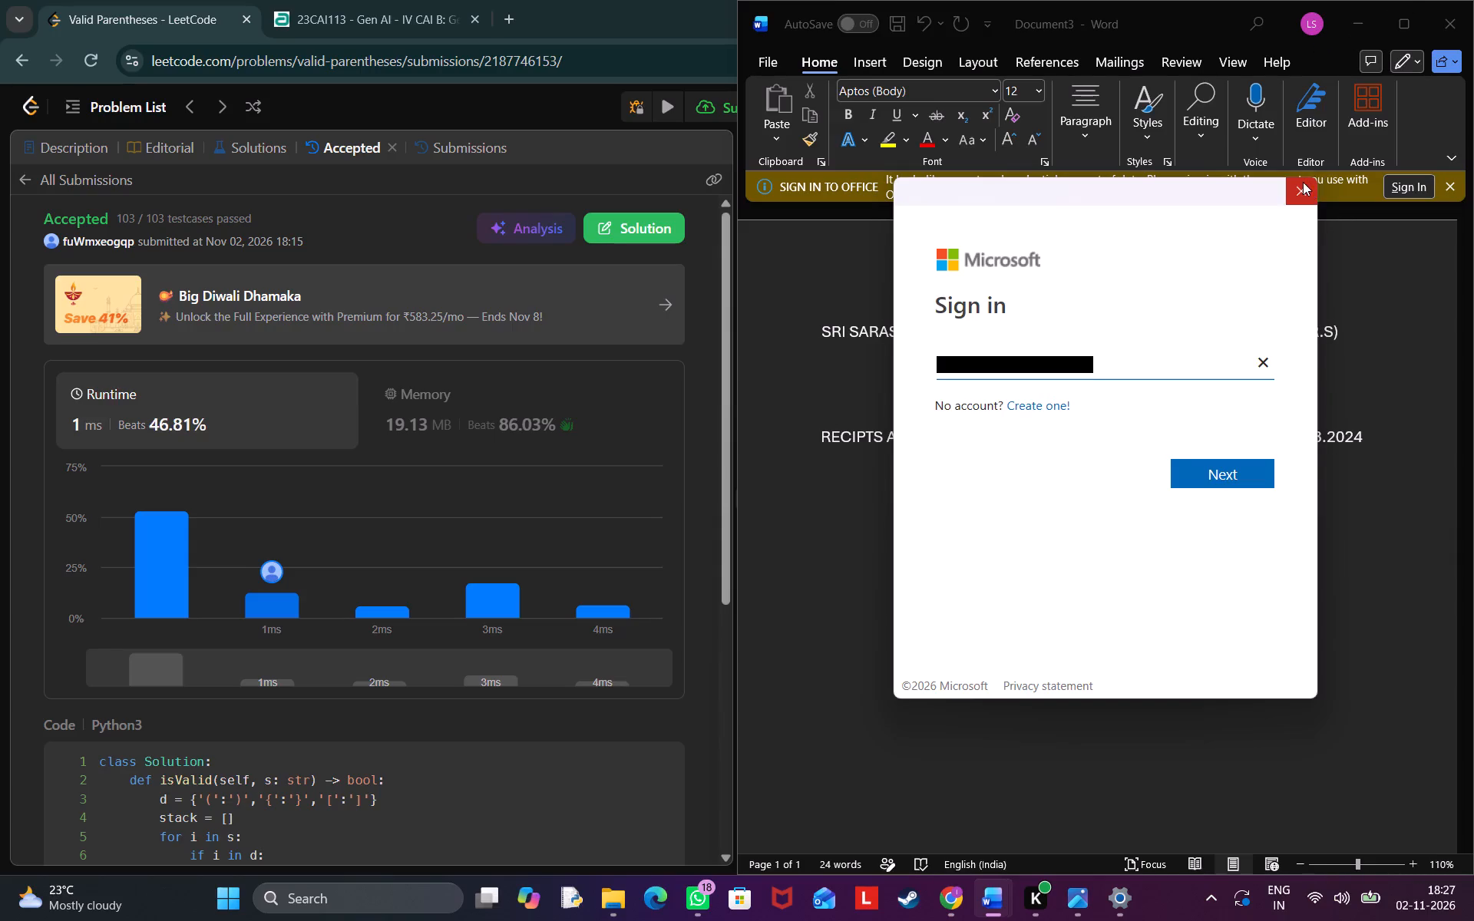
pyautogui.click(1317, 30)
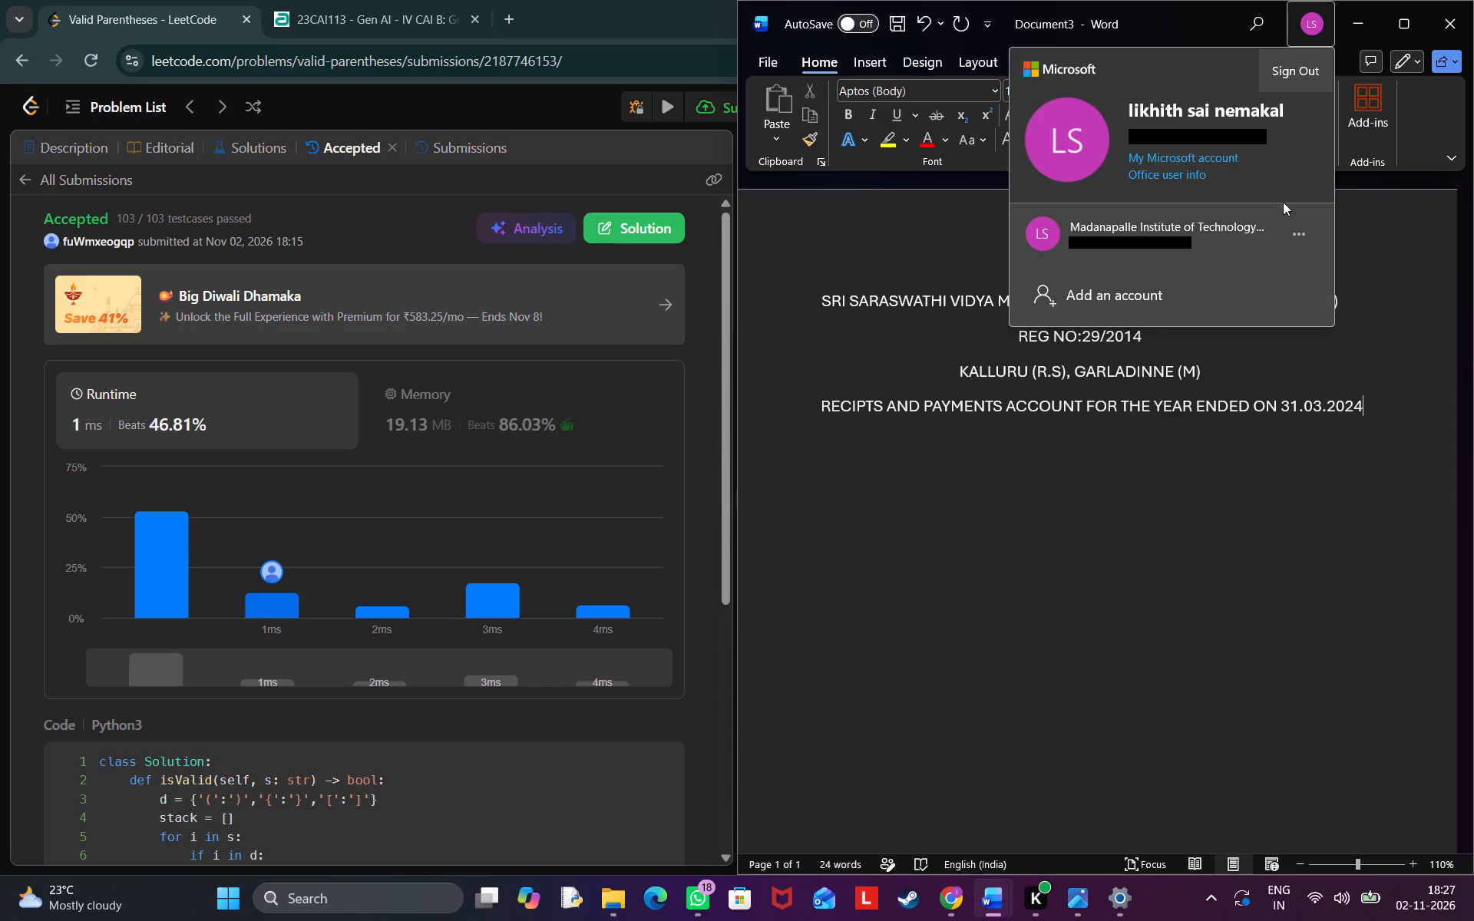
pyautogui.moveTo(1264, 134); pyautogui.dragTo(1171, 132)
pyautogui.tripleClick(1171, 132)
pyautogui.tripleClick(1171, 132)
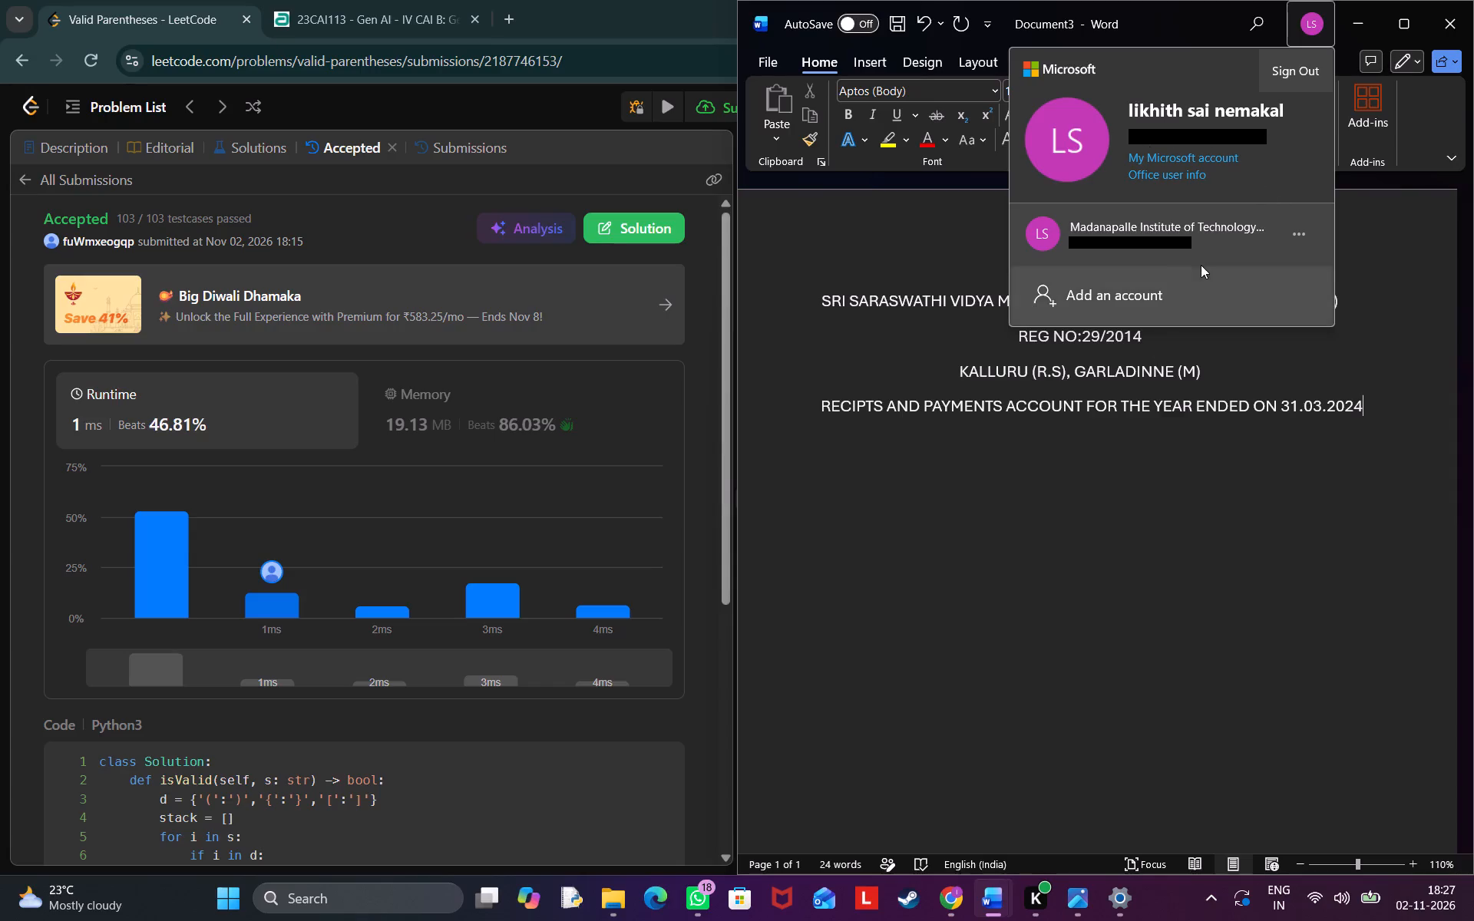
pyautogui.click(1201, 265)
pyautogui.click(1314, 180)
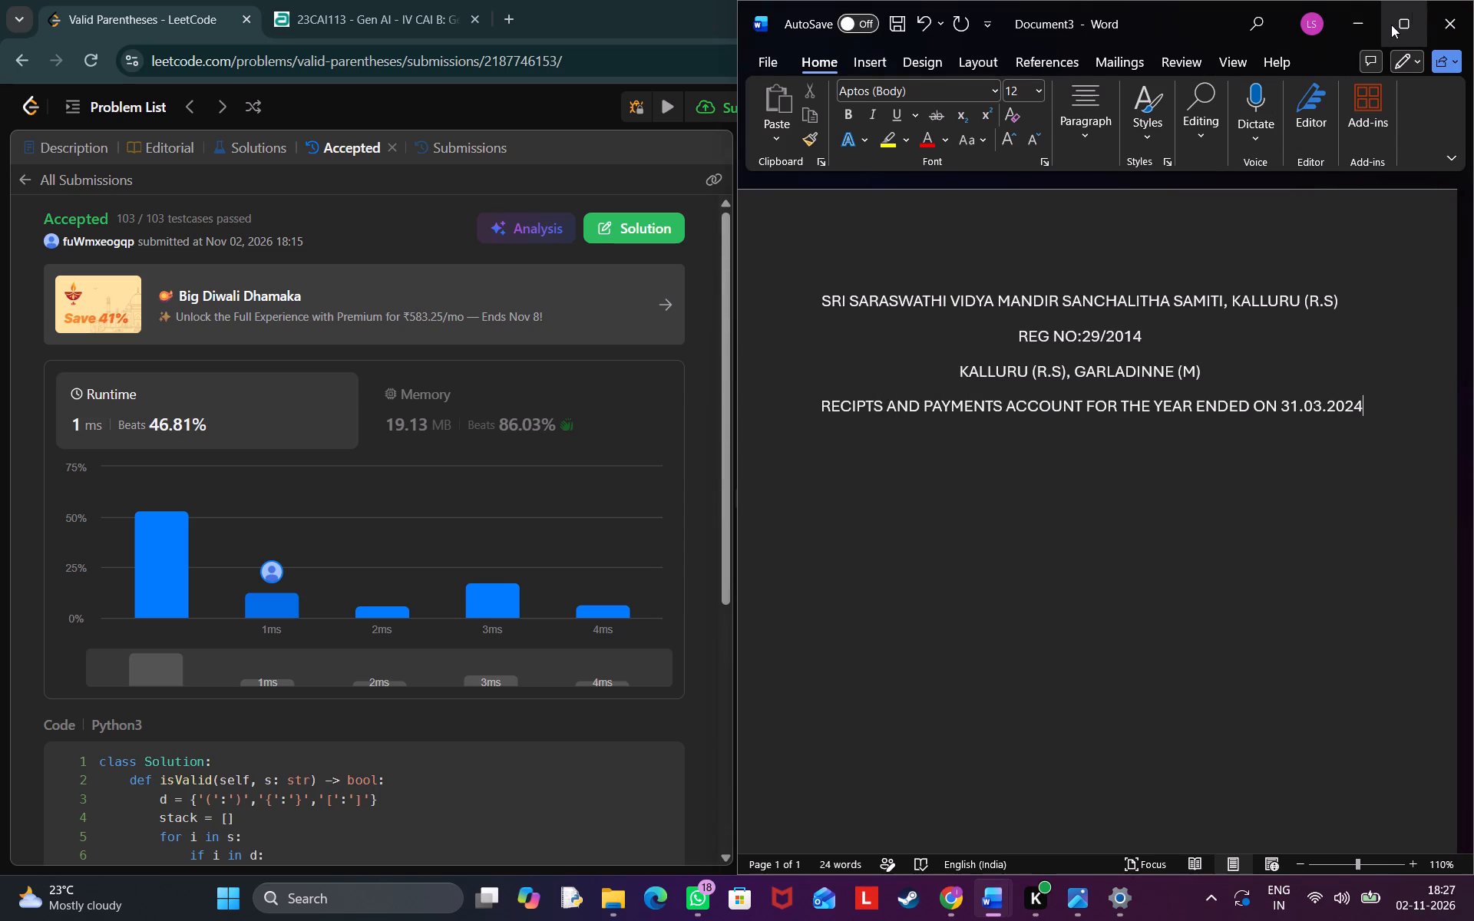
# Maximize the Document3 window.
pyautogui.click(1390, 25)
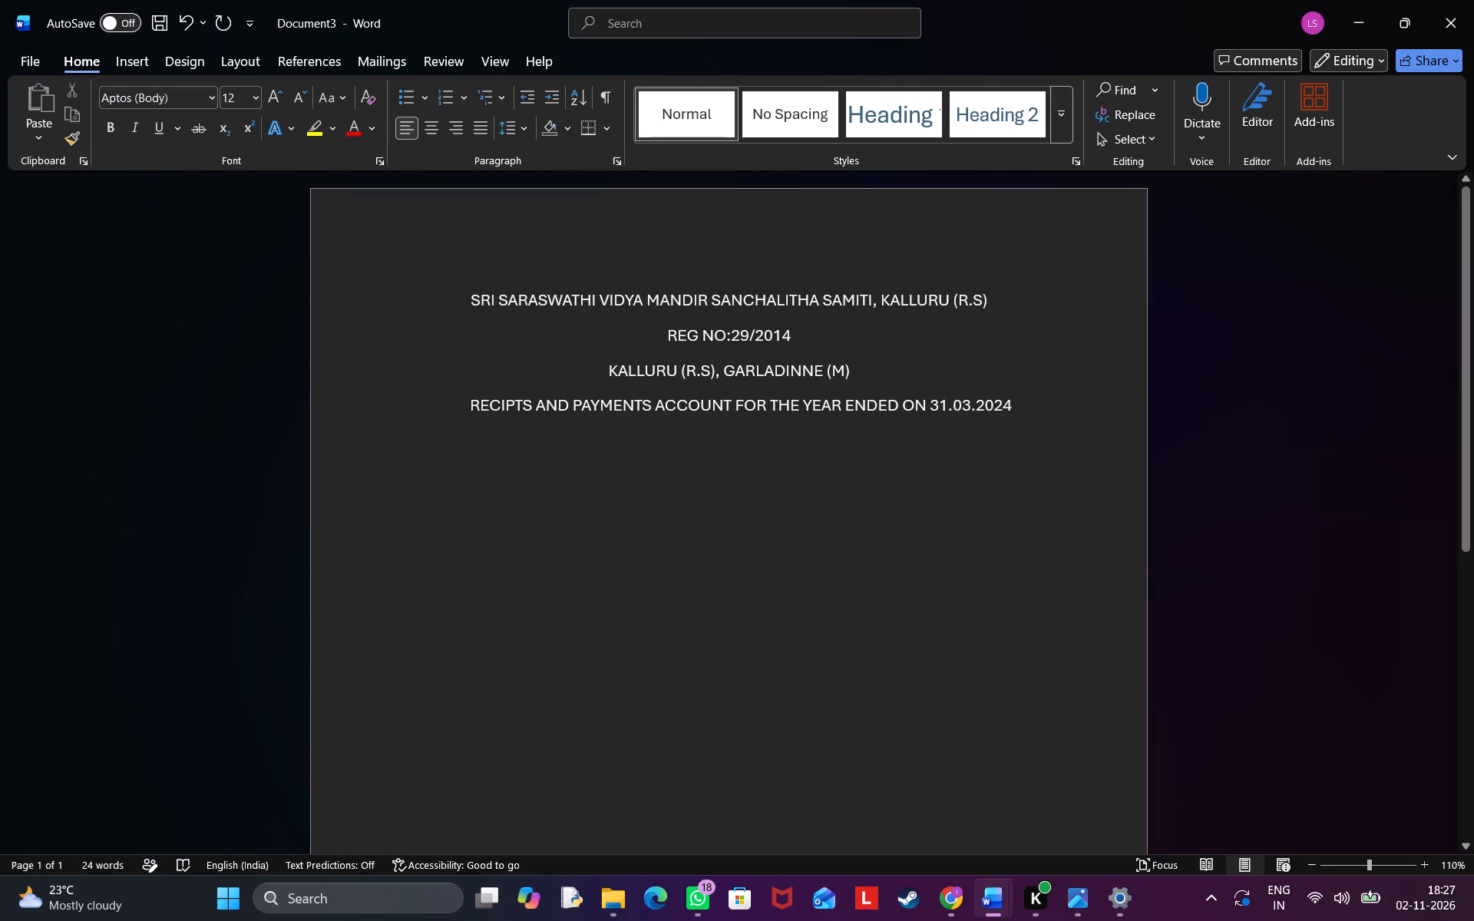
pyautogui.click(1438, 53)
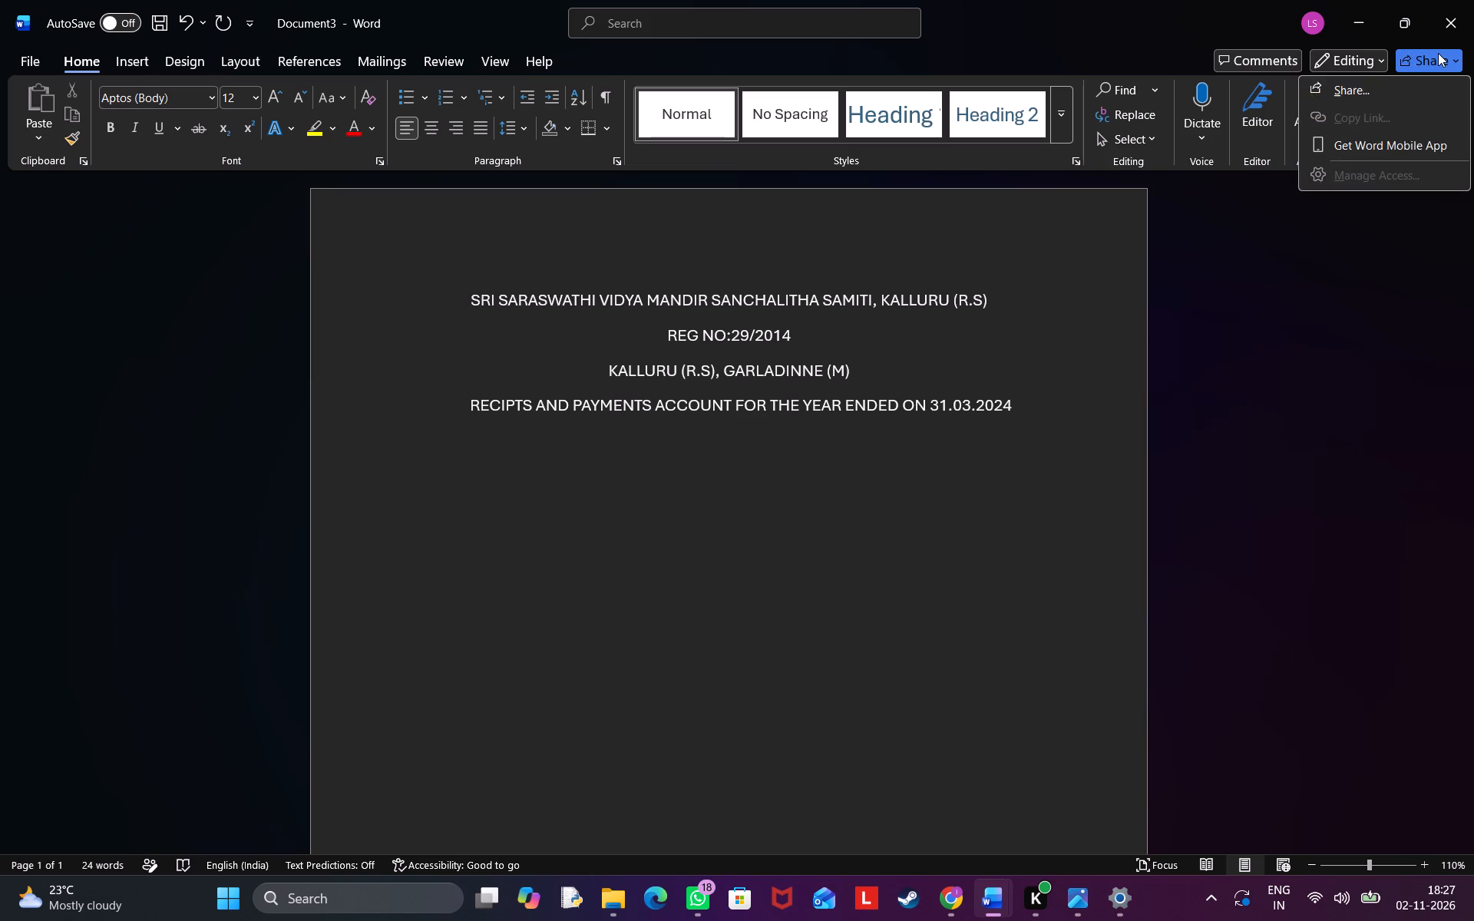
pyautogui.click(1340, 240)
# Run the Editor check on Document3, look through its corrections and refinements, and close it.
pyautogui.click(1259, 138)
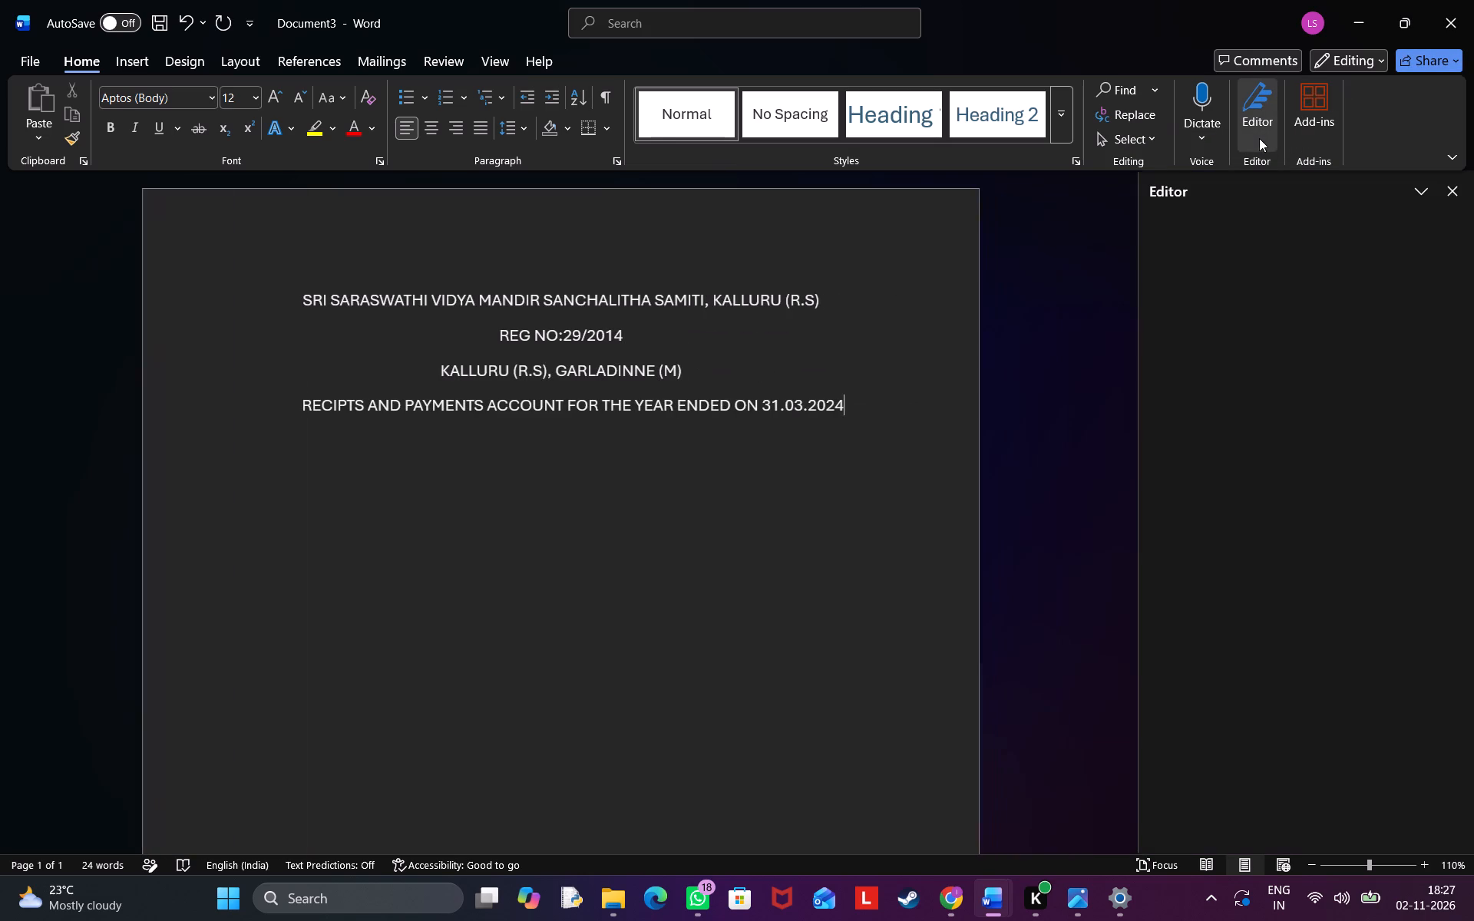
pyautogui.scroll(1, 1275, 810)
pyautogui.scroll(-1, 1275, 810)
pyautogui.scroll(1, 1275, 810)
pyautogui.scroll(-1, 1275, 810)
pyautogui.scroll(1, 1275, 810)
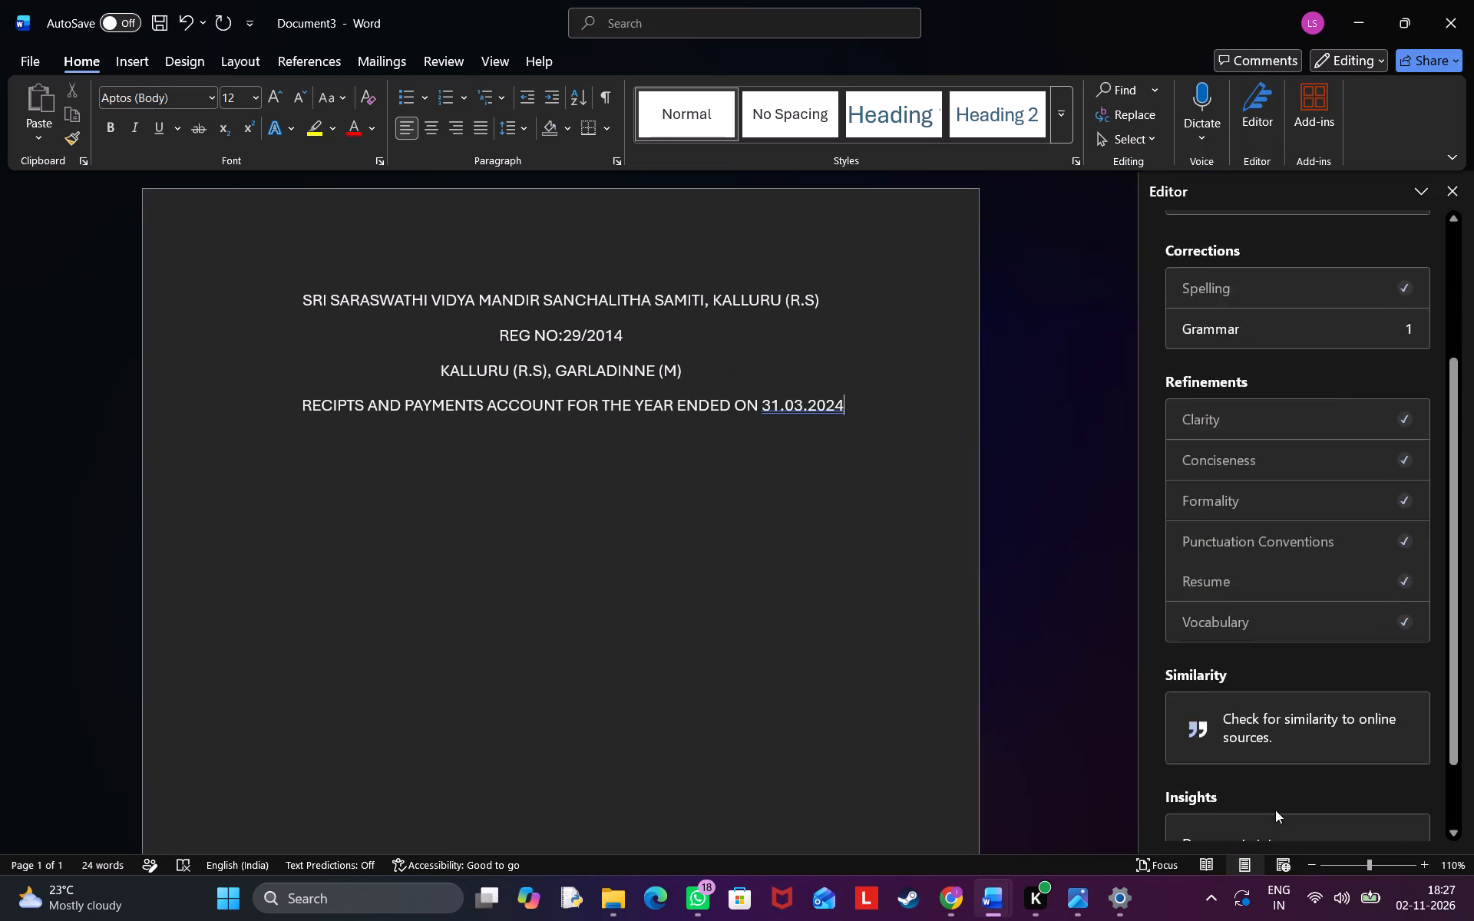
pyautogui.scroll(1, 1275, 810)
pyautogui.click(1456, 183)
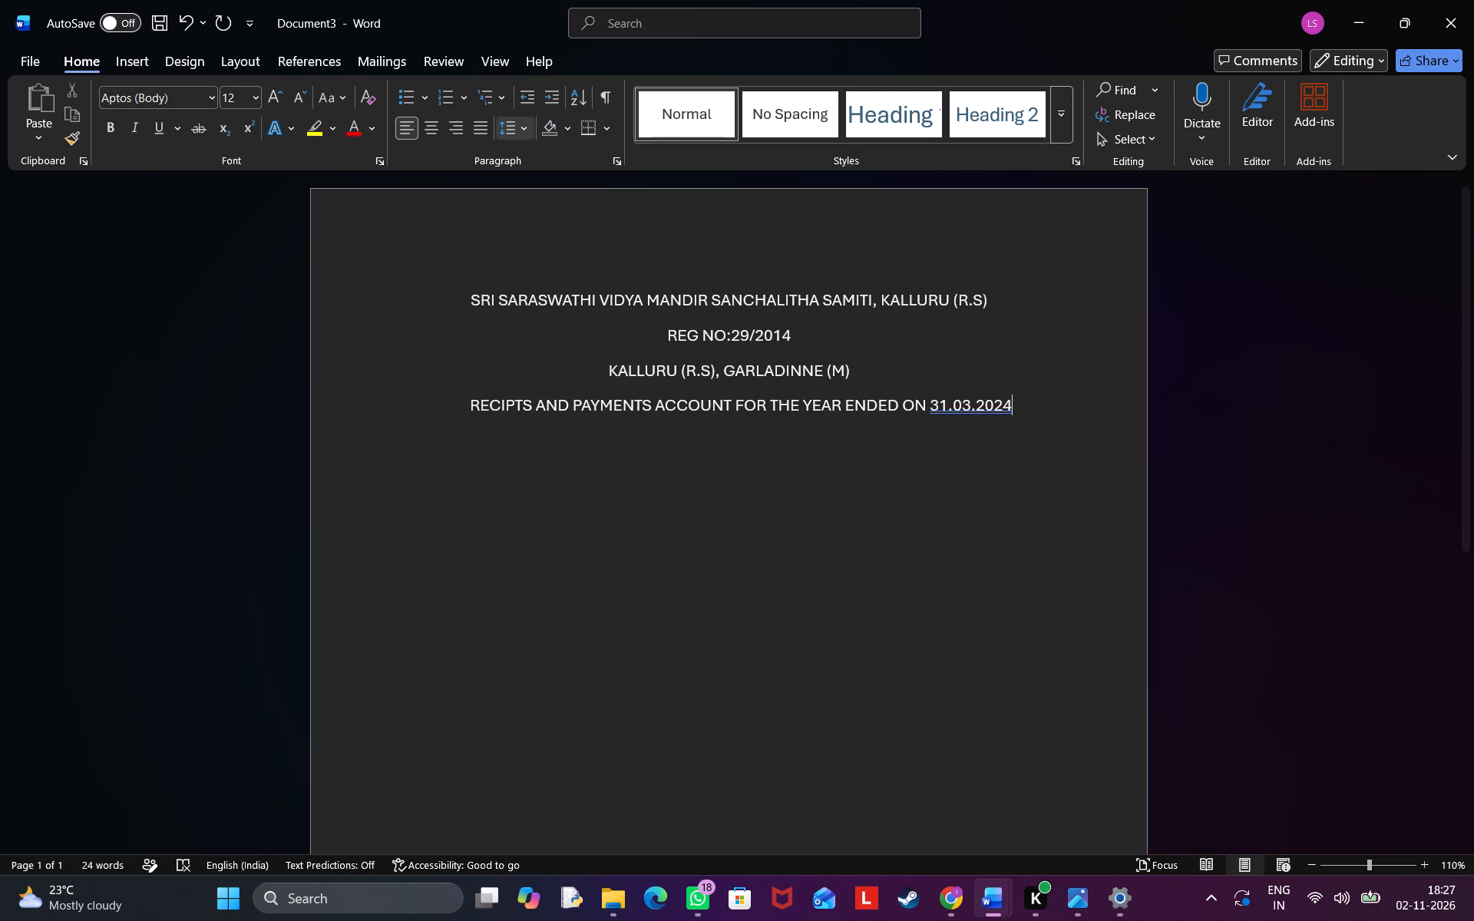
# Search the web from Windows for "ai extension for microsoft word", opening the results in Edge.
pyautogui.click(319, 902)
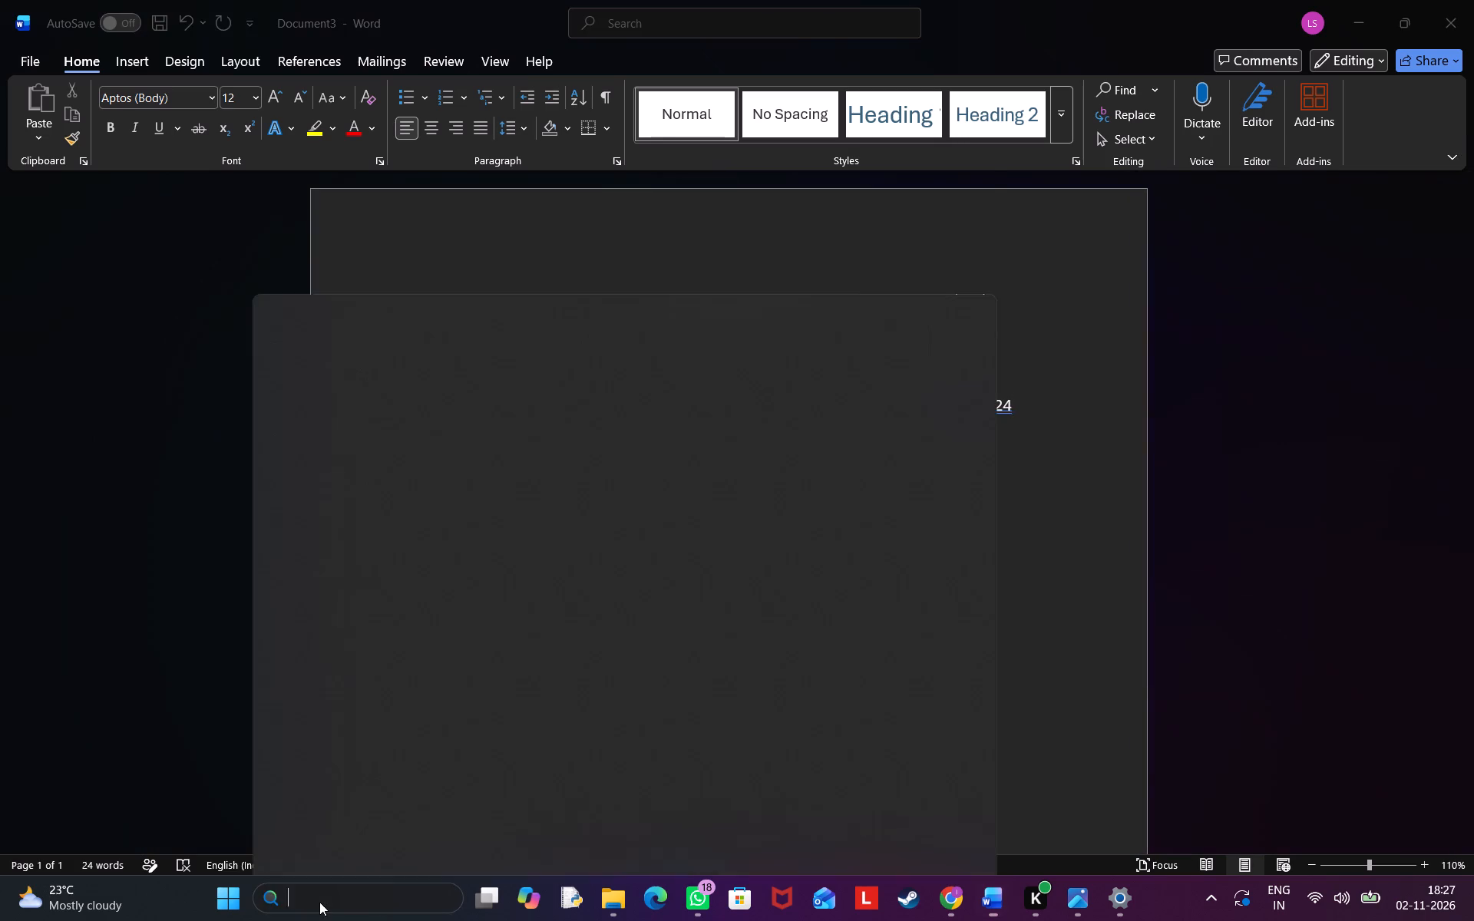
pyautogui.write('ai exension')
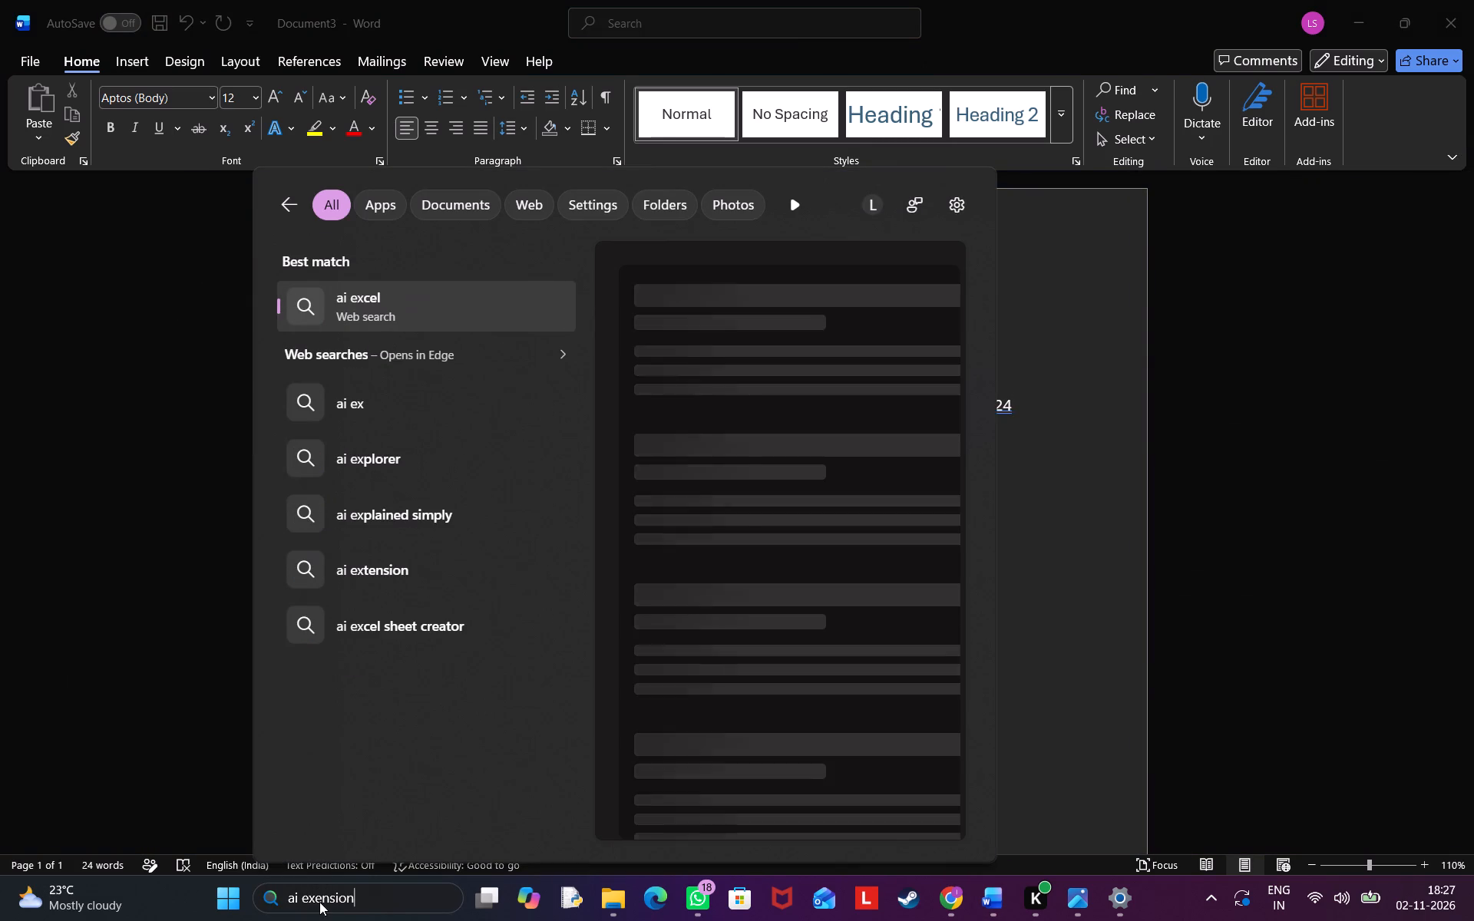
pyautogui.press('space')
pyautogui.hotkey('ctrl', 'BackSpace')
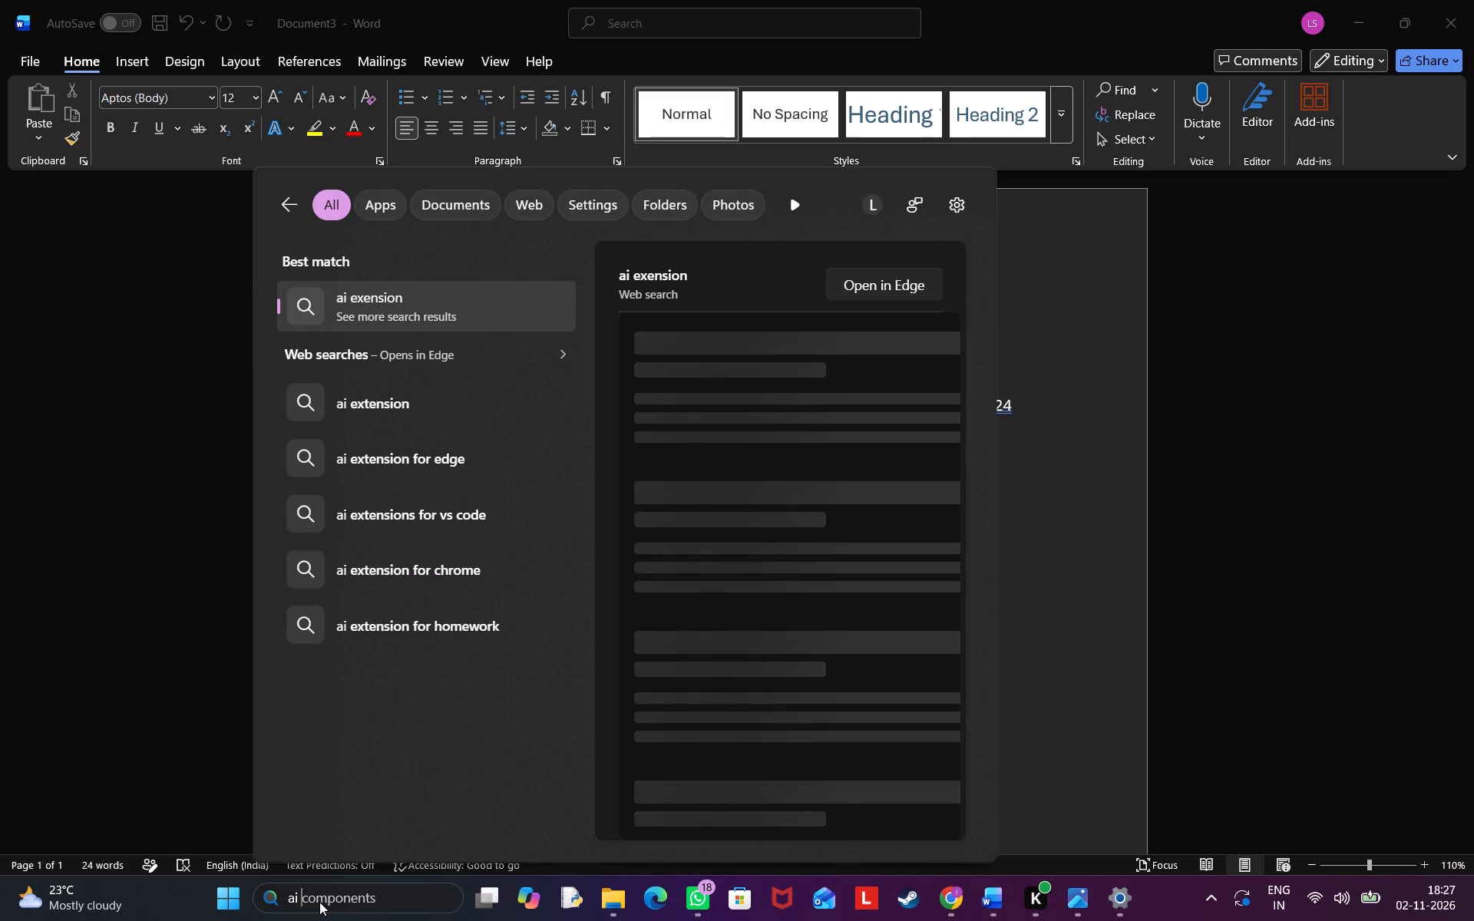
pyautogui.write('extension for wo')
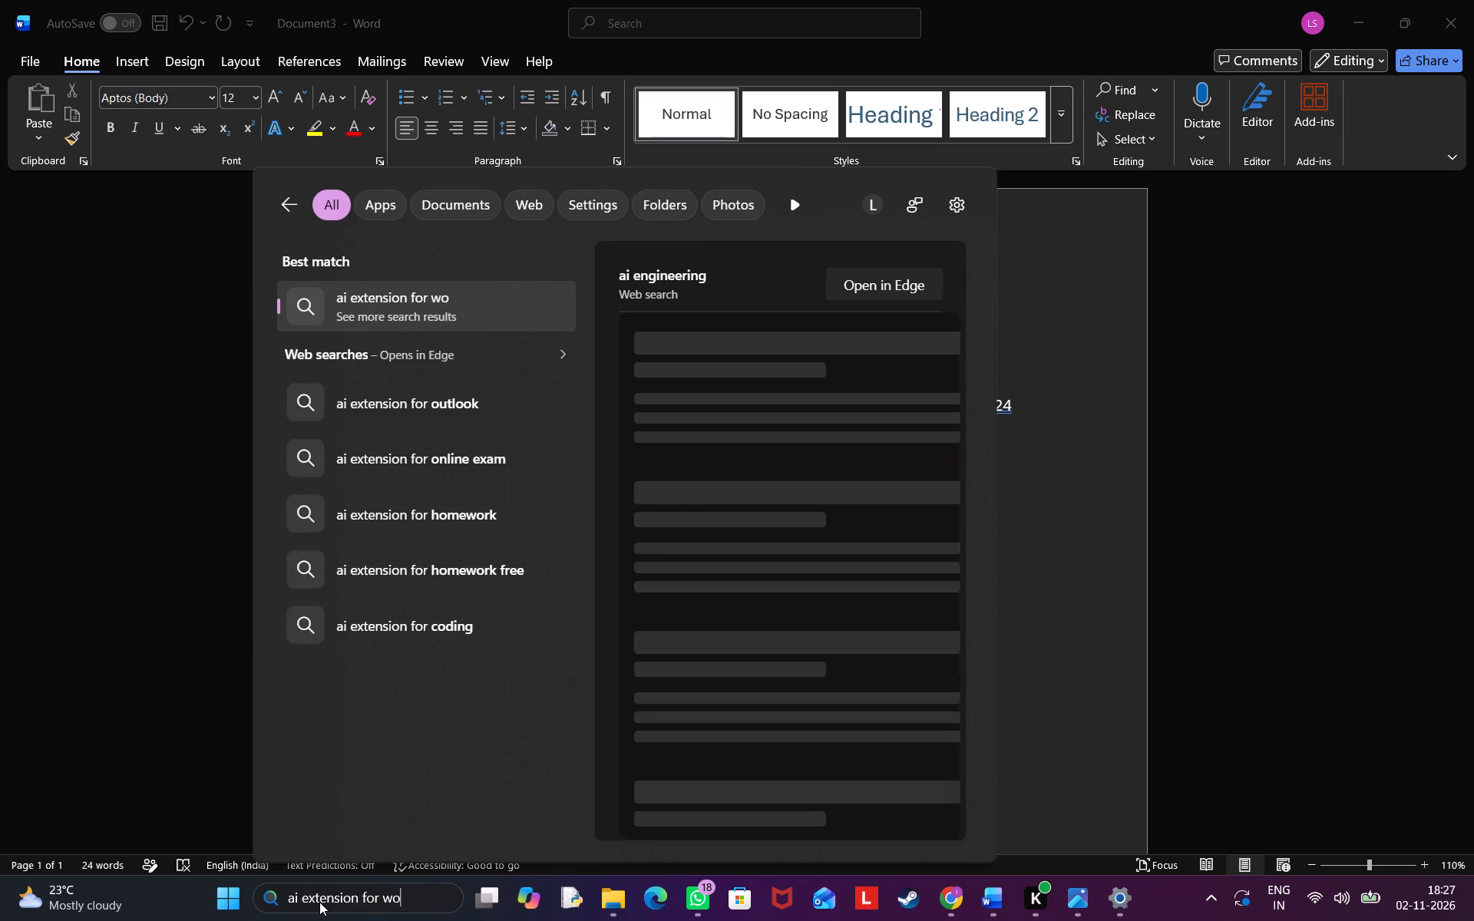
pyautogui.press('BackSpace')
pyautogui.press('BackSpace')
pyautogui.hotkey('ctrl', 'BackSpace')
pyautogui.write('foo')
pyautogui.press('BackSpace')
pyautogui.write('r microsoft wo')
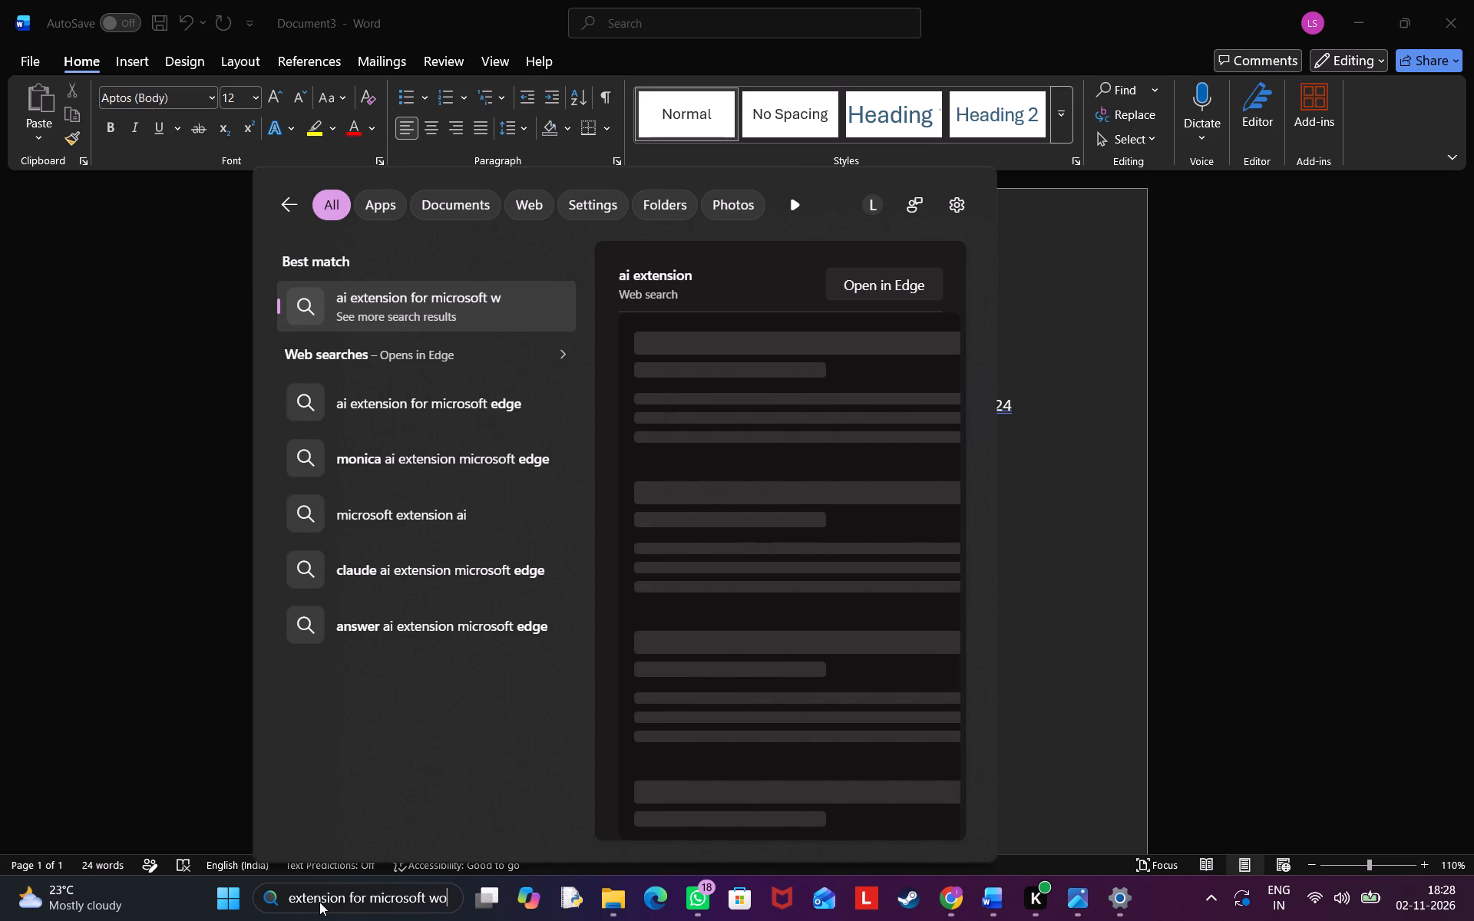
pyautogui.write('rd')
pyautogui.press('space')
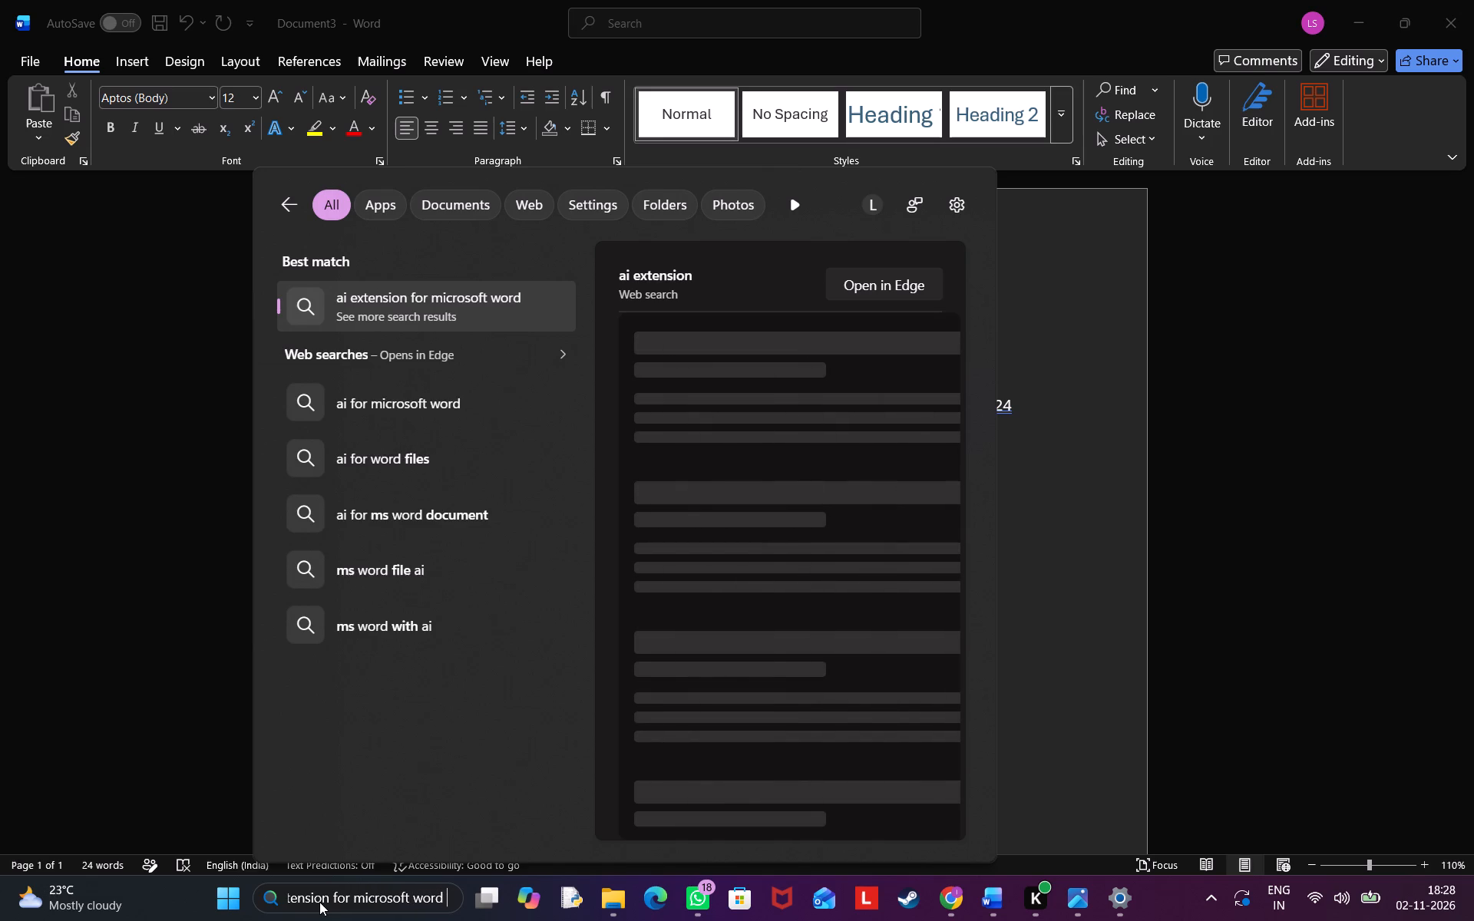
pyautogui.press('Return')
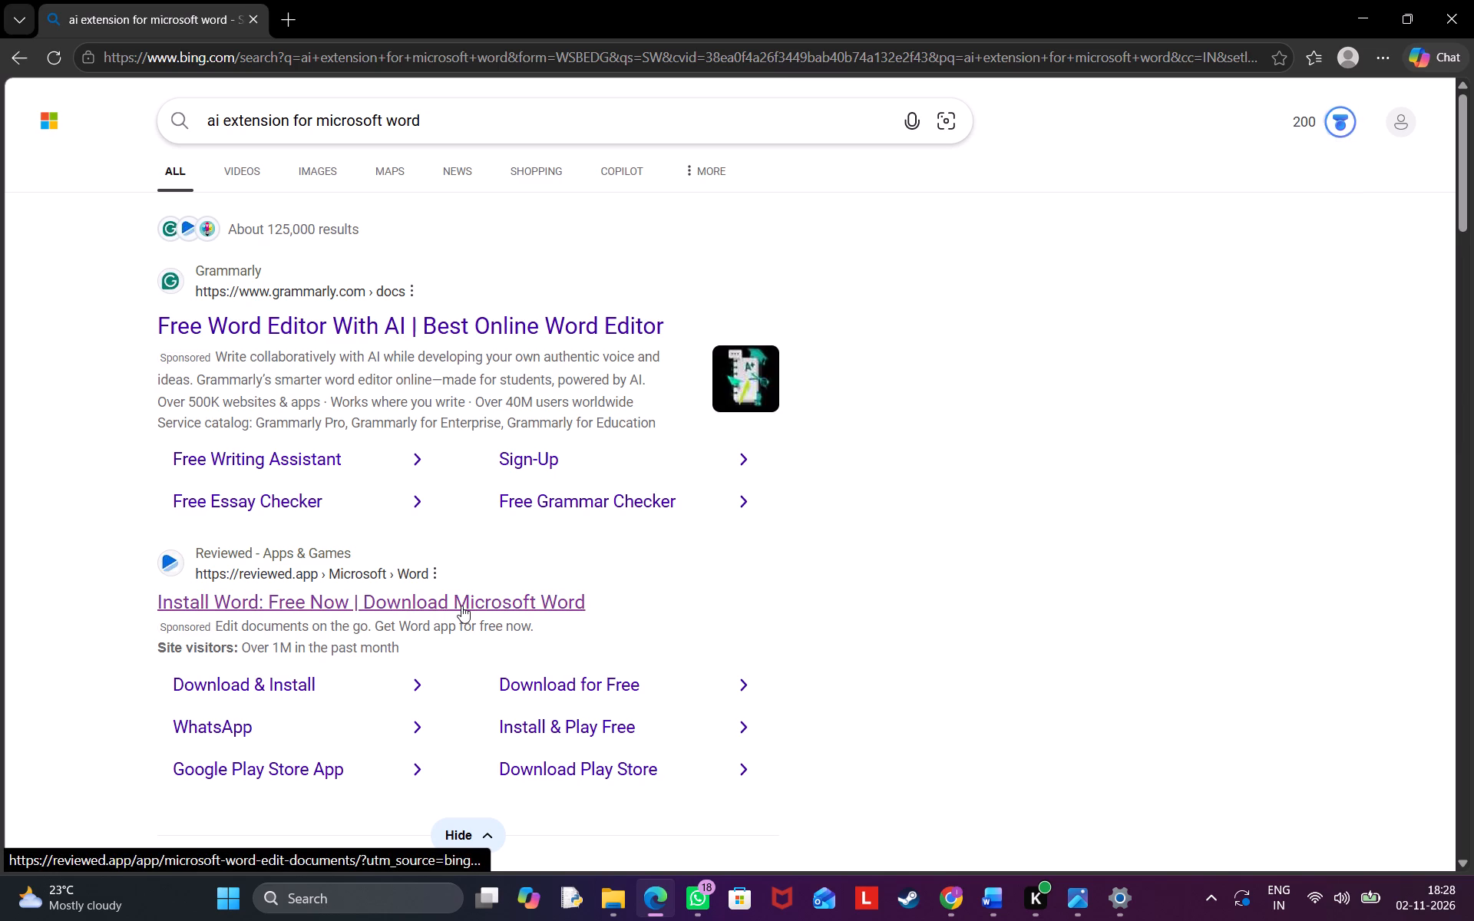
# Look through the search results for AI extensions and add-ins that work with Word.
pyautogui.scroll(-6, 461, 606)
pyautogui.scroll(6, 461, 606)
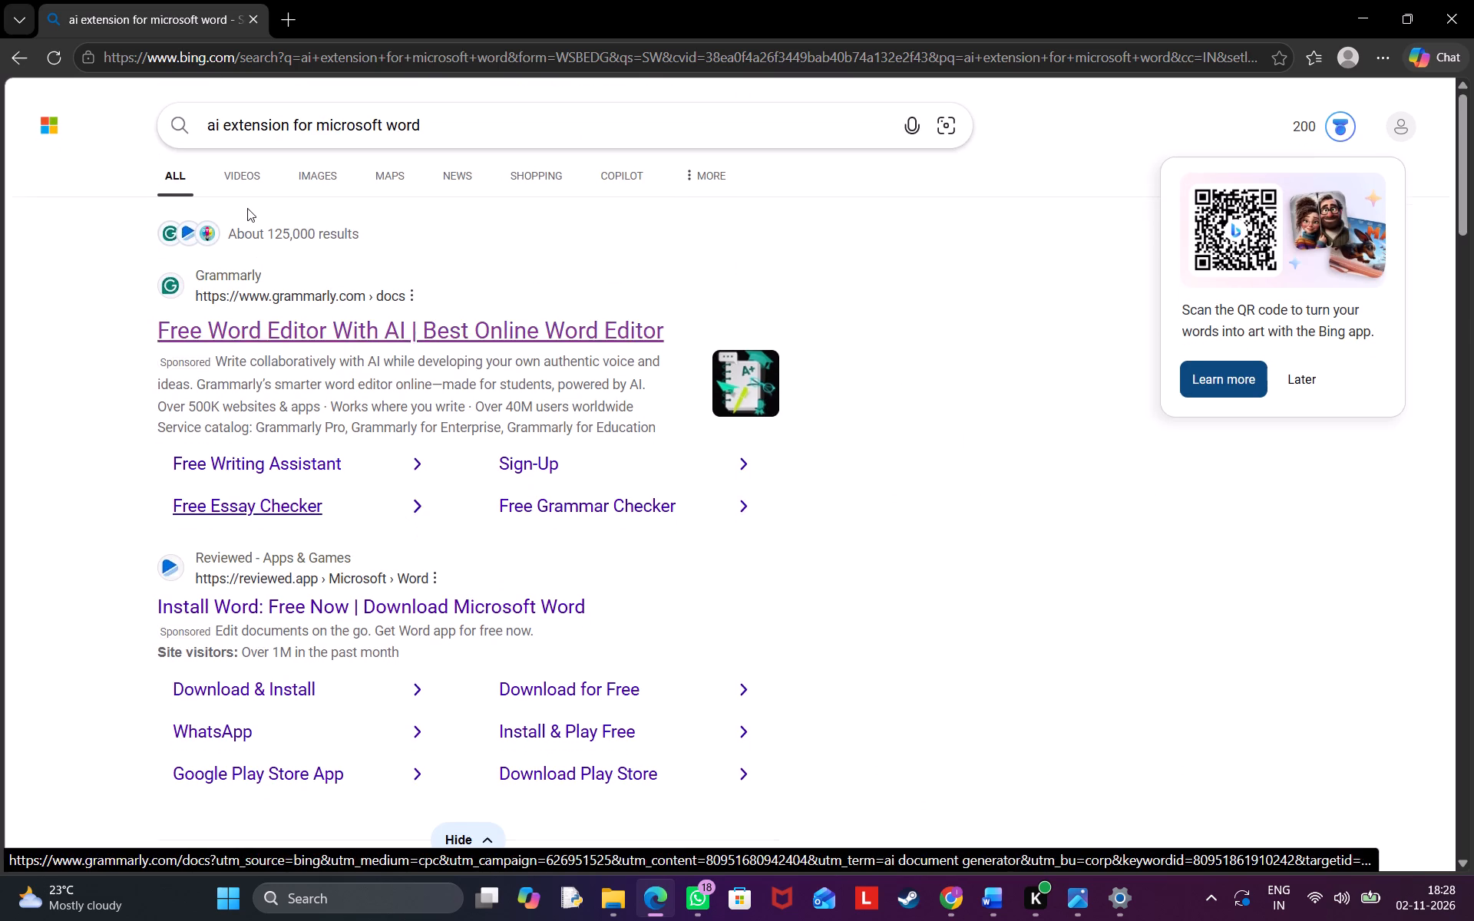
pyautogui.scroll(-4, 355, 177)
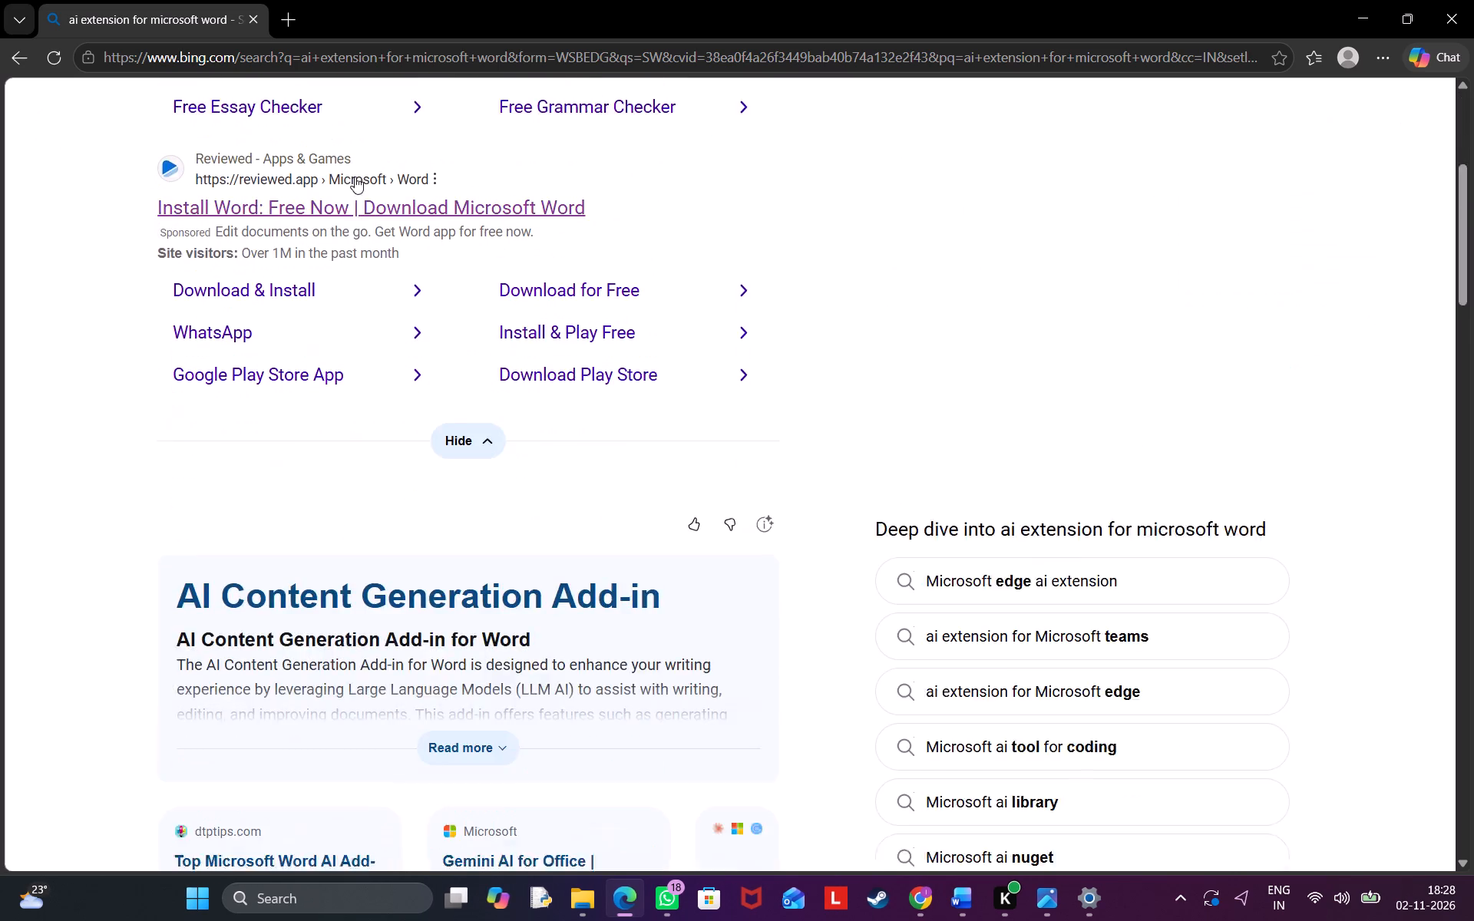
pyautogui.scroll(-5, 355, 177)
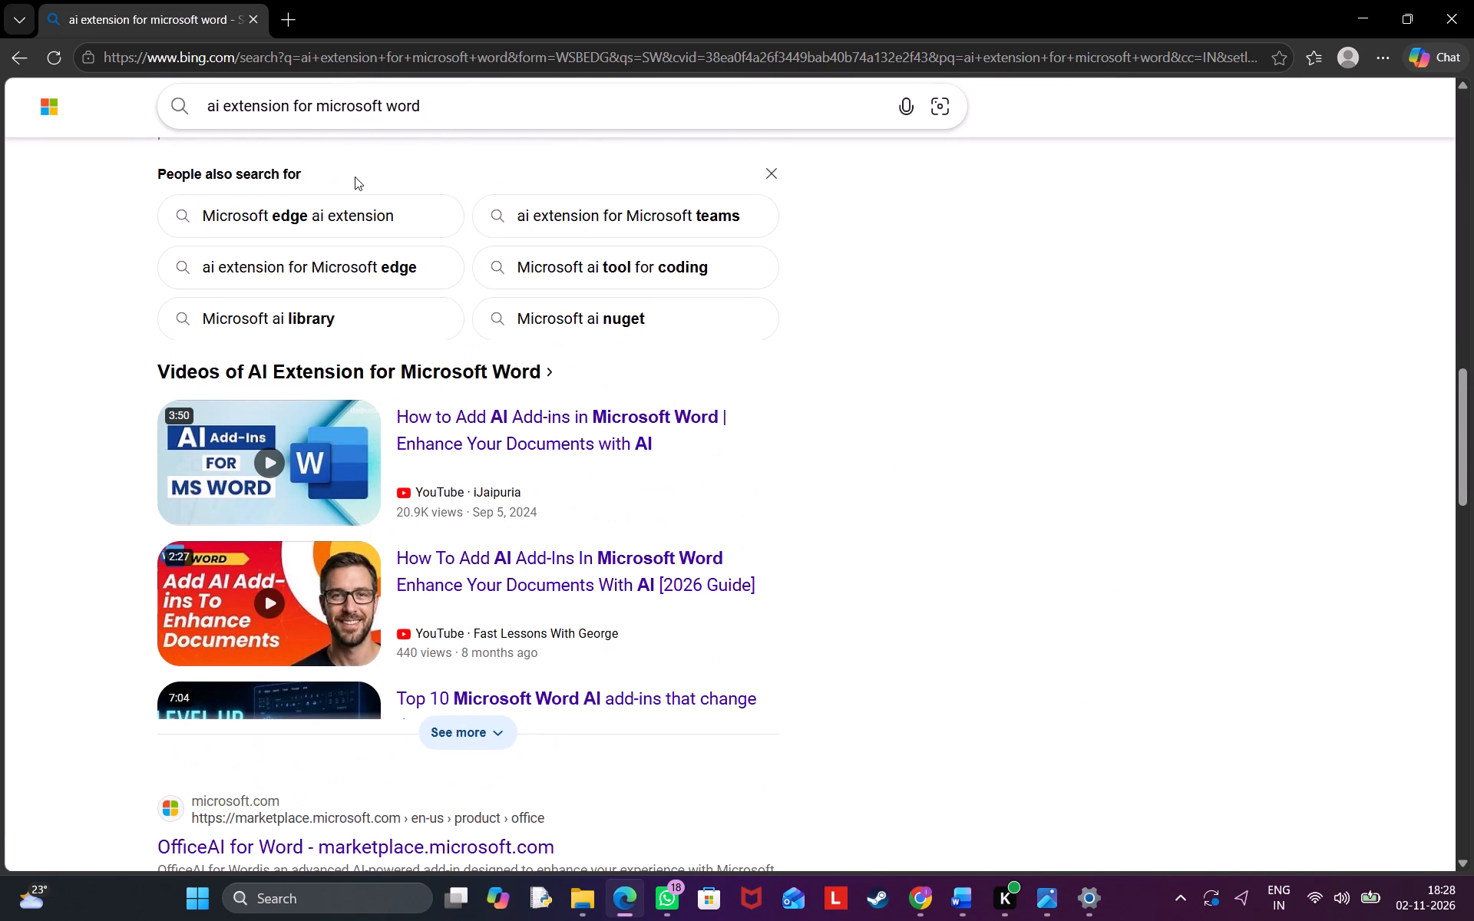
pyautogui.scroll(-2, 355, 177)
pyautogui.scroll(8, 355, 177)
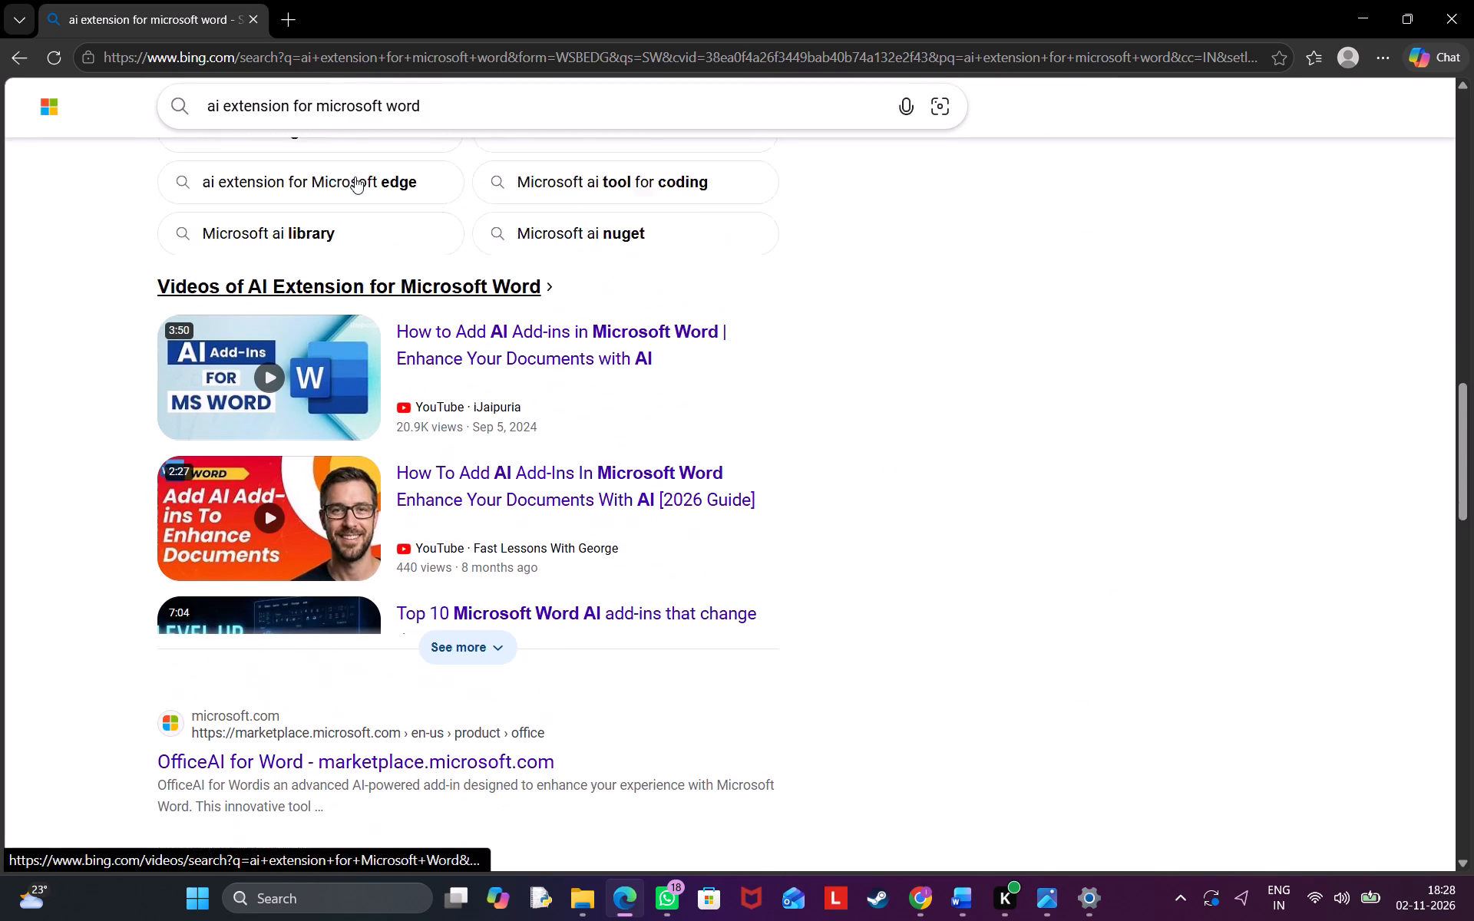
pyautogui.scroll(2, 355, 177)
# Refine the Bing search to "free ai extension for microsoft word".
pyautogui.click(438, 117)
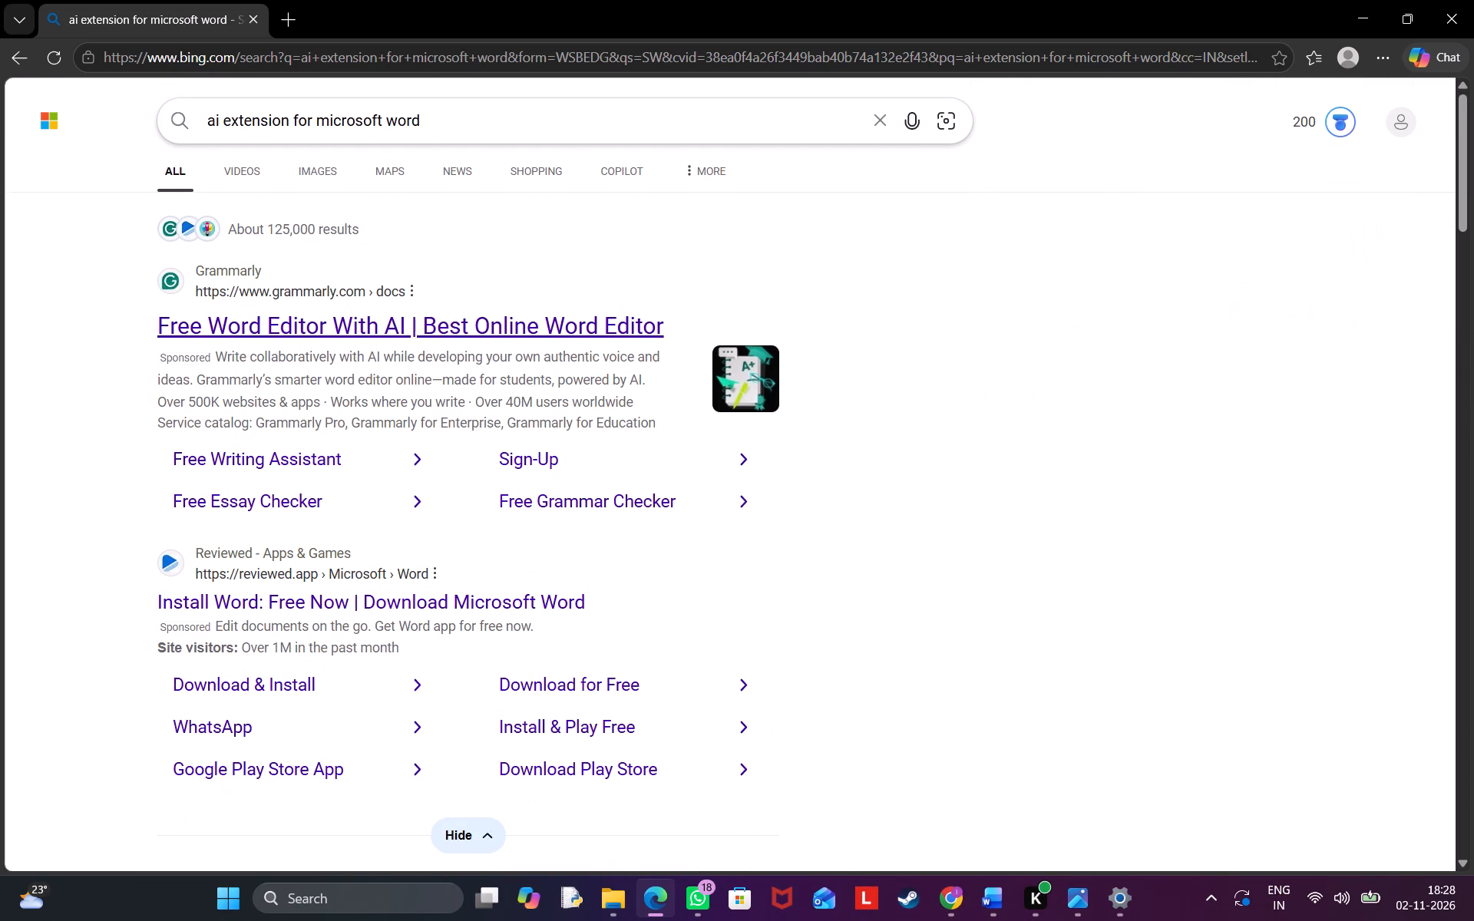
pyautogui.hotkey('ctrl', 'Left')
pyautogui.hotkey('ctrl', 'Left')
pyautogui.hotkey('ctrl', 'Left')
pyautogui.hotkey('ctrl', 'Left')
pyautogui.hotkey('ctrl', 'Left')
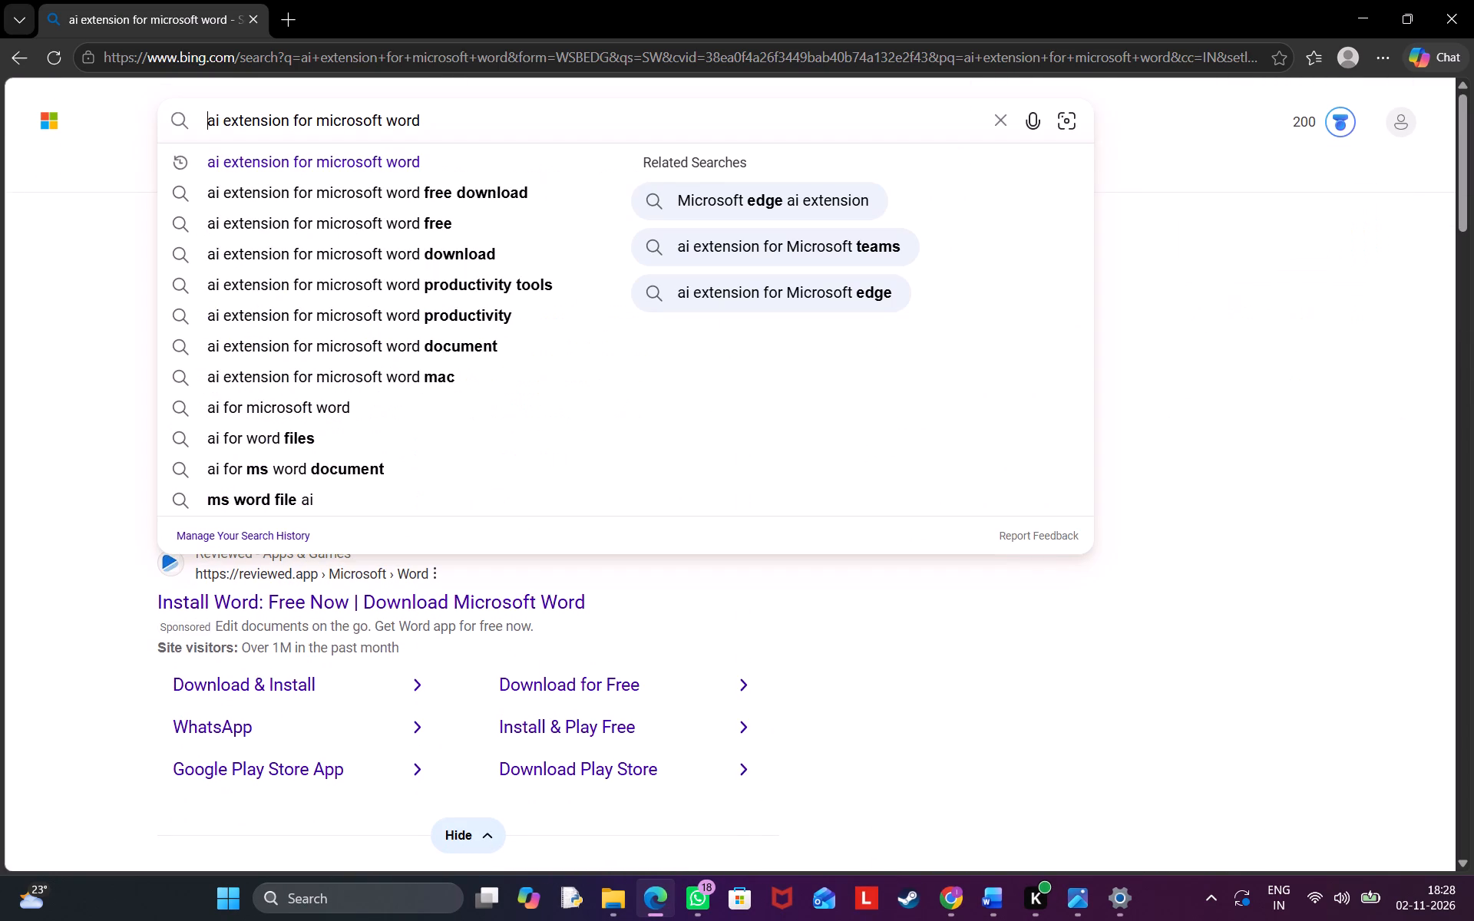
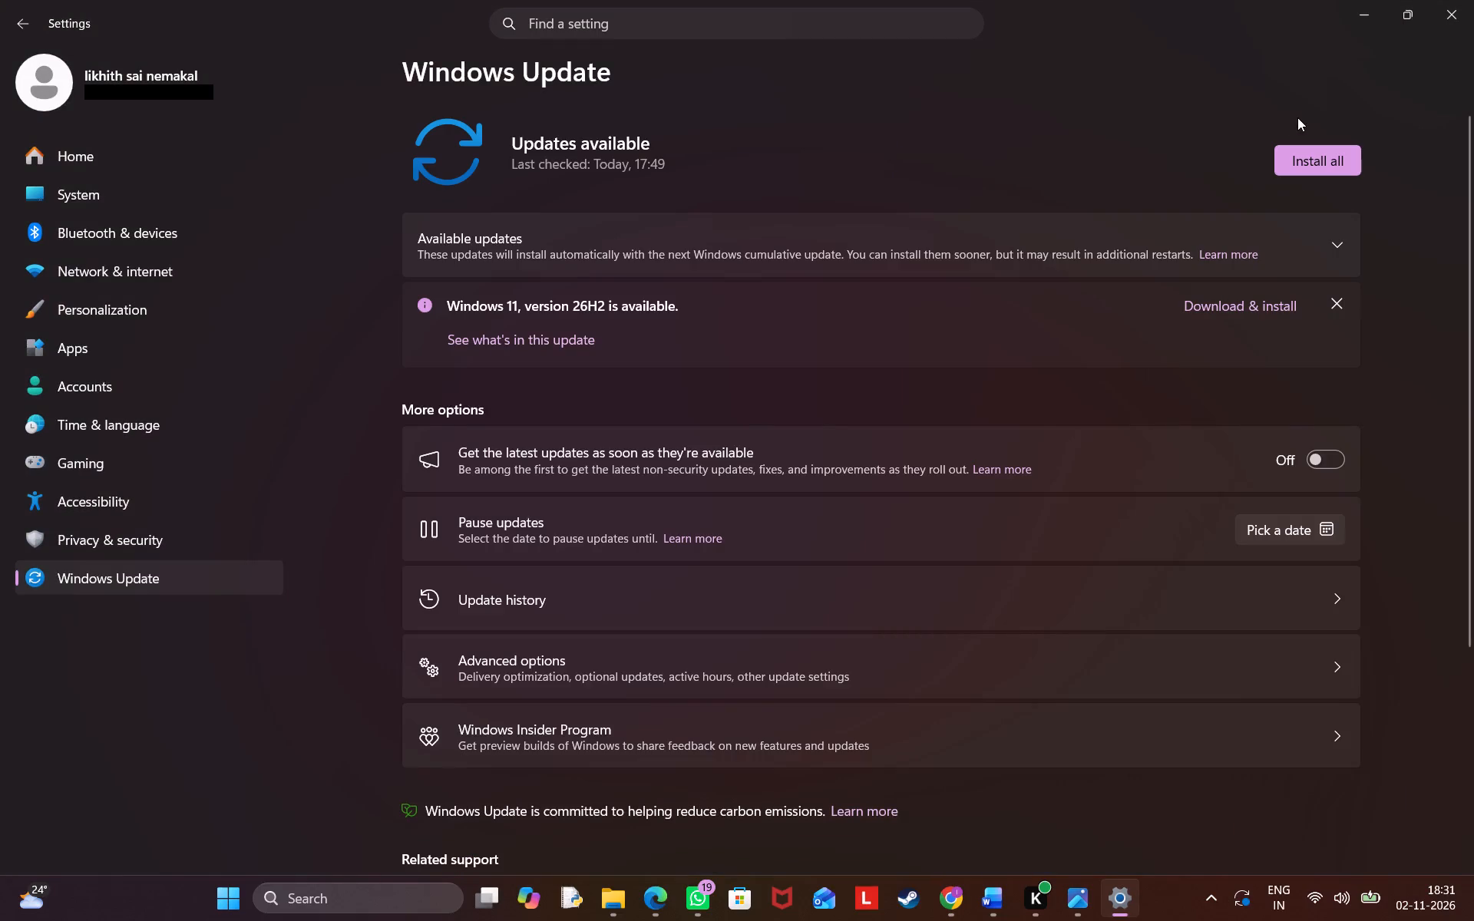
pyautogui.click(1307, 144)
pyautogui.click(1304, 165)
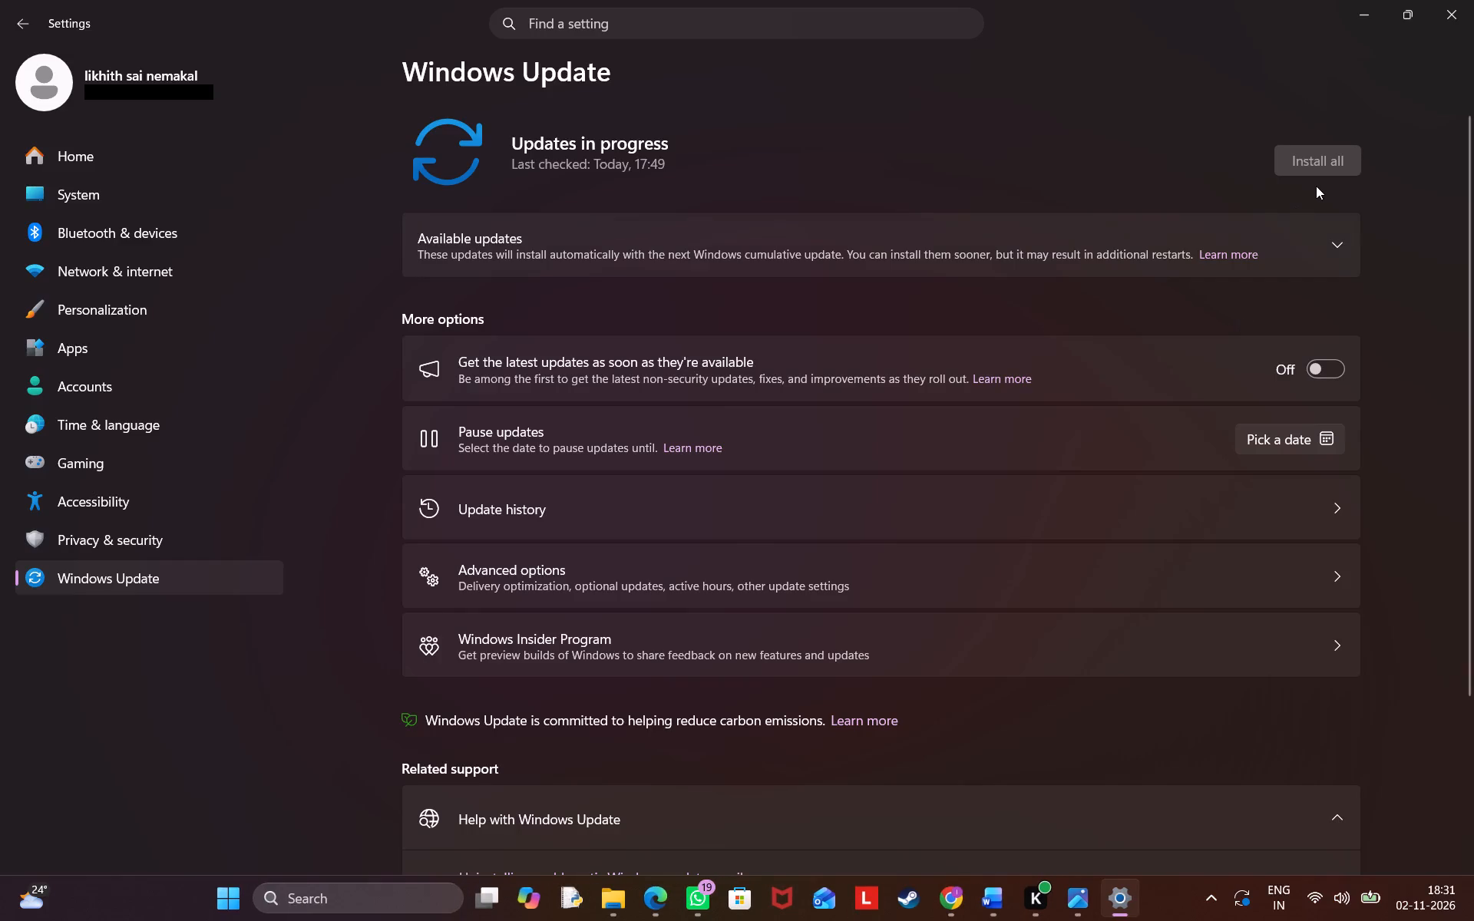
# Expand the available updates and examine the whole list with each update's installation status.
pyautogui.scroll(-1, 1316, 186)
pyautogui.scroll(1, 1316, 186)
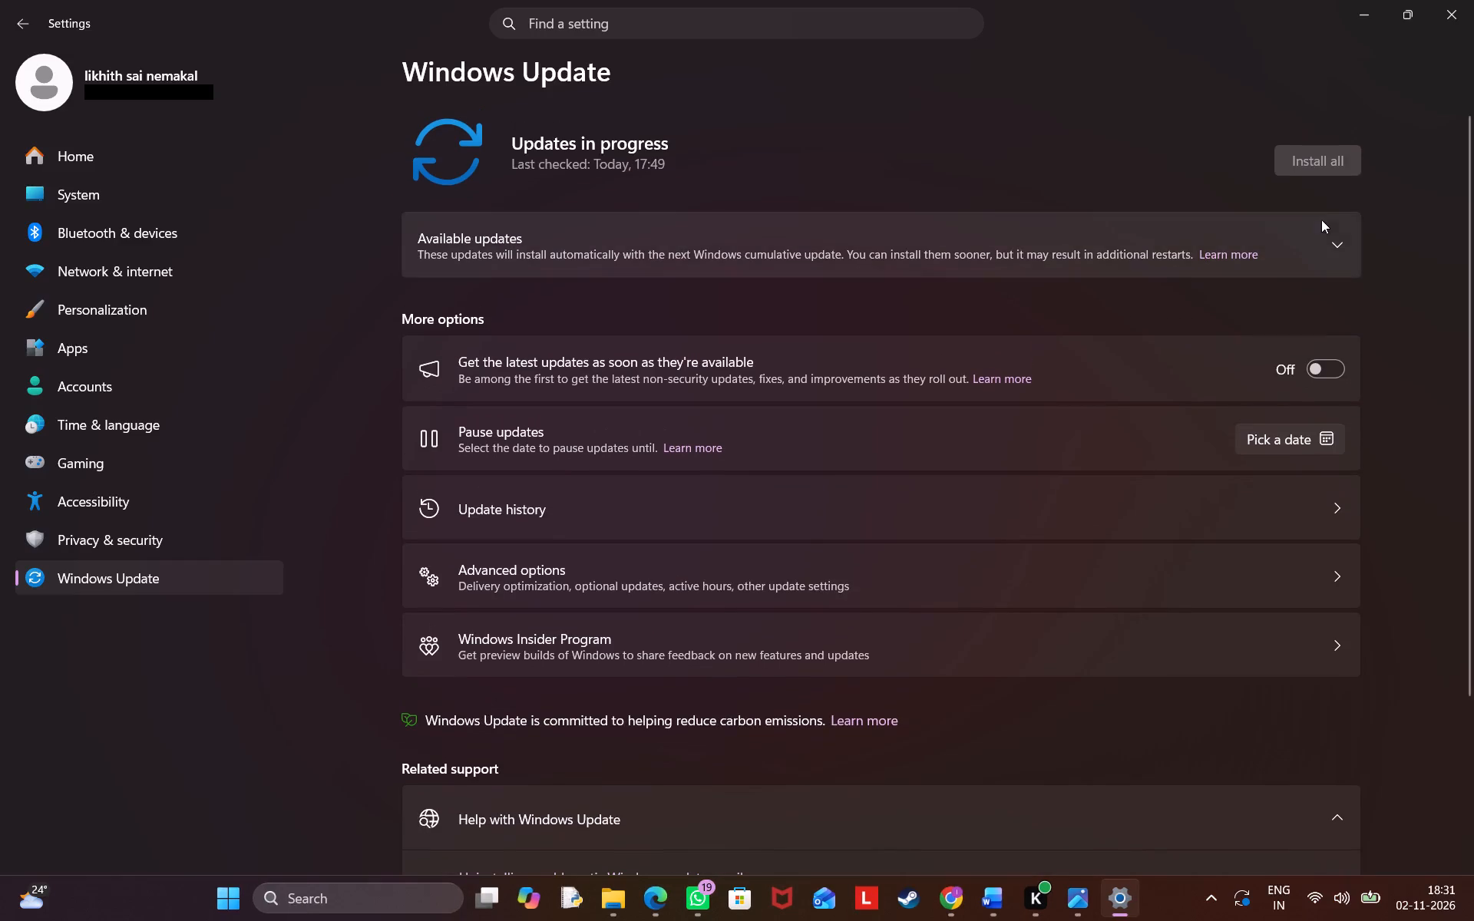
pyautogui.click(1337, 237)
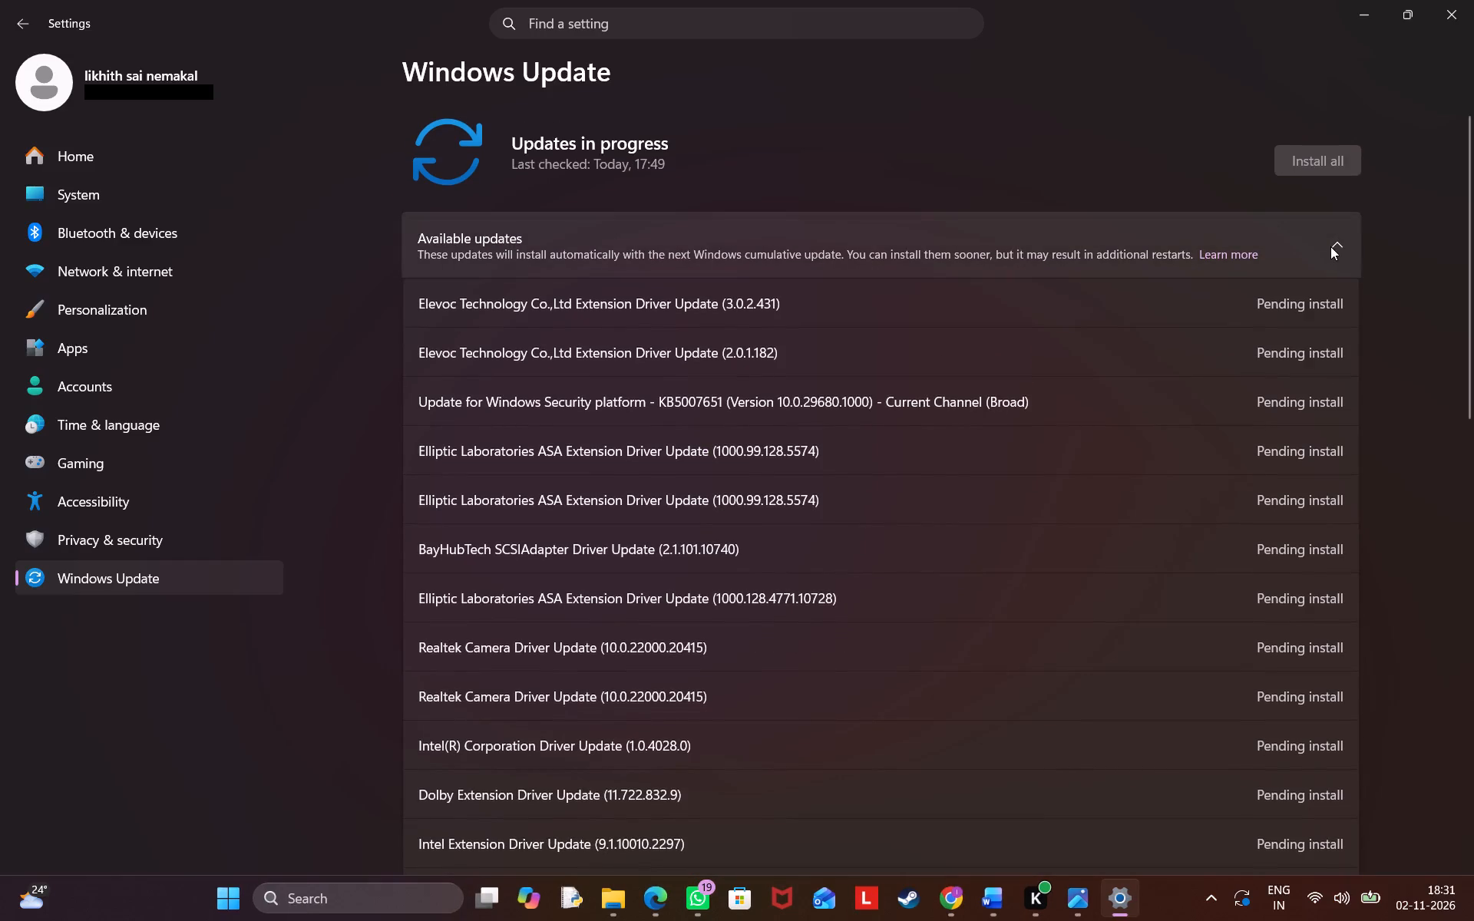
pyautogui.click(1330, 246)
pyautogui.click(1330, 246)
pyautogui.scroll(-1, 1199, 497)
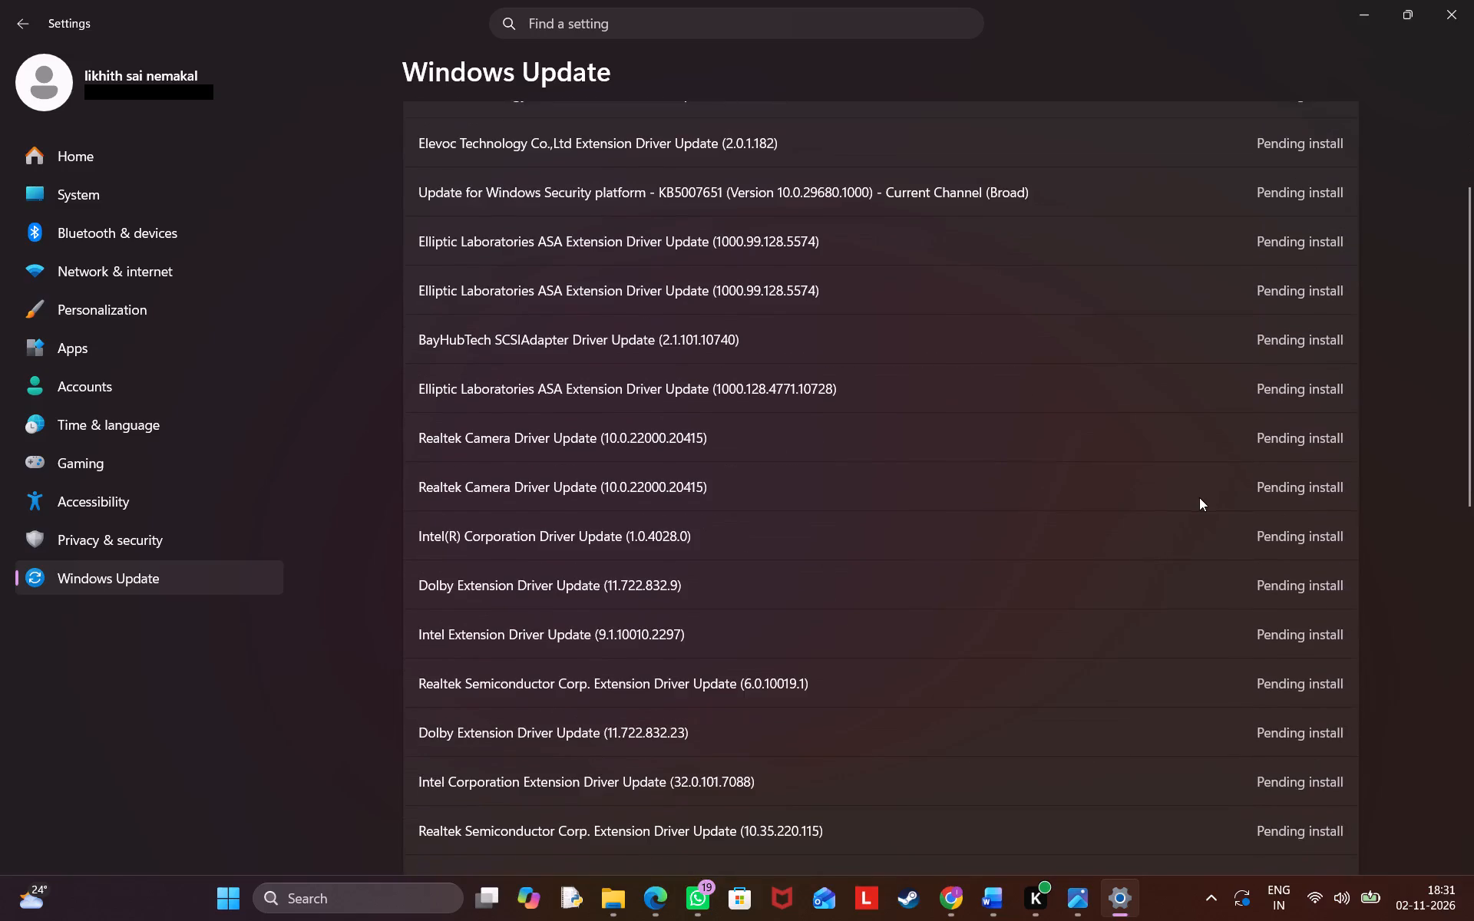
pyautogui.scroll(-3, 1199, 497)
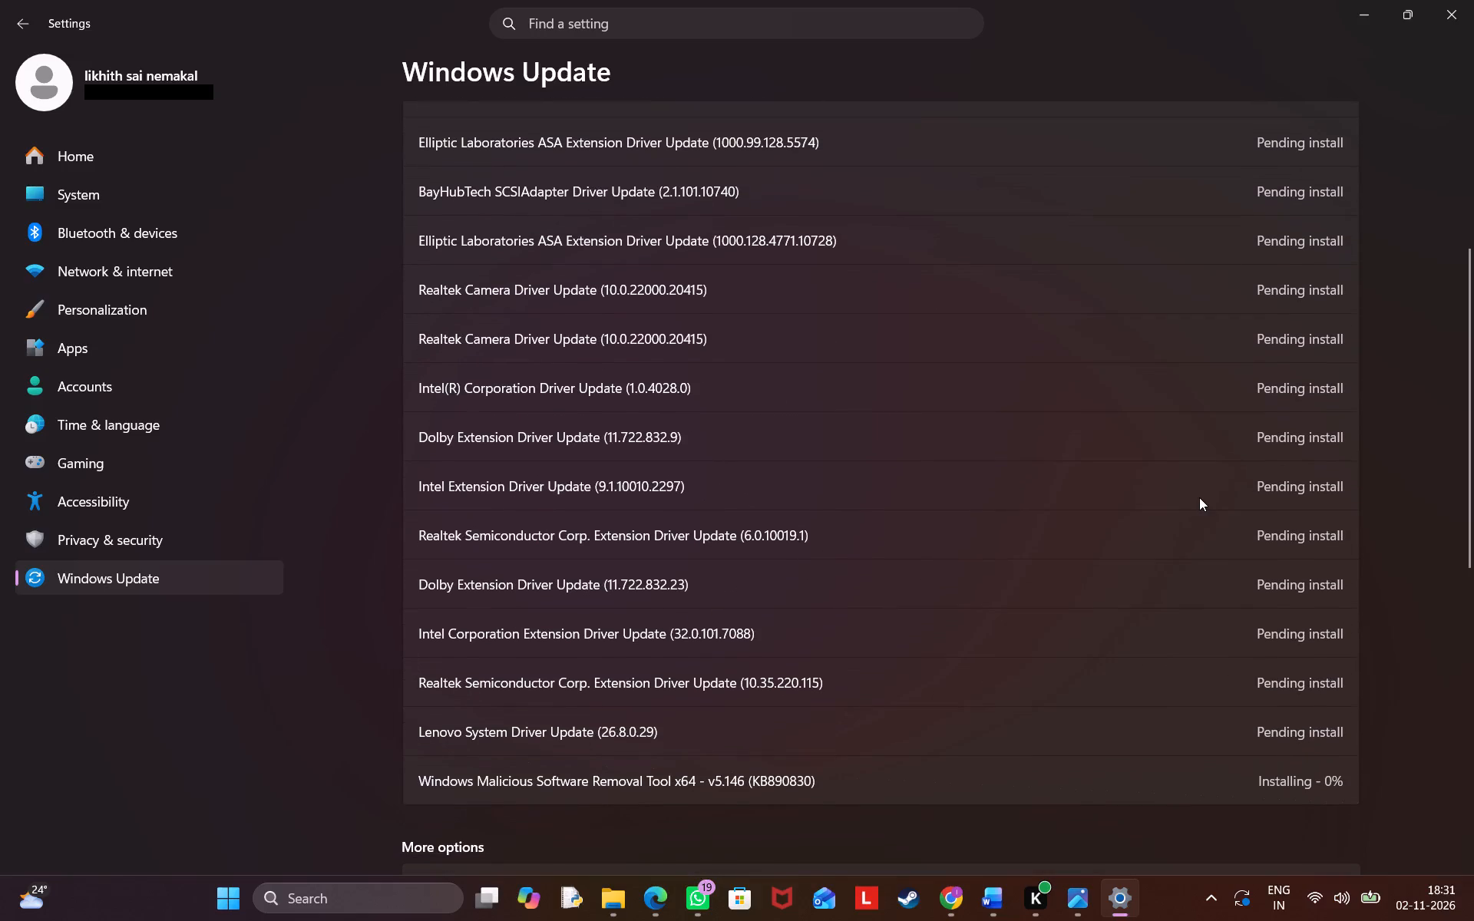
pyautogui.scroll(3, 1199, 497)
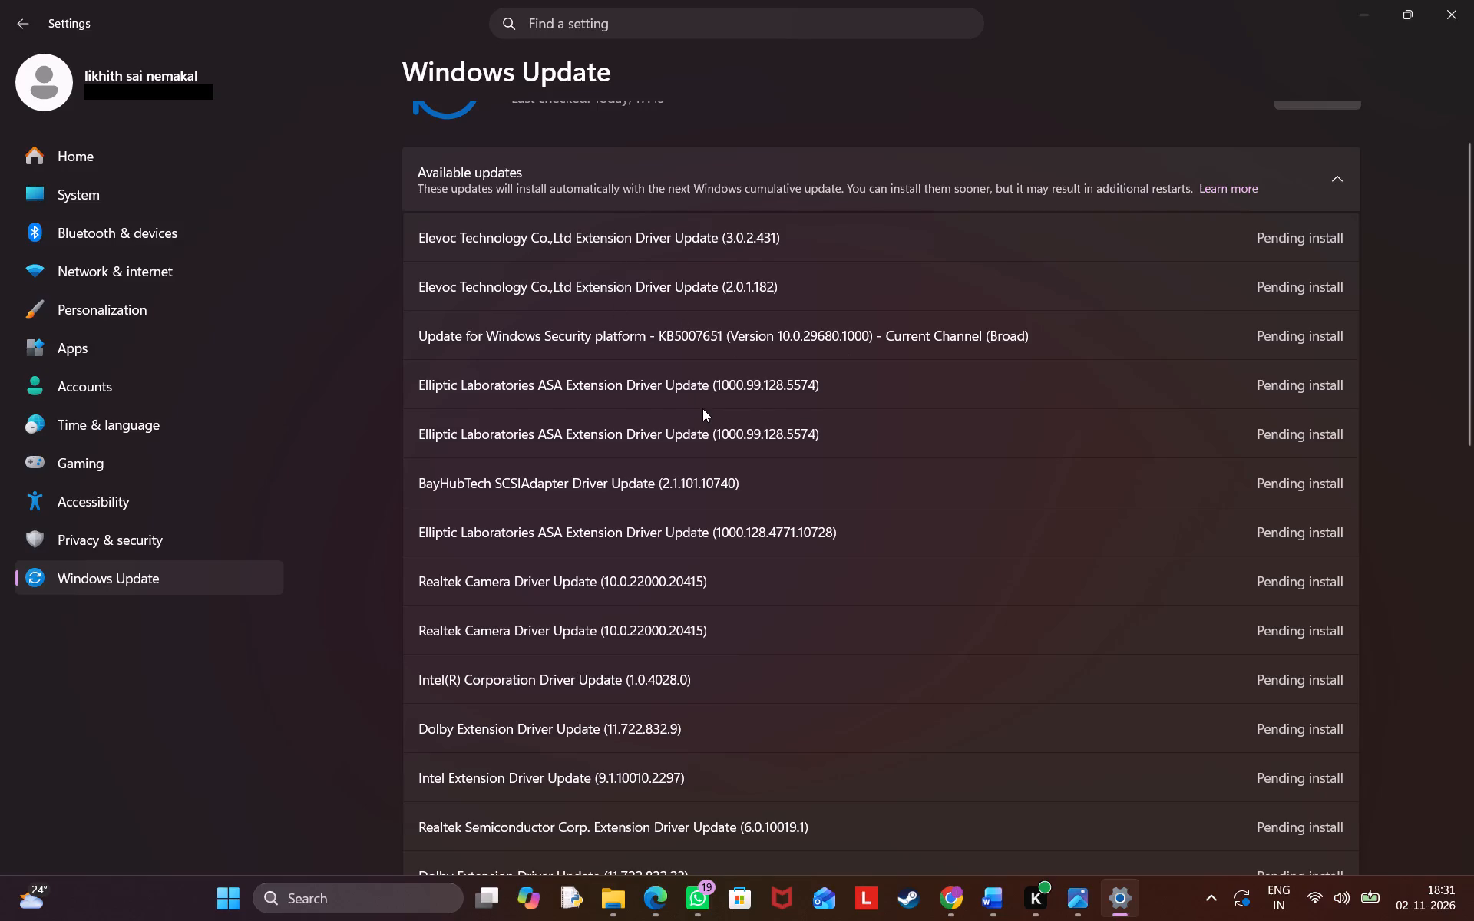
pyautogui.scroll(-3, 702, 408)
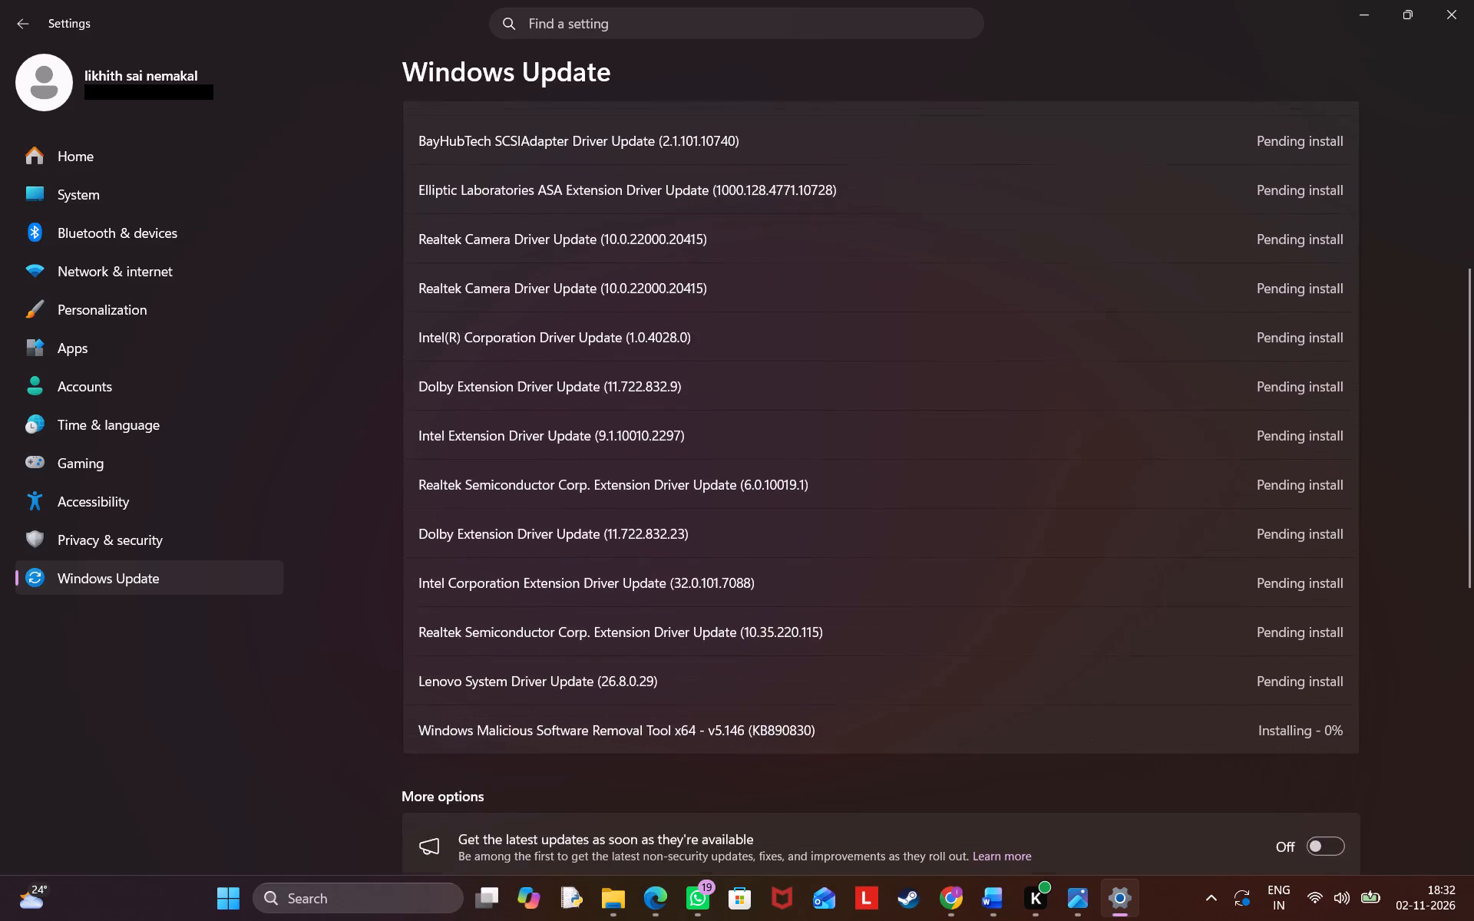
pyautogui.scroll(8, 702, 408)
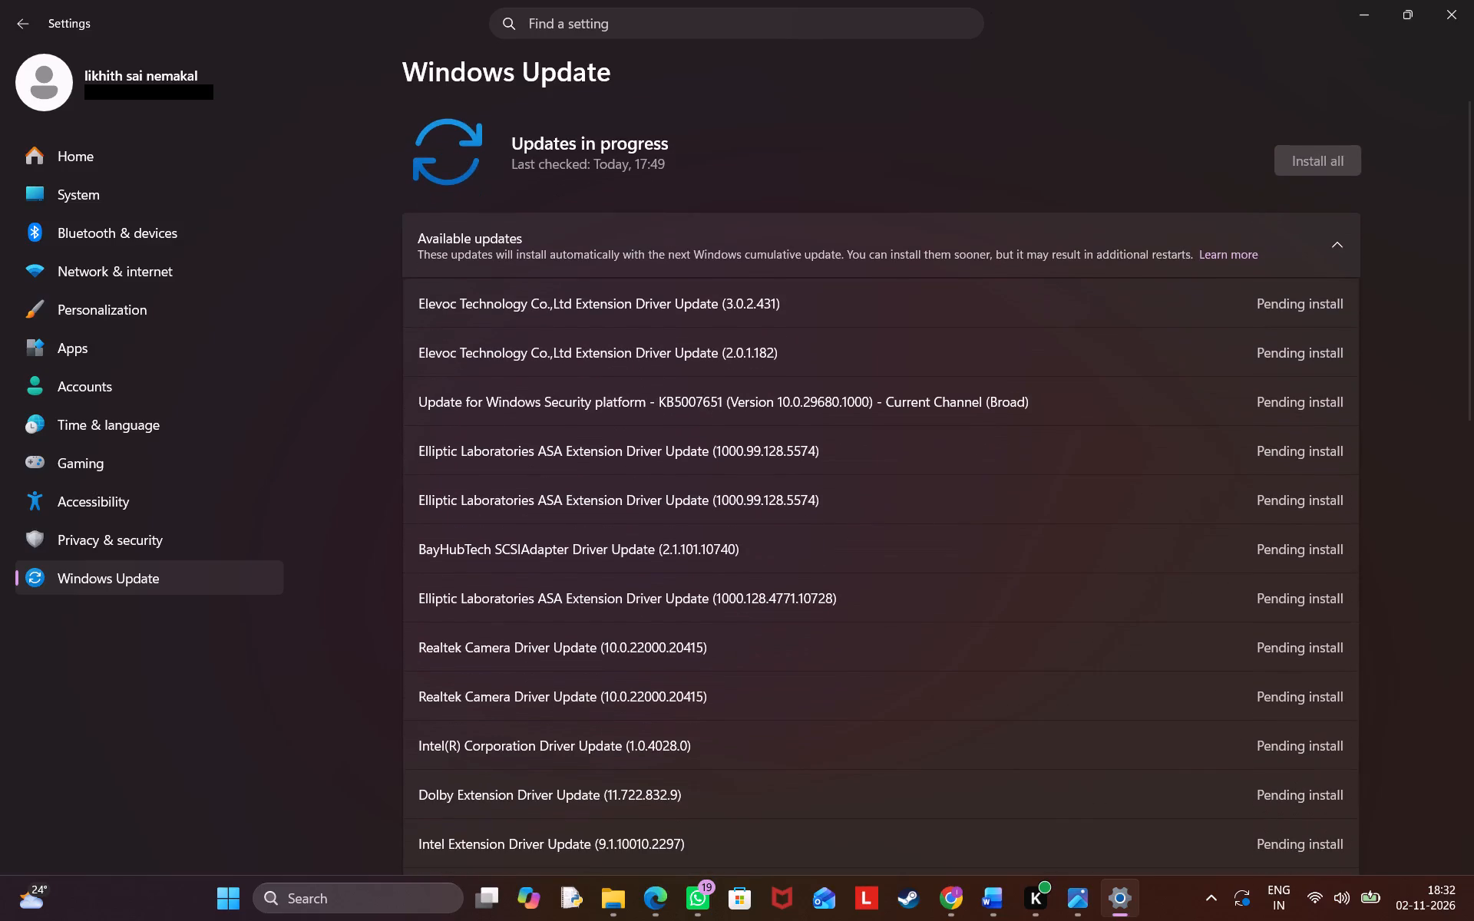
pyautogui.scroll(-3, 1246, 456)
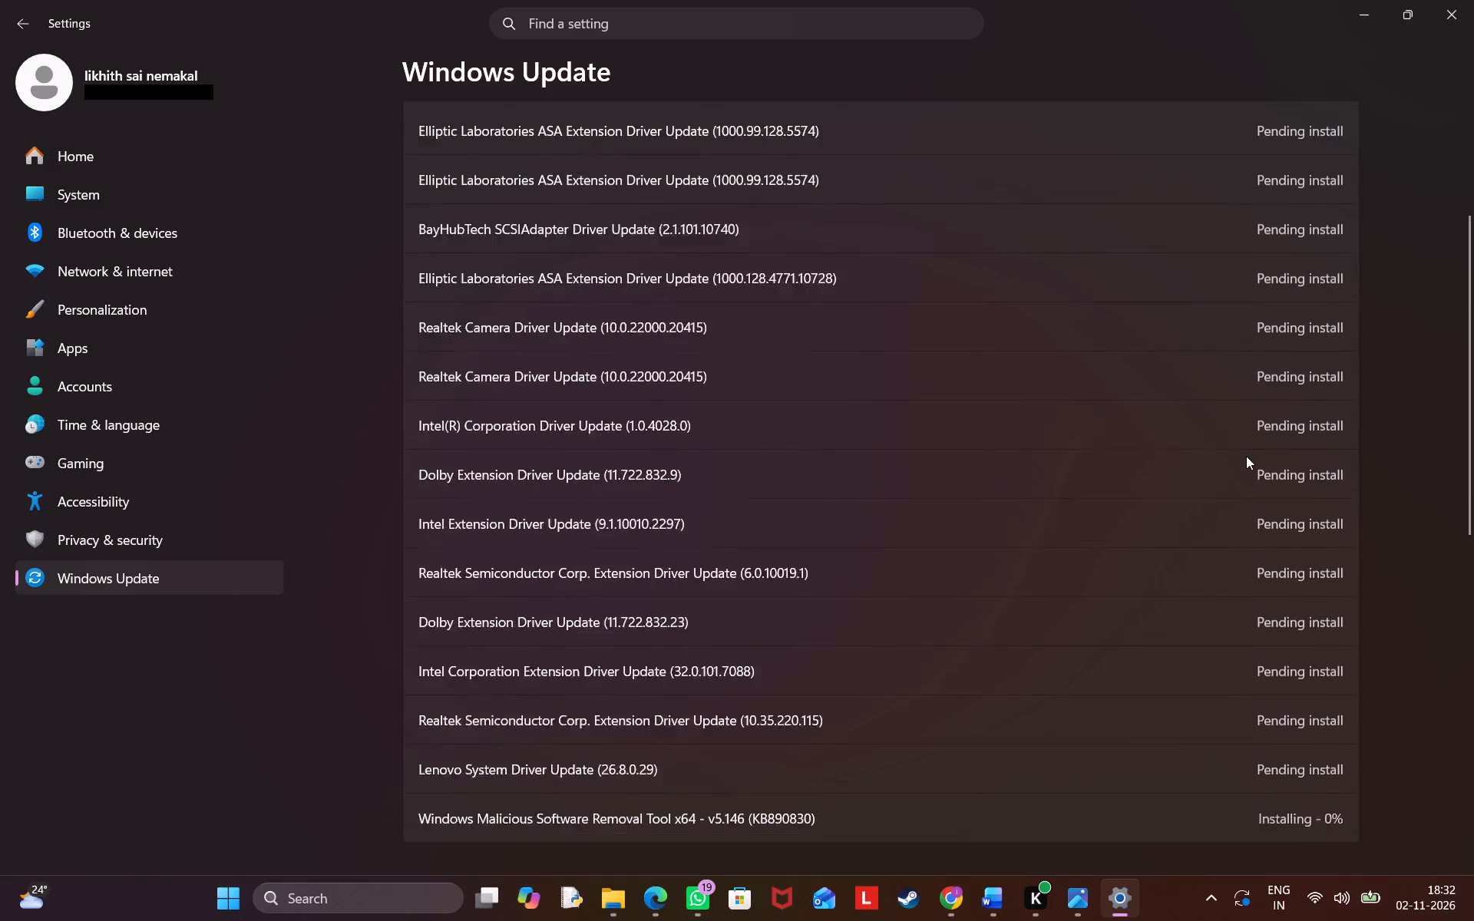
pyautogui.scroll(-1, 1246, 456)
pyautogui.scroll(3, 1246, 456)
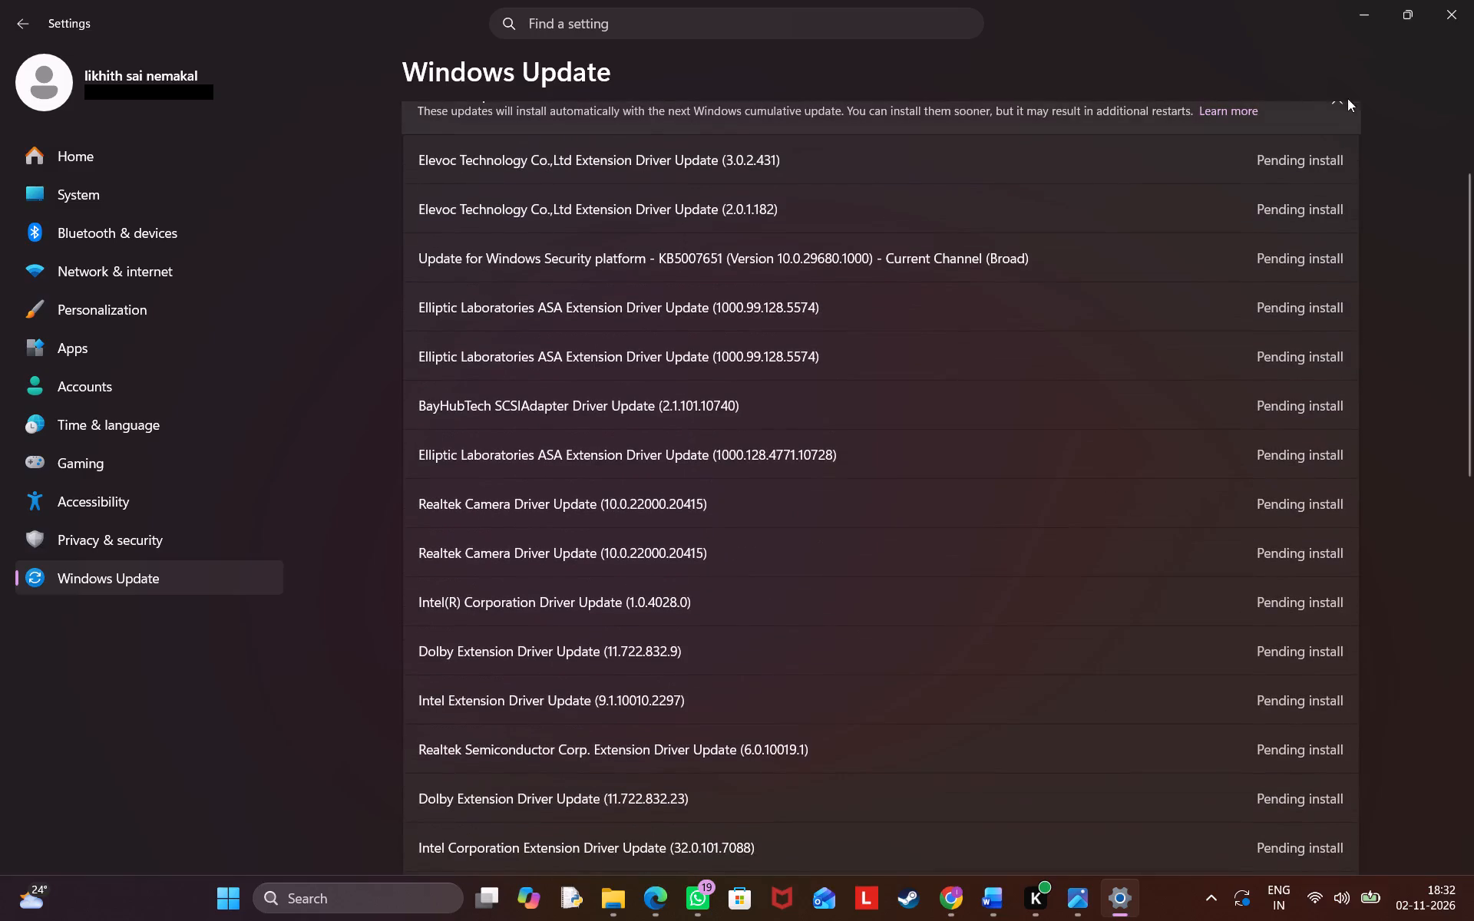
# Return to Document3 in Word and insert a table of 4 columns and 6 rows on a new line below the heading.
pyautogui.click(1367, 18)
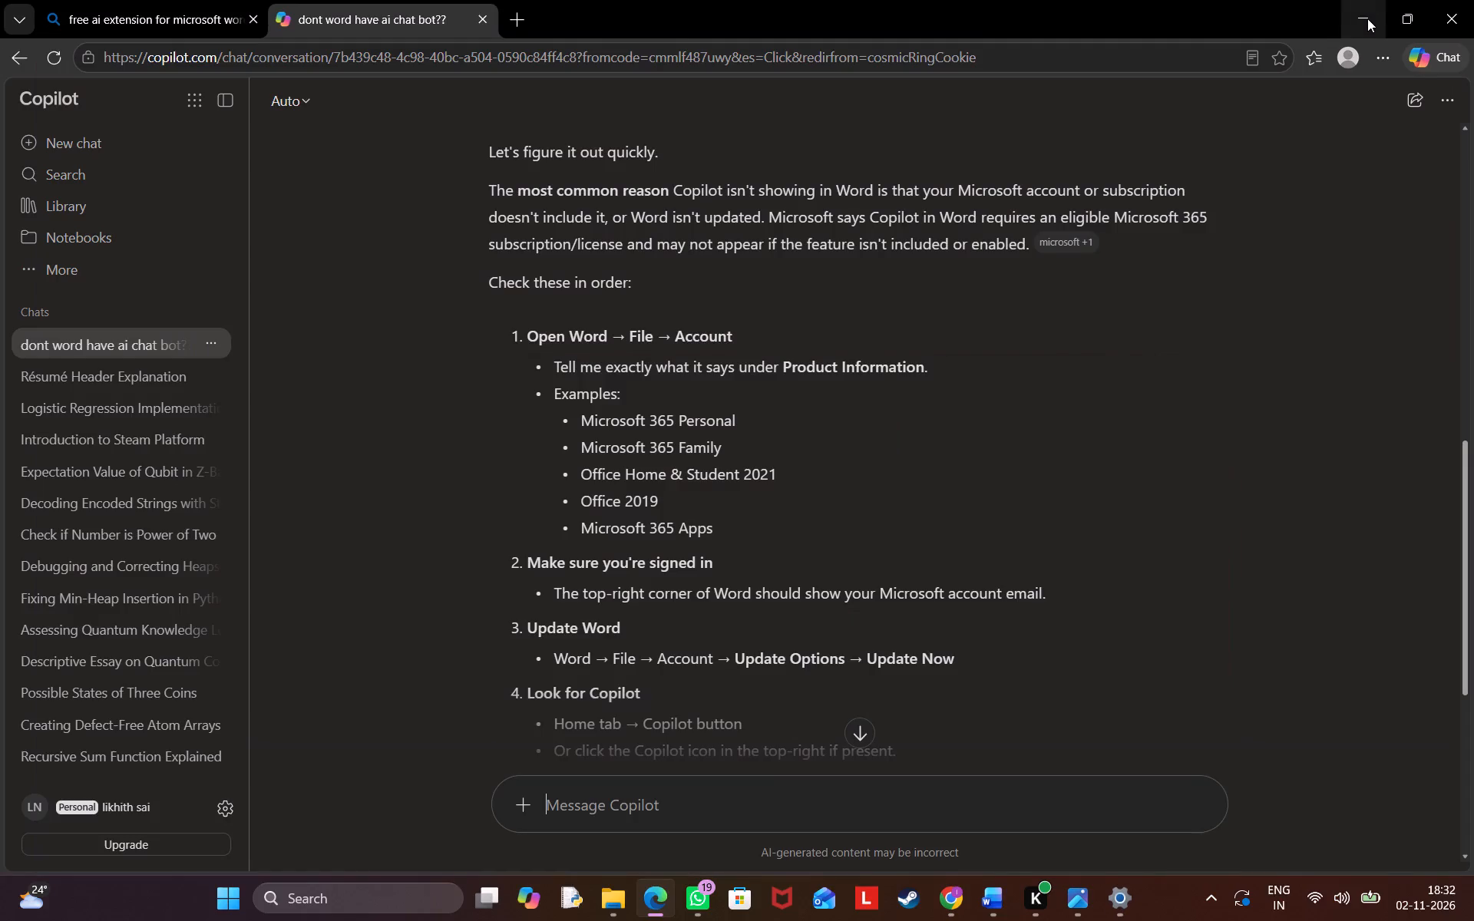
pyautogui.click(1367, 18)
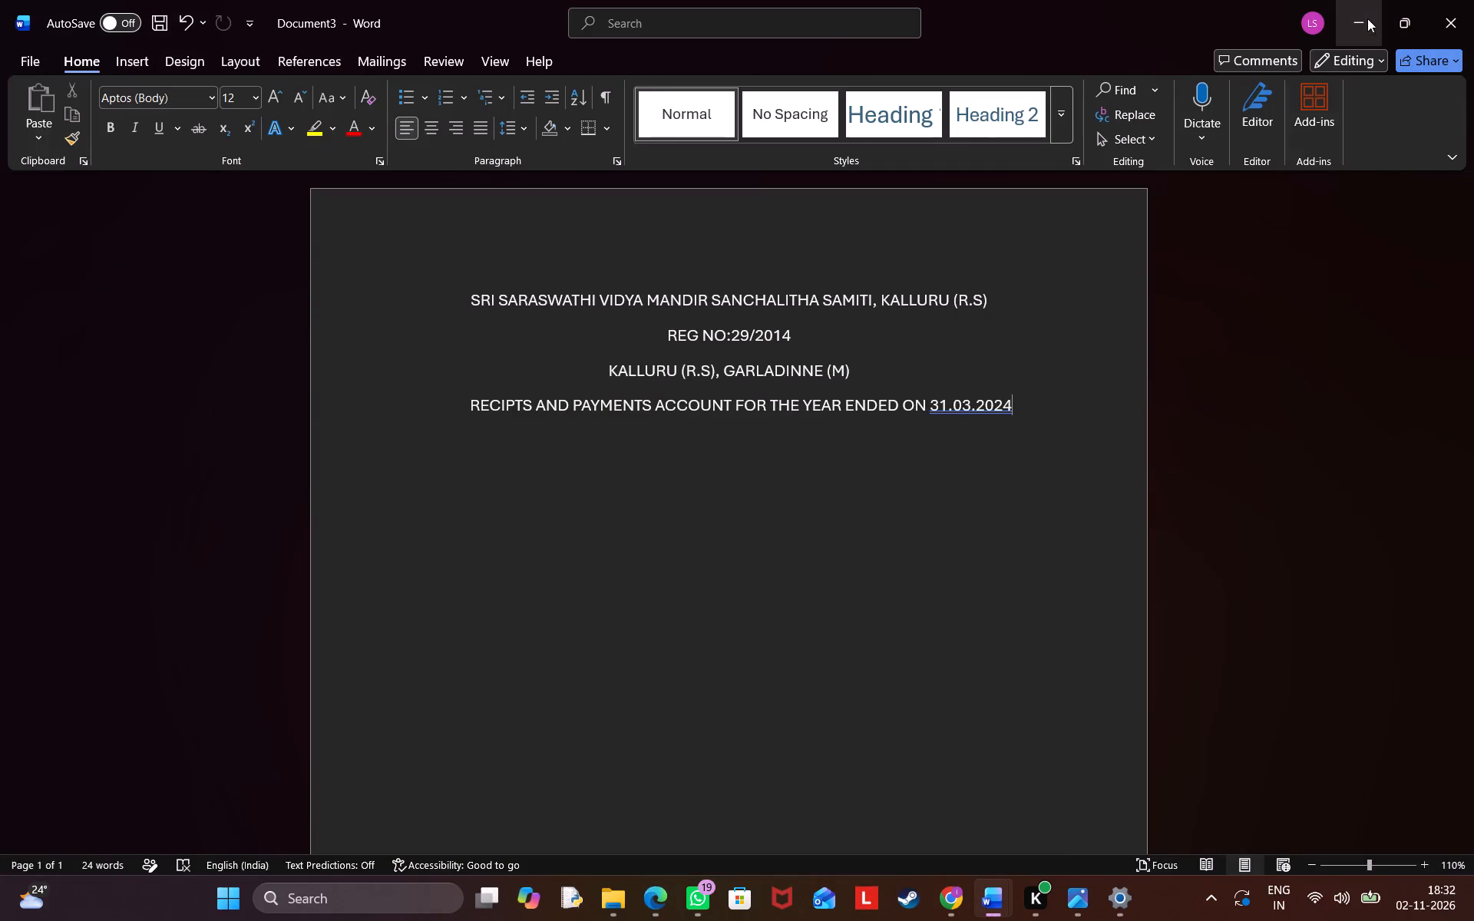
pyautogui.press('Return')
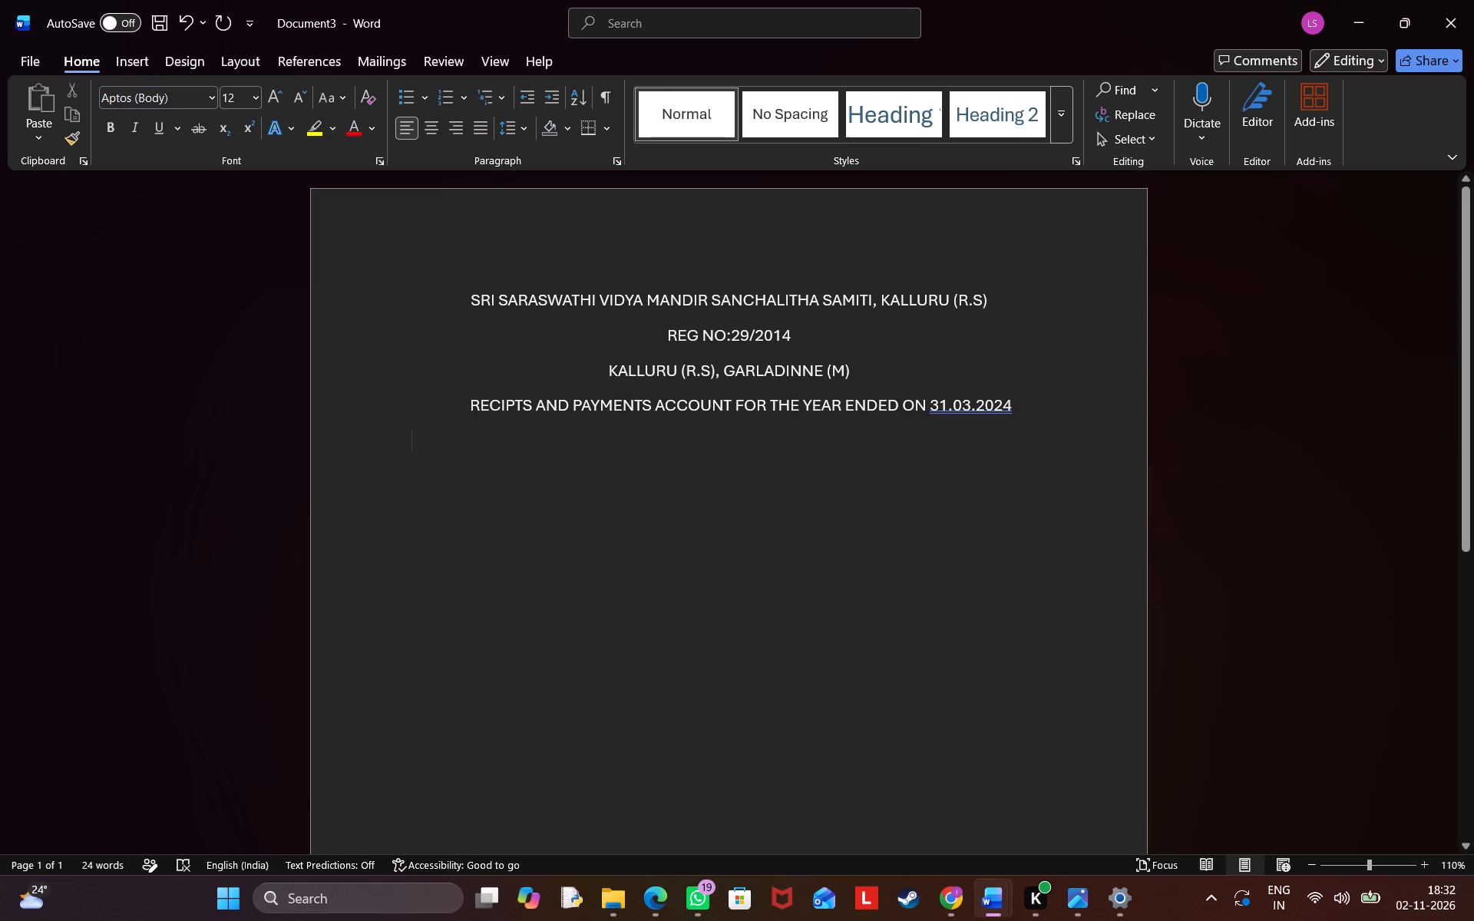
pyautogui.click(147, 64)
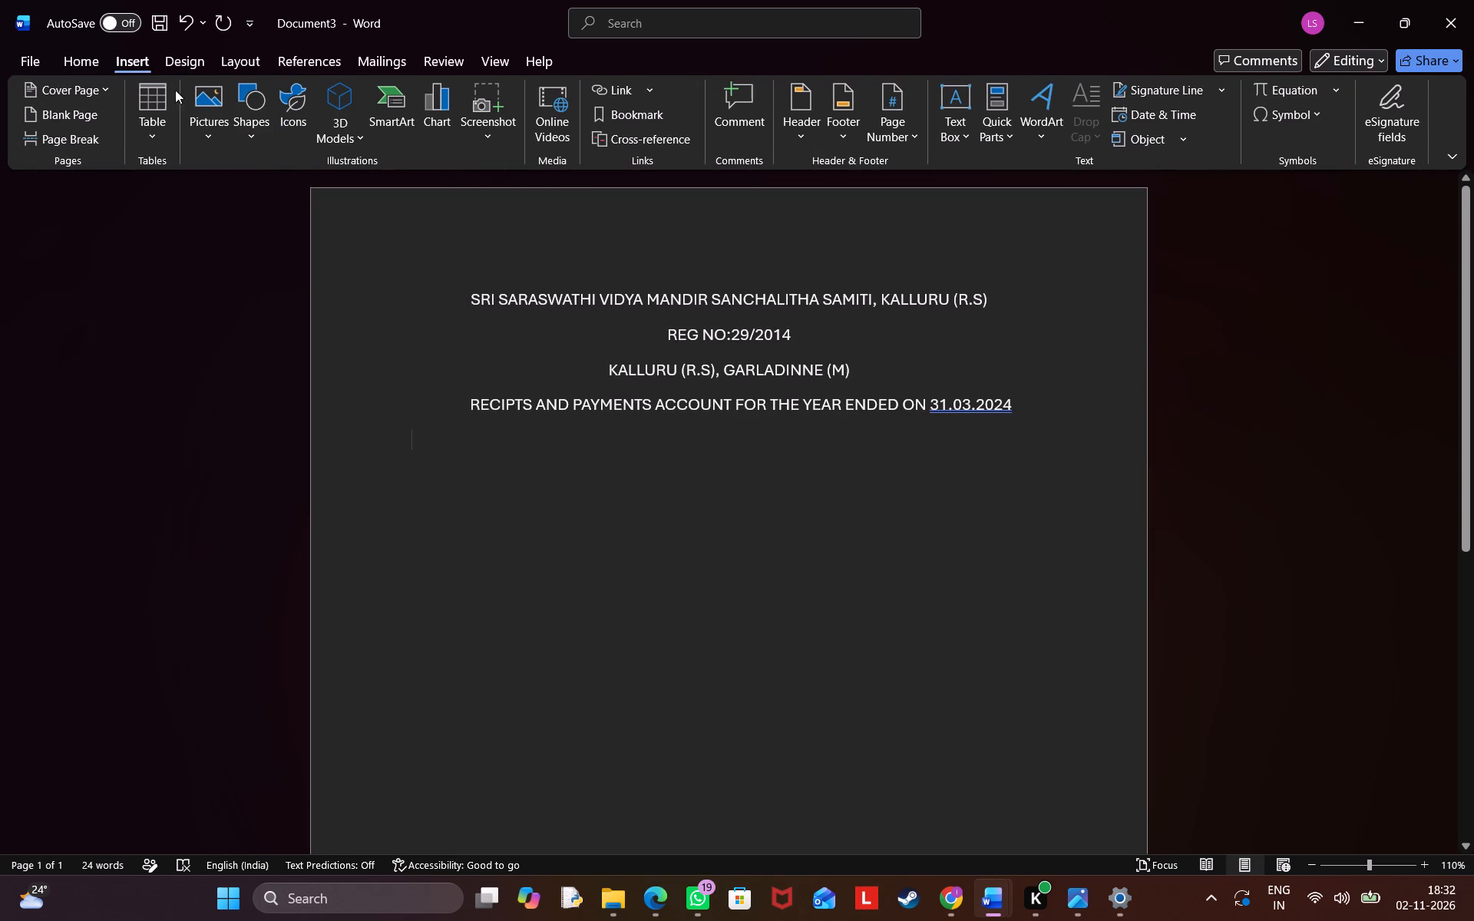
pyautogui.click(158, 109)
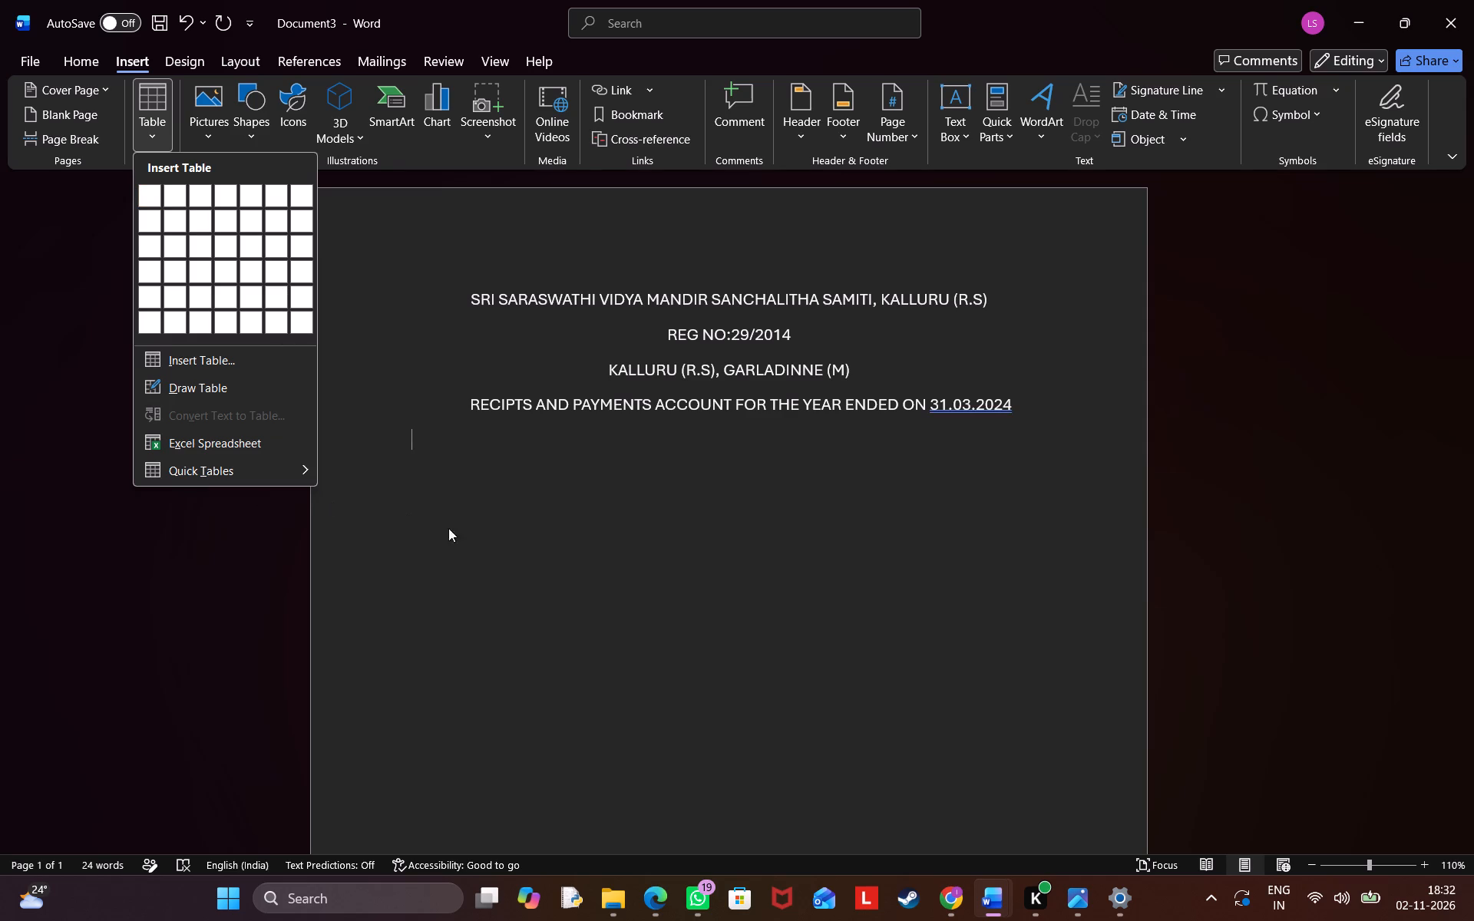
pyautogui.click(511, 543)
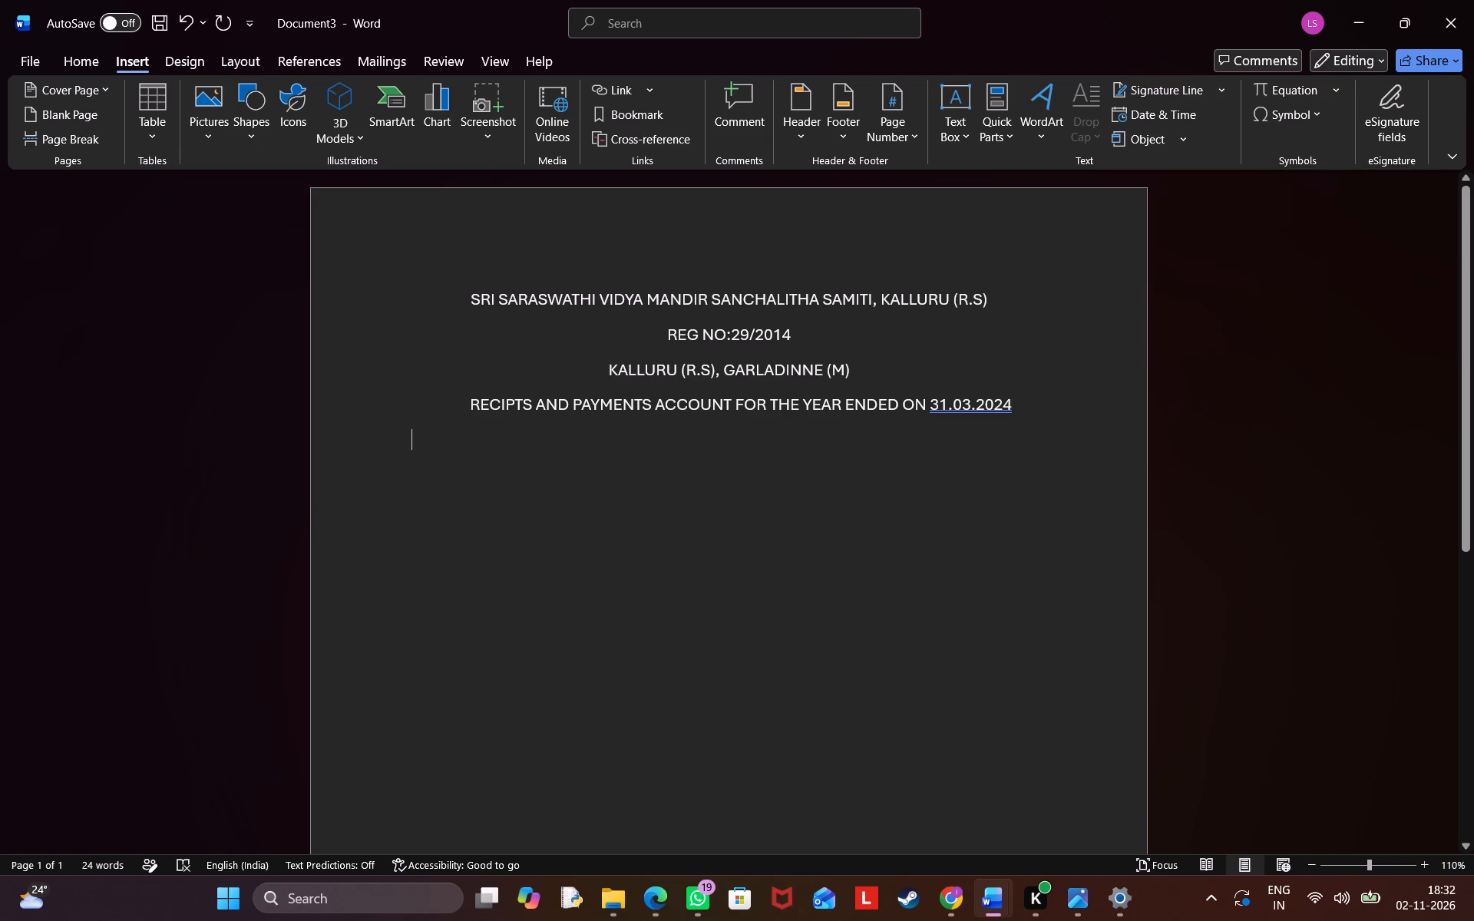
pyautogui.click(155, 102)
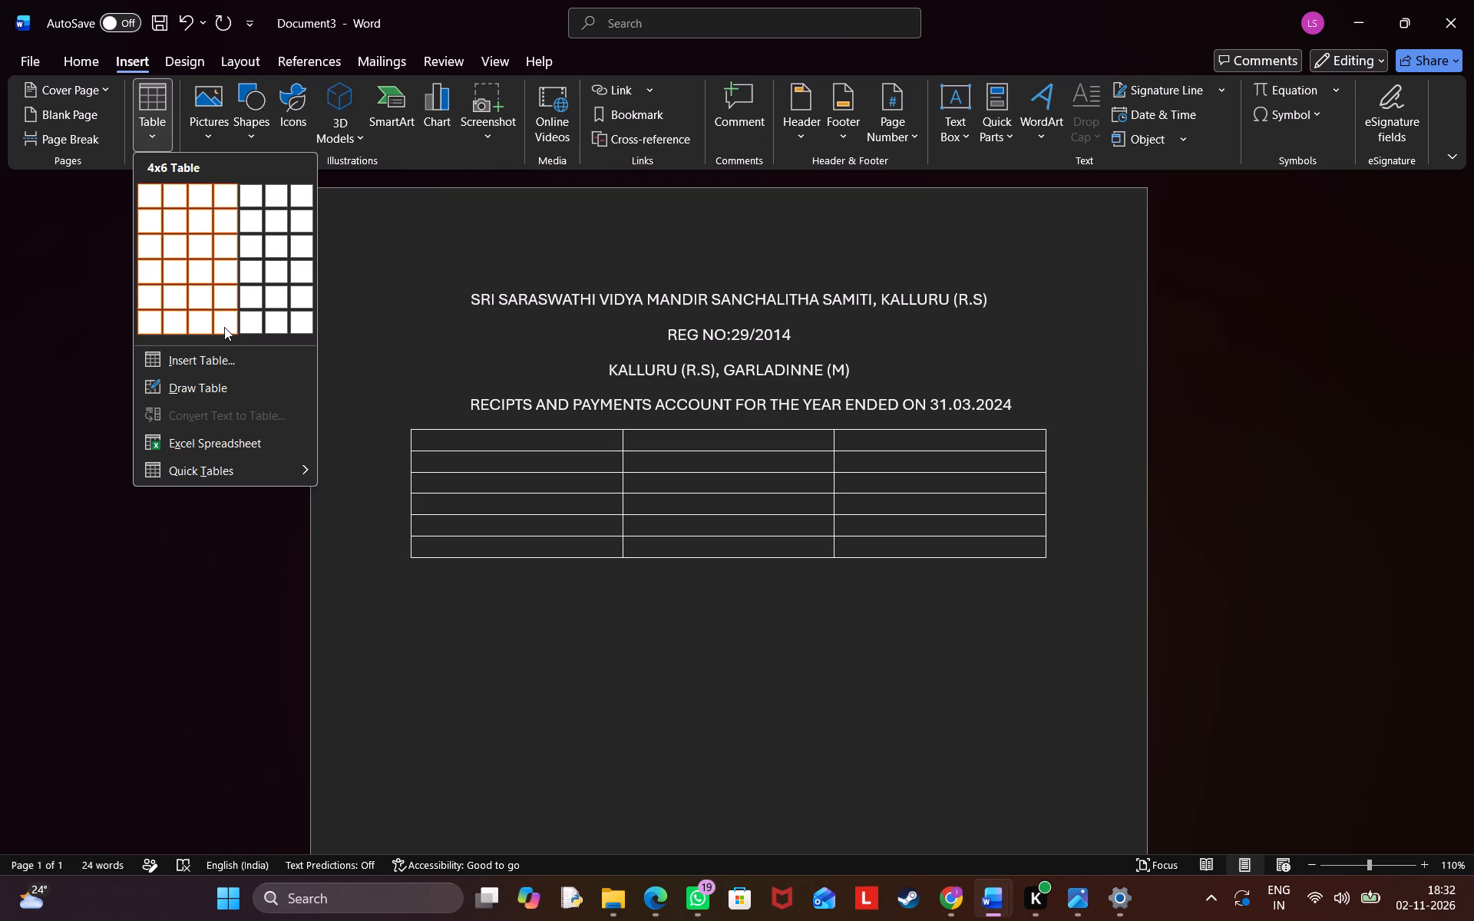
pyautogui.click(225, 327)
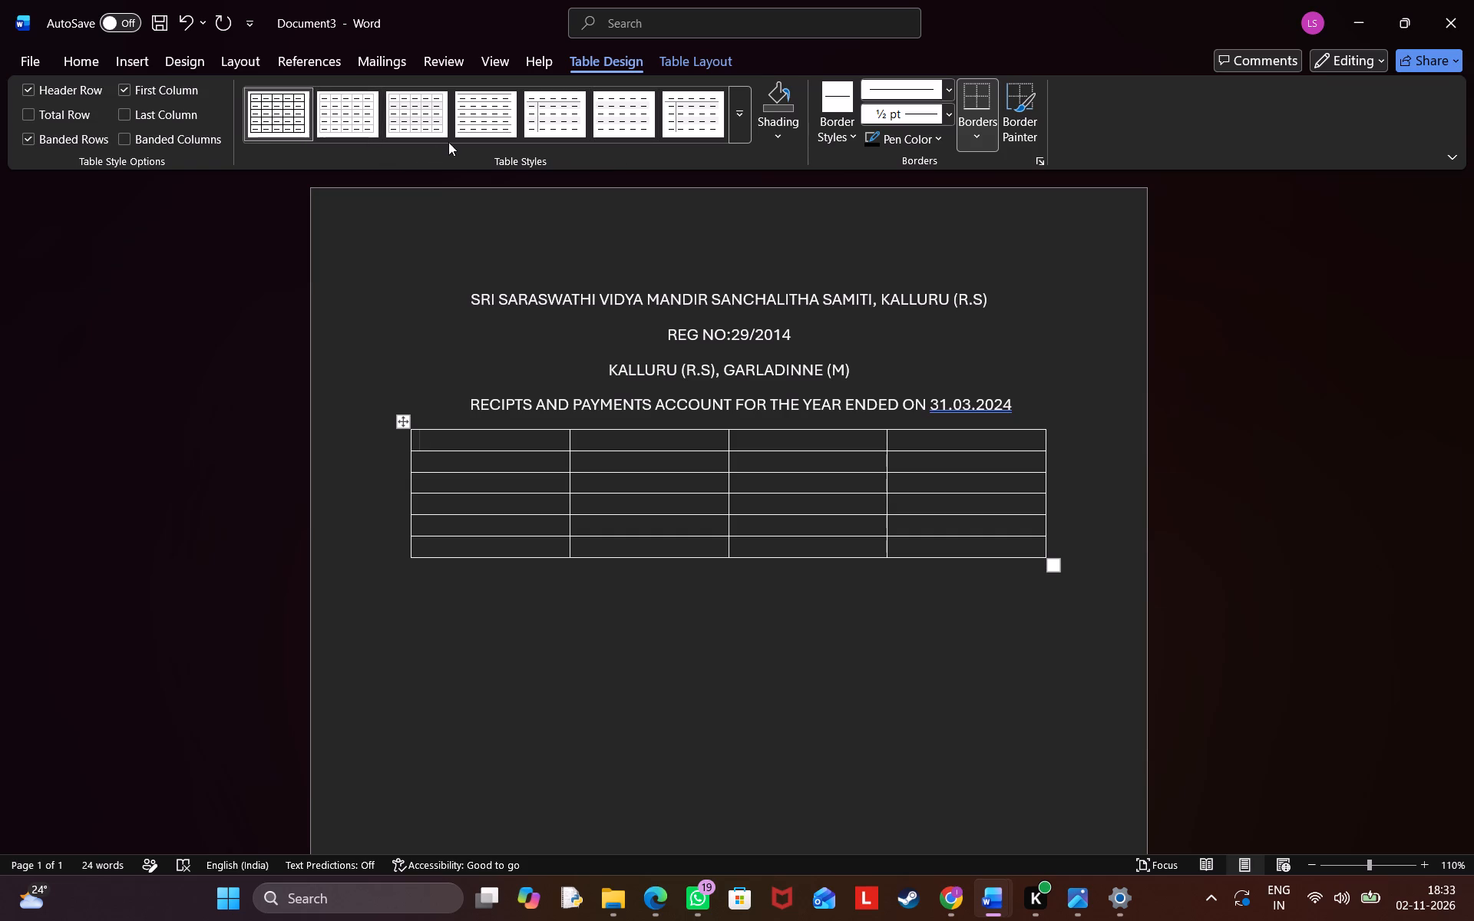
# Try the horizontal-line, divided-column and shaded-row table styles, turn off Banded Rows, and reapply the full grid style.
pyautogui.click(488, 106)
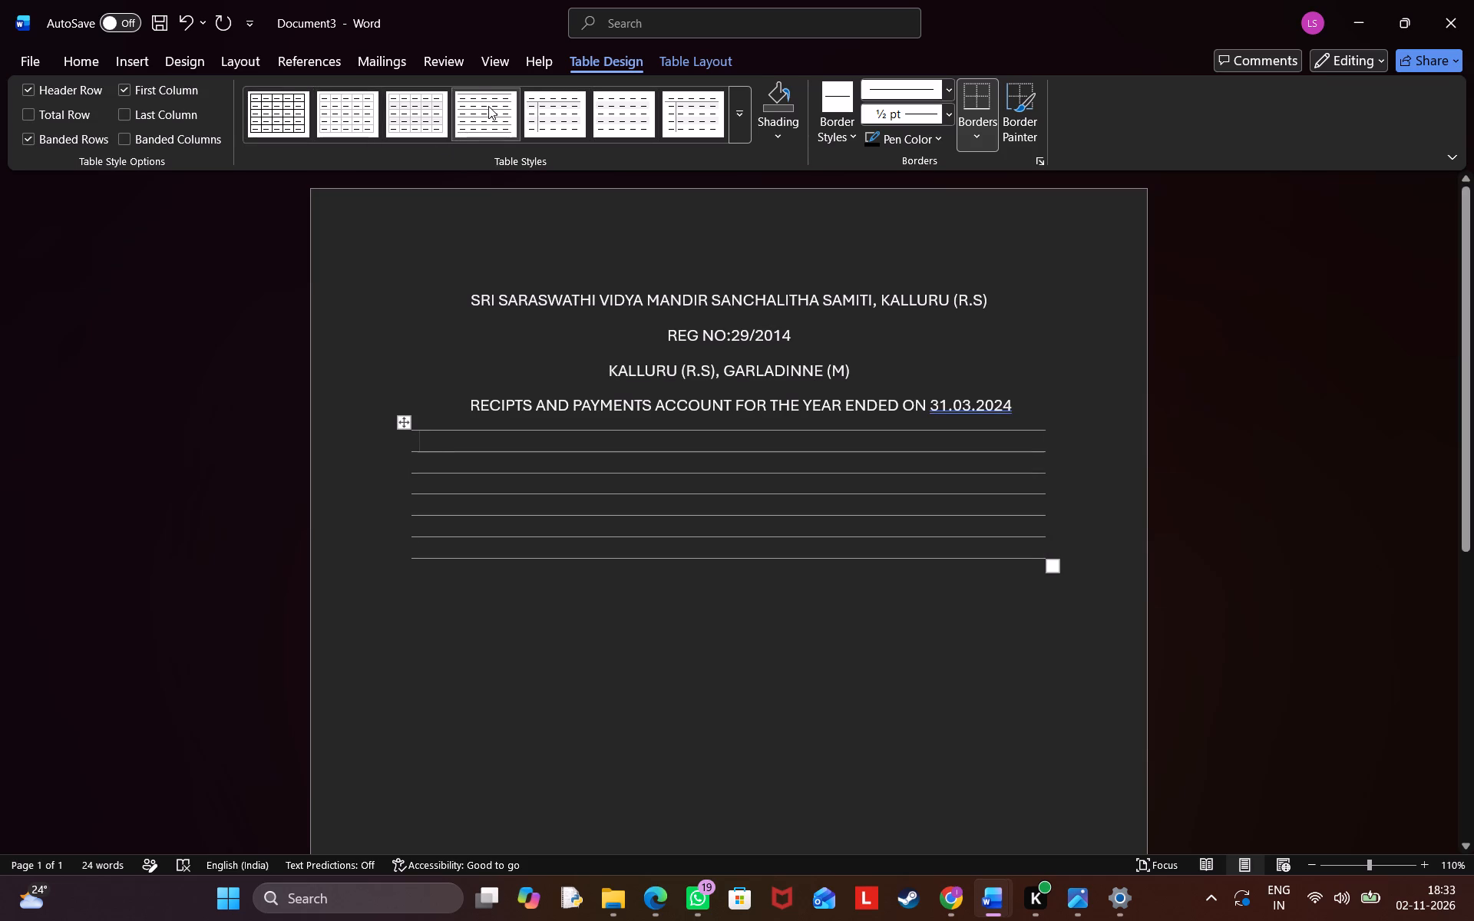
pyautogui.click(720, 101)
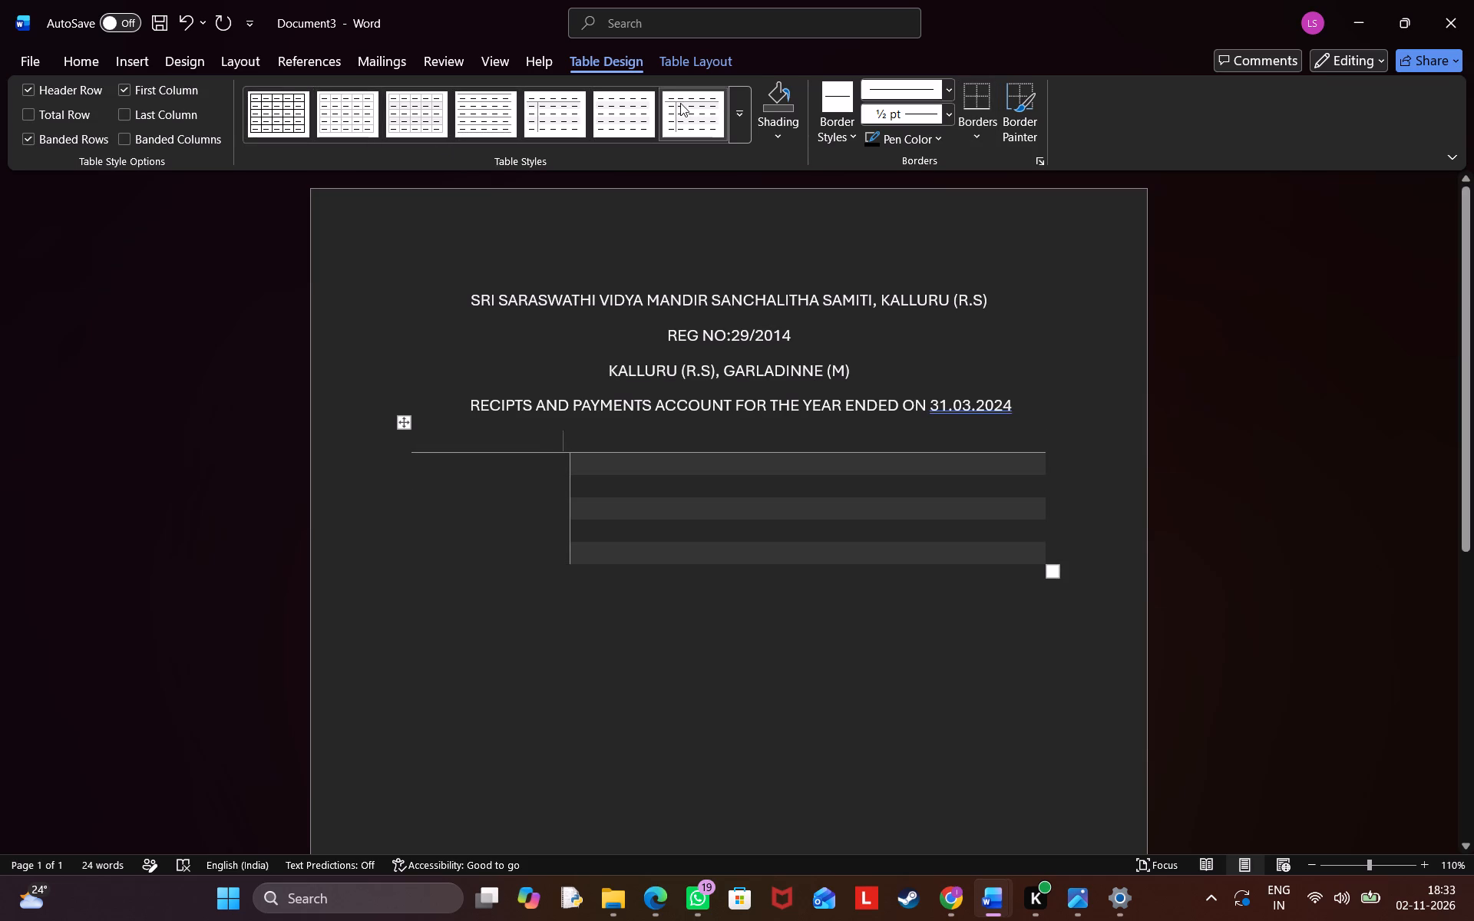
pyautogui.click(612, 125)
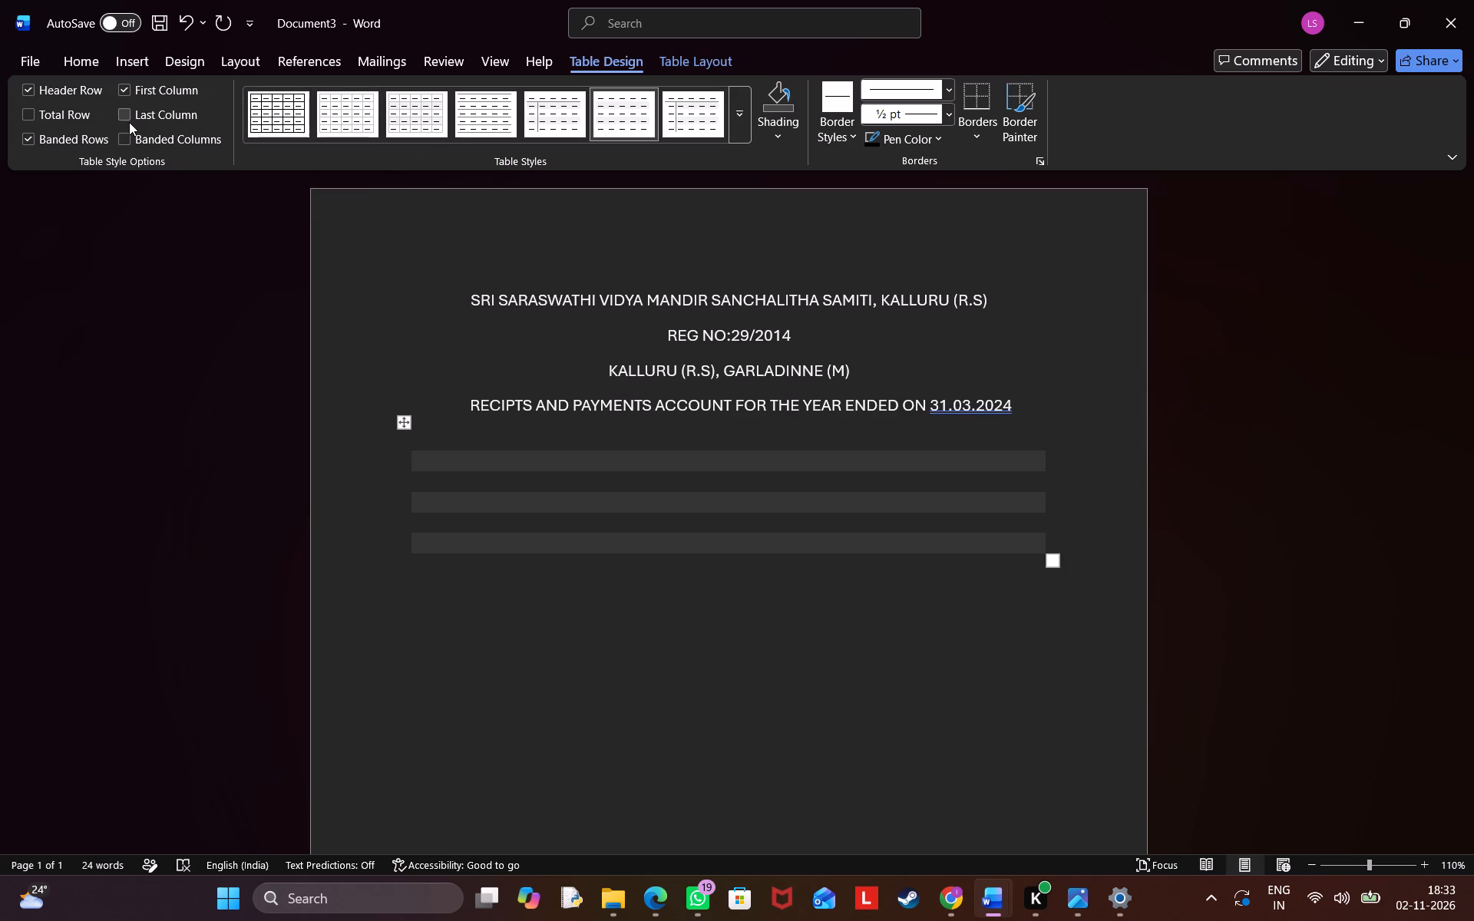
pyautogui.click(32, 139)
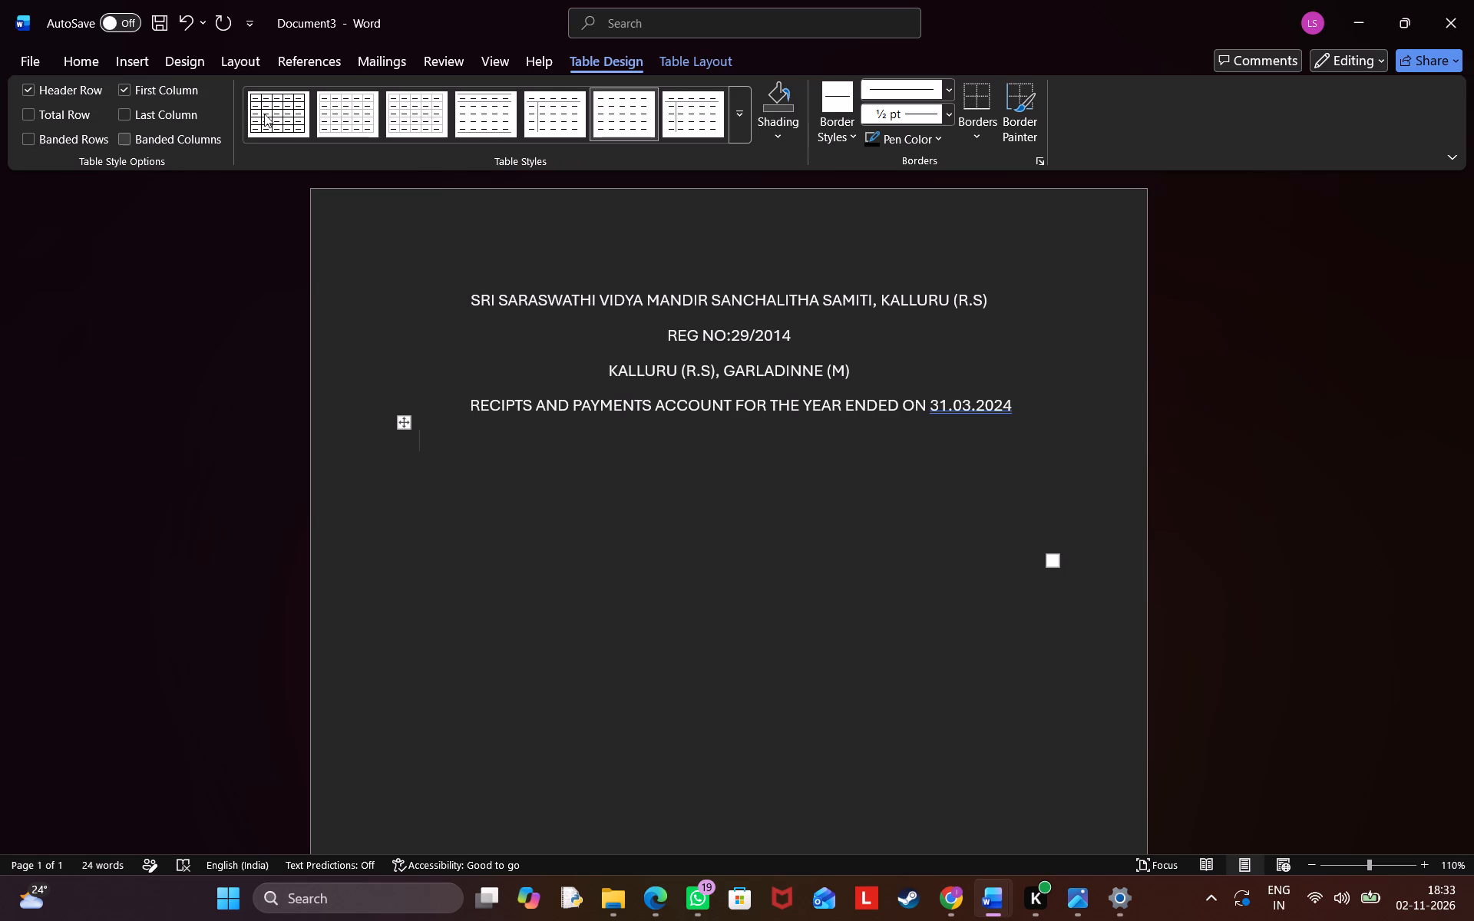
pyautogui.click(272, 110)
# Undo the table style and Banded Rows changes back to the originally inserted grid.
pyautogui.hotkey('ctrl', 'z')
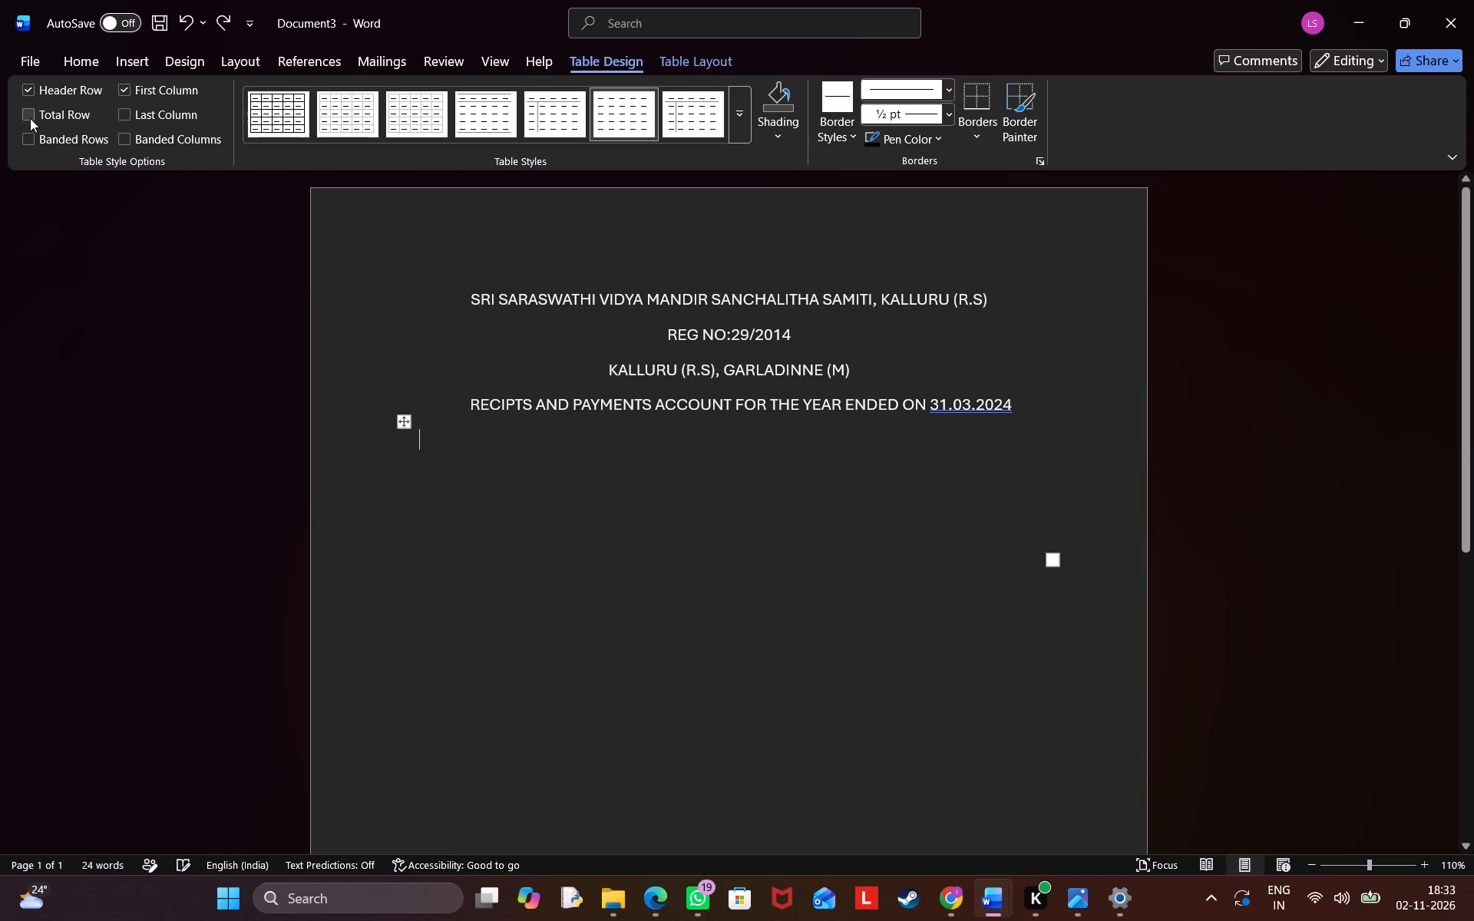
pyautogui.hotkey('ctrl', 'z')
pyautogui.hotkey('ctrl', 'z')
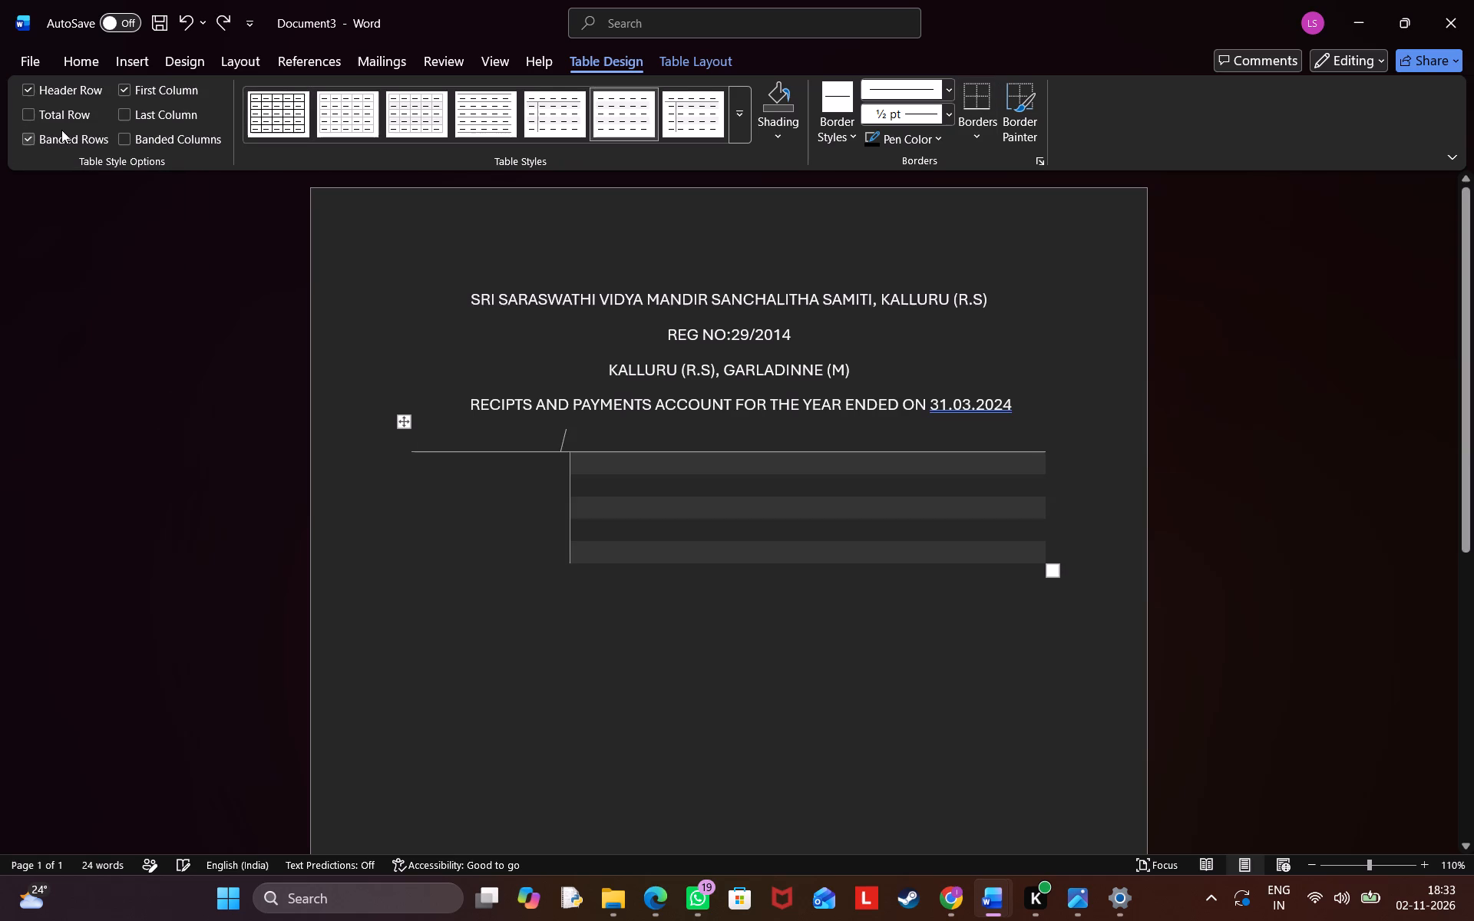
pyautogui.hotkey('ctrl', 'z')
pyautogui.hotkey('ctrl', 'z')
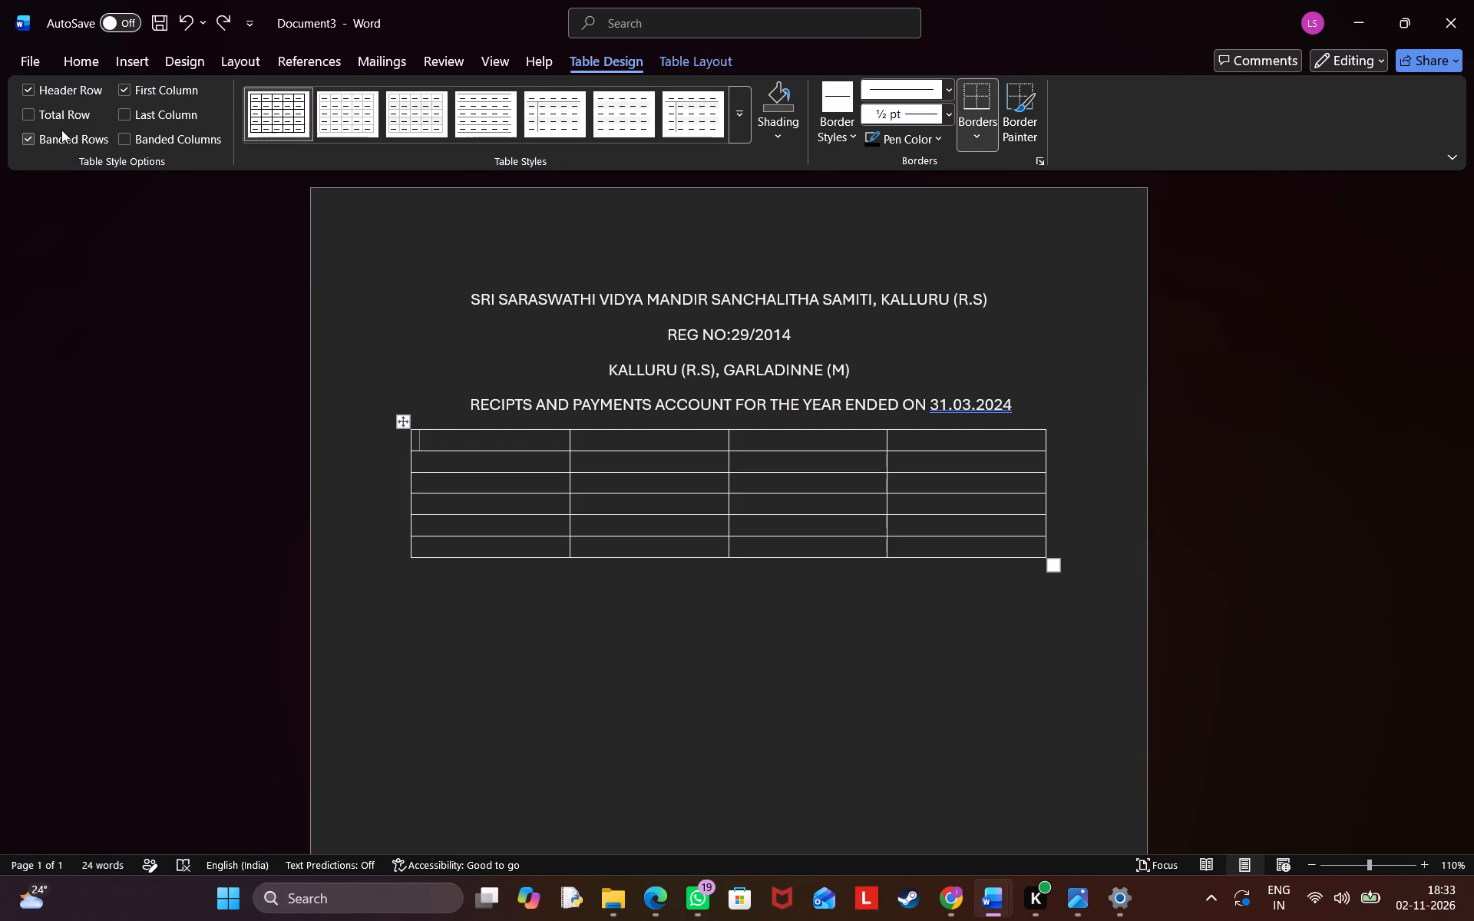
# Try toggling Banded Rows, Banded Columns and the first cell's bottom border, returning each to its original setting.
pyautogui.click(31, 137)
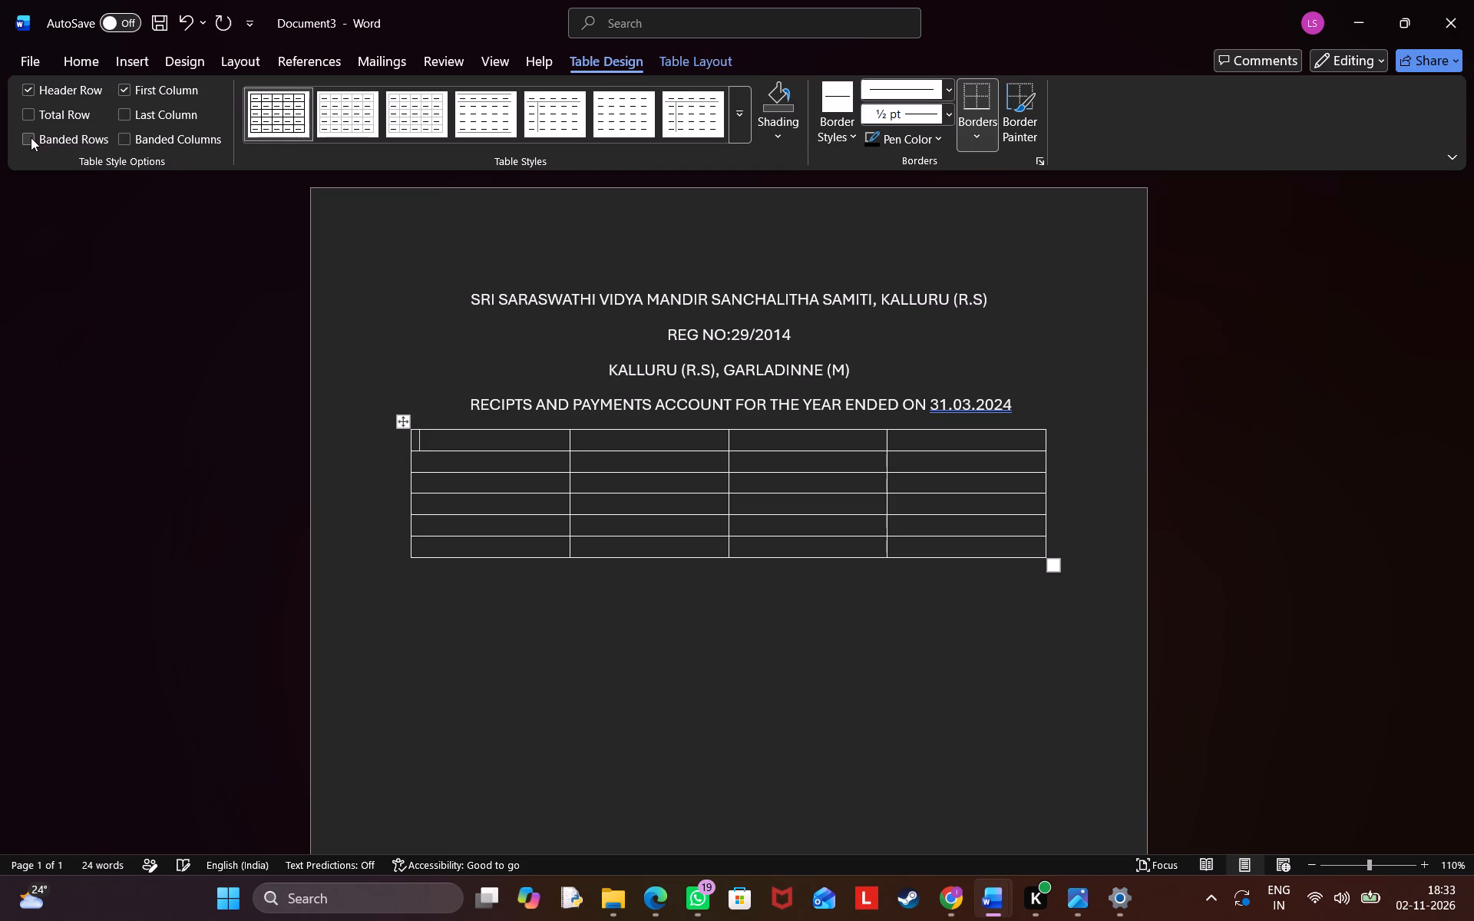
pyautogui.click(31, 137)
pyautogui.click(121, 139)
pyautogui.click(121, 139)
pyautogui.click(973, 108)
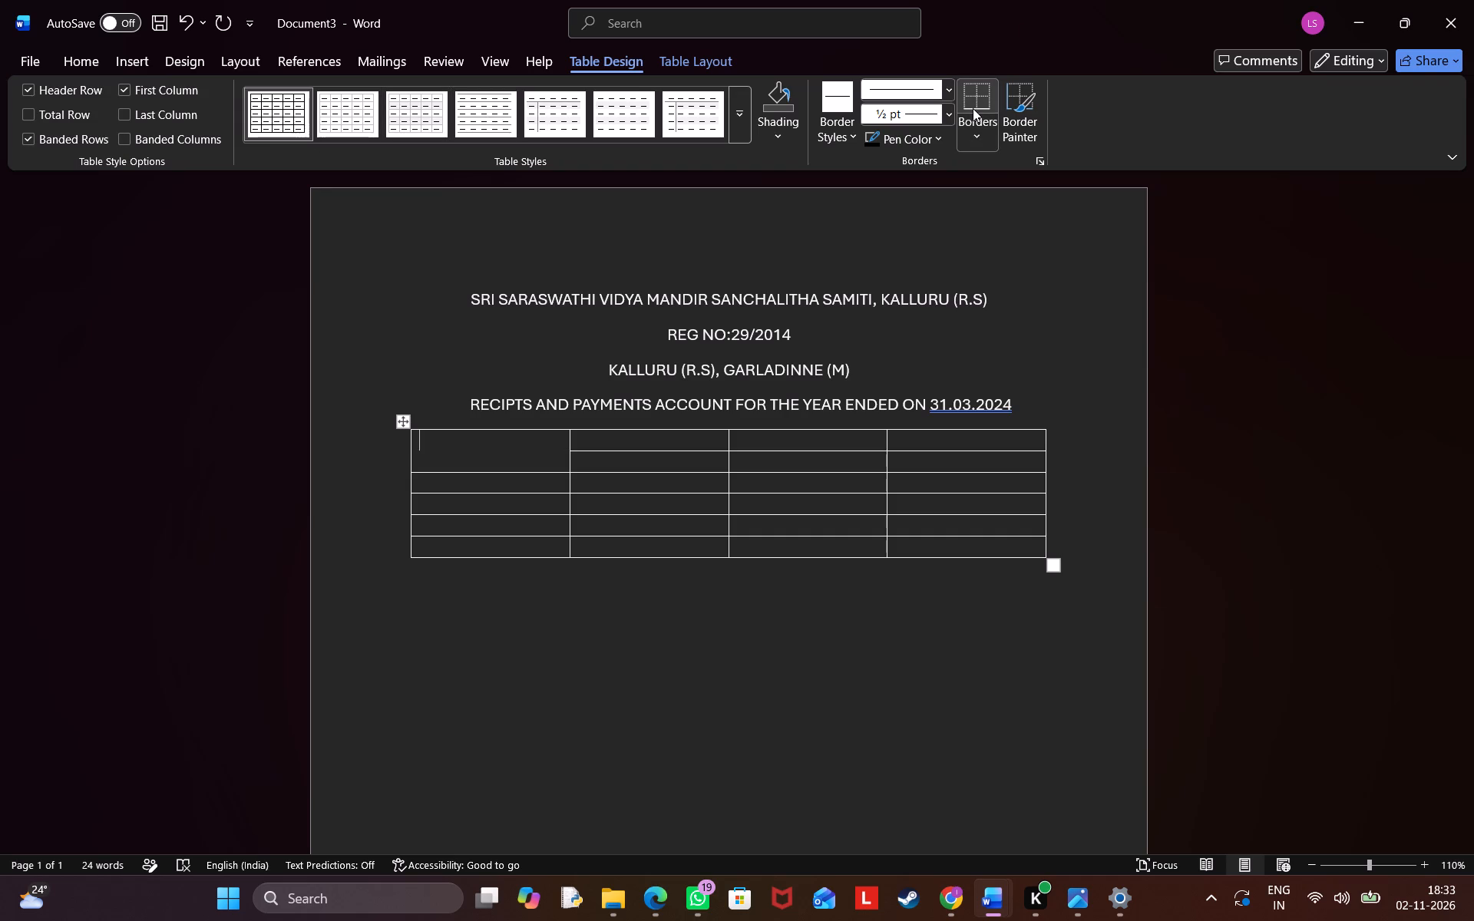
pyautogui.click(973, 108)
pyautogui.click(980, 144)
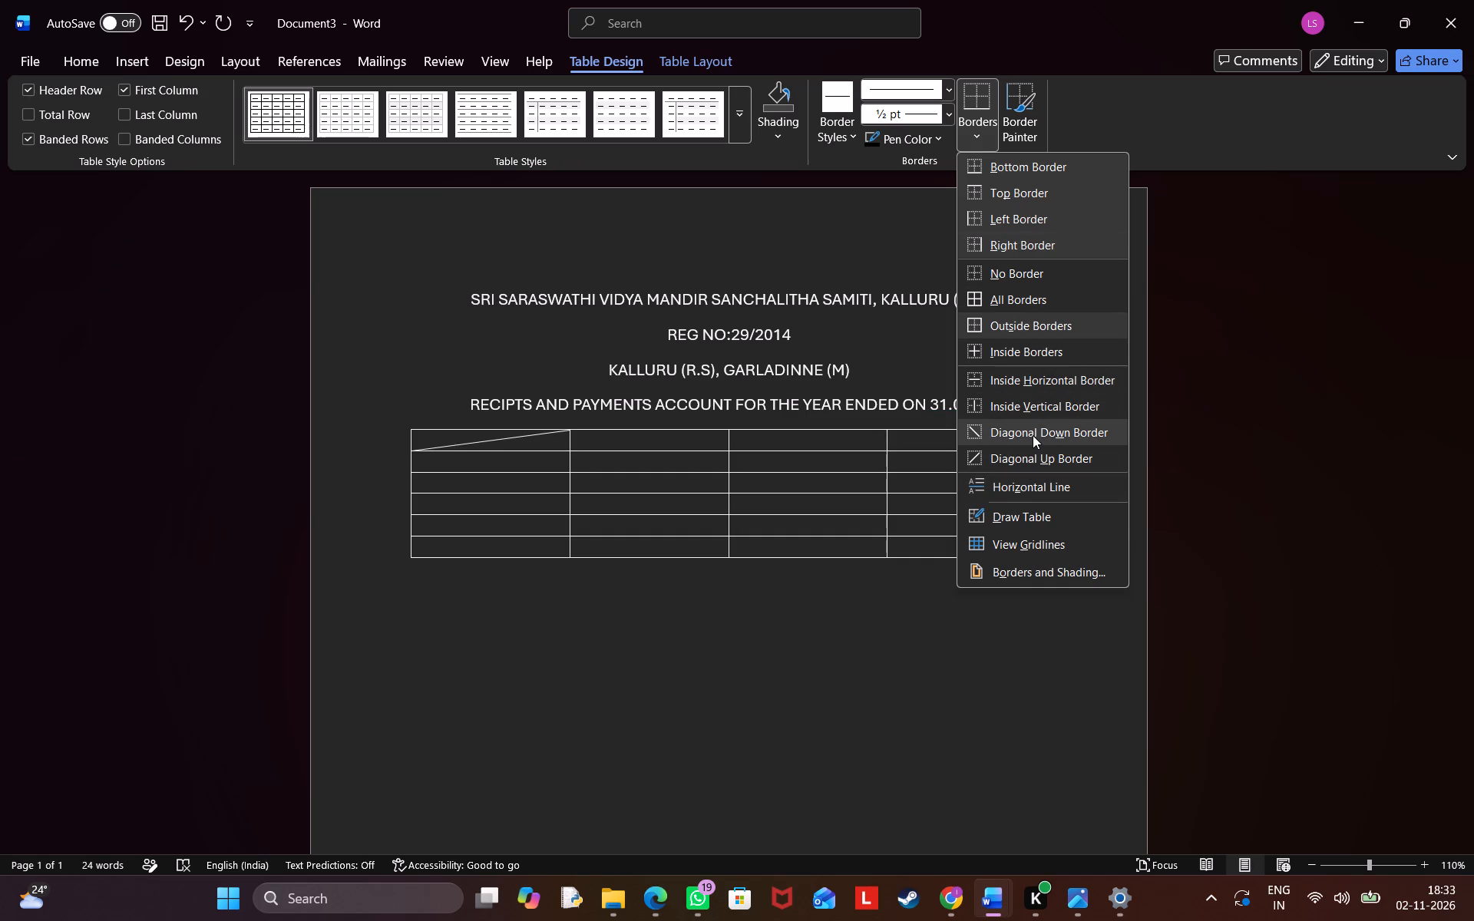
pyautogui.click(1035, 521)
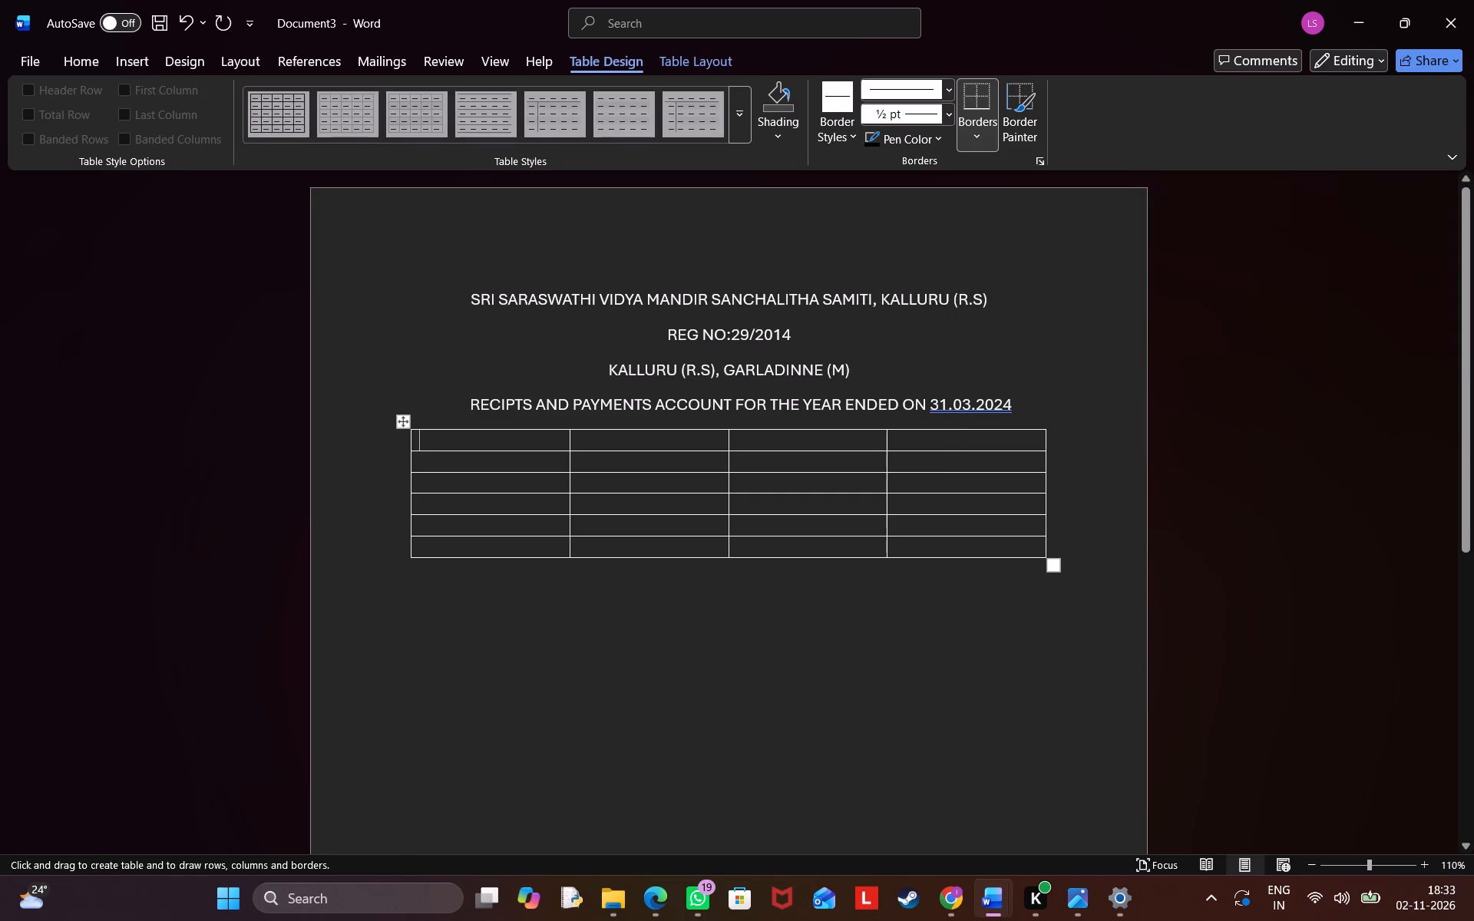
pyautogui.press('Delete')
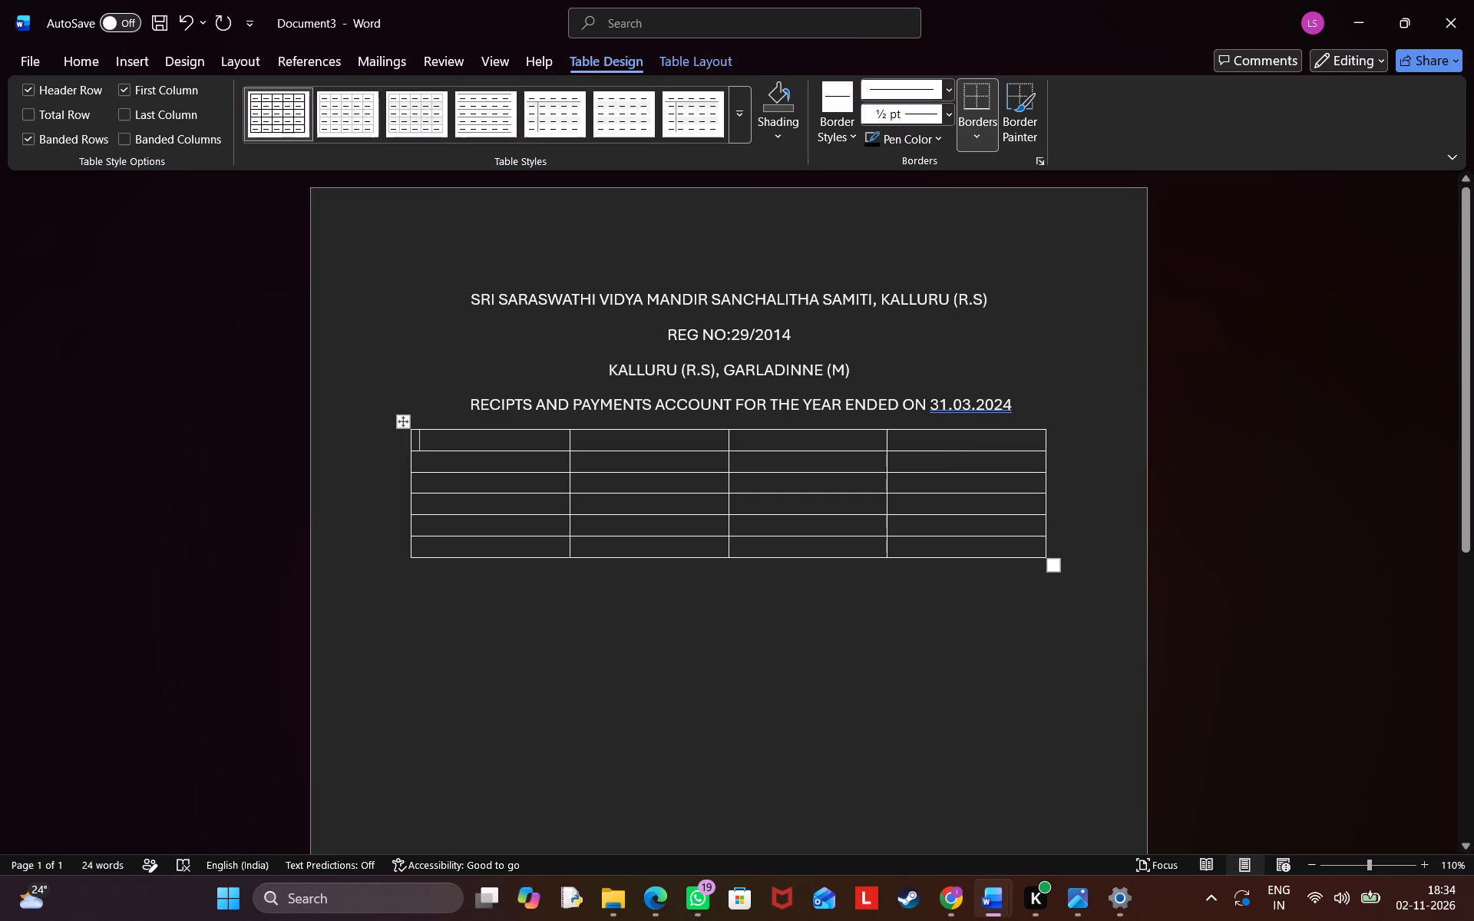
# Delete the entire 4-column, 6-row table below the heading.
pyautogui.press('Delete')
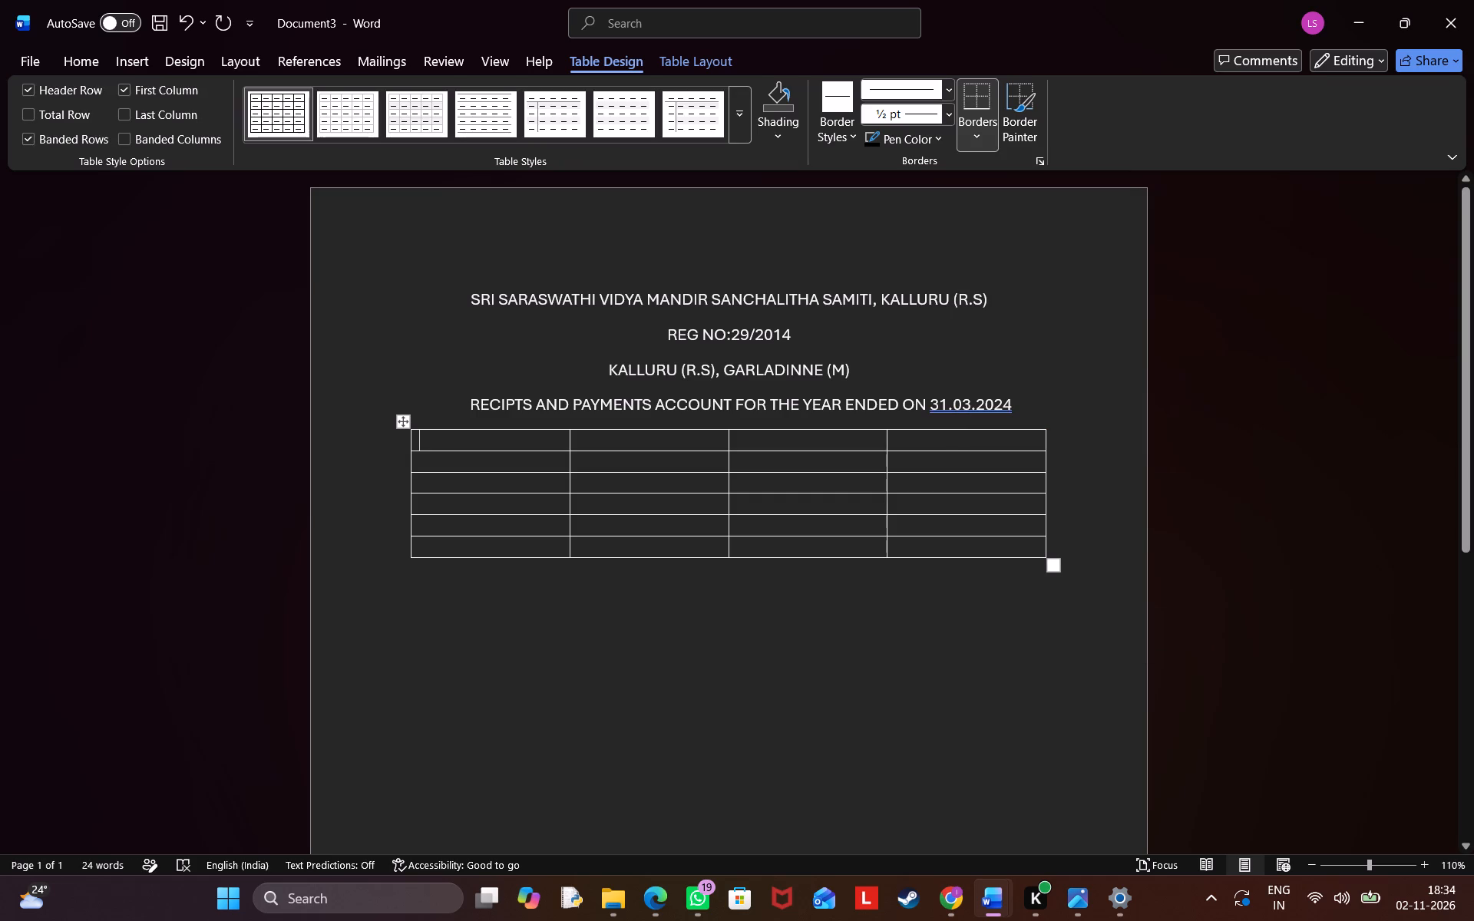
pyautogui.click(745, 434)
pyautogui.moveTo(1109, 601); pyautogui.dragTo(610, 451)
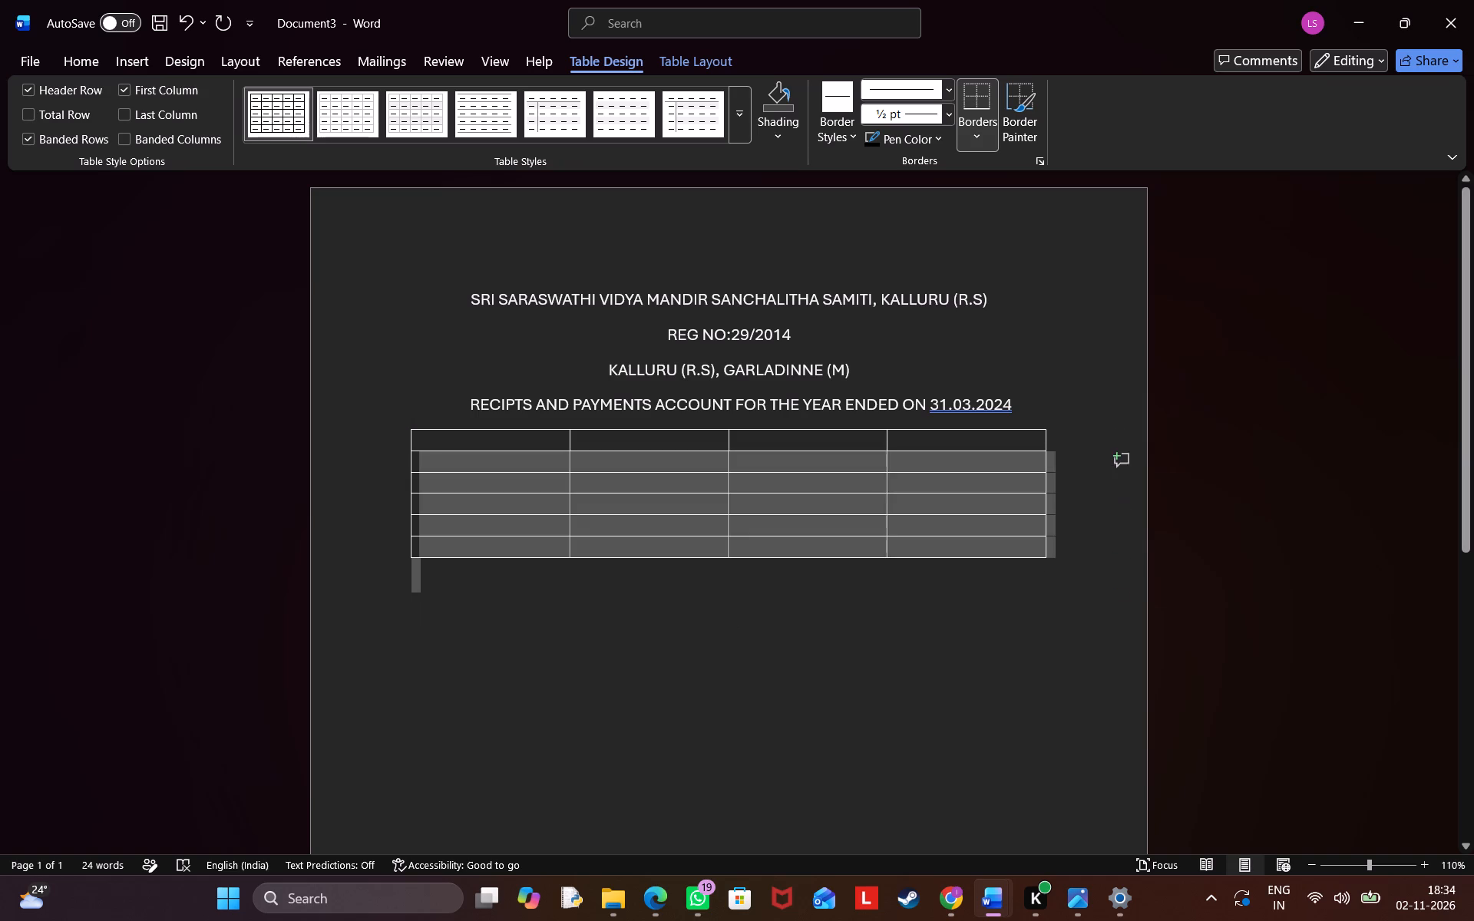
pyautogui.moveTo(610, 451); pyautogui.dragTo(572, 445)
pyautogui.press('BackSpace')
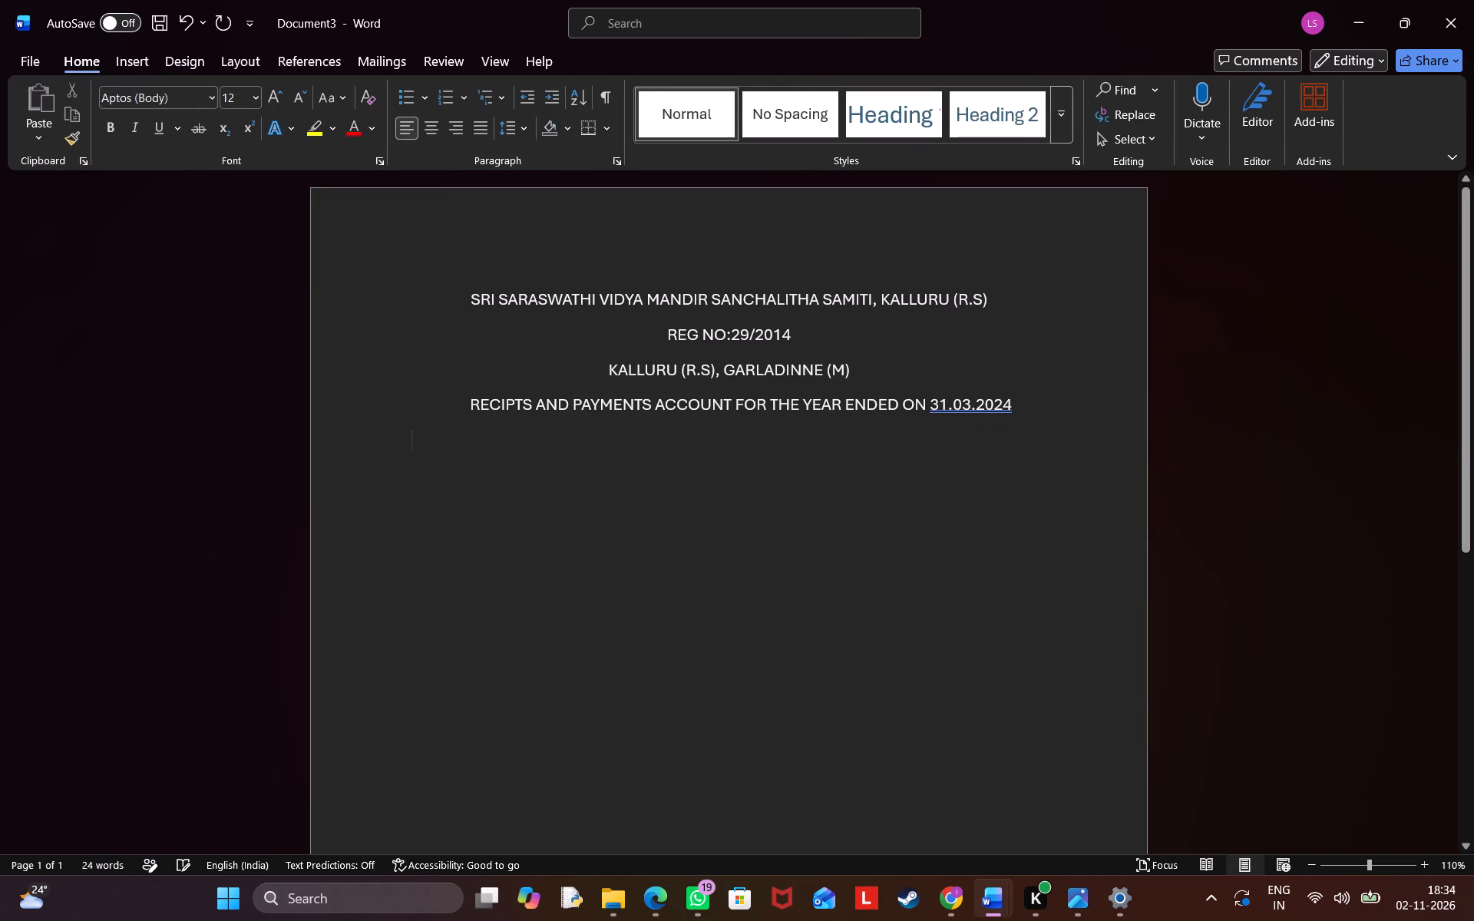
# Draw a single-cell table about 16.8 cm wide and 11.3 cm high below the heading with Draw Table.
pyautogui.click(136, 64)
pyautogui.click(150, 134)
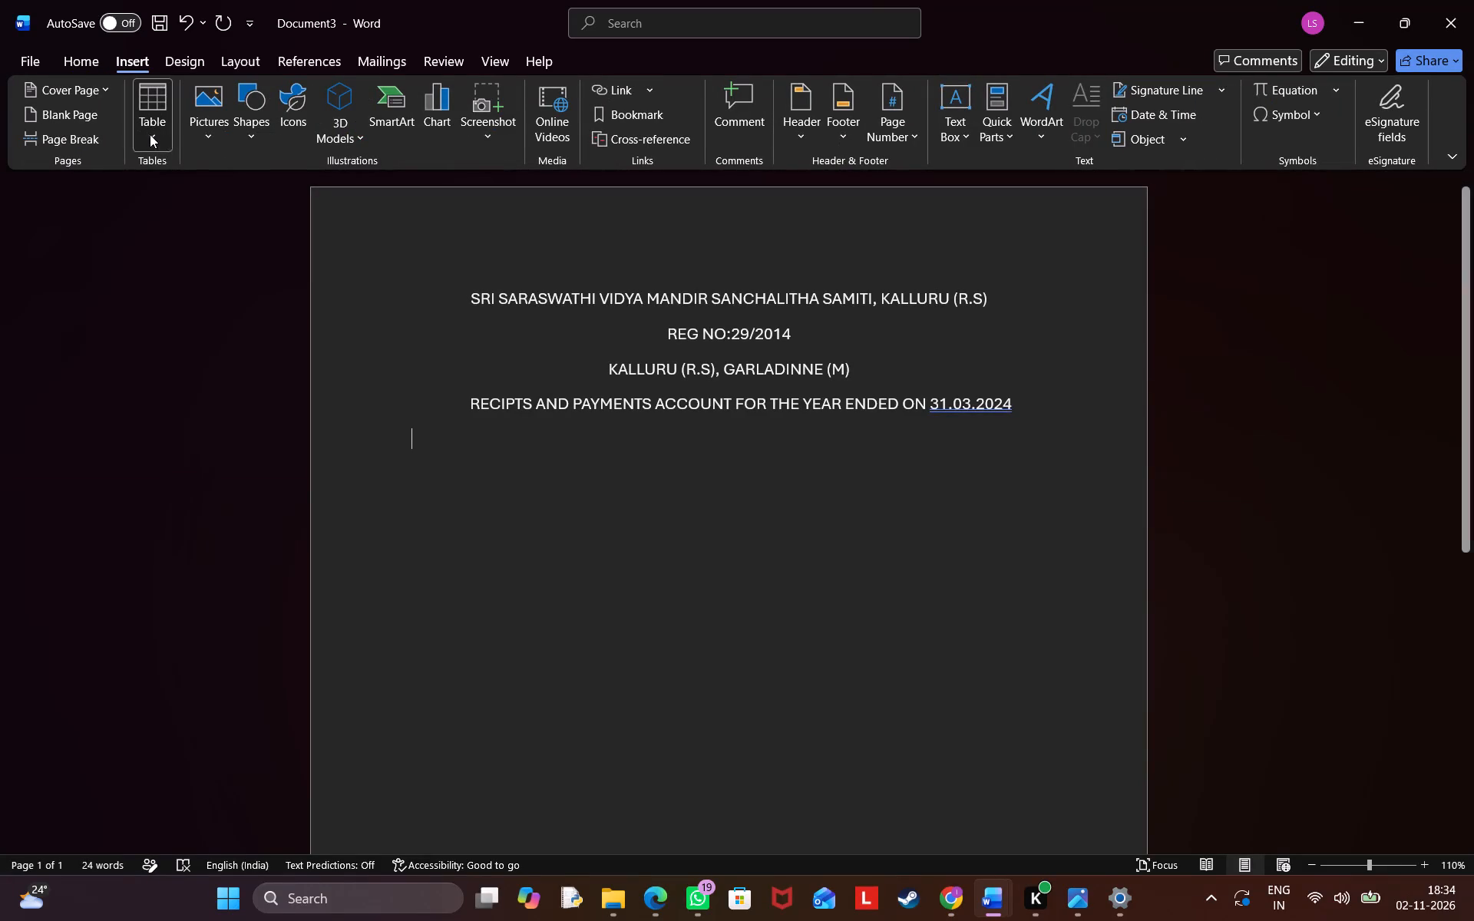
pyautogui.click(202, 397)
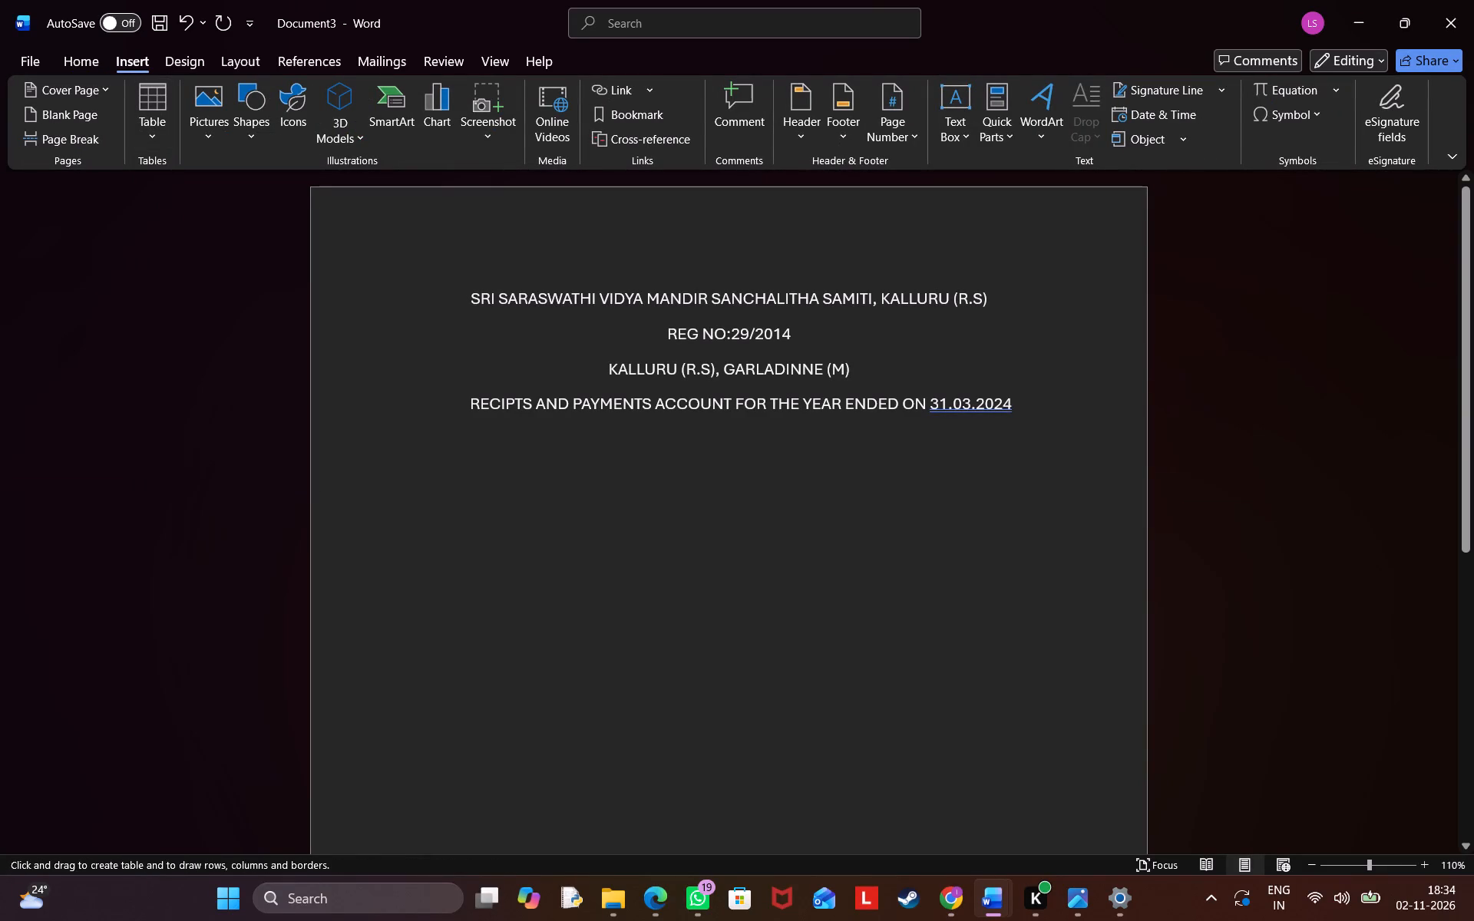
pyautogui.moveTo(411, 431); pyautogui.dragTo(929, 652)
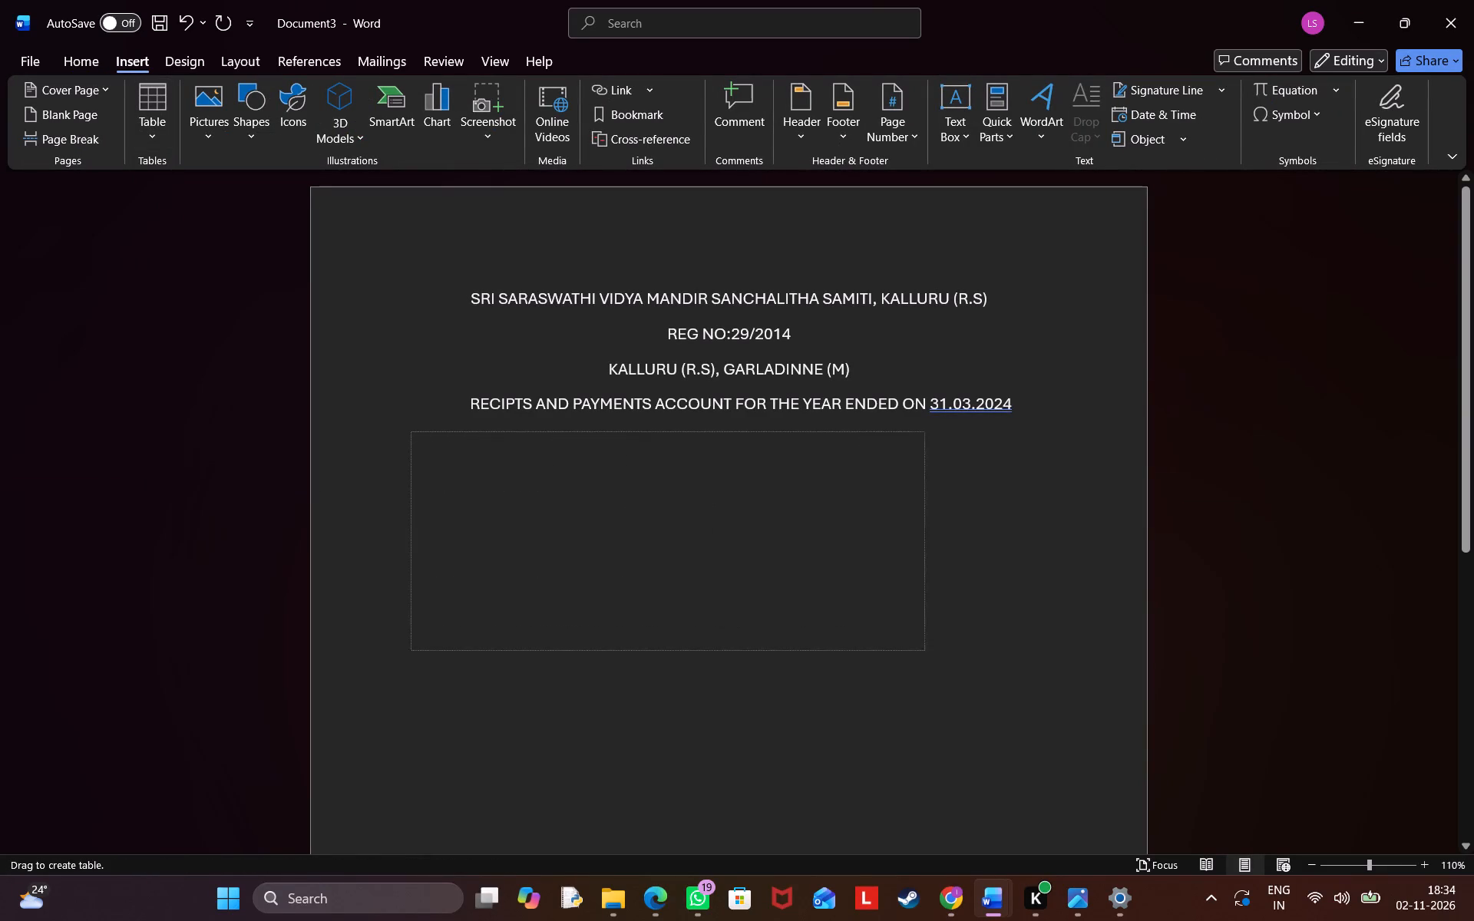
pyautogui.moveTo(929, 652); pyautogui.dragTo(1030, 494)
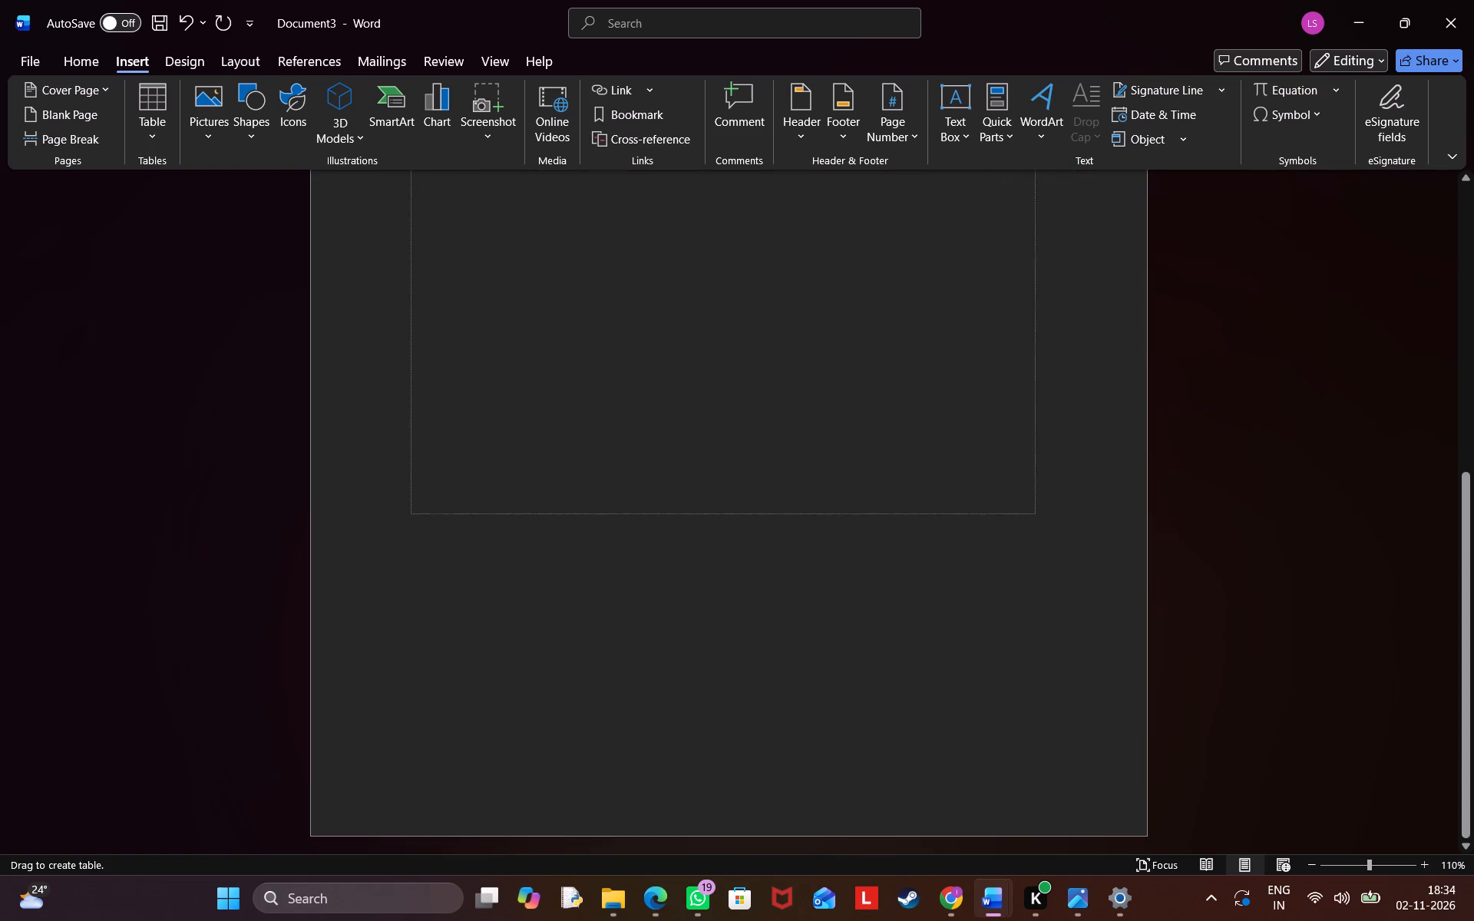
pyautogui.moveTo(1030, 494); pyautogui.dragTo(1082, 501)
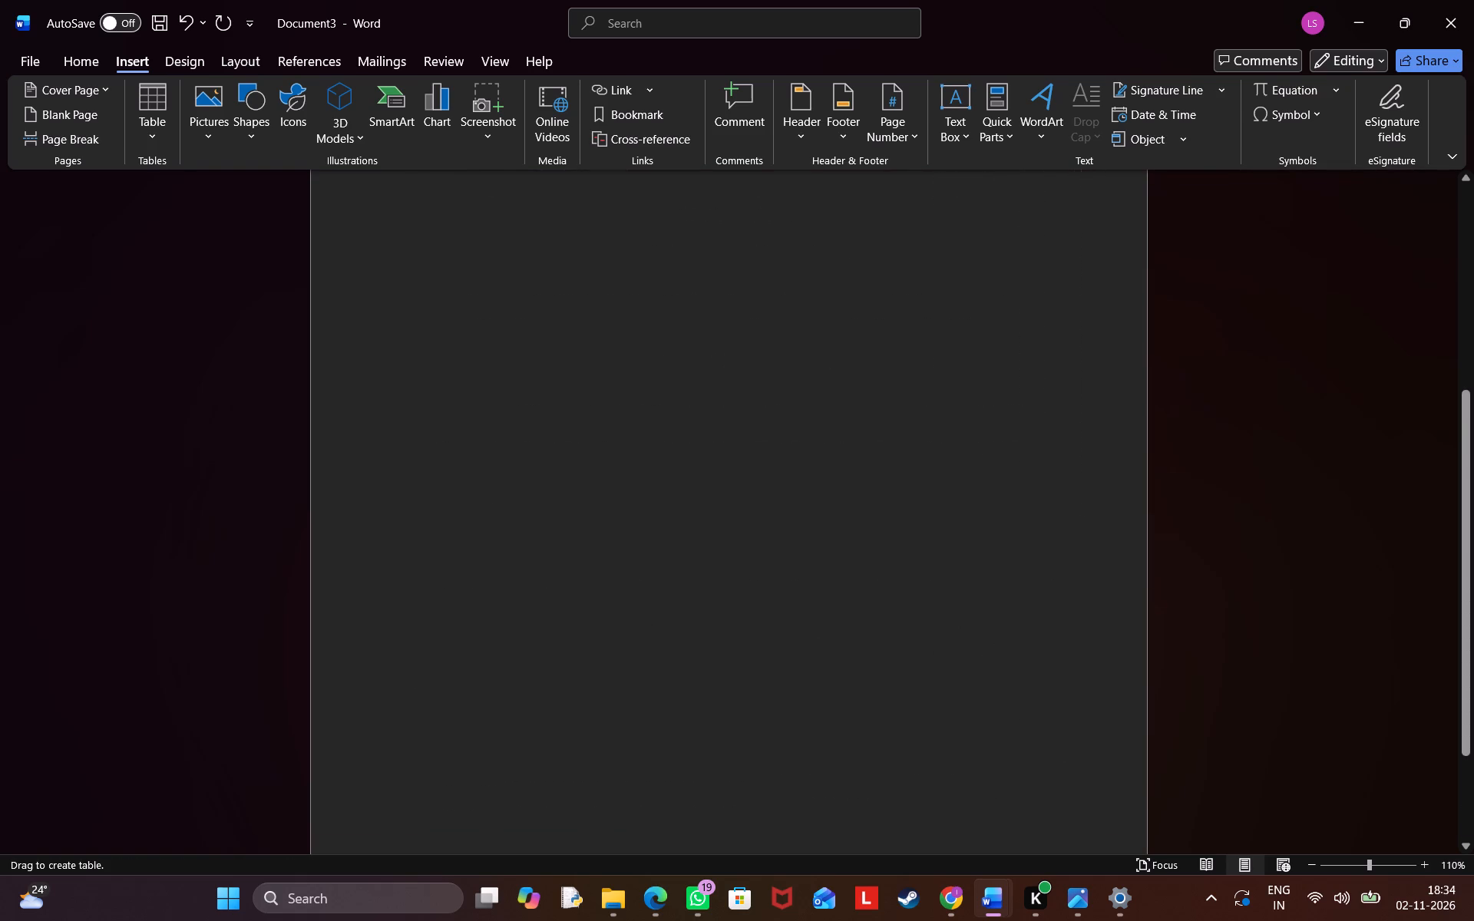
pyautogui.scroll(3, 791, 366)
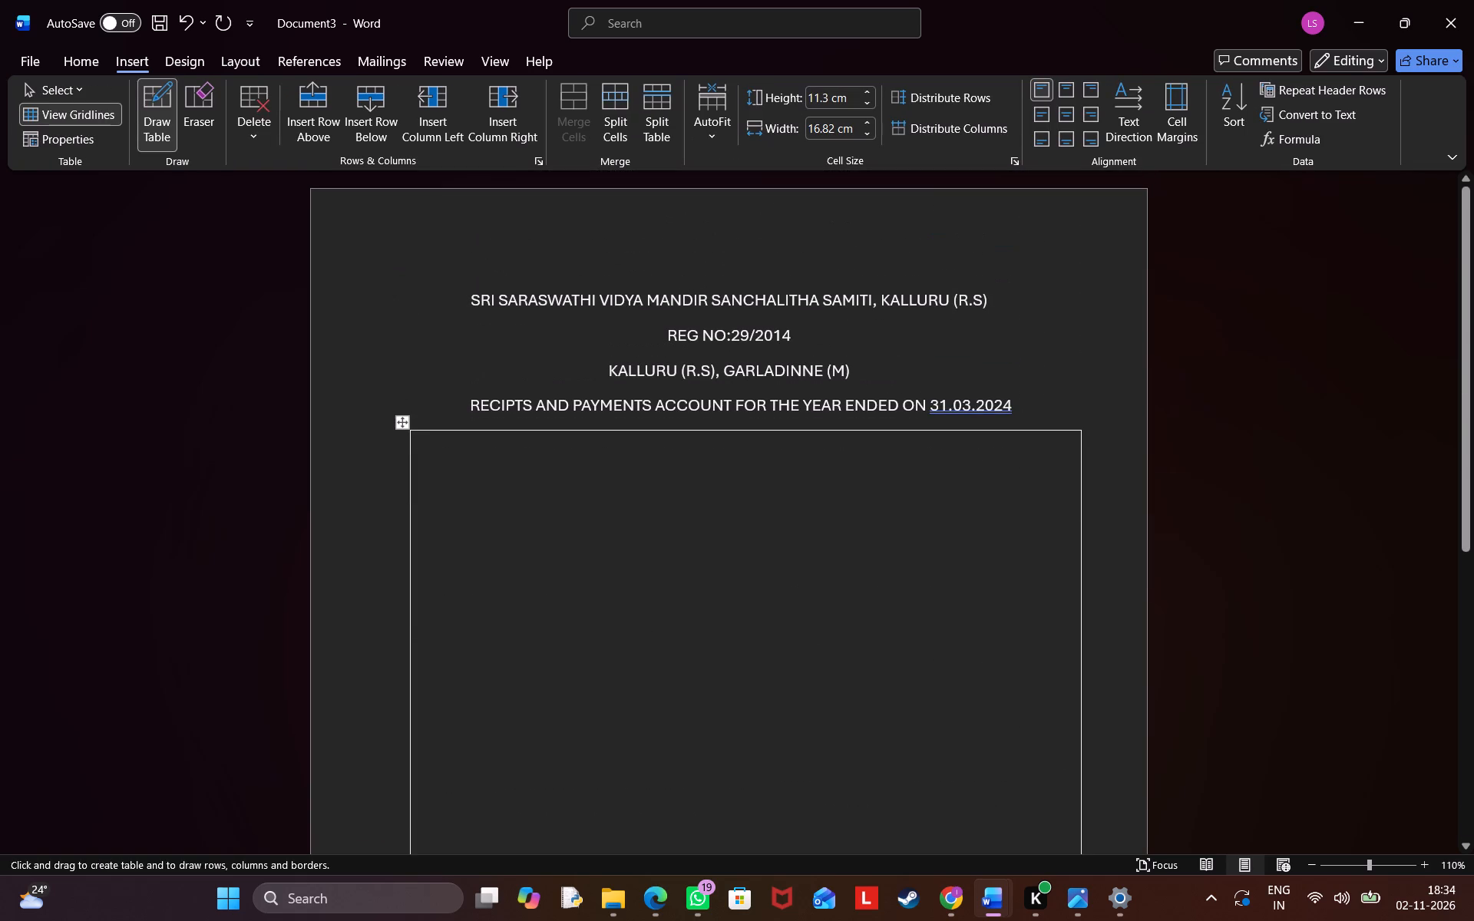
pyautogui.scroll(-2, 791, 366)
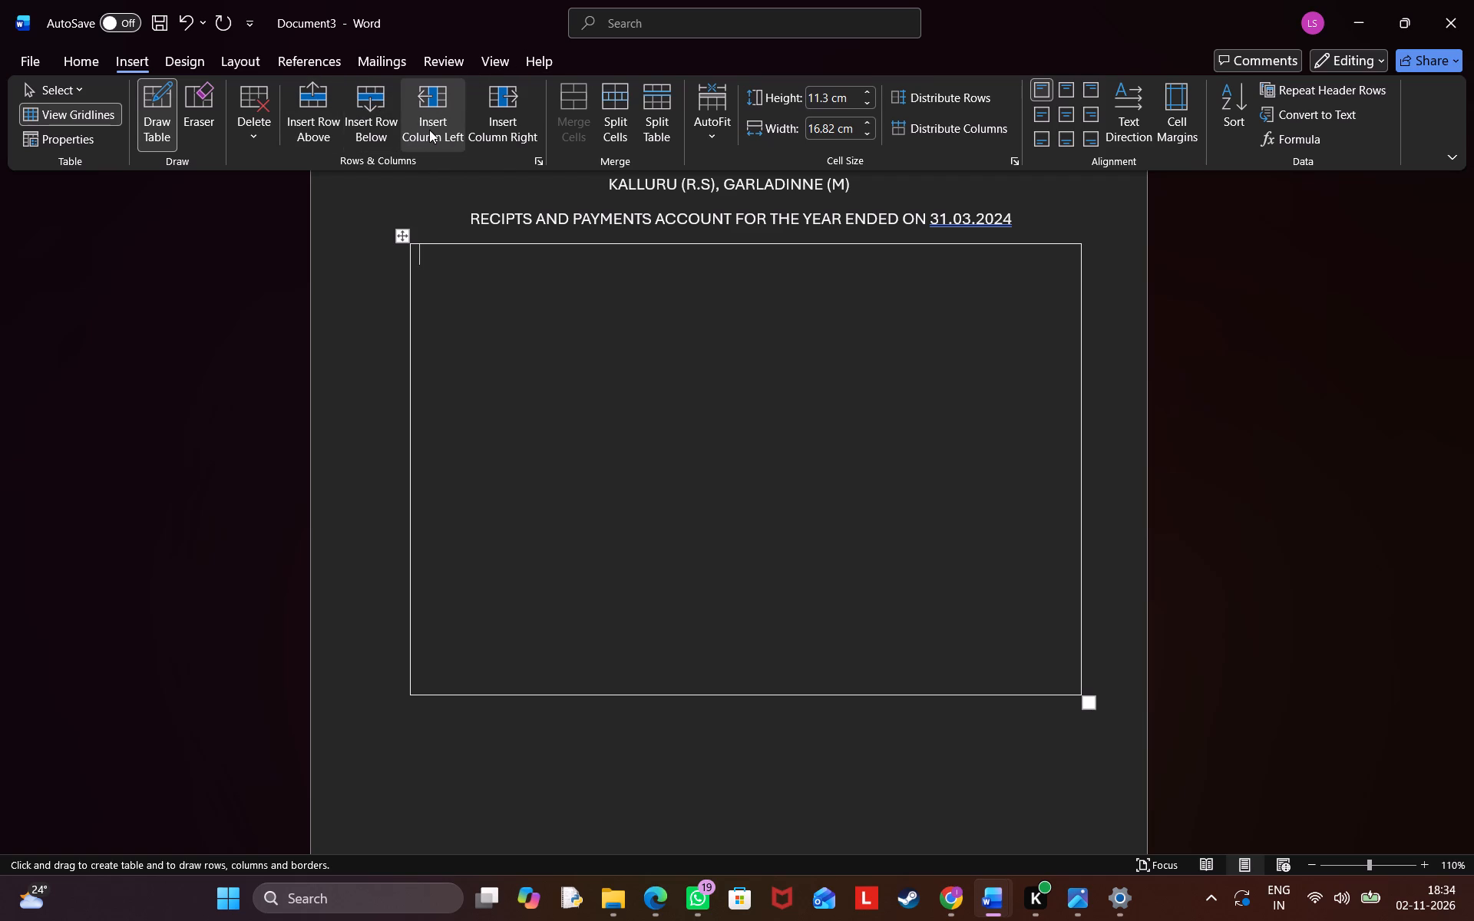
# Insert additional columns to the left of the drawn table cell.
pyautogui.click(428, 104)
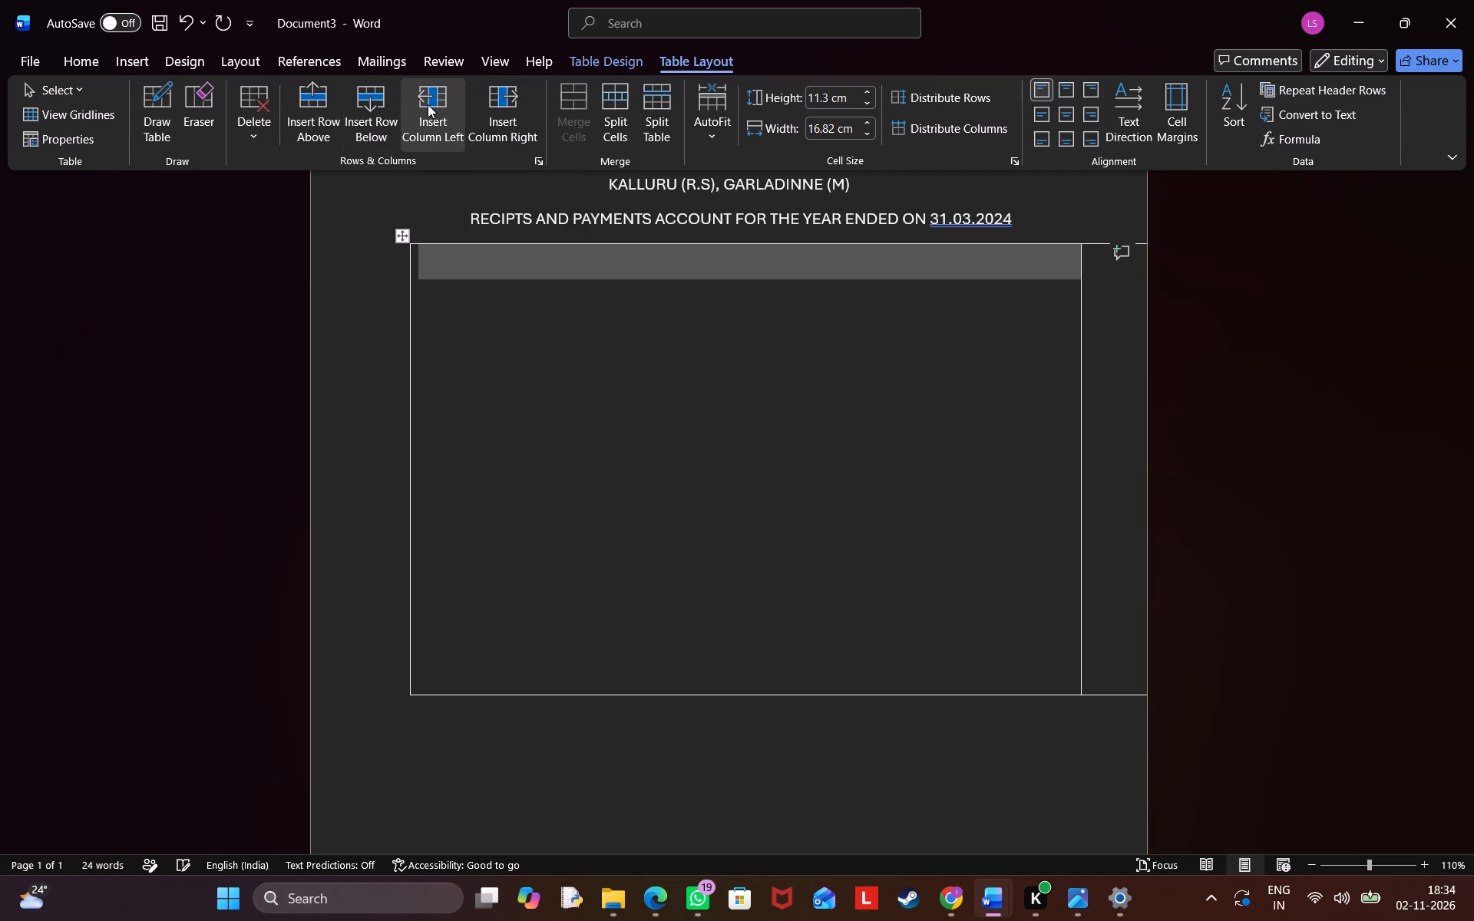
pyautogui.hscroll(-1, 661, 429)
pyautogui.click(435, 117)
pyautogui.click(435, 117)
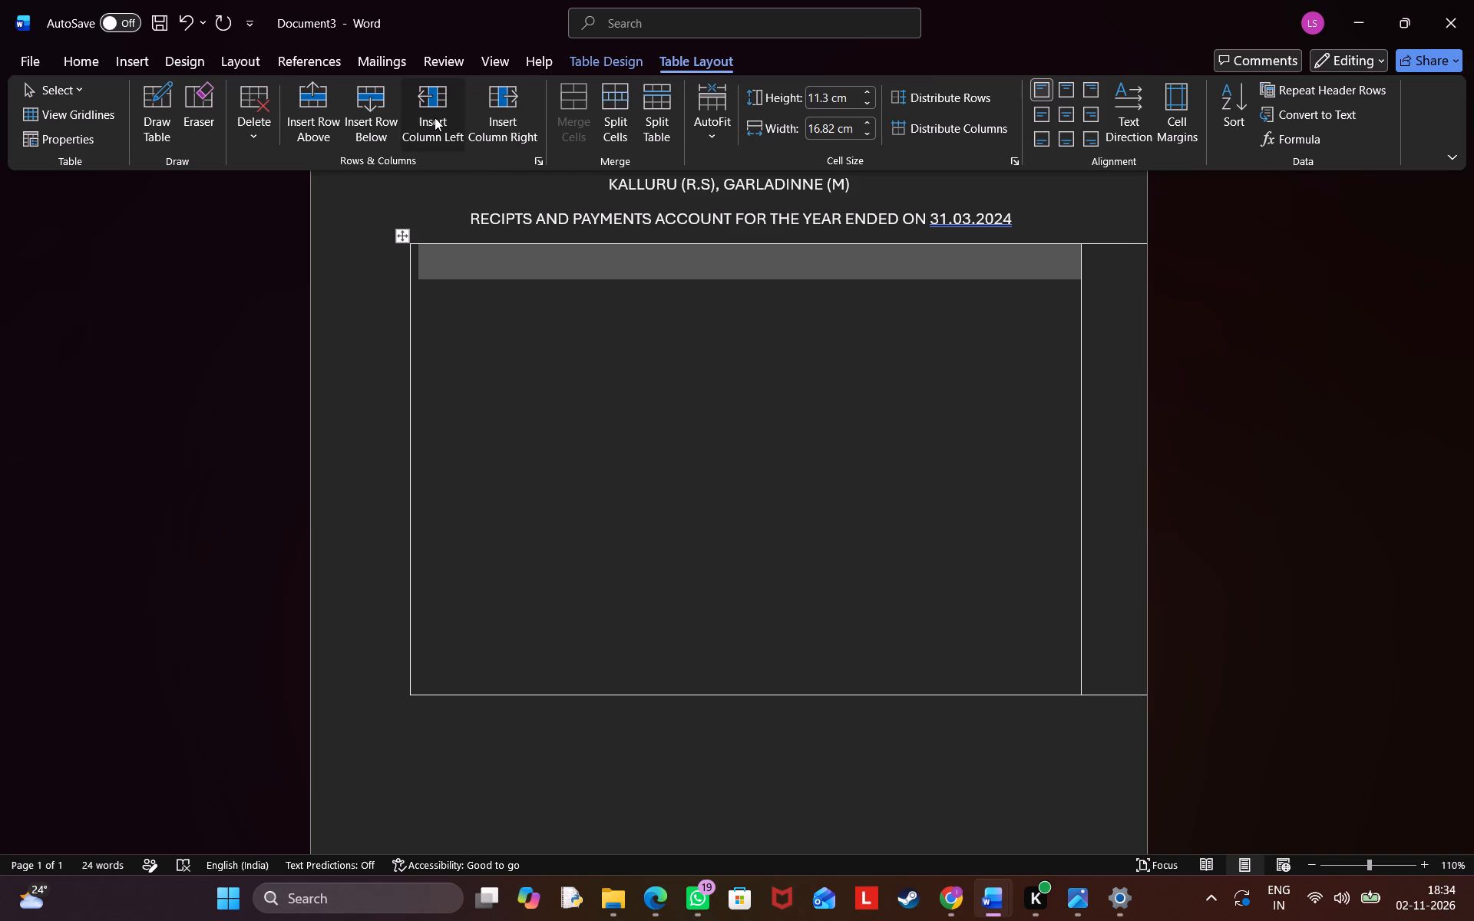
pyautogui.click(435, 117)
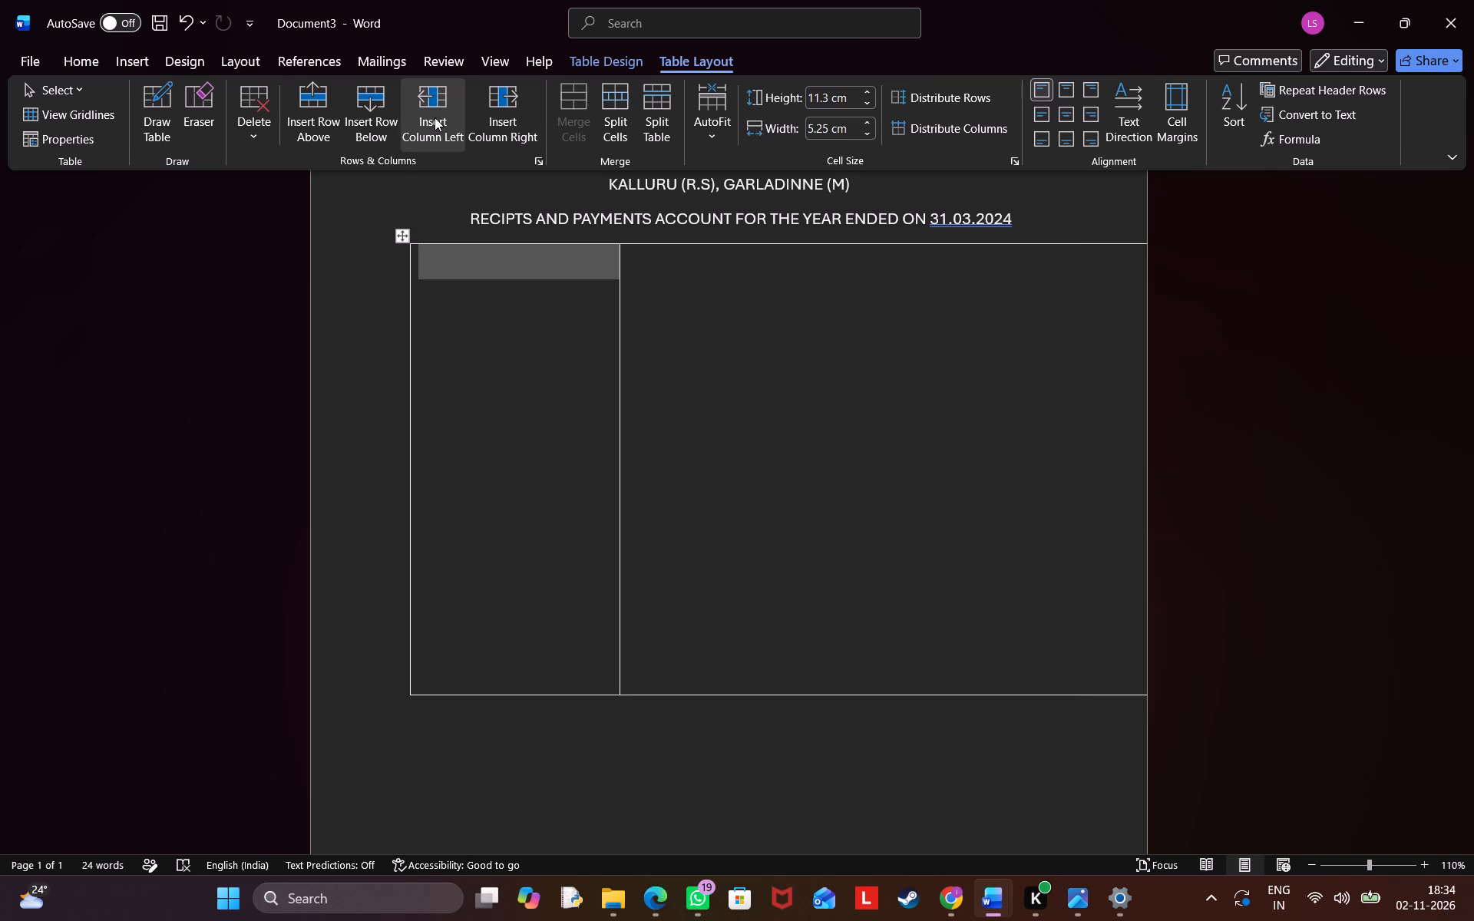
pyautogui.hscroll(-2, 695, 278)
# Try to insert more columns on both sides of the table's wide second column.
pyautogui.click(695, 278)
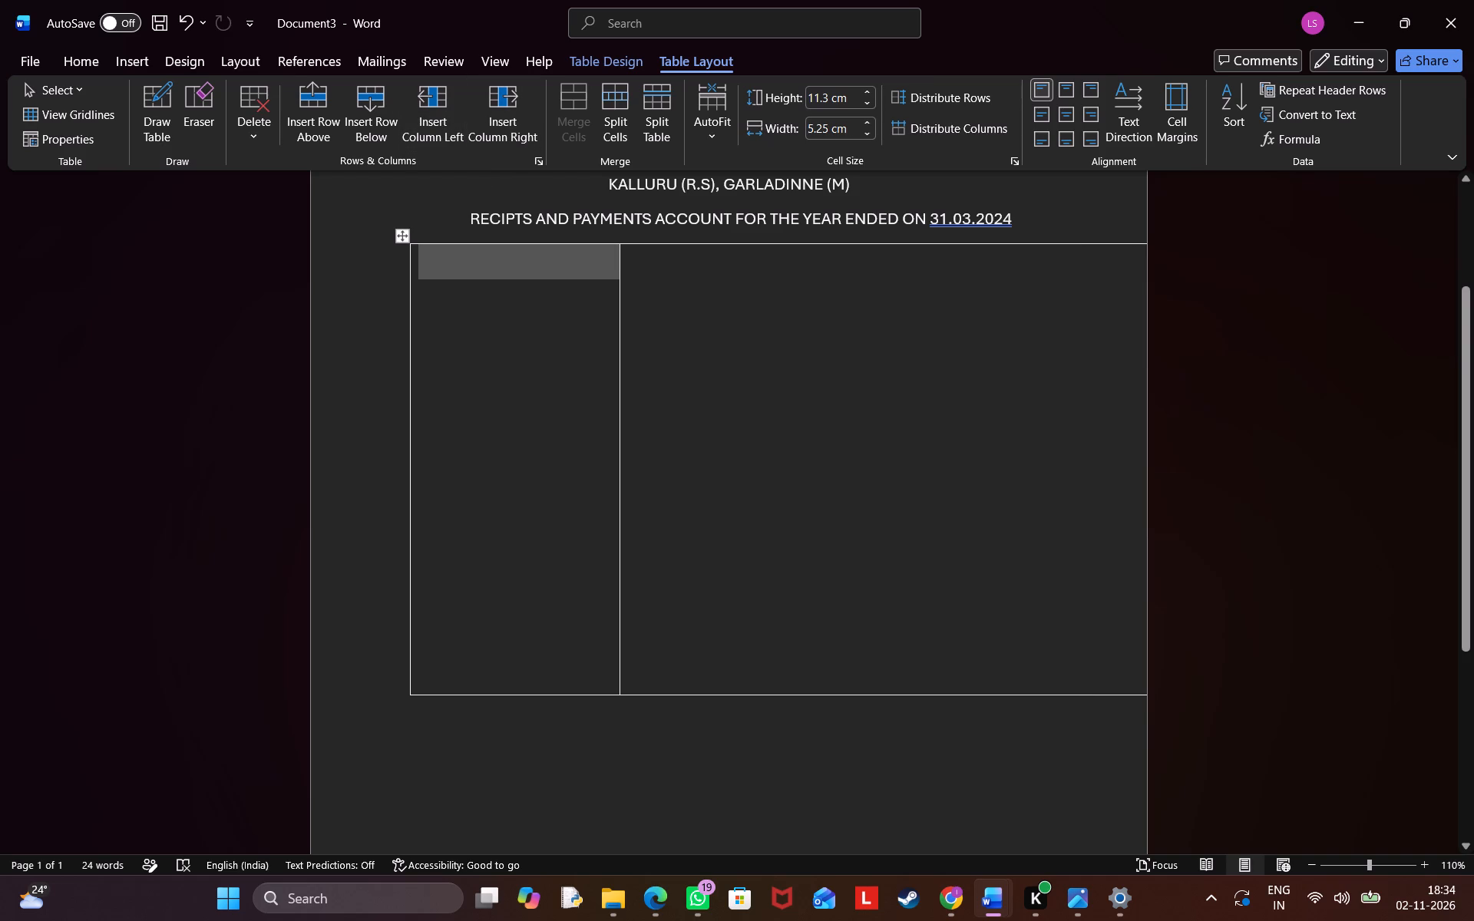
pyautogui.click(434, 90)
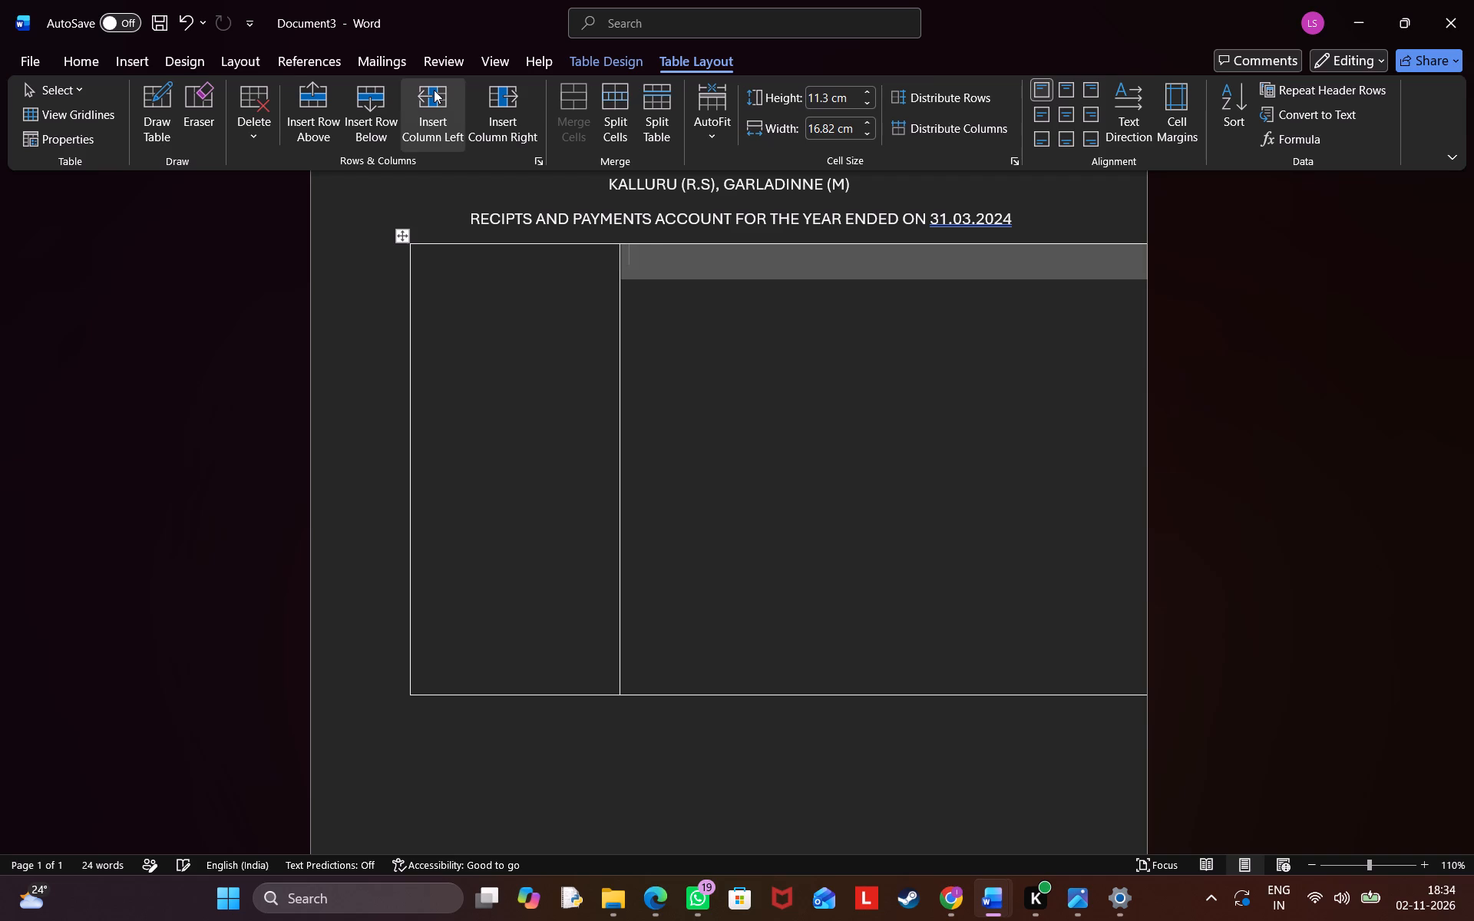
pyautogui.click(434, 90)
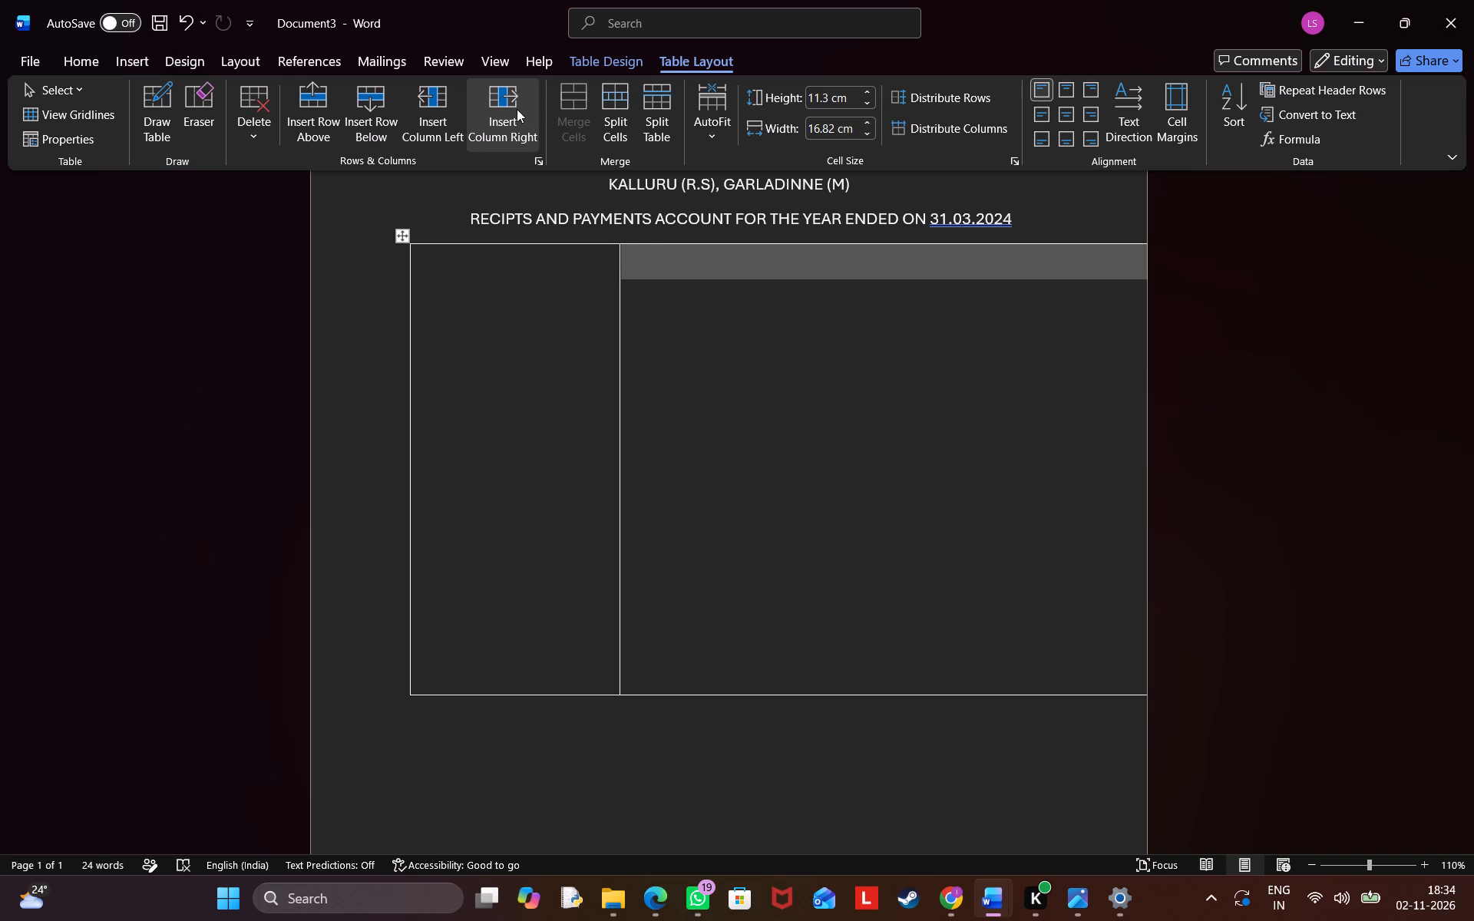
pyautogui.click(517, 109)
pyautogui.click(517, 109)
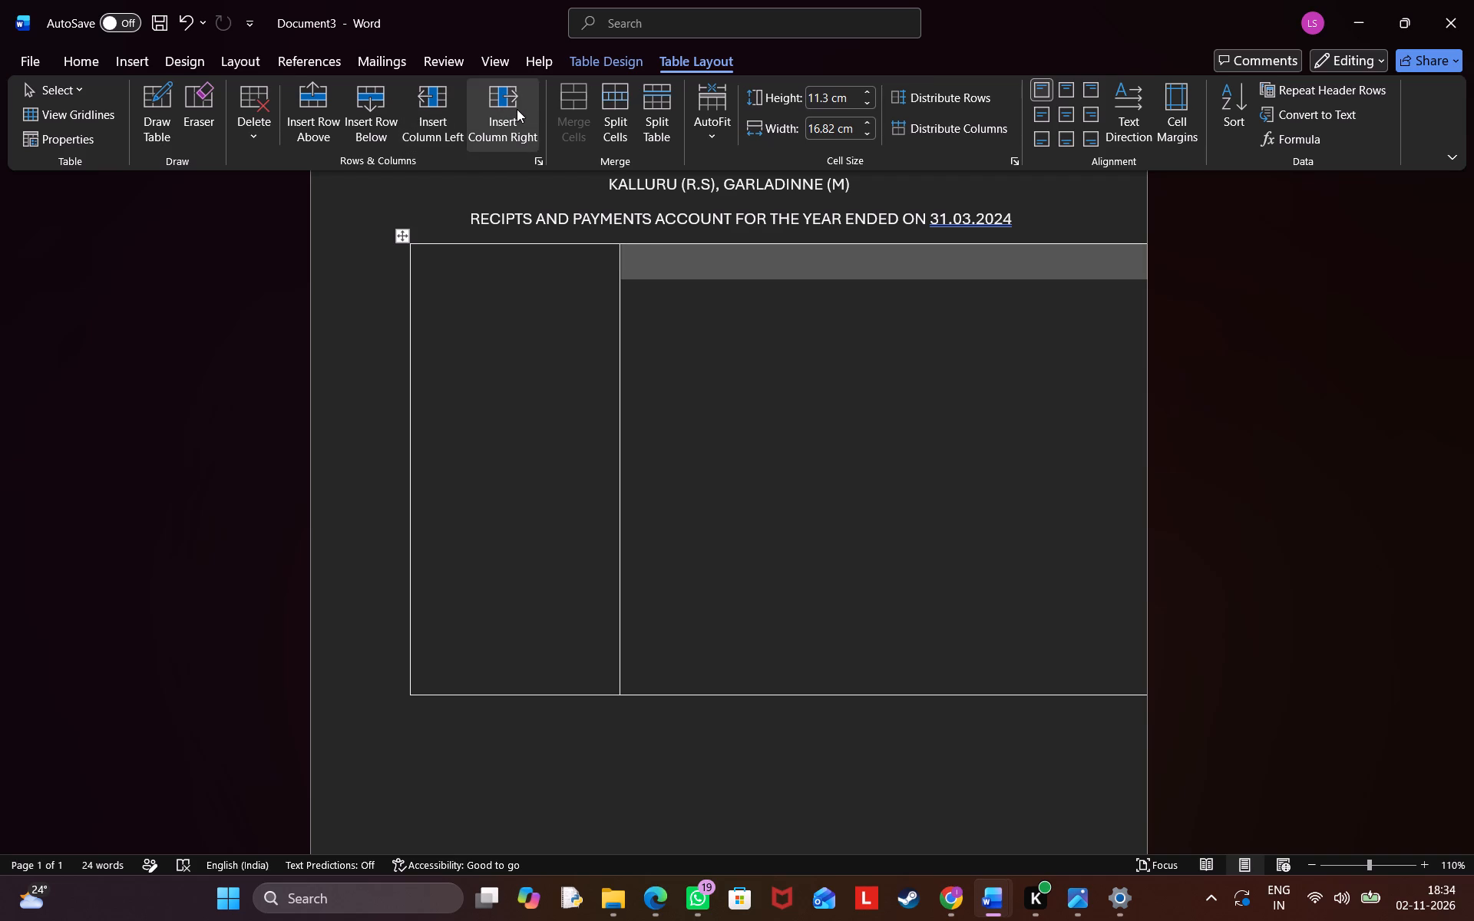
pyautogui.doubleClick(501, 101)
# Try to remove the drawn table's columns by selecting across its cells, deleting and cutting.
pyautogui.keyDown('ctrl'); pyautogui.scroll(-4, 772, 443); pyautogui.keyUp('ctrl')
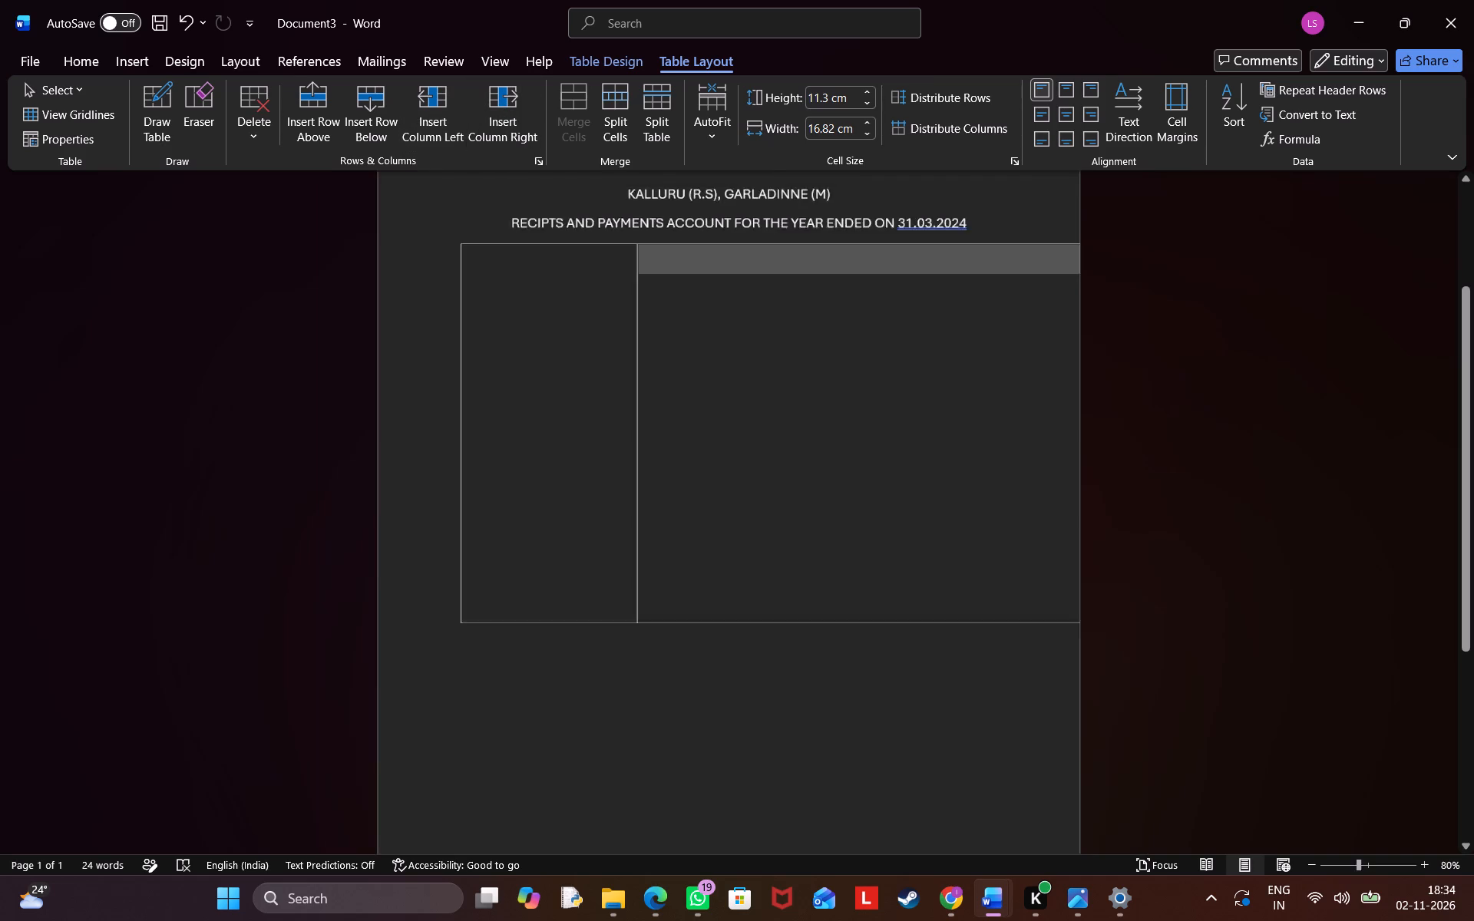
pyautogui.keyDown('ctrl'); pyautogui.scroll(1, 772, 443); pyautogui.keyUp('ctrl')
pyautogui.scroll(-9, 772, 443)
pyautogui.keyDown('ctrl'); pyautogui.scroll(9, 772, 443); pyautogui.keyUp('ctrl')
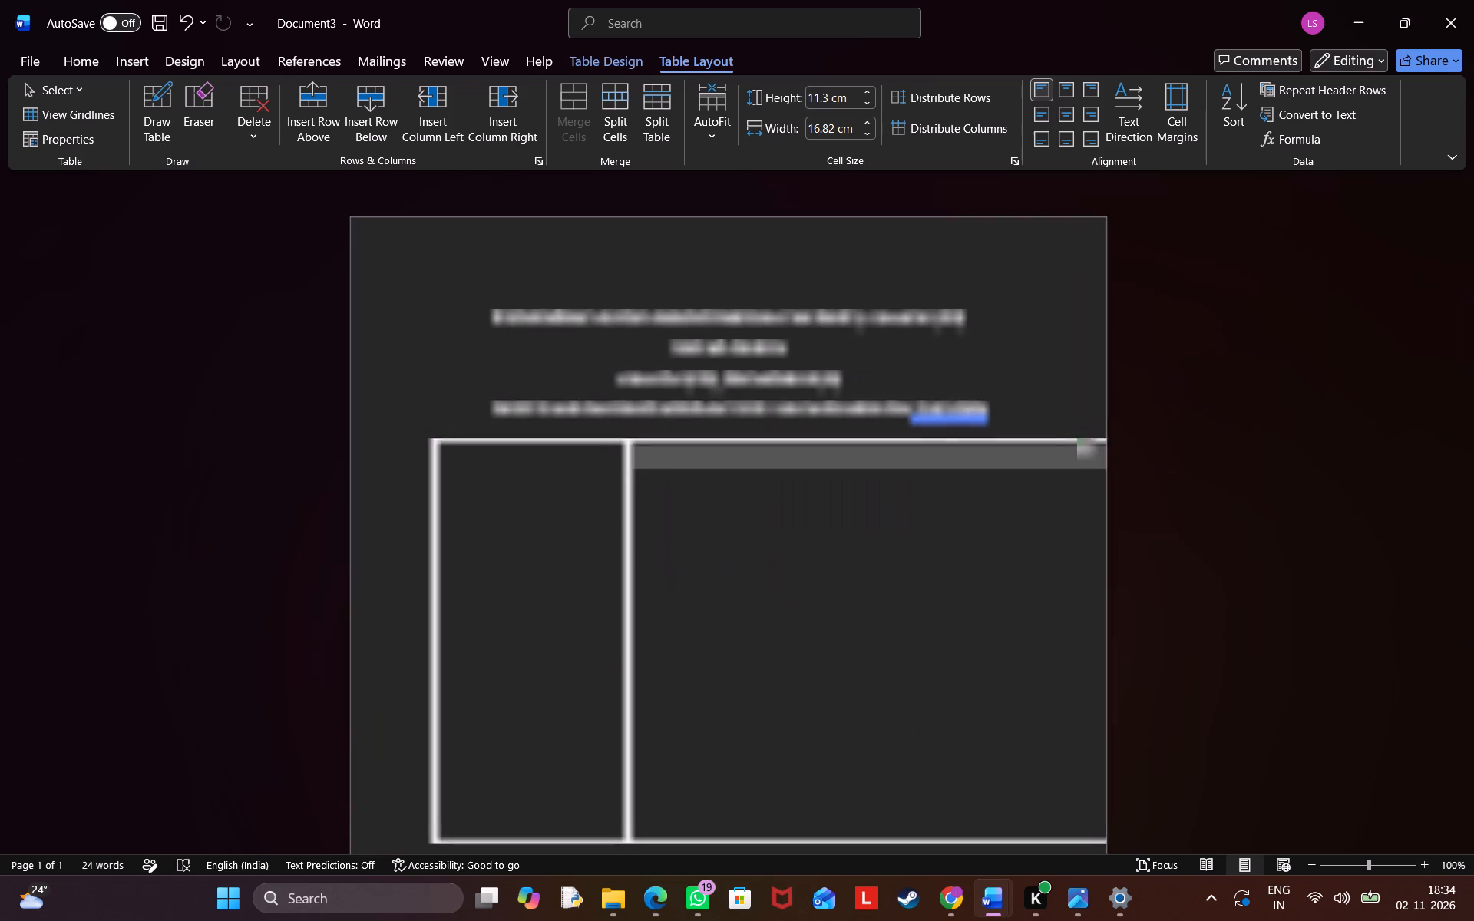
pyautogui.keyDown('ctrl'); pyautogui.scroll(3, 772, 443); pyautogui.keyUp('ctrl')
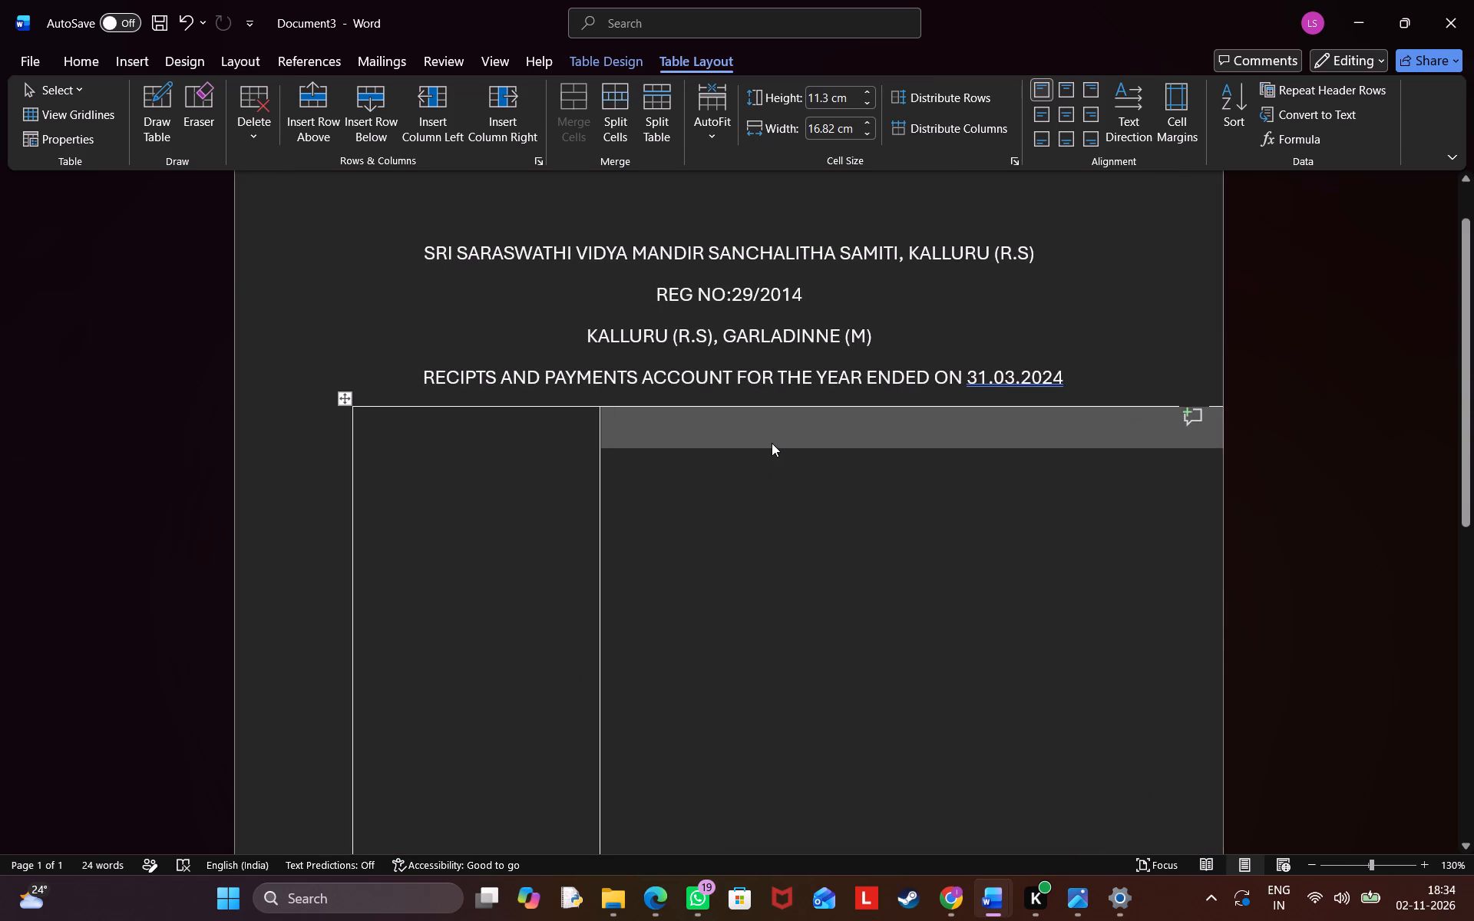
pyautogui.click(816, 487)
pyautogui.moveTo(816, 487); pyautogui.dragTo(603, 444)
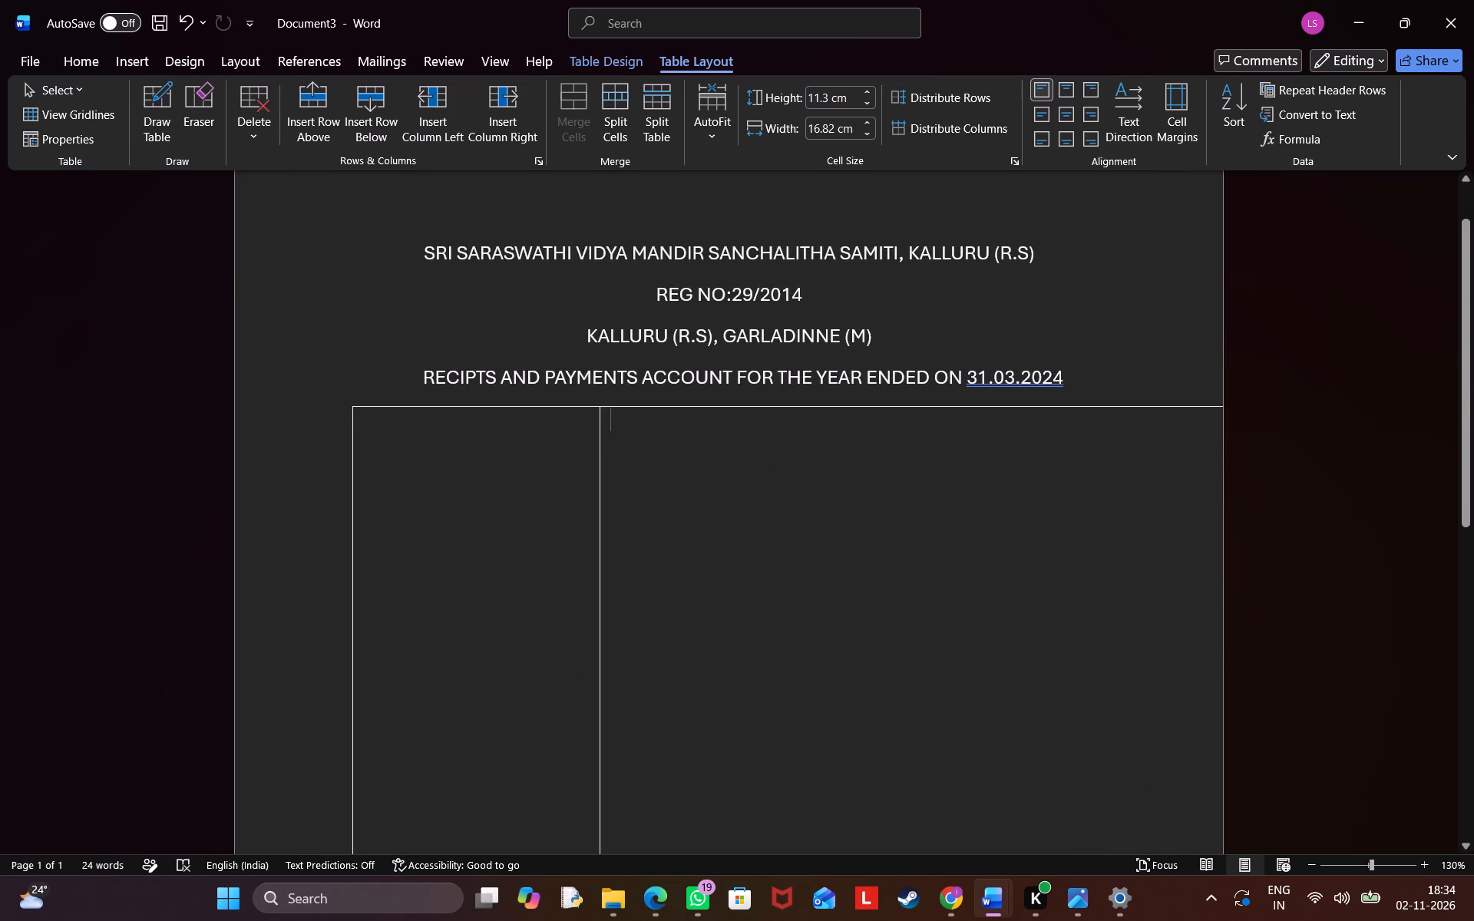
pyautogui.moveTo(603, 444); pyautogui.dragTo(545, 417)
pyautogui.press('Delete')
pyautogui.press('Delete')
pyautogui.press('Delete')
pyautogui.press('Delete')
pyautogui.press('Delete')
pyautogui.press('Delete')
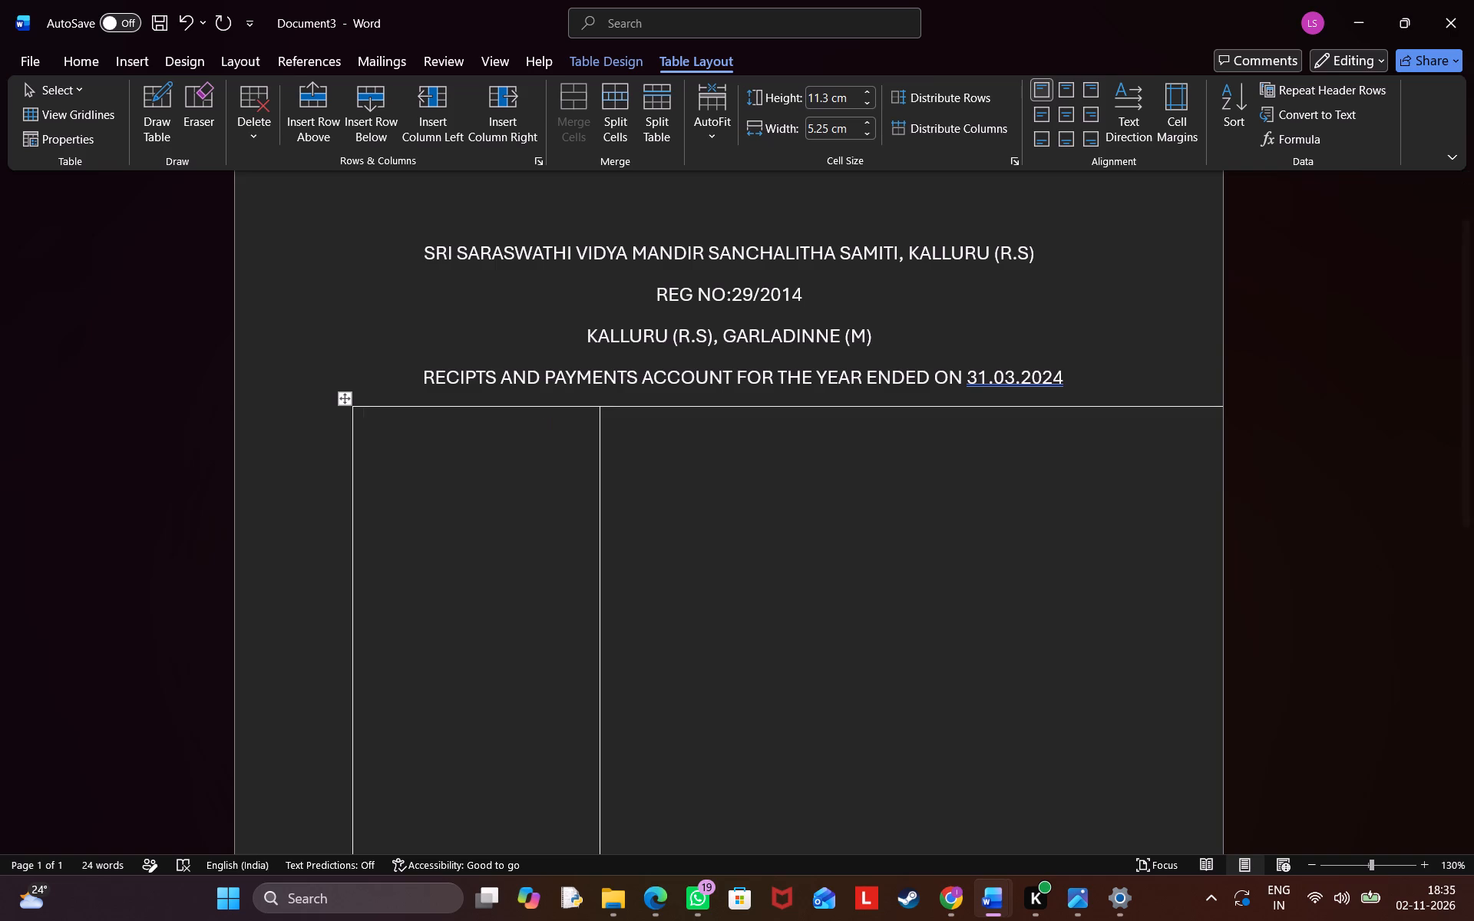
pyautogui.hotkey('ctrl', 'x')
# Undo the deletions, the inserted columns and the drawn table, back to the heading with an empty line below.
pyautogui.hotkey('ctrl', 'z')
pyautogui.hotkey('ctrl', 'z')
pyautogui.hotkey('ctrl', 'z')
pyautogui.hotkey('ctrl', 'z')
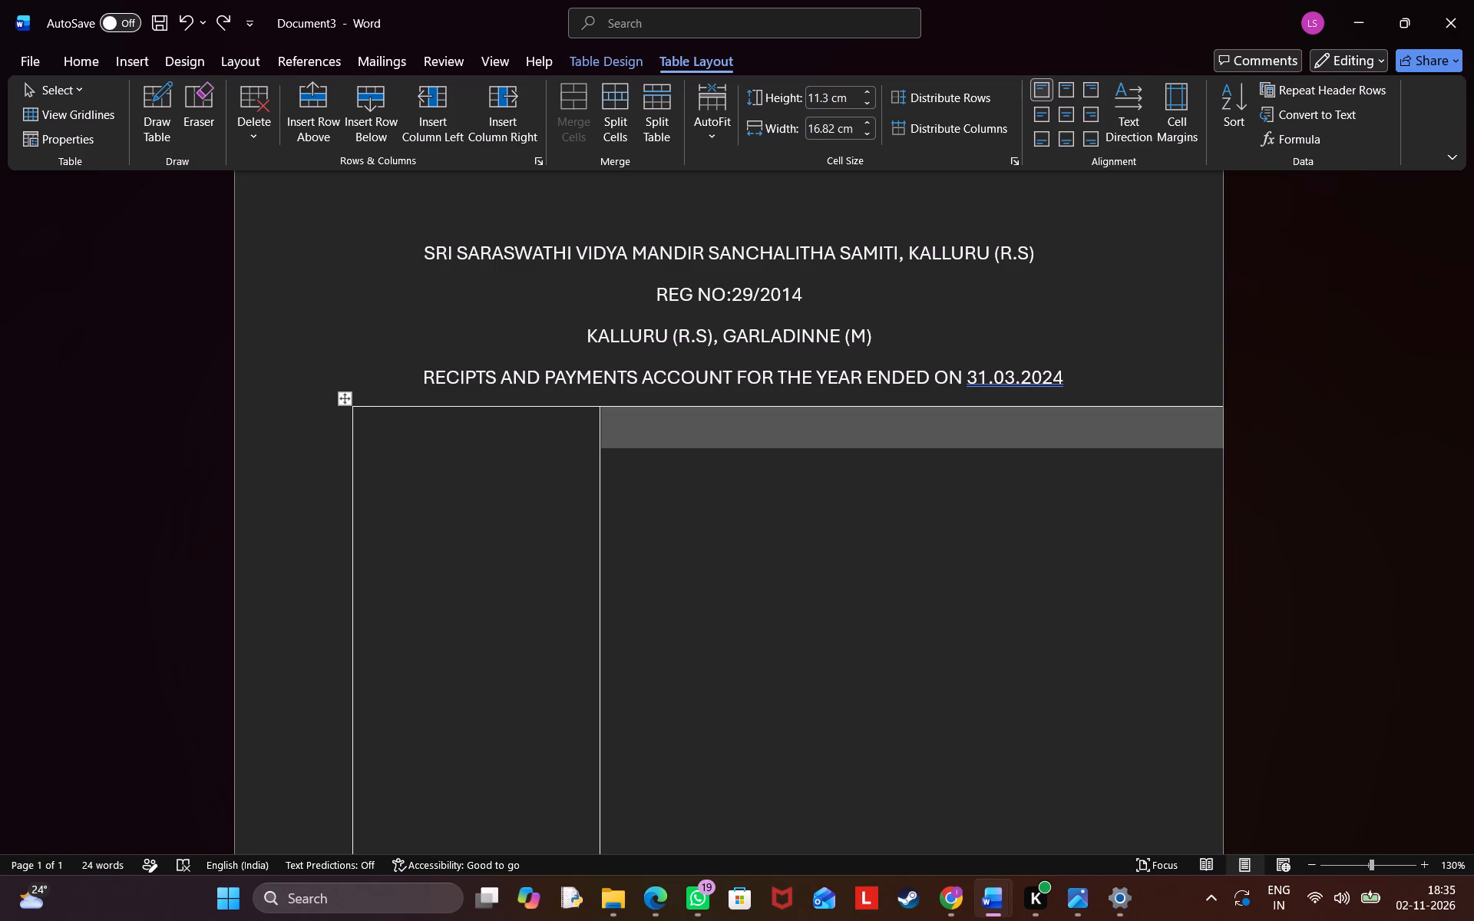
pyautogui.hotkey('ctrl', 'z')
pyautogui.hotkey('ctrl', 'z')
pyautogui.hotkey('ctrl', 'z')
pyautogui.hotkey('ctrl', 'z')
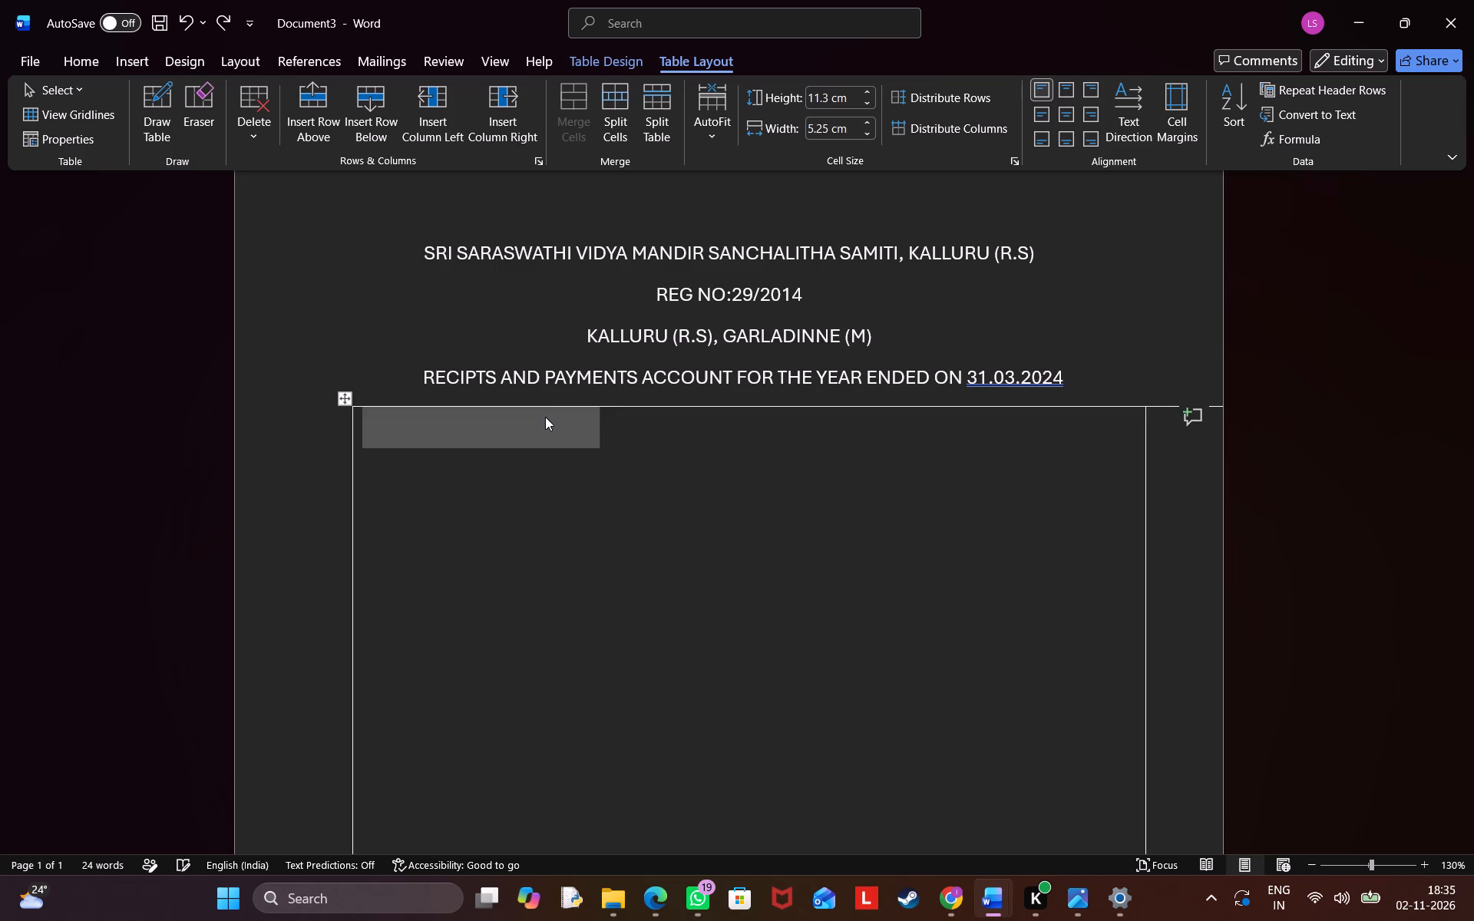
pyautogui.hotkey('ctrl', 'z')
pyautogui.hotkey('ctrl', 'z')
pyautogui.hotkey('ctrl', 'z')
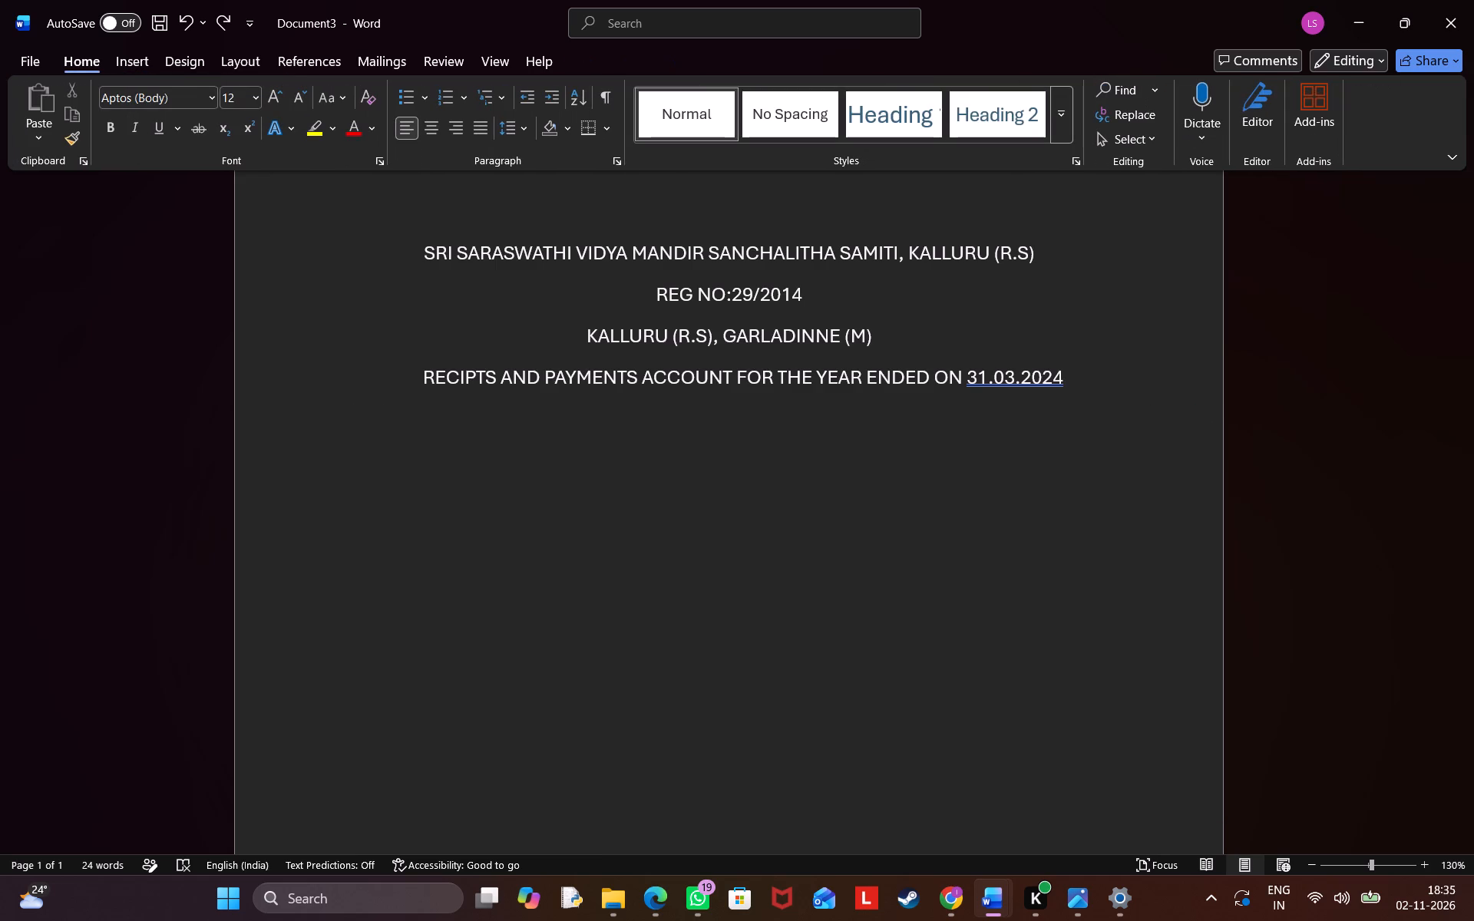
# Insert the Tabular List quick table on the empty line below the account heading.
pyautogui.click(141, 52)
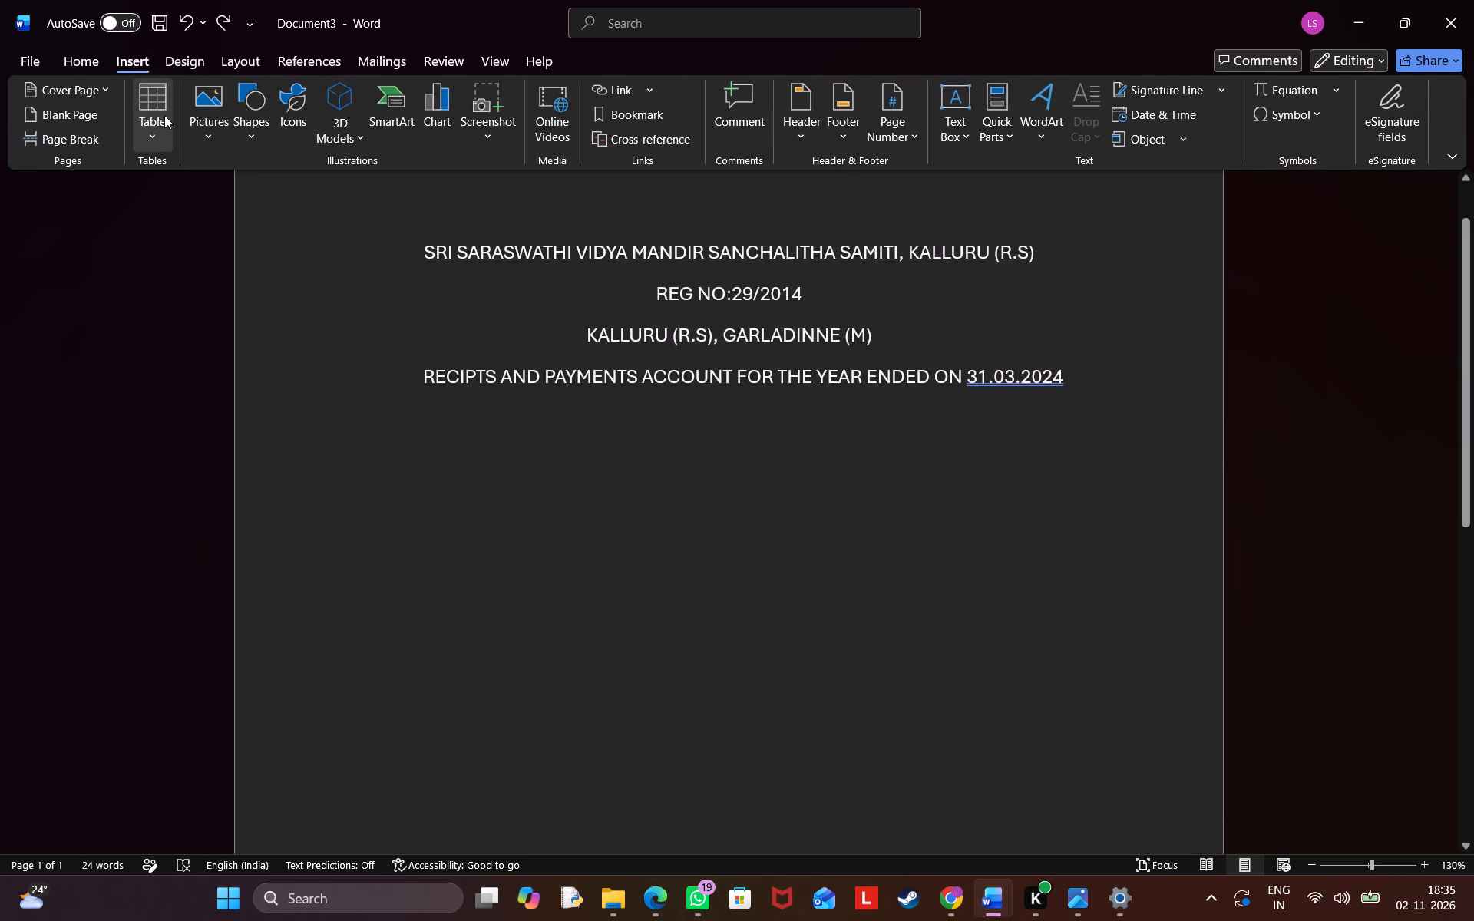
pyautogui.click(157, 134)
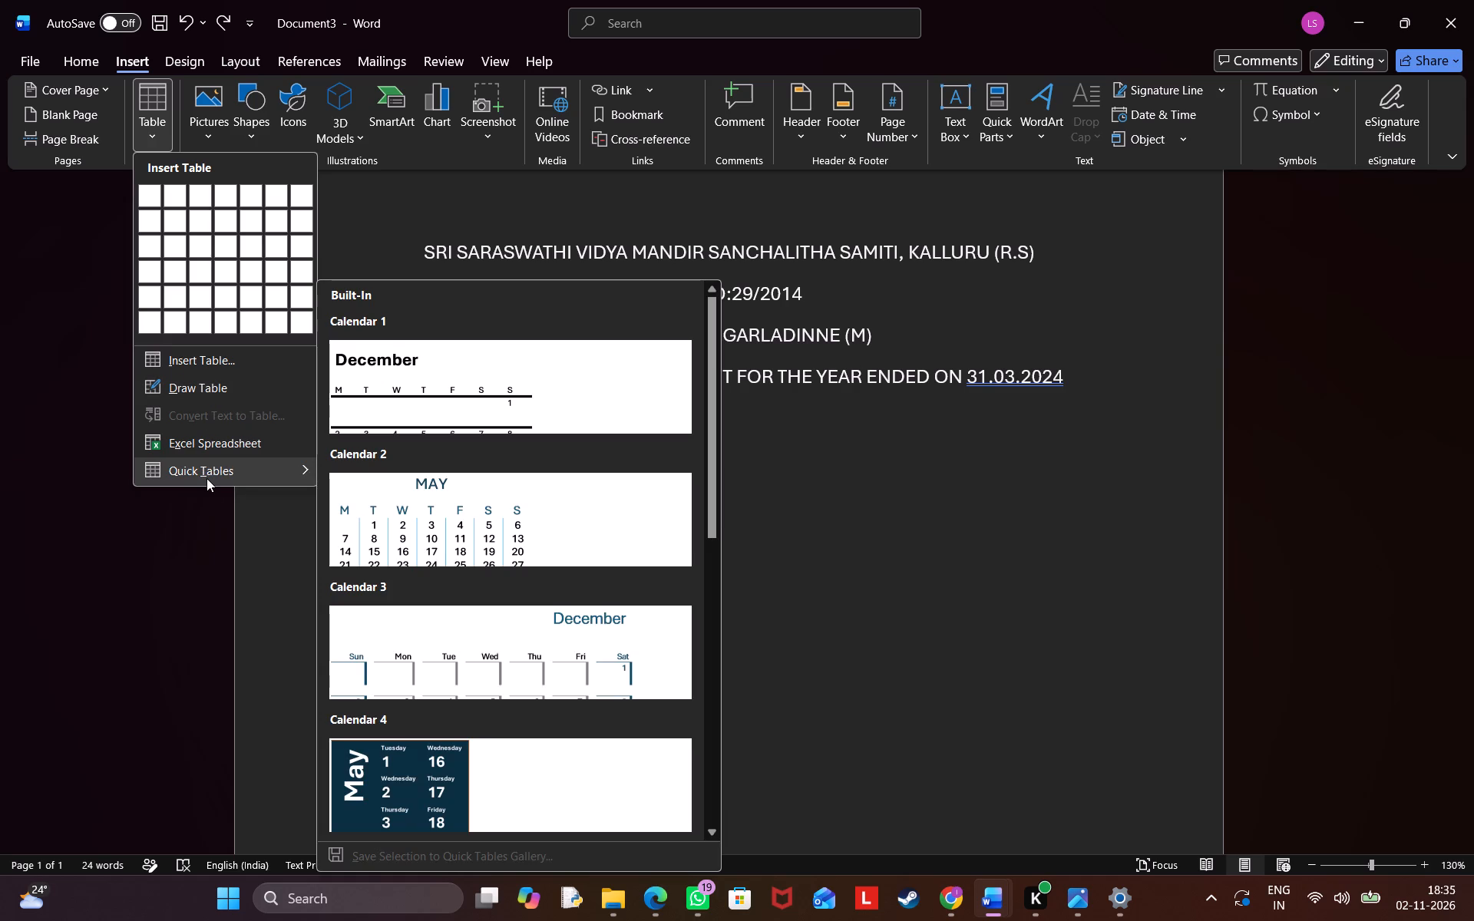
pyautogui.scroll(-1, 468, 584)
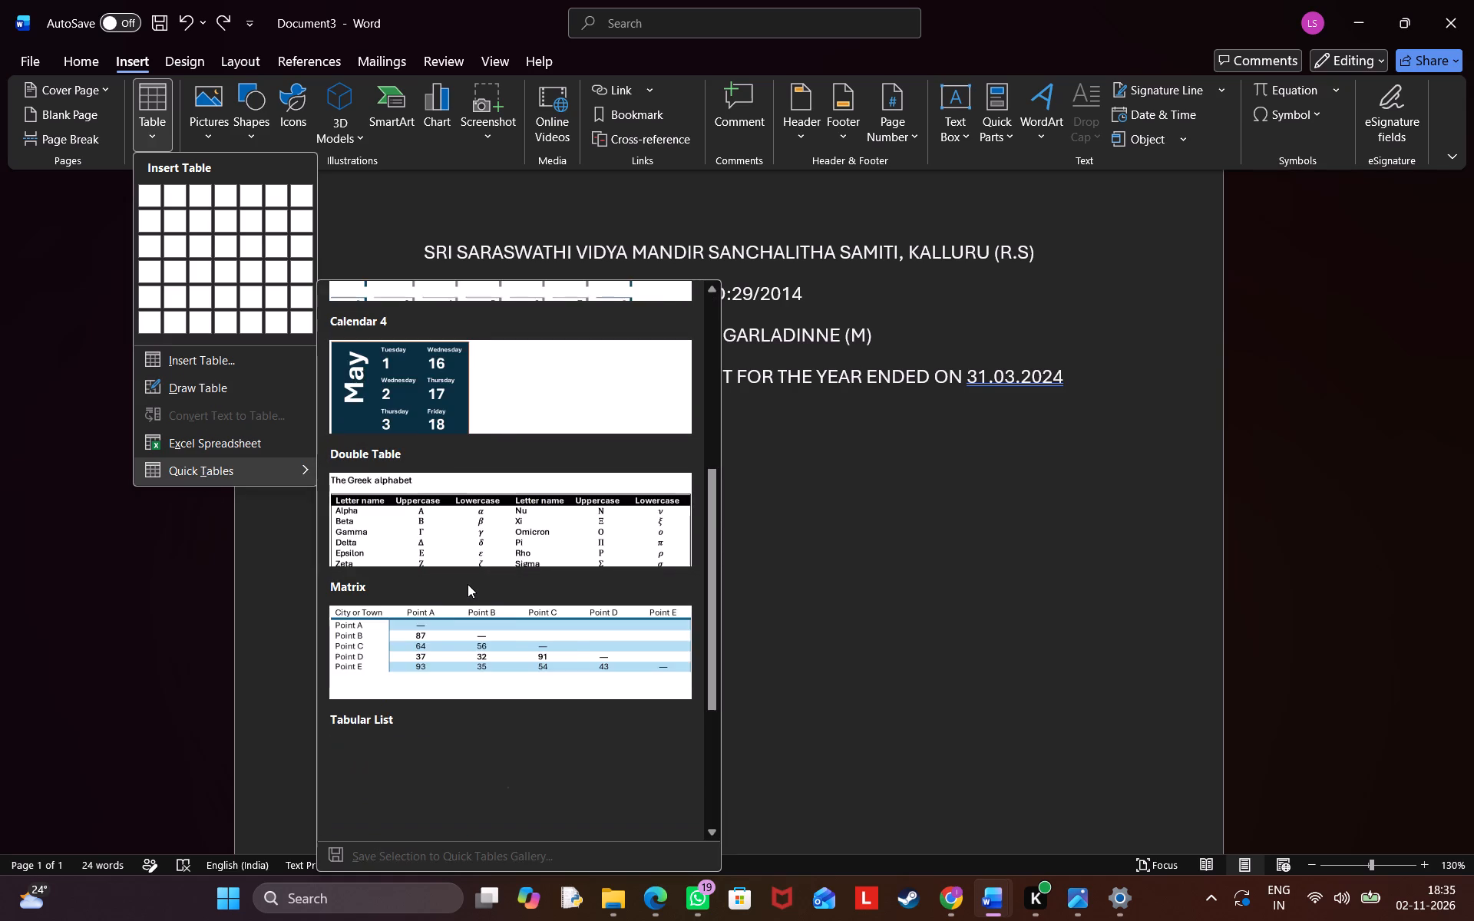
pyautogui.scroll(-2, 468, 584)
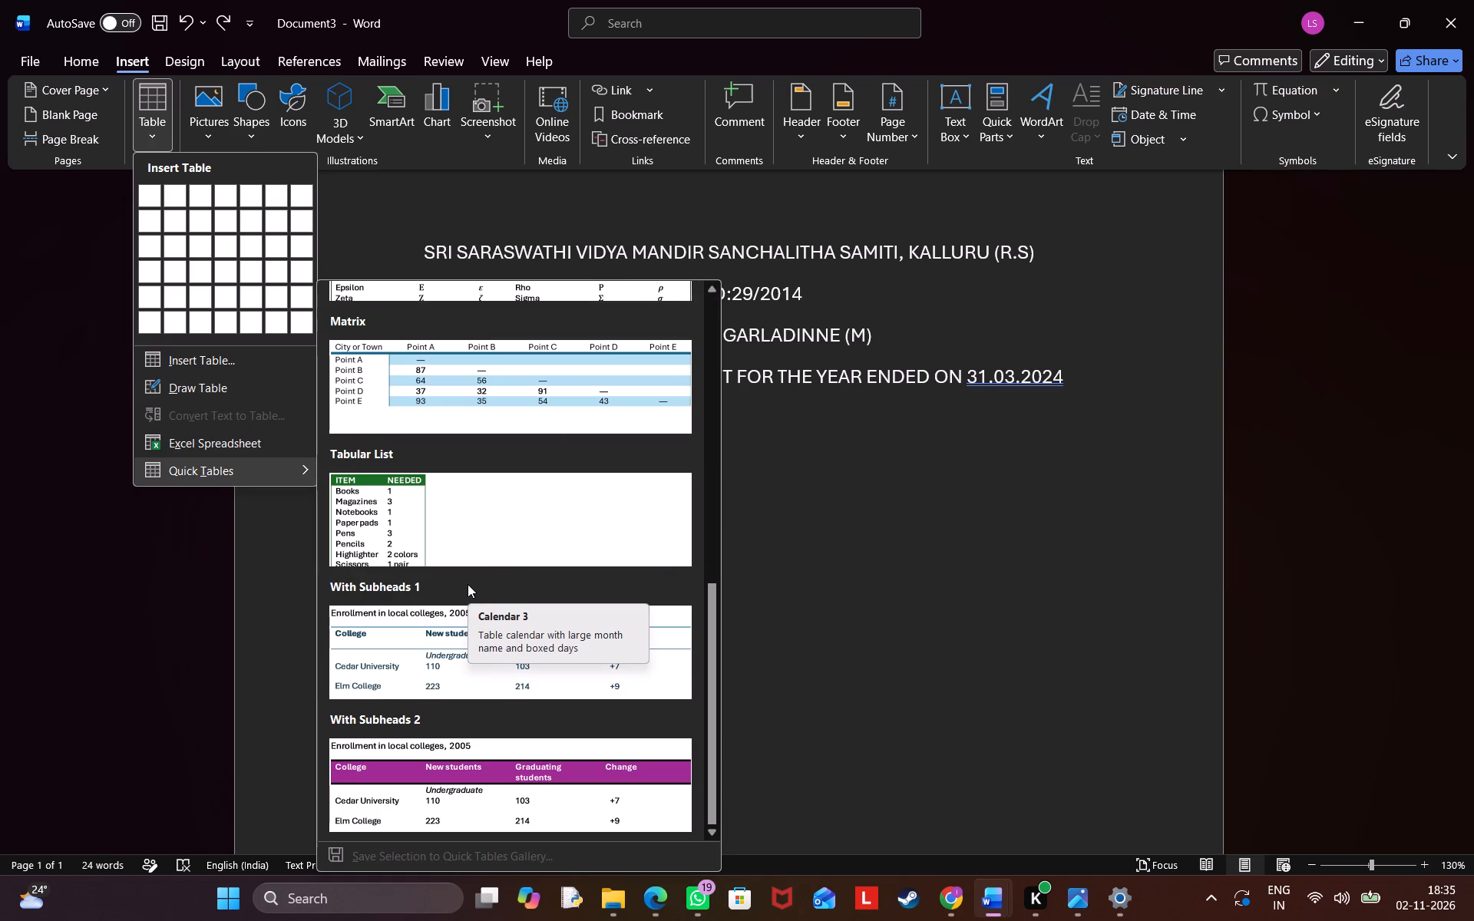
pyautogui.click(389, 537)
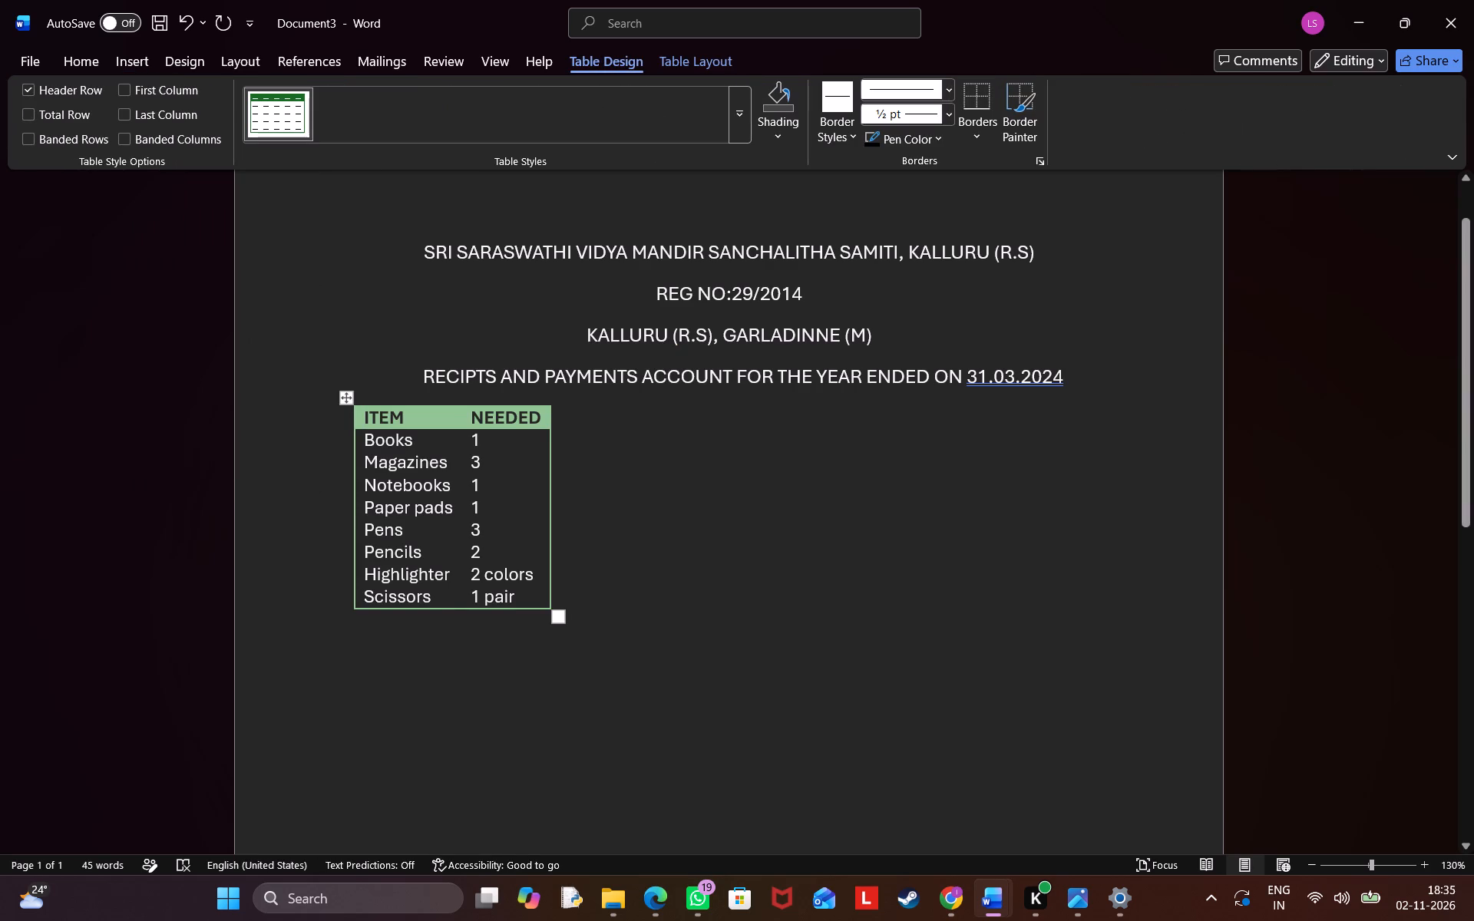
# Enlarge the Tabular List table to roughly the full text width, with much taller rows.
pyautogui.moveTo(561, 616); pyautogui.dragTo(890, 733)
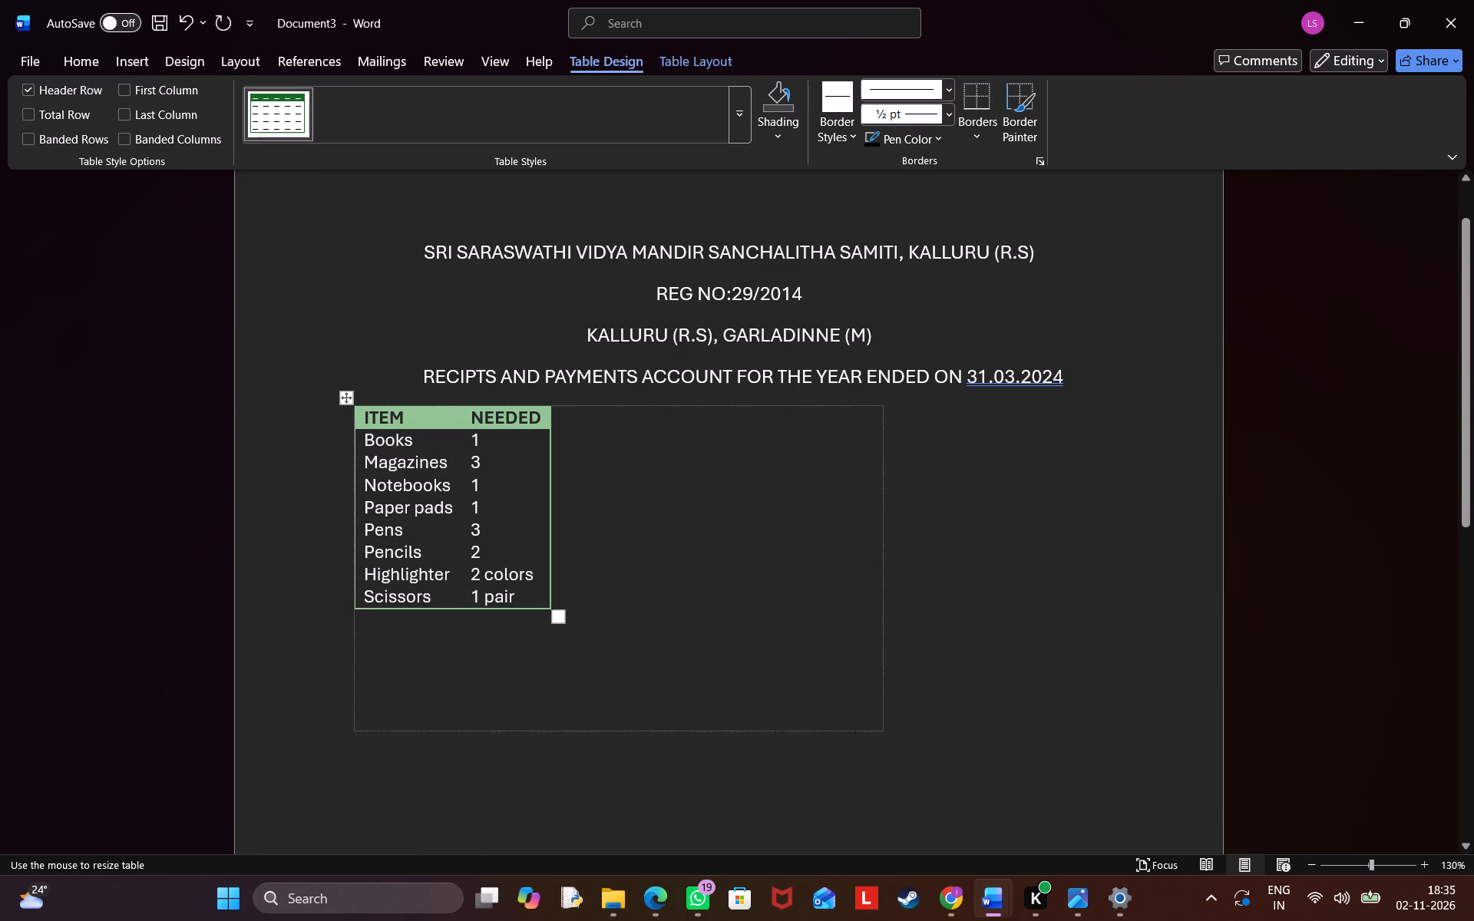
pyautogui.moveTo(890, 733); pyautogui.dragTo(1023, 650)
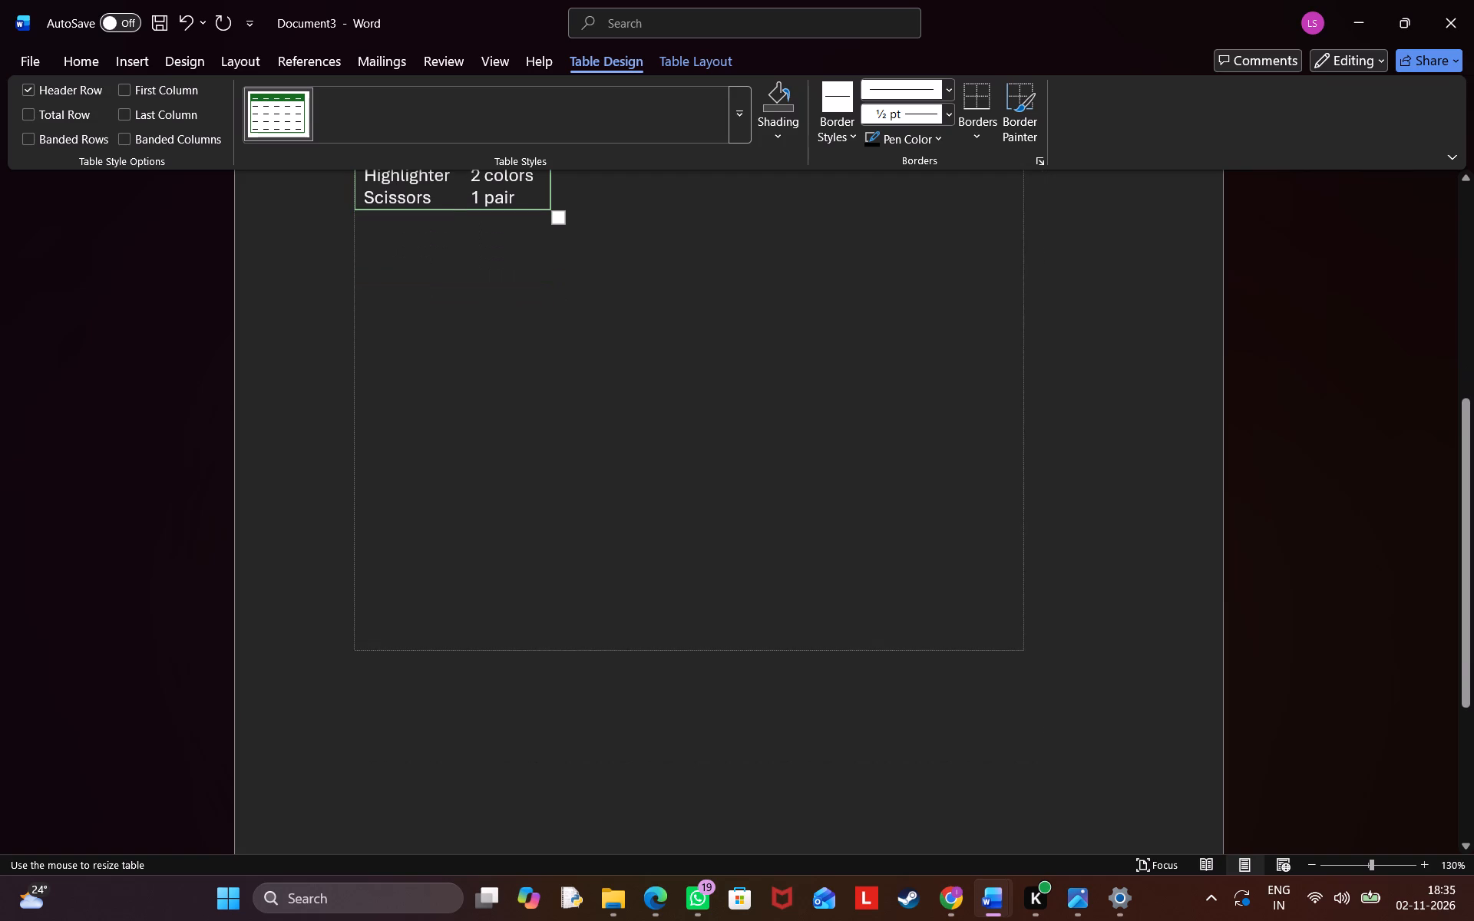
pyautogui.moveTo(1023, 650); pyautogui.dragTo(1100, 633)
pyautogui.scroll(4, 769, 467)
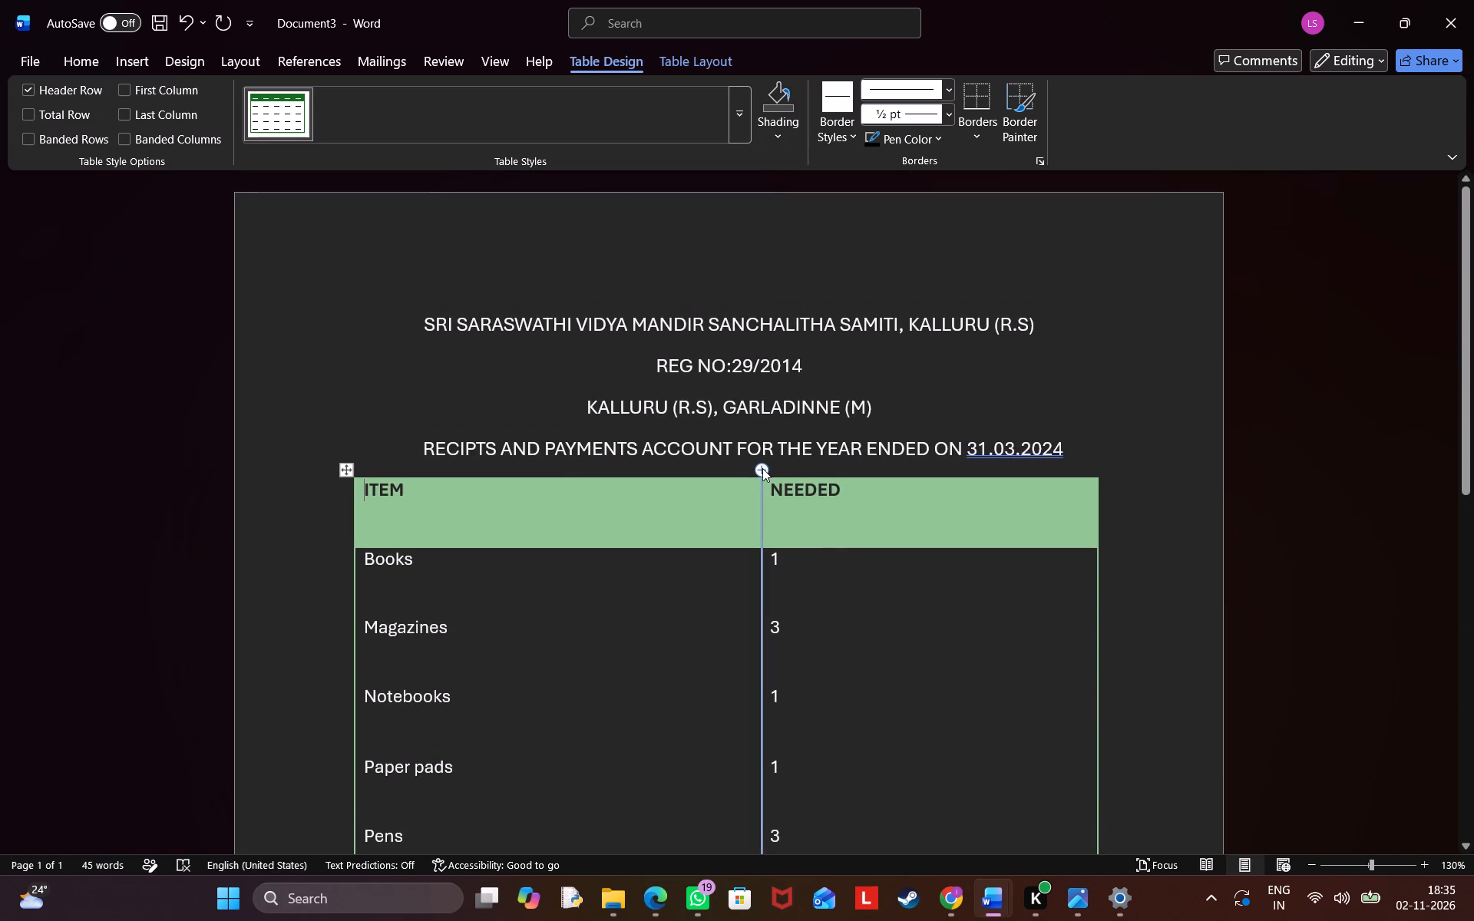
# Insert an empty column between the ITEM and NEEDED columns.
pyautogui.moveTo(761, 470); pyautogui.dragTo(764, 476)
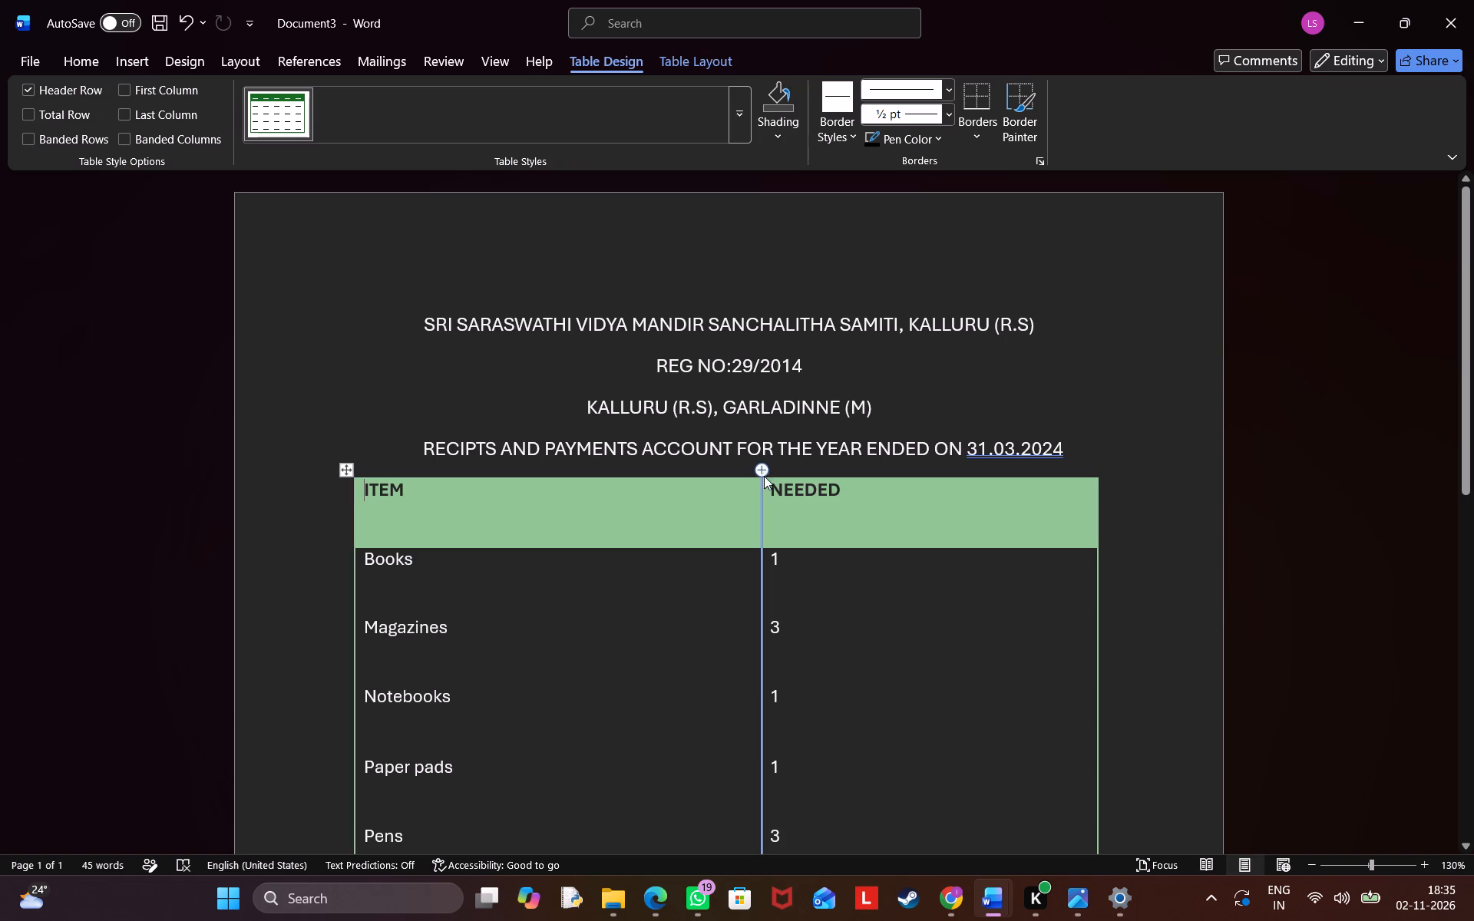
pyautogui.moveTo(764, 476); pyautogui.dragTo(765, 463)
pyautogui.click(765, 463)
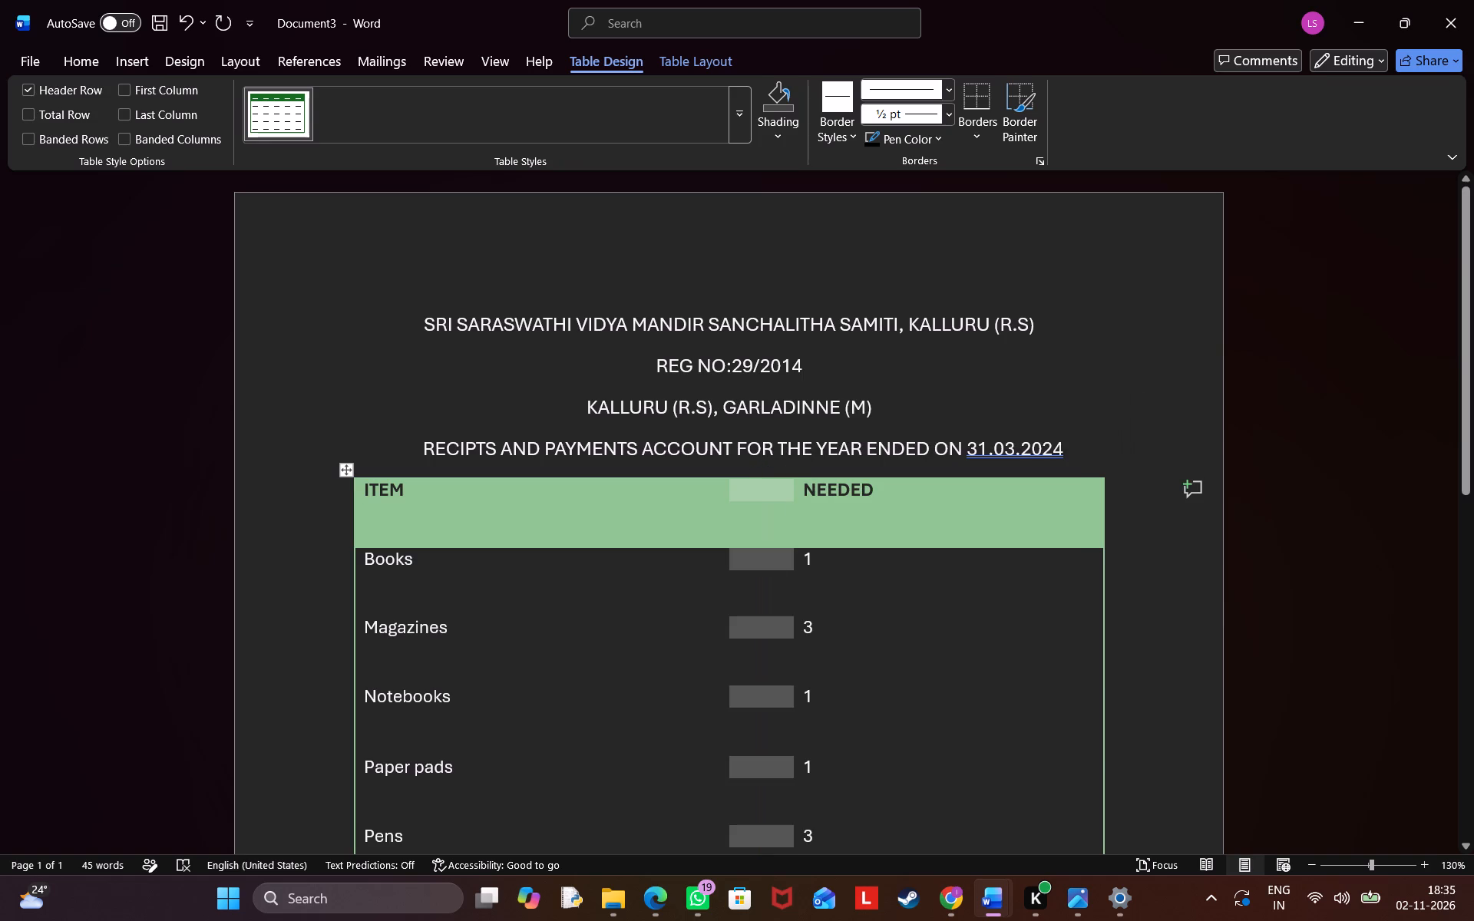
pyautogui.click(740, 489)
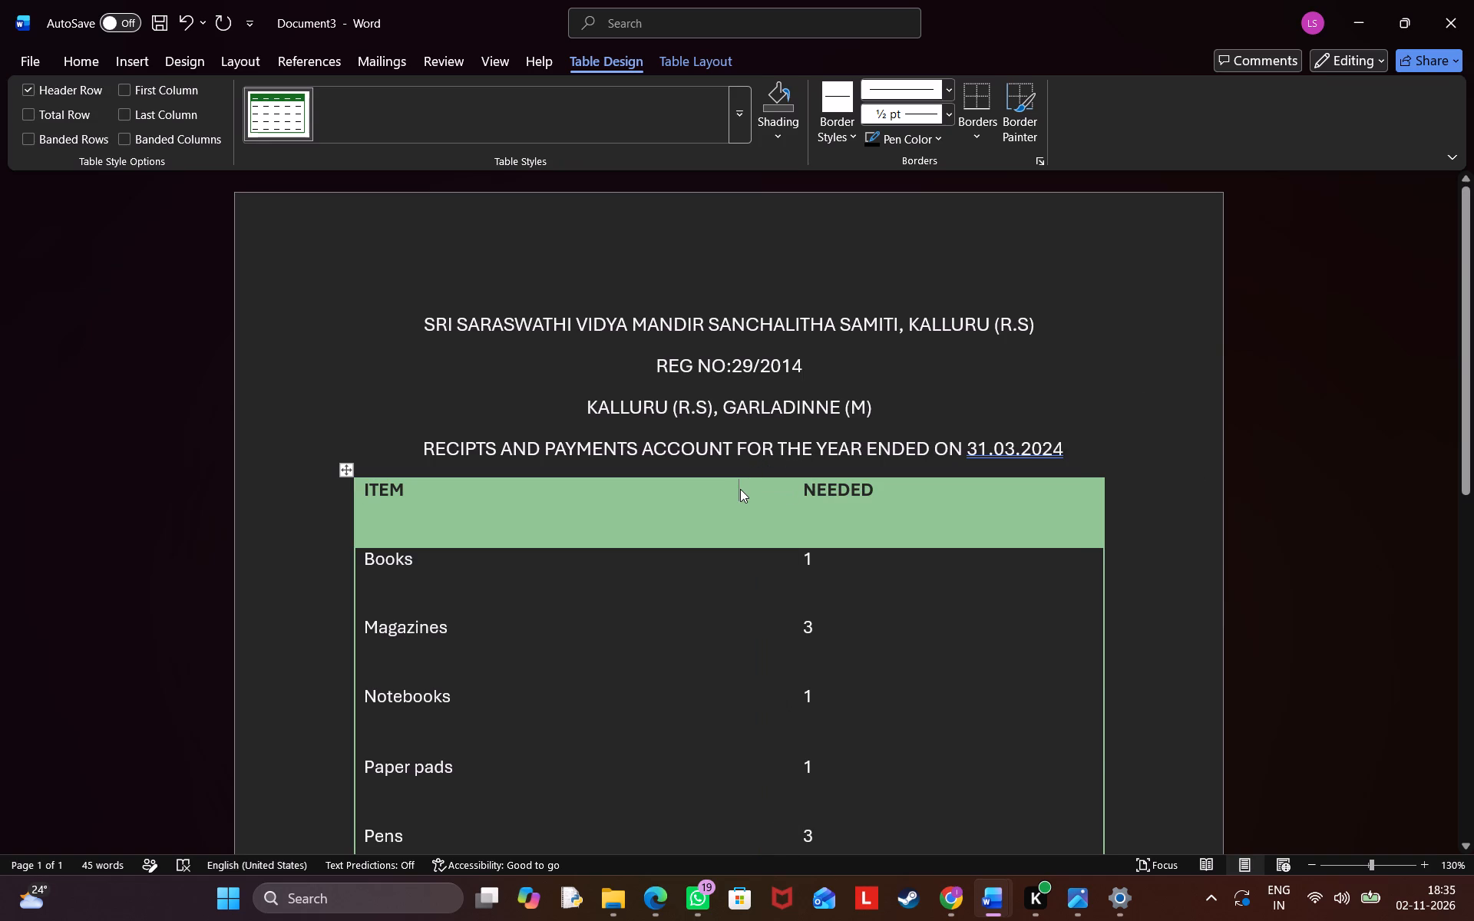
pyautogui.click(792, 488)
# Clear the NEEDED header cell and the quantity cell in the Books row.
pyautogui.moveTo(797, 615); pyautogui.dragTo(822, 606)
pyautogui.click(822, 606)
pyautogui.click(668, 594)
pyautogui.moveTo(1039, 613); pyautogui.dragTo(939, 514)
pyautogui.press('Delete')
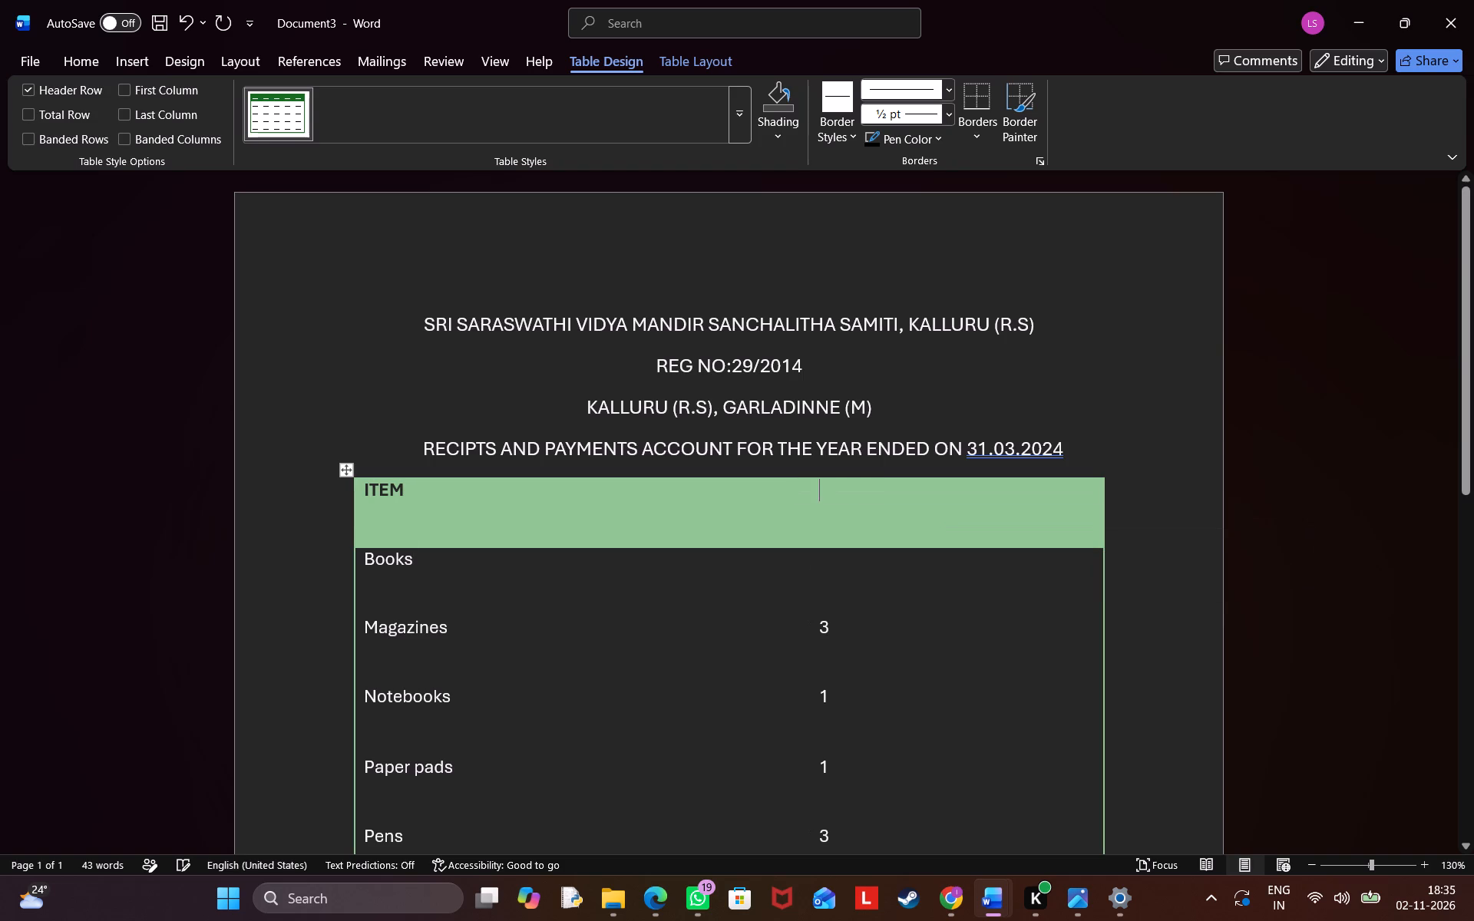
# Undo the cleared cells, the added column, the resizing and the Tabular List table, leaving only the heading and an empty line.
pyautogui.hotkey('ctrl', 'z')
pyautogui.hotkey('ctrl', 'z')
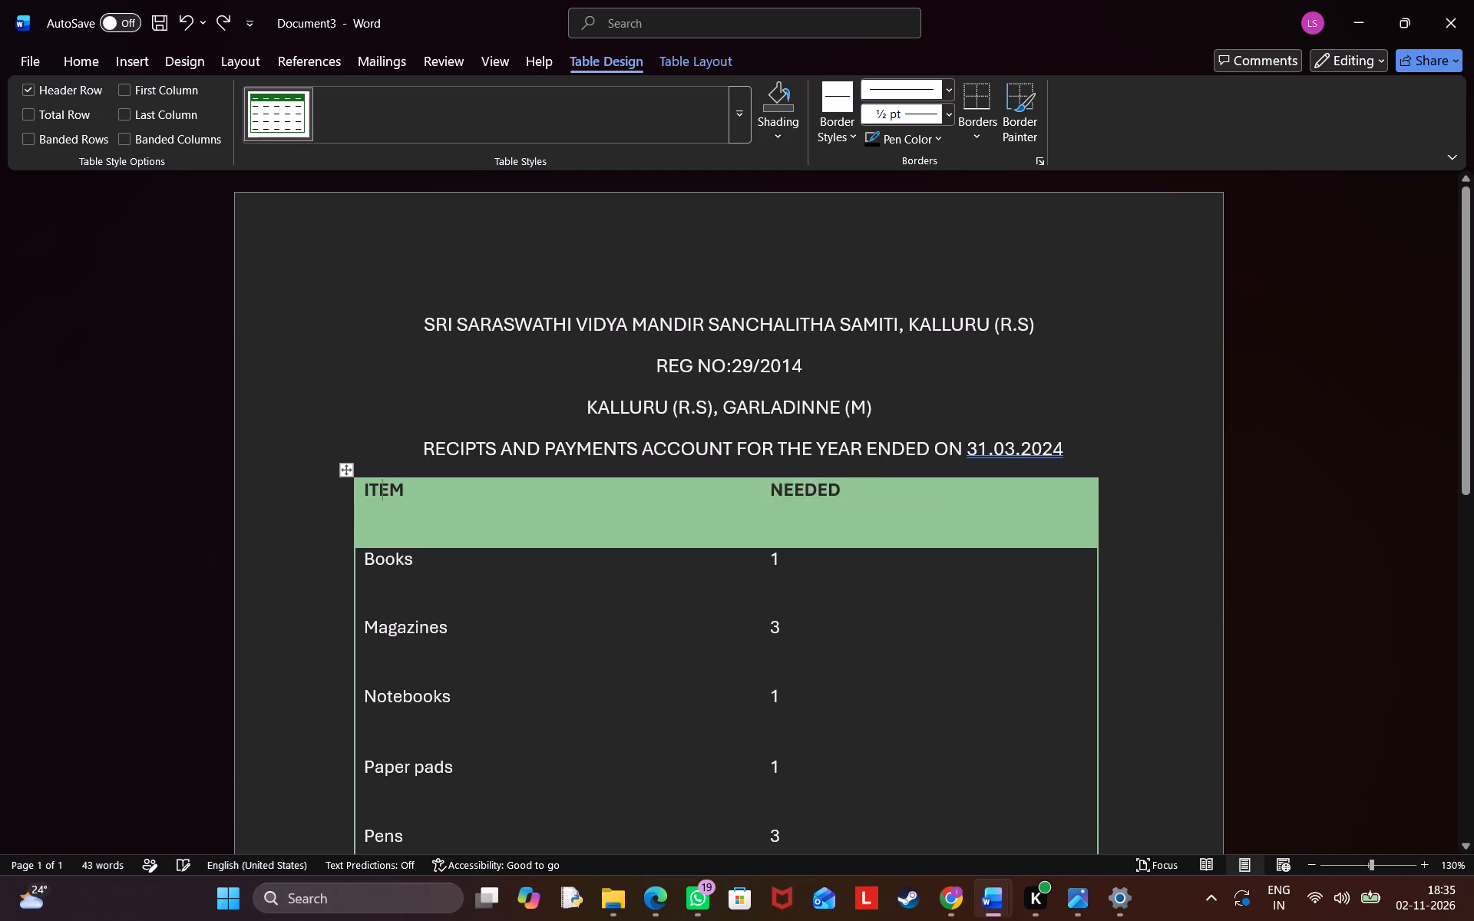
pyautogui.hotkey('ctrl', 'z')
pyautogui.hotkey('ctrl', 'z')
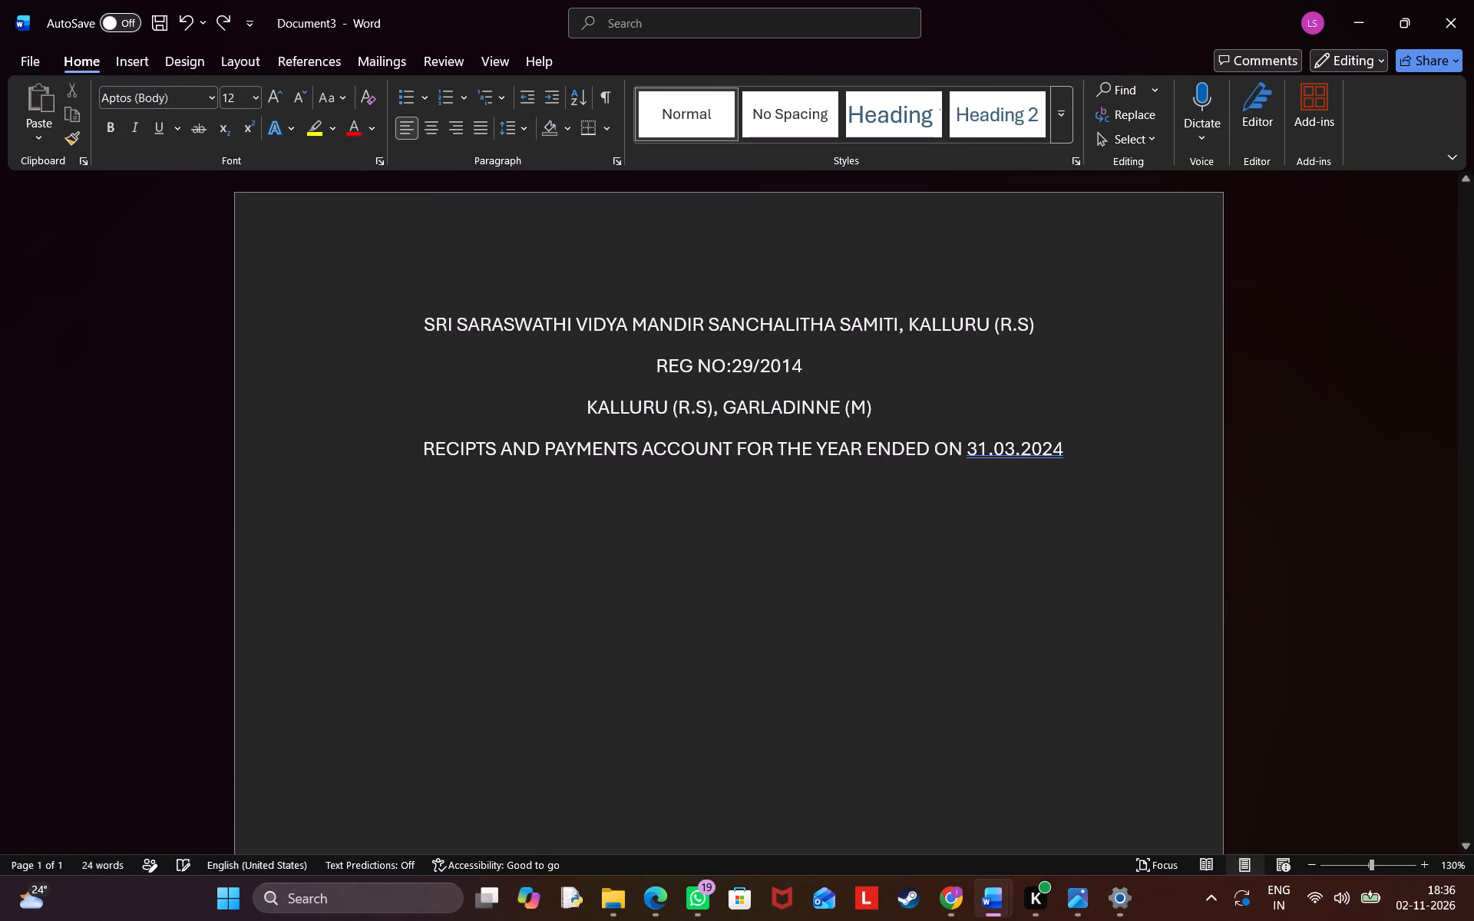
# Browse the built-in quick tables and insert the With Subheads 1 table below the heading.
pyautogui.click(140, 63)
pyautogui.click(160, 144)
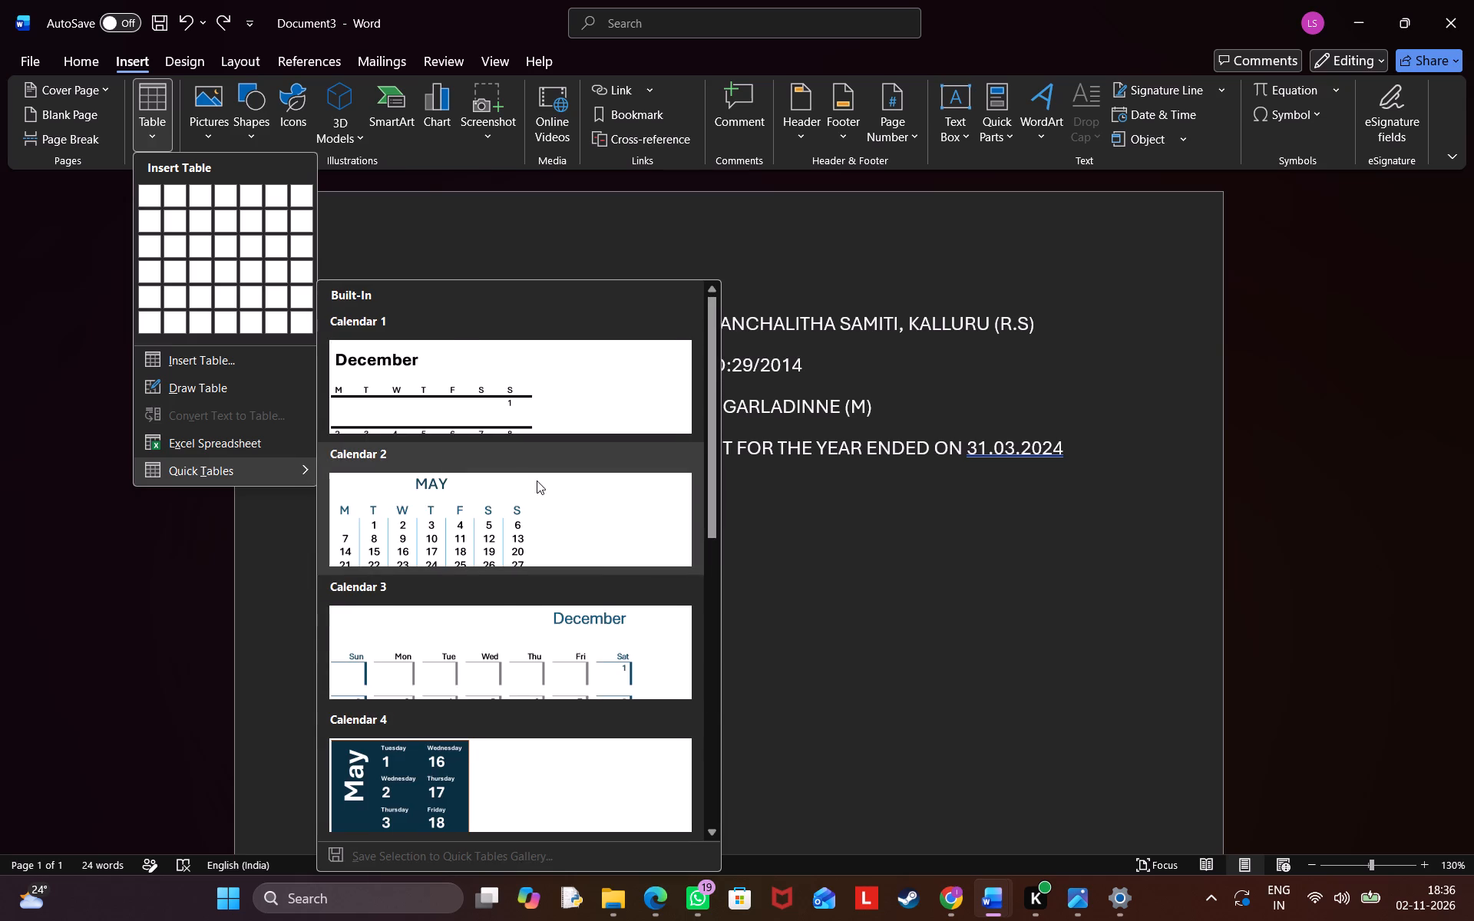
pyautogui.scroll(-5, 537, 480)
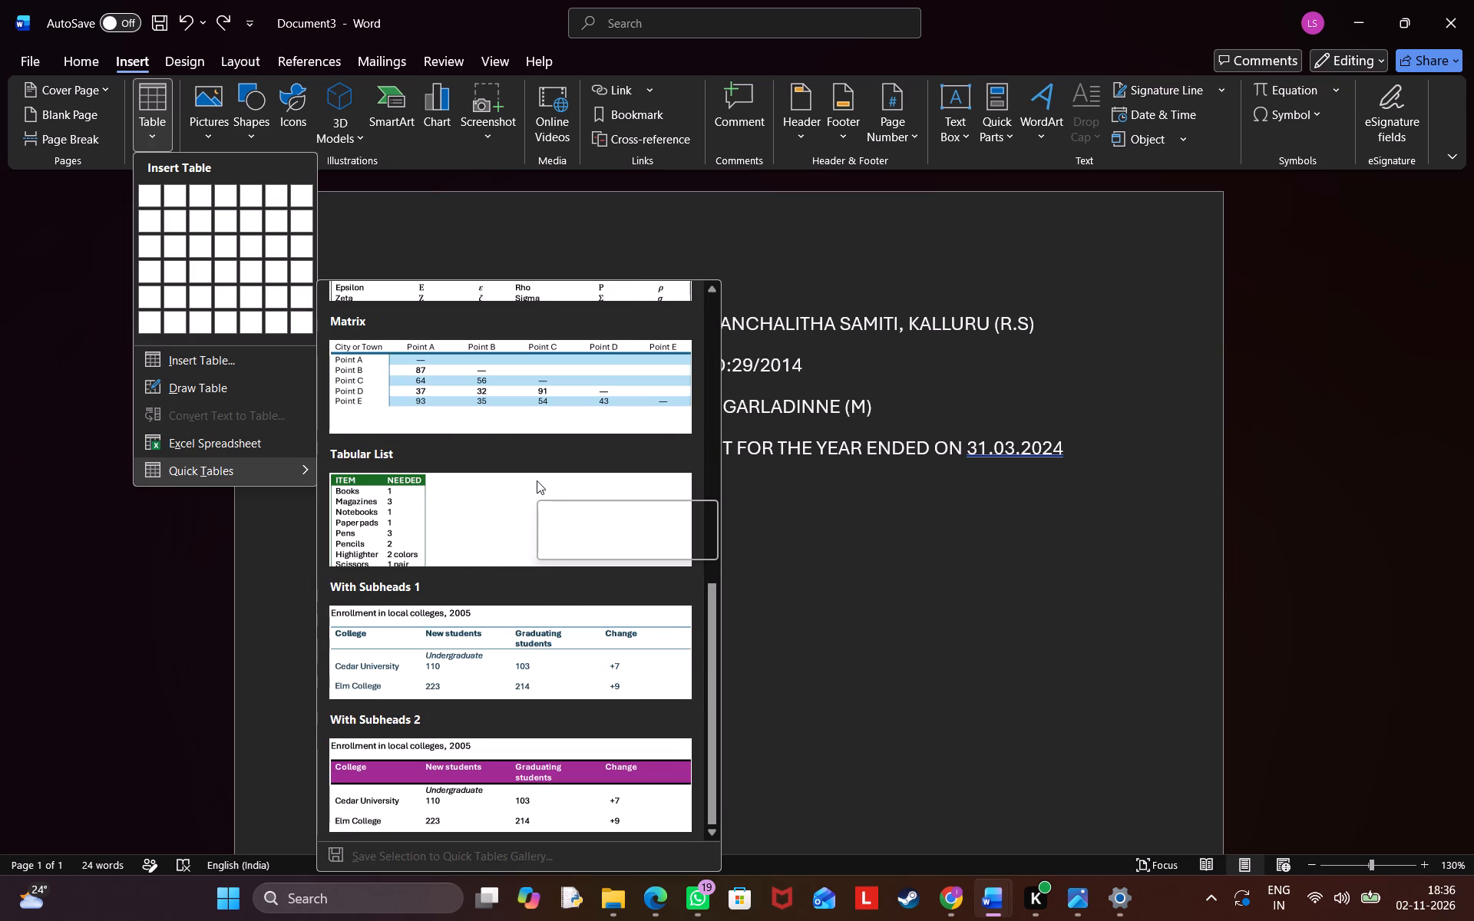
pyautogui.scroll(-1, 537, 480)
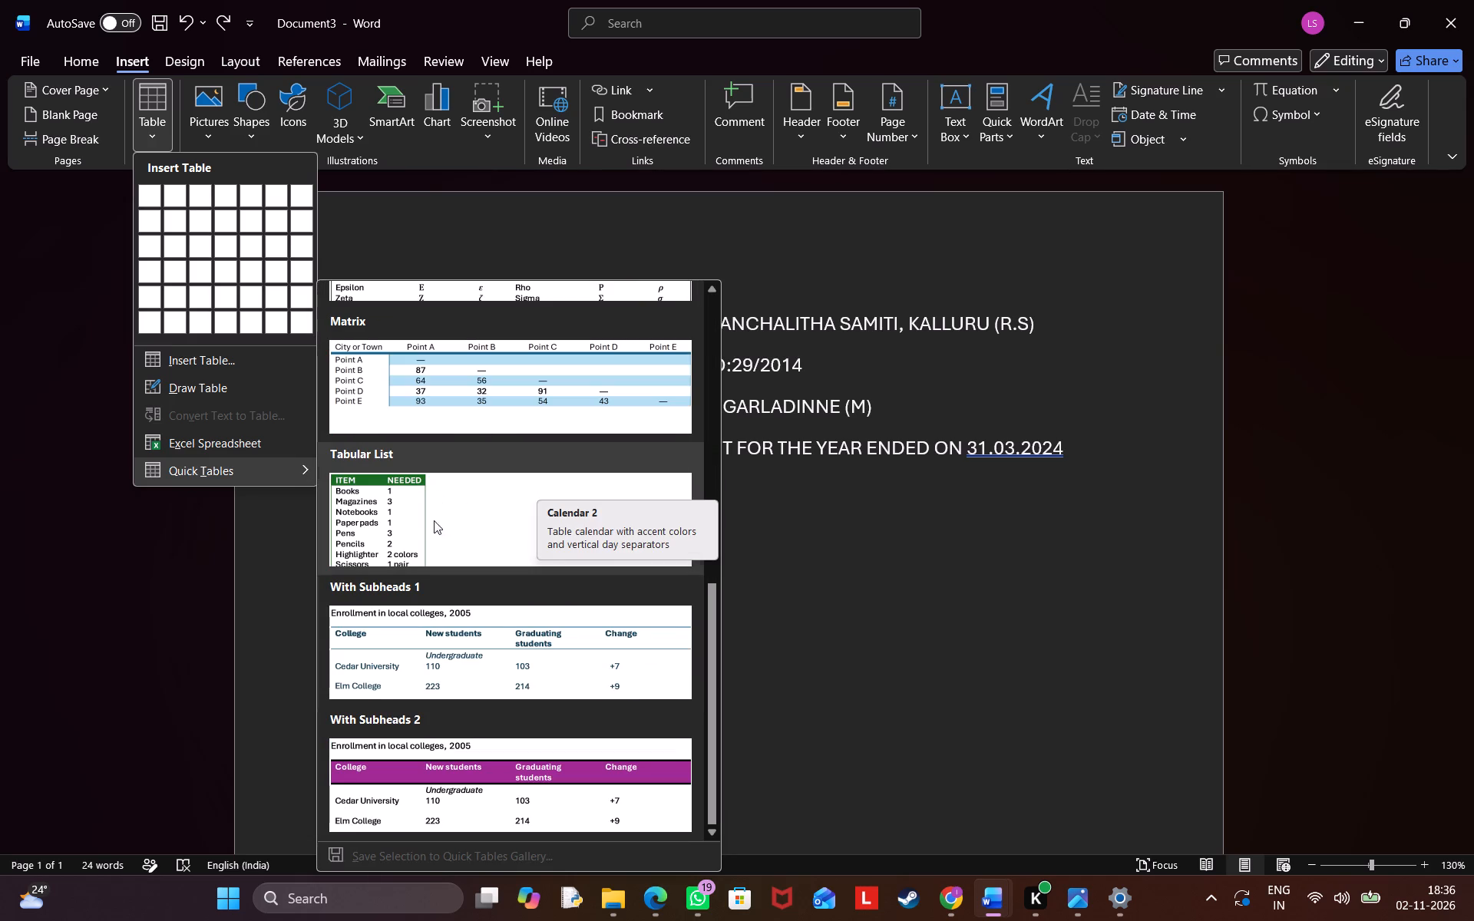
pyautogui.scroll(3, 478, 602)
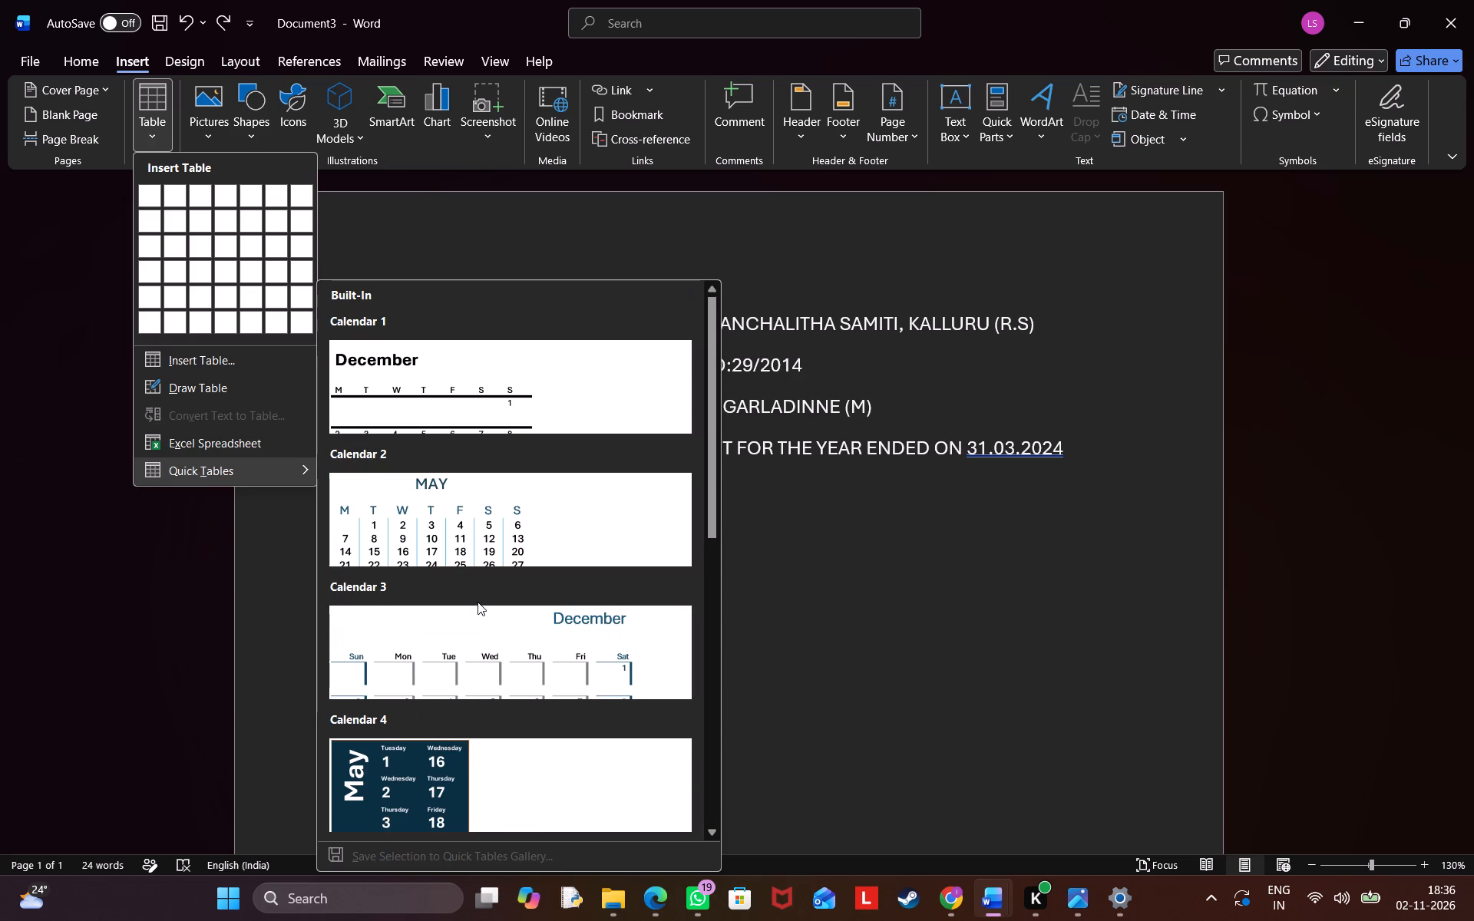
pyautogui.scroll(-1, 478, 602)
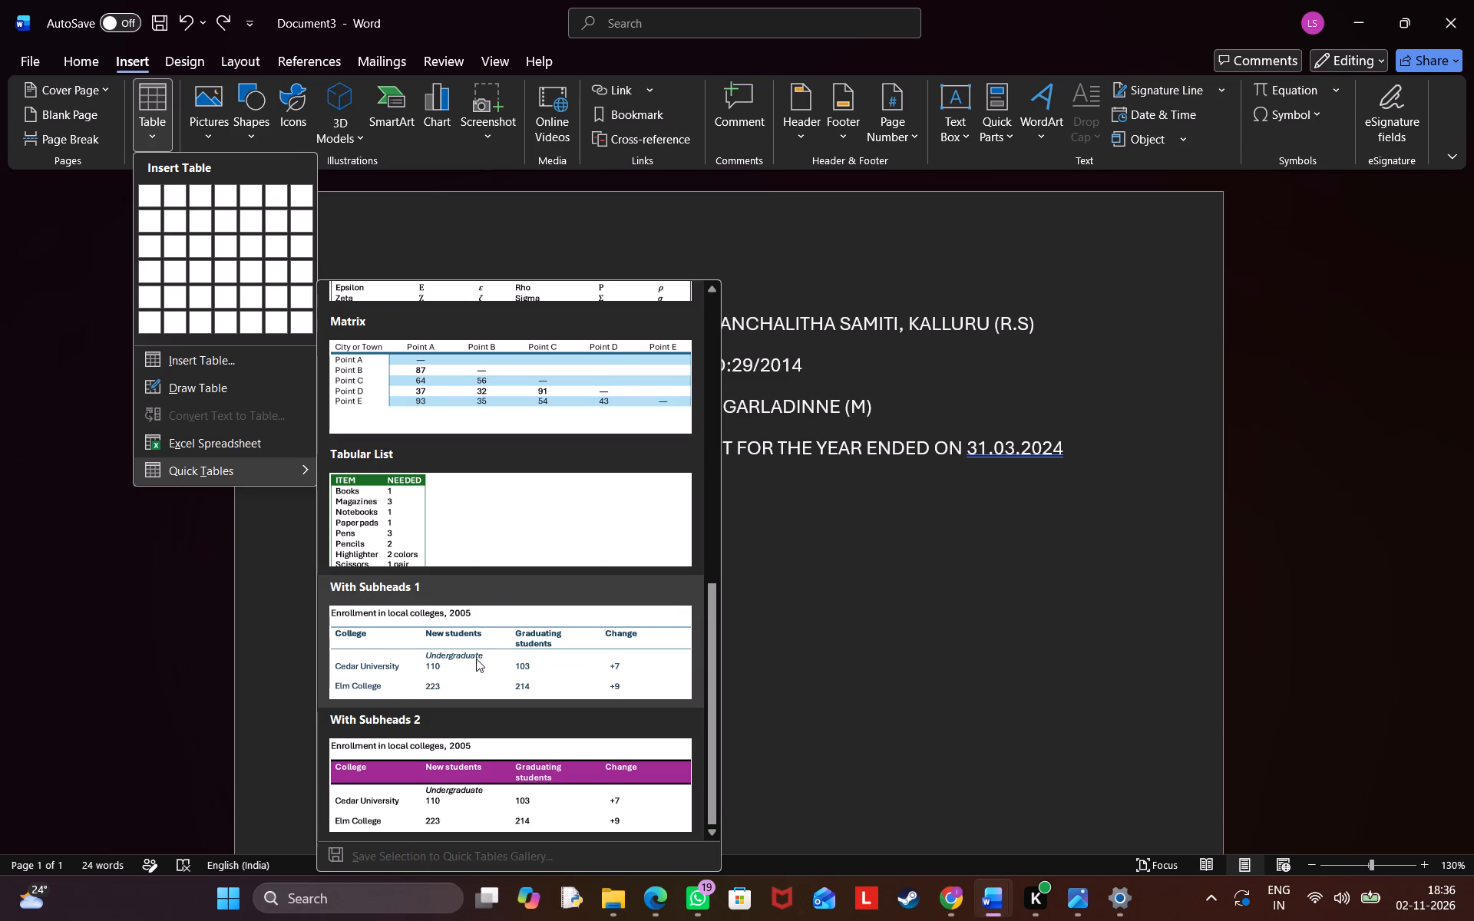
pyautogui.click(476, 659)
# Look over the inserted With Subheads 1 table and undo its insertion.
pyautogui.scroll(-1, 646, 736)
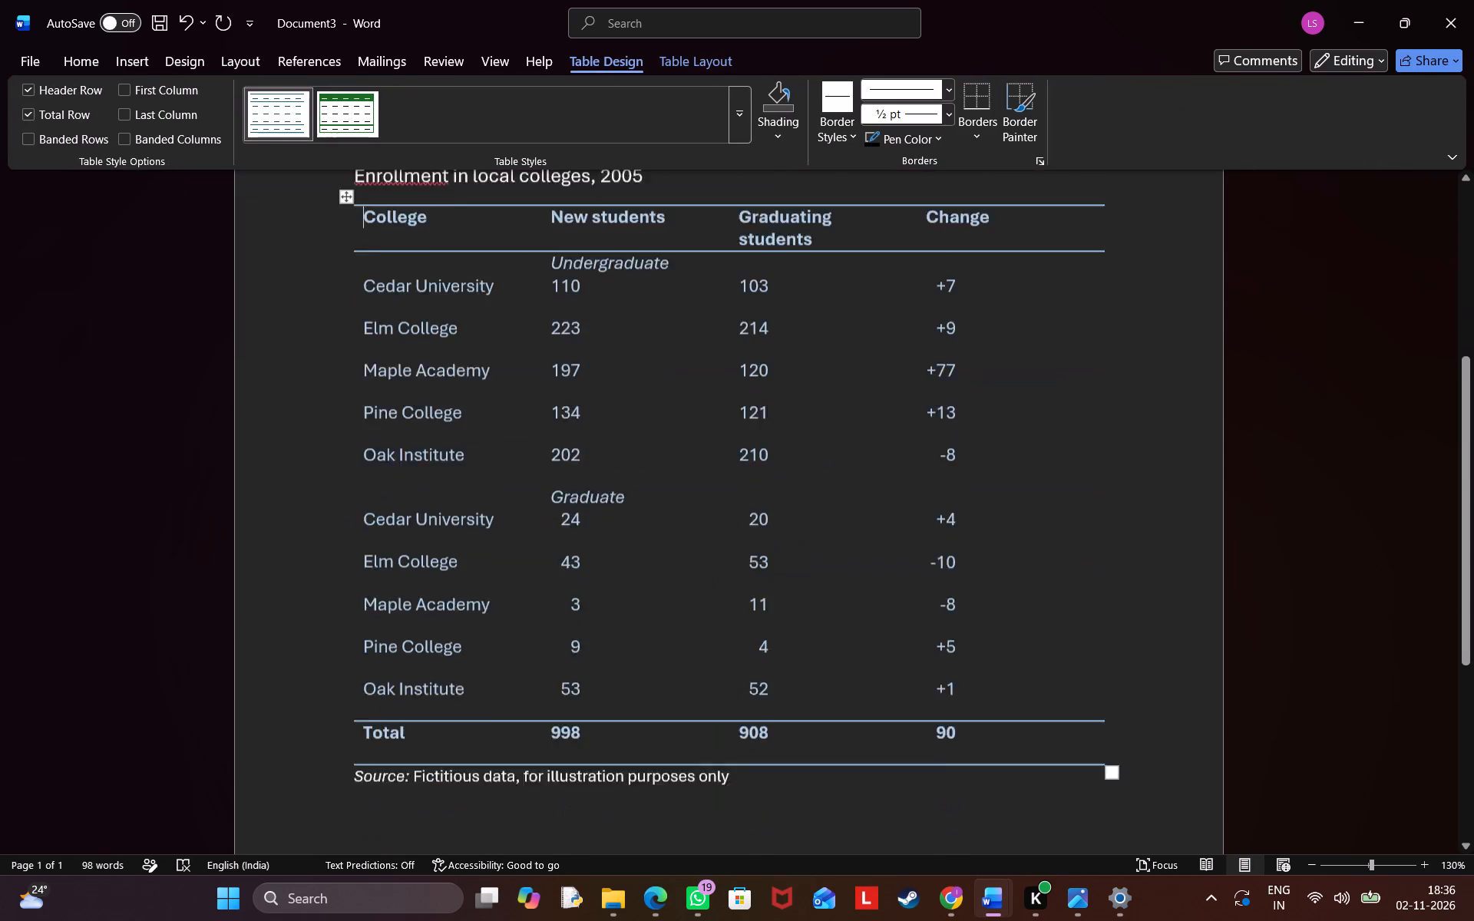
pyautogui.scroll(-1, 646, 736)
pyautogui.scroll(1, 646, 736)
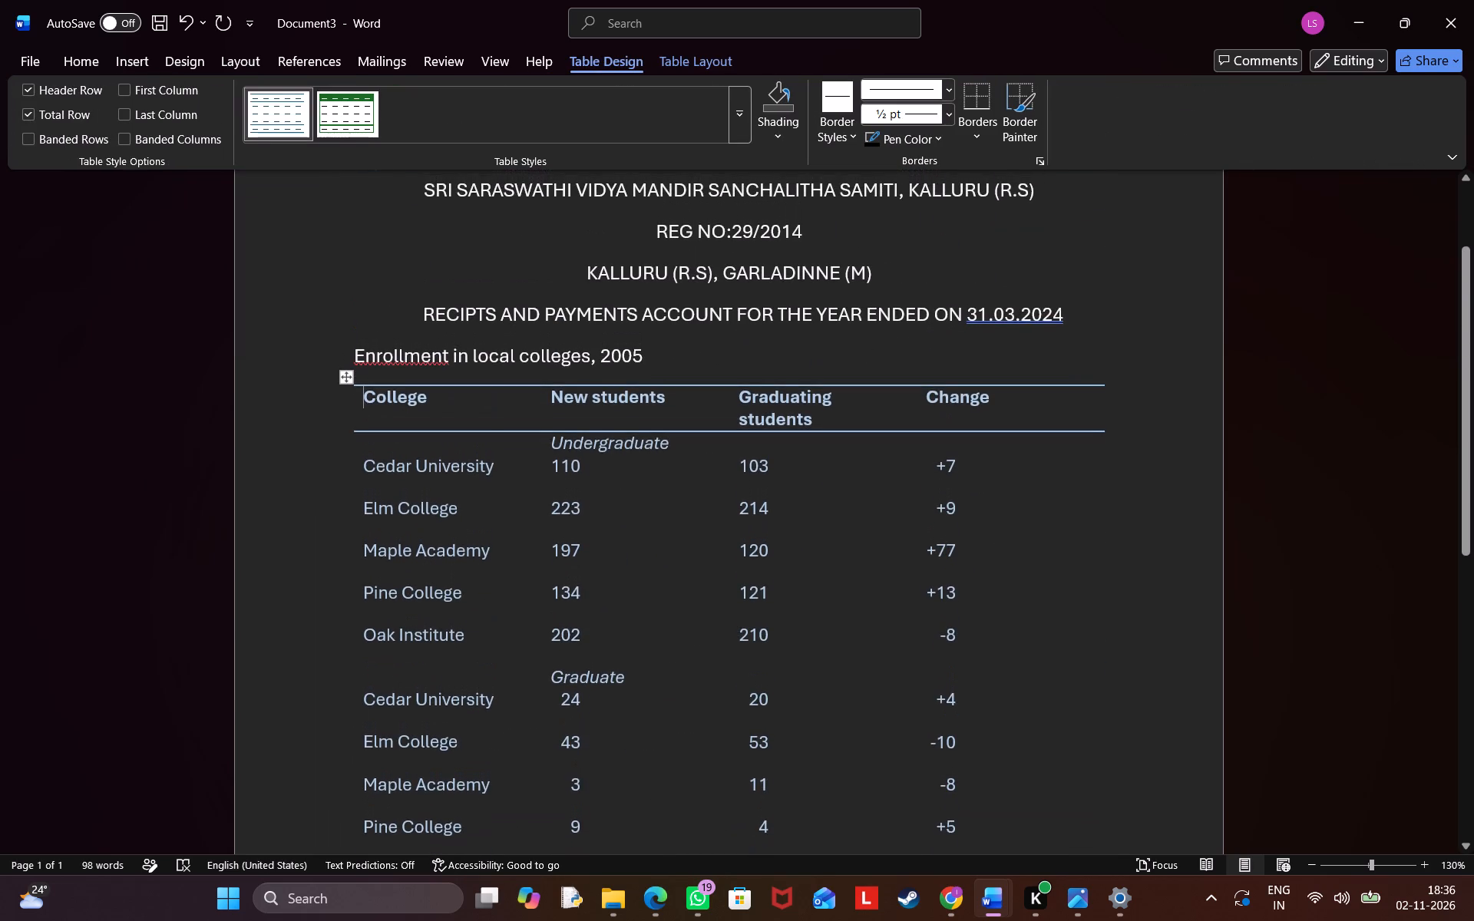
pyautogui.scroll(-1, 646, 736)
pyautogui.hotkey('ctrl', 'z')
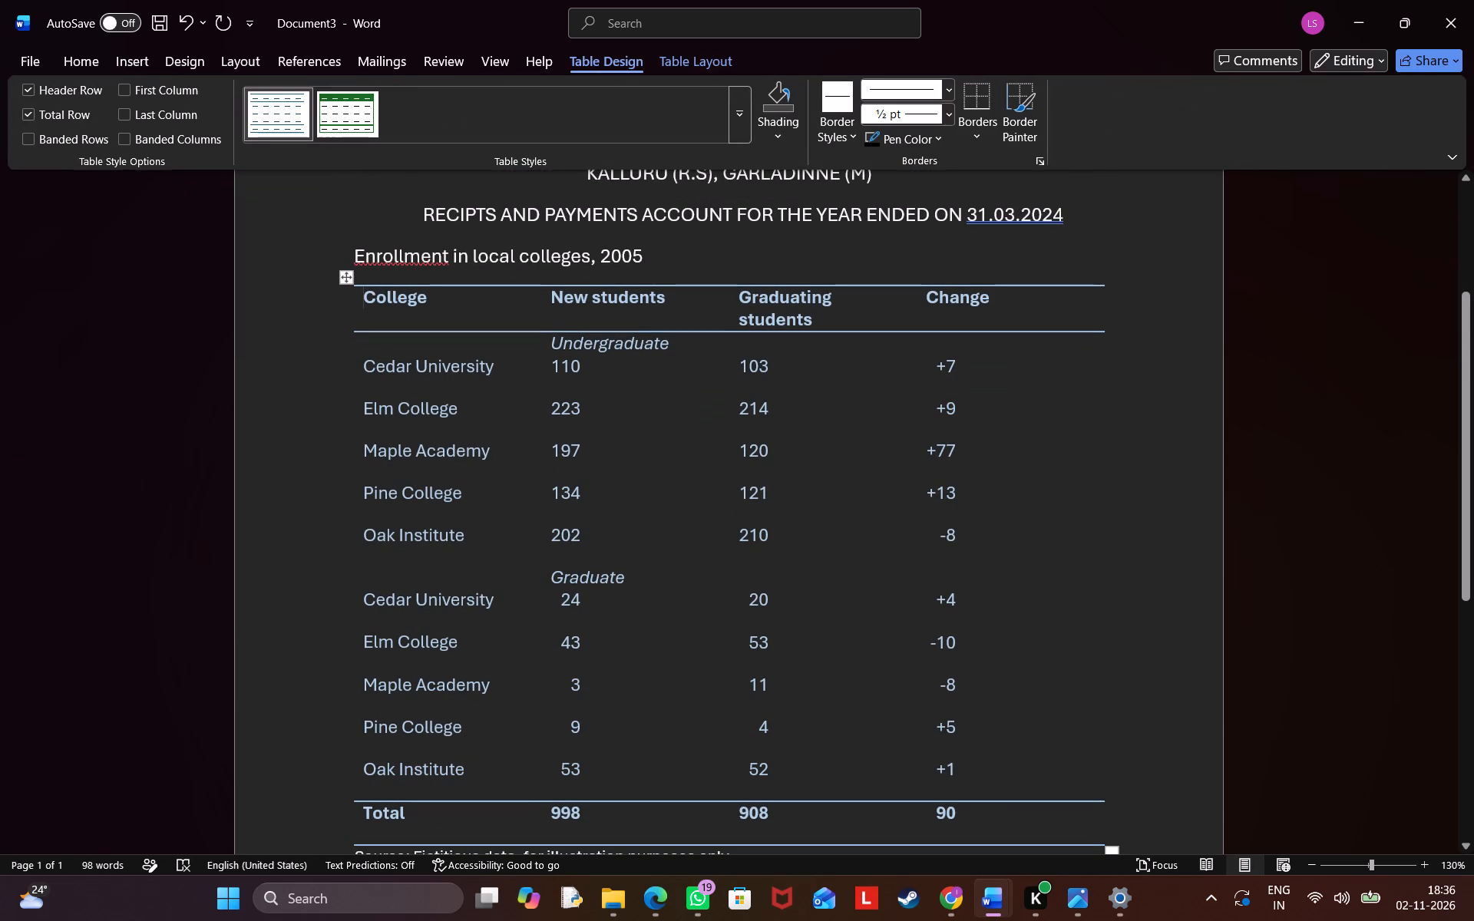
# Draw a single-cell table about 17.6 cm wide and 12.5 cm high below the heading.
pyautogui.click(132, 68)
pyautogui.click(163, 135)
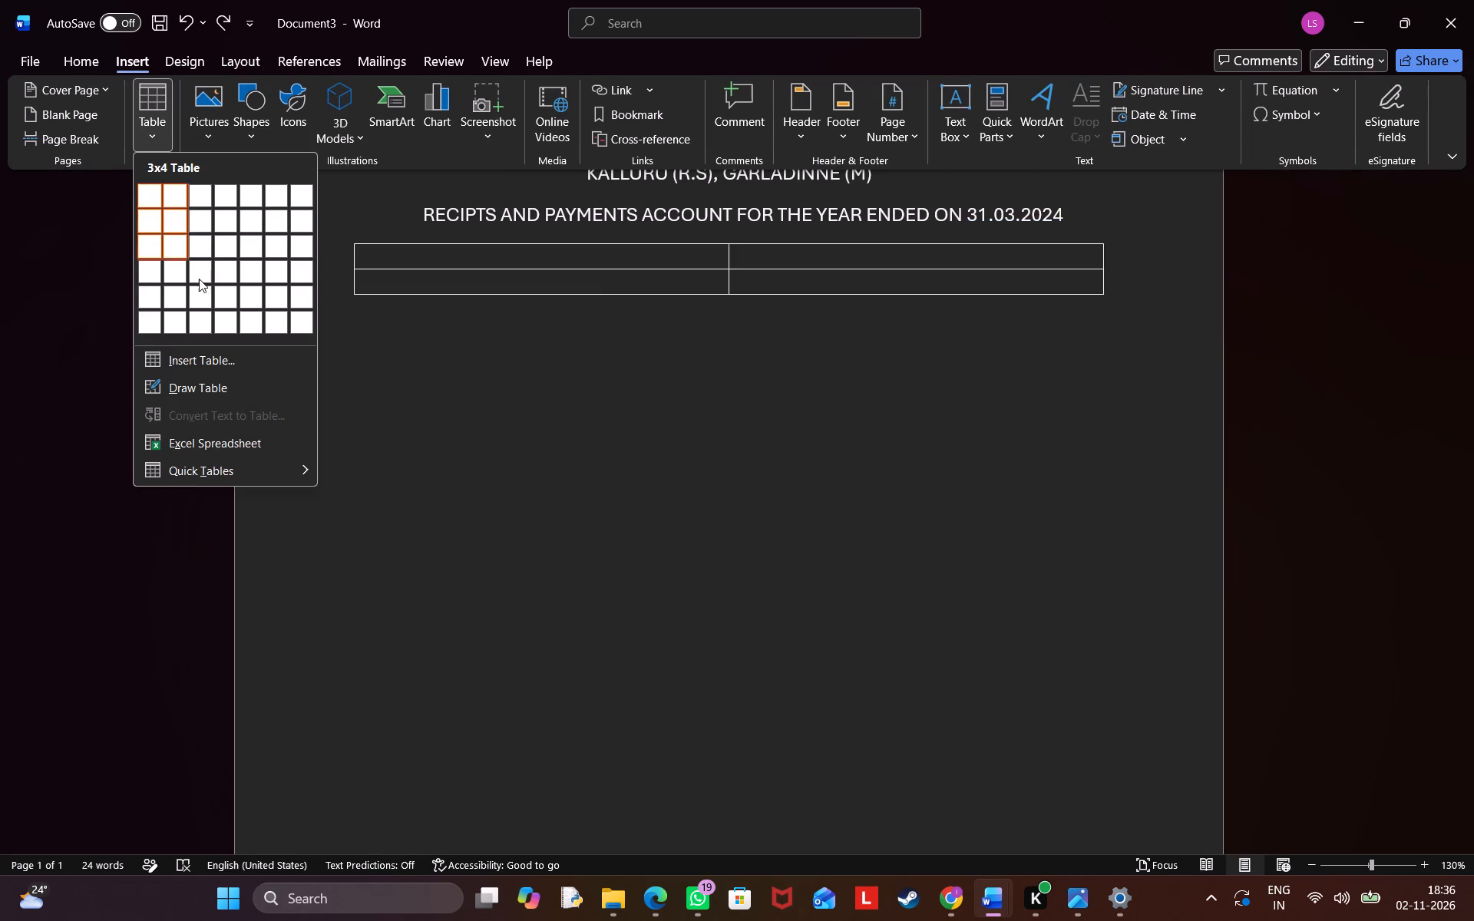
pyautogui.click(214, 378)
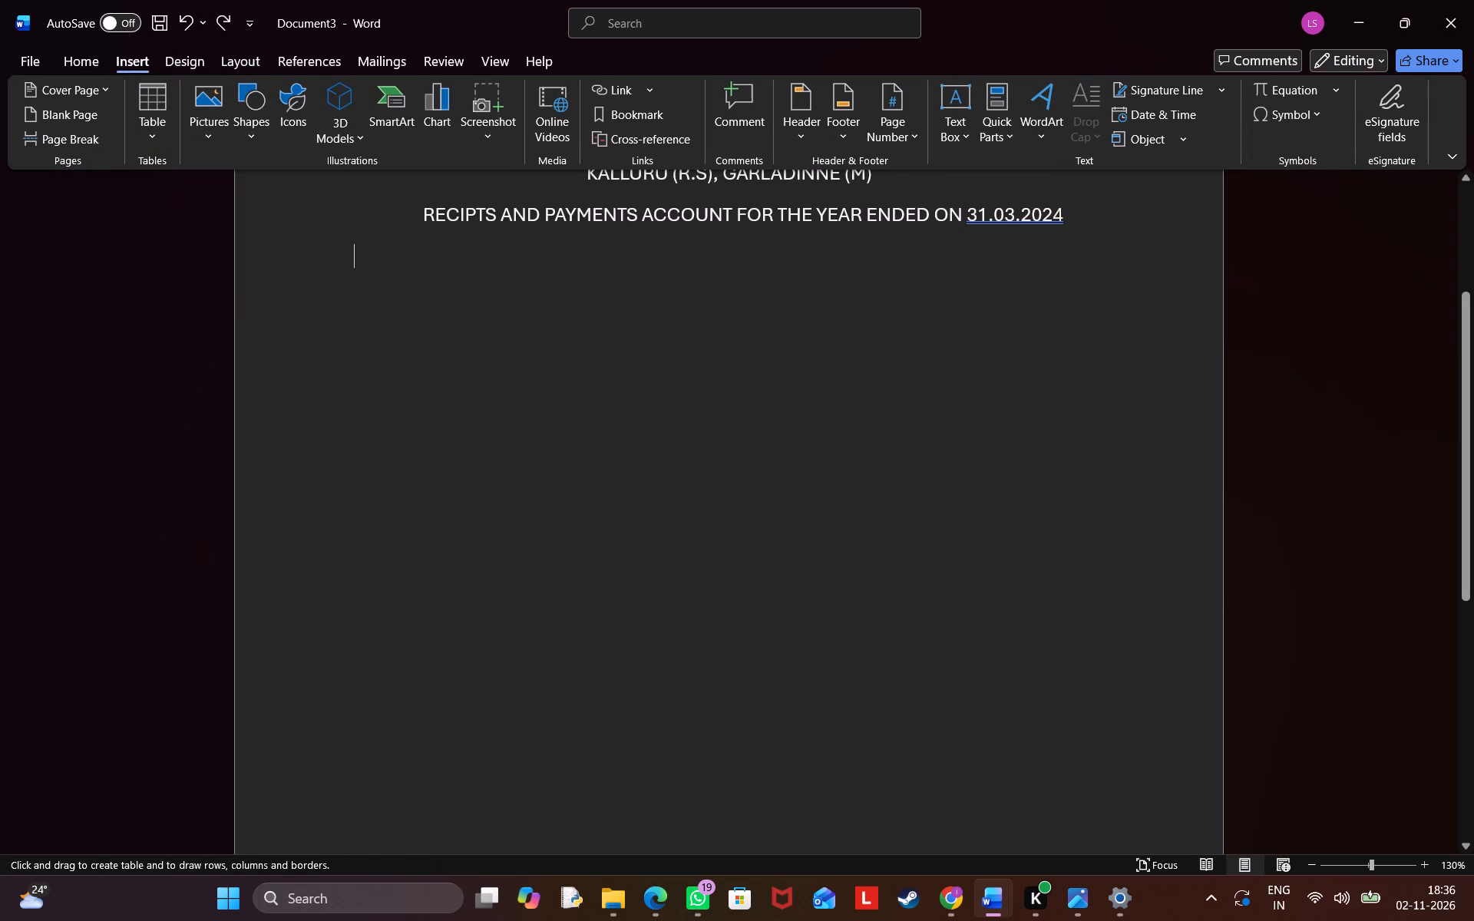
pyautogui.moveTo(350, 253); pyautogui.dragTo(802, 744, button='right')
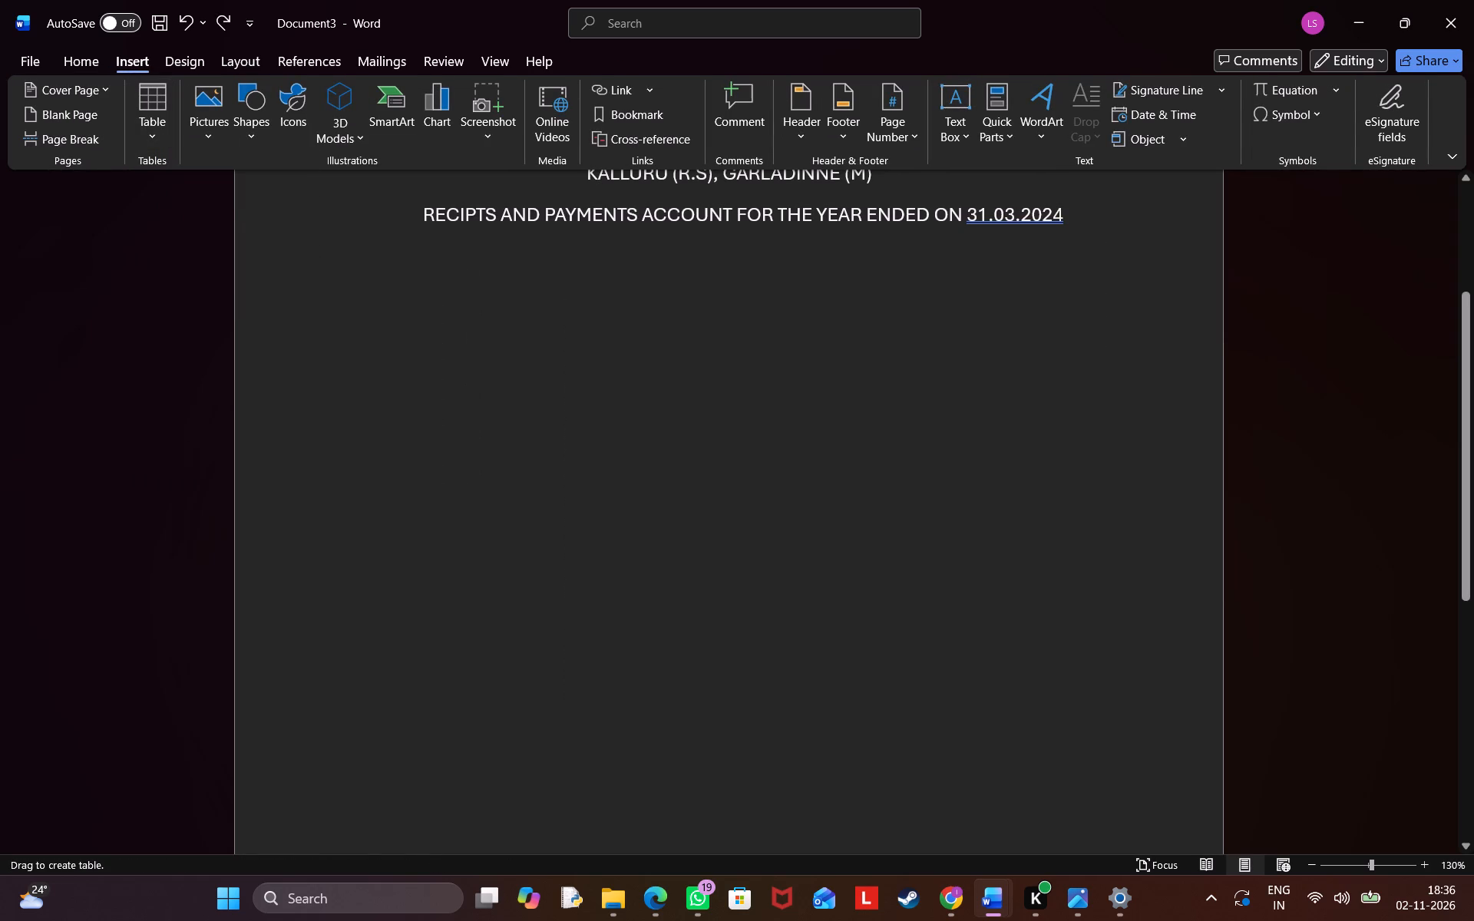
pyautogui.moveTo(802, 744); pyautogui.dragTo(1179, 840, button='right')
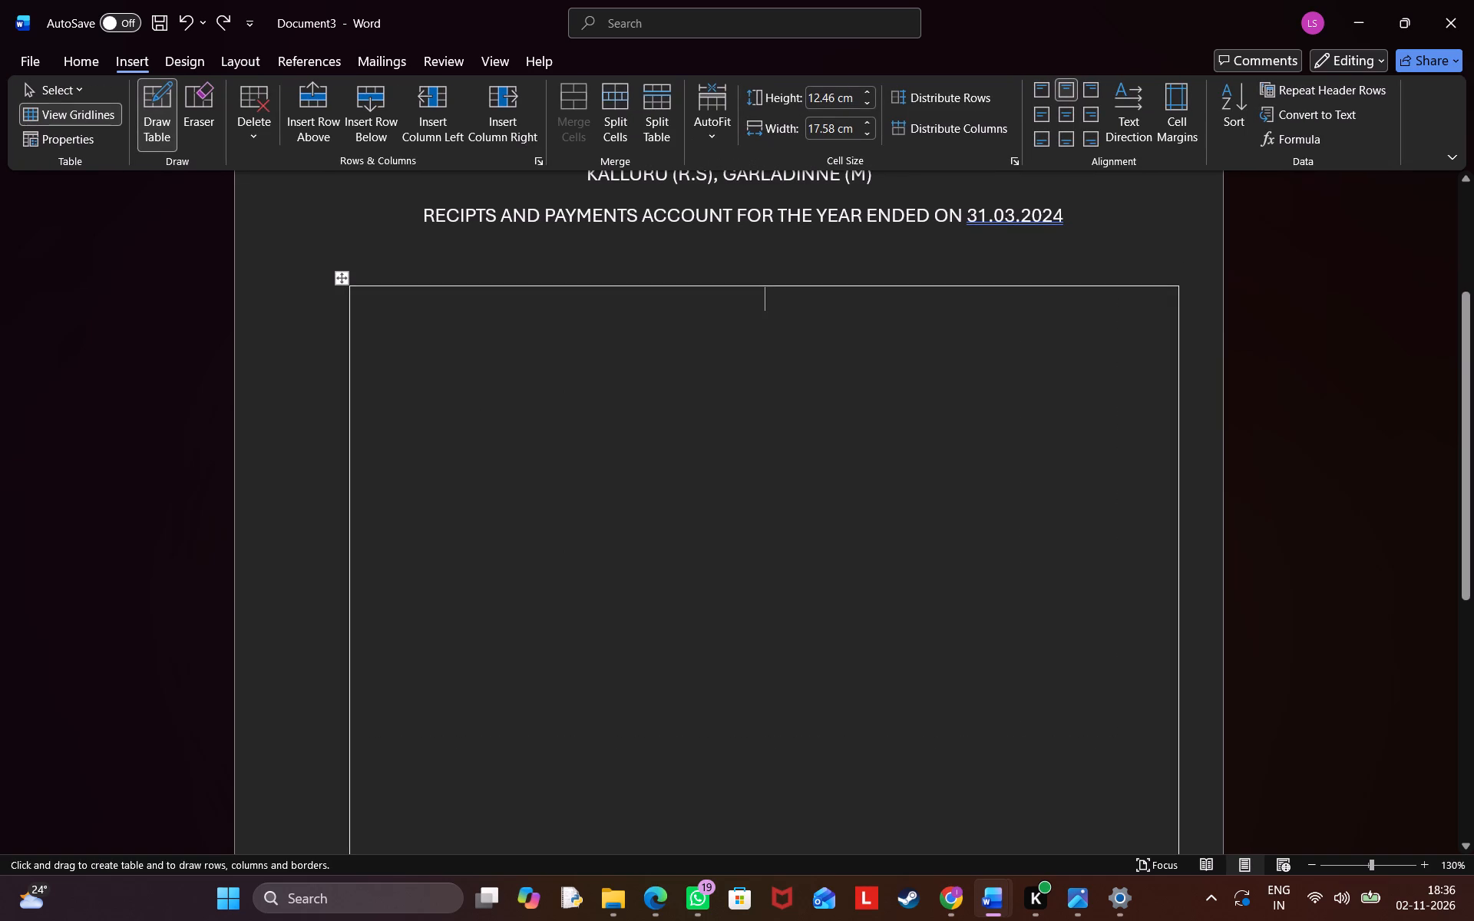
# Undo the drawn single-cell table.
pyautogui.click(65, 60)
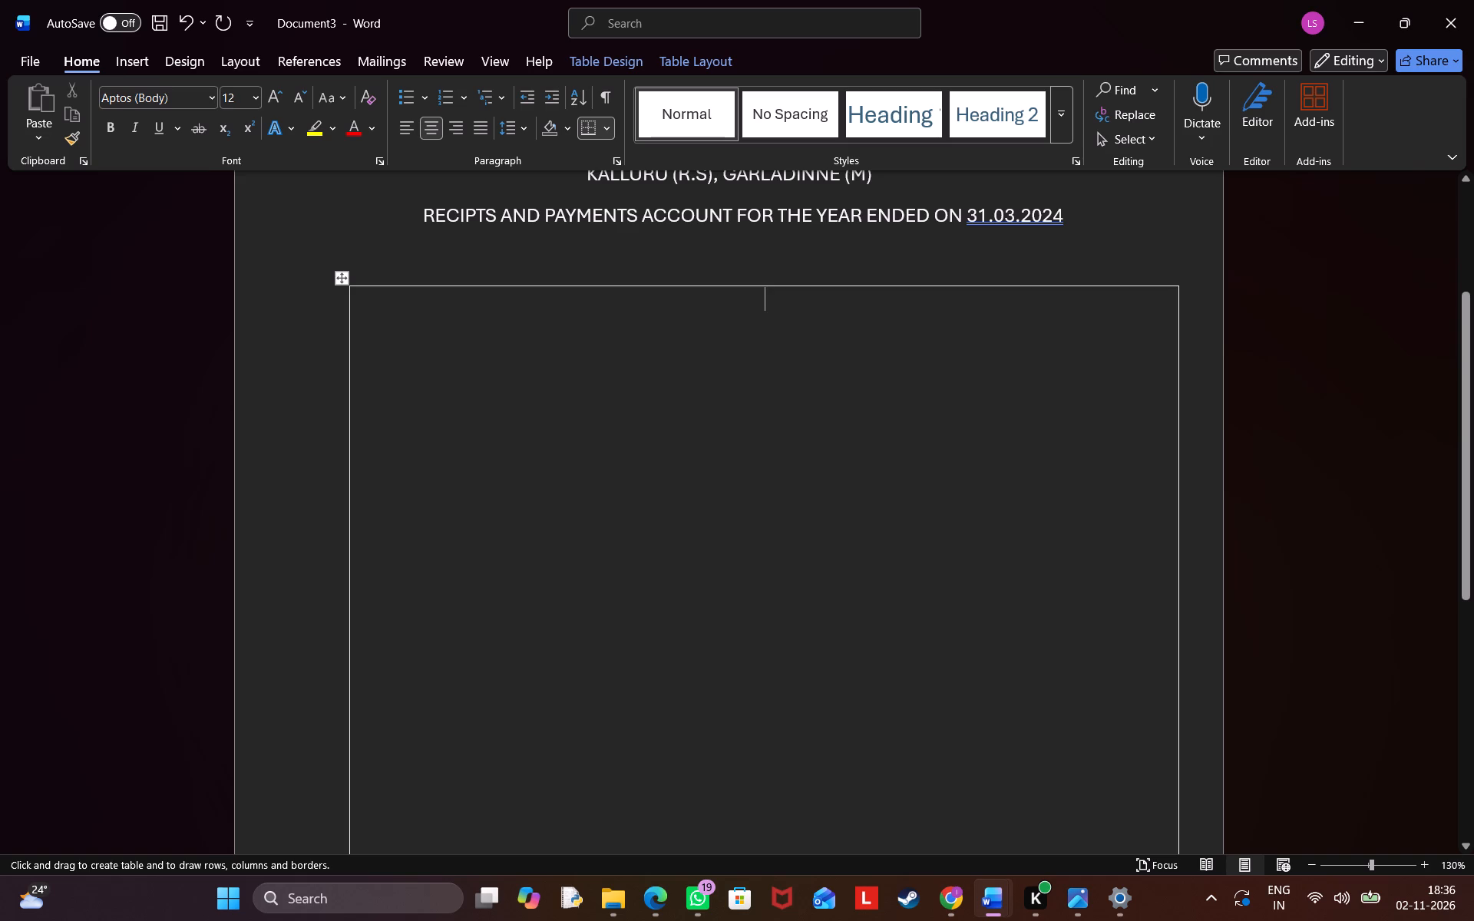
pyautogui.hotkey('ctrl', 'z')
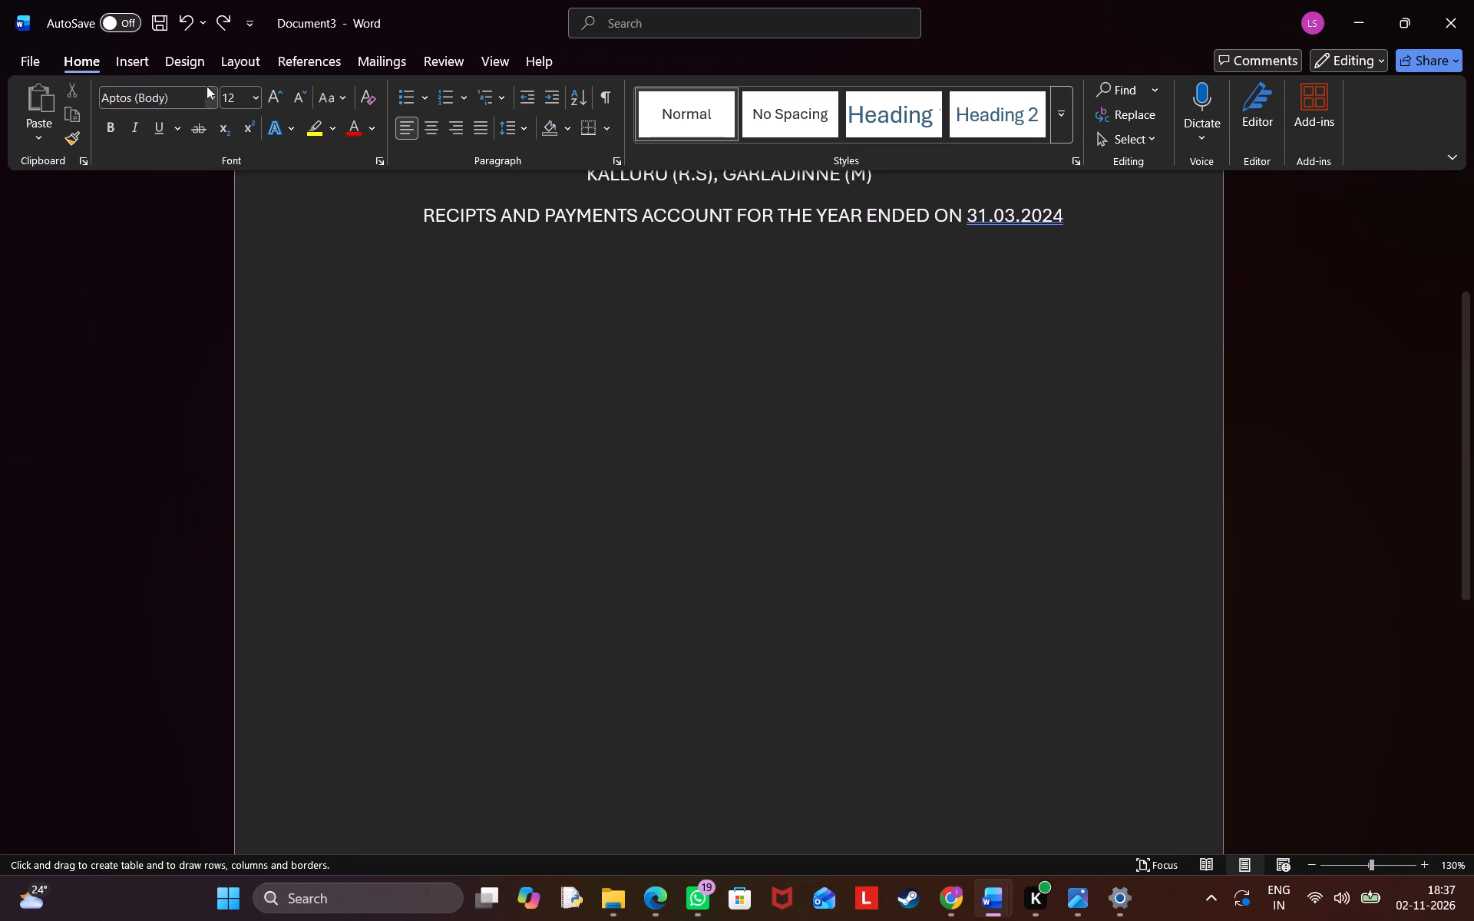
# Insert a table with five columns and six rows on the empty line below the heading.
pyautogui.click(125, 61)
pyautogui.click(153, 134)
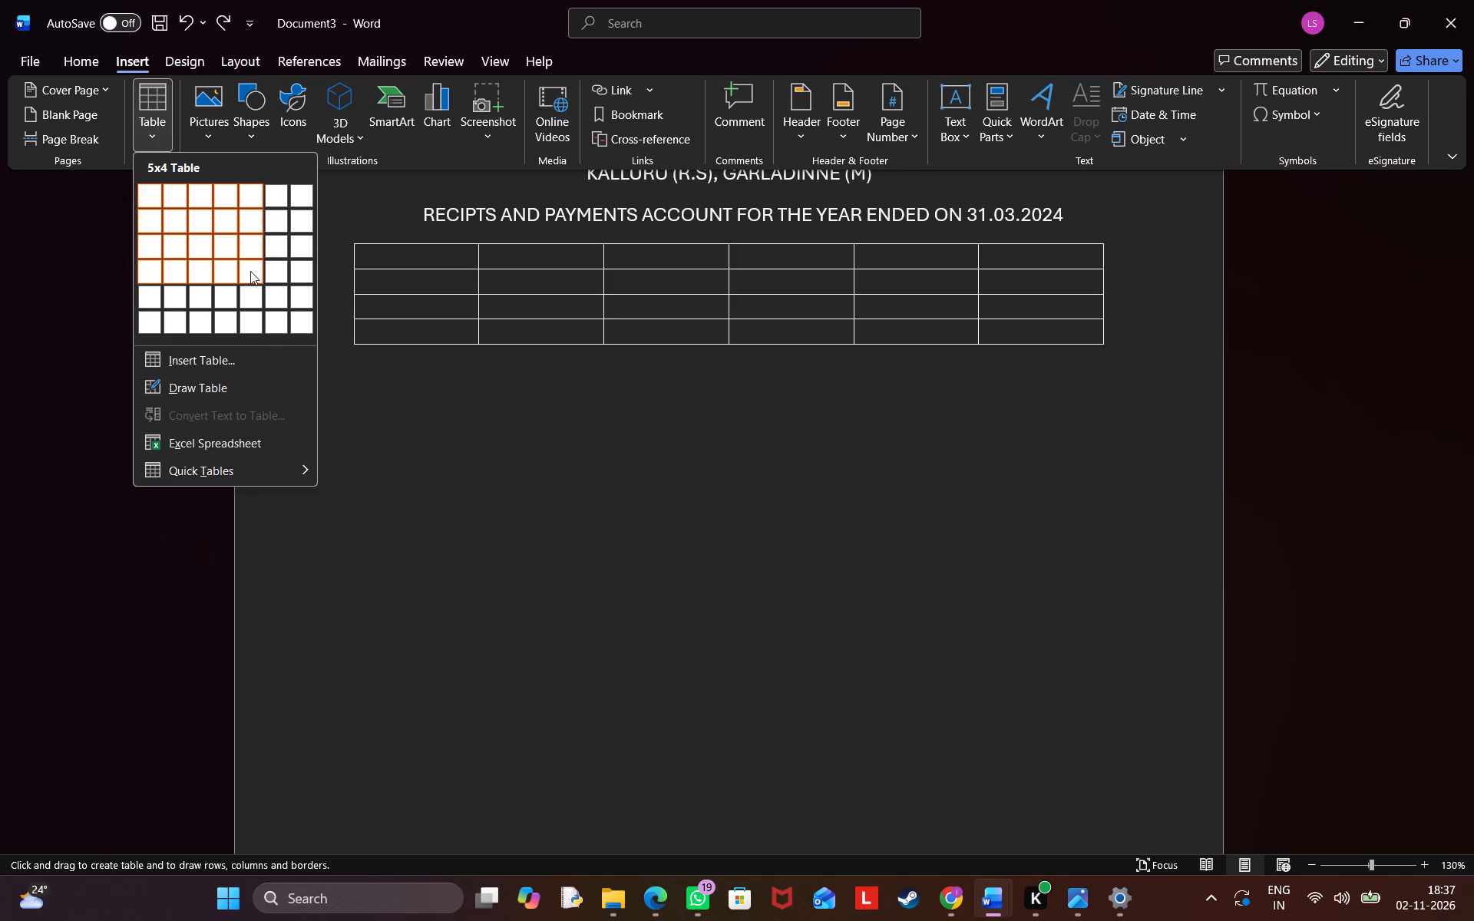
pyautogui.click(256, 328)
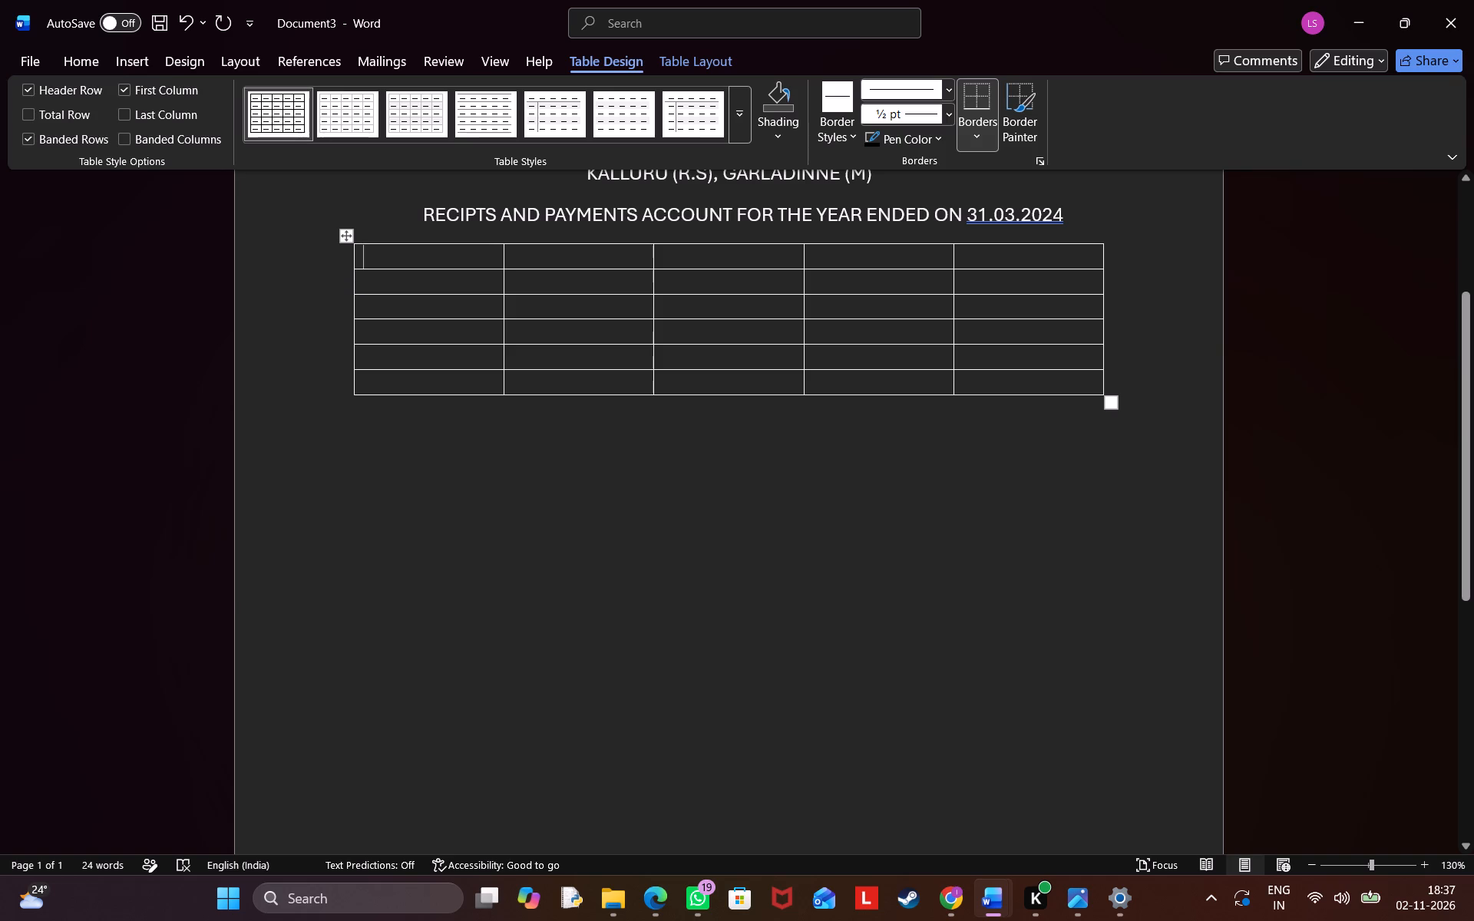
# Select the whole five-column table and examine its column, cell, alt text and table-level properties.
pyautogui.click(350, 240)
pyautogui.click(346, 230)
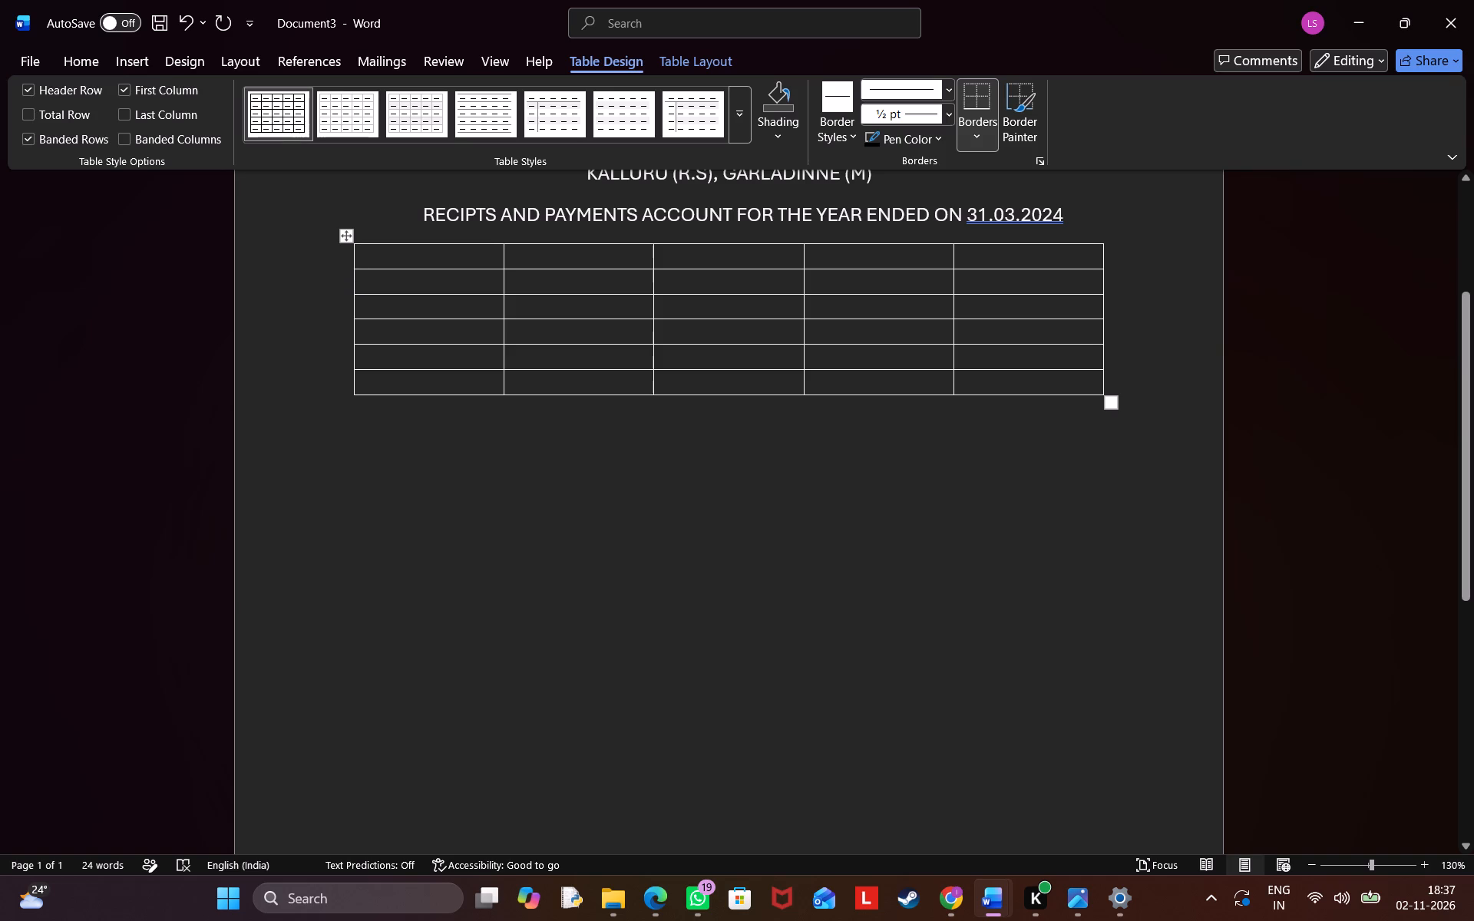
pyautogui.click(346, 230)
pyautogui.rightClick(346, 230)
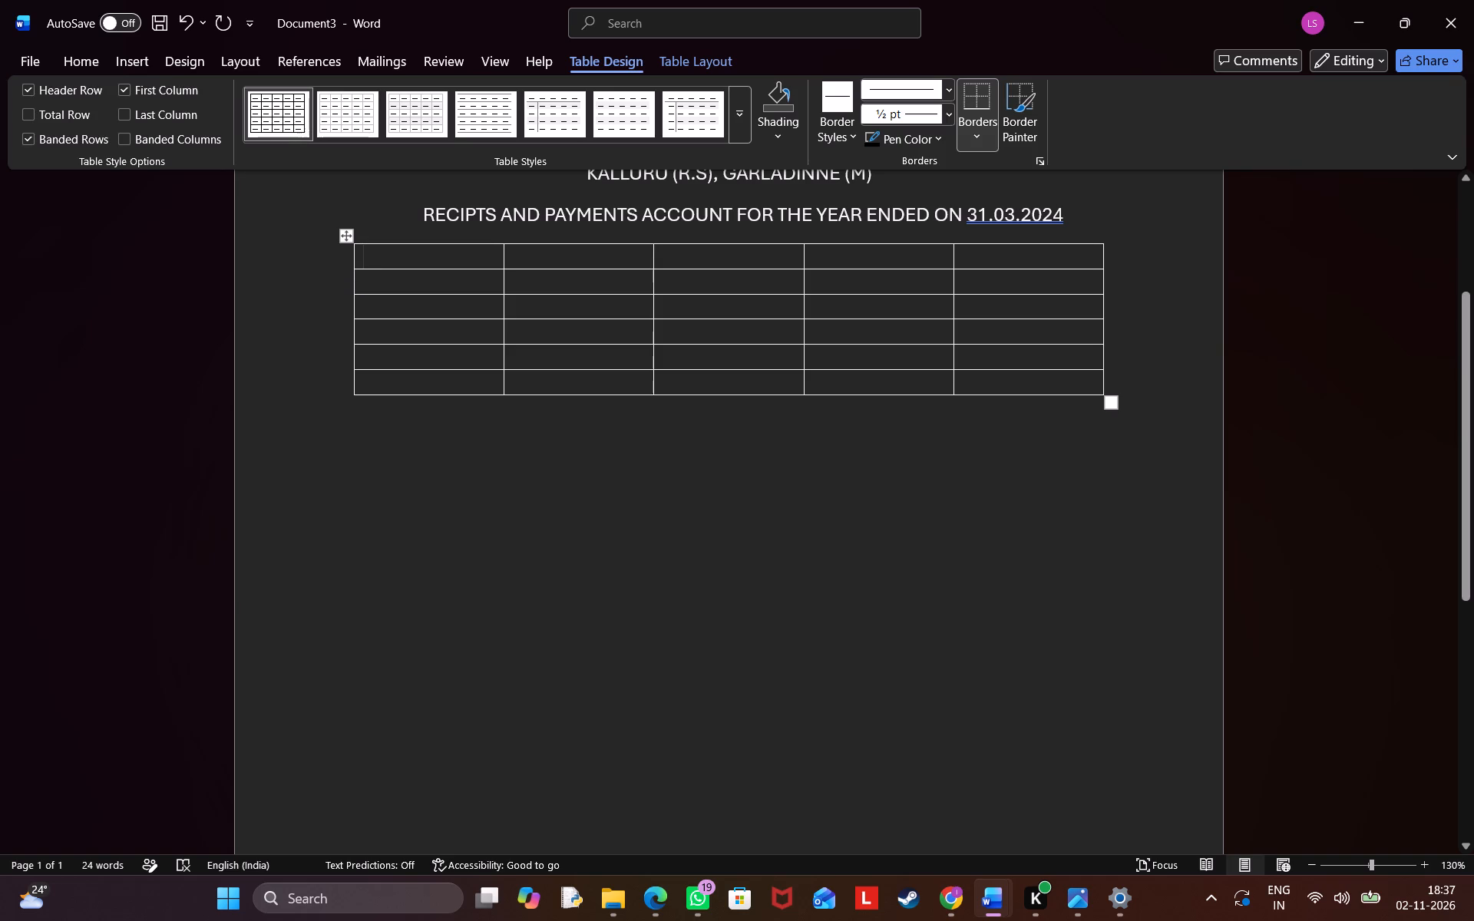
pyautogui.rightClick(346, 230)
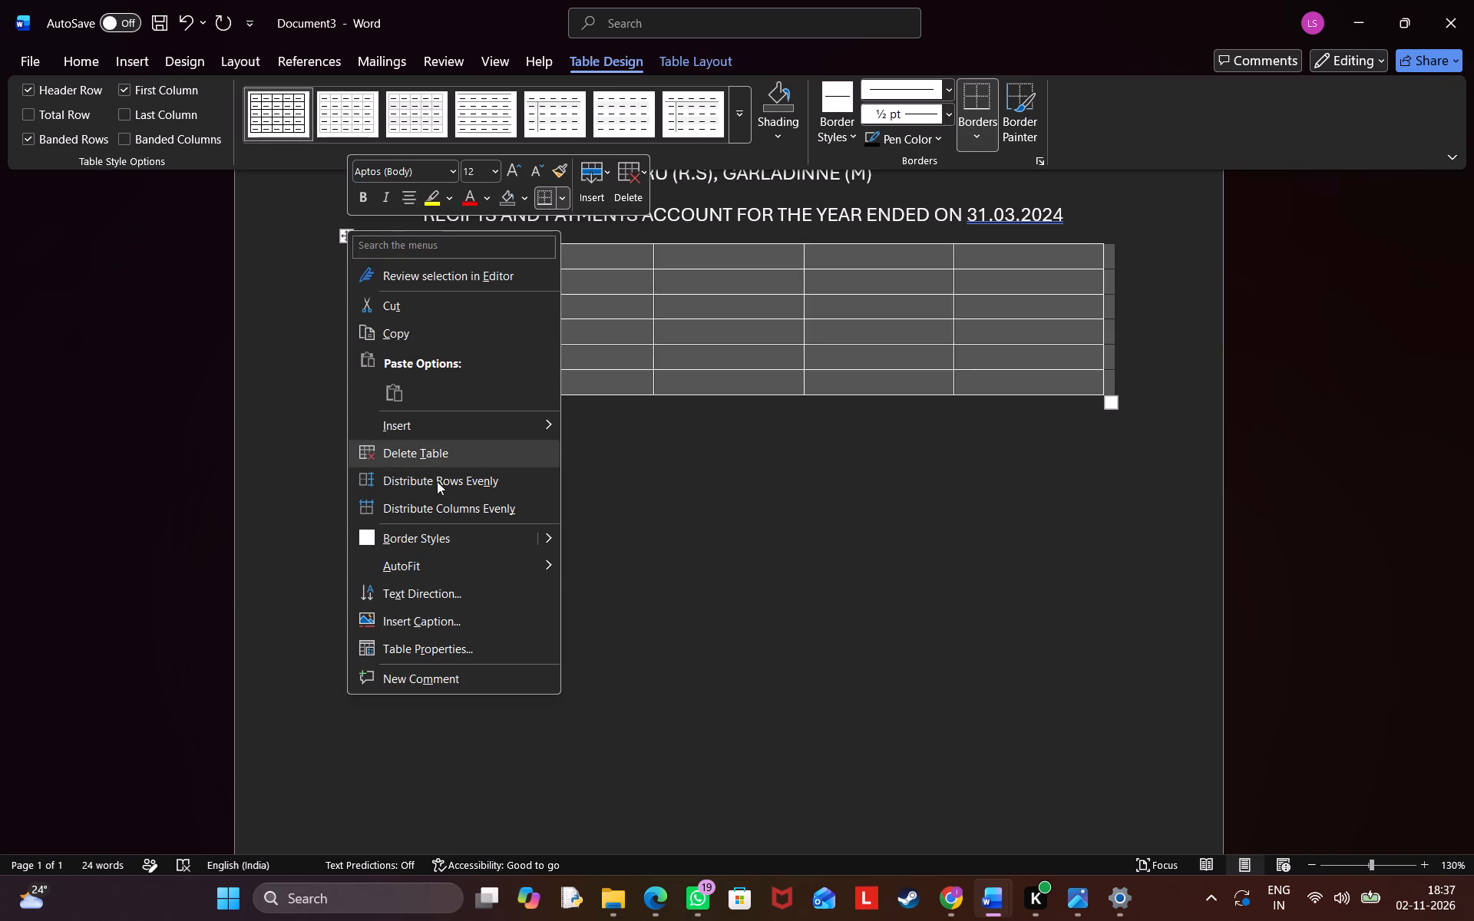
pyautogui.click(456, 638)
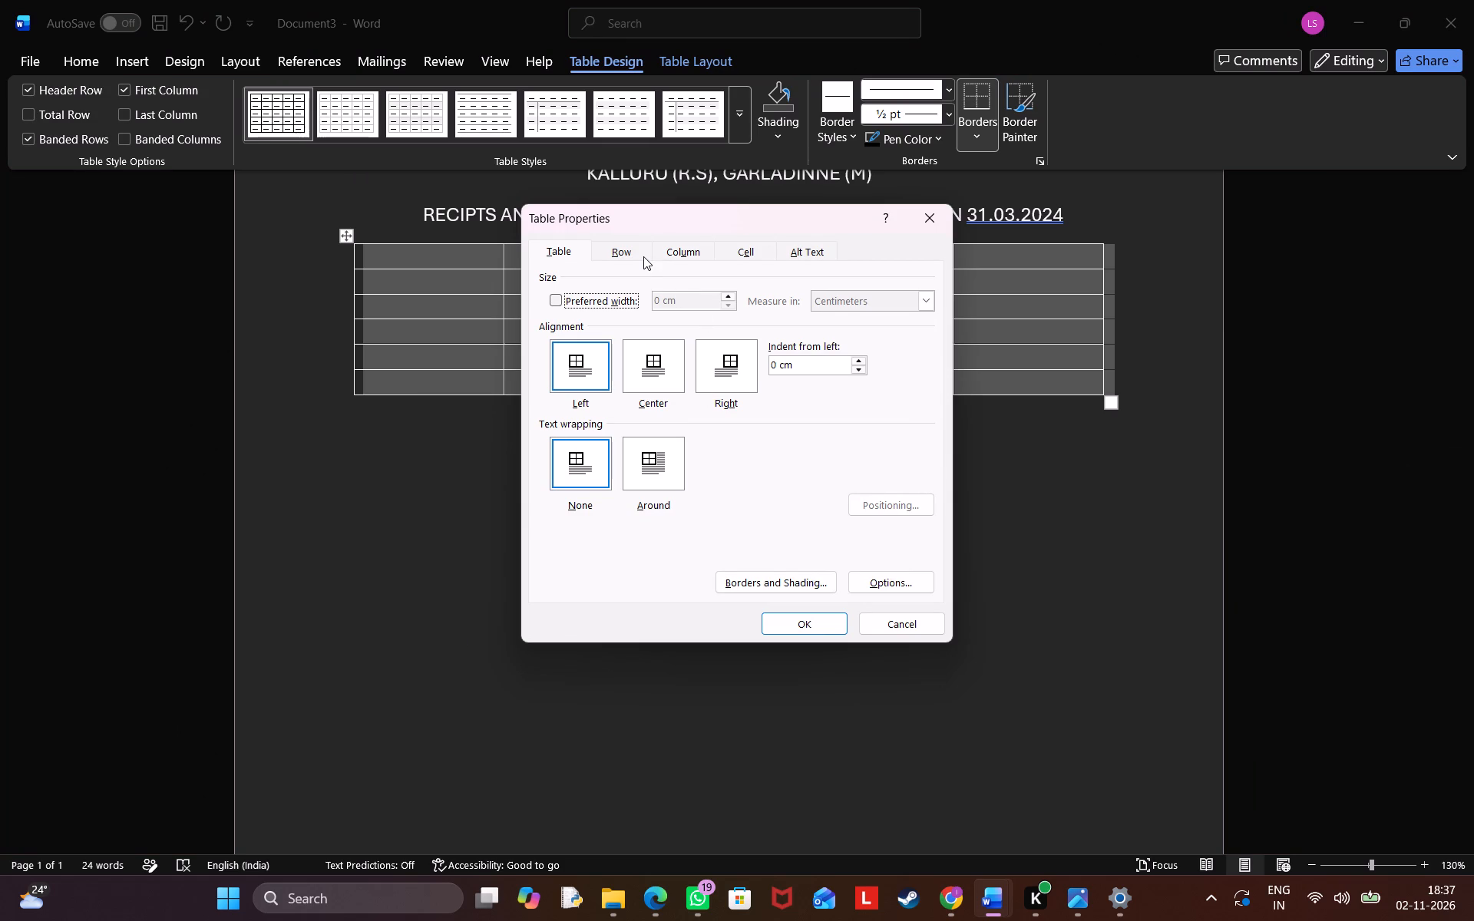
pyautogui.click(699, 243)
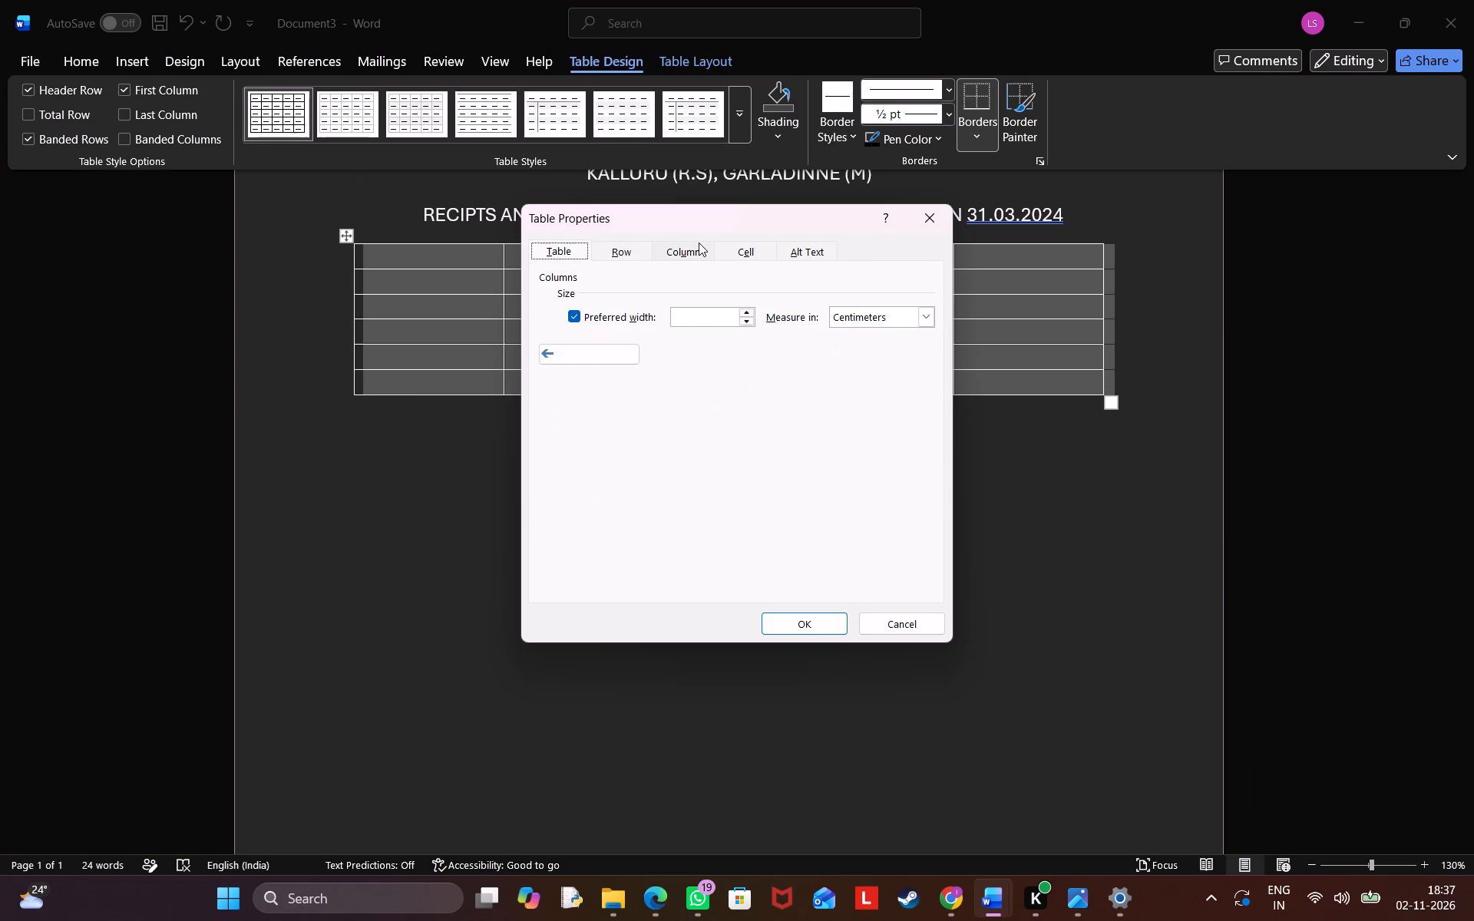
pyautogui.click(758, 253)
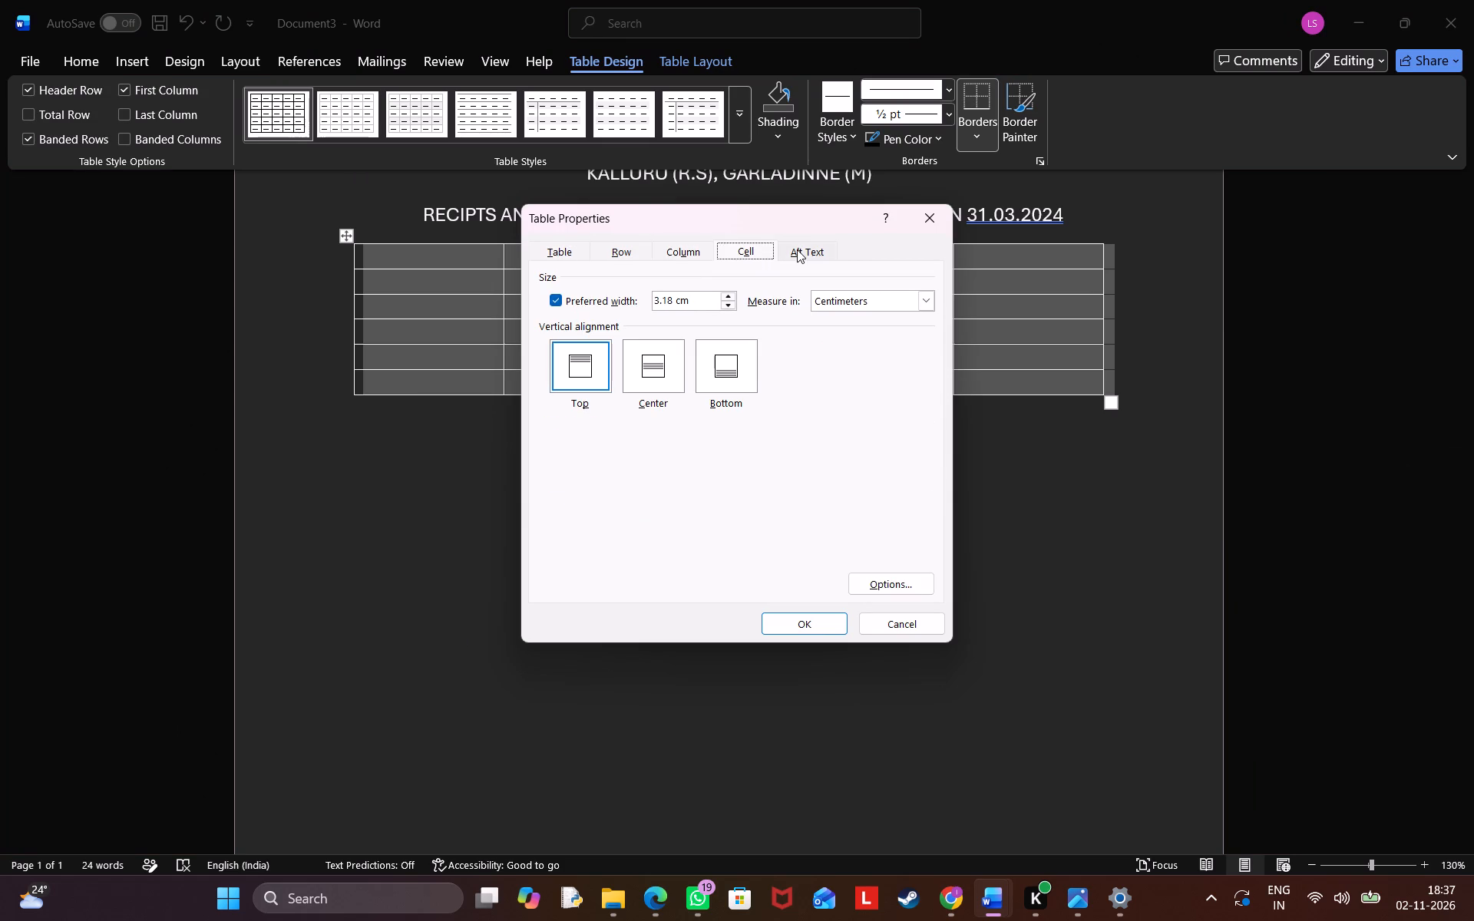
pyautogui.click(797, 249)
pyautogui.click(567, 249)
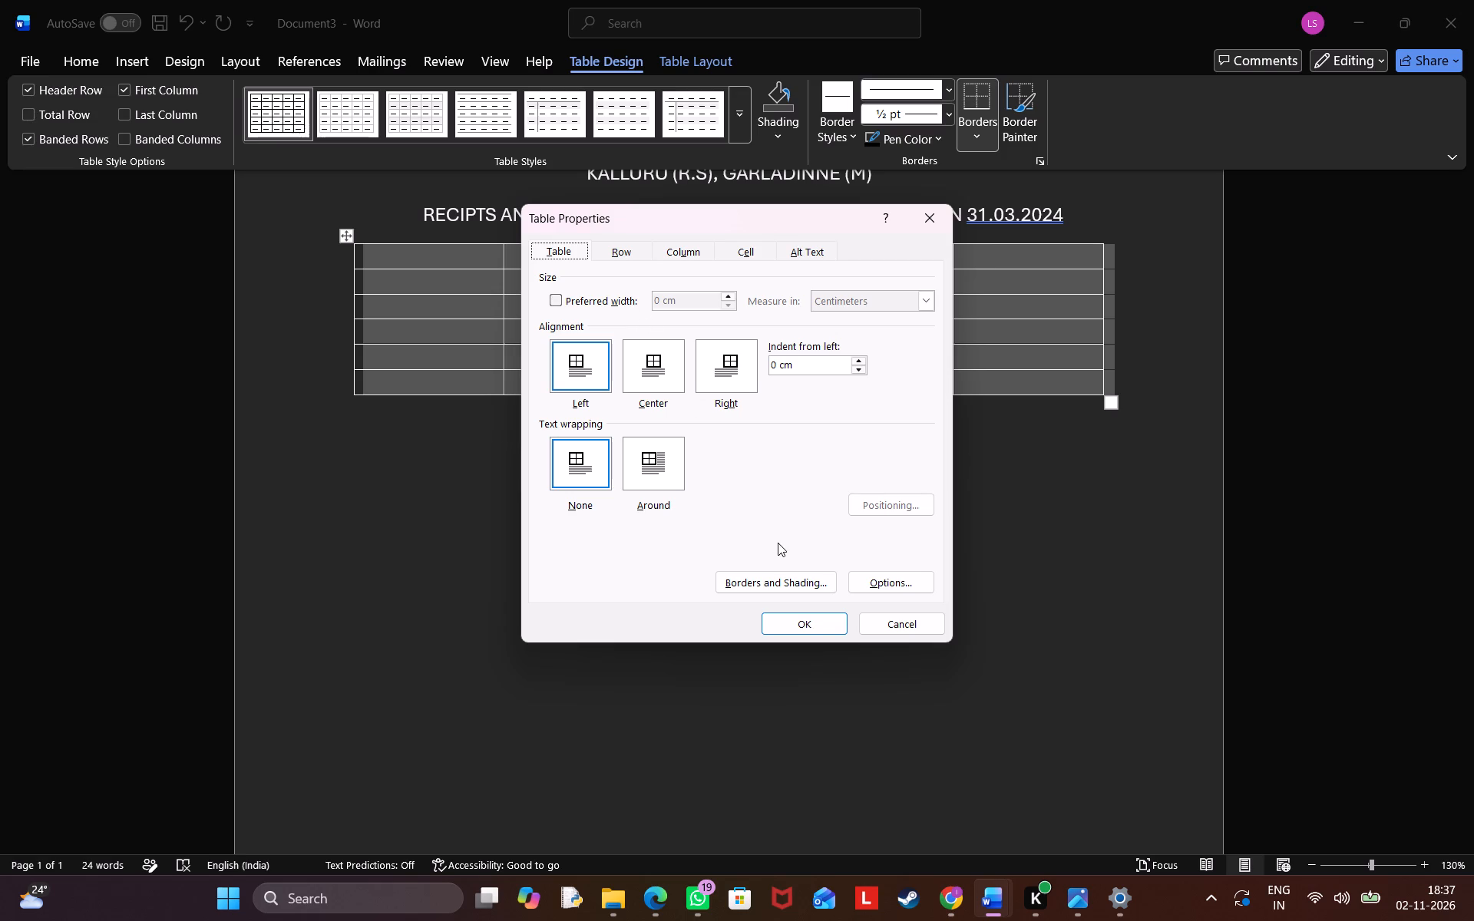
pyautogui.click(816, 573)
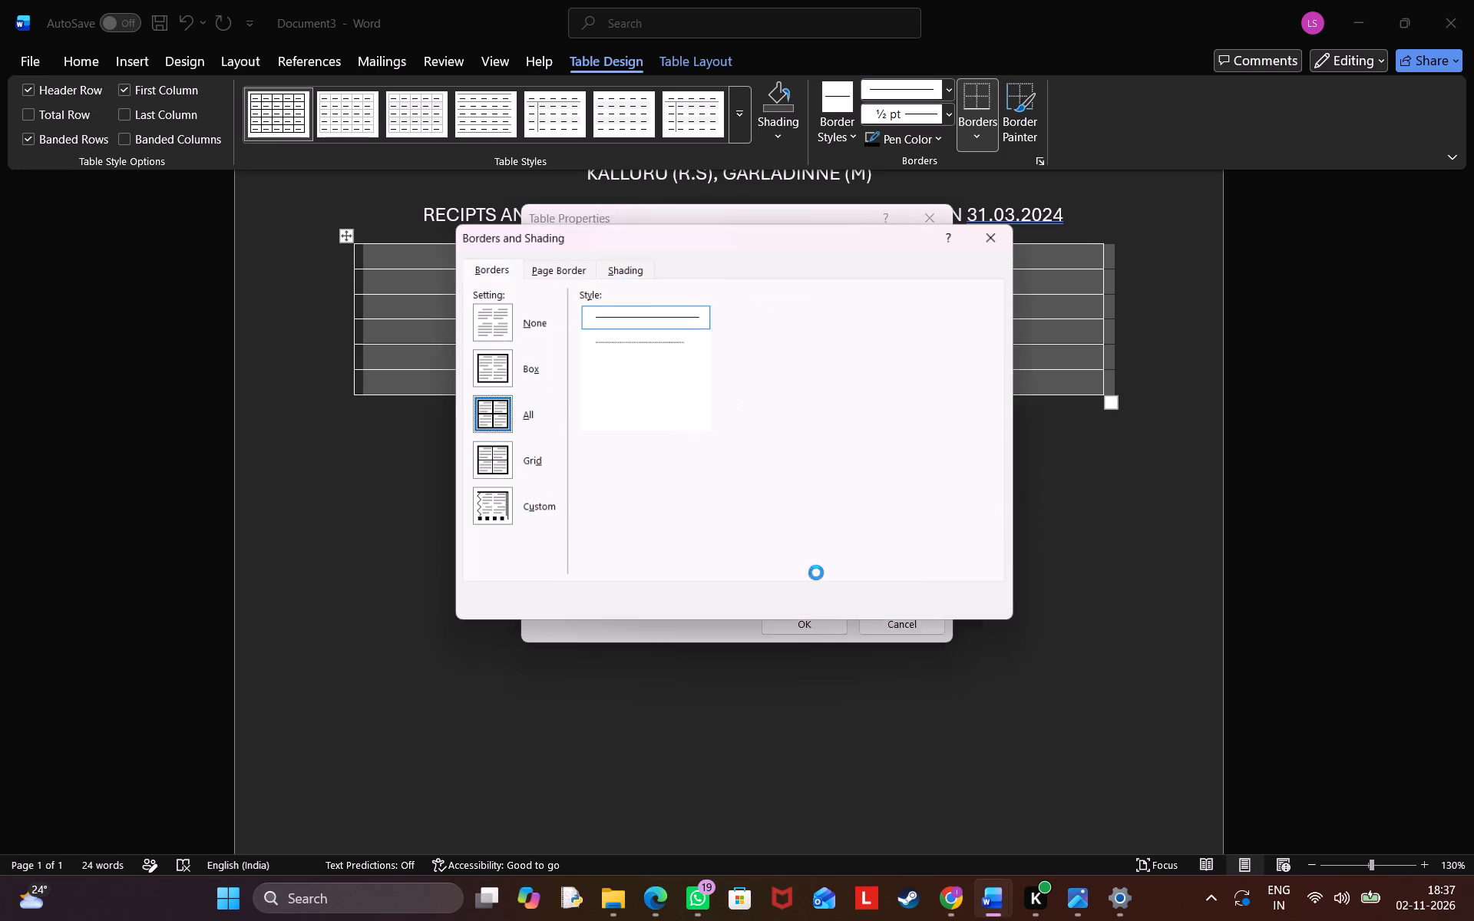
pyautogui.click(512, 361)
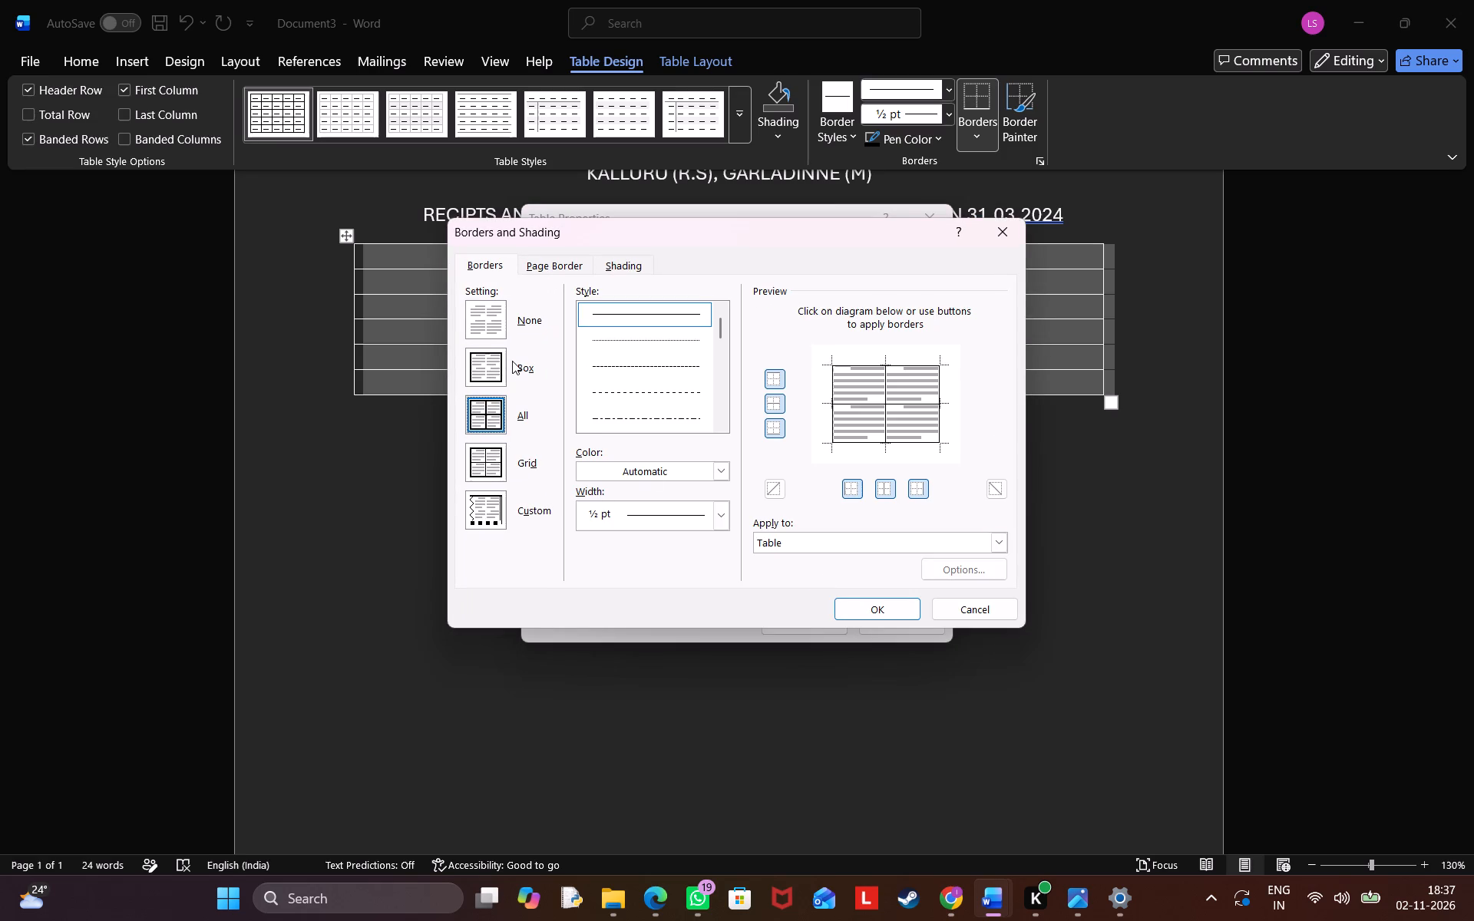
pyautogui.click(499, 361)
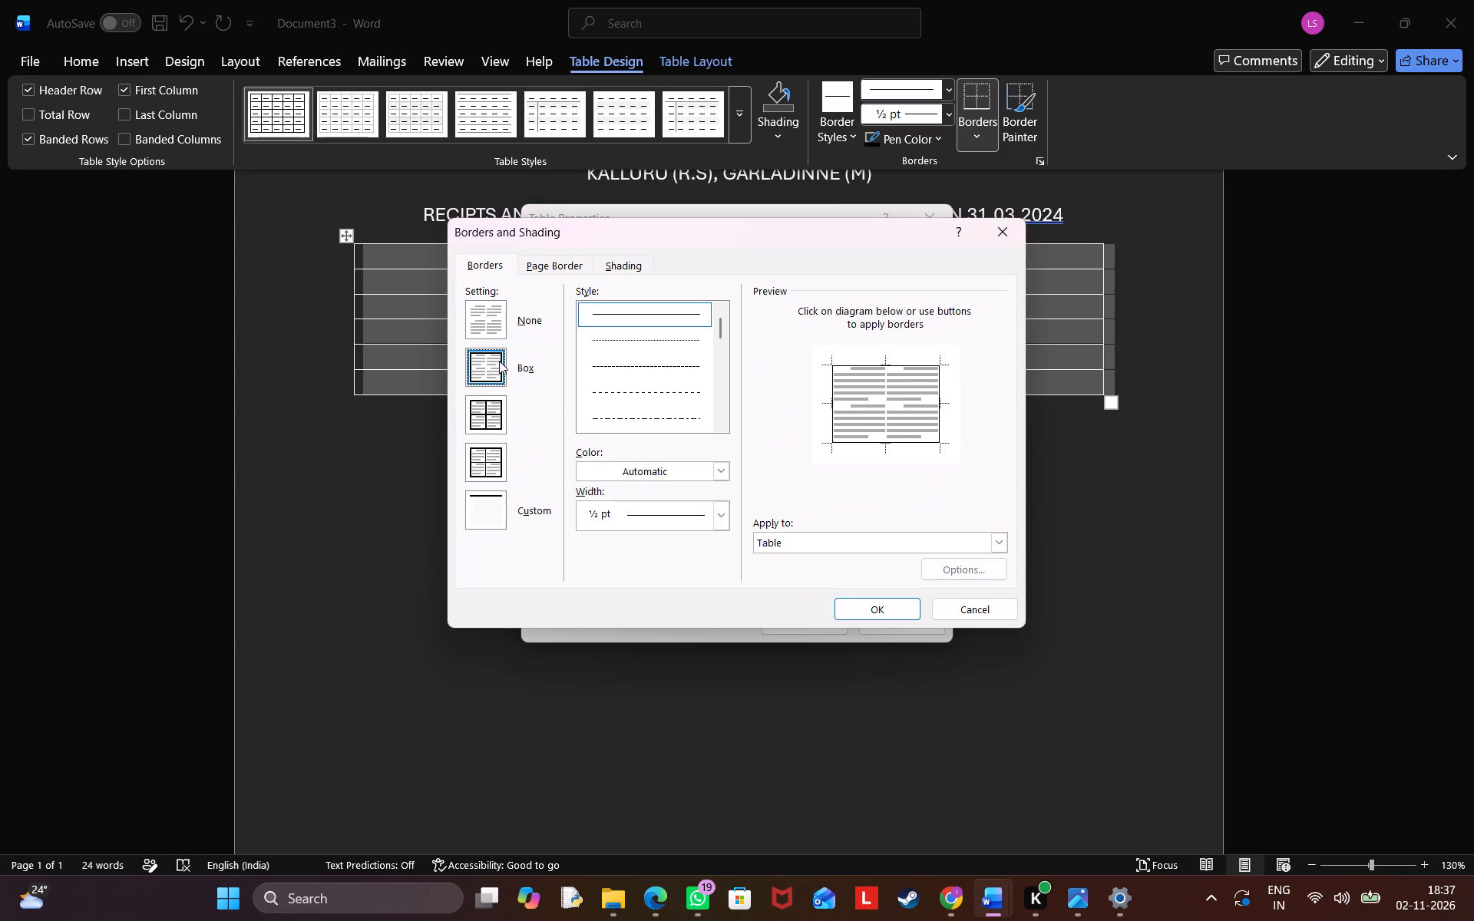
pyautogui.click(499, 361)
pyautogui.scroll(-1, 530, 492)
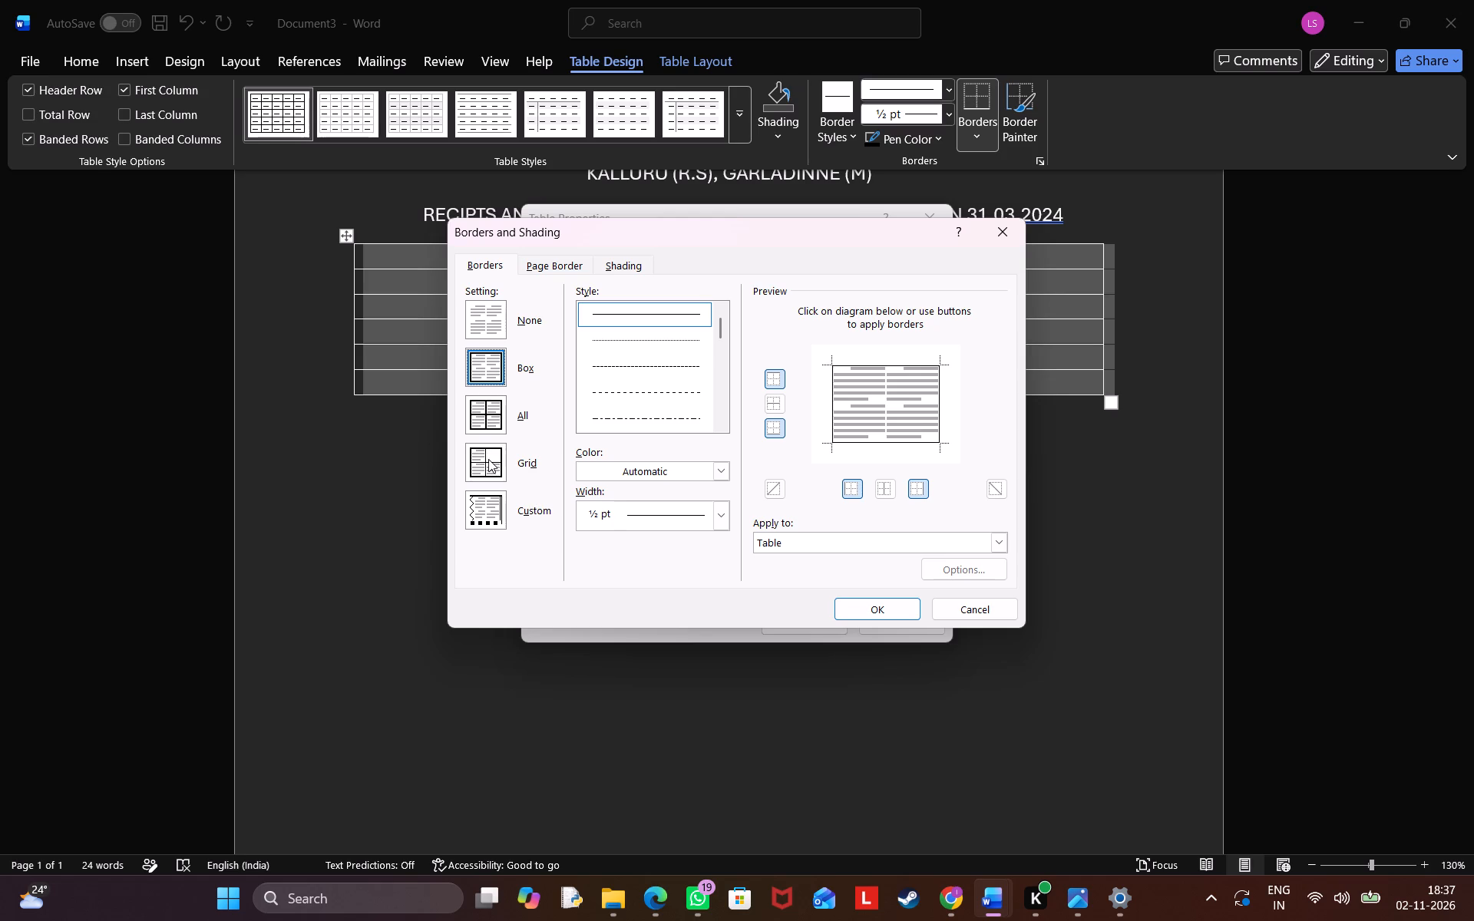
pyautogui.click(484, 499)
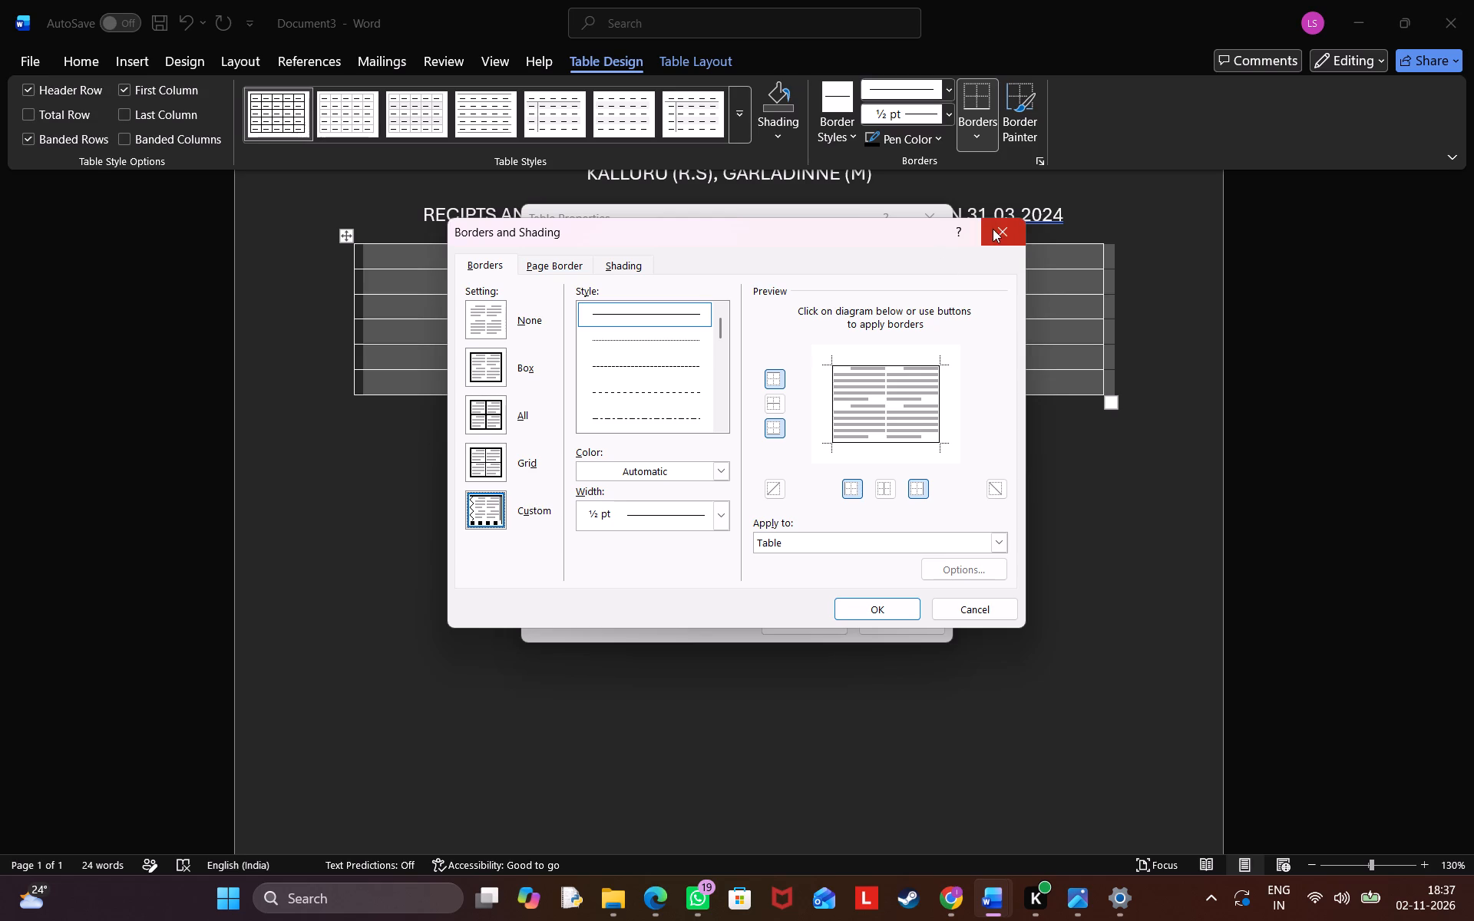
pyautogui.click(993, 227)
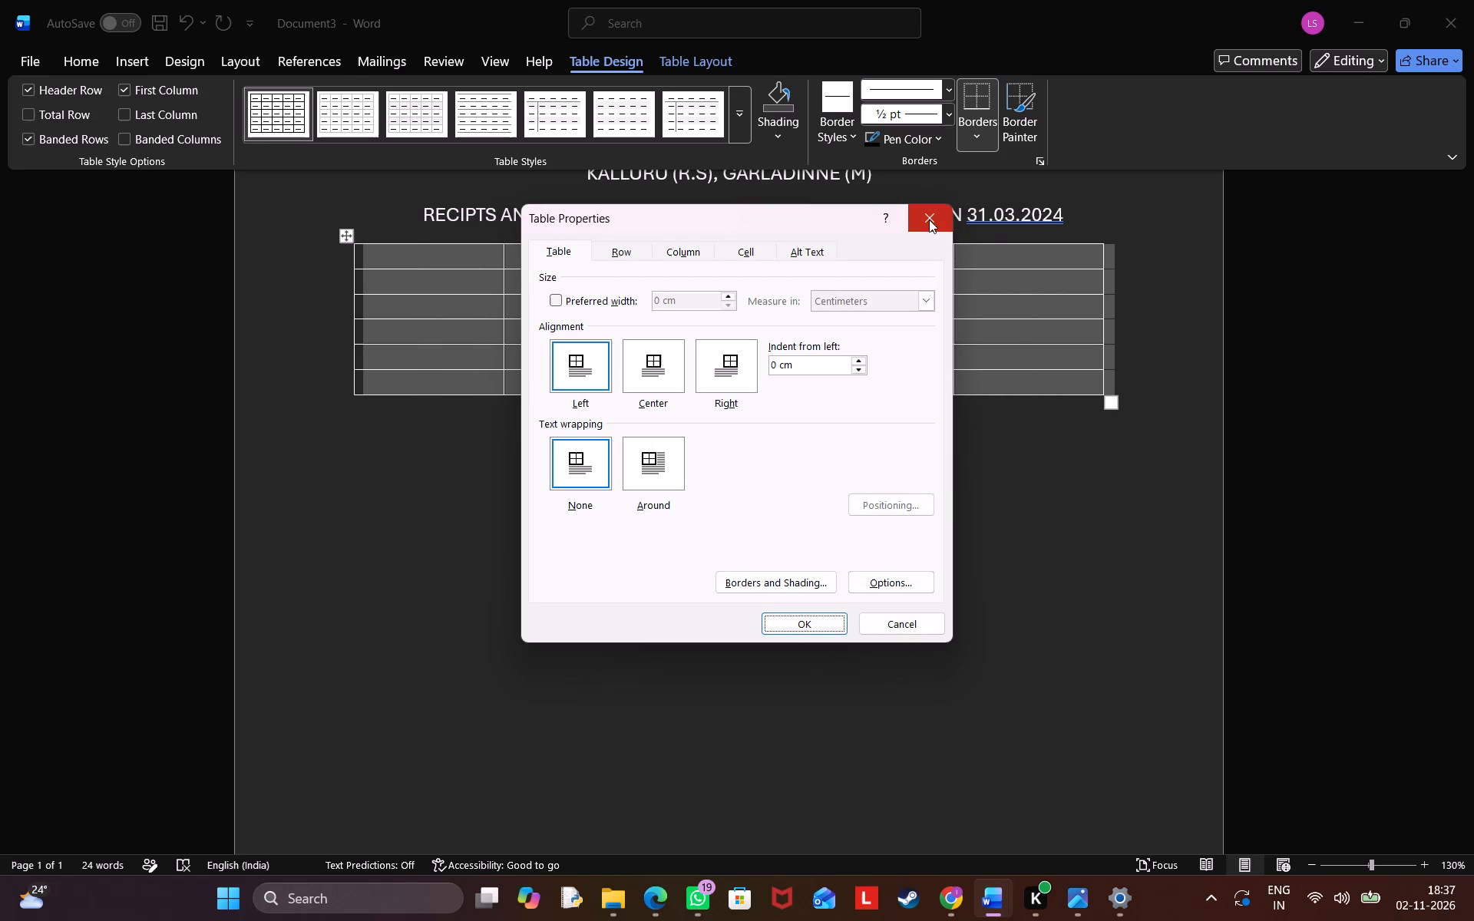
# Examine the table's default cell margin options and its row and column size settings without changing them.
pyautogui.click(886, 572)
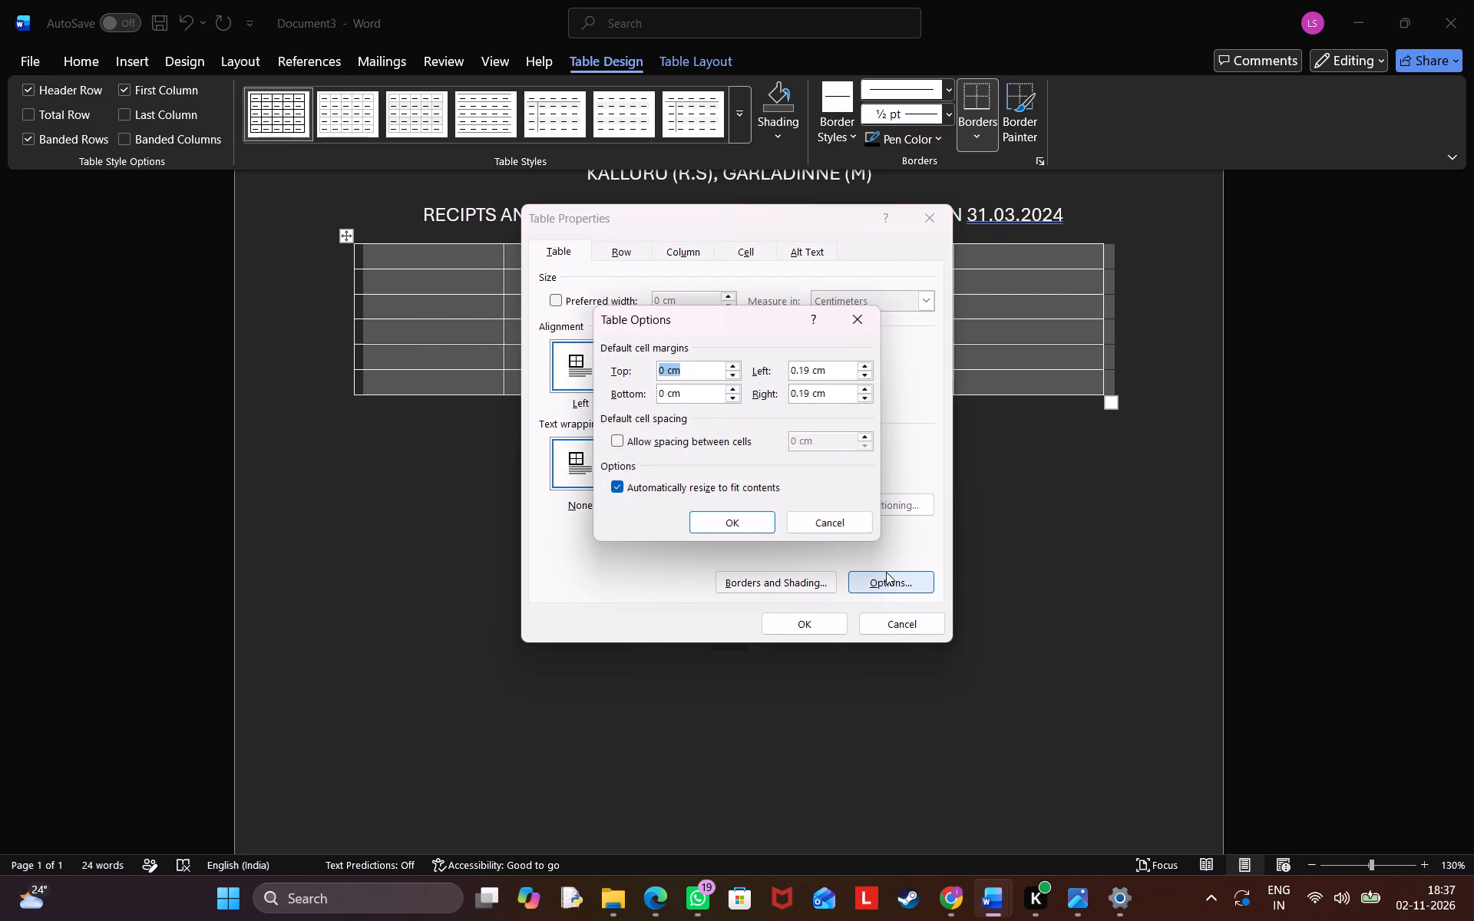
pyautogui.click(868, 329)
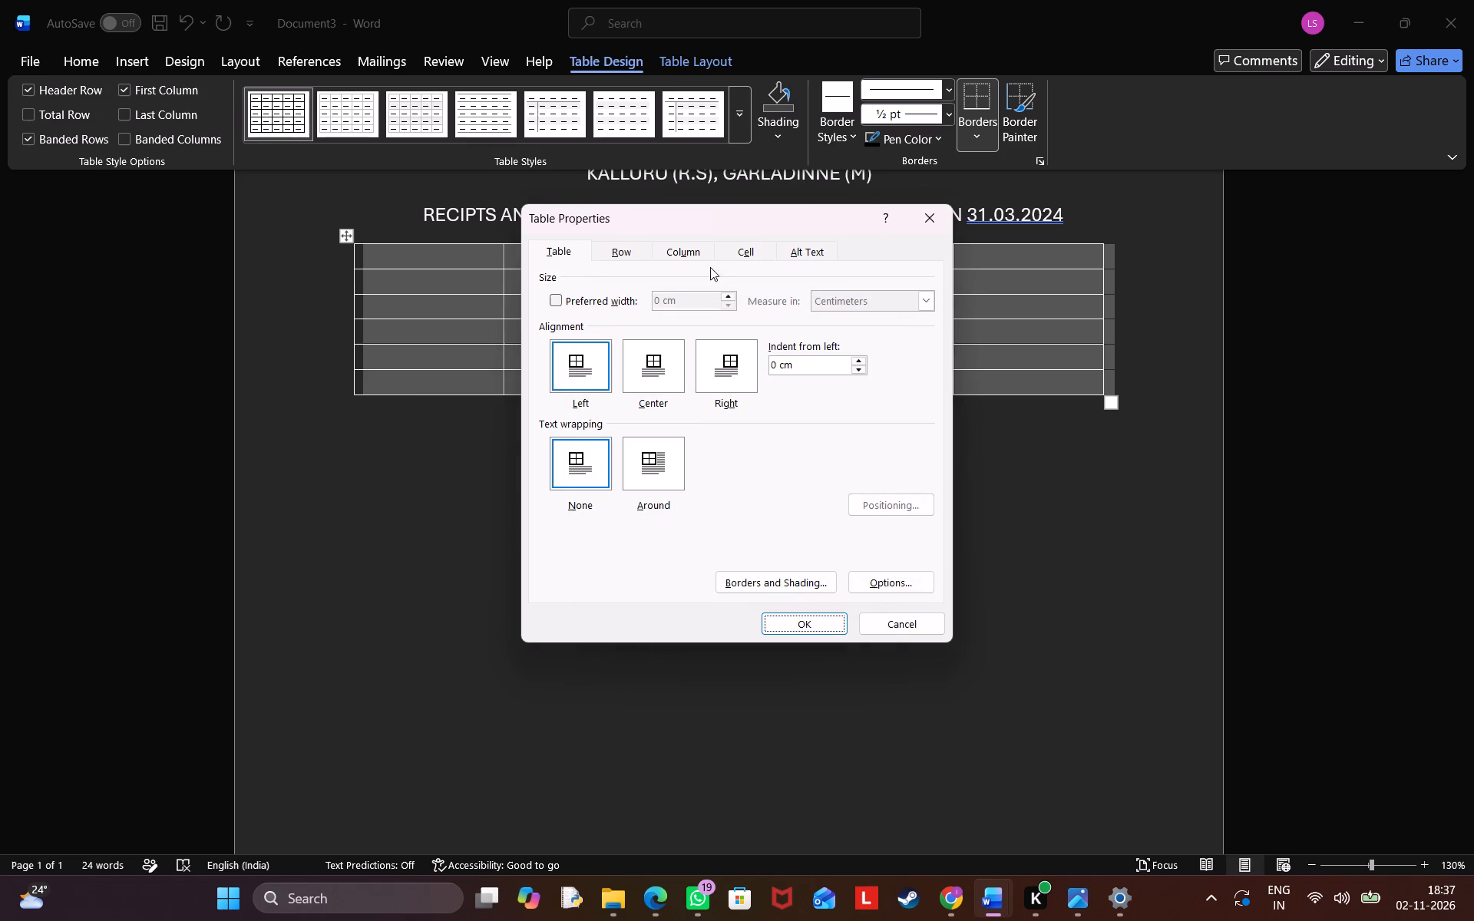
pyautogui.click(640, 253)
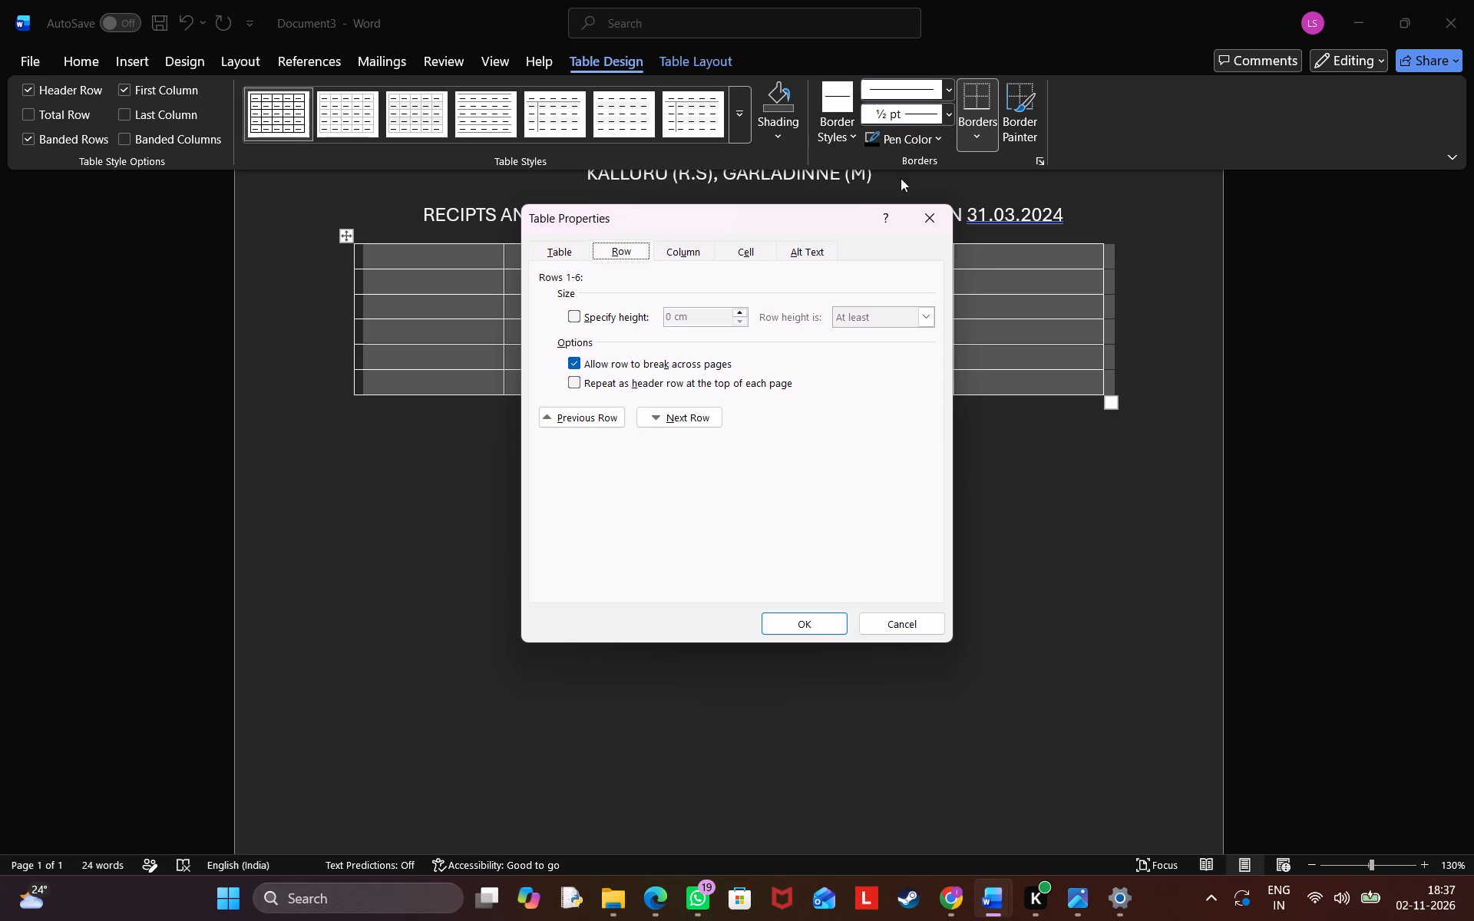
pyautogui.click(701, 241)
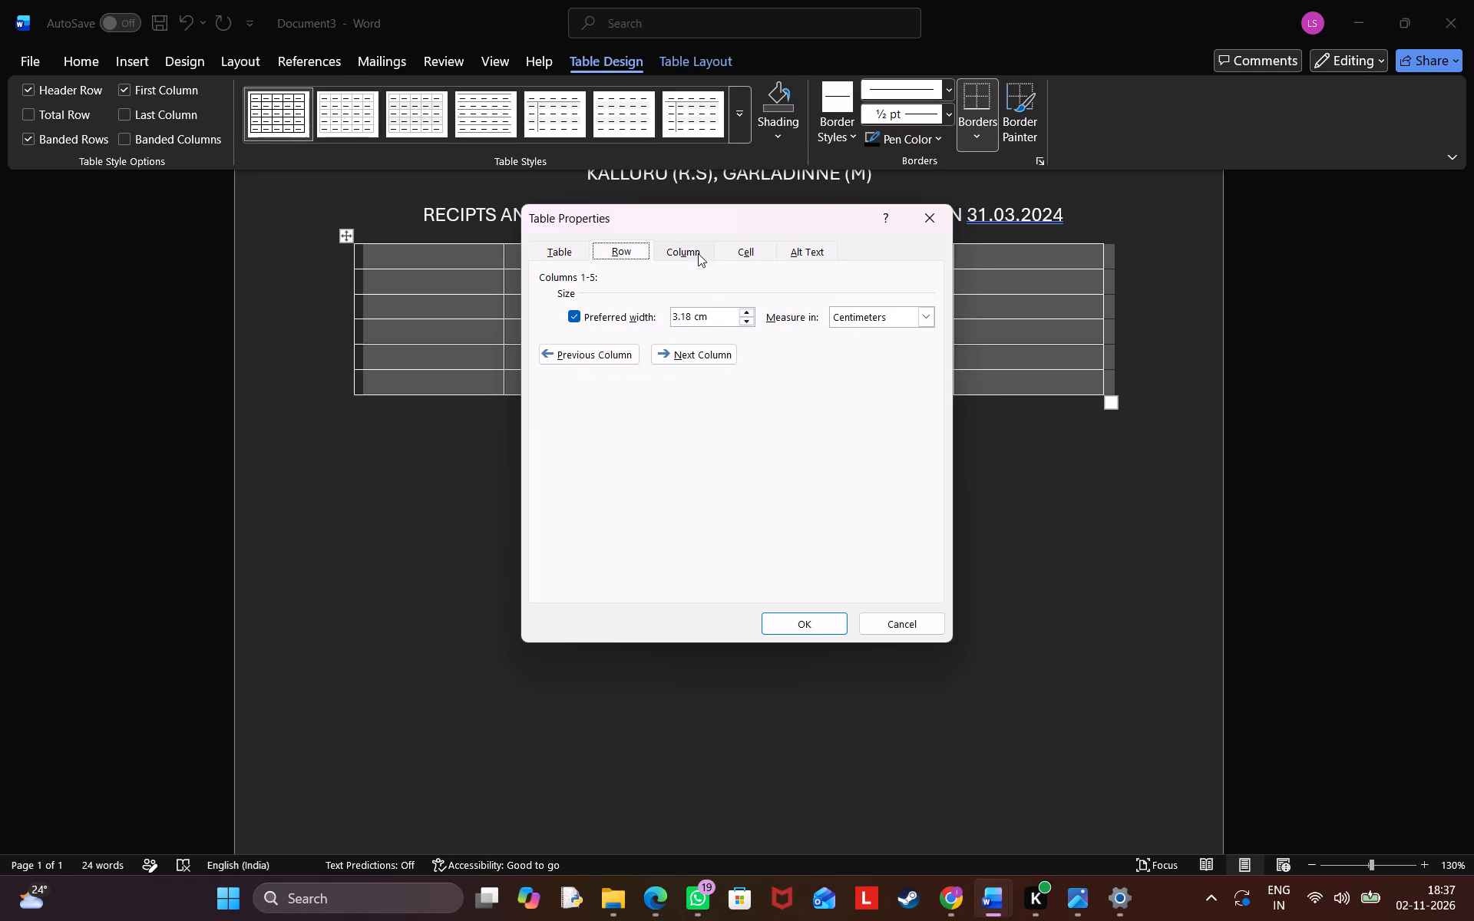
pyautogui.click(934, 214)
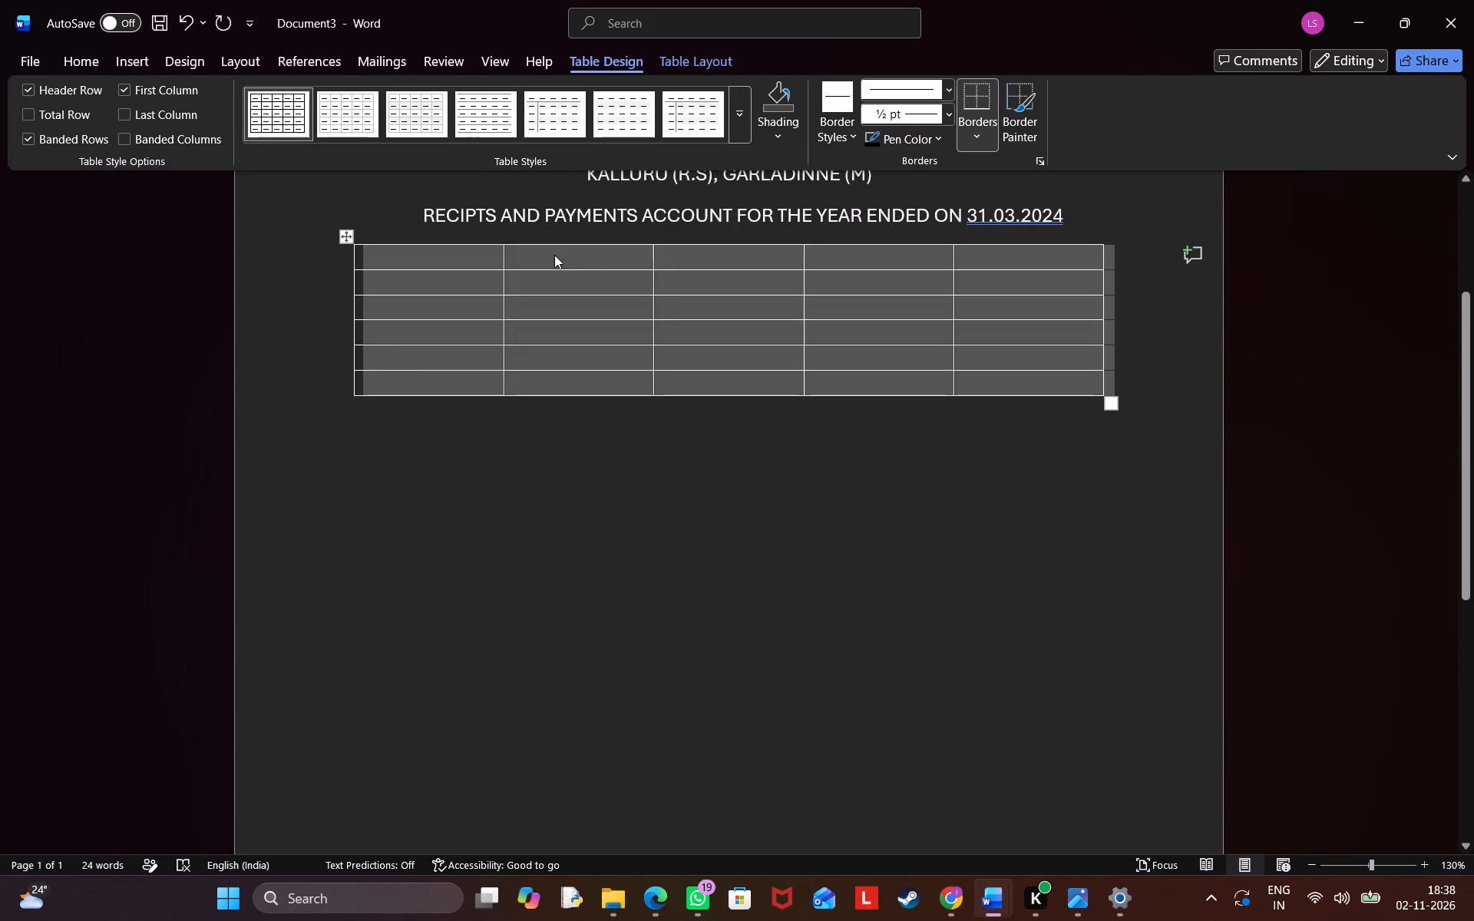
# Remove the empty five-column, six-row table by undoing its insertion.
pyautogui.press('Delete')
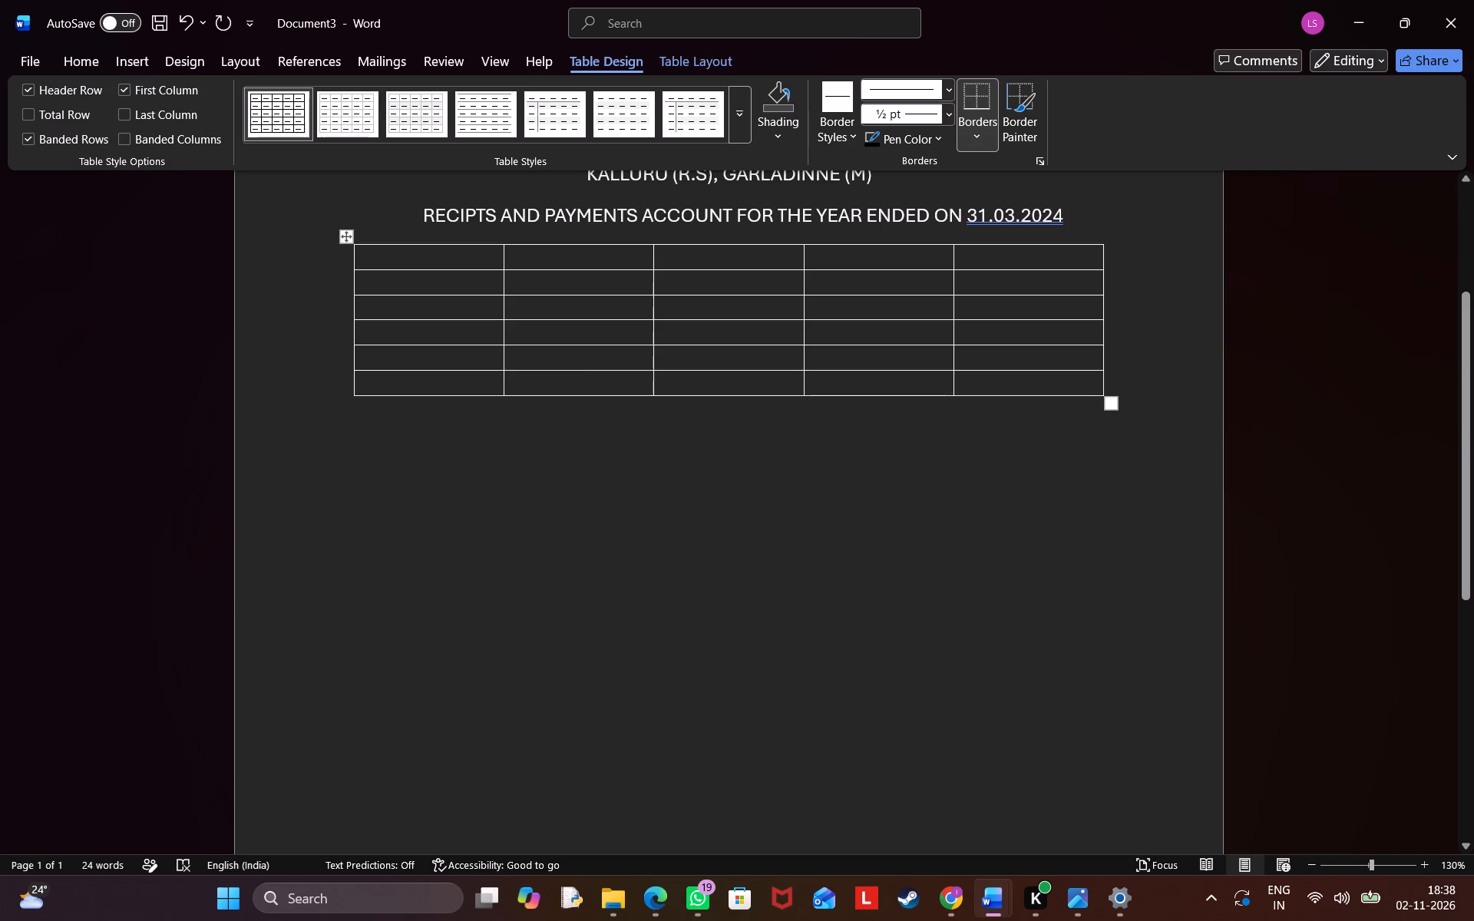
pyautogui.hotkey('ctrl', 'z')
# Insert a table with 4 columns and 2 rows, using automatic fixed column width, on the empty line below the heading.
pyautogui.click(135, 69)
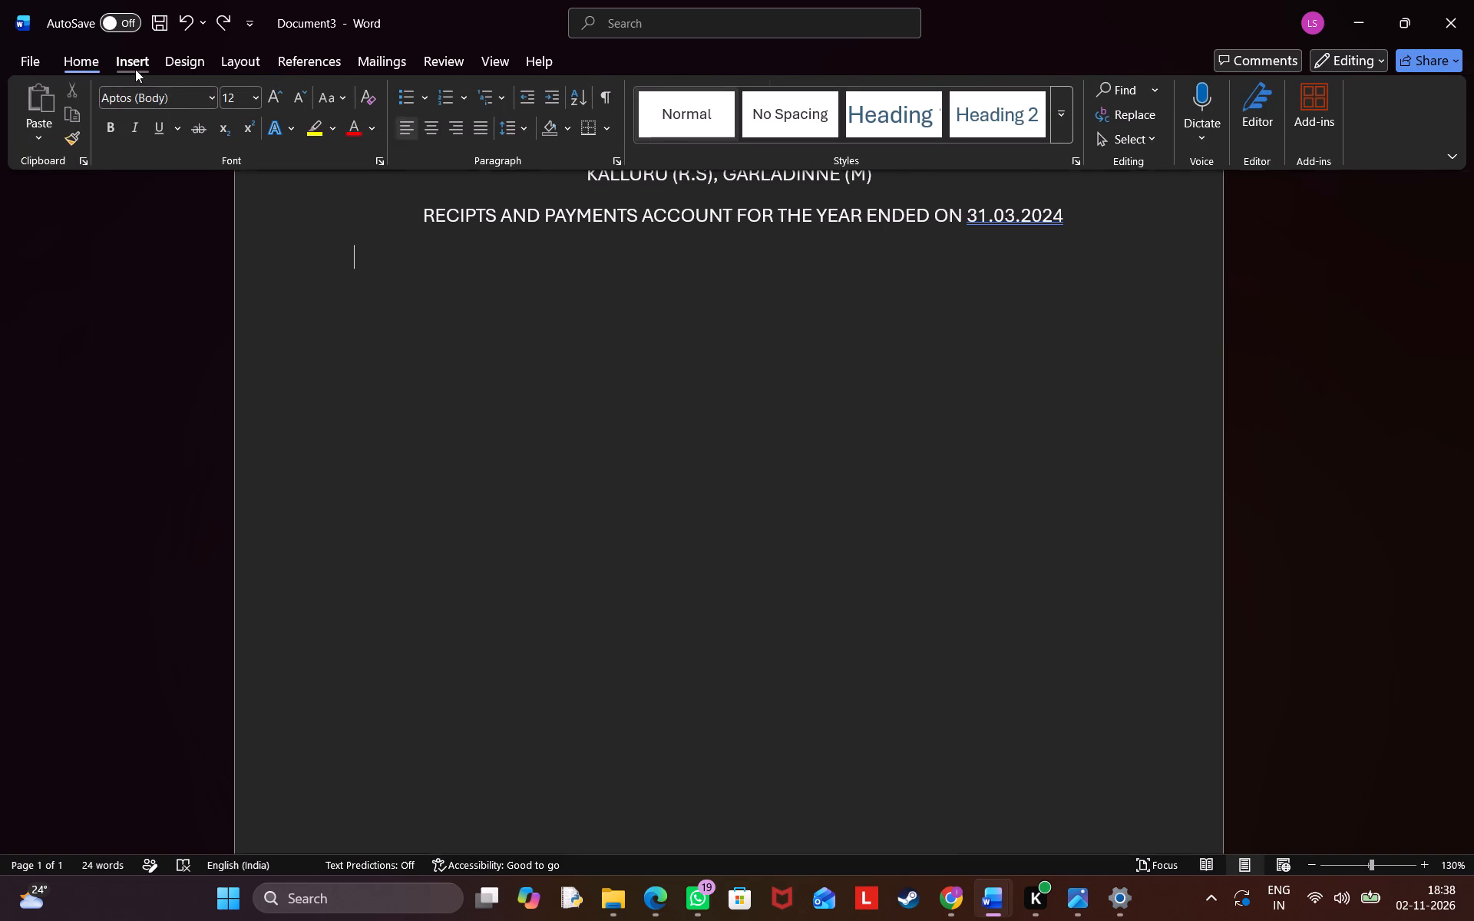
pyautogui.moveTo(141, 140); pyautogui.dragTo(213, 378)
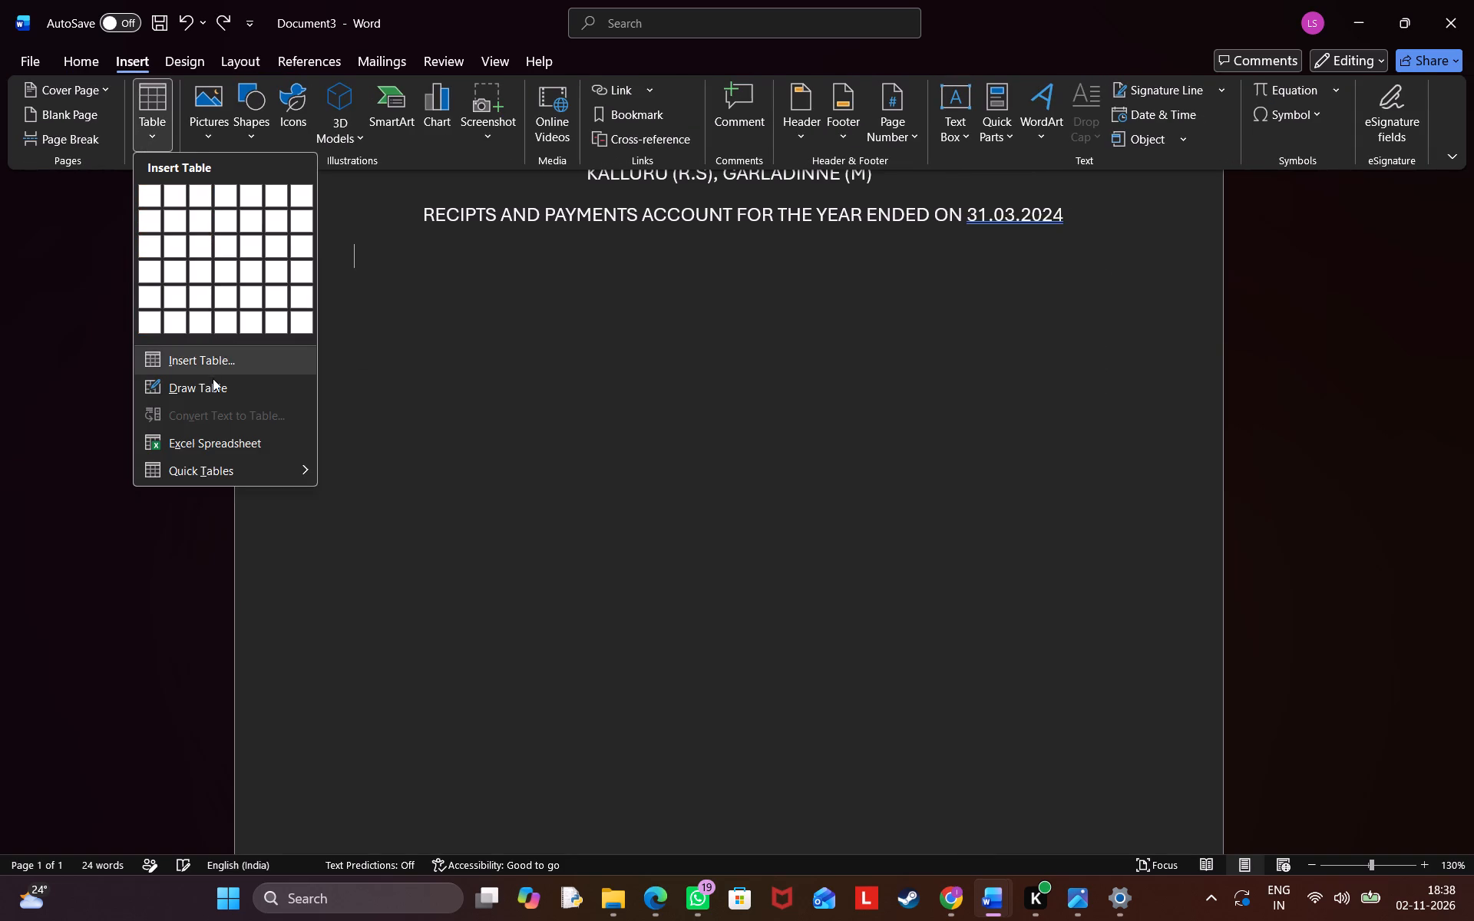
pyautogui.moveTo(213, 378); pyautogui.dragTo(230, 362)
pyautogui.click(230, 362)
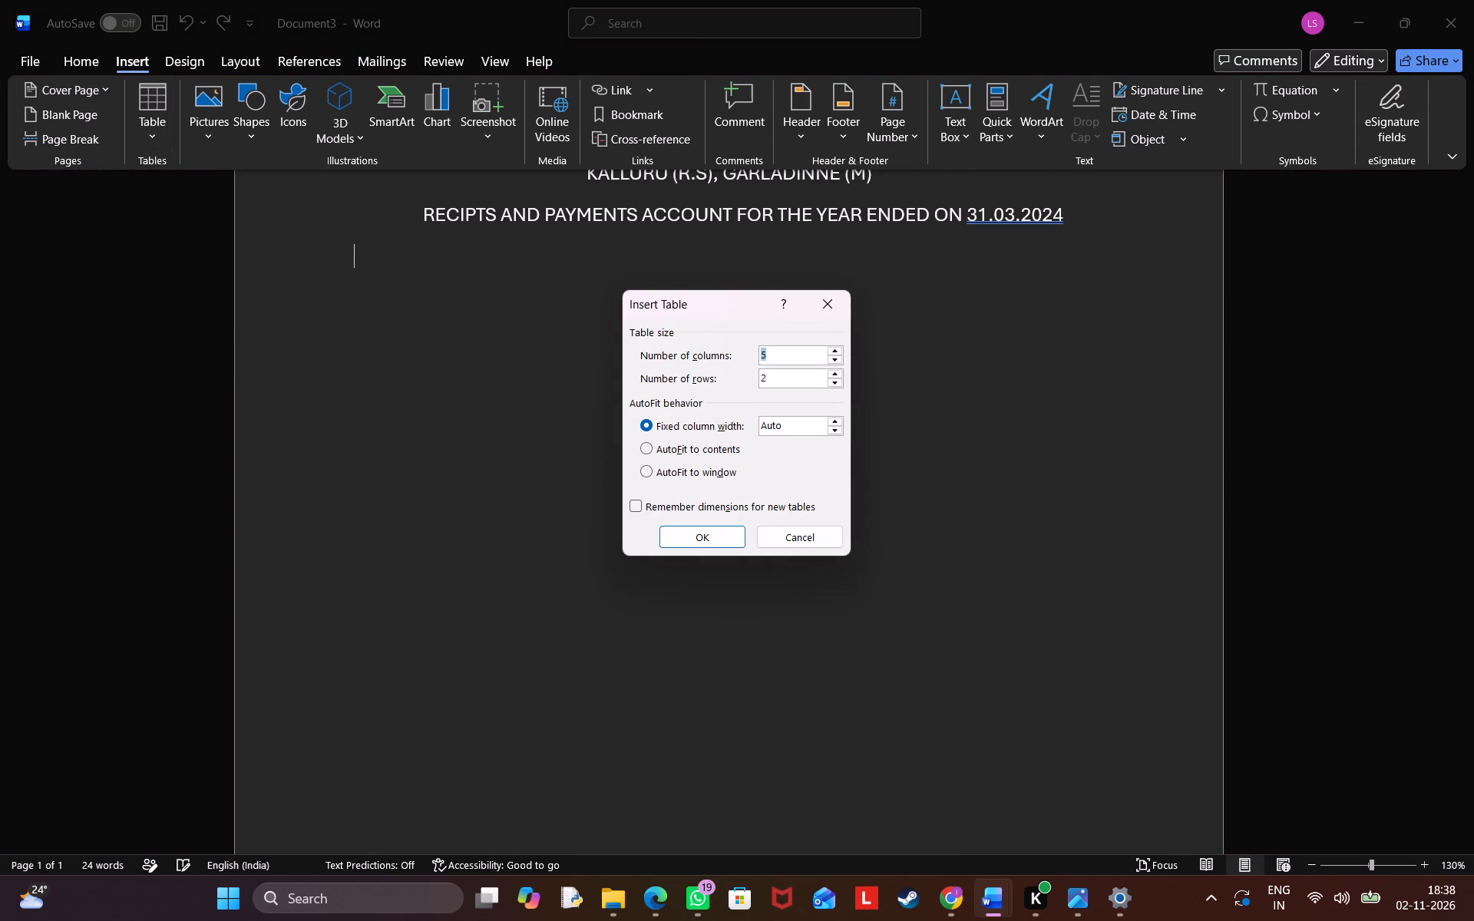
pyautogui.doubleClick(784, 352)
pyautogui.press('BackSpace')
pyautogui.press('4')
pyautogui.press('Tab')
pyautogui.press('Return')
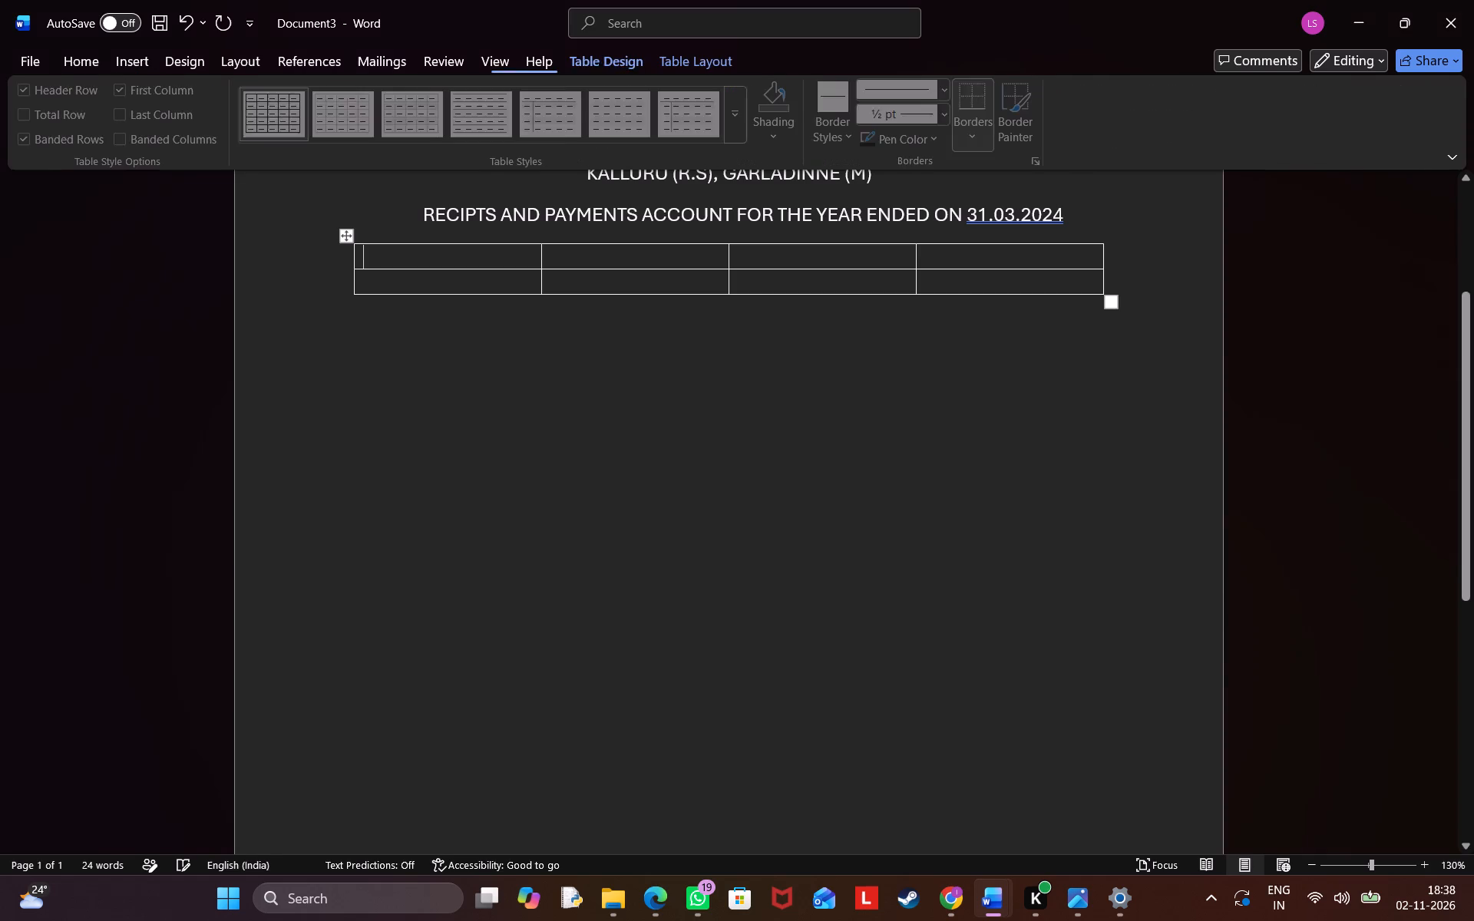
# Stretch the table's second row downward to more than twenty times the first row's height, leaving the first row narrow for headings.
pyautogui.click(1113, 304)
pyautogui.click(930, 359)
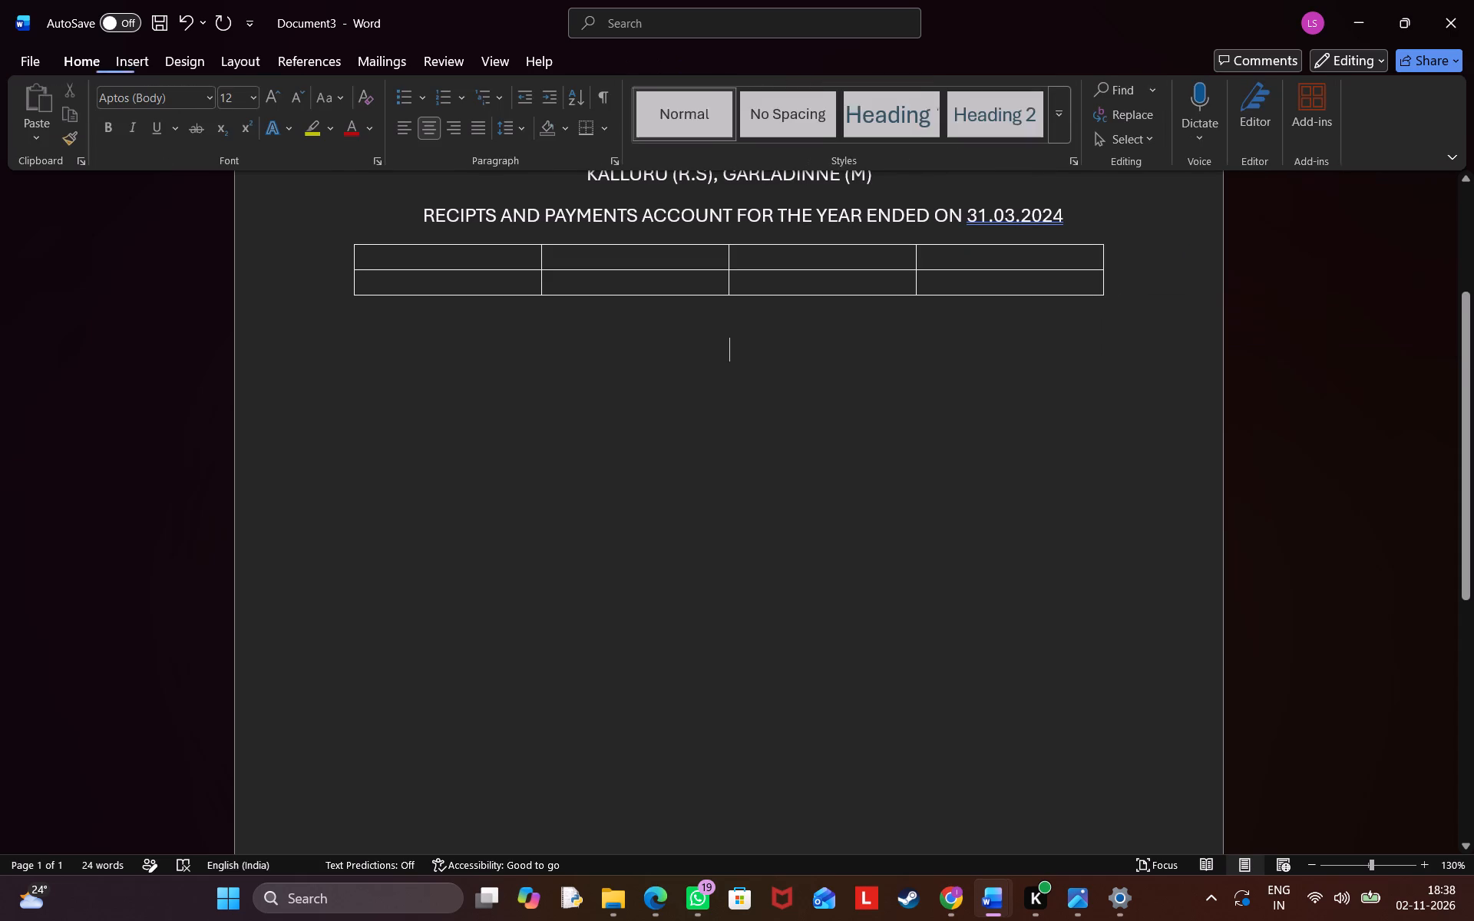
pyautogui.moveTo(786, 294); pyautogui.dragTo(789, 404)
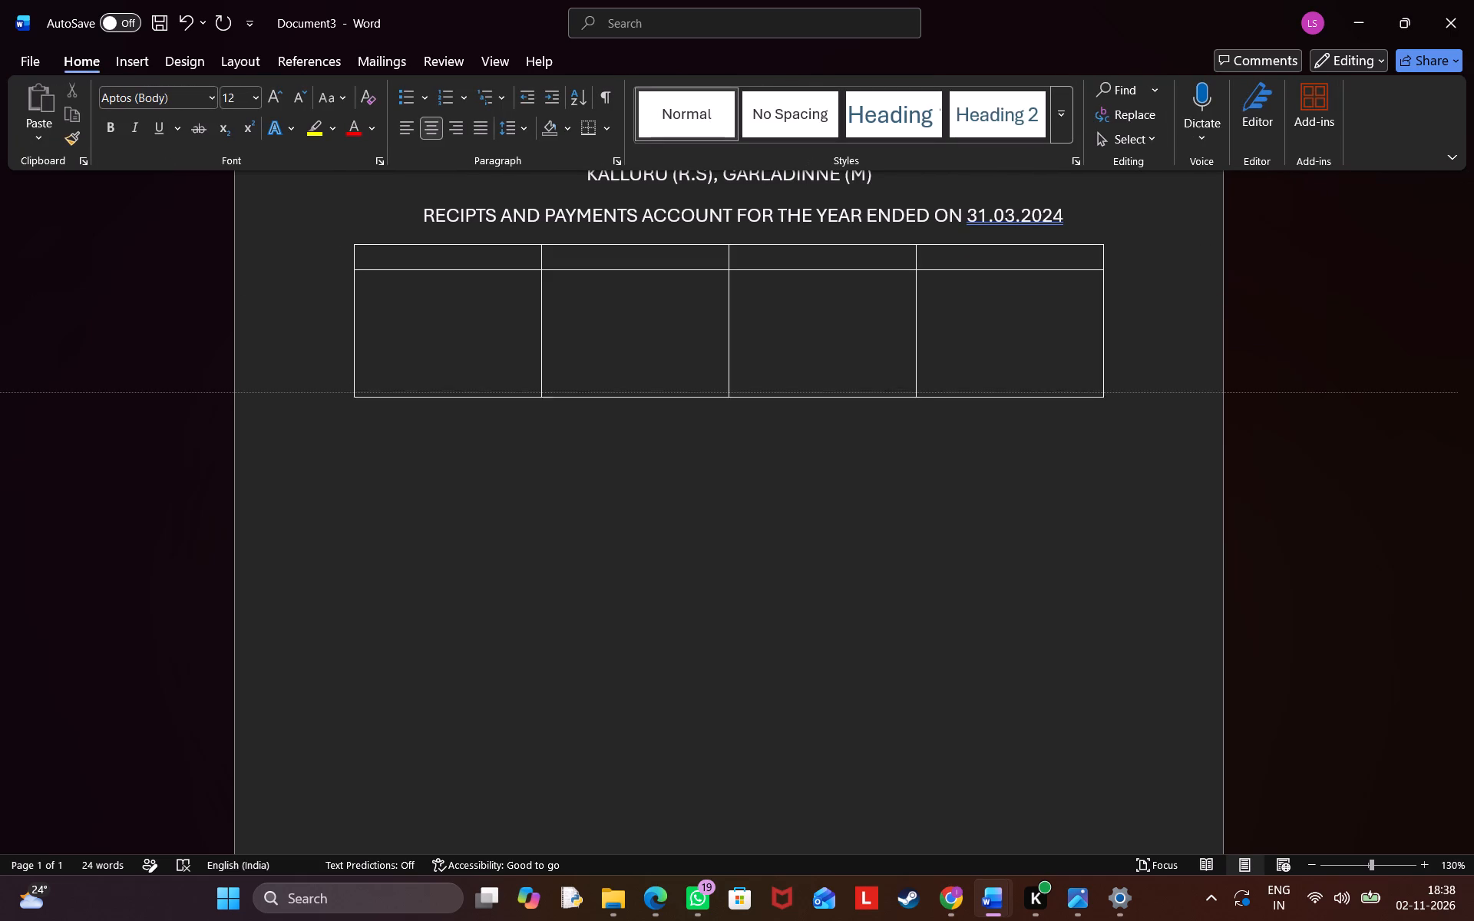
pyautogui.moveTo(789, 404); pyautogui.dragTo(808, 670)
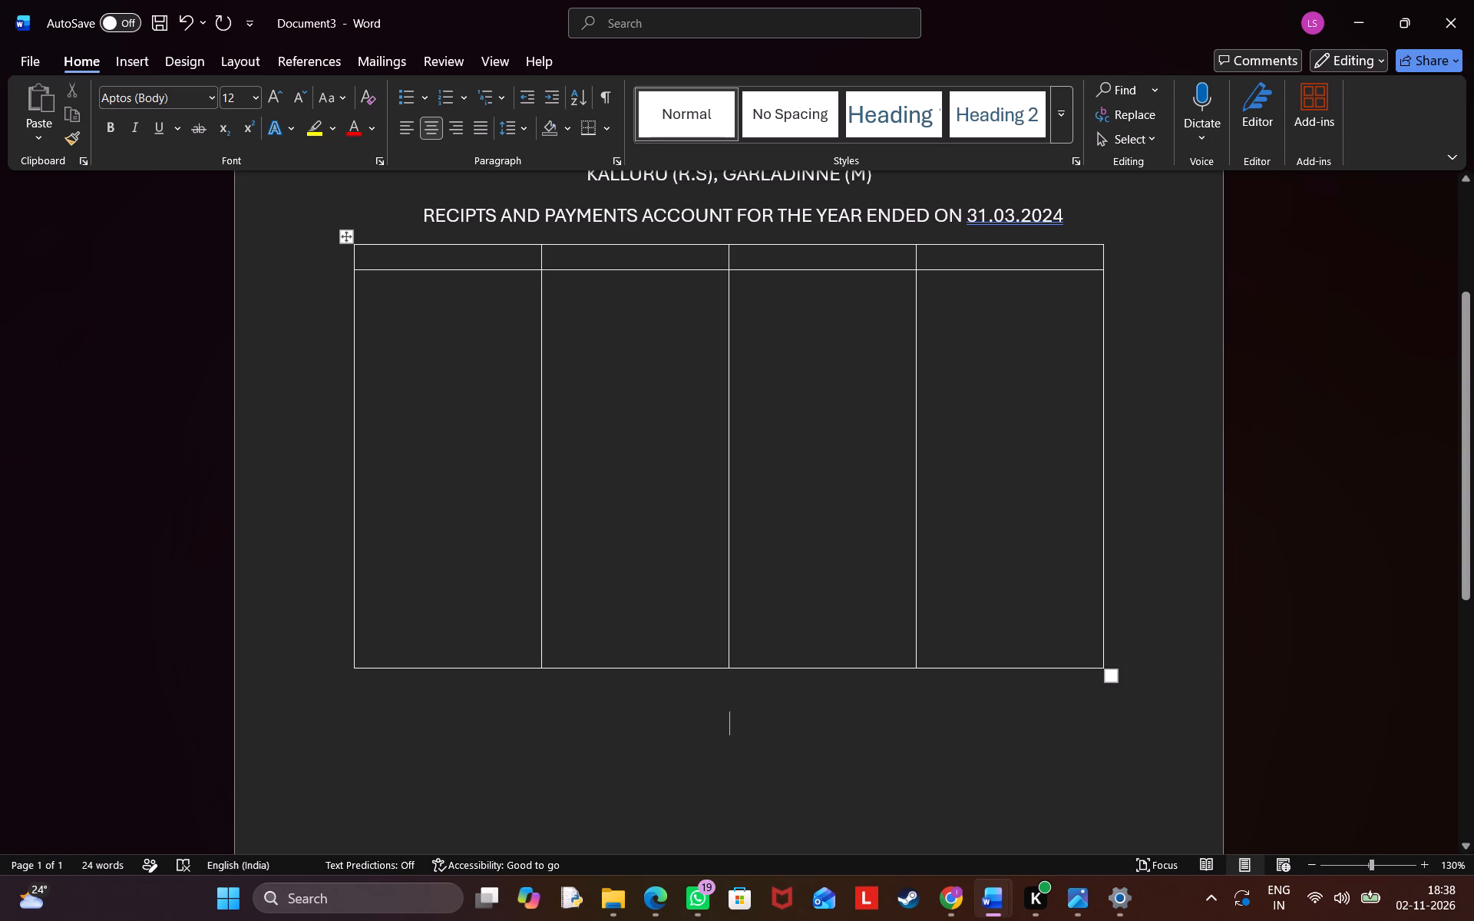
pyautogui.moveTo(744, 666); pyautogui.dragTo(745, 847)
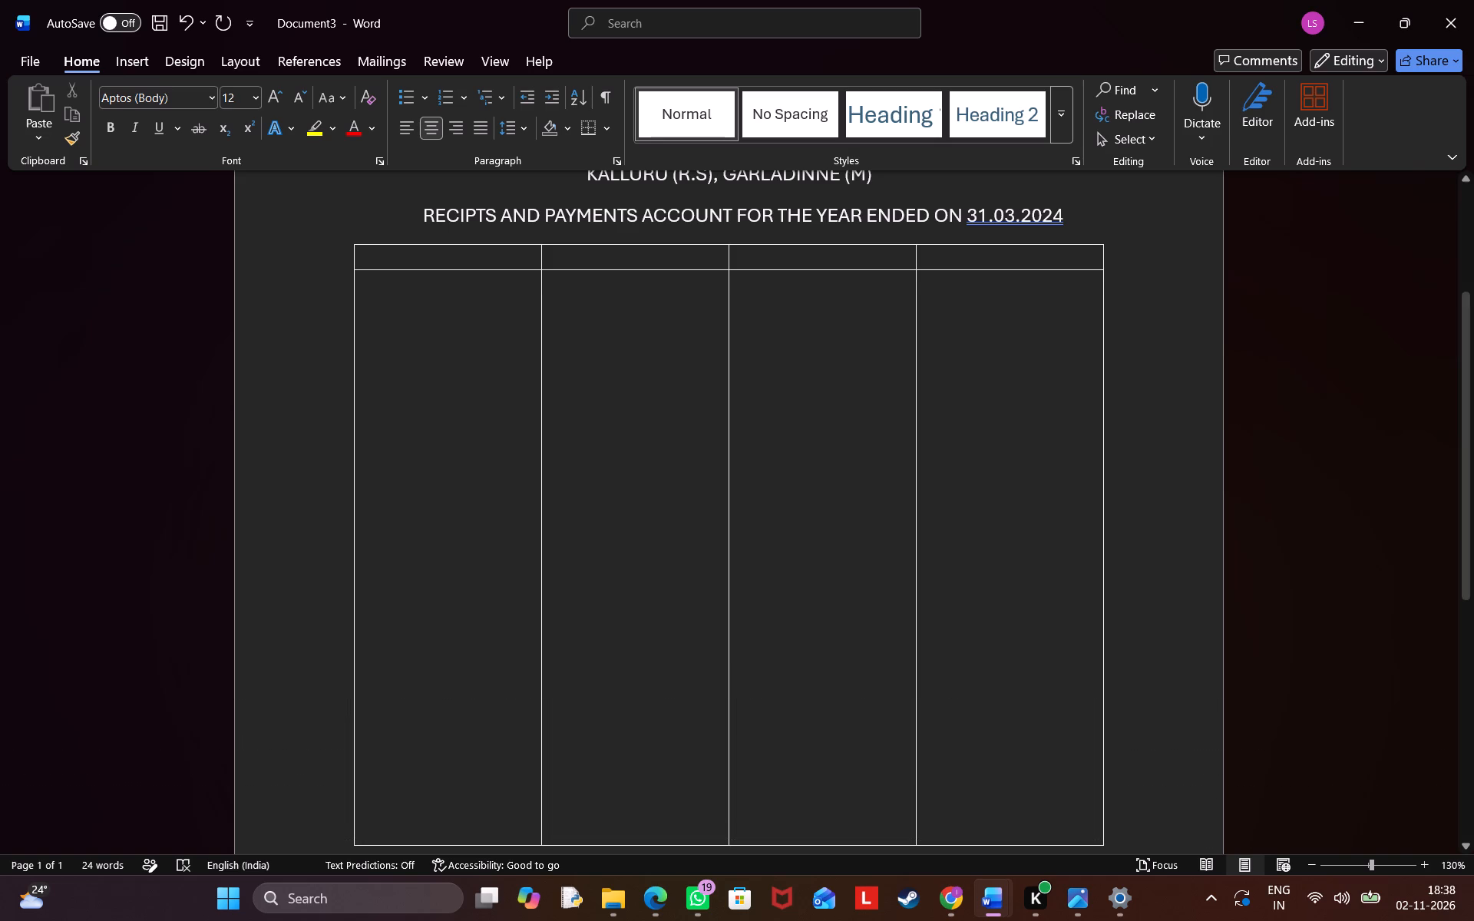
# Widen the table's first column by moving its divider into the second column.
pyautogui.scroll(-3, 722, 688)
pyautogui.scroll(4, 722, 688)
pyautogui.scroll(-1, 722, 688)
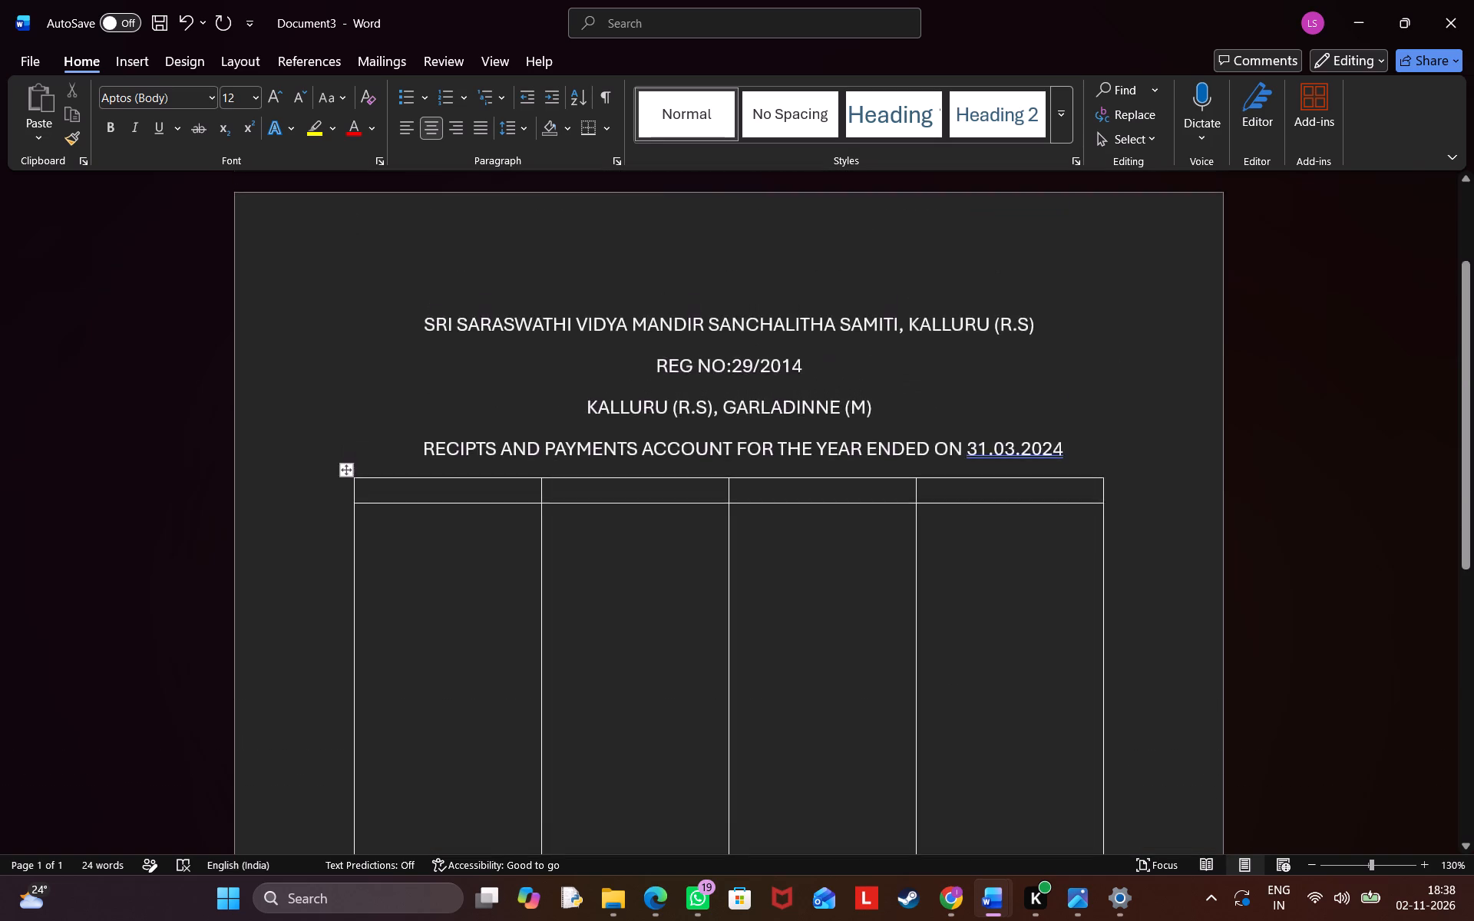
pyautogui.scroll(-1, 722, 688)
pyautogui.scroll(2, 722, 688)
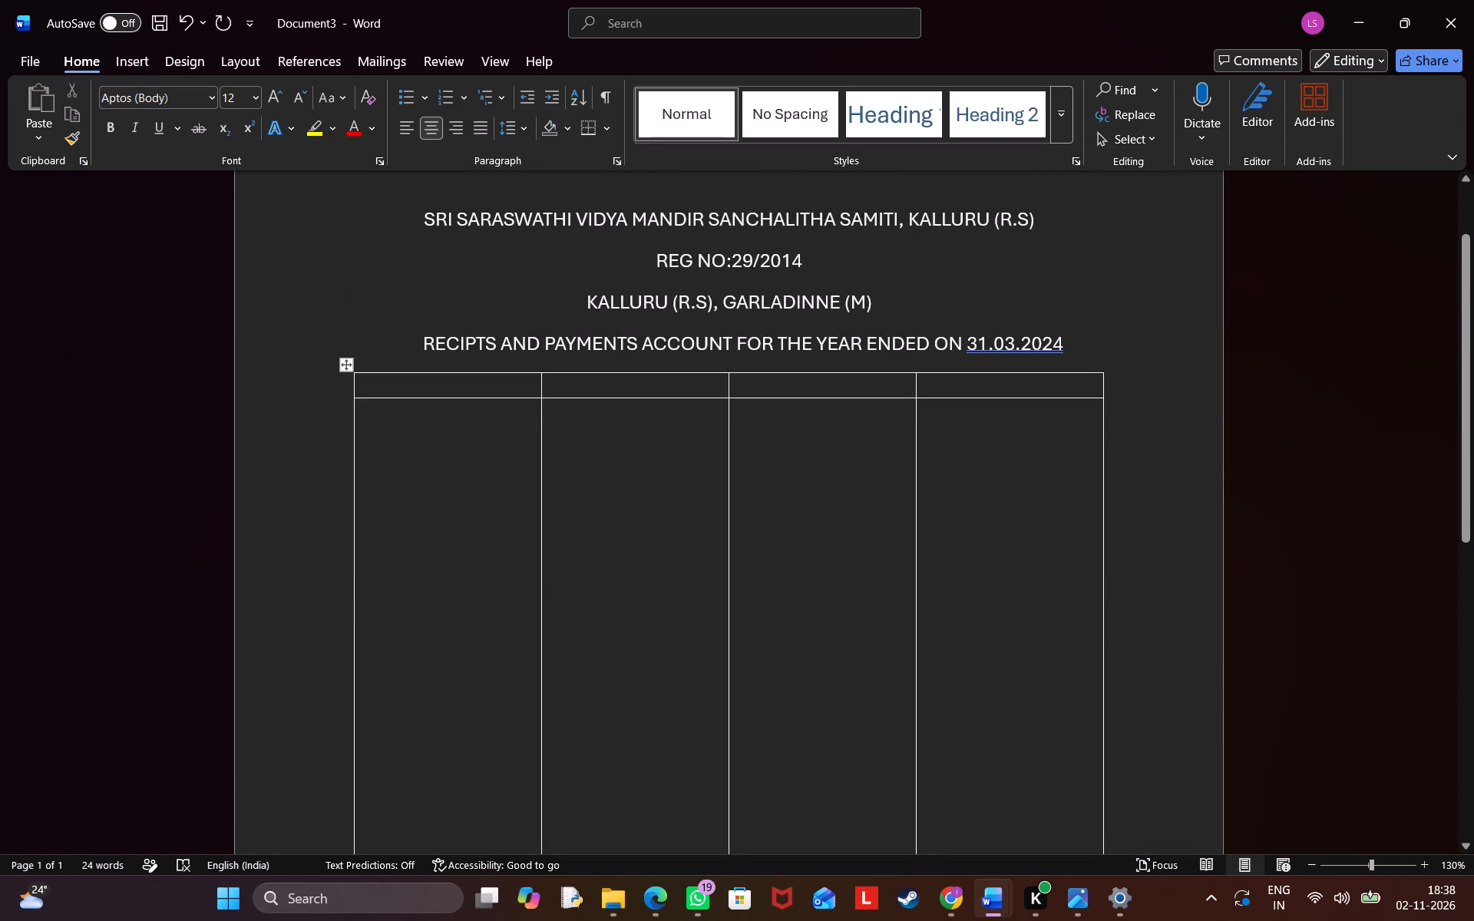
pyautogui.click(544, 588)
pyautogui.click(512, 585)
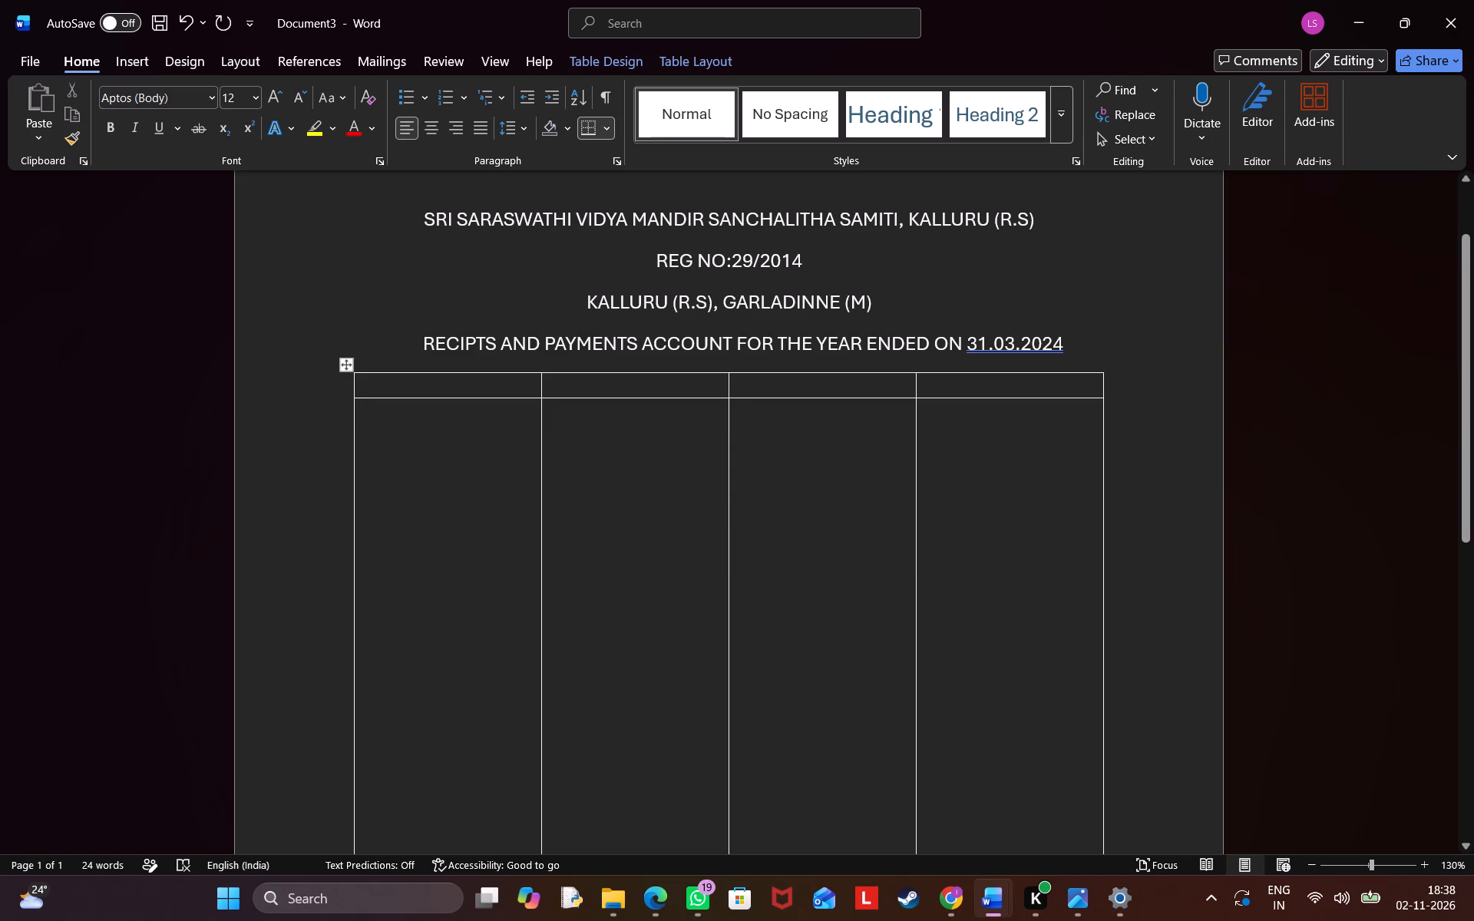
pyautogui.moveTo(539, 589); pyautogui.dragTo(562, 590)
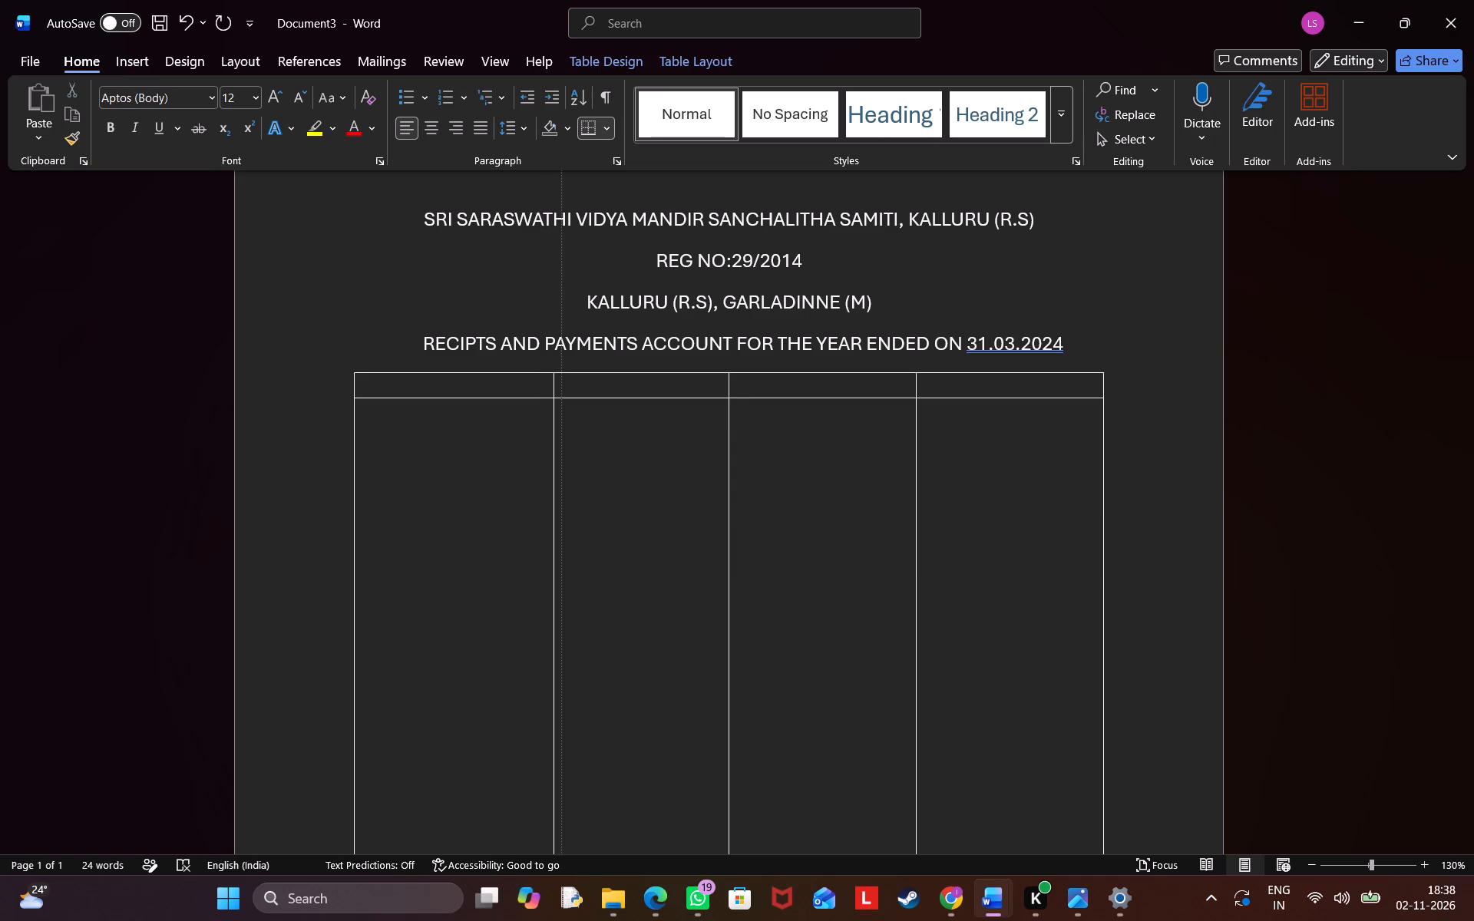
# Widen the table's first and third columns to roughly 1.7 times the width of the second and fourth columns beside them.
pyautogui.moveTo(562, 590); pyautogui.dragTo(577, 594)
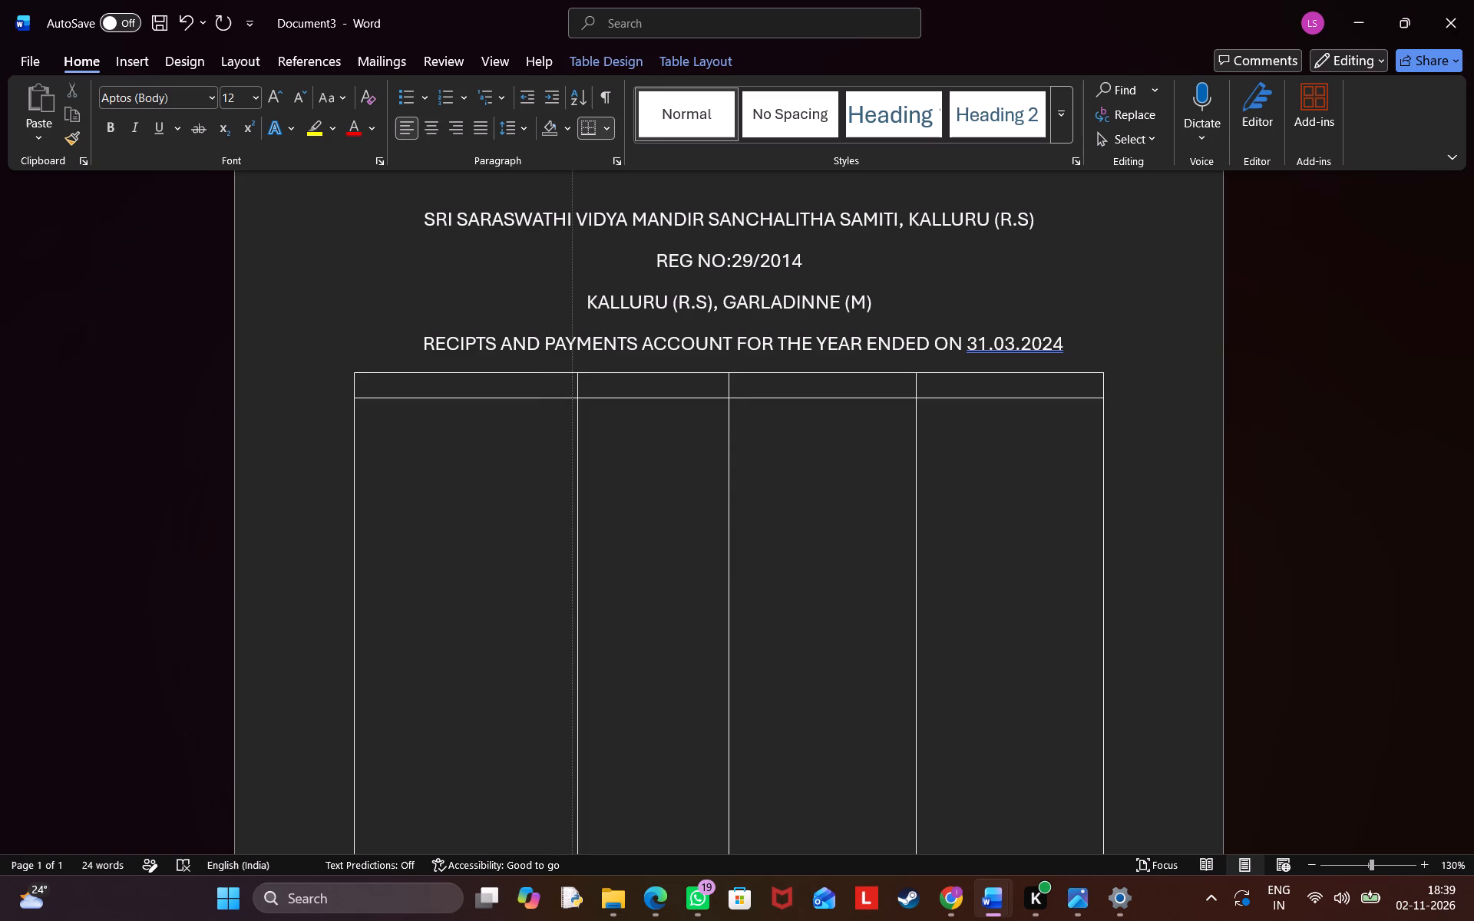
pyautogui.moveTo(577, 594); pyautogui.dragTo(593, 596)
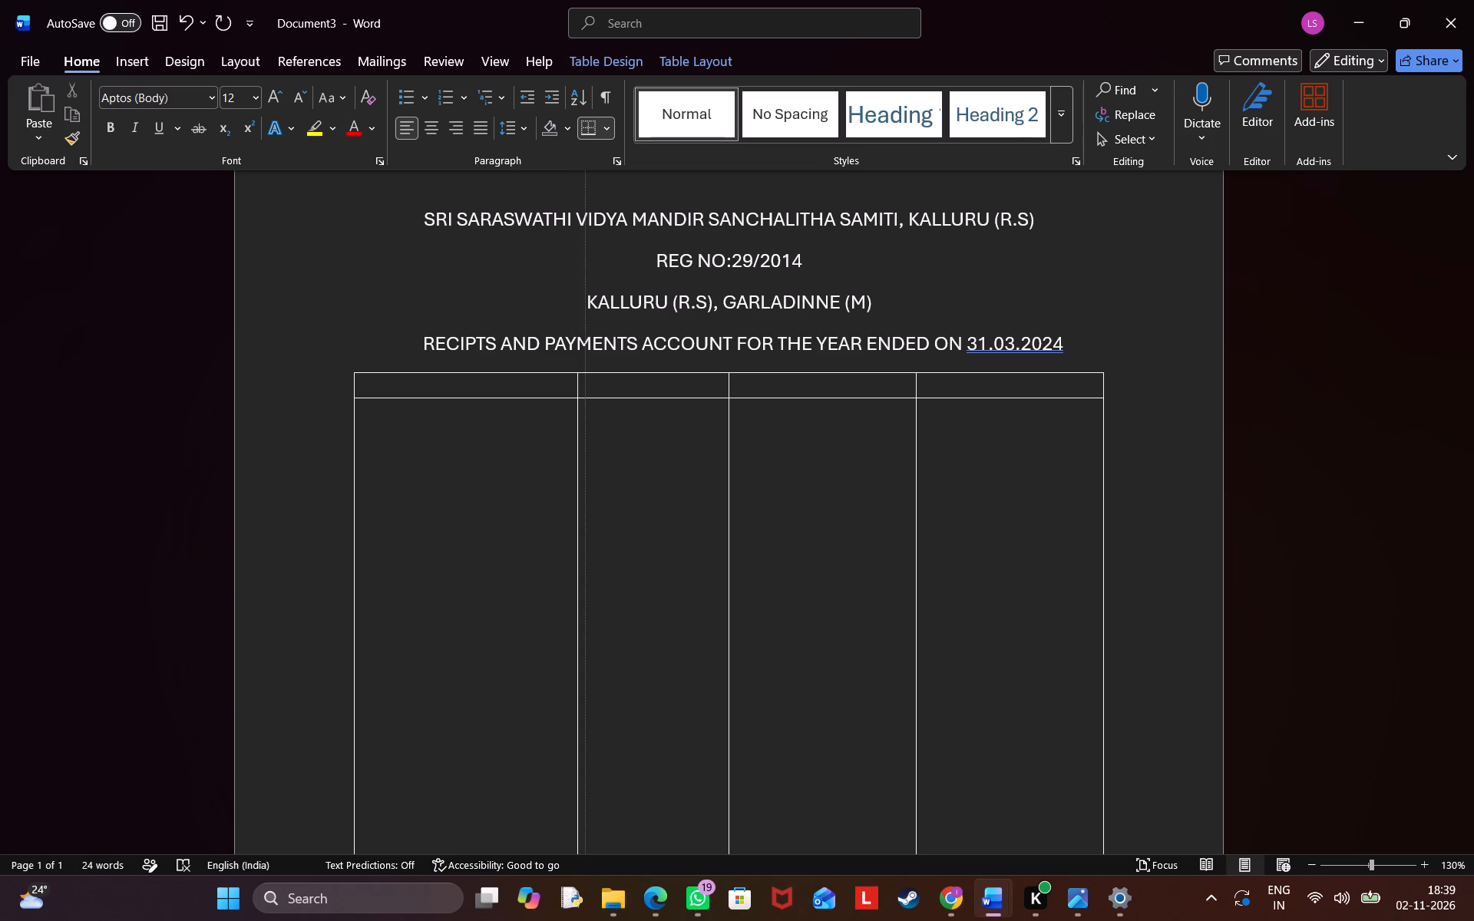
pyautogui.moveTo(593, 596); pyautogui.dragTo(592, 596)
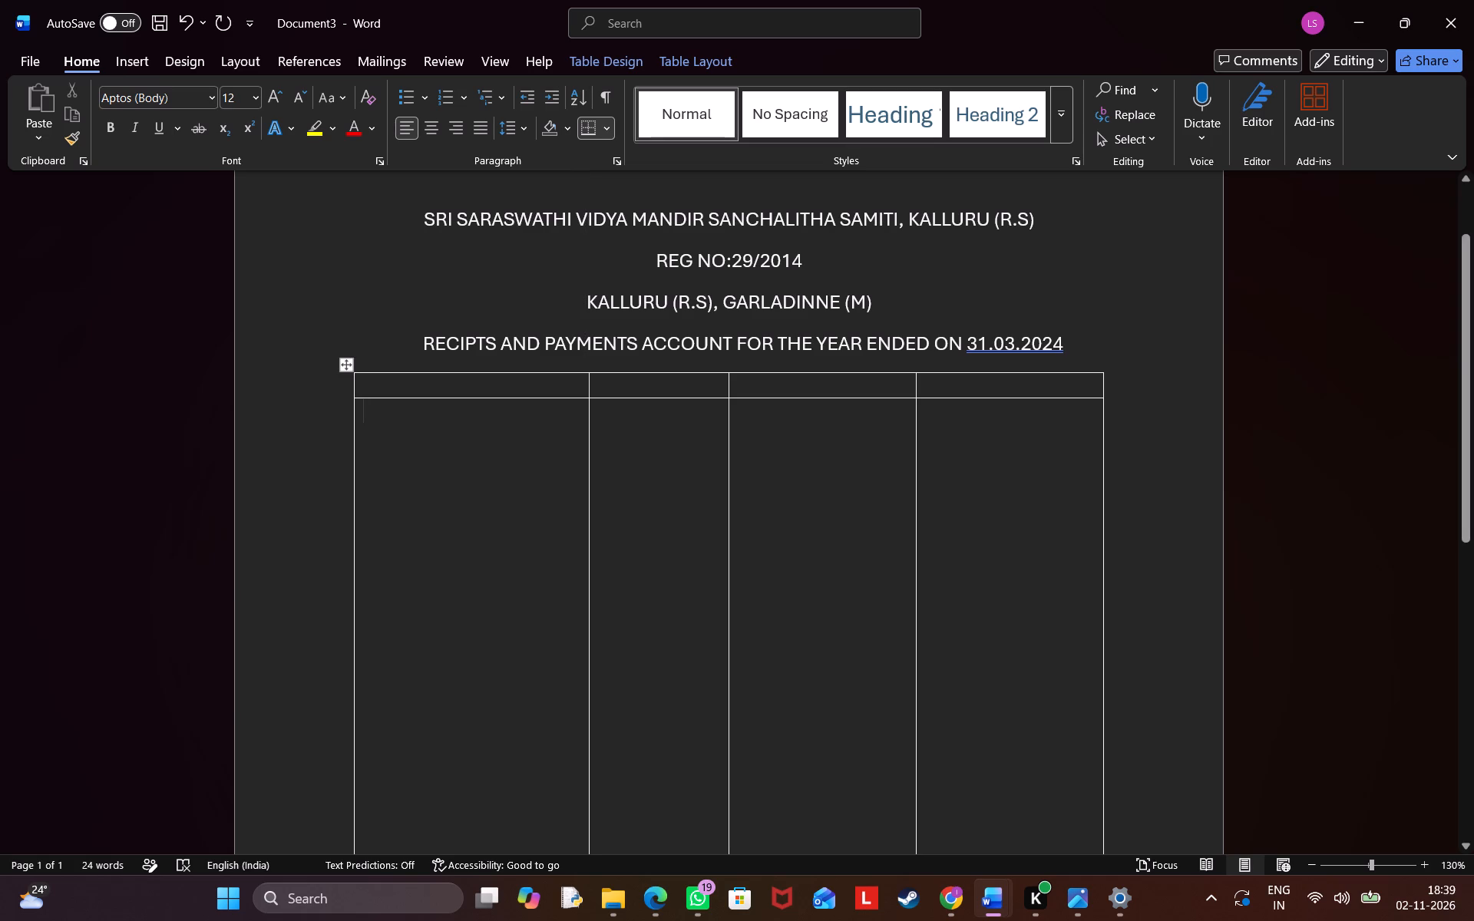
pyautogui.moveTo(914, 589); pyautogui.dragTo(972, 591)
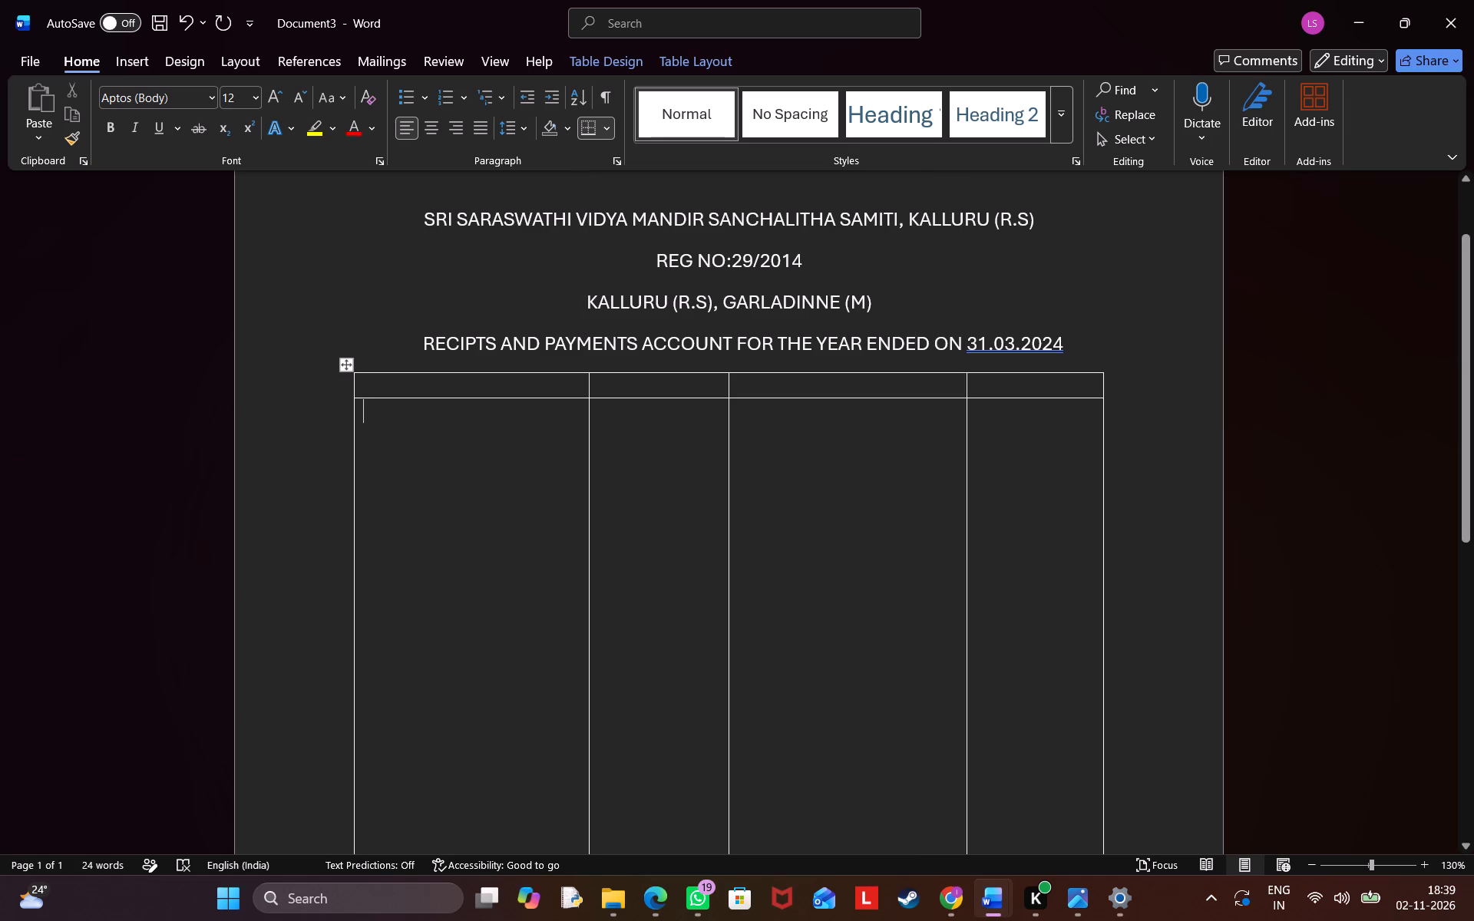
# Arrange the Word document and the WhatsApp photo of the printed account side by side, with the document on the right half.
pyautogui.click(511, 394)
pyautogui.press('super+Right')
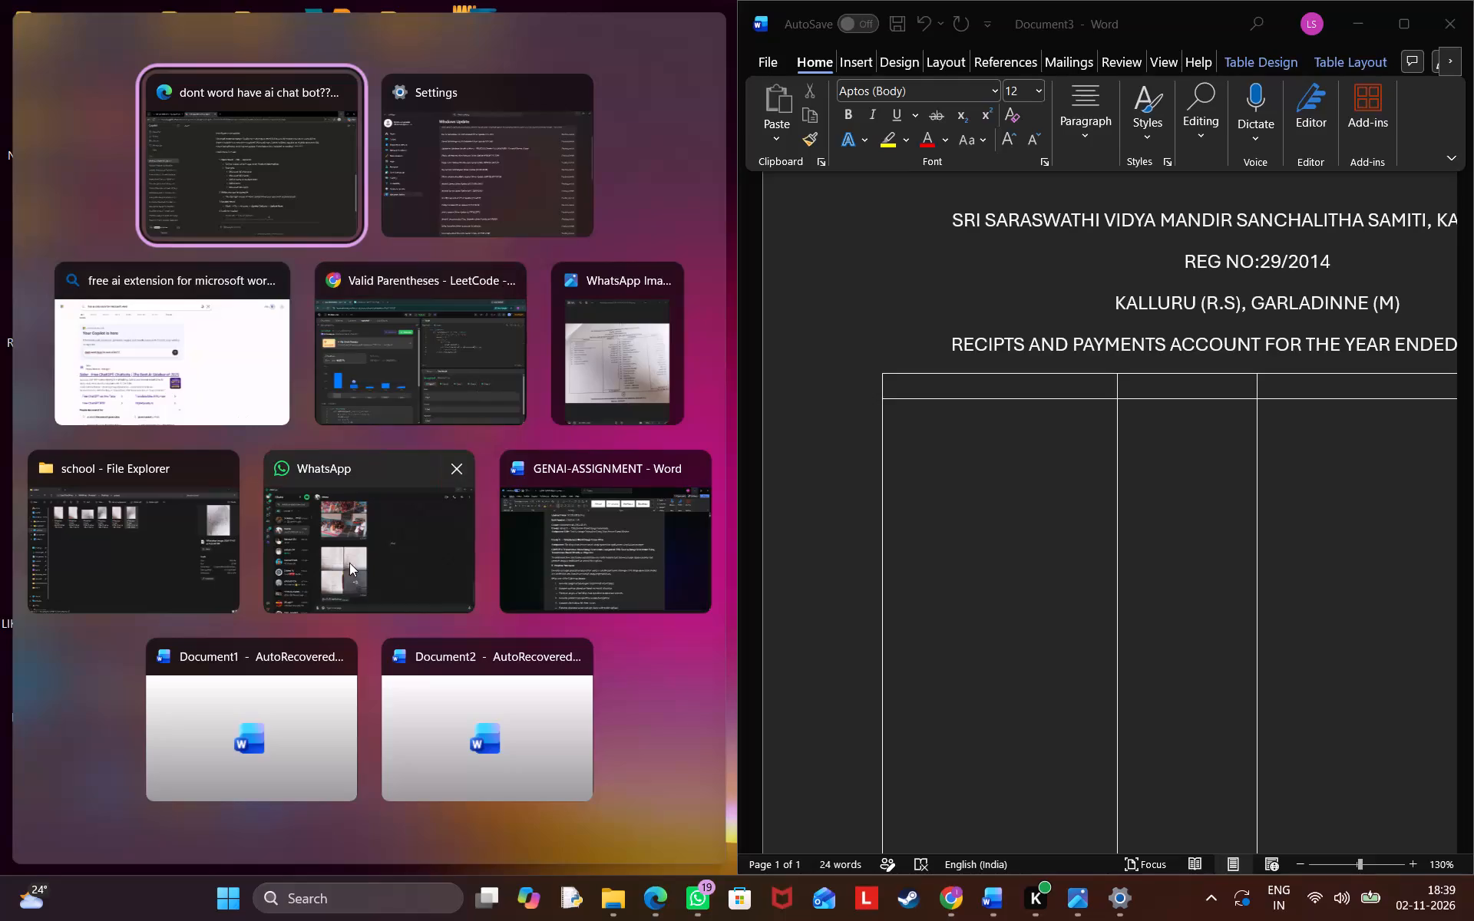
pyautogui.click(575, 322)
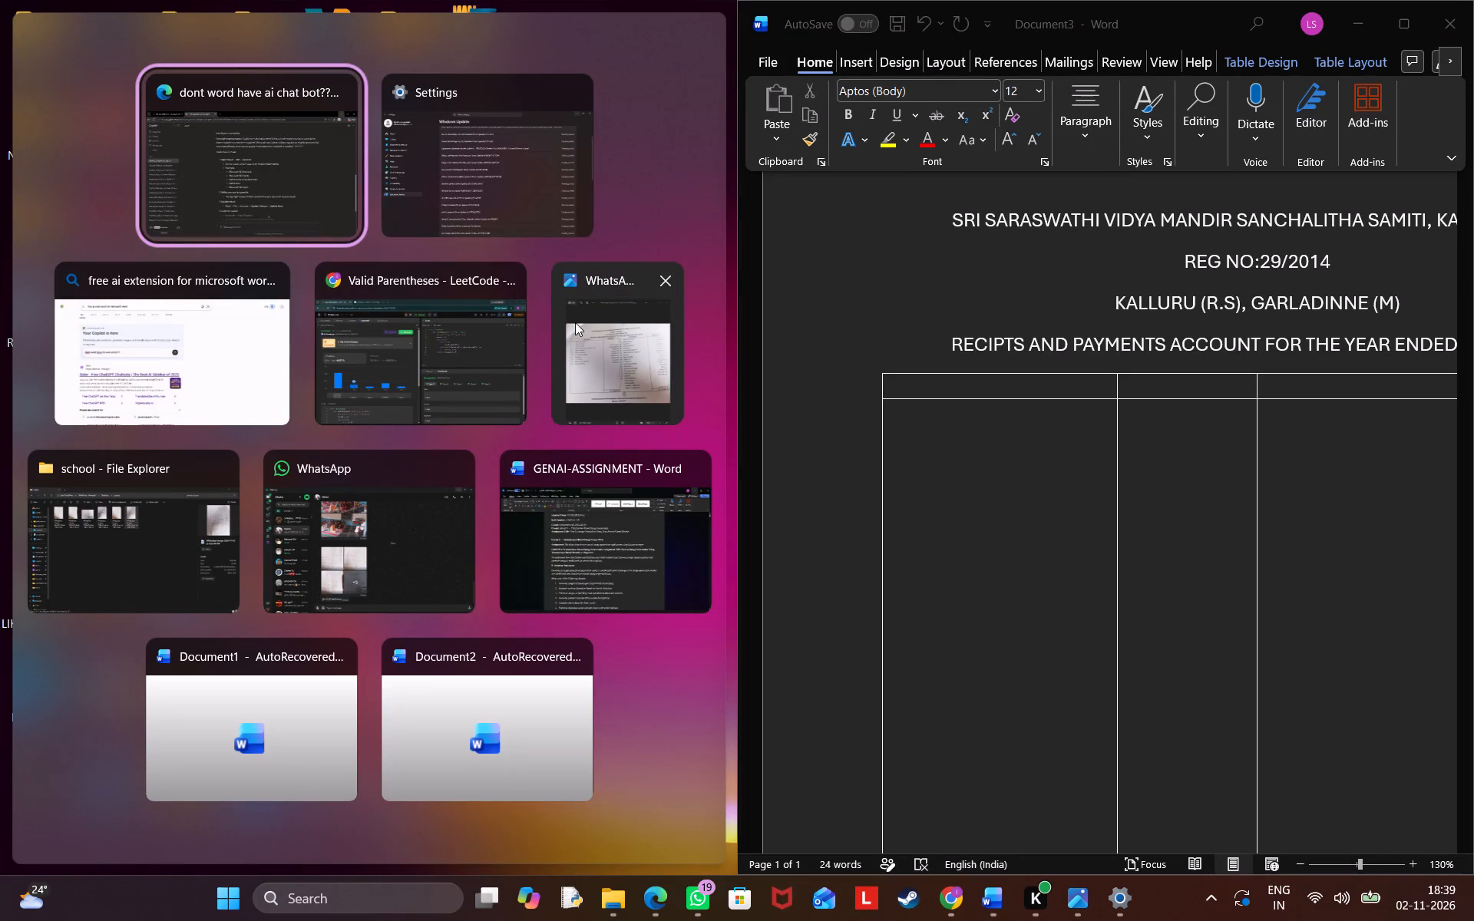
# Enter the heading RECEIPTS in the first cell of the table's narrow top row, indented by seven spaces.
pyautogui.click(957, 381)
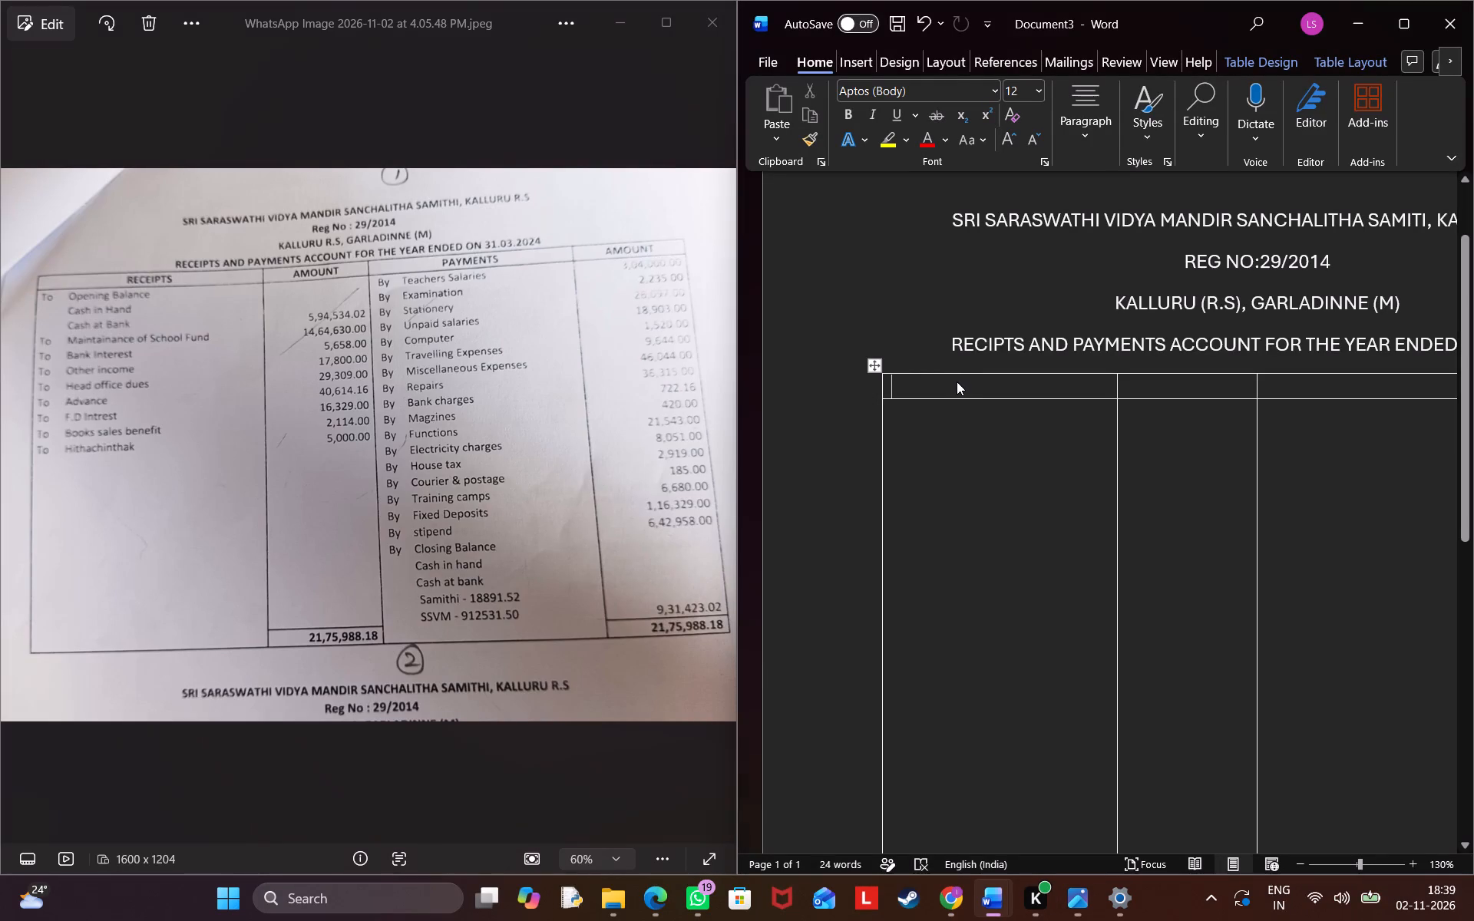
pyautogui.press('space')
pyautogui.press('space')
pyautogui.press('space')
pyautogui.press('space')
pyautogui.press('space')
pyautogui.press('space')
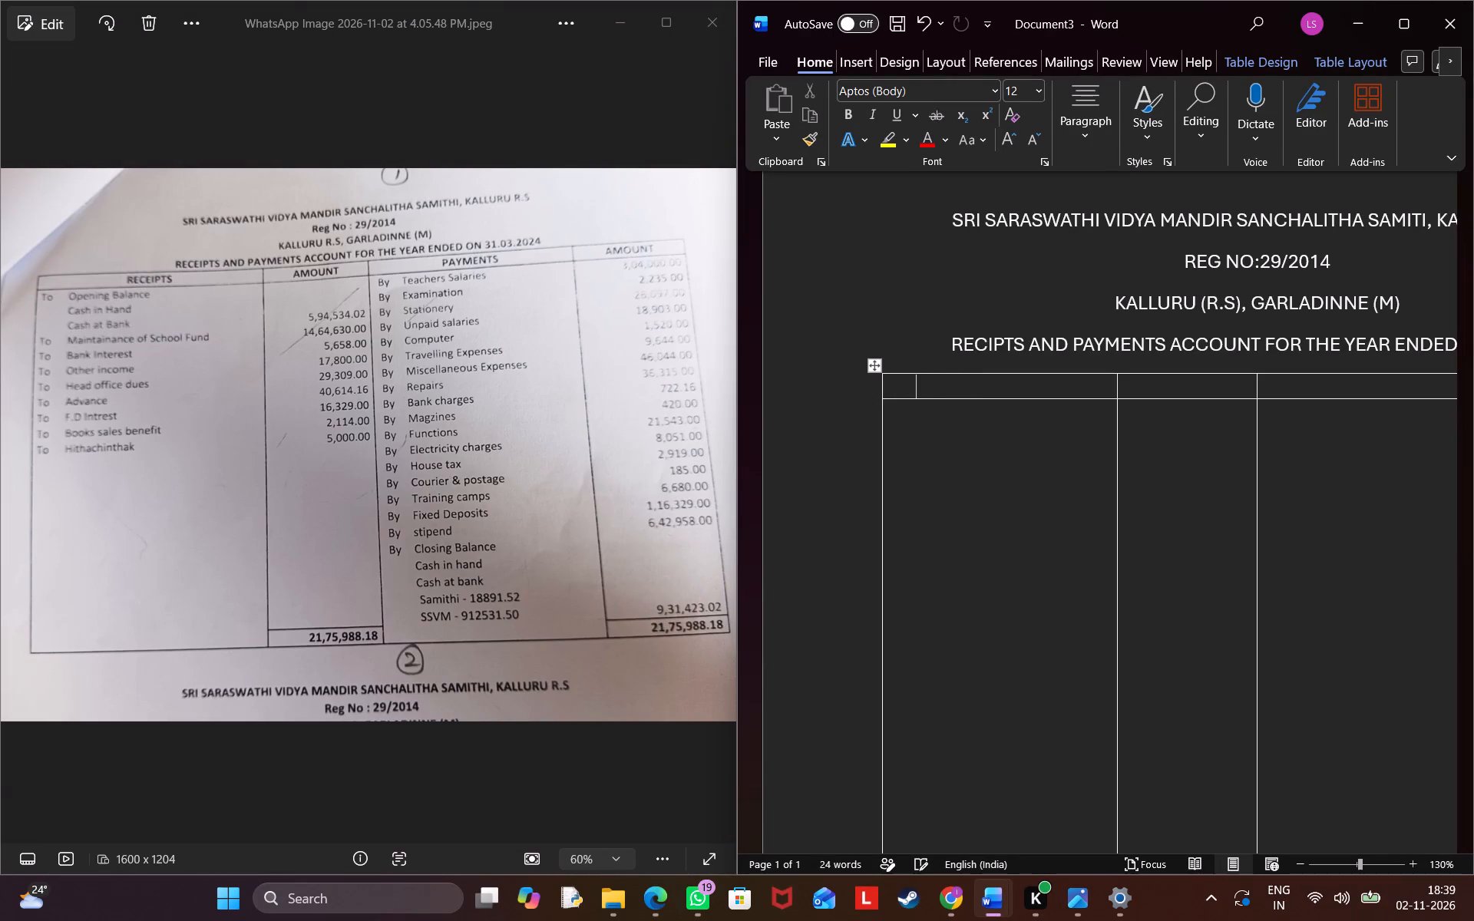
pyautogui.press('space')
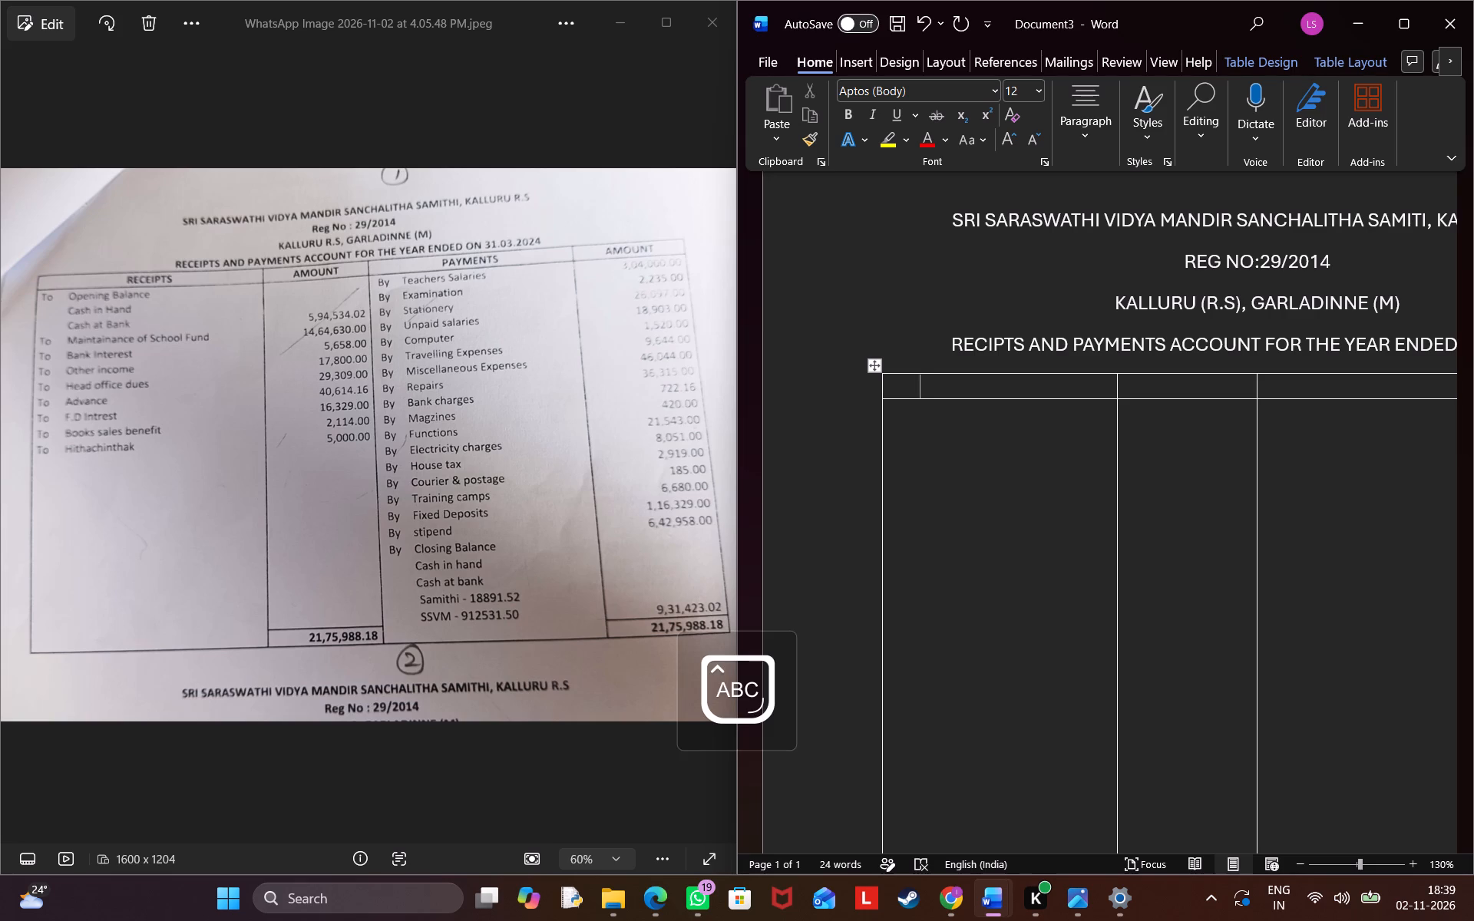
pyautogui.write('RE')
# Complete the first header cell as RECEIPTS and enter AMOUNT as the second column's heading.
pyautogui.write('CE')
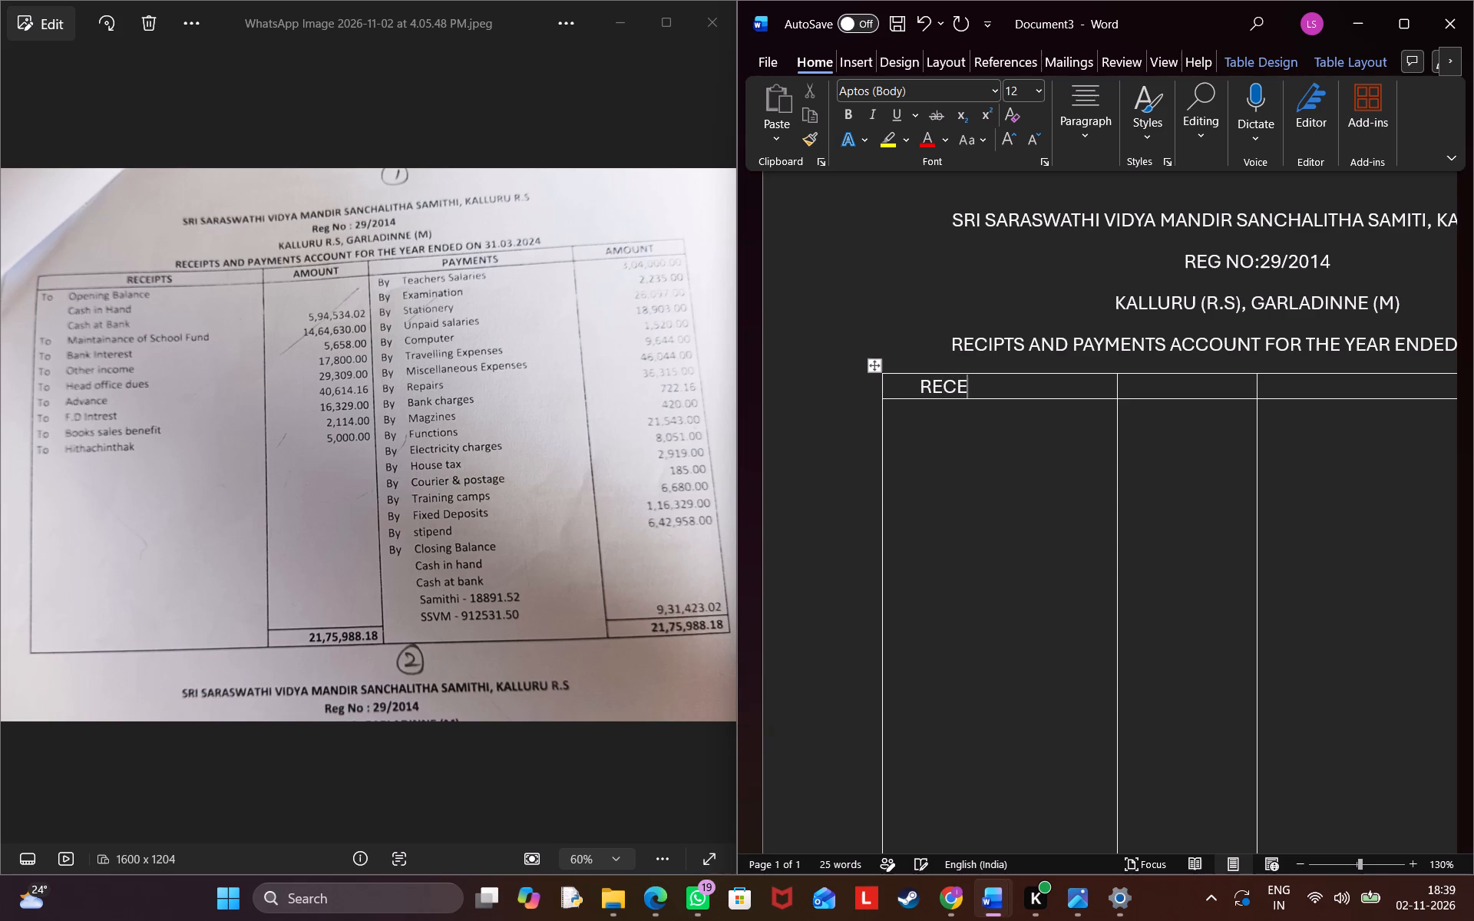
pyautogui.write('IPTS')
pyautogui.click(1186, 385)
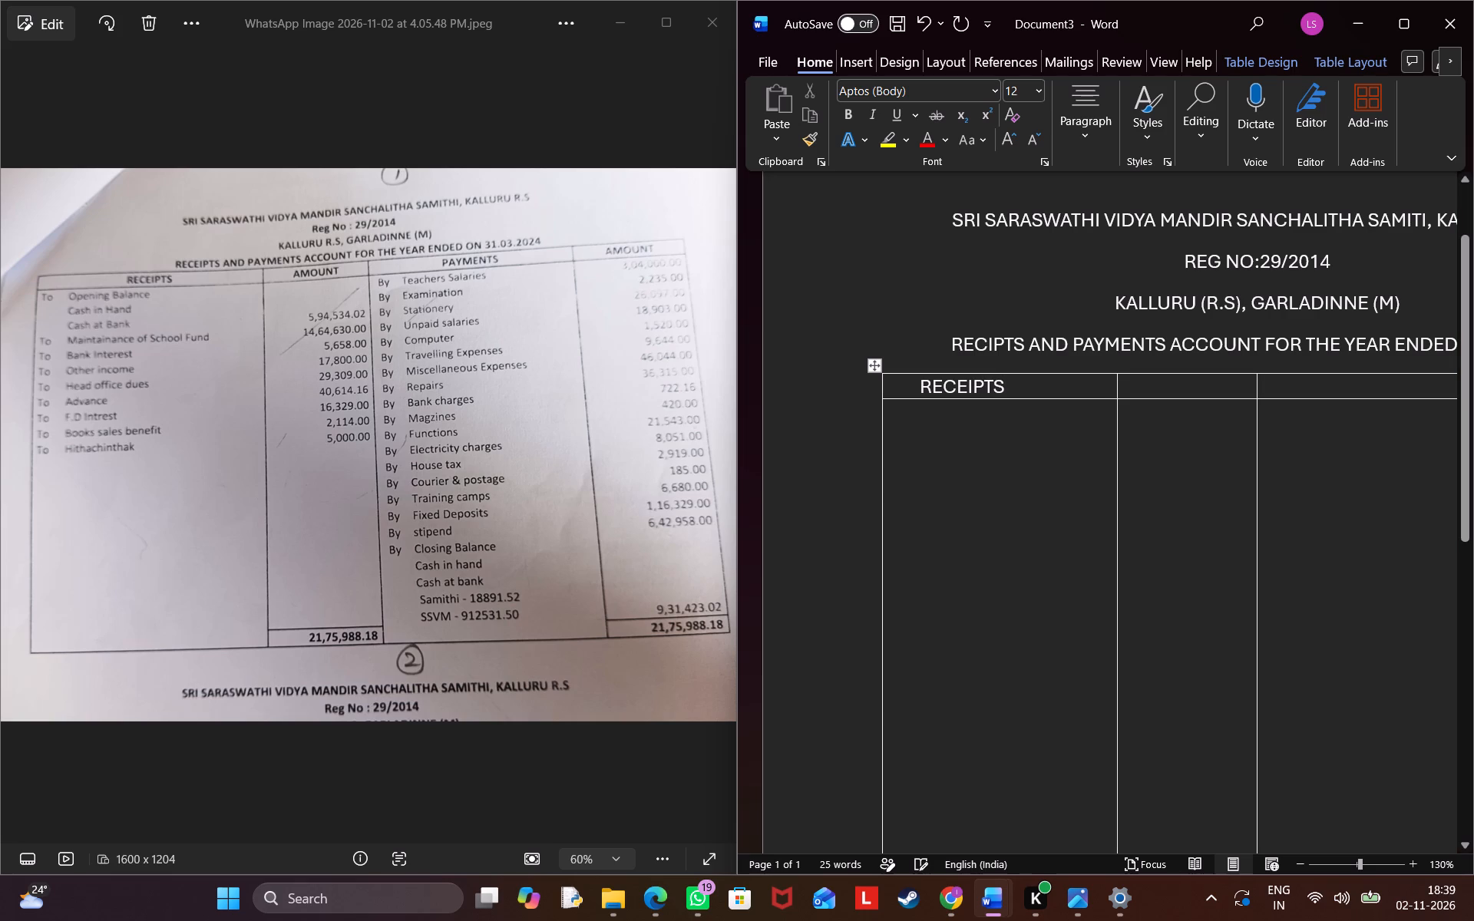
pyautogui.write('AMOUNT')
# Indent the AMOUNT heading in the second column by three spaces, keeping the first heading as RECEIPTS.
pyautogui.press('Left')
pyautogui.press('Left')
pyautogui.press('Left')
pyautogui.press('Left')
pyautogui.press('Left')
pyautogui.press('Left')
pyautogui.press('Left')
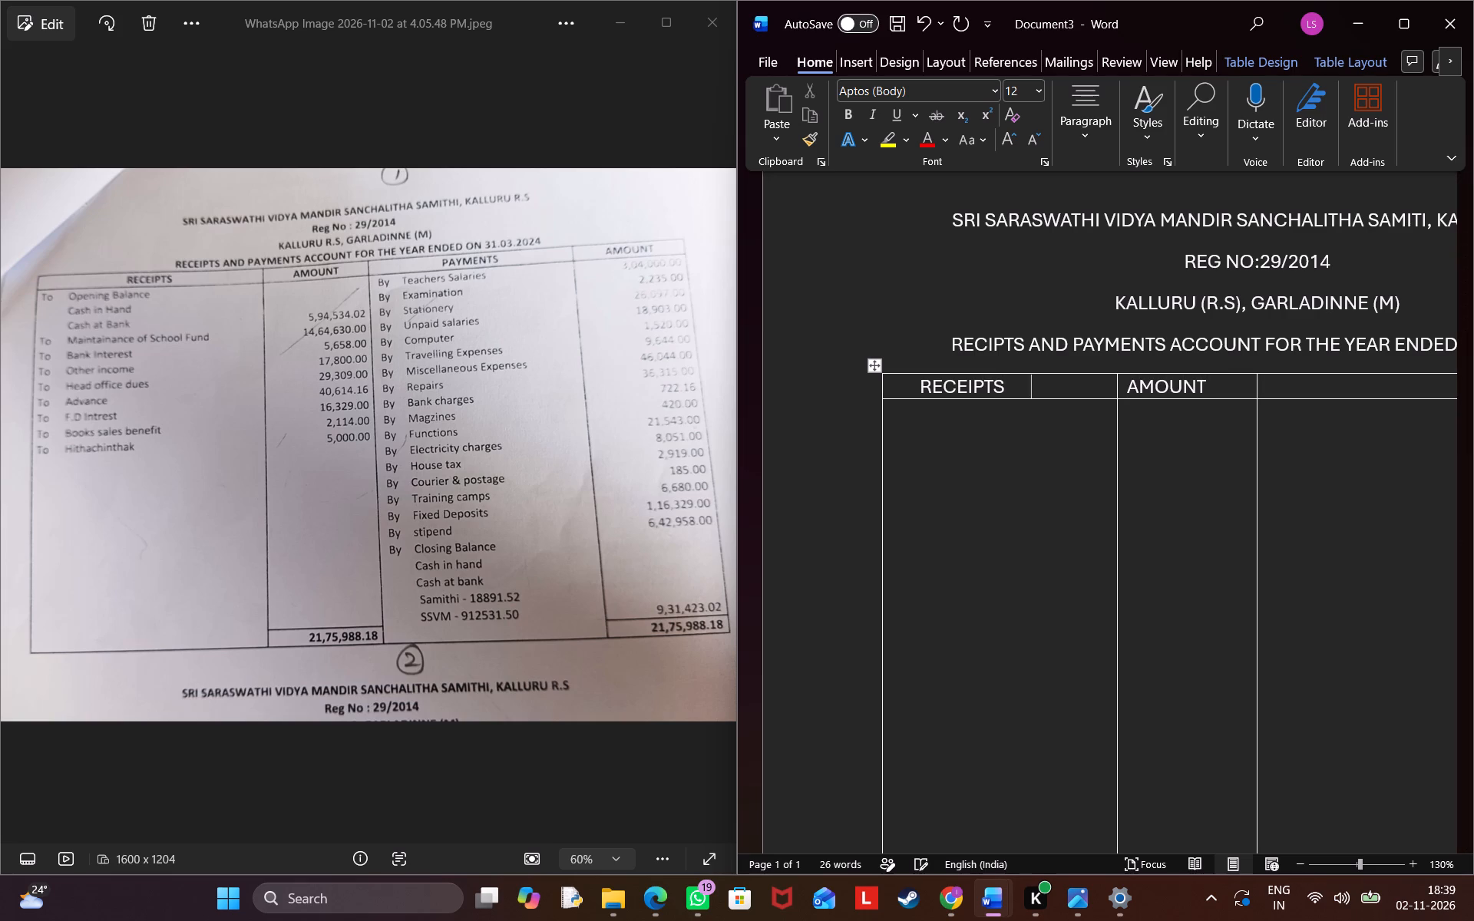
pyautogui.press('Left')
pyautogui.write('00')
pyautogui.press('BackSpace')
pyautogui.press('BackSpace')
pyautogui.press('Right')
pyautogui.press('Right')
pyautogui.press('space')
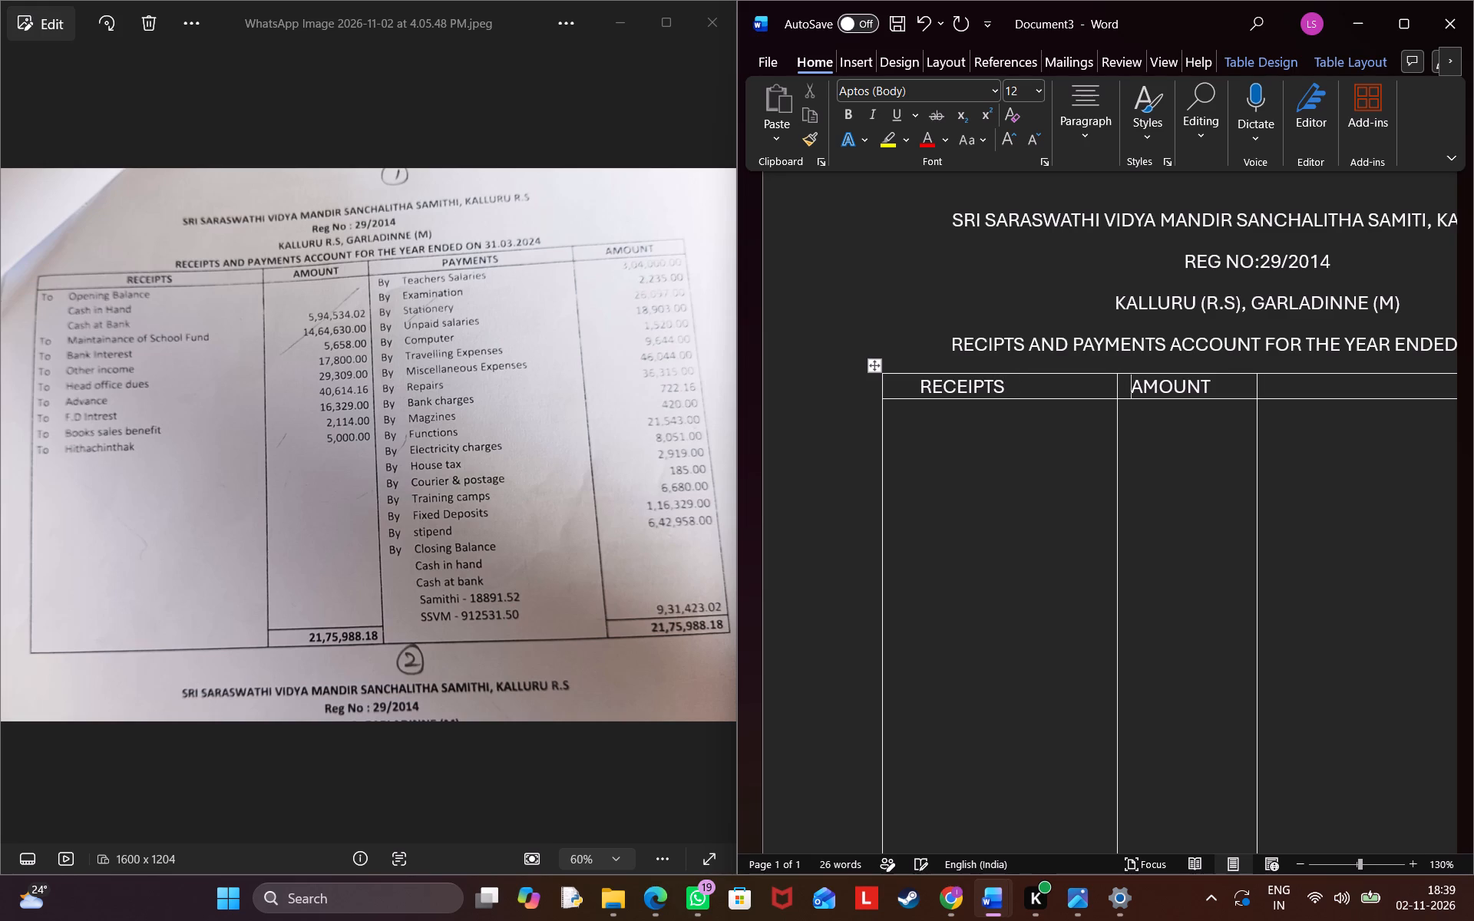
pyautogui.press('space')
pyautogui.press('space')
# Enter PAYMENTS as the third column's heading, indented by seven spaces.
pyautogui.press('Right')
pyautogui.press('Right')
pyautogui.press('Right')
pyautogui.press('Right')
pyautogui.press('Right')
pyautogui.press('Right')
pyautogui.press('Right')
pyautogui.press('Right')
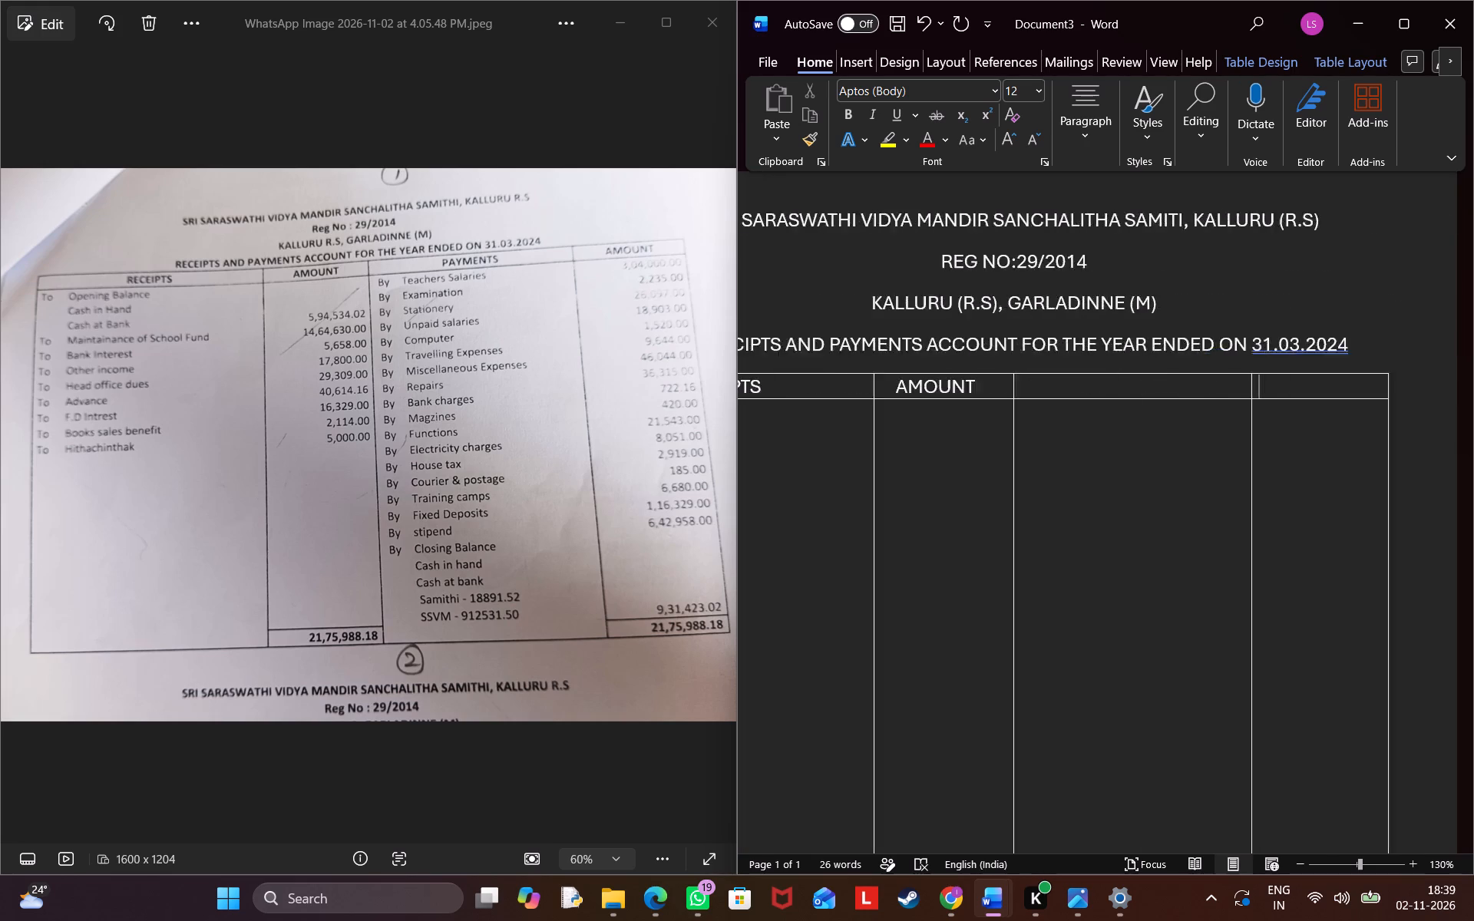
pyautogui.press('Left')
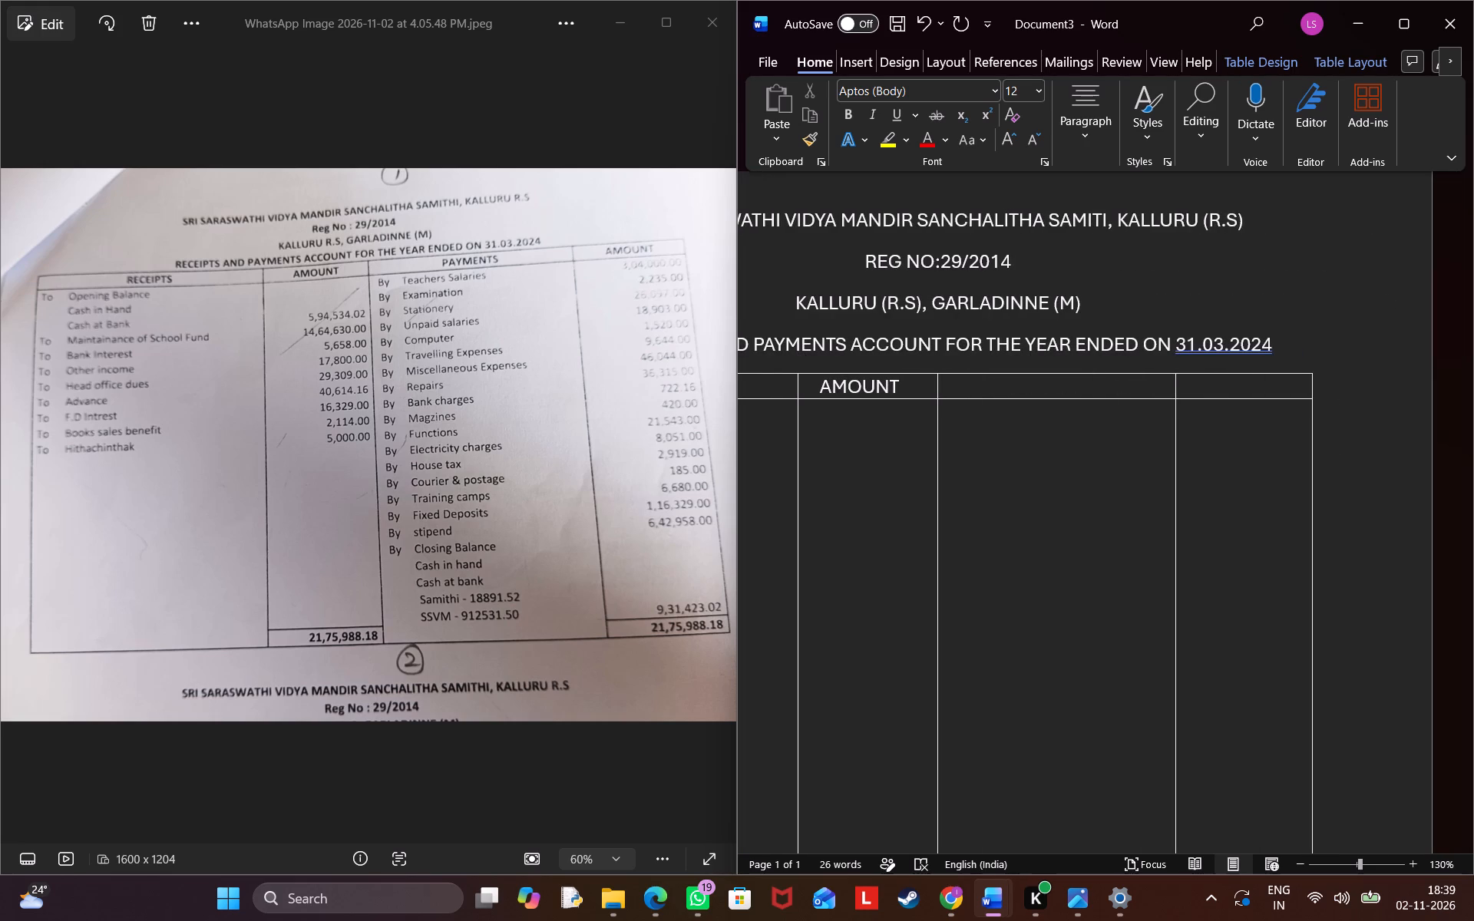
pyautogui.press('space')
pyautogui.press('space')
pyautogui.press('space')
pyautogui.press('space')
pyautogui.press('space')
pyautogui.press('space')
pyautogui.press('space')
pyautogui.write('PAYMENTS')
# Enter AMOUNT as the fourth column's heading, indented by three spaces.
pyautogui.click(1266, 383)
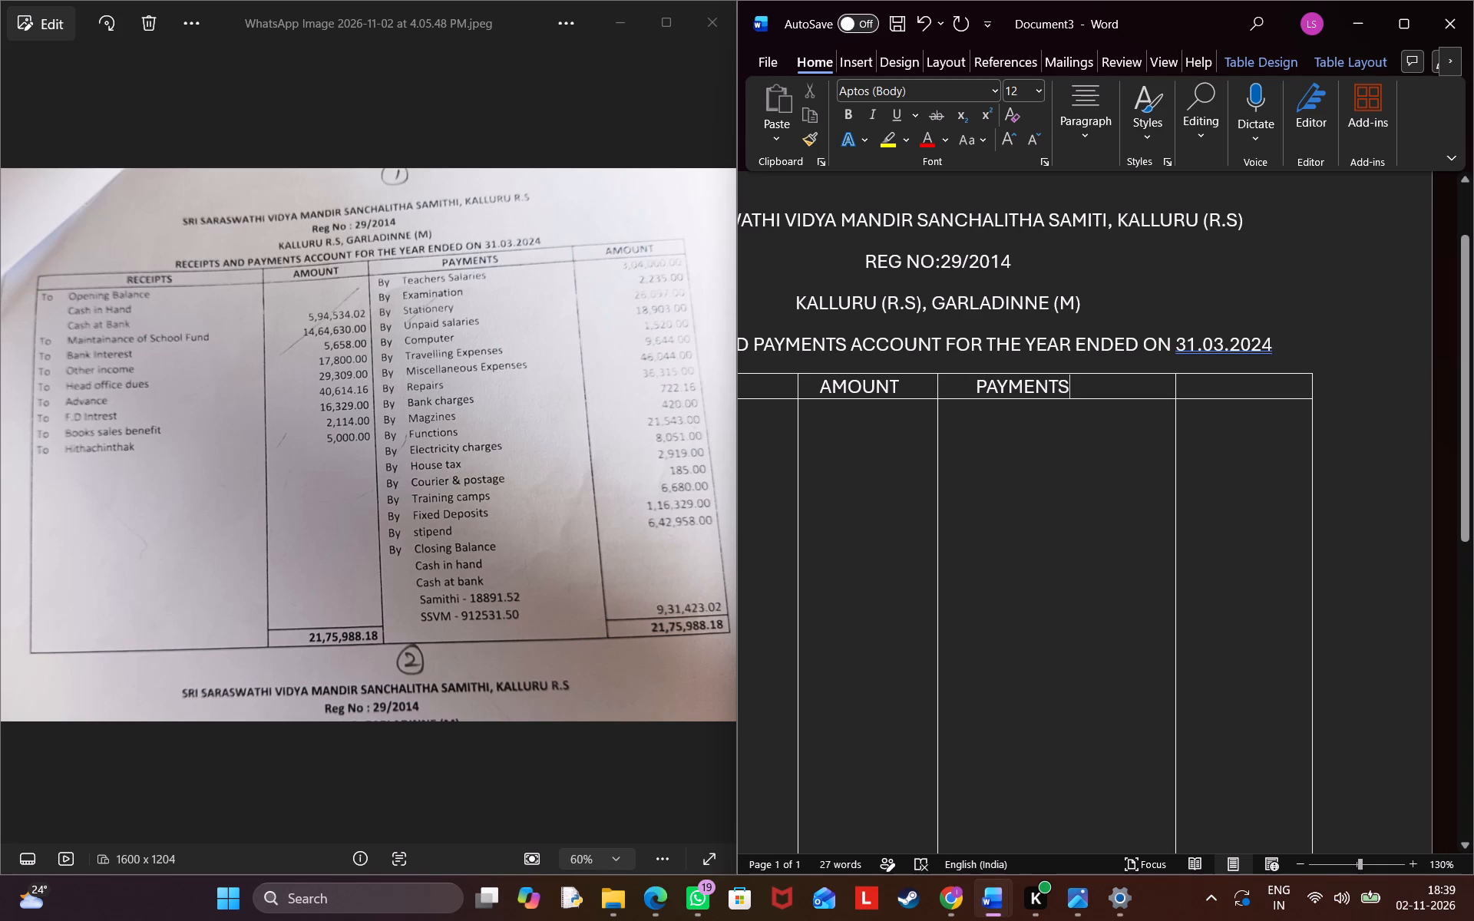
pyautogui.press('space')
pyautogui.press('space')
pyautogui.press('space')
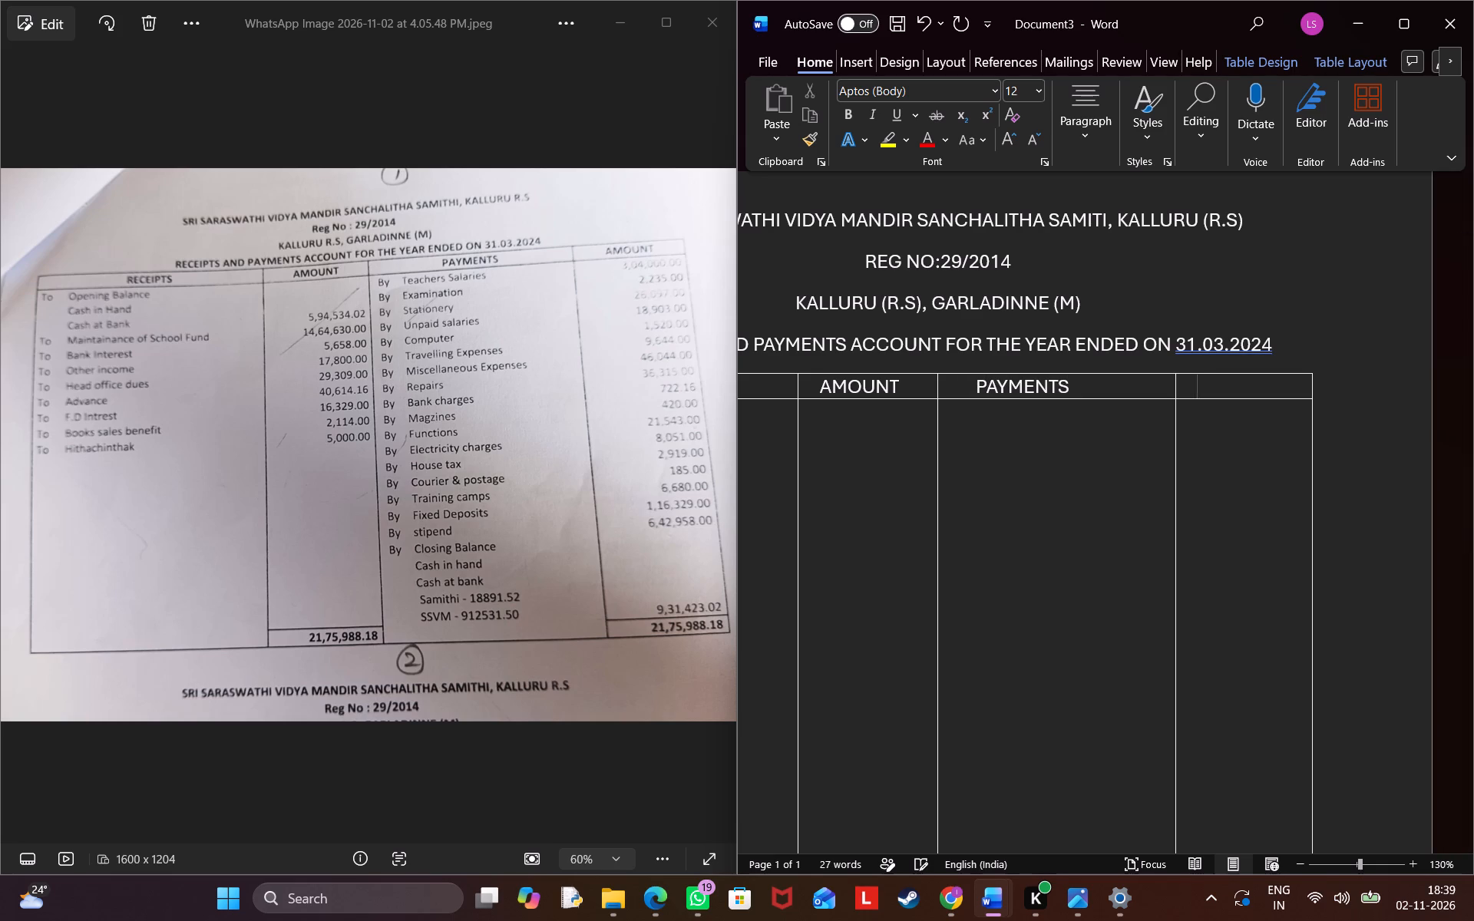
pyautogui.write('AMOUNT')
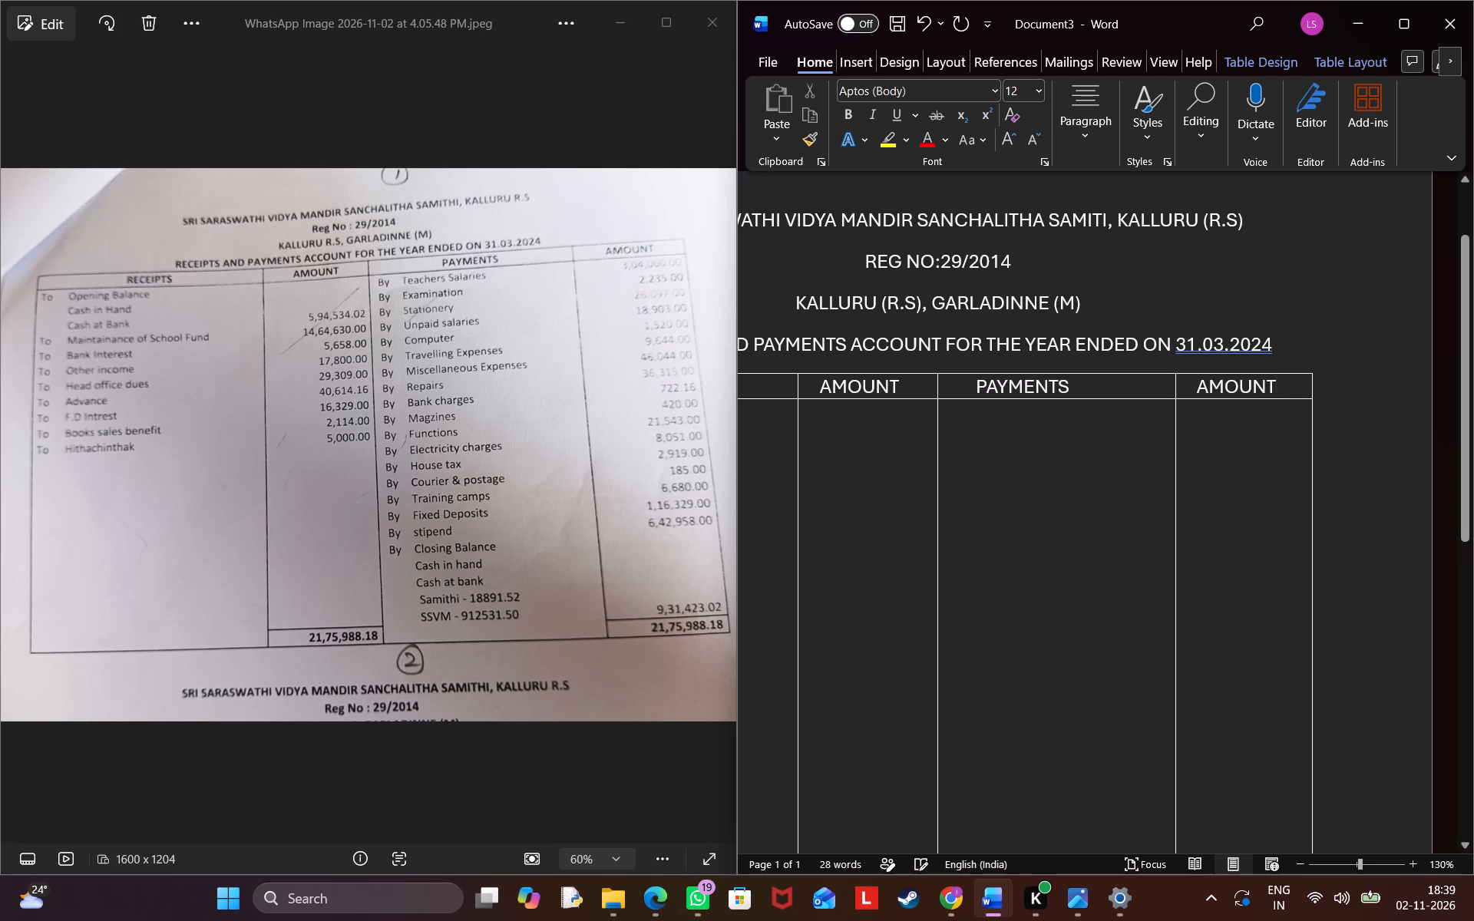
# Begin the first entry in the body cell under RECEIPTS with "To".
pyautogui.hscroll(3, 1155, 502)
pyautogui.click(1013, 437)
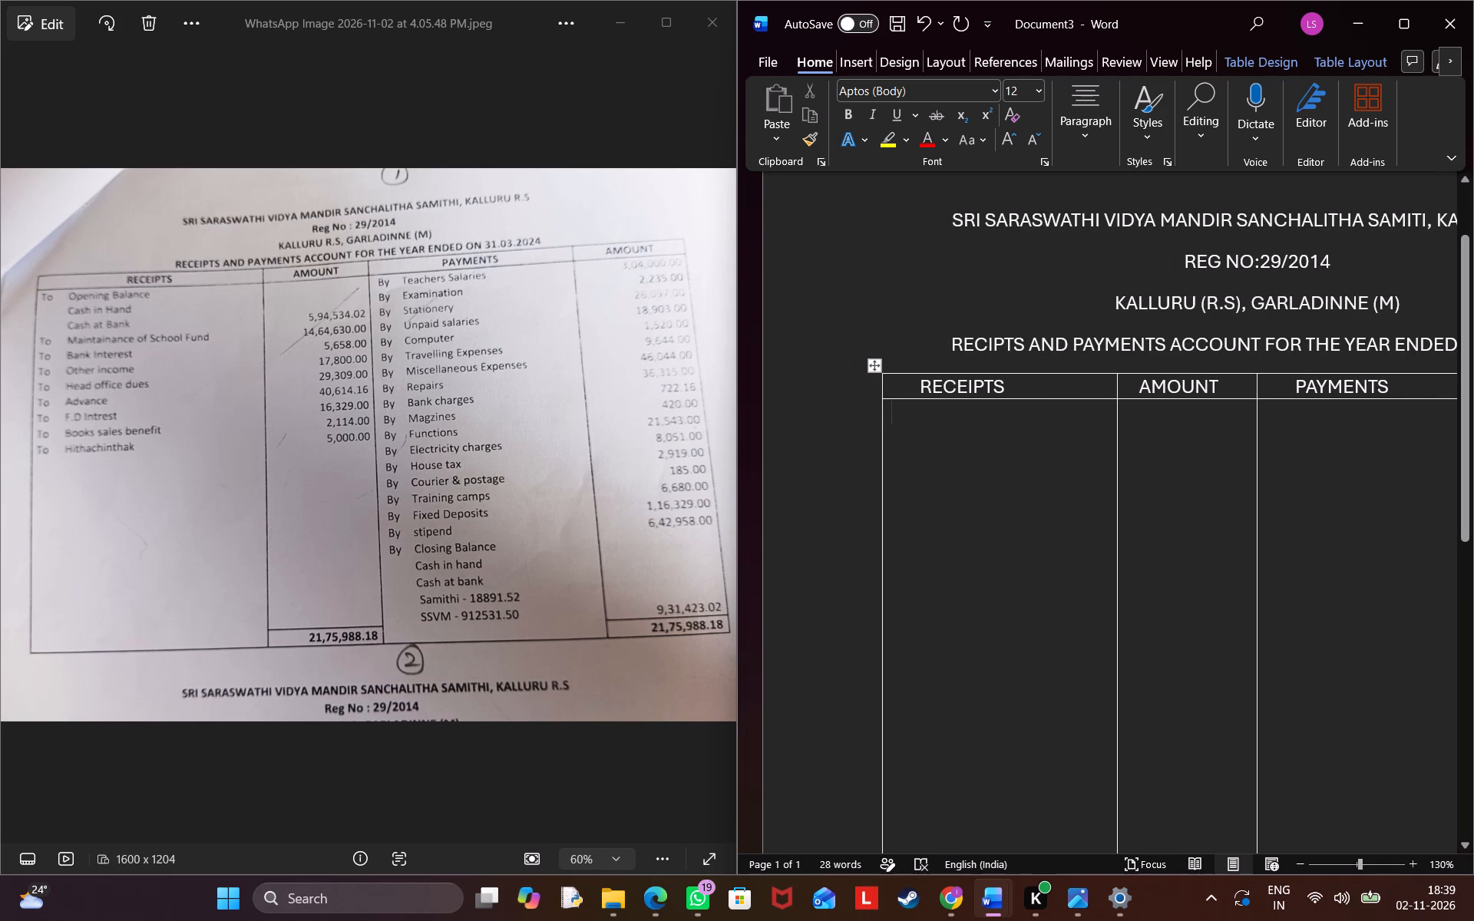
pyautogui.press('t')
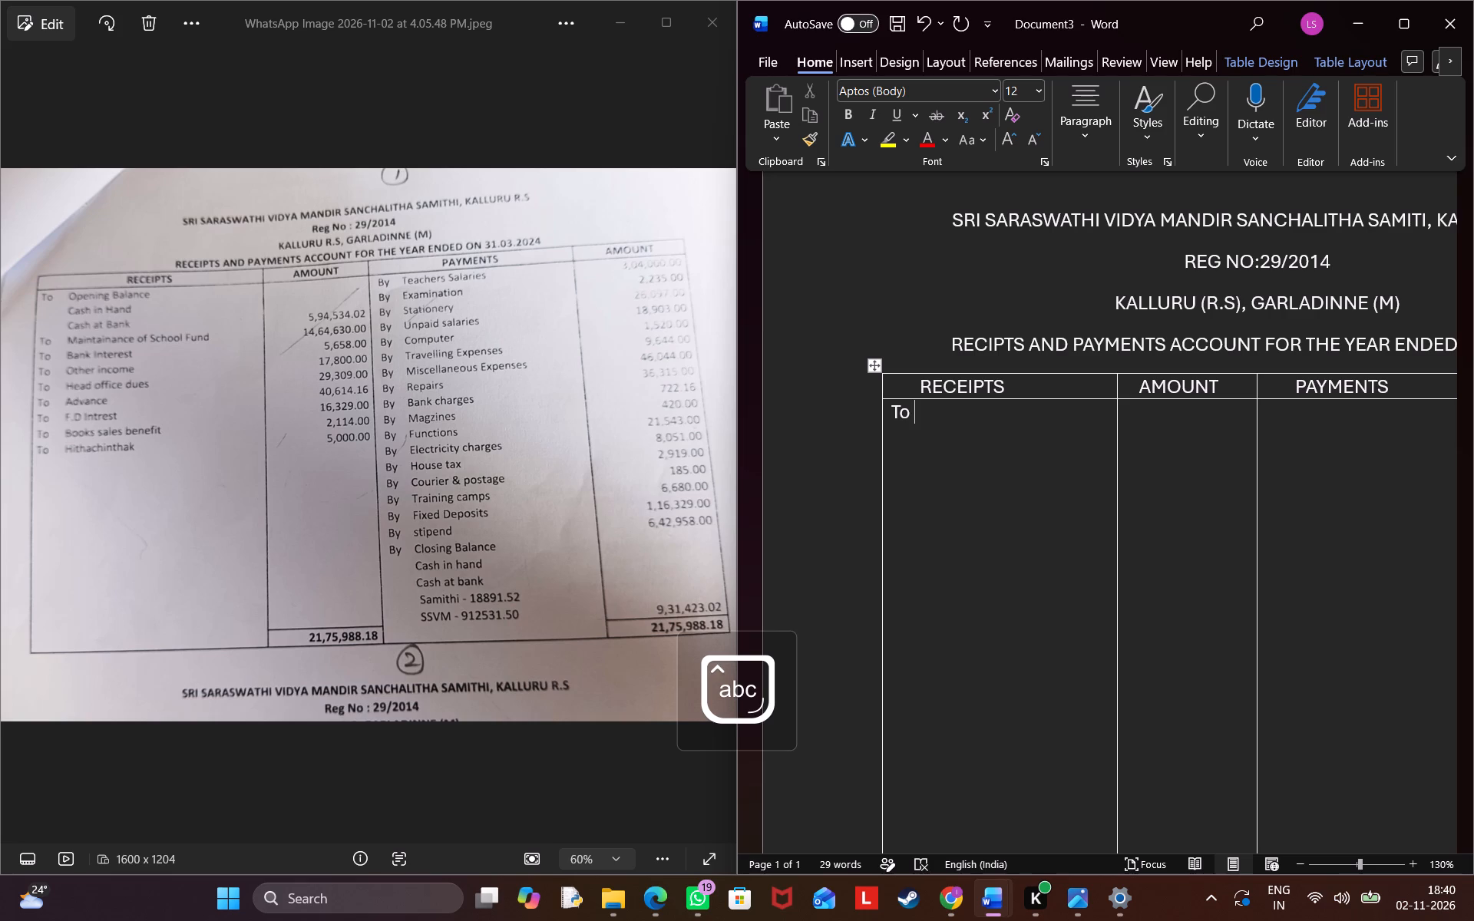
# Close the photo of the printed receipts and payments account.
pyautogui.keyDown('ctrl'); pyautogui.scroll(-4, 471, 533); pyautogui.keyUp('ctrl')
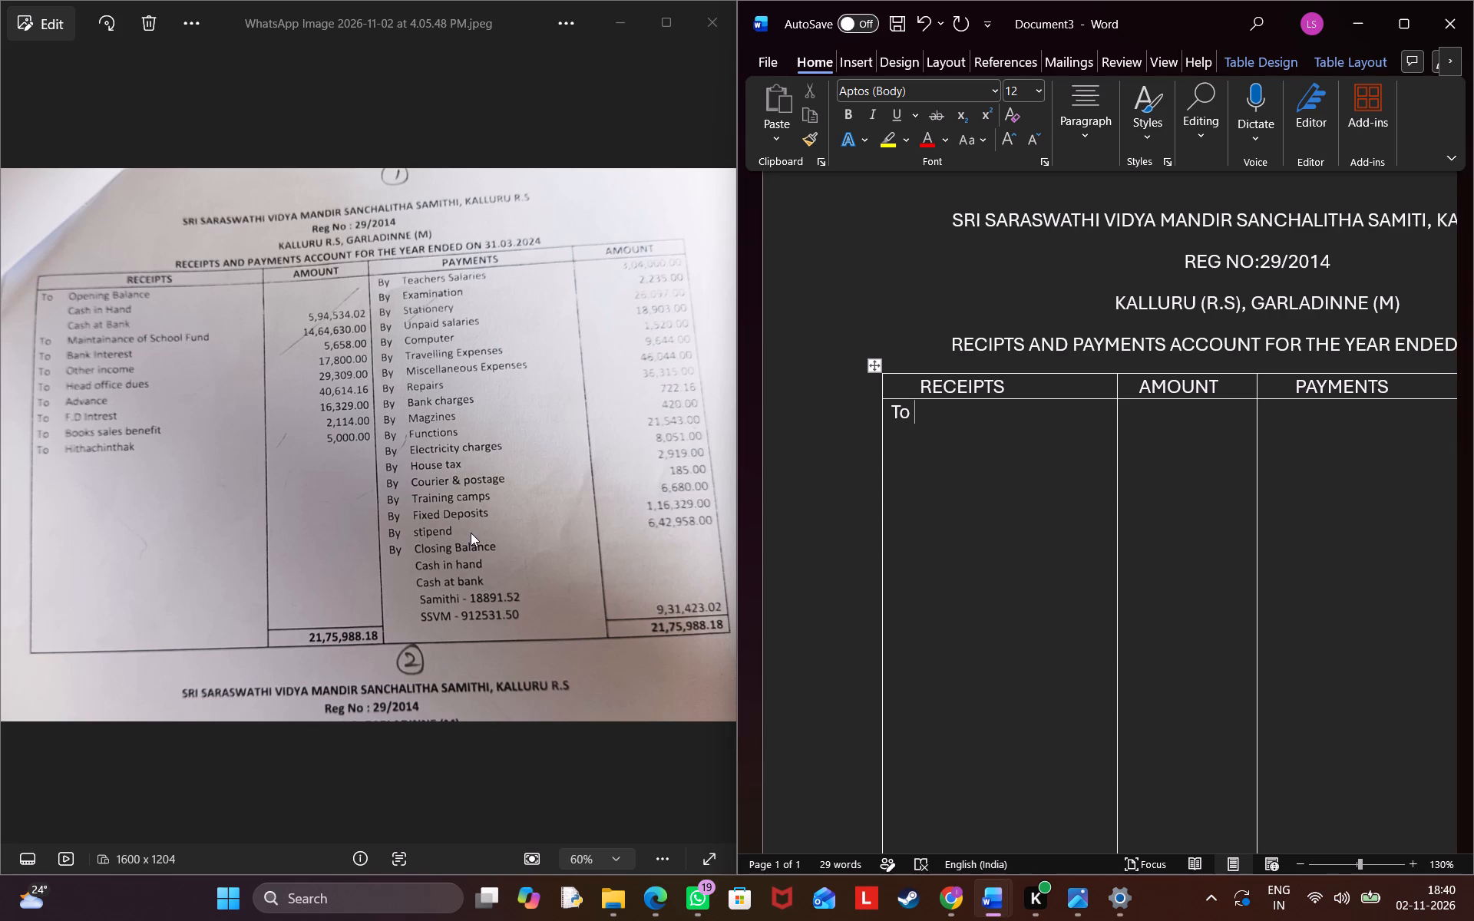
pyautogui.click(704, 31)
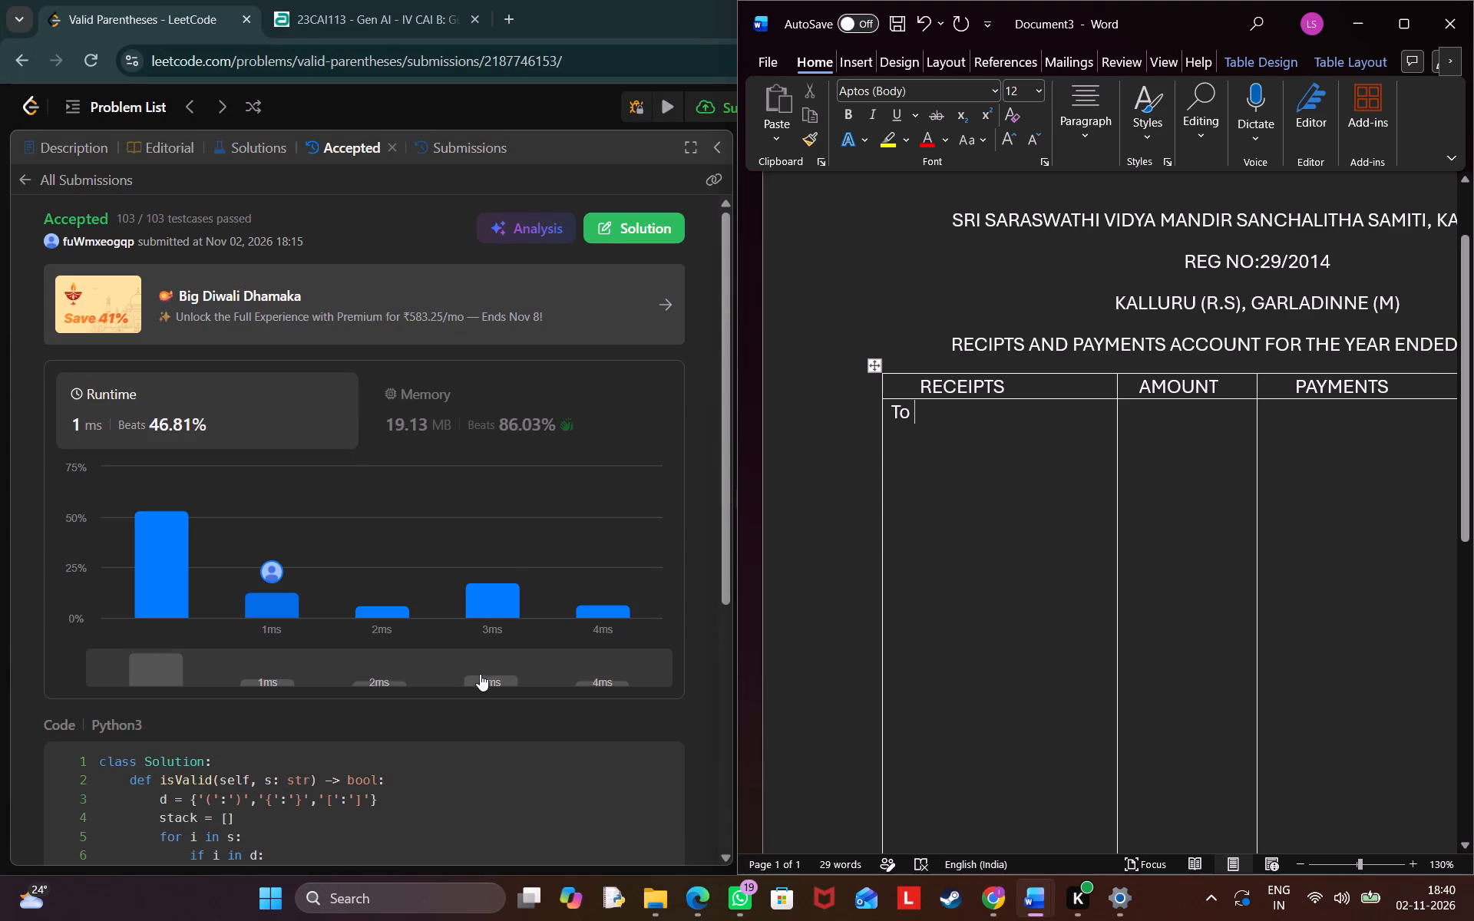
# Open the handwritten accounts photo "WhatsApp Image 2026-11-02 at 4.05.47 PM (1)" from the school folder and place it side by side with Document3.
pyautogui.click(669, 854)
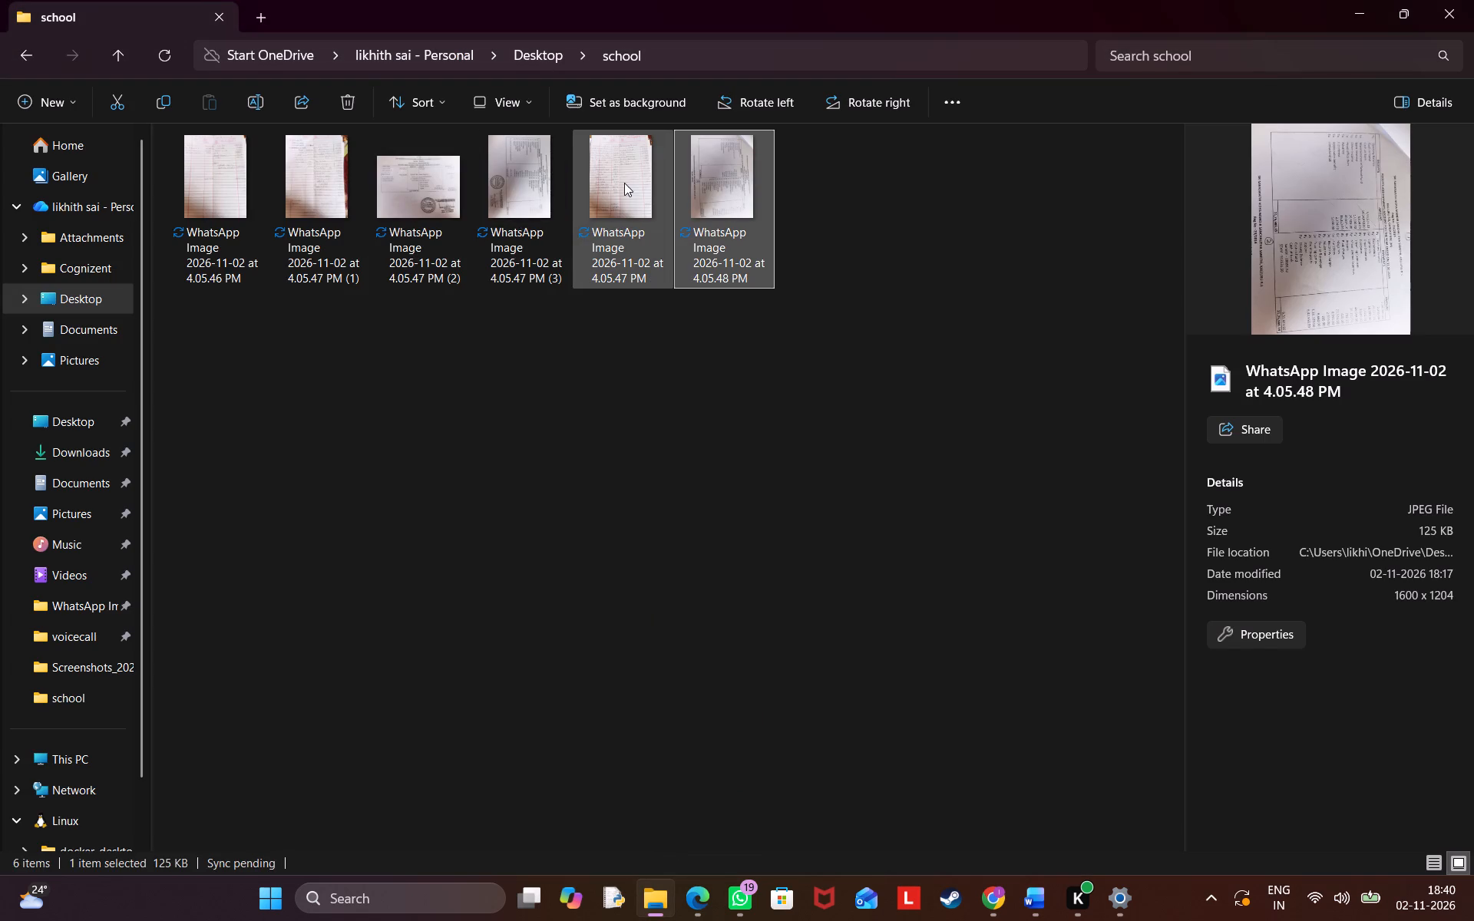
pyautogui.doubleClick(292, 180)
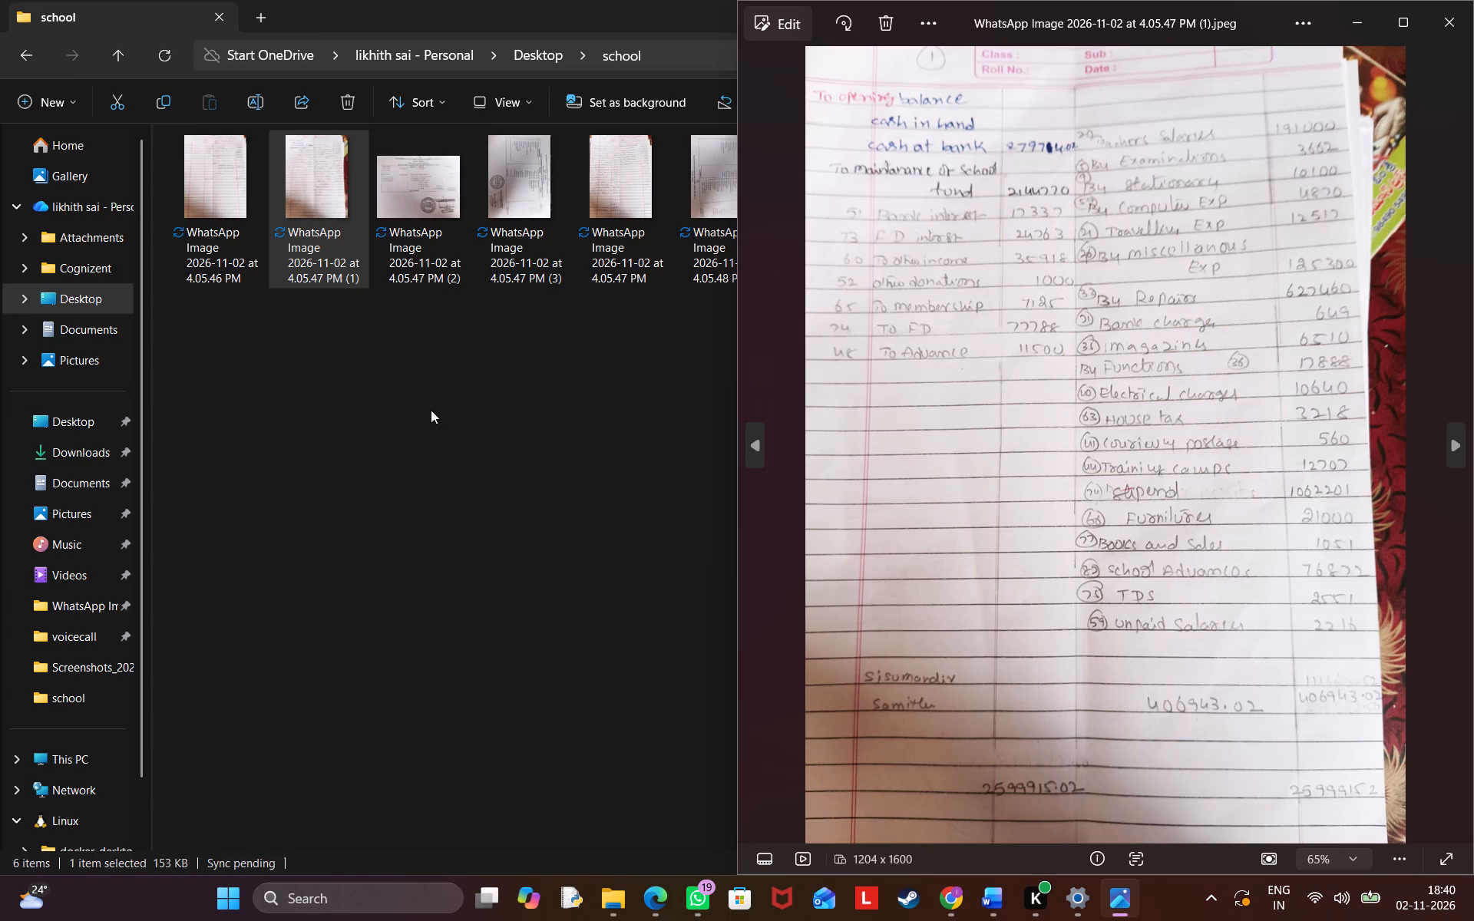
pyautogui.press('super+Left')
pyautogui.press('super+Left')
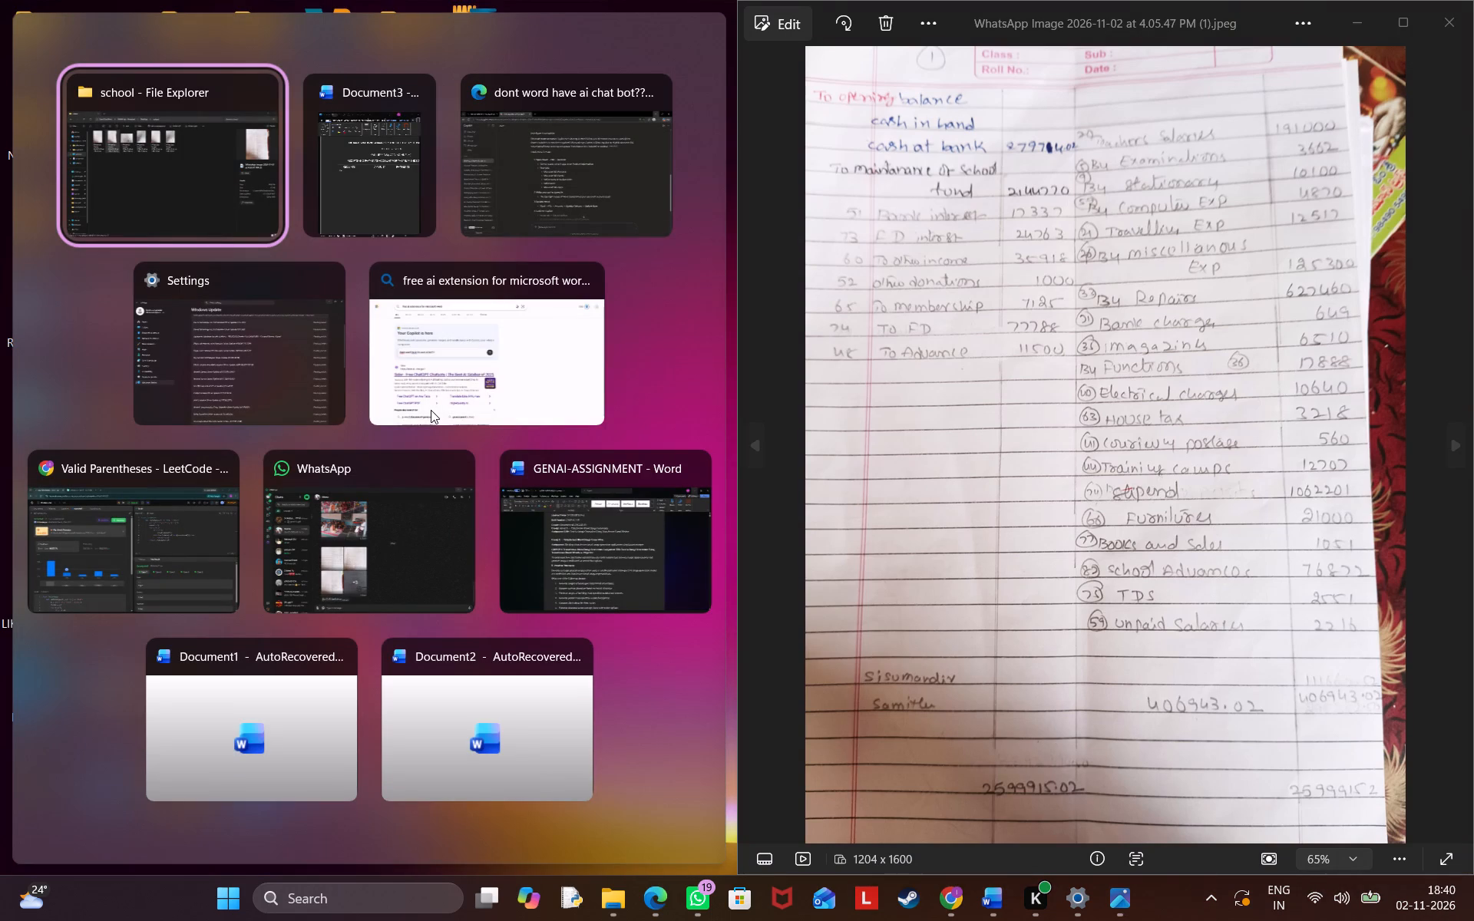
pyautogui.press('super+Right')
pyautogui.press('super+Right')
pyautogui.click(1185, 112)
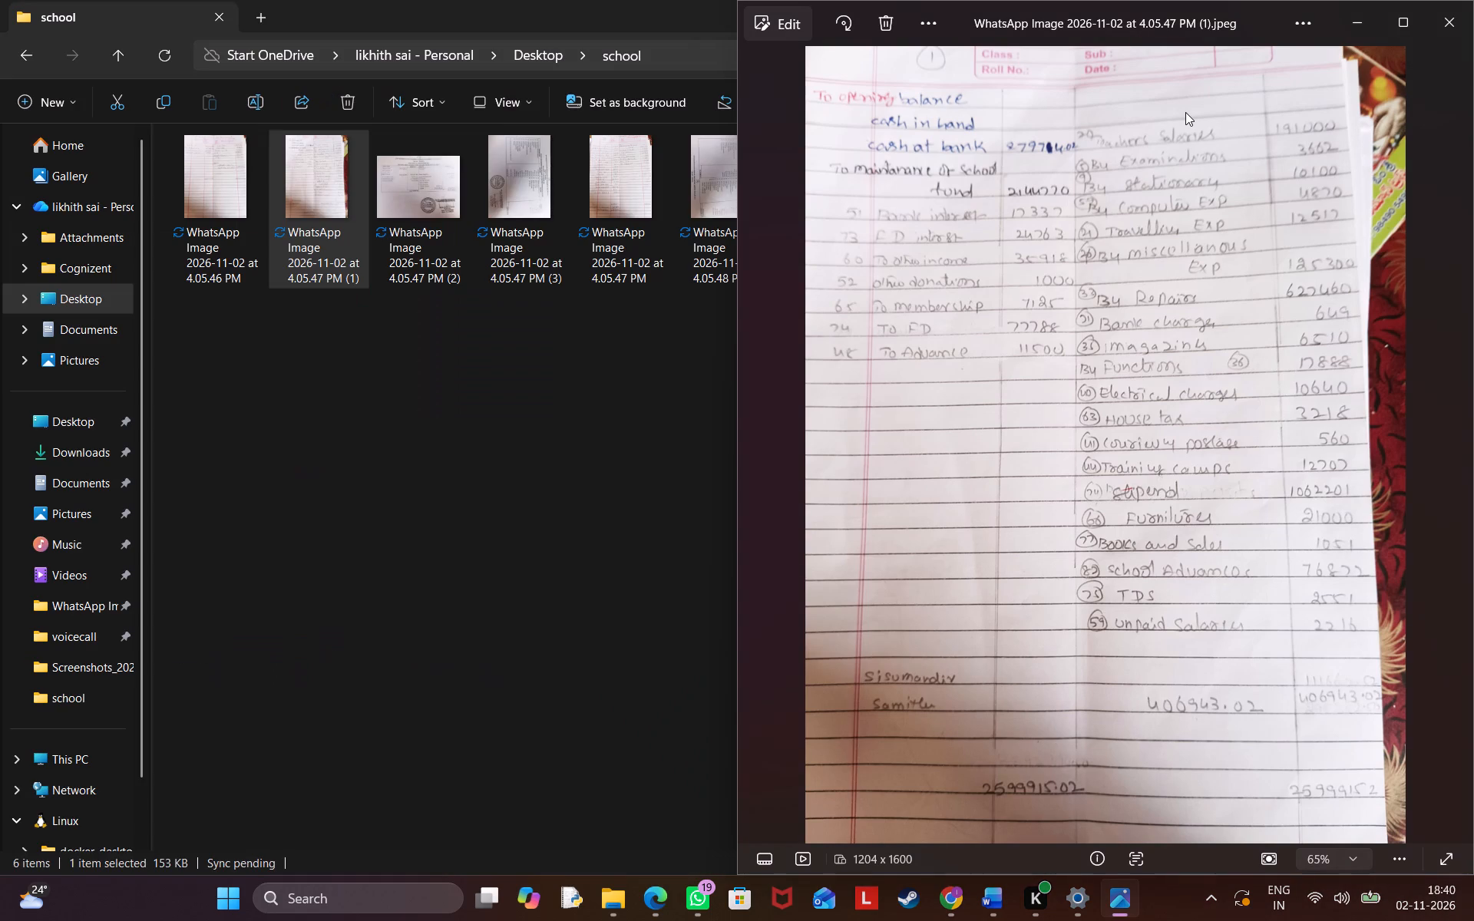
pyautogui.press('super+Left')
pyautogui.press('super+Left')
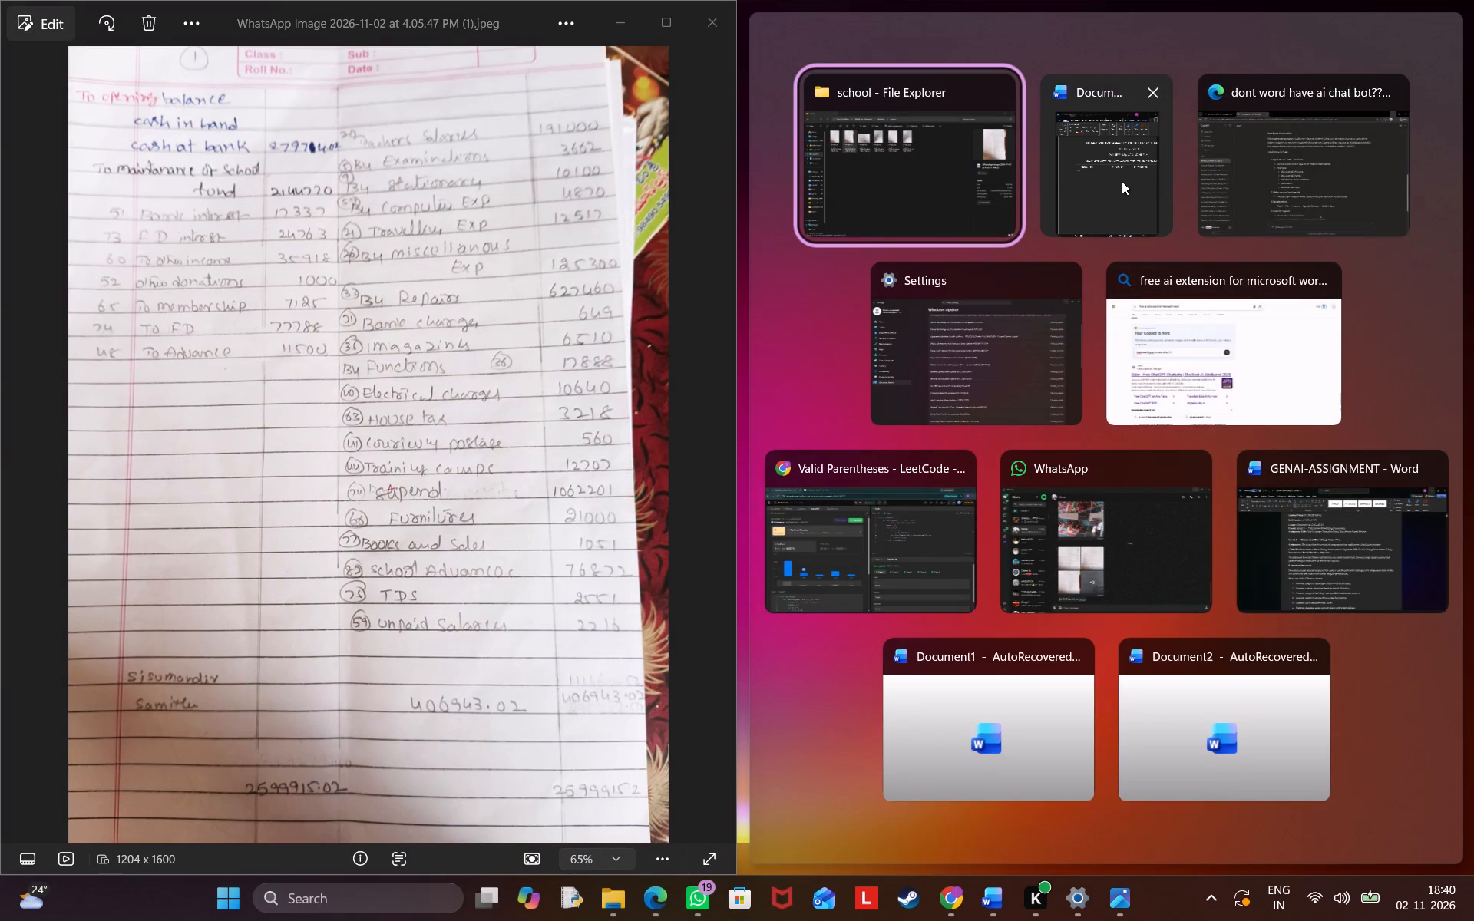
pyautogui.click(1098, 193)
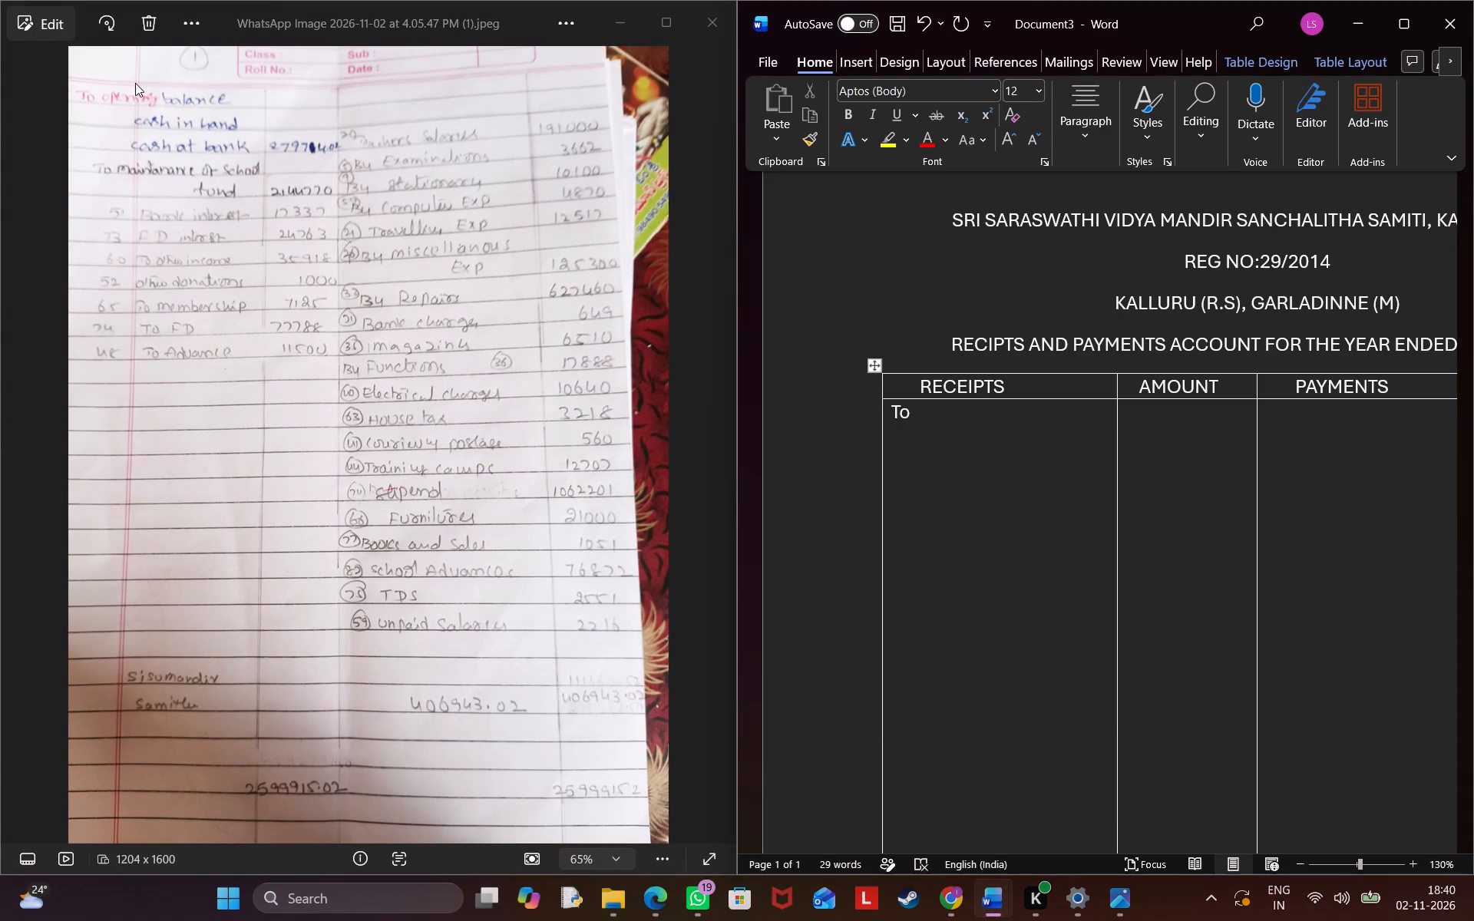
# Complete the first entry under RECEIPTS to read "To opening balance", following the enlarged handwritten sheet.
pyautogui.keyDown('ctrl'); pyautogui.scroll(5, 135, 83); pyautogui.keyUp('ctrl')
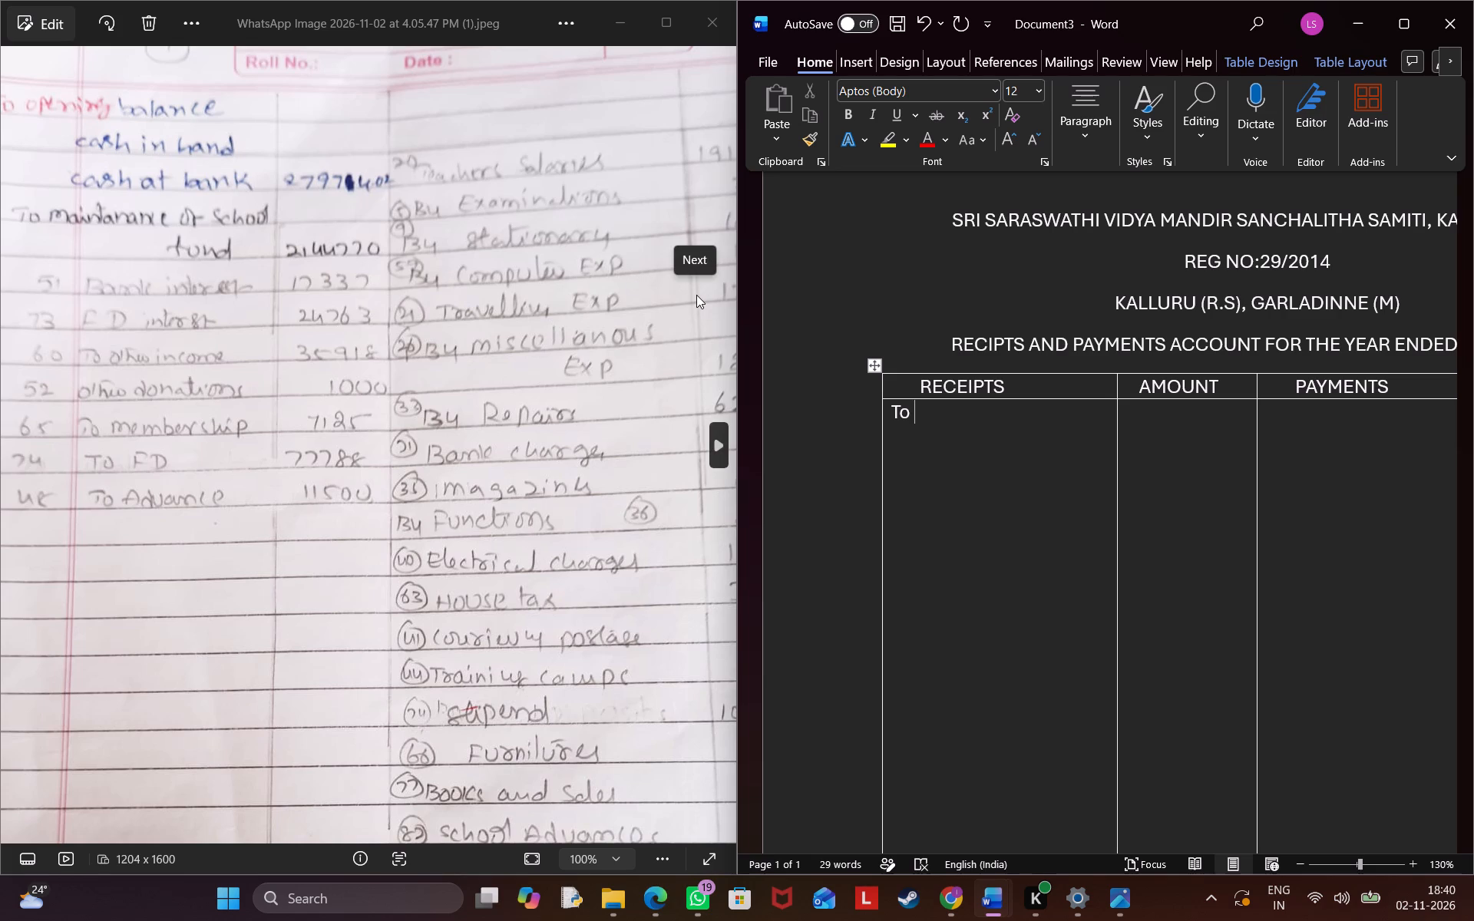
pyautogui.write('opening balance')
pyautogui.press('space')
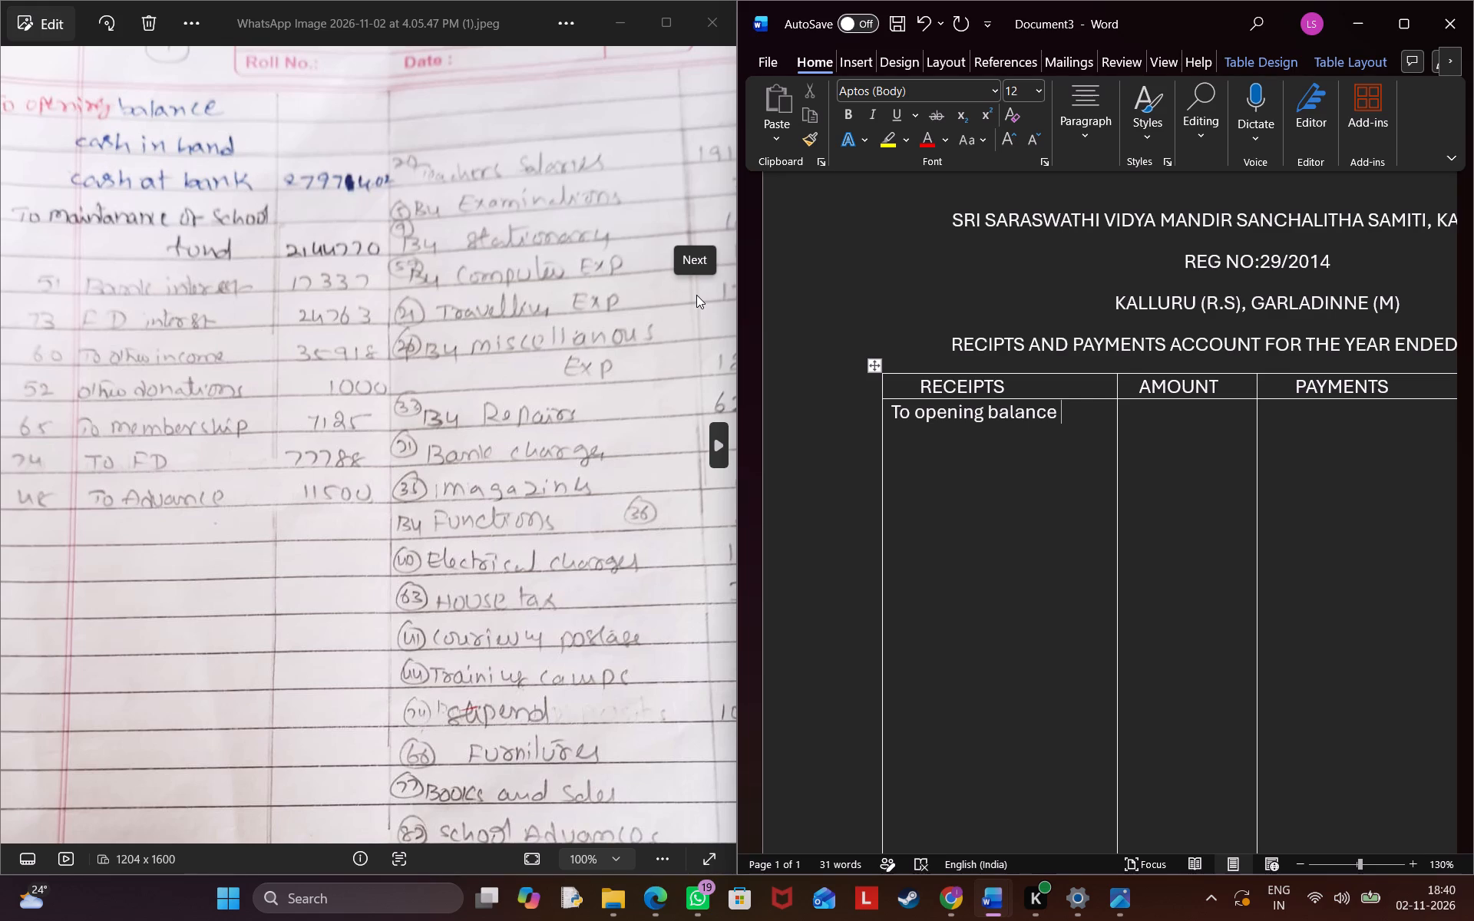
# Add "cash" after "To opening balance" in the body cell under RECEIPTS.
pyautogui.write('cash')
pyautogui.press('space')
pyautogui.press('space')
pyautogui.press('i')
pyautogui.press('n')
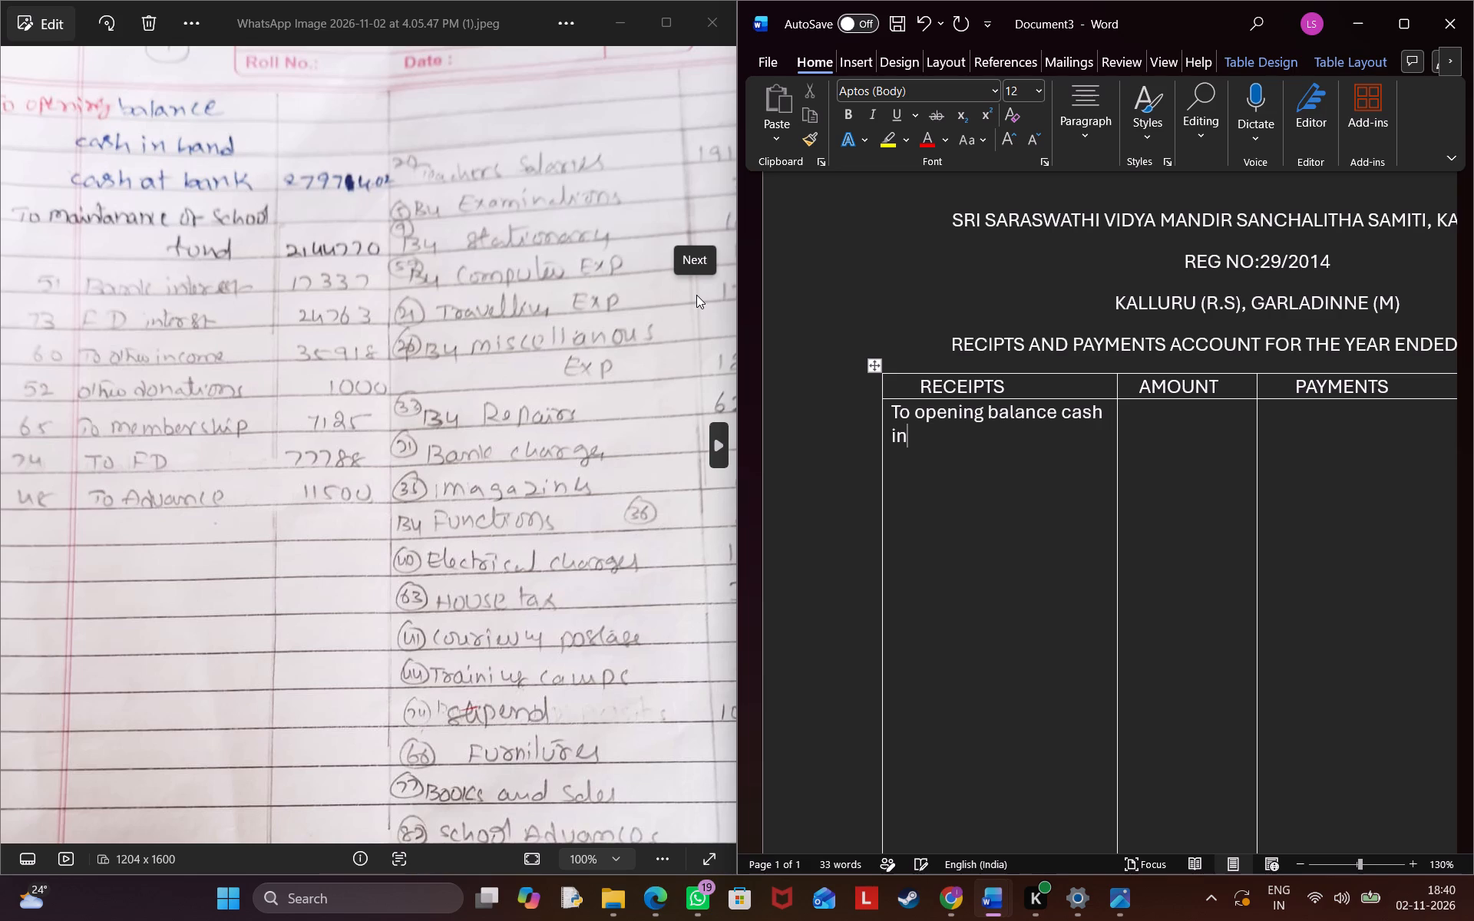
pyautogui.press('BackSpace')
pyautogui.press('BackSpace')
# Enter "In hand cash at bank" on a new line below the opening balance text, indented by seven spaces.
pyautogui.press('Return')
pyautogui.press('space')
pyautogui.press('space')
pyautogui.press('space')
pyautogui.press('space')
pyautogui.press('space')
pyautogui.press('space')
pyautogui.press('space')
pyautogui.write('in')
pyautogui.press('space')
pyautogui.write('hand')
pyautogui.press('space')
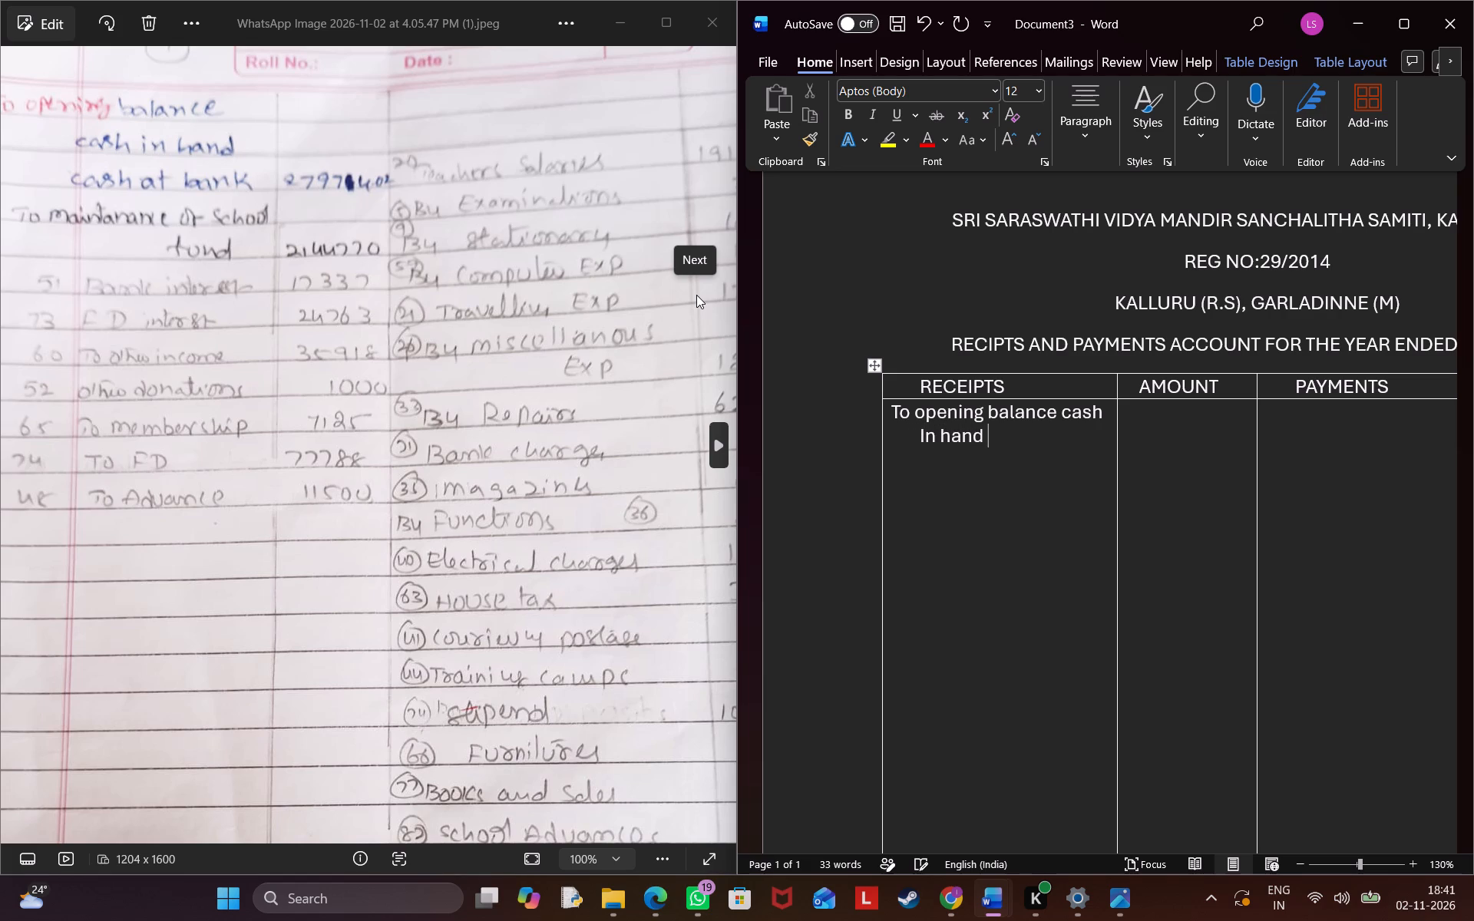
pyautogui.write('cash a')
pyautogui.write('t bank')
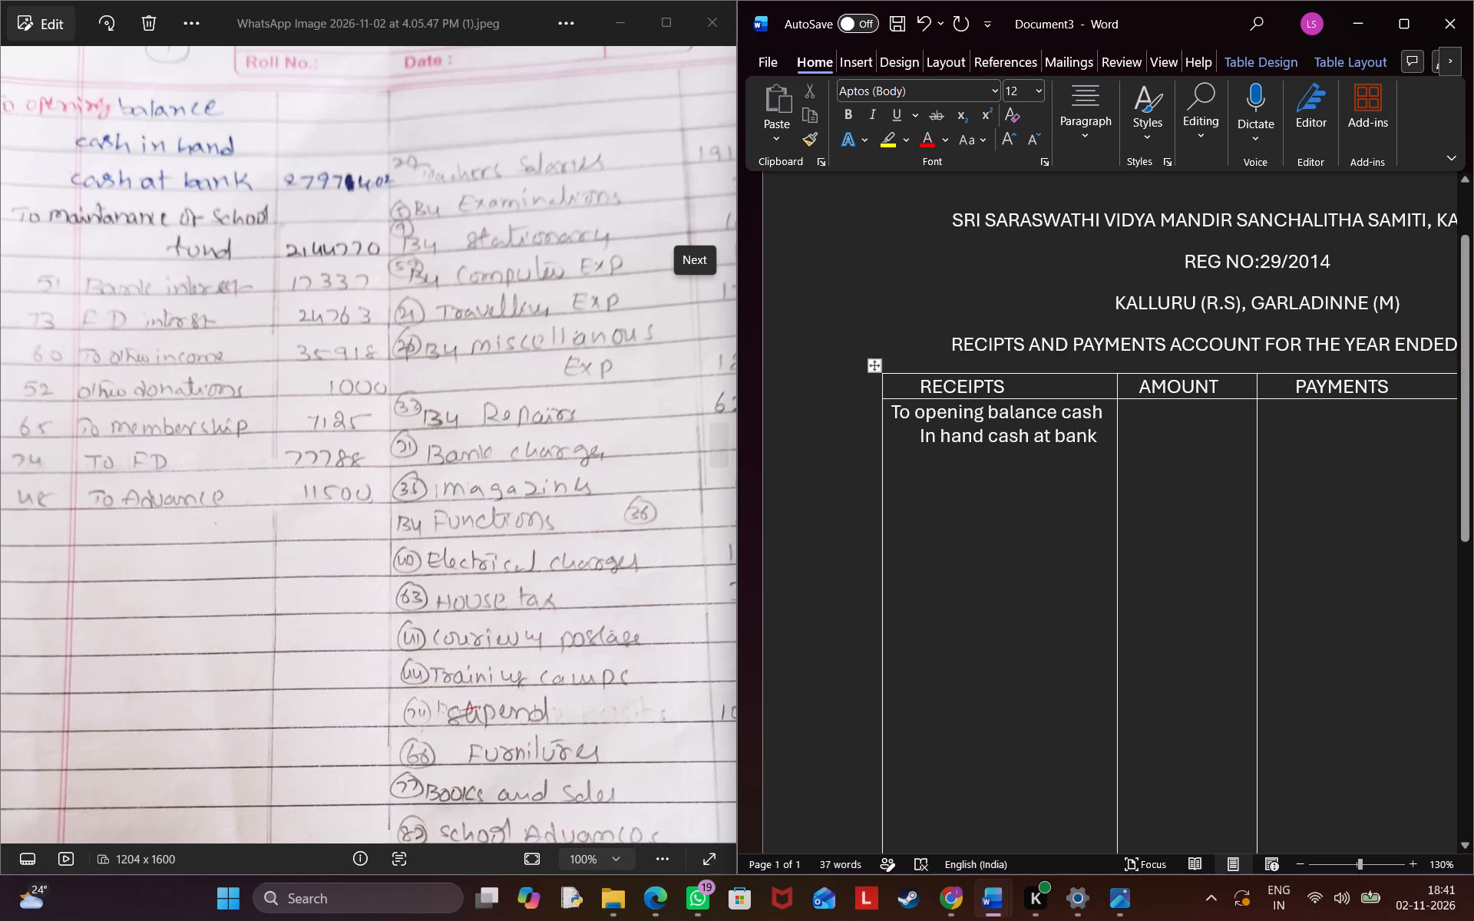
# Enter the opening balance amount 2797402 from the handwritten account in the body cell of the first AMOUNT column.
pyautogui.click(1166, 432)
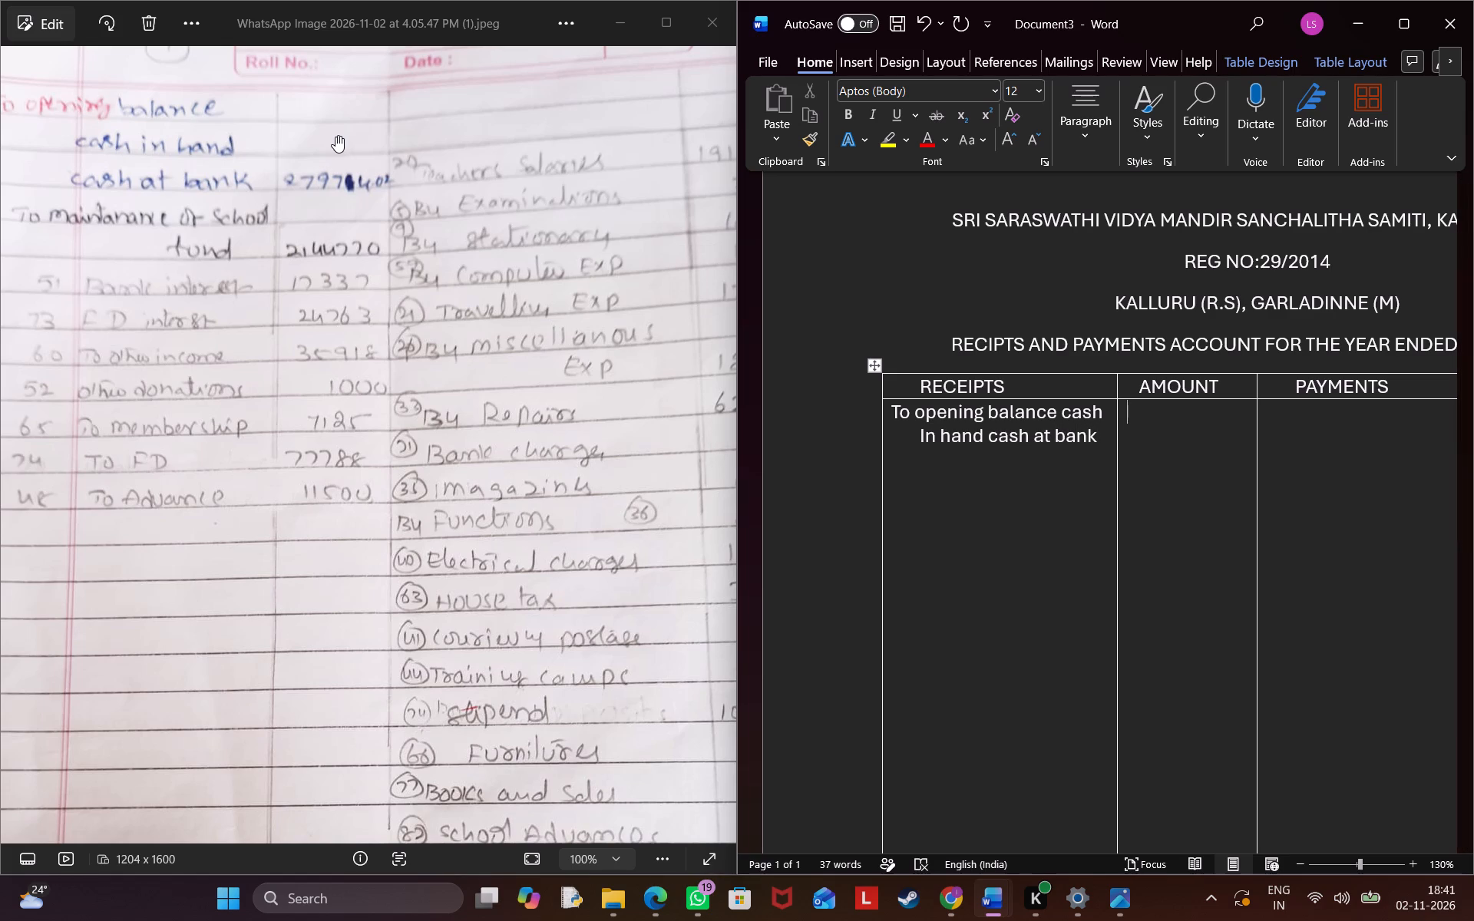
pyautogui.keyDown('ctrl'); pyautogui.scroll(6, 335, 136); pyautogui.keyUp('ctrl')
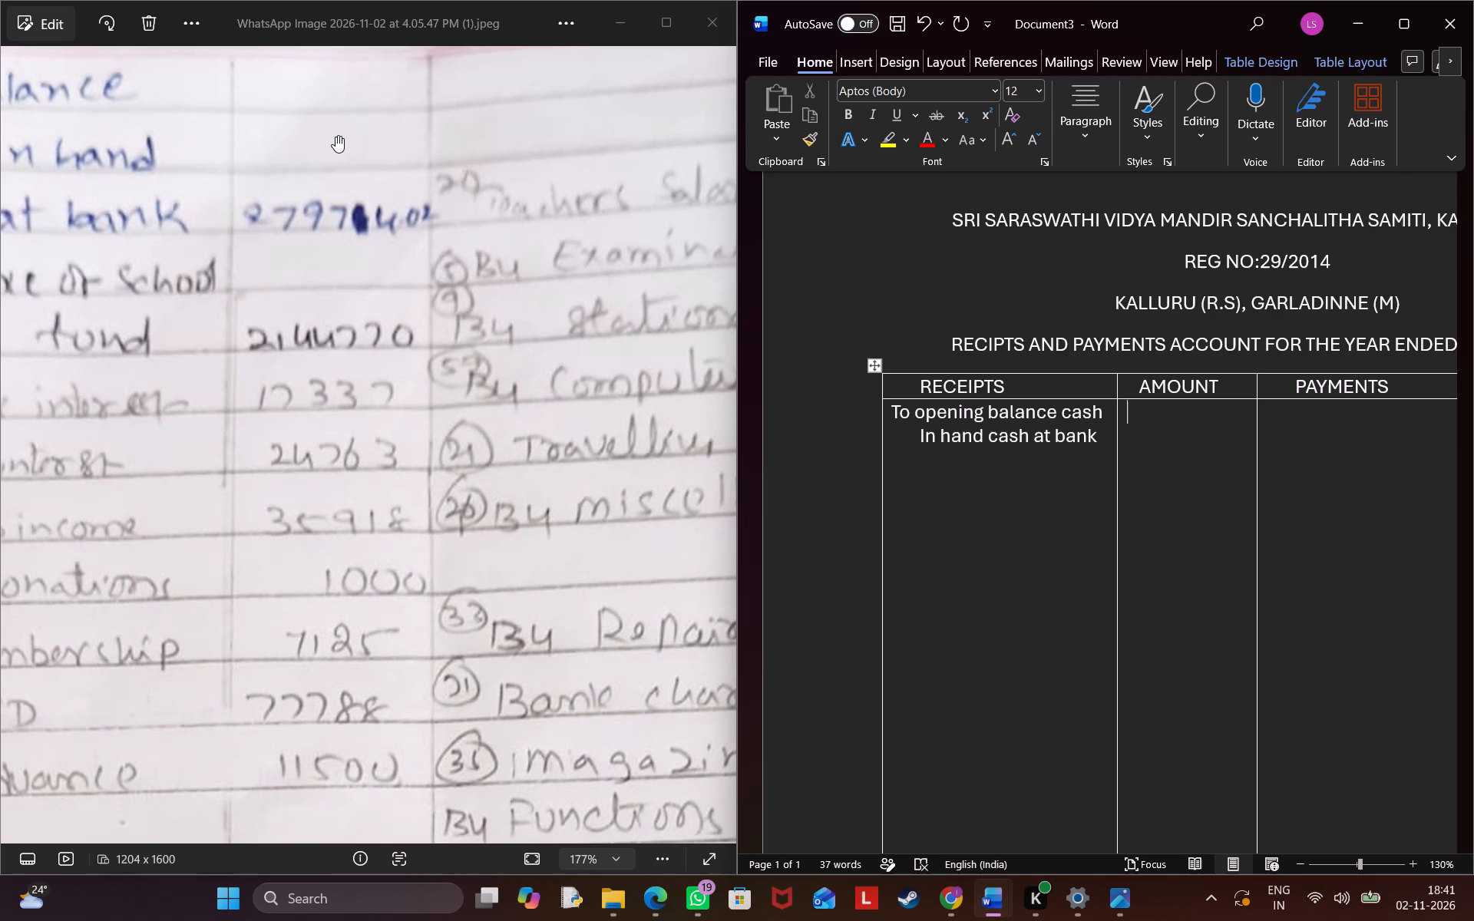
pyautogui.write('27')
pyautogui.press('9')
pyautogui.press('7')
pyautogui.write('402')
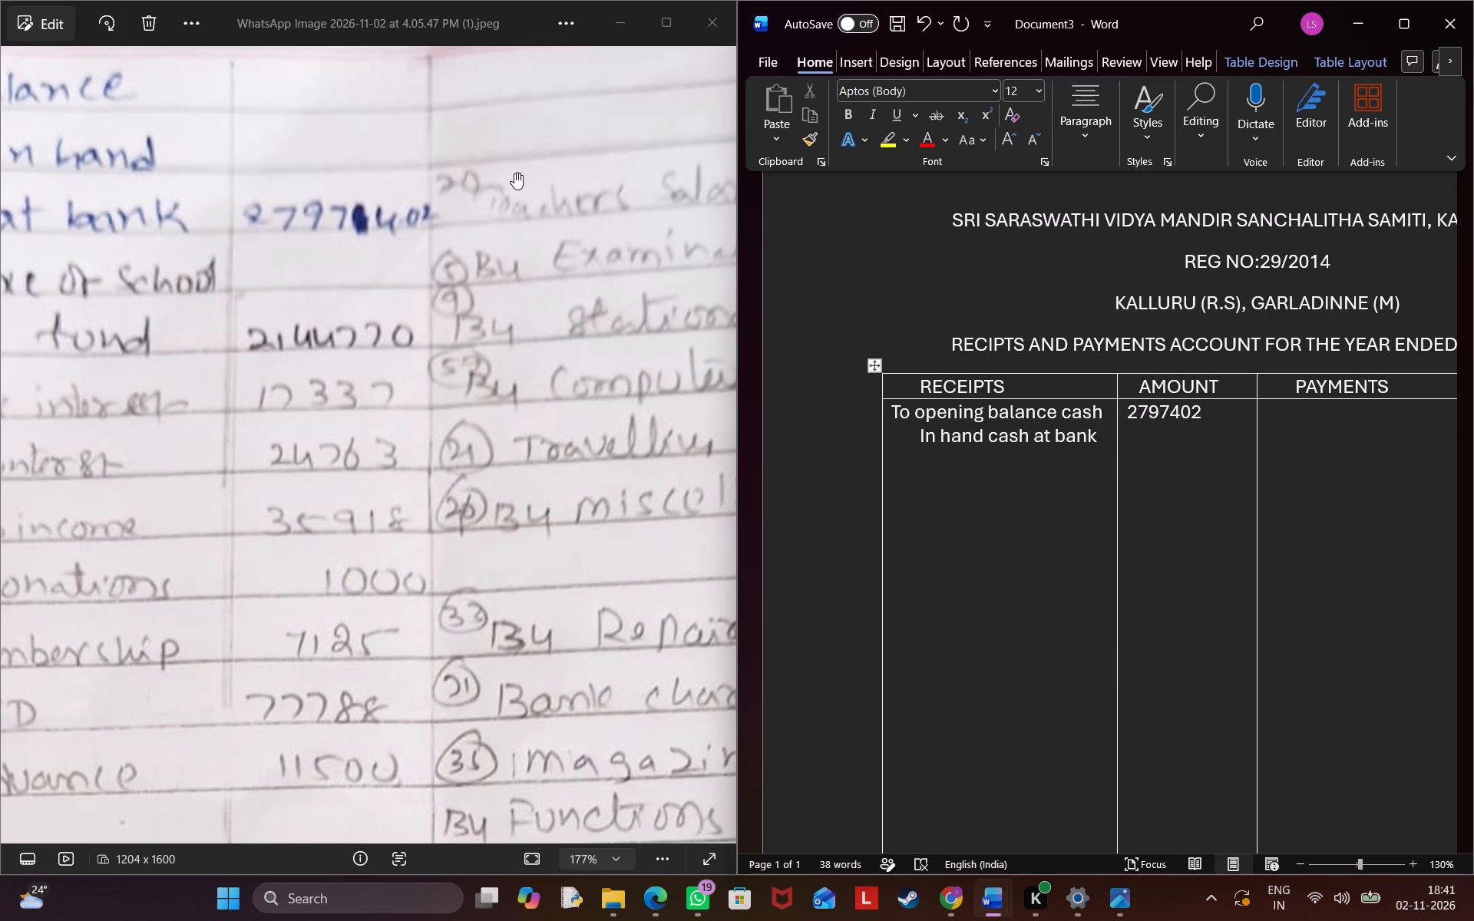
# Indent the opening balance amount by four spaces so it sits under the AMOUNT heading.
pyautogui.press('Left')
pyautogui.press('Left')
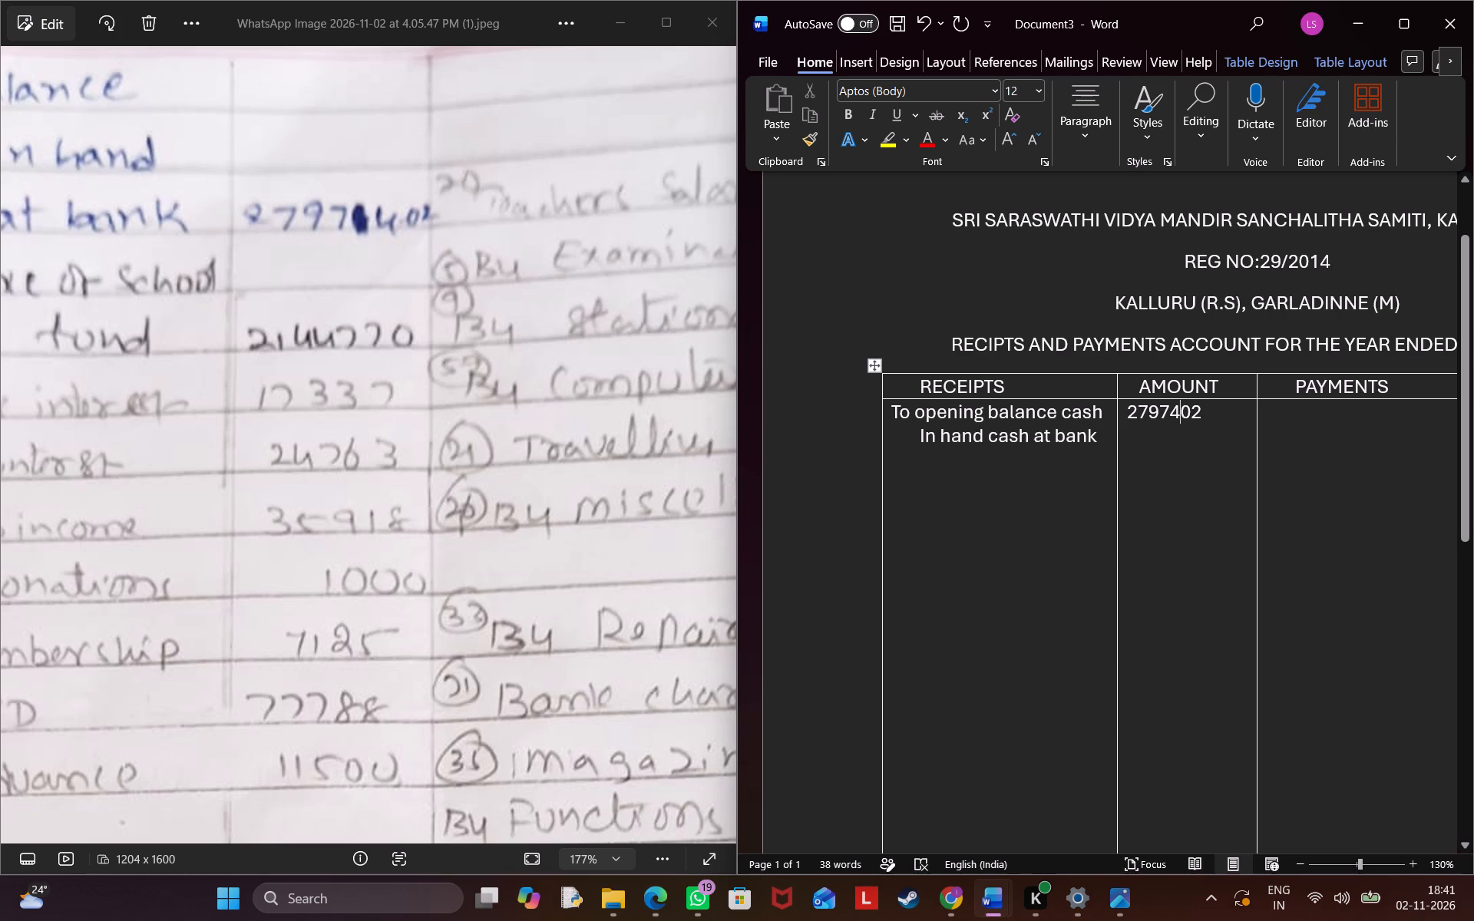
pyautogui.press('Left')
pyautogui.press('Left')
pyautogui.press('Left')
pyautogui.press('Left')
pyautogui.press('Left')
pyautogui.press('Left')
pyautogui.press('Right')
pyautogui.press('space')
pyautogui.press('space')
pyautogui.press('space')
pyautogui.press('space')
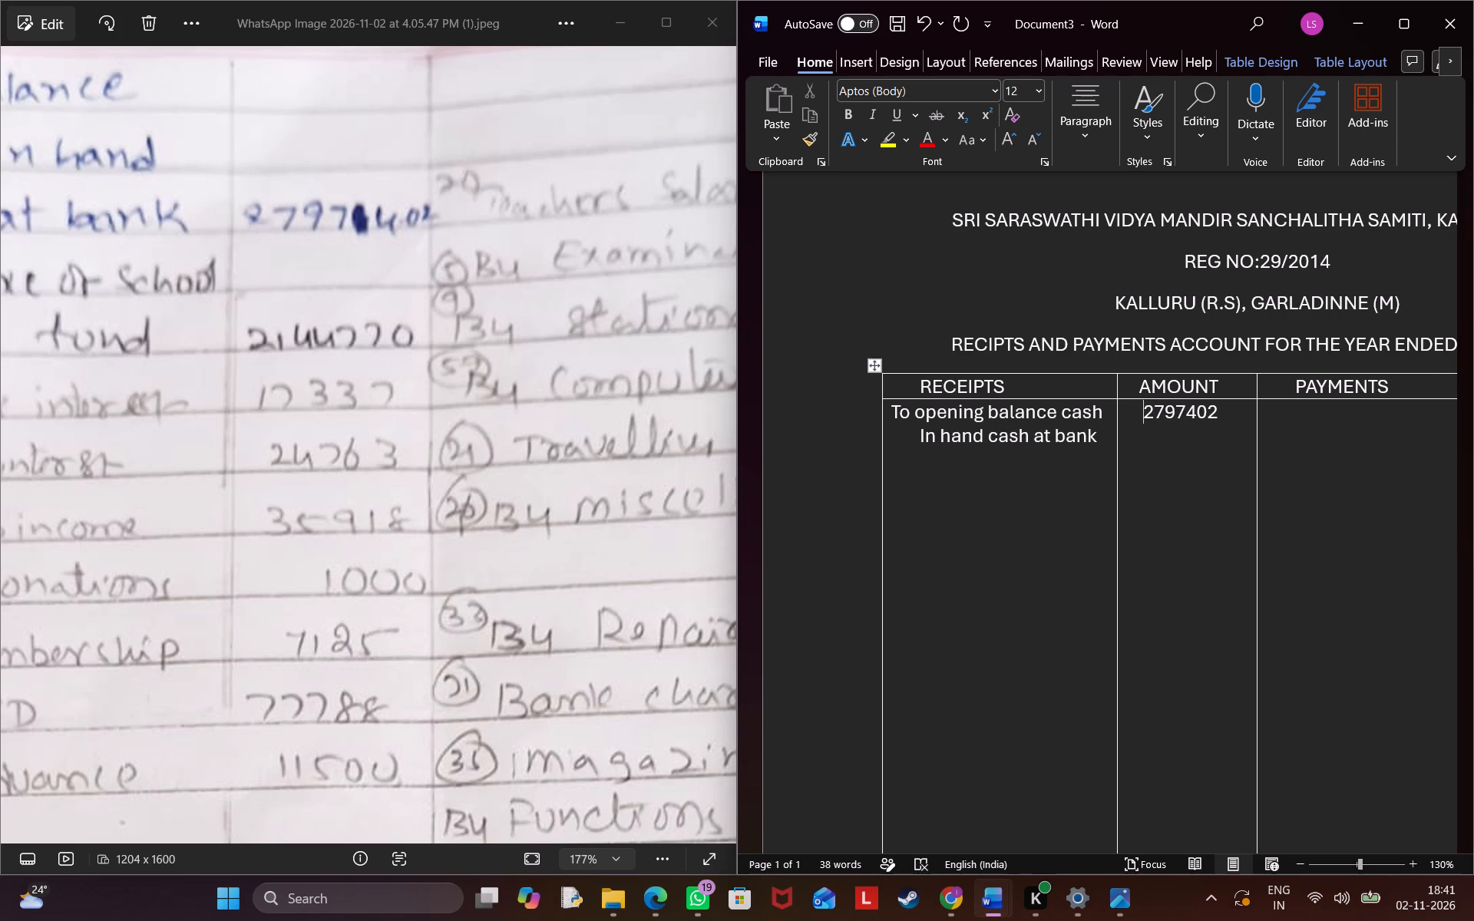
# Bring the whole handwritten account page into view to read its receipts and payments entries.
pyautogui.keyDown('ctrl'); pyautogui.scroll(-4, 422, 391); pyautogui.keyUp('ctrl')
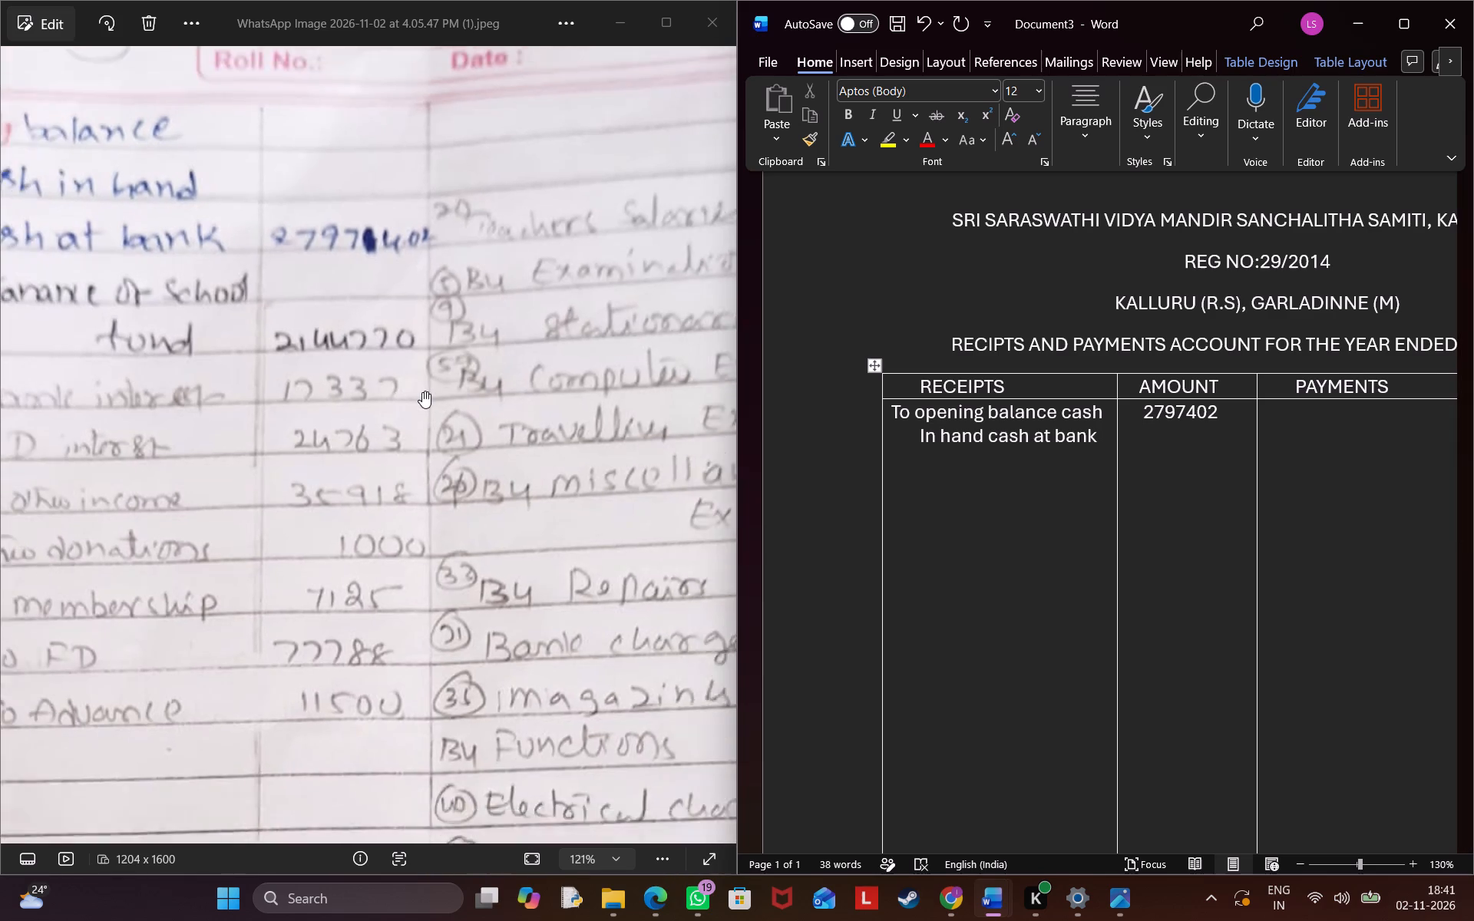
pyautogui.keyDown('ctrl'); pyautogui.scroll(-5, 422, 391); pyautogui.keyUp('ctrl')
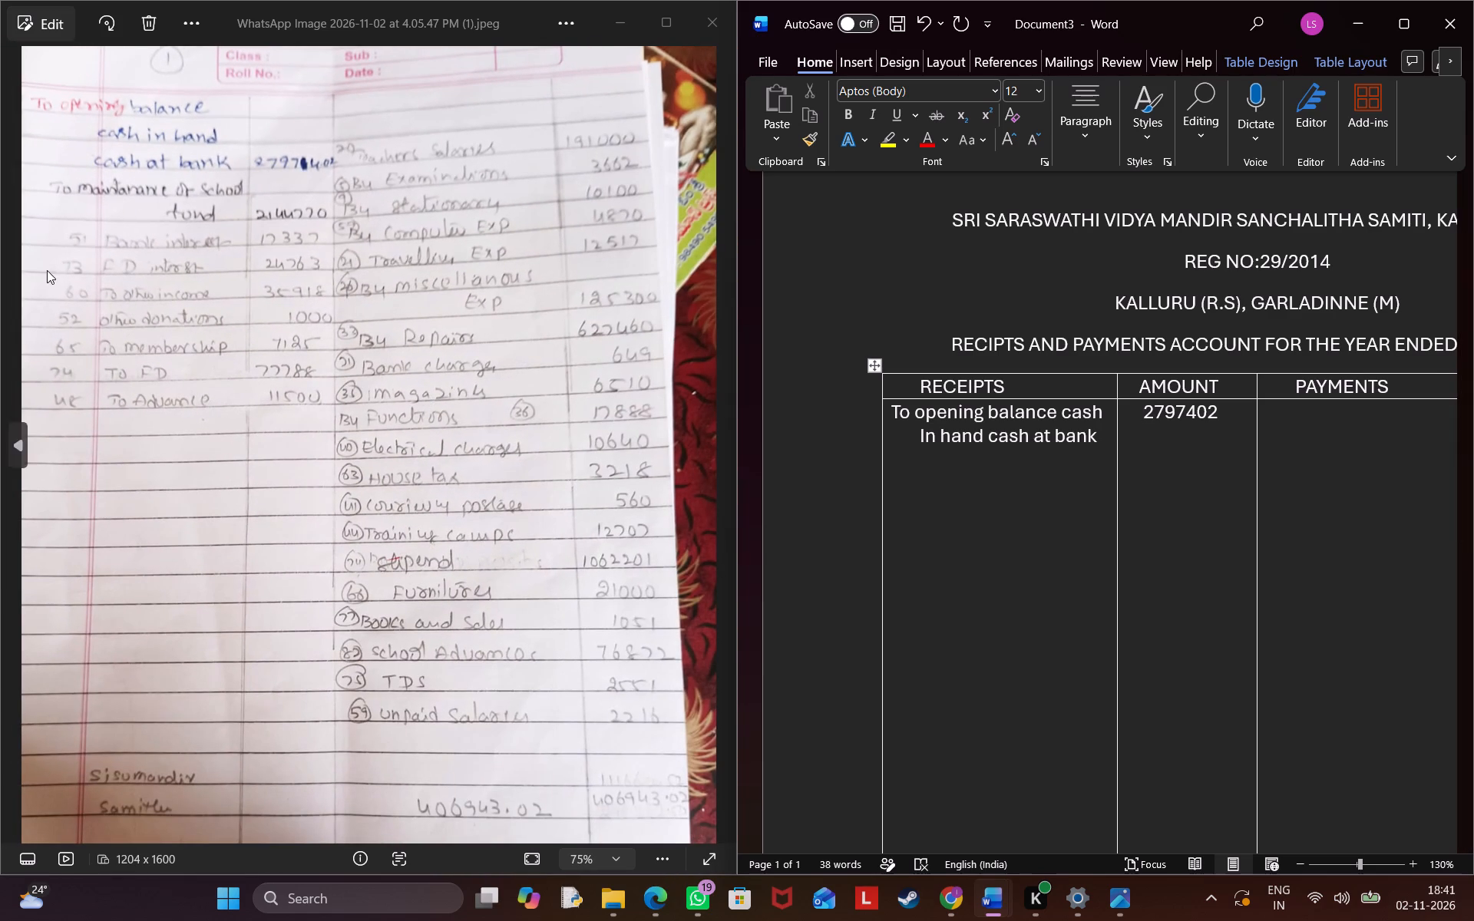
# Enter "To Maintanance of school fund" on a new line below "In hand cash at bank" in the RECEIPTS column.
pyautogui.click(1101, 440)
pyautogui.press('Return')
pyautogui.write('To')
pyautogui.press('space')
pyautogui.write('Maintainn')
pyautogui.press('space')
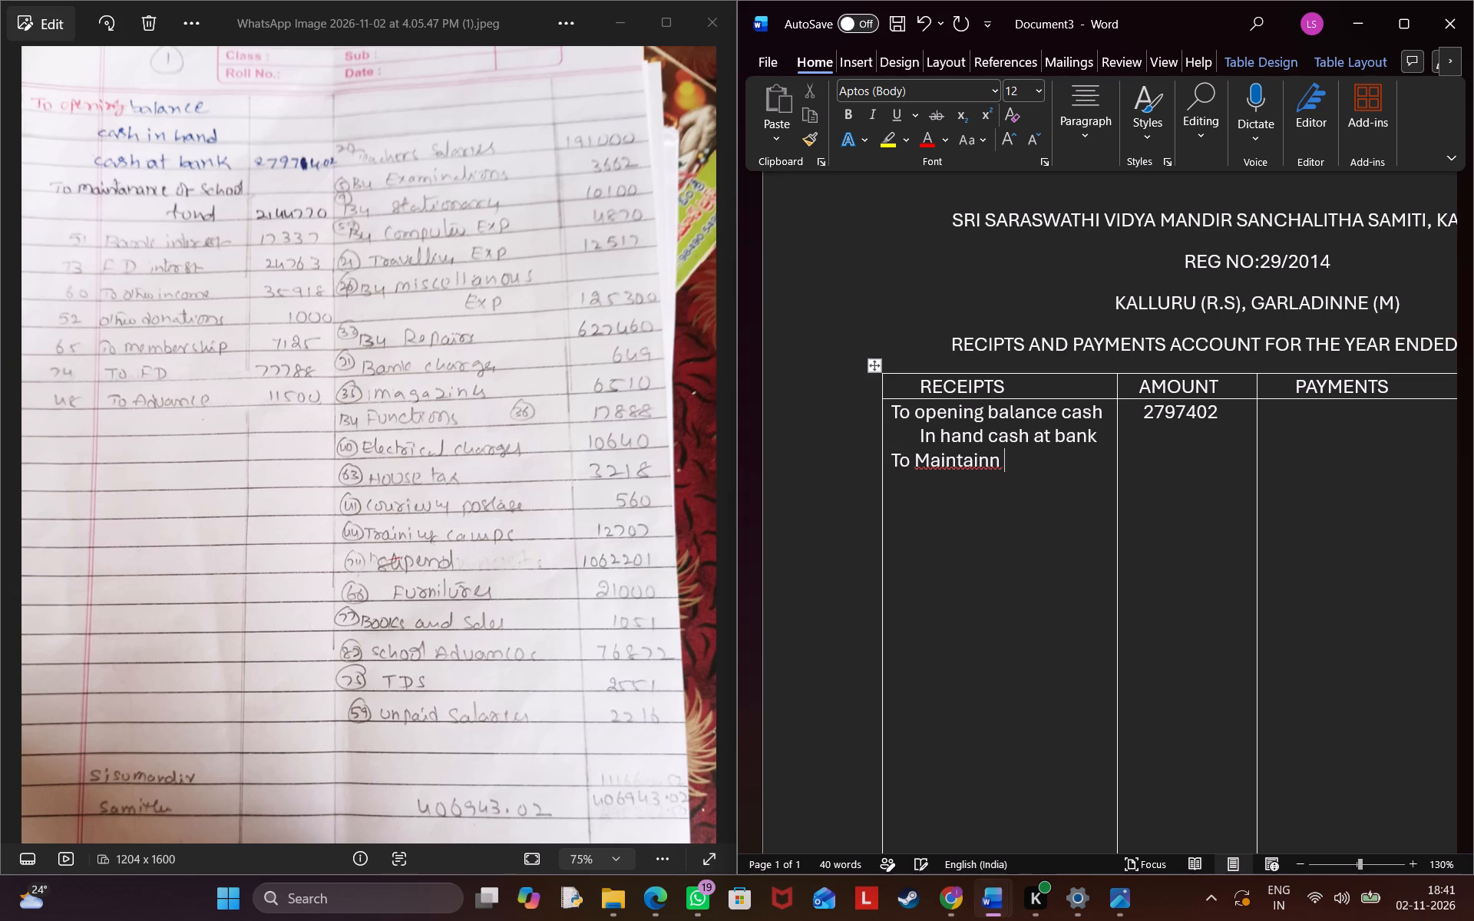
pyautogui.write('==')
pyautogui.press('BackSpace')
pyautogui.press('BackSpace')
pyautogui.press('BackSpace')
pyautogui.press('BackSpace')
pyautogui.press('space')
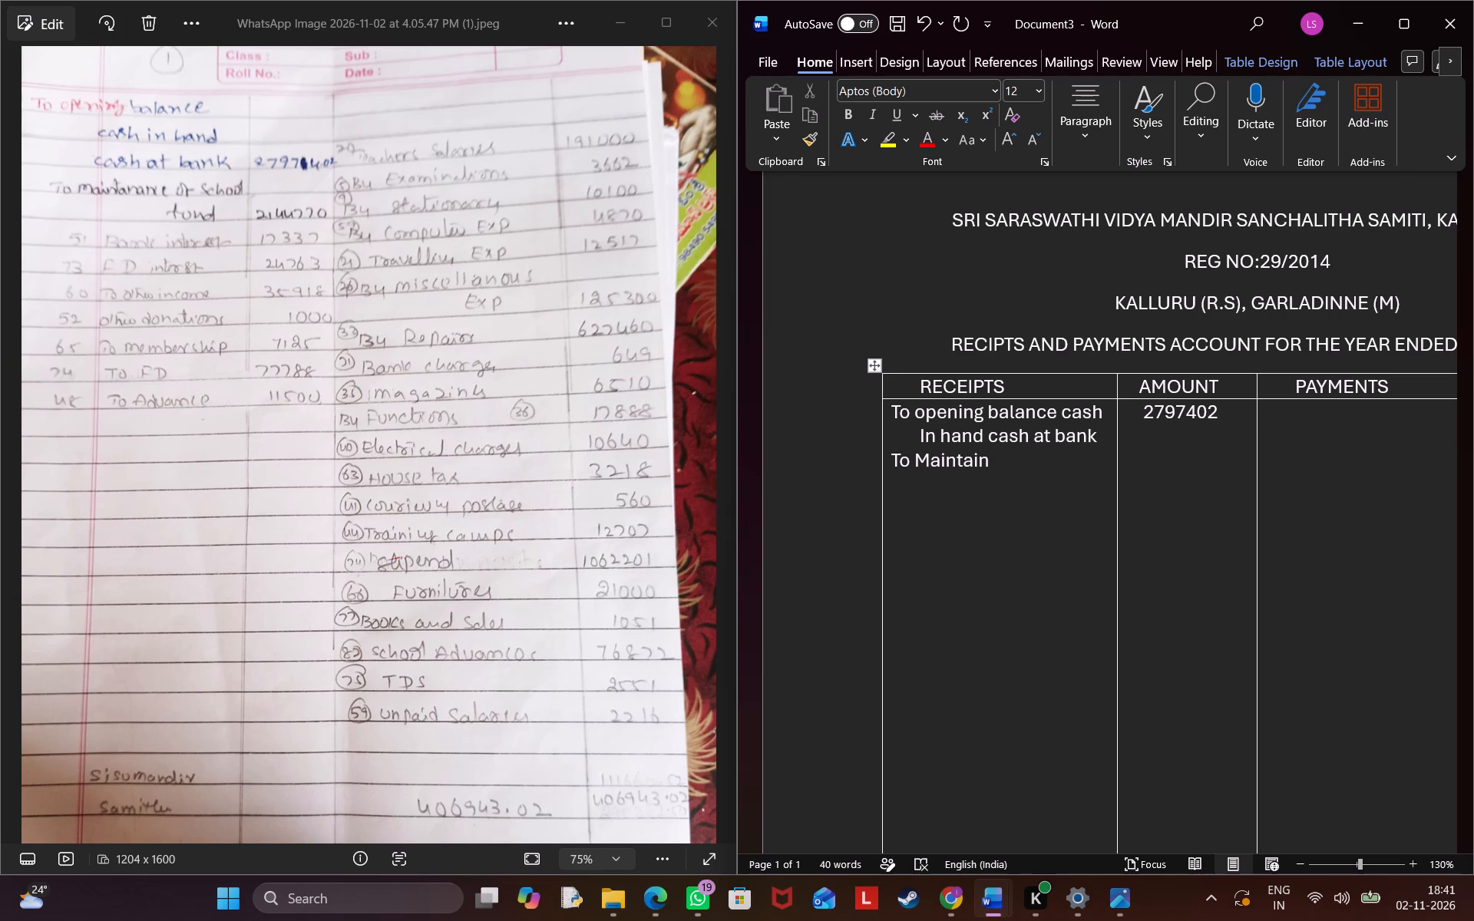
pyautogui.press('BackSpace')
pyautogui.press('BackSpace')
pyautogui.press('BackSpace')
pyautogui.write('nance')
pyautogui.press('space')
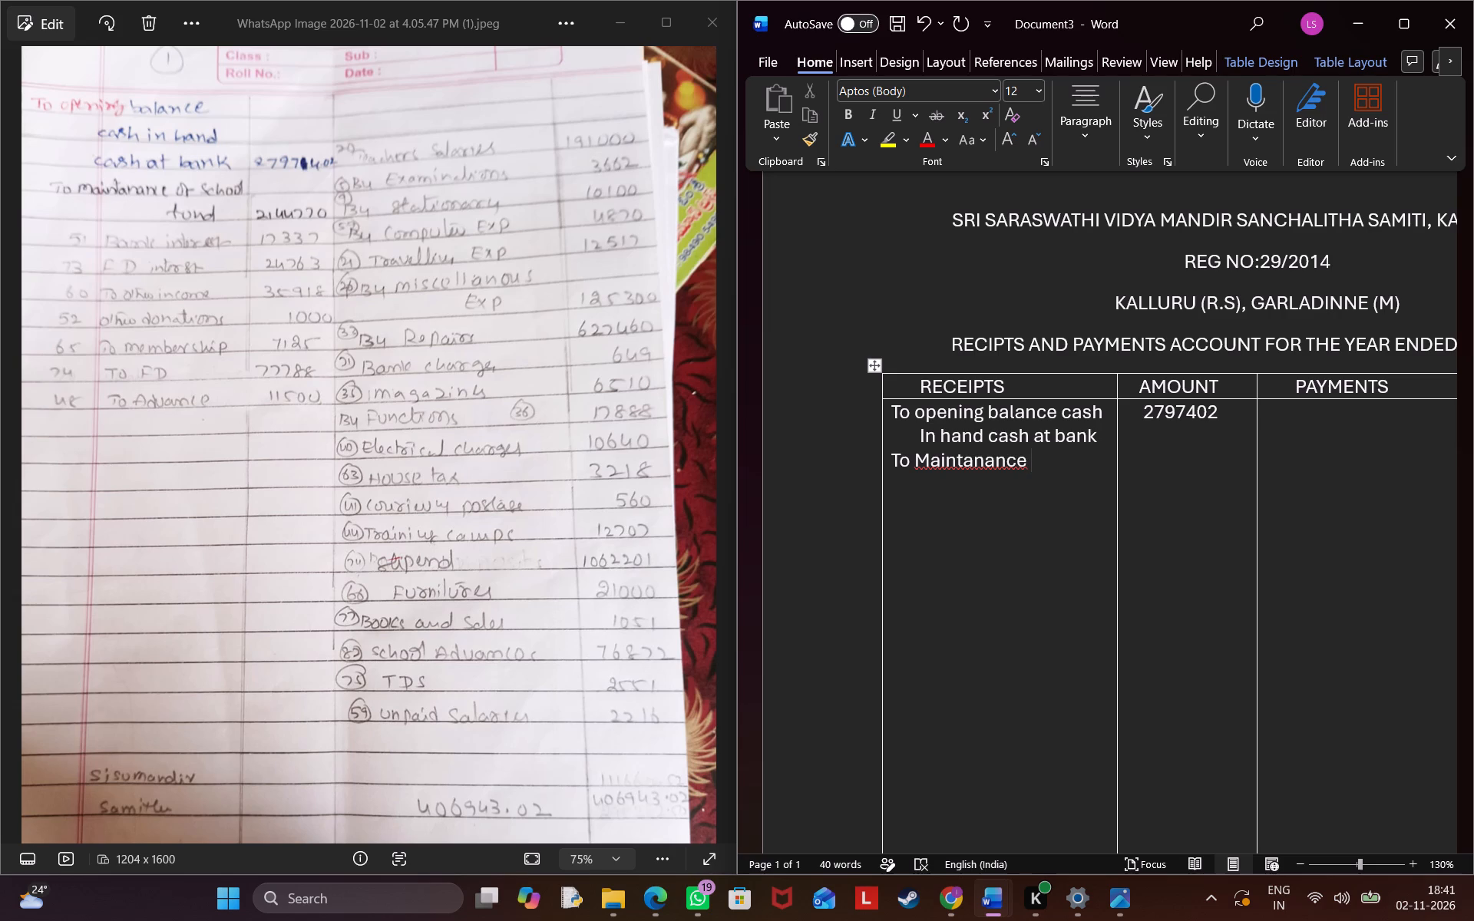
pyautogui.write('of school')
pyautogui.press('space')
pyautogui.write('fund')
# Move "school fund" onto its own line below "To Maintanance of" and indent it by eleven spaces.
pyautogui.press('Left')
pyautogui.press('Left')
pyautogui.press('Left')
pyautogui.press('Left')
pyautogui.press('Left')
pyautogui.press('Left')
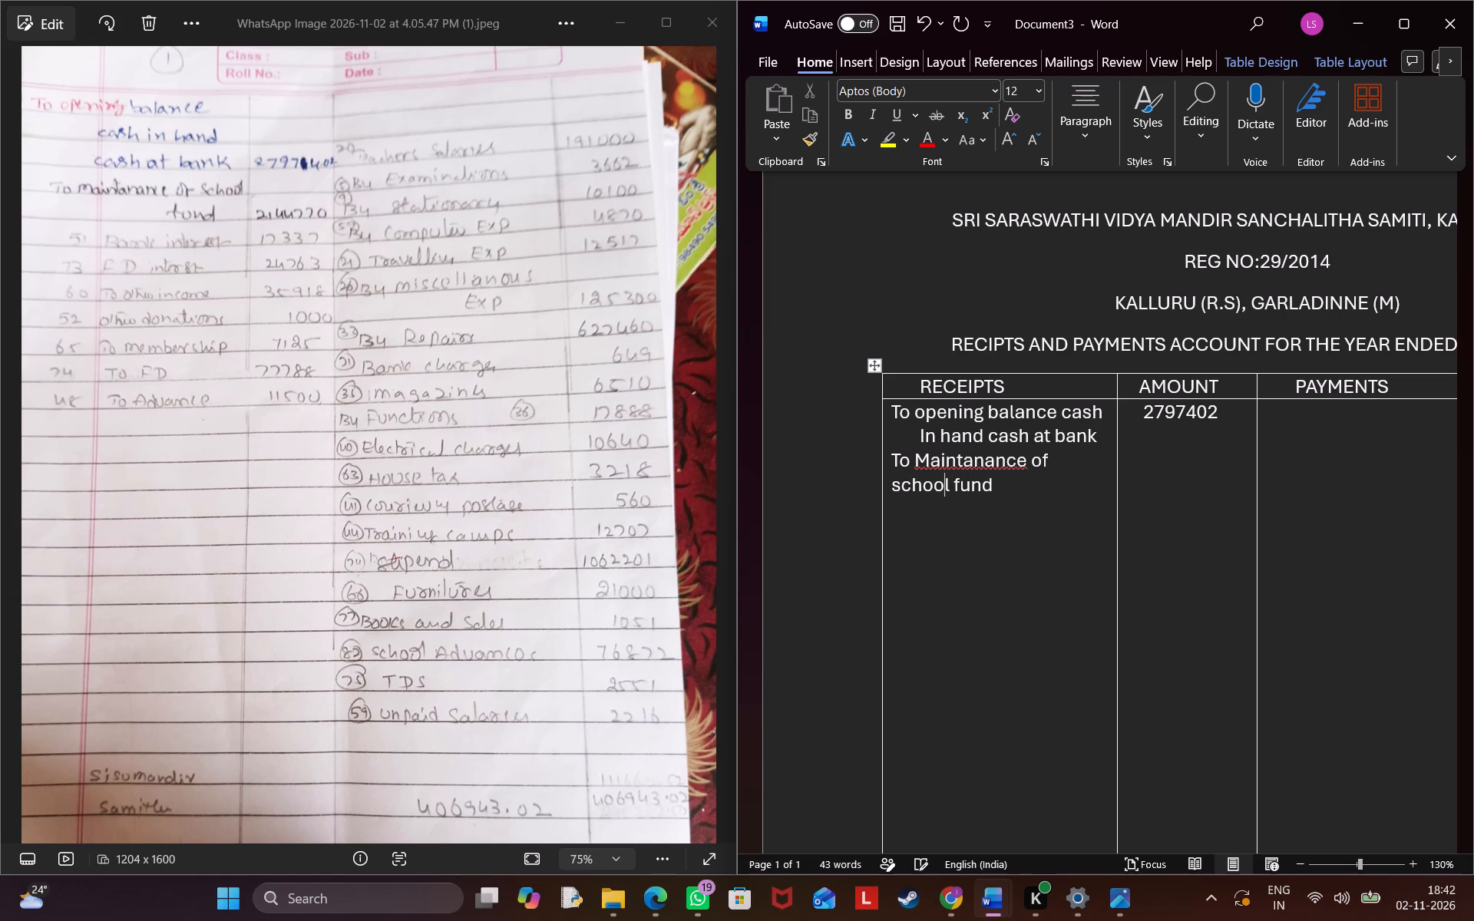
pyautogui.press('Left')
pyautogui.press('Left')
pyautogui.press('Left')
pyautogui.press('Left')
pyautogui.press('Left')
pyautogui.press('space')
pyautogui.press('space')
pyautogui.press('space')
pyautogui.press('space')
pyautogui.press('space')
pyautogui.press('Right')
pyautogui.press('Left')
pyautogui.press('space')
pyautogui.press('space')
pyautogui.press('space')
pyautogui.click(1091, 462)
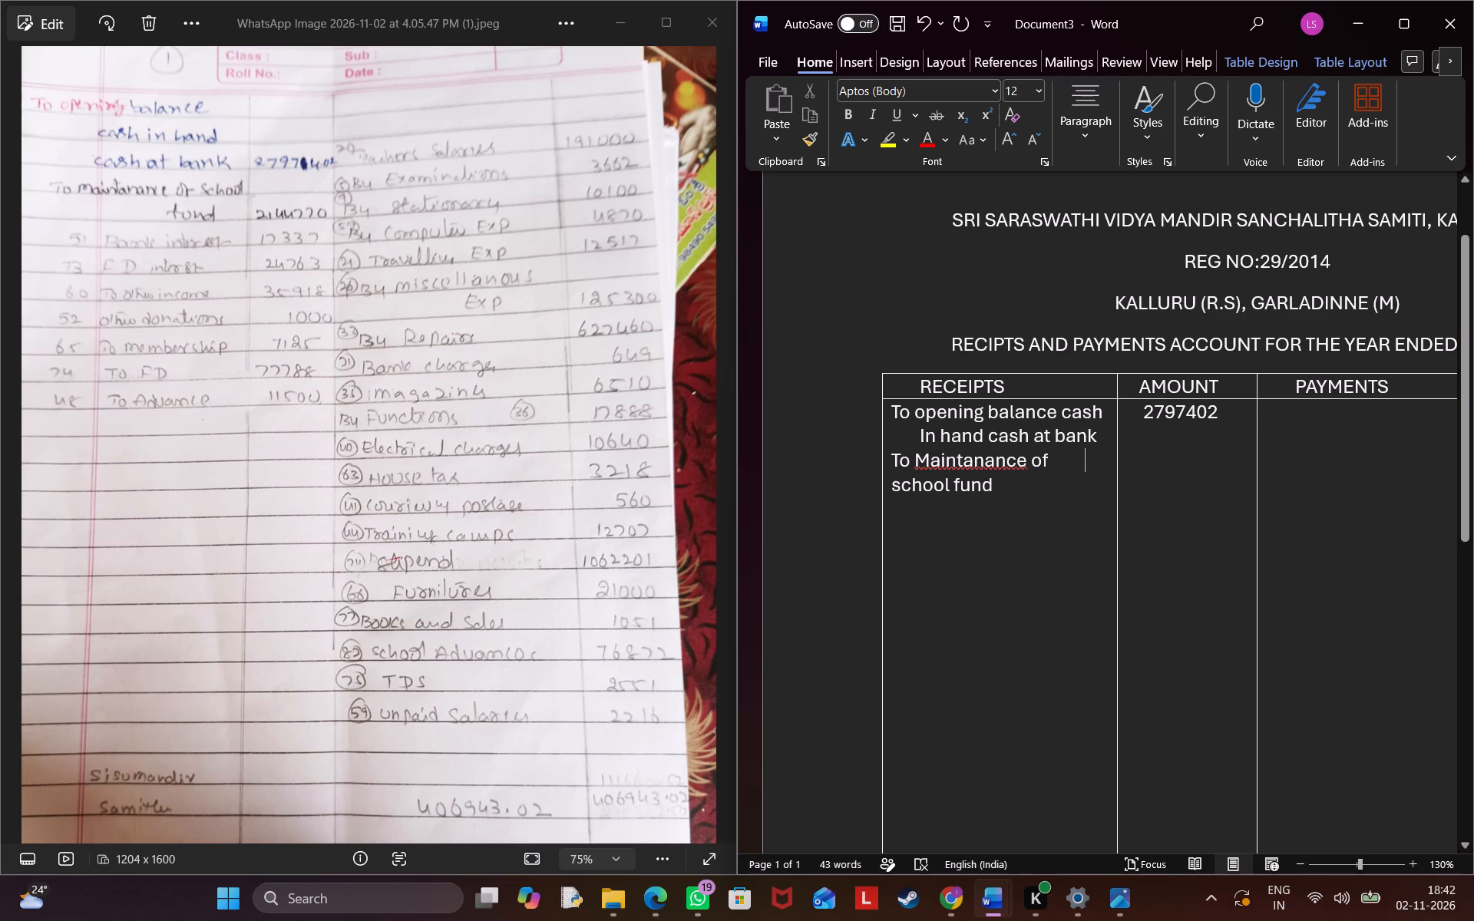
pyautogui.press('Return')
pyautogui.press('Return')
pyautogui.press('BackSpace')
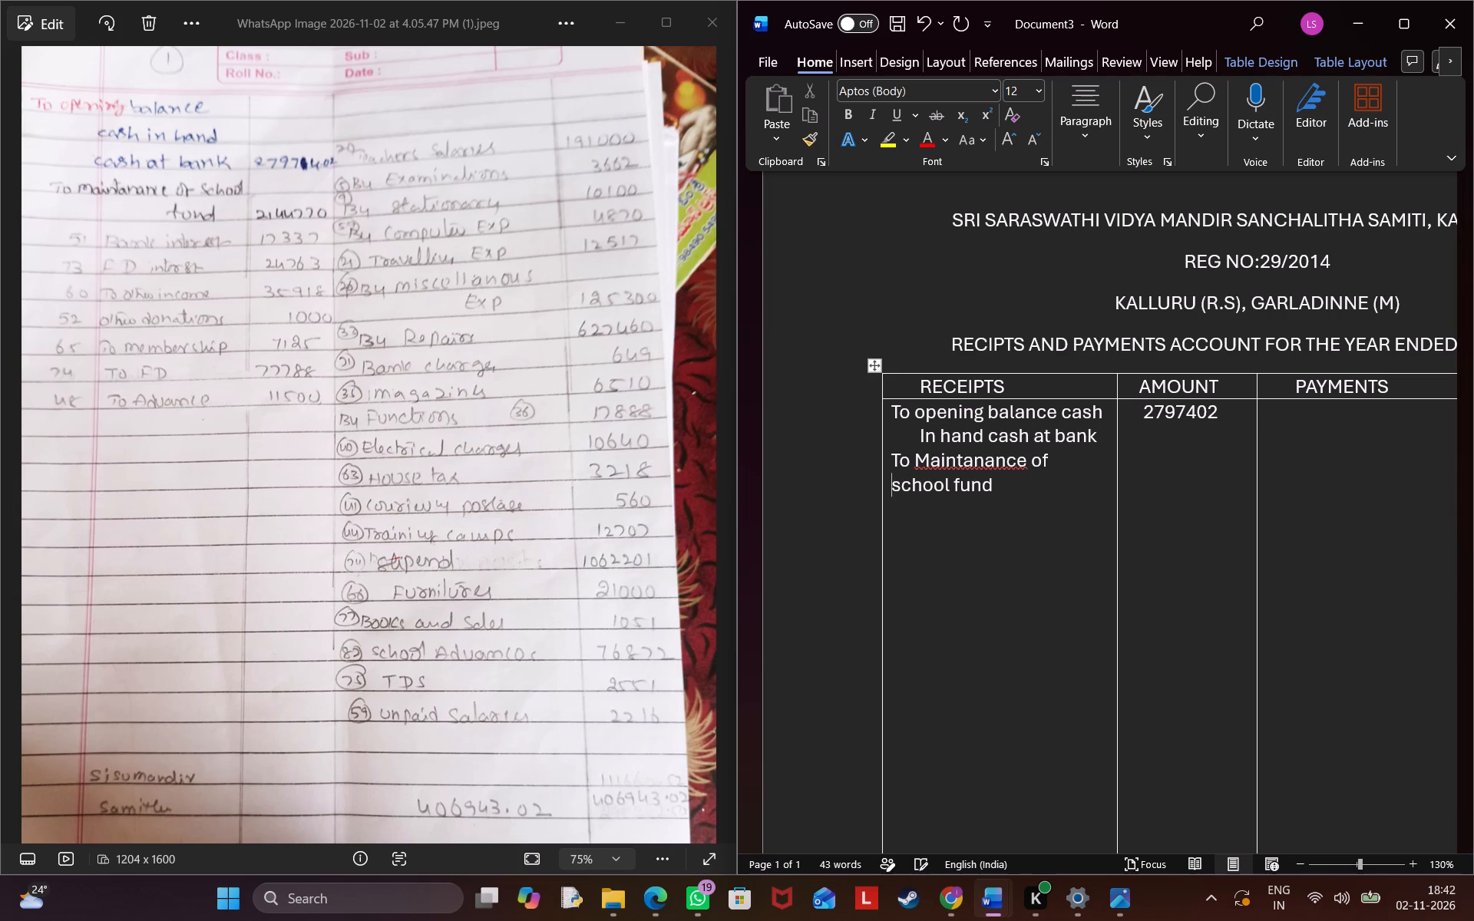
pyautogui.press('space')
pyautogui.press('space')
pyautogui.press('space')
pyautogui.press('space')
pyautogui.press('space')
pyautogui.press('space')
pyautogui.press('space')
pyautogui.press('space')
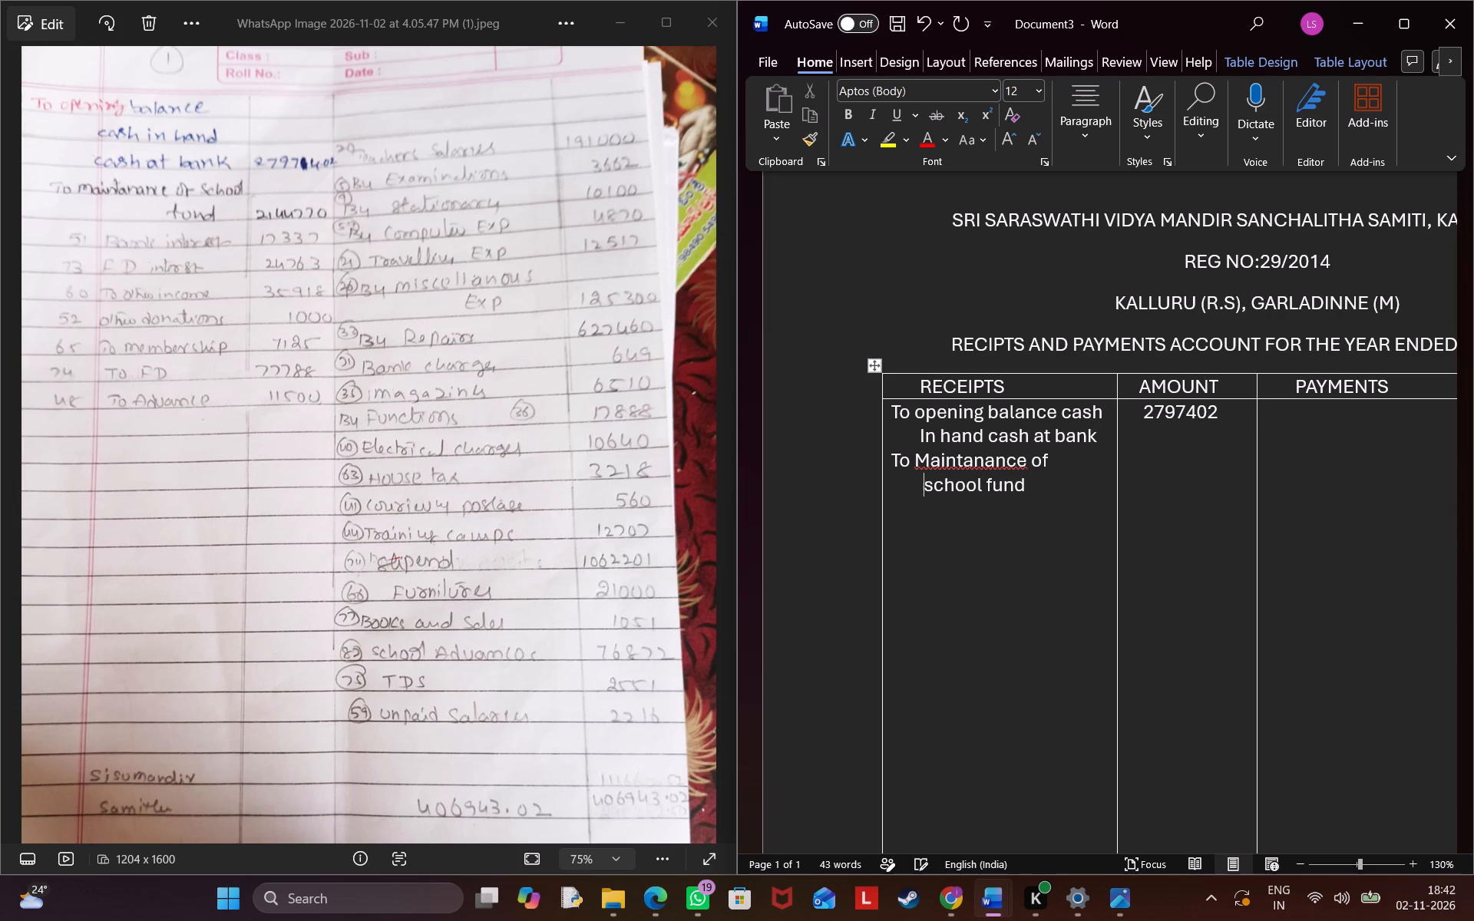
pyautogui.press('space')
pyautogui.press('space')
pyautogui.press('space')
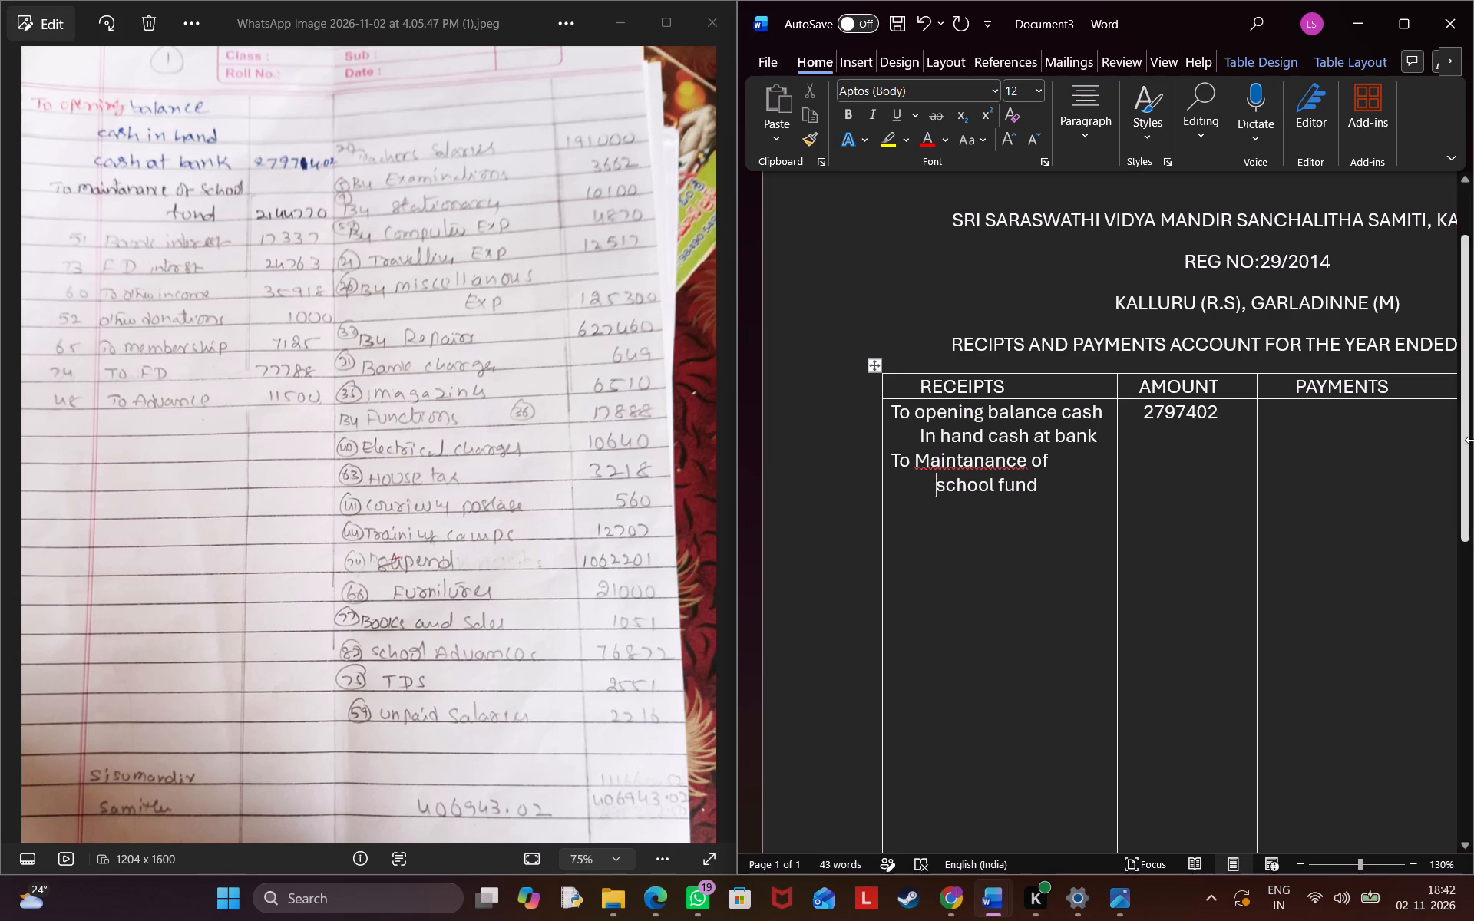
# Add two new lines below 2797402 in the first AMOUNT column and indent the second by five spaces.
pyautogui.click(1161, 474)
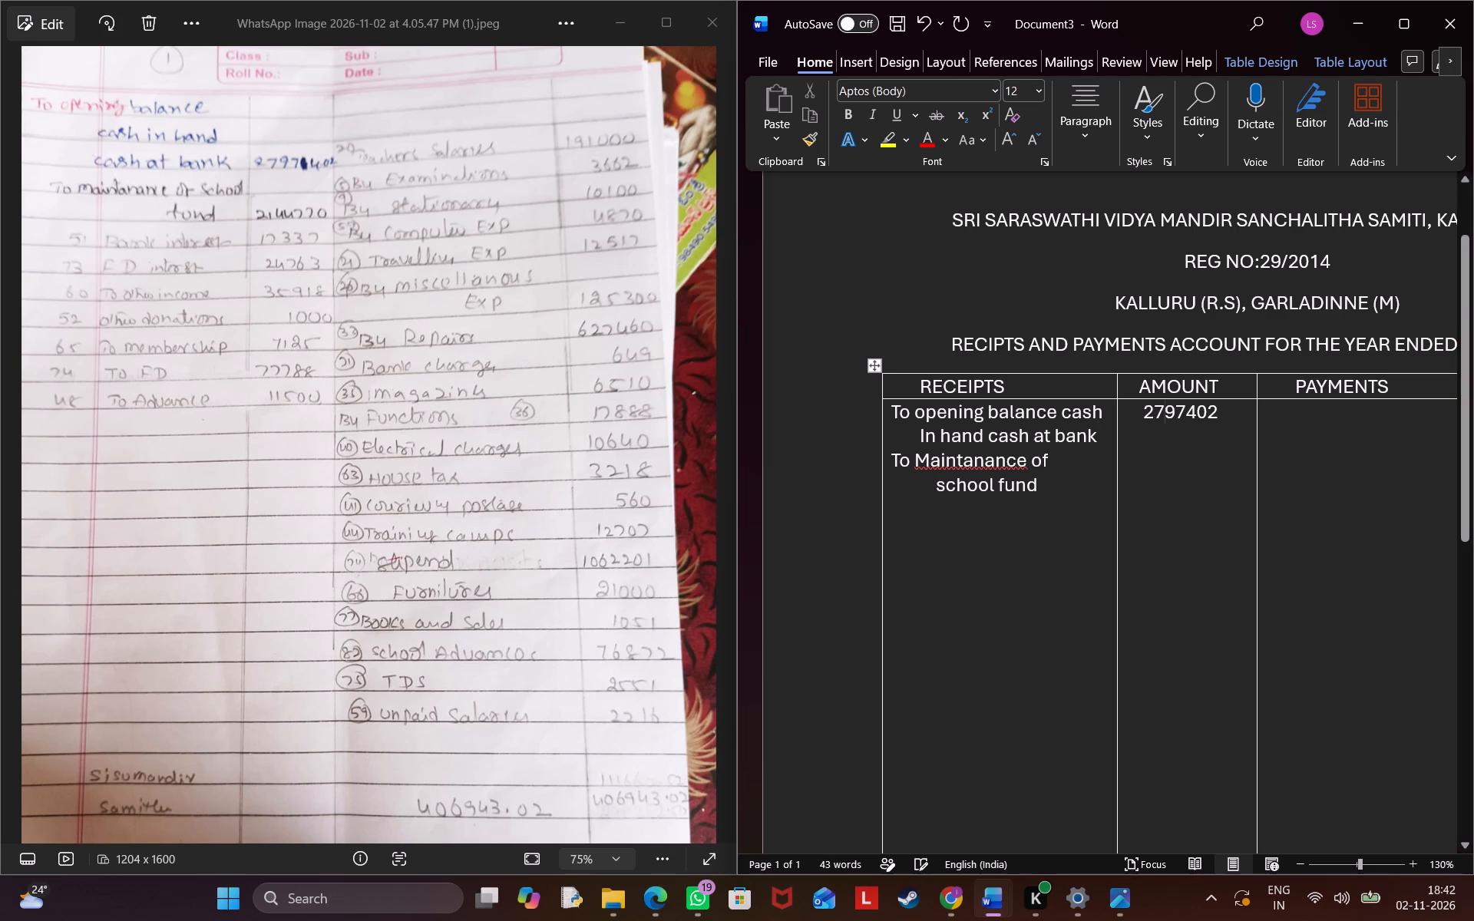
pyautogui.press('Down')
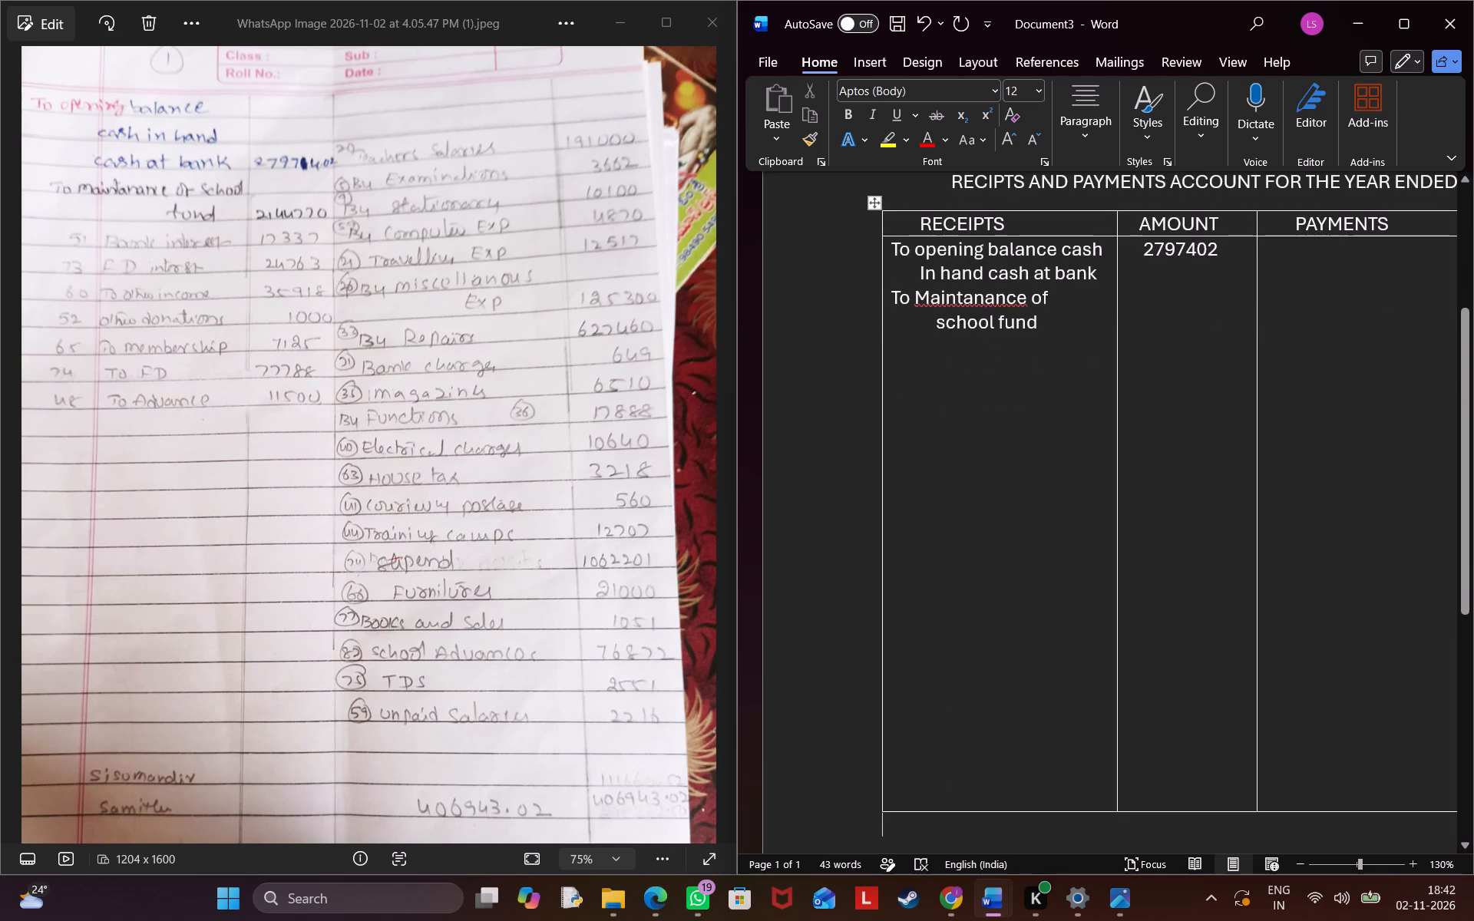
pyautogui.click(1171, 295)
pyautogui.scroll(1, 1137, 304)
pyautogui.keyDown('ctrl'); pyautogui.scroll(-1, 1137, 304); pyautogui.keyUp('ctrl')
pyautogui.keyDown('ctrl'); pyautogui.scroll(1, 1137, 304); pyautogui.keyUp('ctrl')
pyautogui.keyDown('ctrl'); pyautogui.scroll(-5, 1137, 304); pyautogui.keyUp('ctrl')
pyautogui.hotkey('ctrl', 'Right')
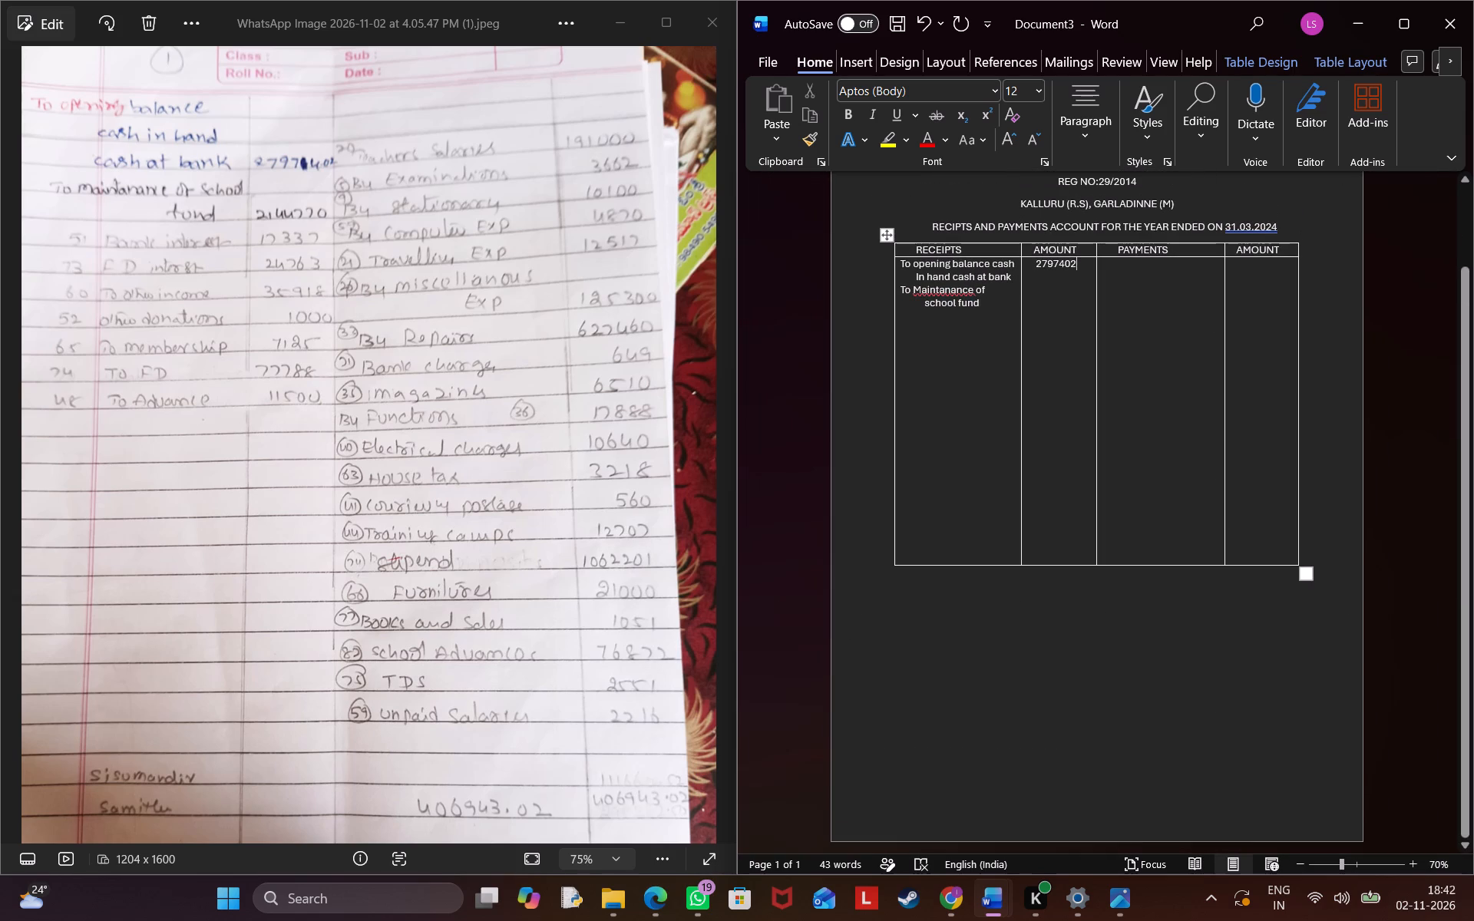
pyautogui.keyDown('ctrl'); pyautogui.scroll(6, 1137, 304); pyautogui.keyUp('ctrl')
pyautogui.hotkey('ctrl', 'Return')
pyautogui.keyDown('ctrl'); pyautogui.scroll(1, 1137, 304); pyautogui.keyUp('ctrl')
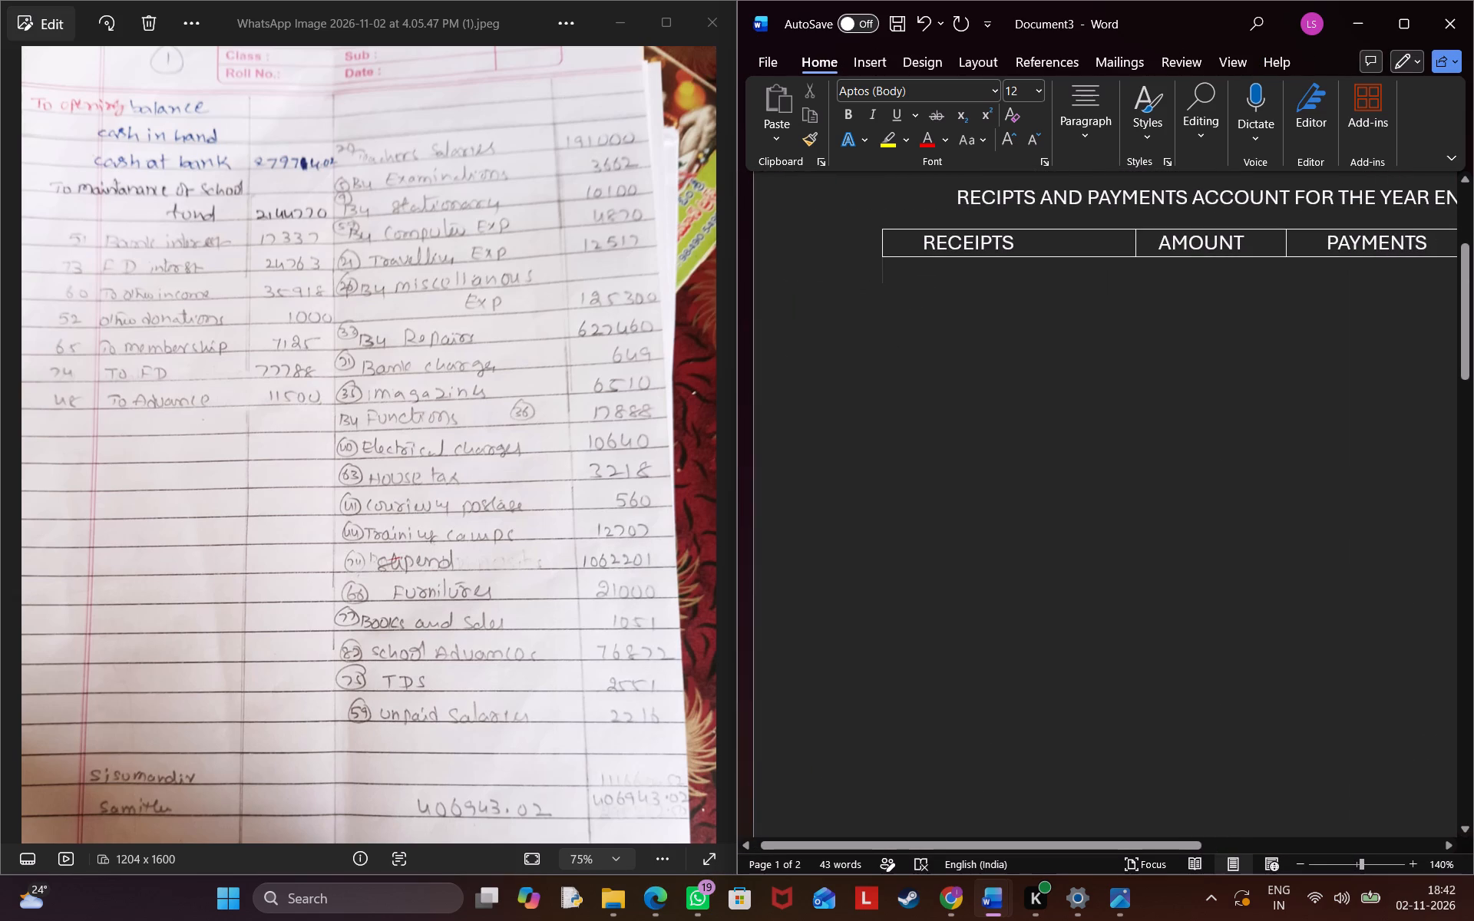
pyautogui.hotkey('ctrl', 'z')
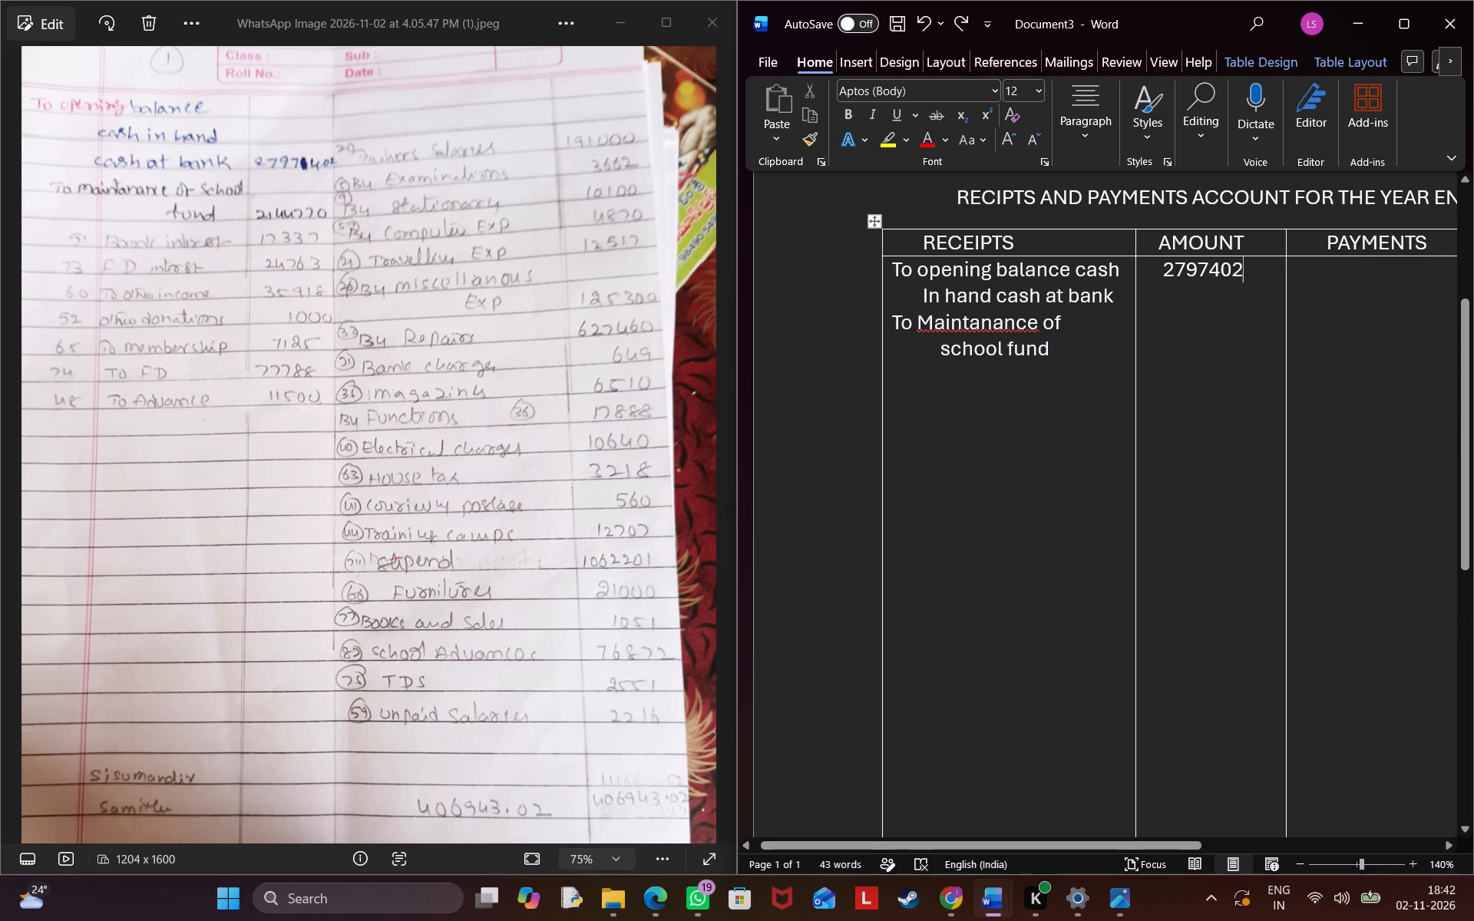
pyautogui.press('Return')
pyautogui.press('Return')
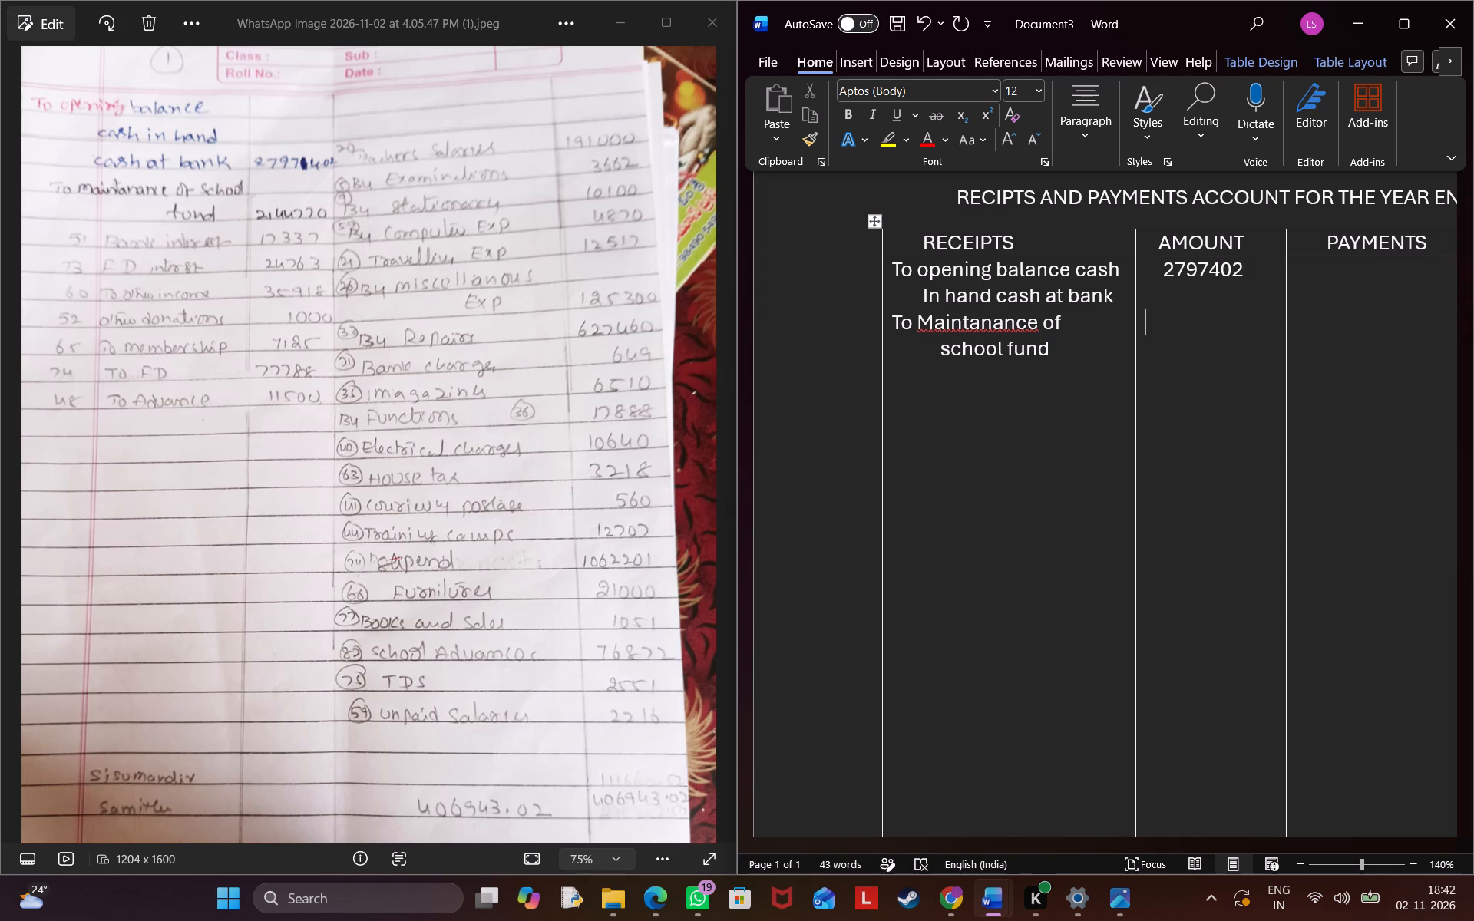
pyautogui.press('space')
pyautogui.press('space')
pyautogui.press('space')
pyautogui.press('space')
pyautogui.press('space')
# Set the font size of all the entry text under the RECEIPTS heading to 9.
pyautogui.moveTo(1061, 367); pyautogui.dragTo(871, 333)
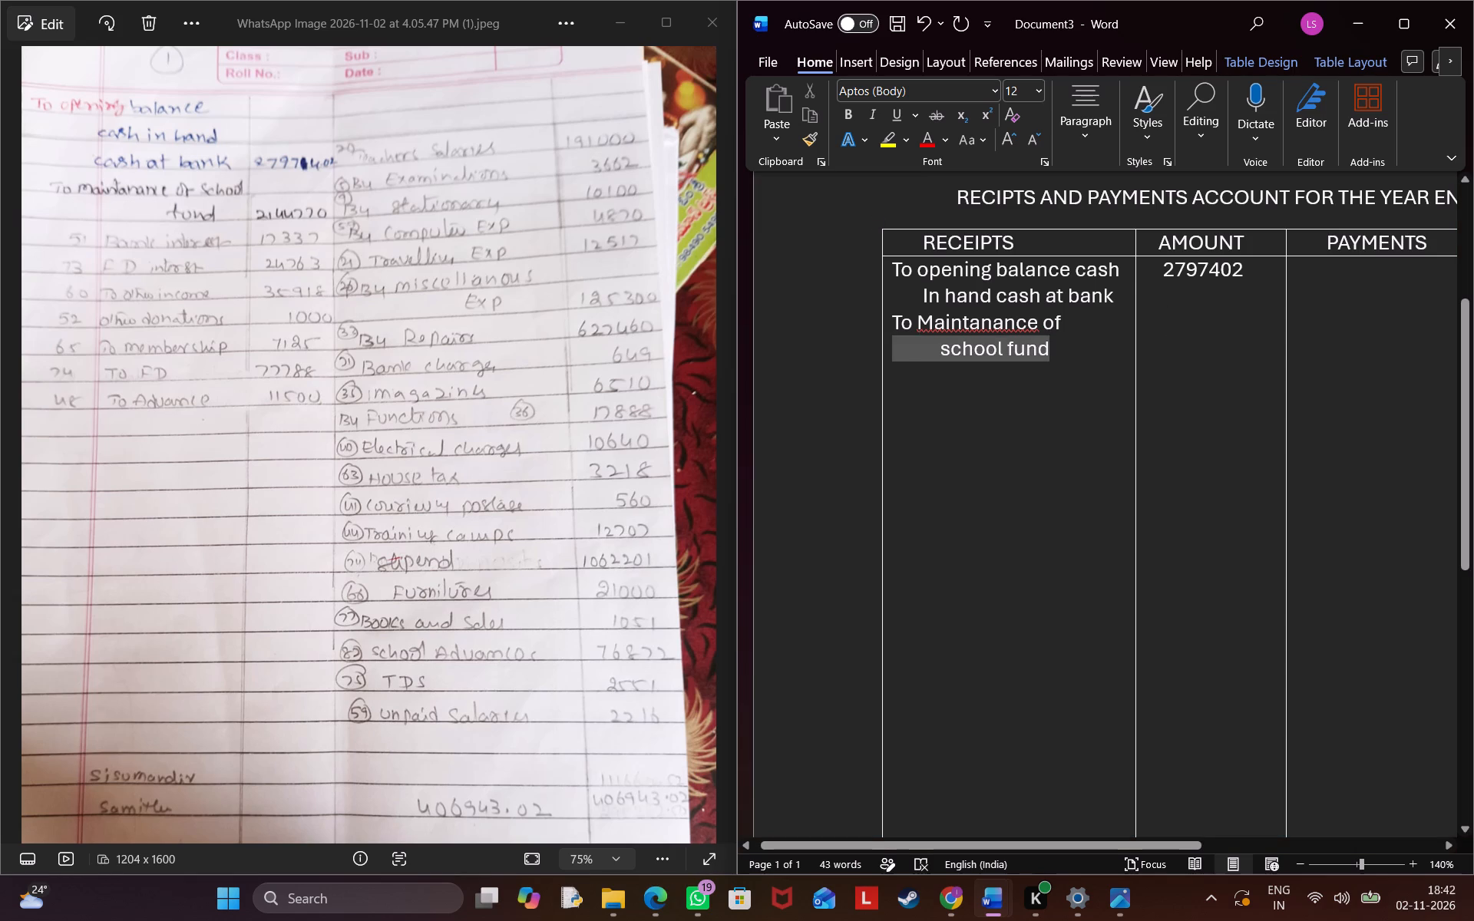
pyautogui.moveTo(871, 333); pyautogui.dragTo(871, 272)
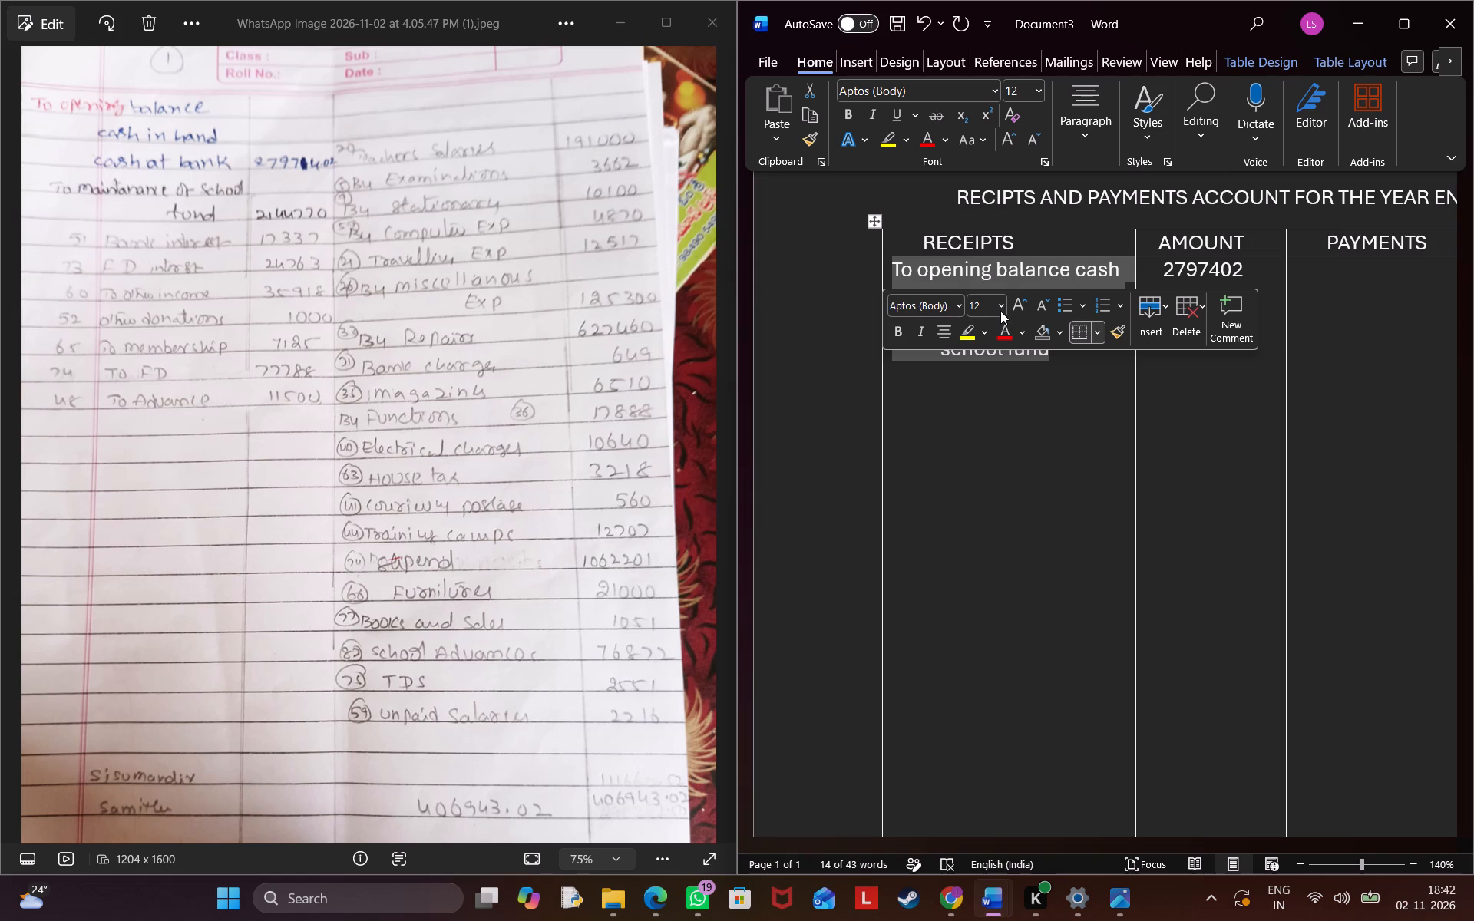
pyautogui.click(1000, 311)
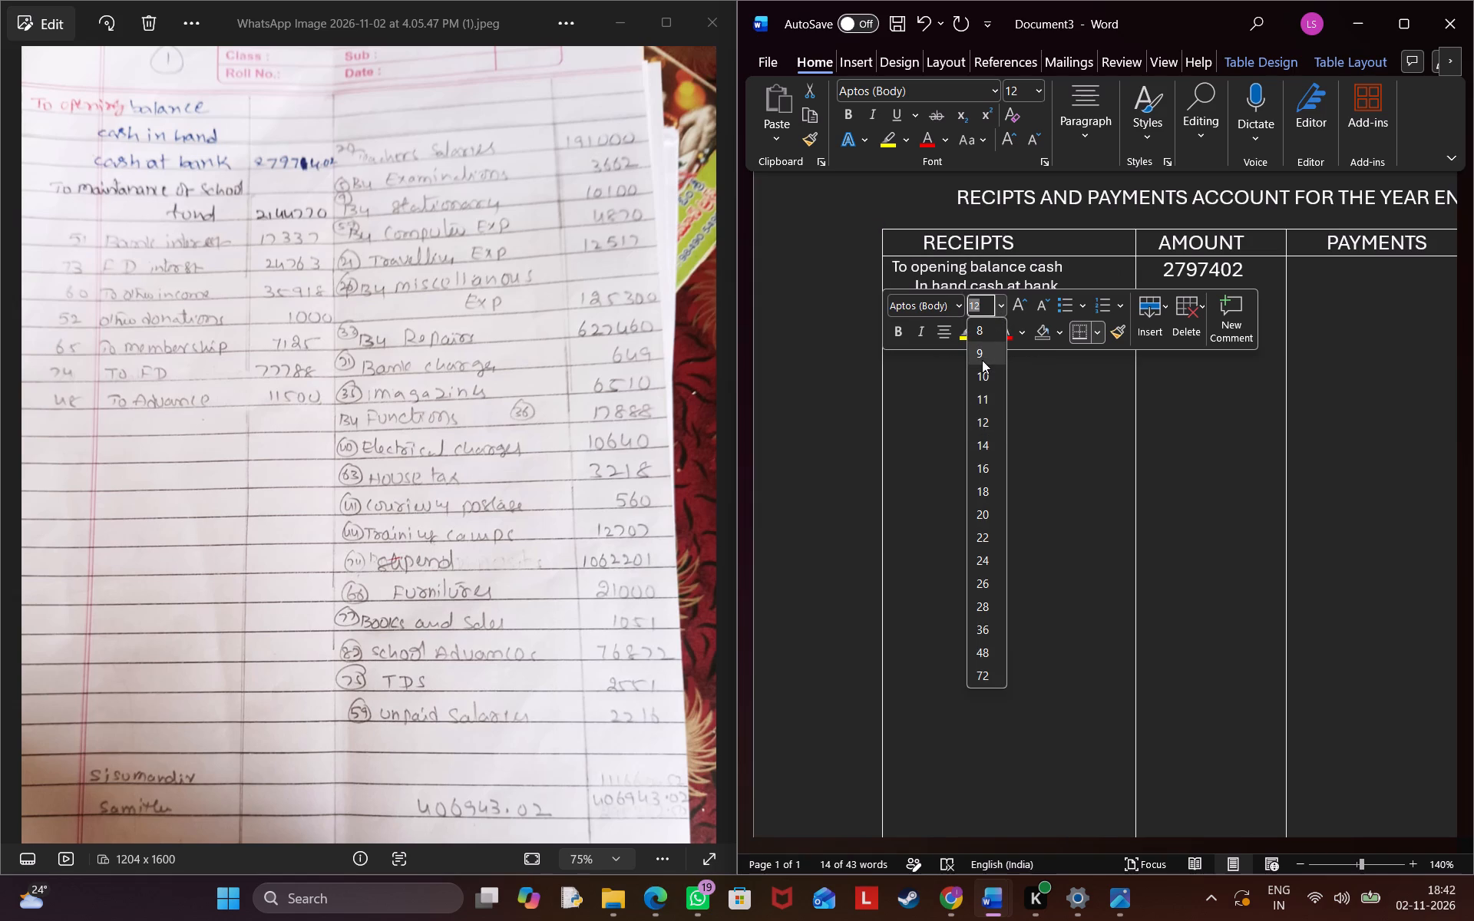
pyautogui.click(982, 360)
pyautogui.click(1006, 414)
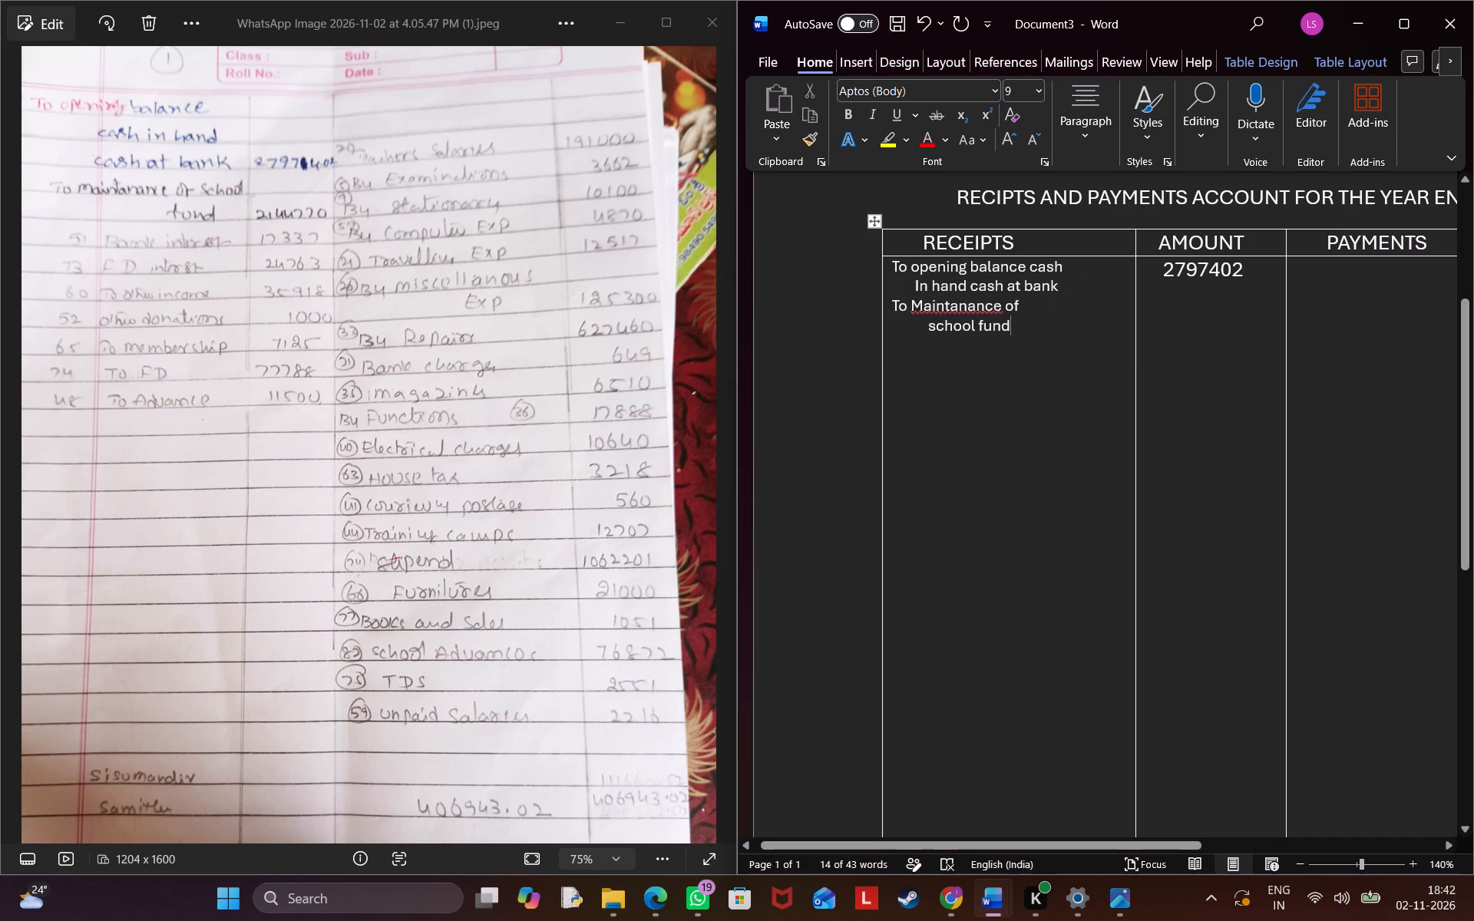
# Remove the extra spaces and line break so "school fund" follows "To Maintanance of" on one line.
pyautogui.click(1061, 309)
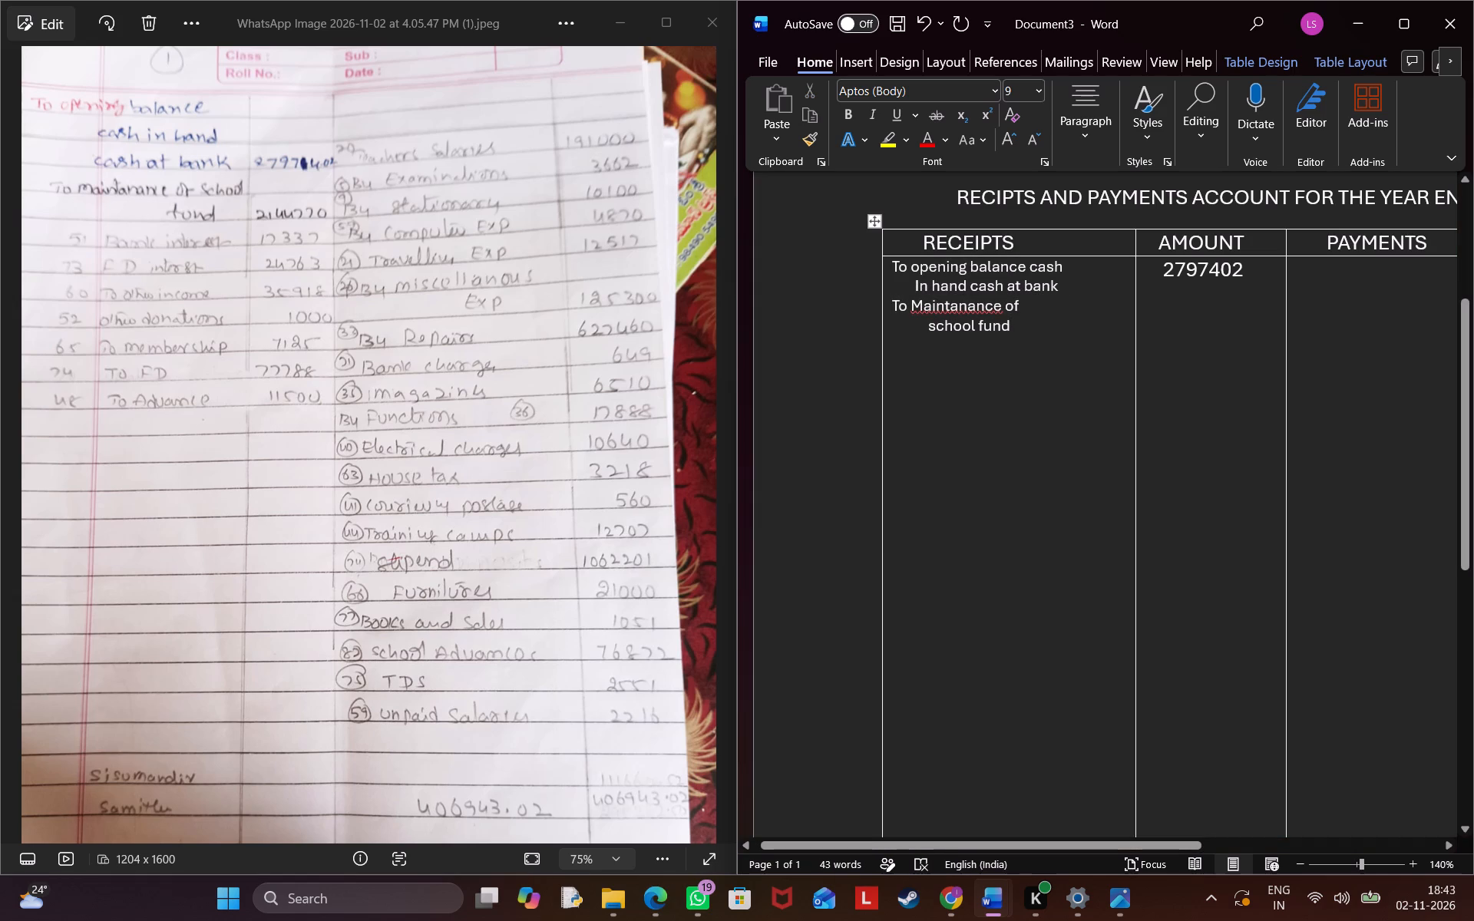
pyautogui.press('BackSpace')
pyautogui.press('BackSpace')
pyautogui.press('BackSpace')
pyautogui.press('BackSpace')
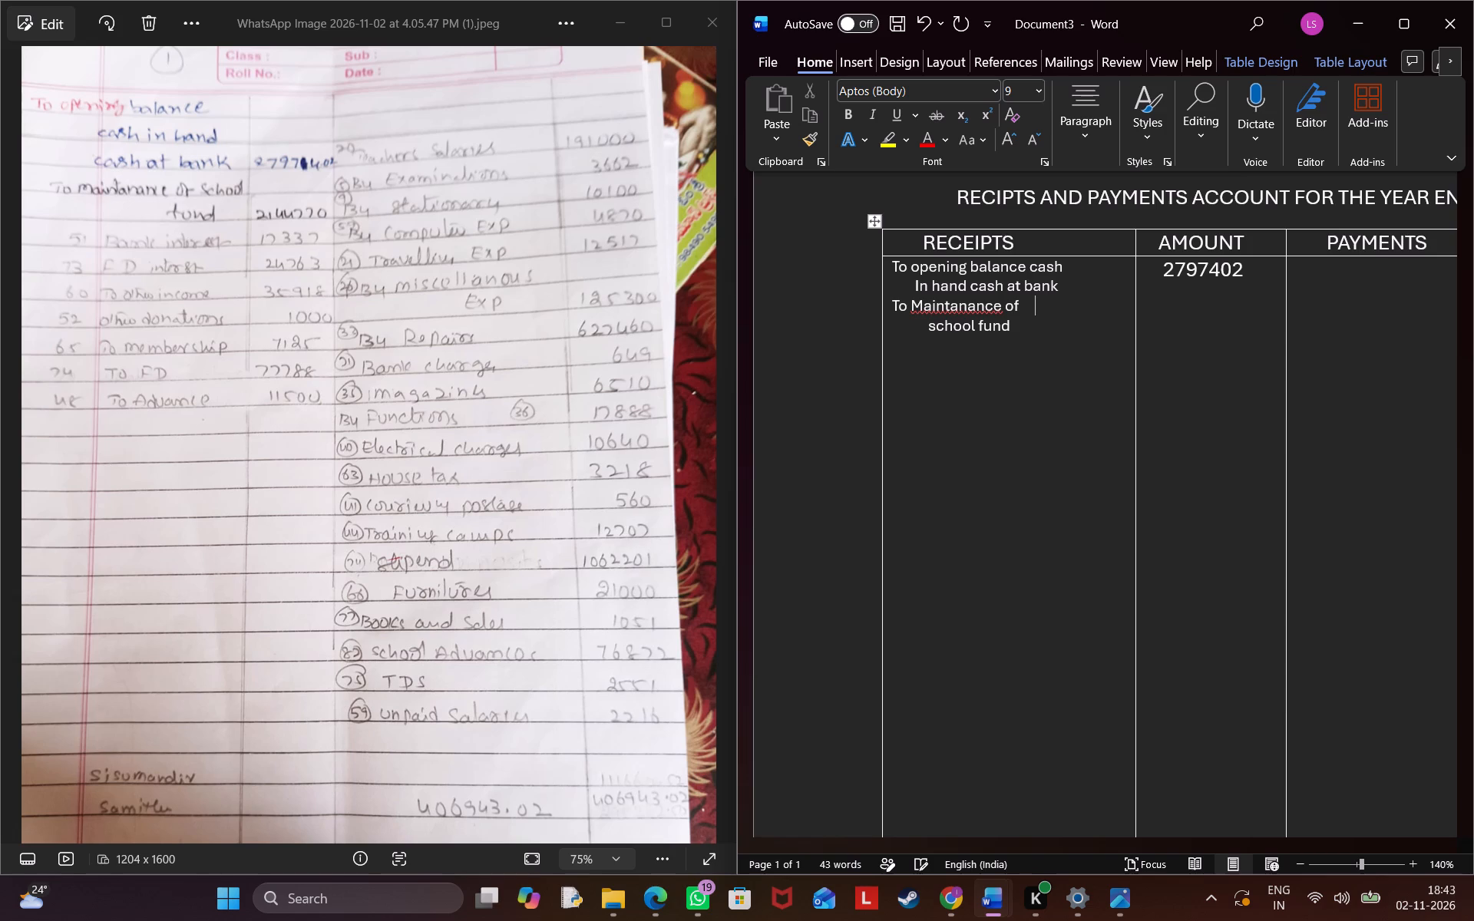
pyautogui.press('BackSpace')
pyautogui.press('BackSpace')
pyautogui.press('Down')
pyautogui.press('Down')
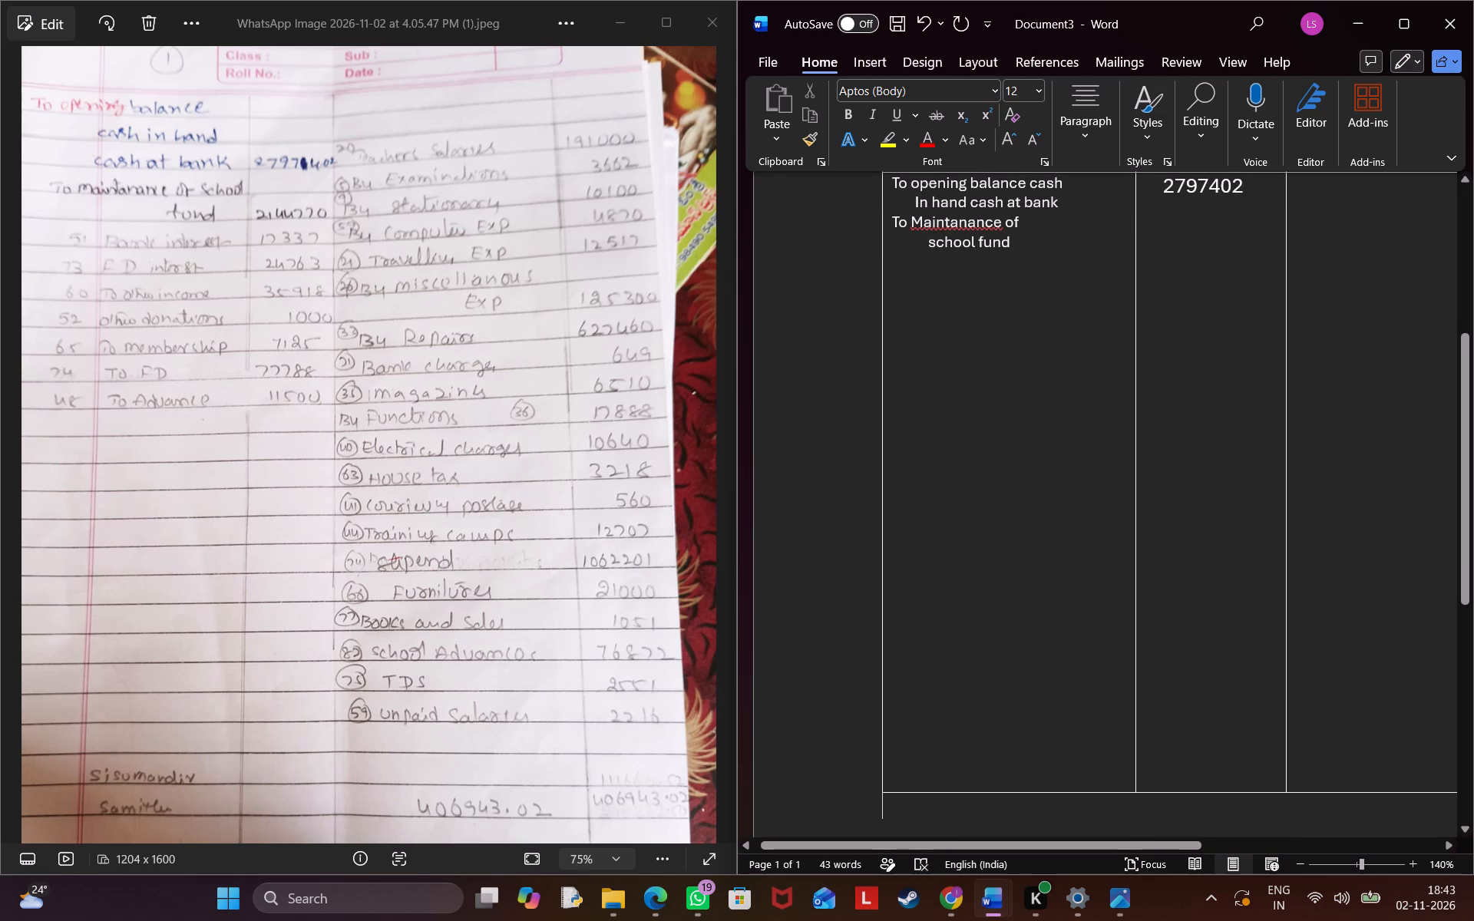
pyautogui.click(929, 244)
pyautogui.press('BackSpace')
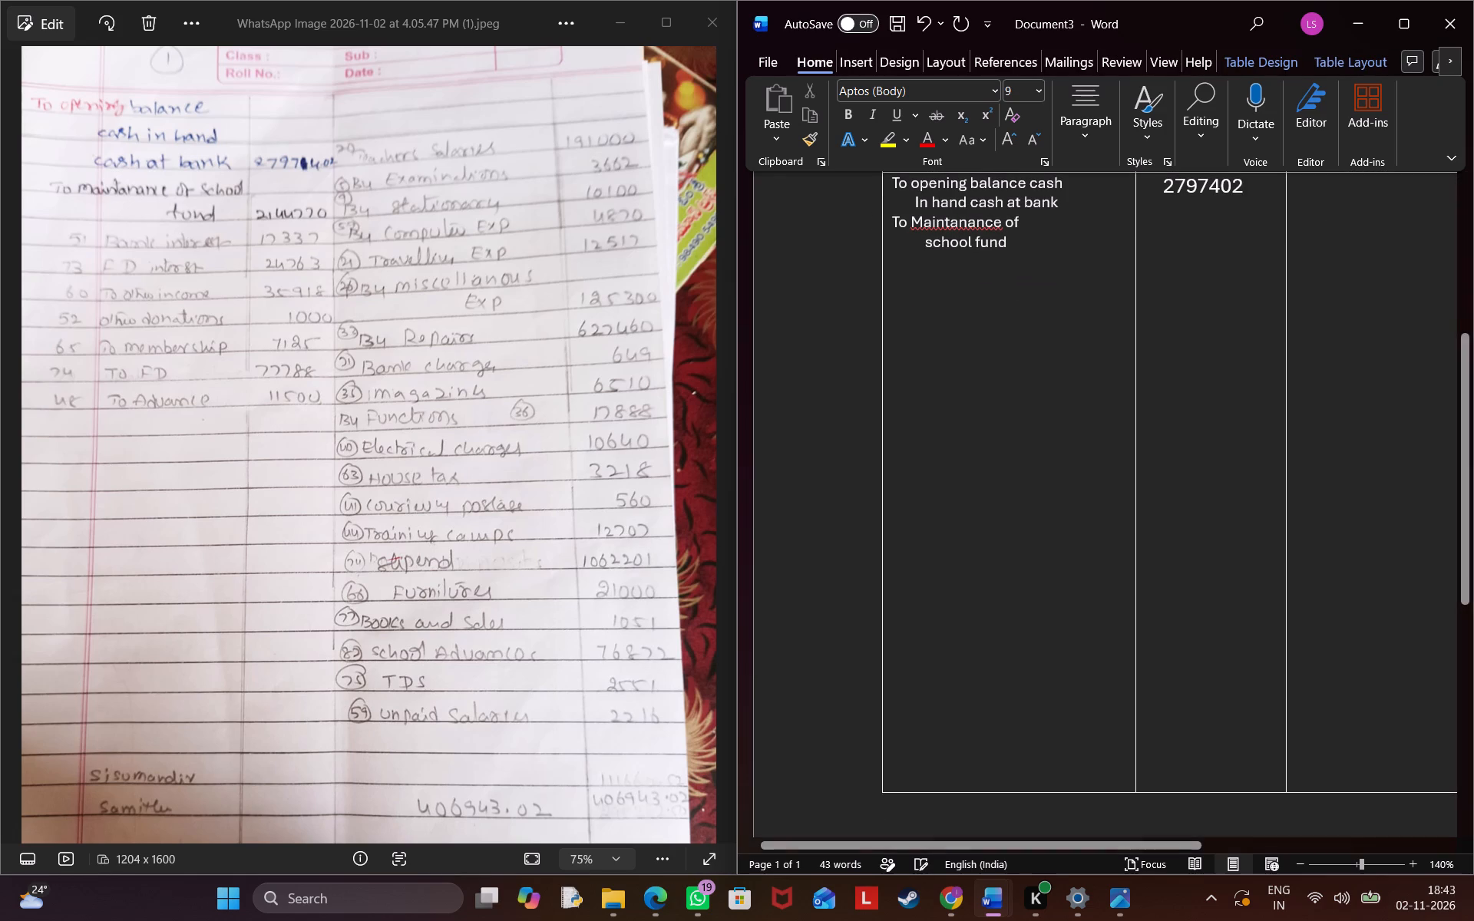
pyautogui.press('BackSpace')
pyautogui.press('BackSpace')
pyautogui.press('BackSpace')
pyautogui.press('BackSpace')
pyautogui.press('BackSpace')
pyautogui.press('BackSpace')
pyautogui.press('BackSpace')
pyautogui.press('BackSpace')
pyautogui.press('BackSpace')
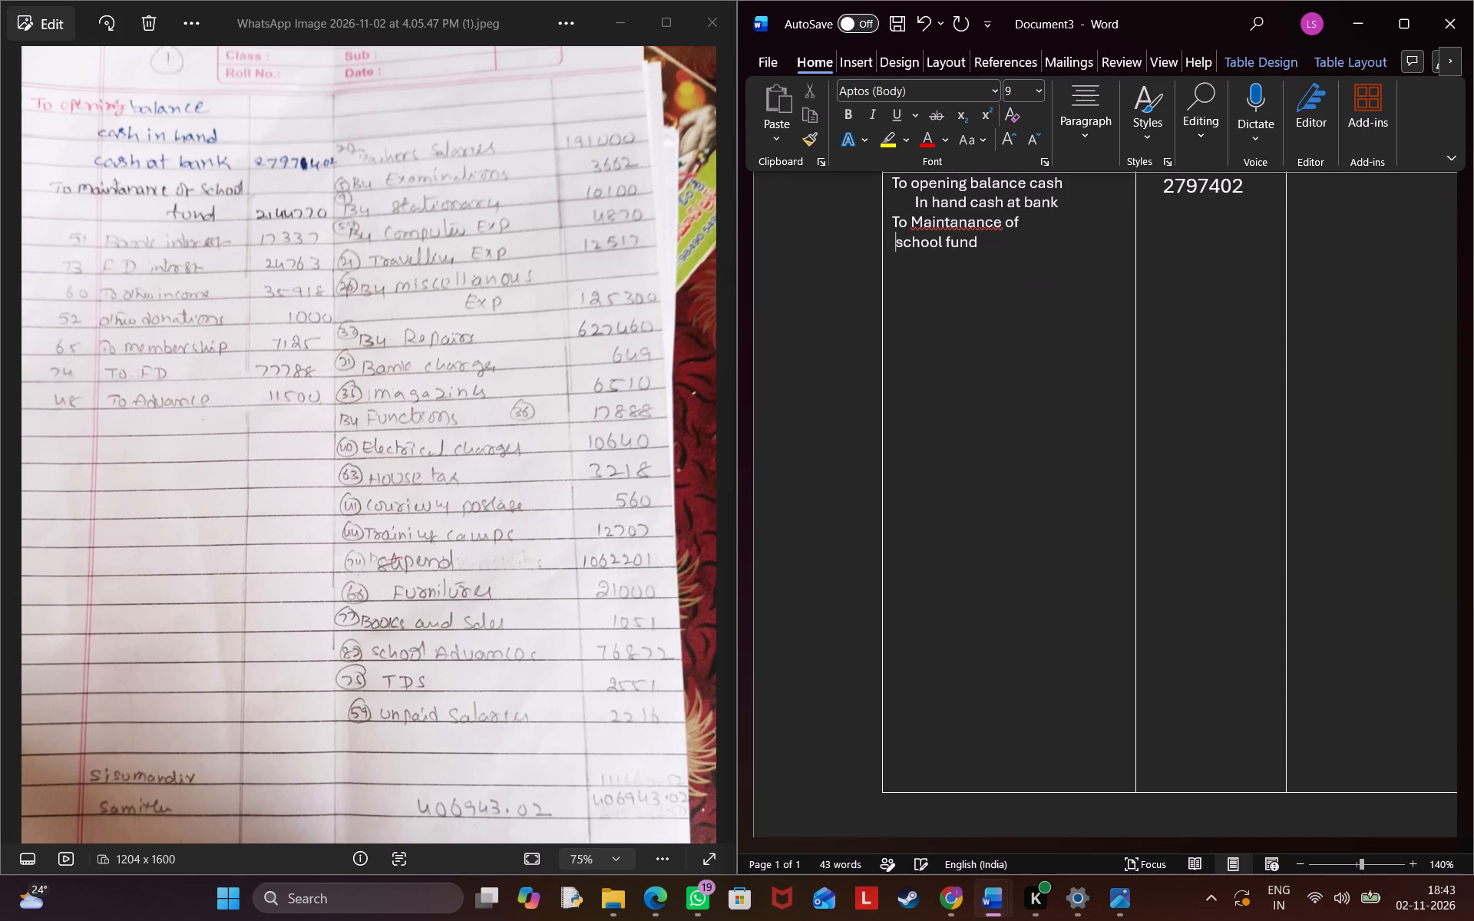
pyautogui.press('BackSpace')
pyautogui.press('BackSpace')
# Remove the extra space before "school fund" and add a blank line above "To Maintanance of school fund".
pyautogui.press('BackSpace')
pyautogui.click(1076, 205)
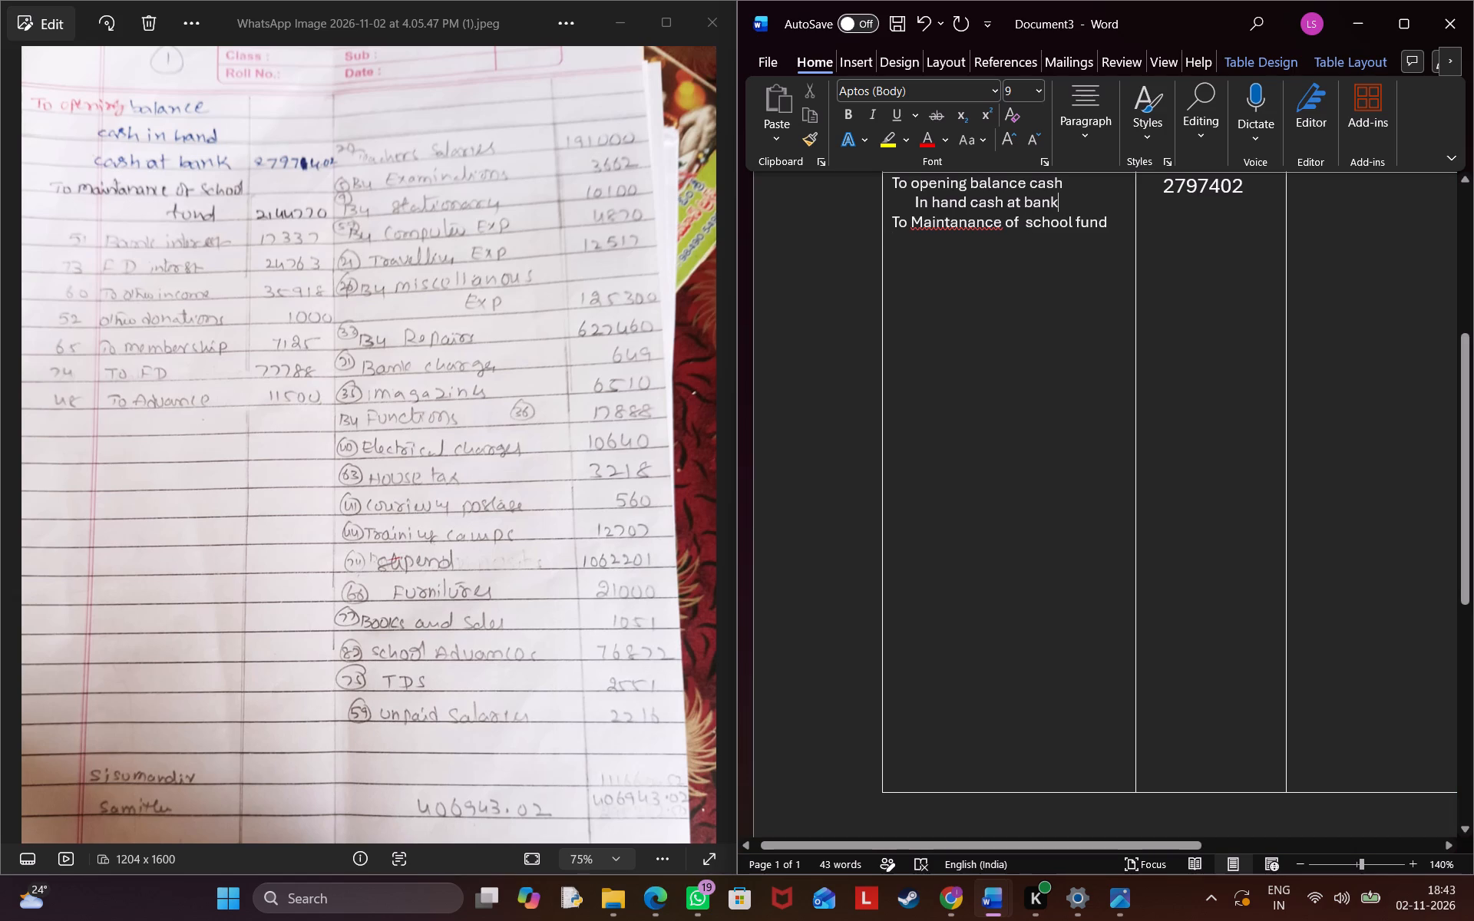
pyautogui.press('Return')
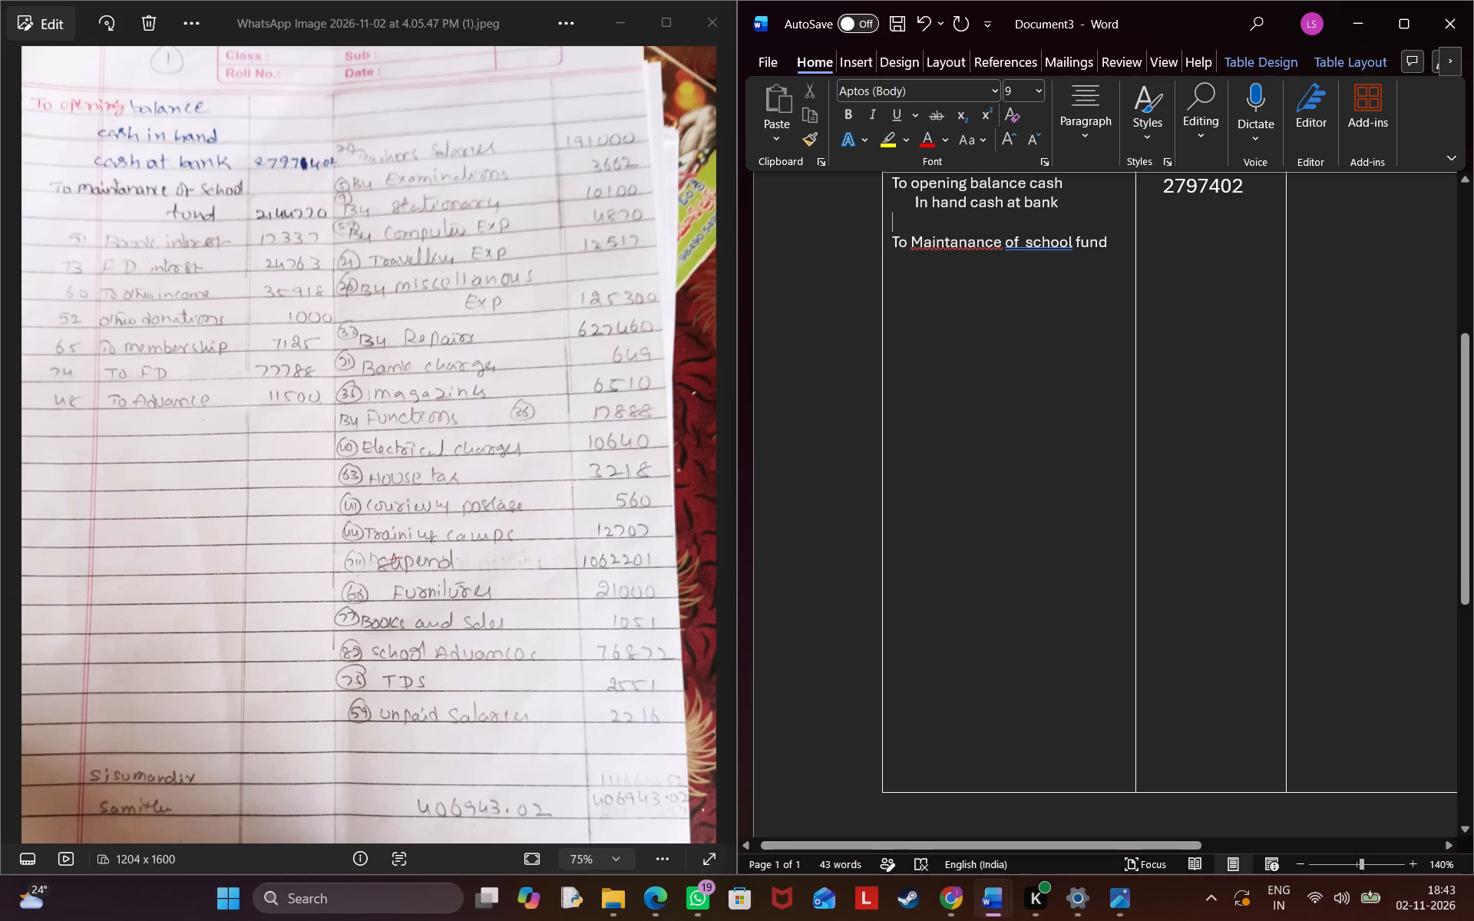
# Remove the indent and line break so "In hand cash at bank" directly follows "To opening balance cash".
pyautogui.click(907, 203)
pyautogui.press('BackSpace')
pyautogui.press('BackSpace')
pyautogui.press('BackSpace')
pyautogui.press('BackSpace')
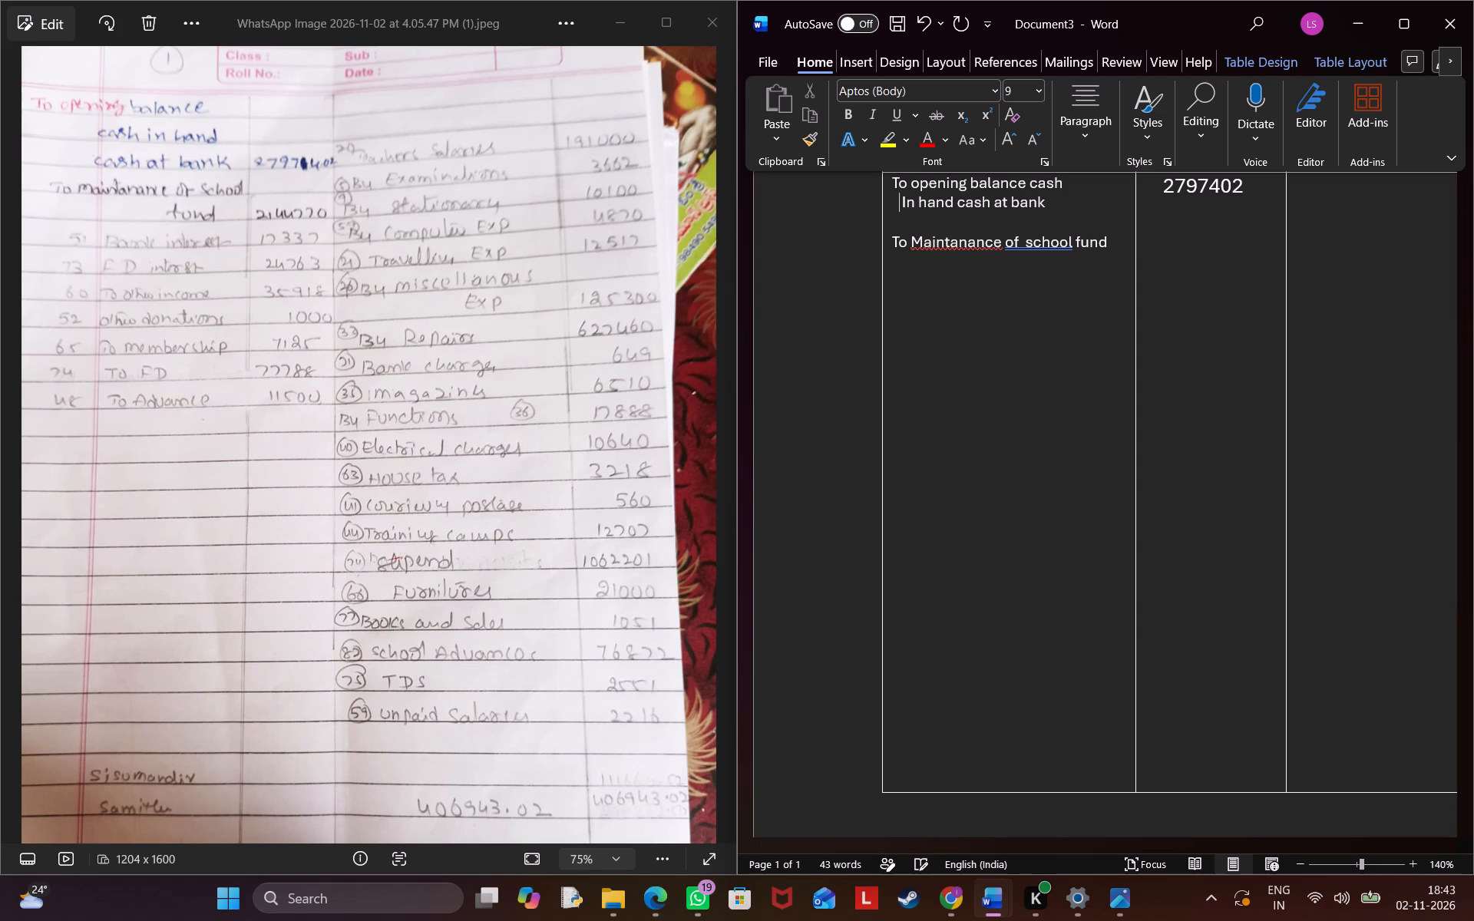
pyautogui.press('BackSpace')
pyautogui.press('BackSpace')
pyautogui.press('BackSpace')
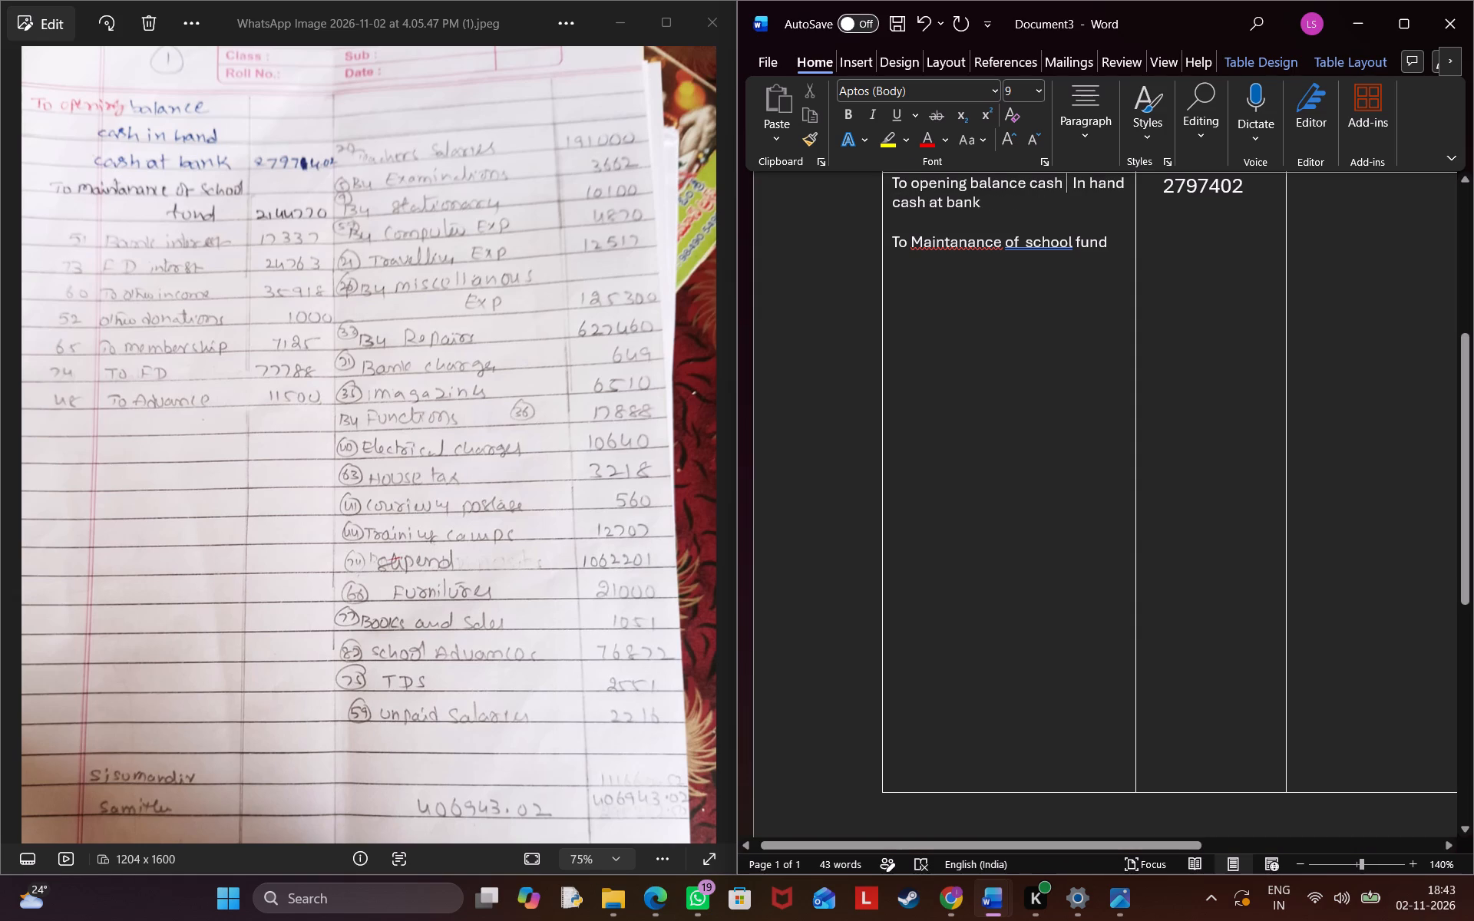
pyautogui.press('BackSpace')
pyautogui.press('Right')
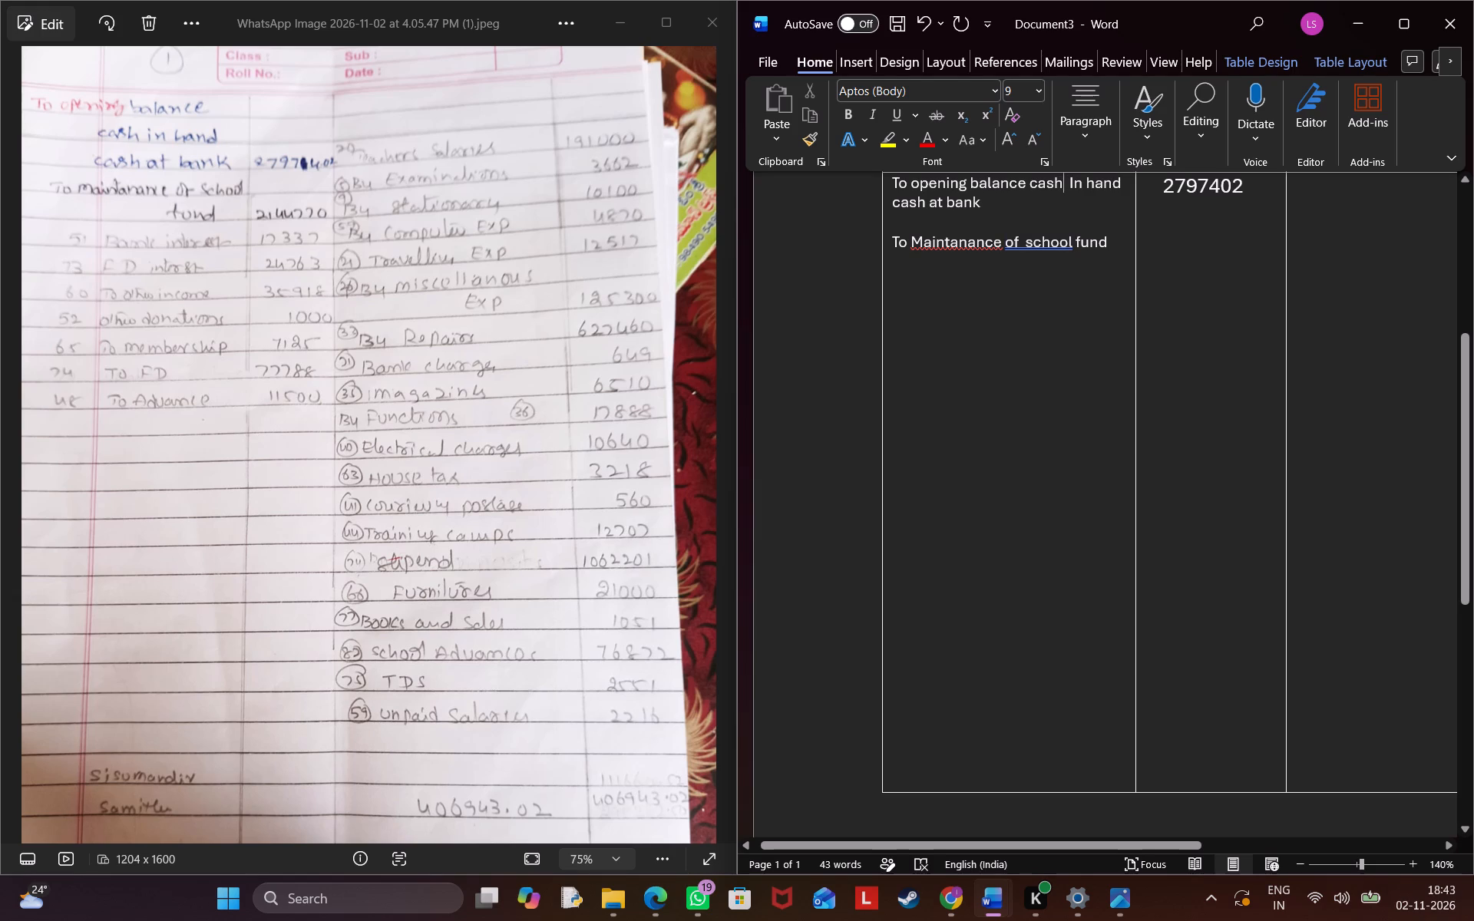
pyautogui.press('BackSpace')
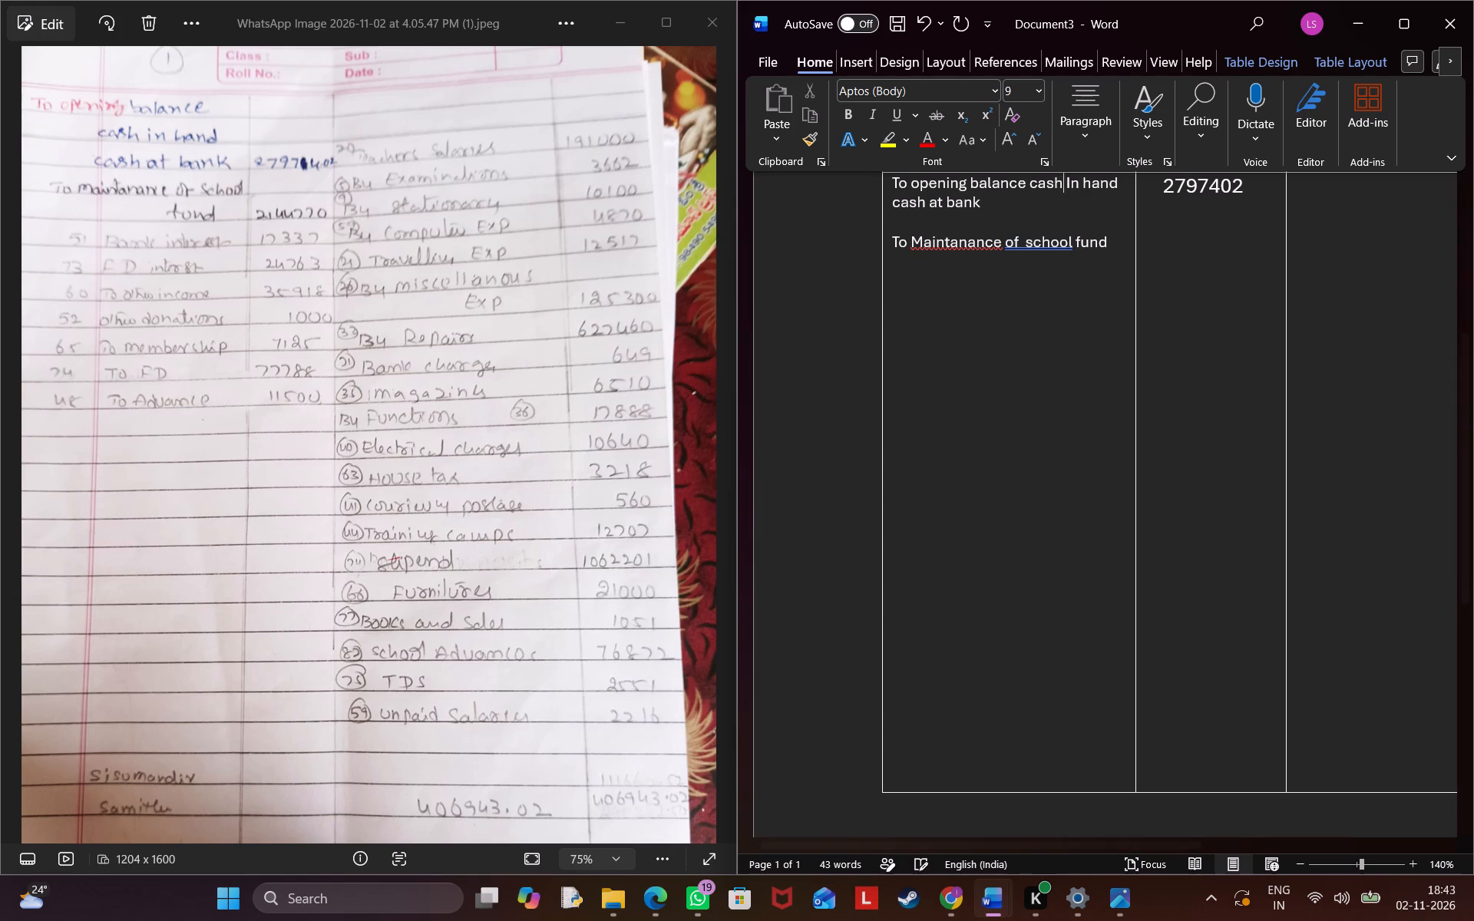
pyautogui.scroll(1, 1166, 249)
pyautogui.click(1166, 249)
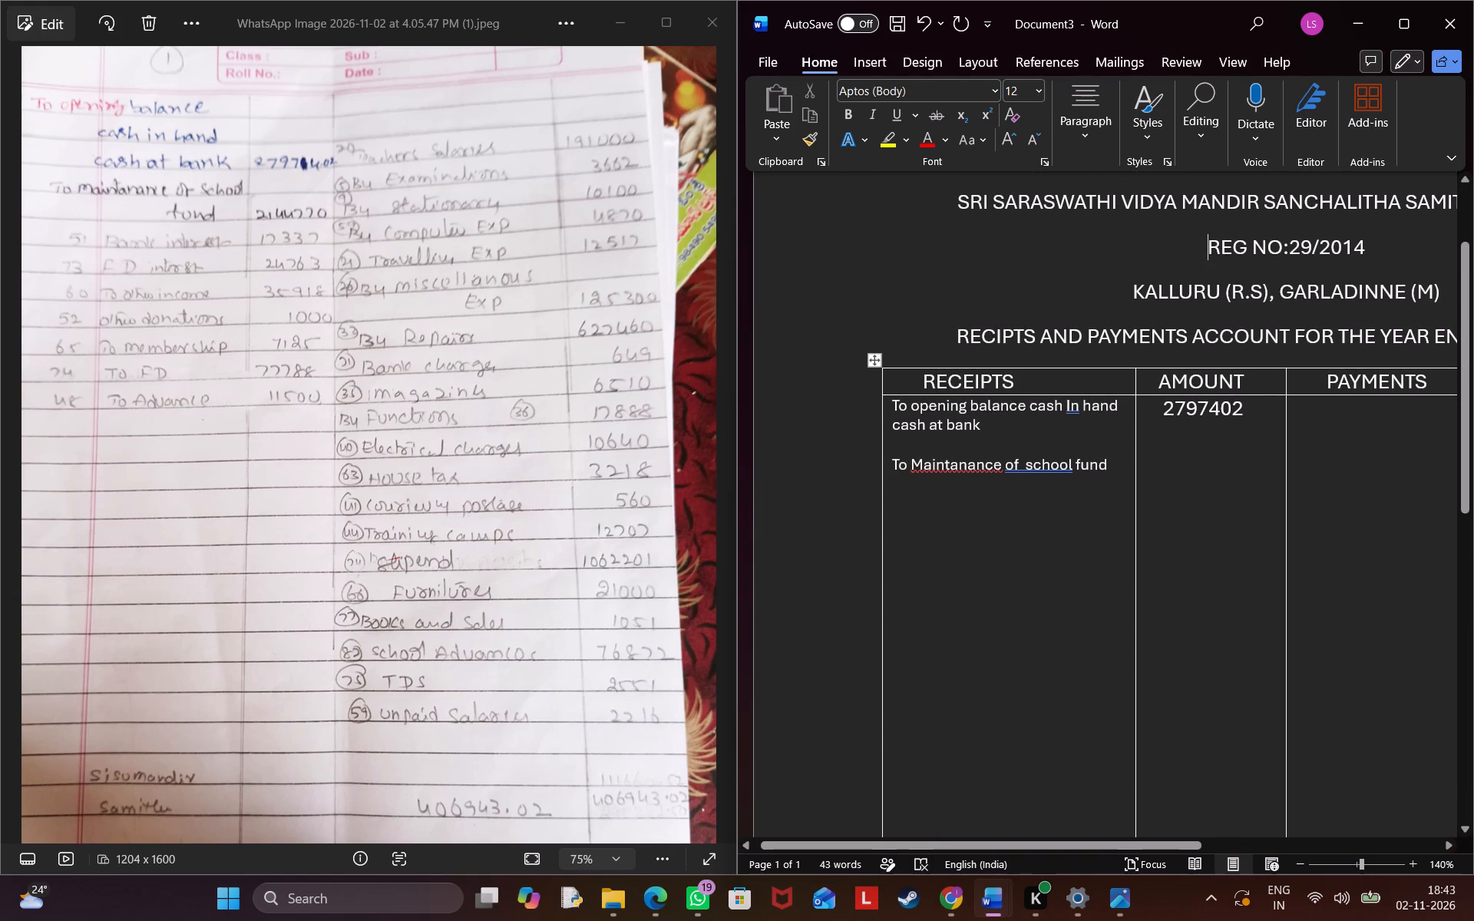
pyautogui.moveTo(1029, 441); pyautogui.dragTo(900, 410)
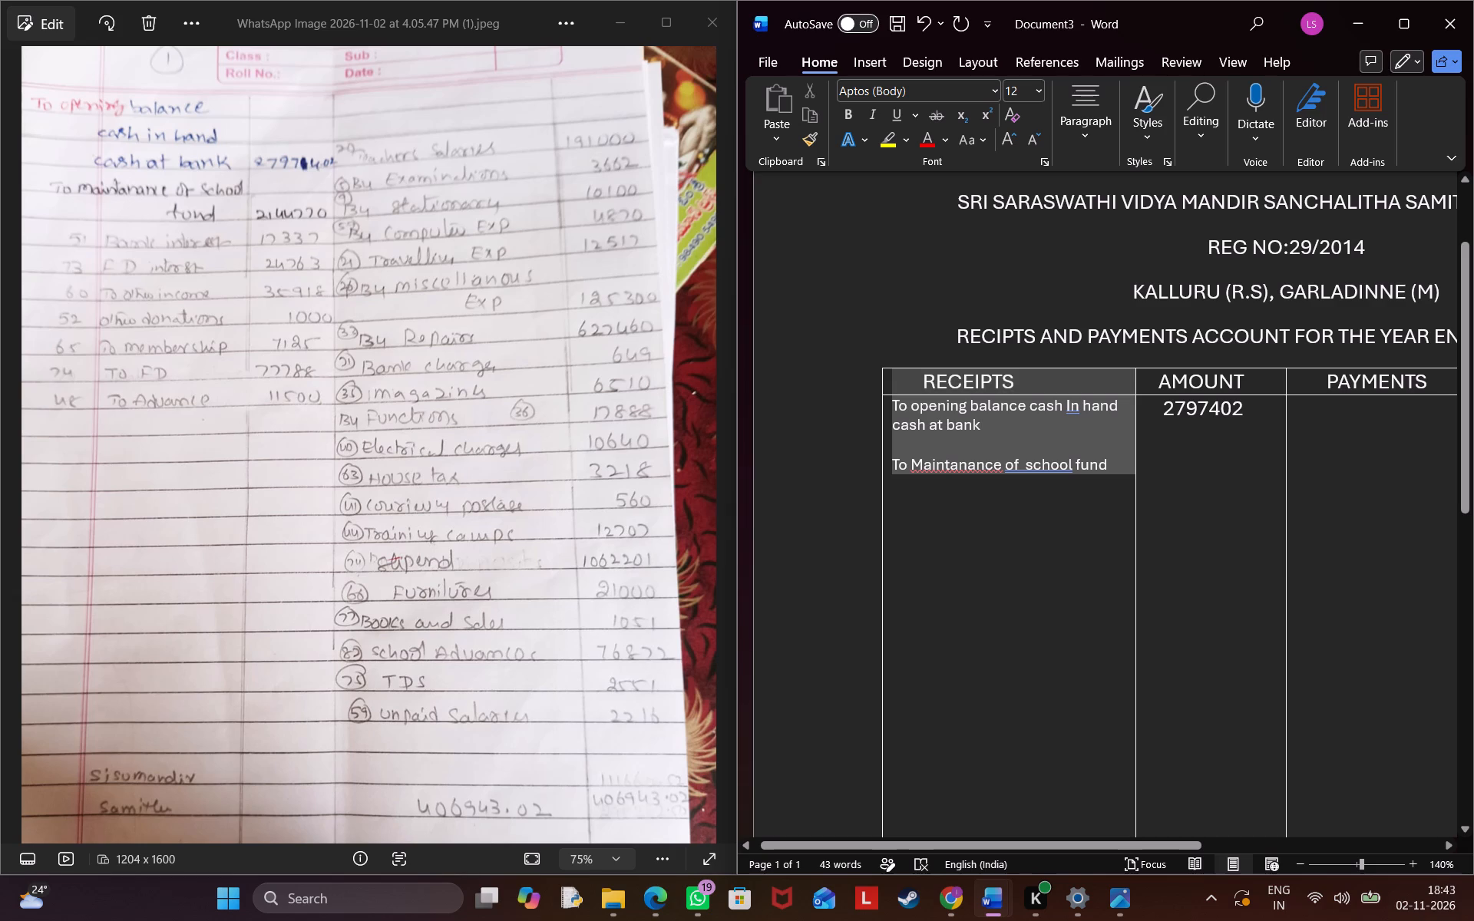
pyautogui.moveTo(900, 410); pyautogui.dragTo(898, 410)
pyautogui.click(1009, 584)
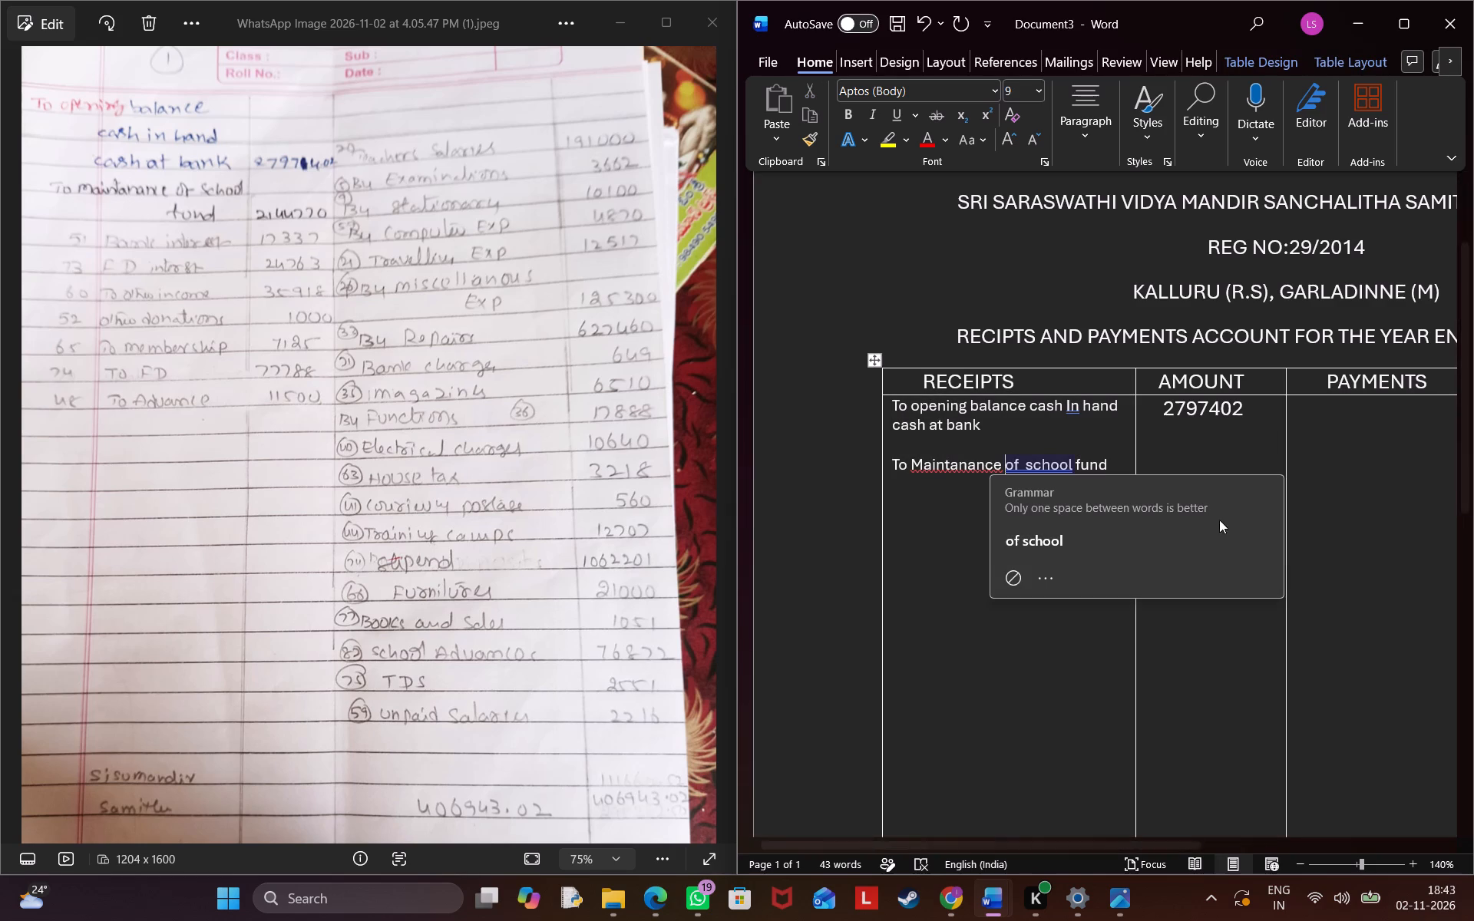
# Set the font size of the amount 2797402 to 9.
pyautogui.click(1211, 457)
pyautogui.moveTo(1242, 444); pyautogui.dragTo(1184, 437)
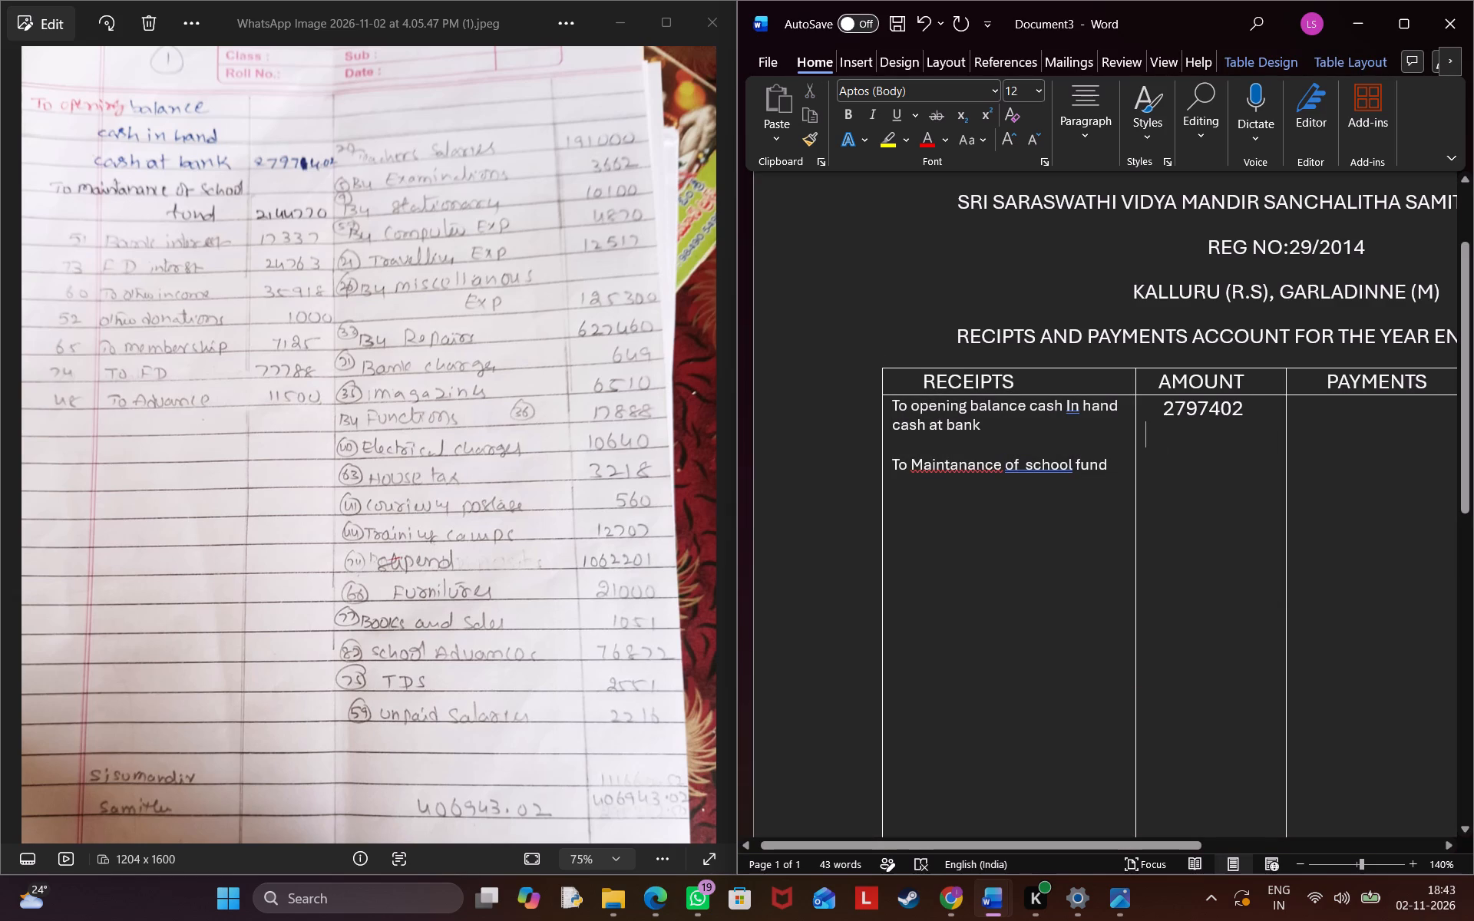
pyautogui.moveTo(1184, 437); pyautogui.dragTo(1162, 418)
pyautogui.click(1219, 446)
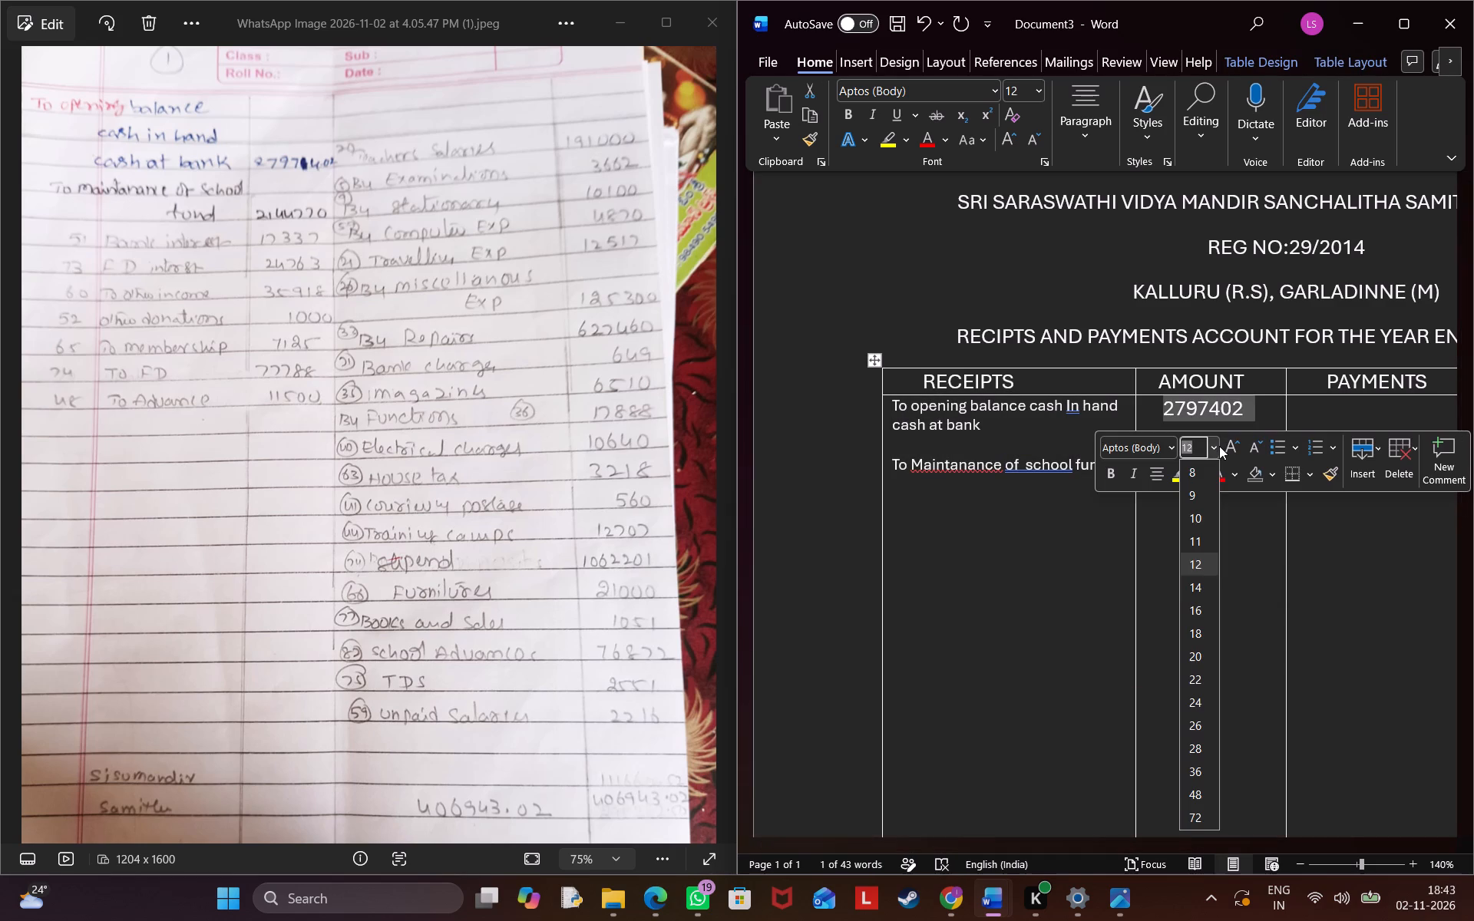
pyautogui.click(1198, 488)
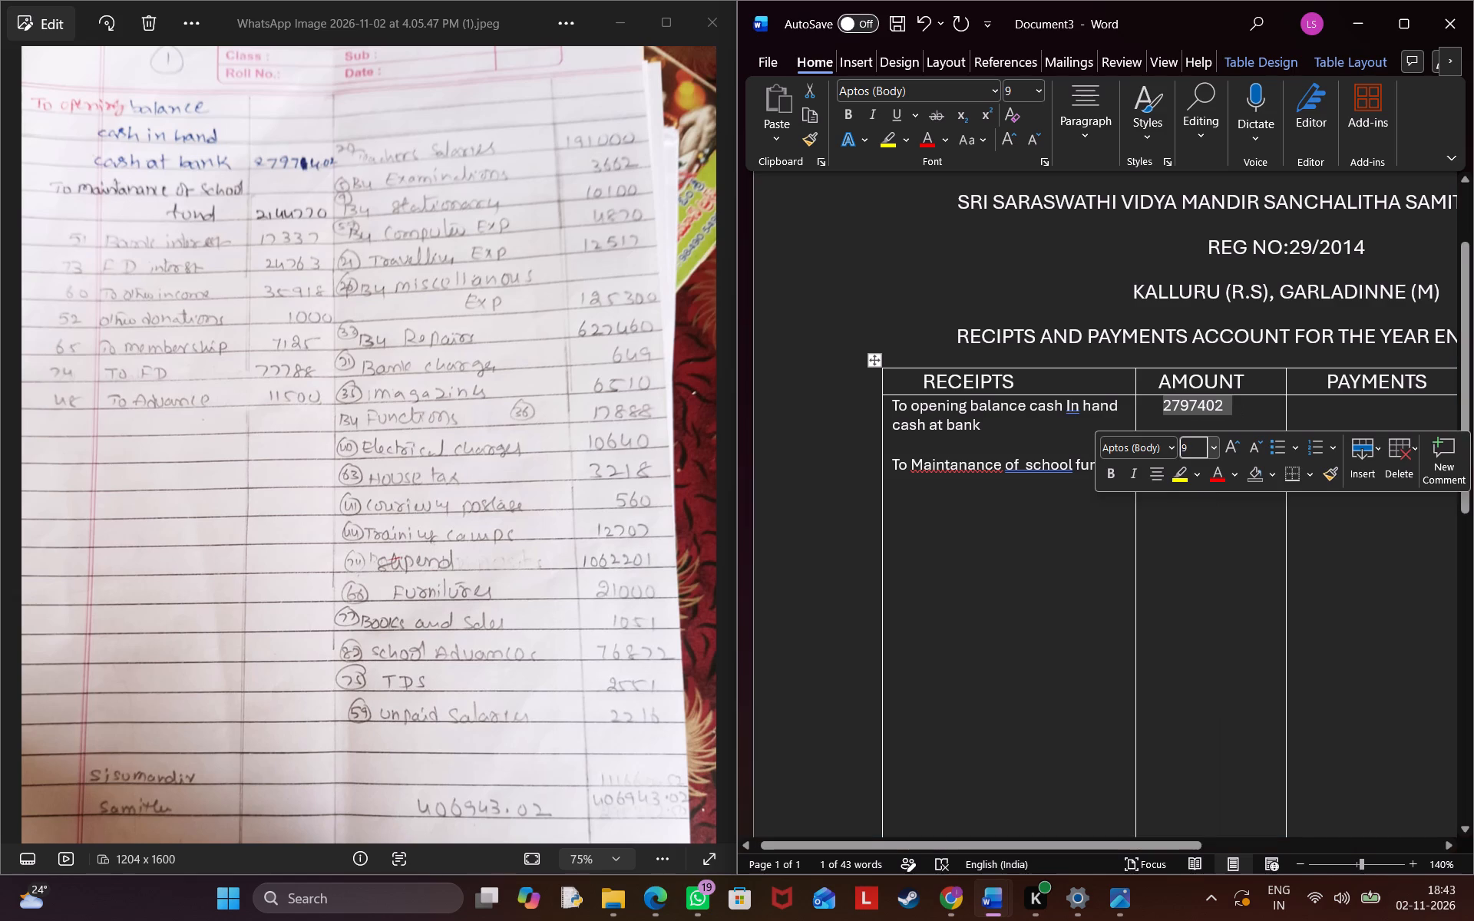
# Enter 2144770 at font size 9, indented by six spaces, on a new line near "To Maintanance of school fund" in the first AMOUNT column.
pyautogui.click(1200, 548)
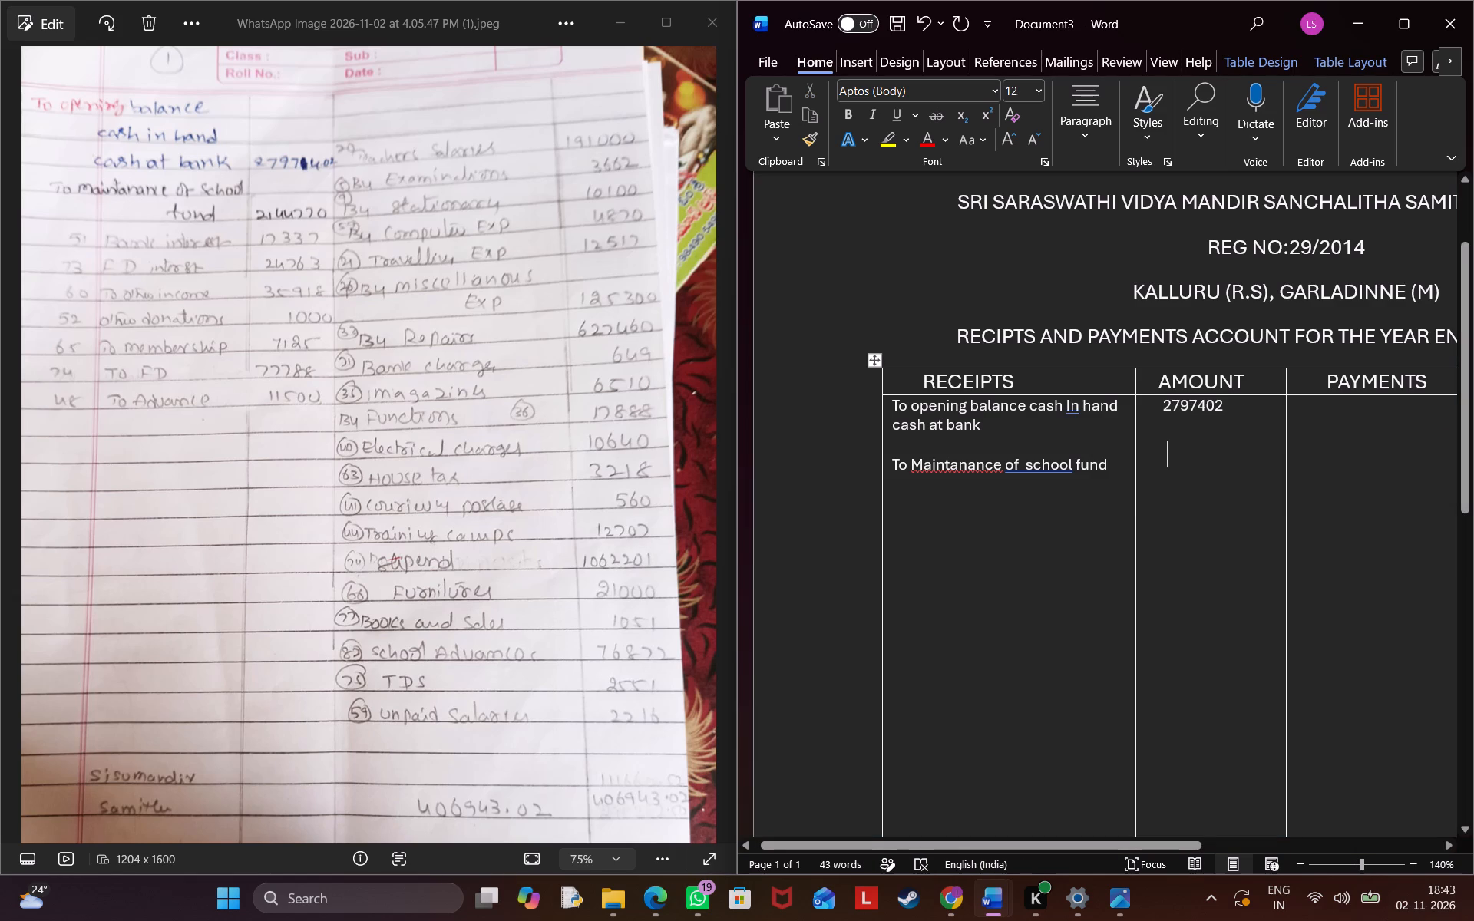
pyautogui.press('BackSpace')
pyautogui.press('BackSpace')
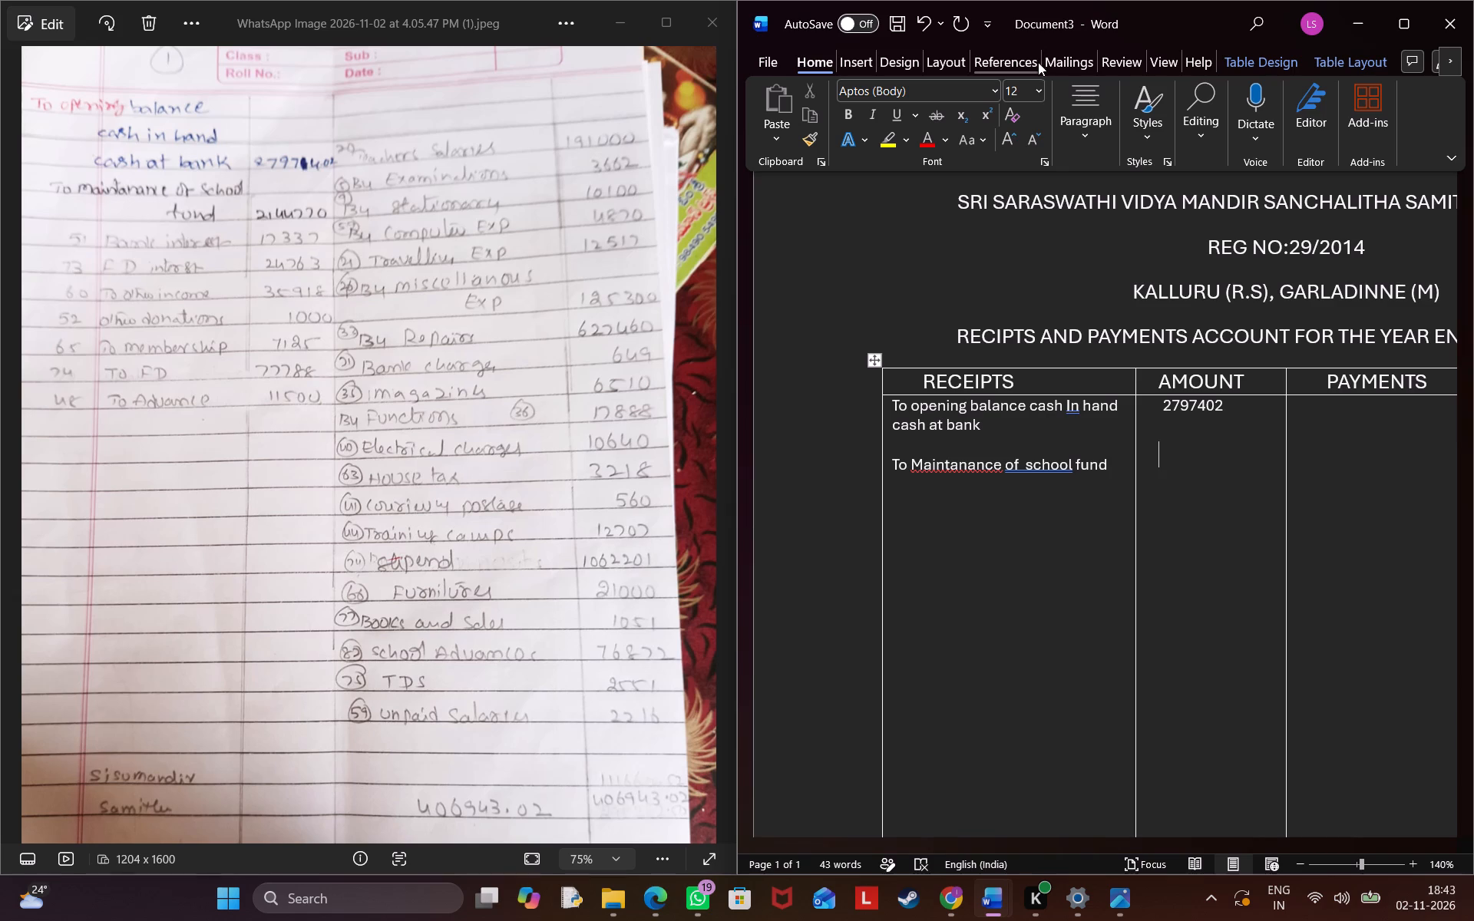
pyautogui.click(1035, 82)
pyautogui.click(1020, 141)
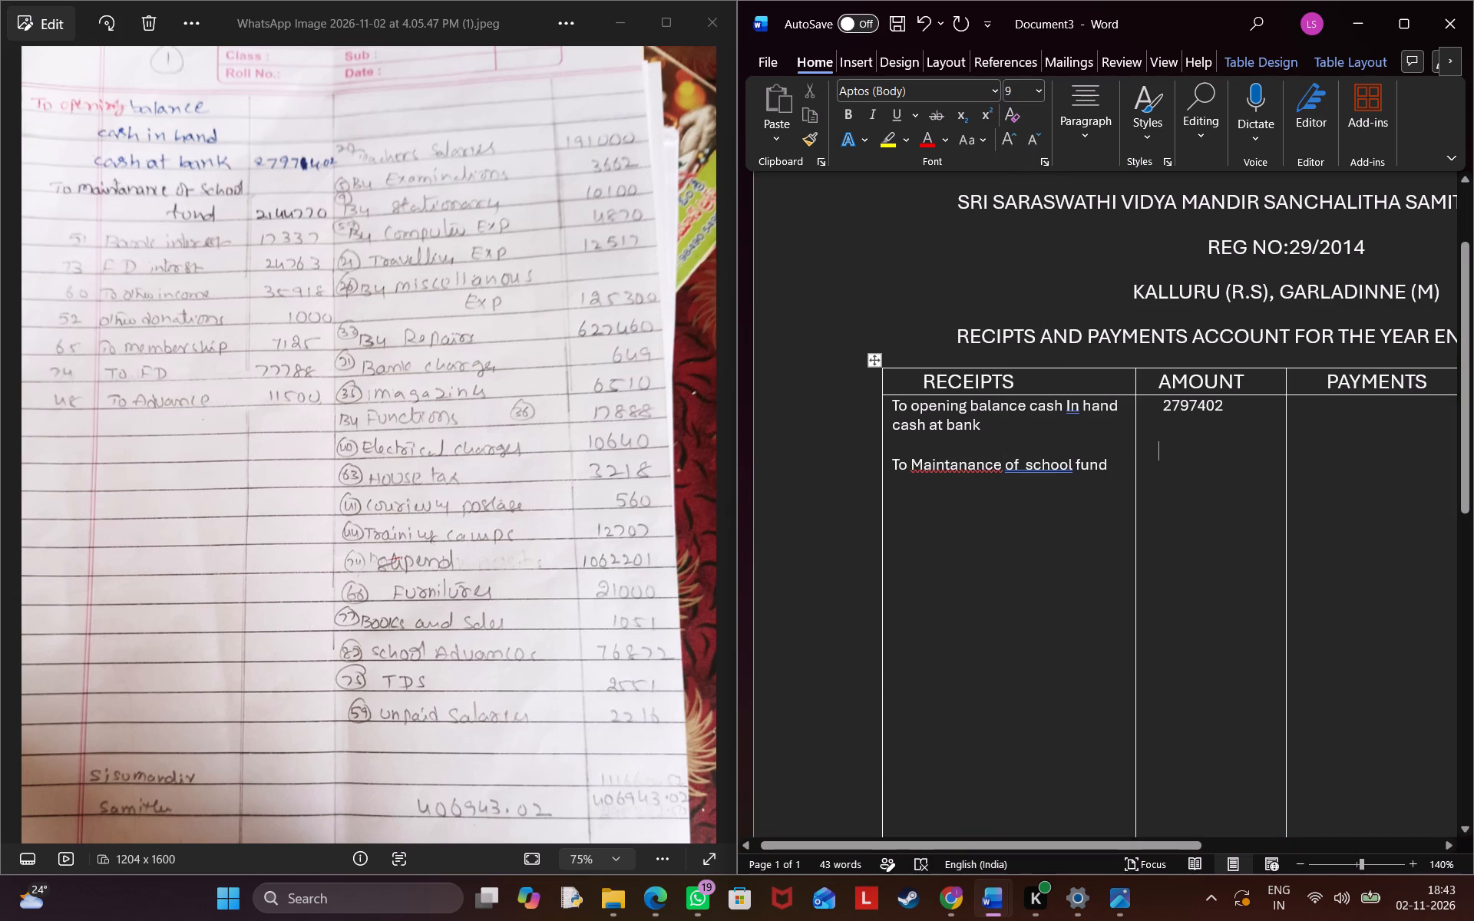
pyautogui.press('Return')
pyautogui.press('space')
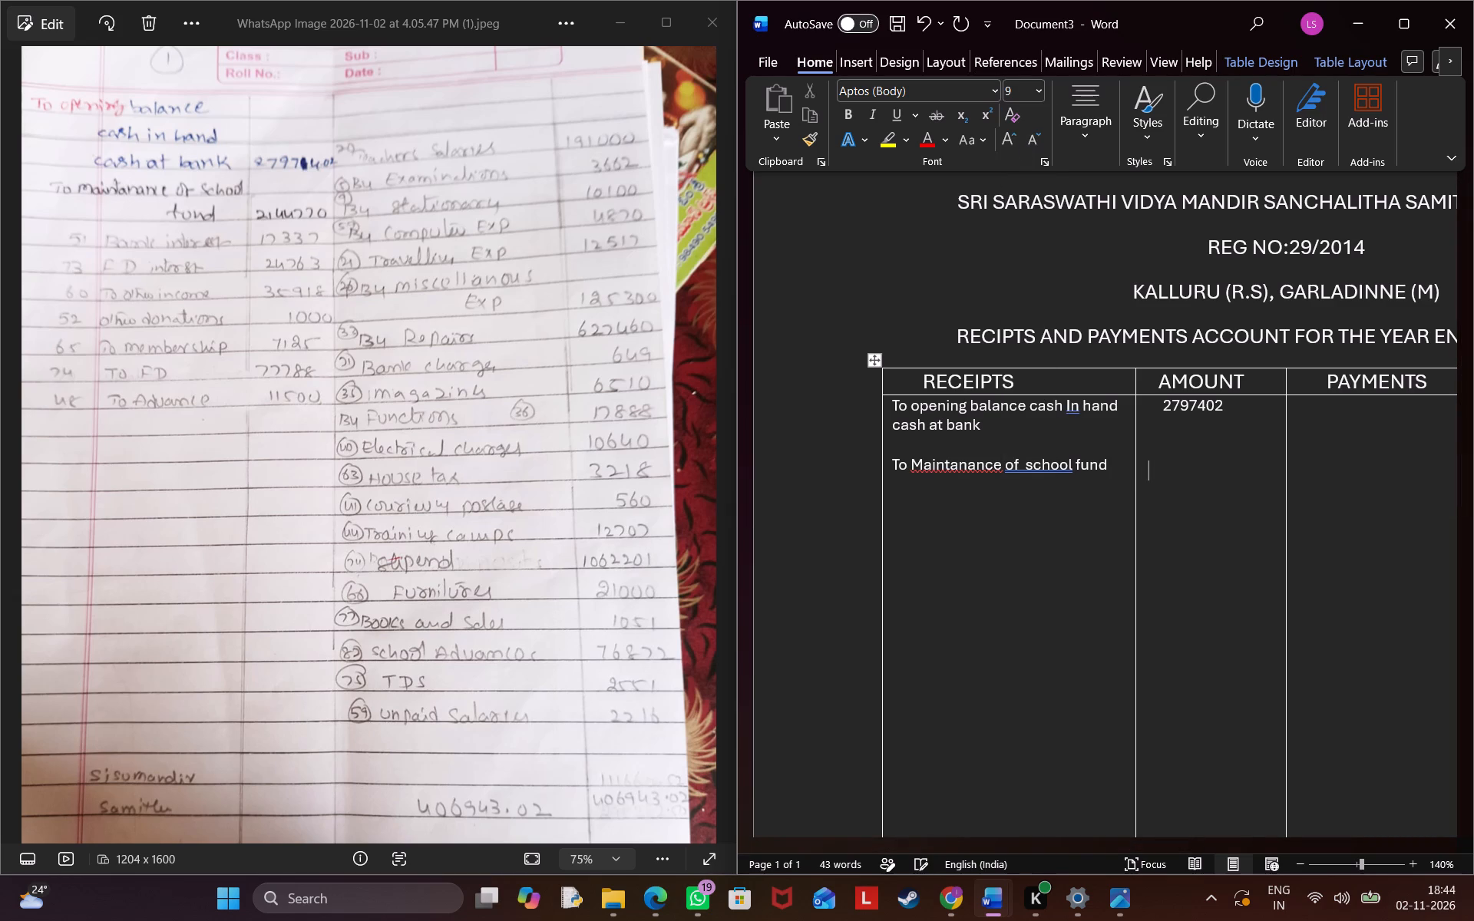
pyautogui.press('space')
pyautogui.press('space')
pyautogui.press('space')
pyautogui.press('space')
pyautogui.press('space')
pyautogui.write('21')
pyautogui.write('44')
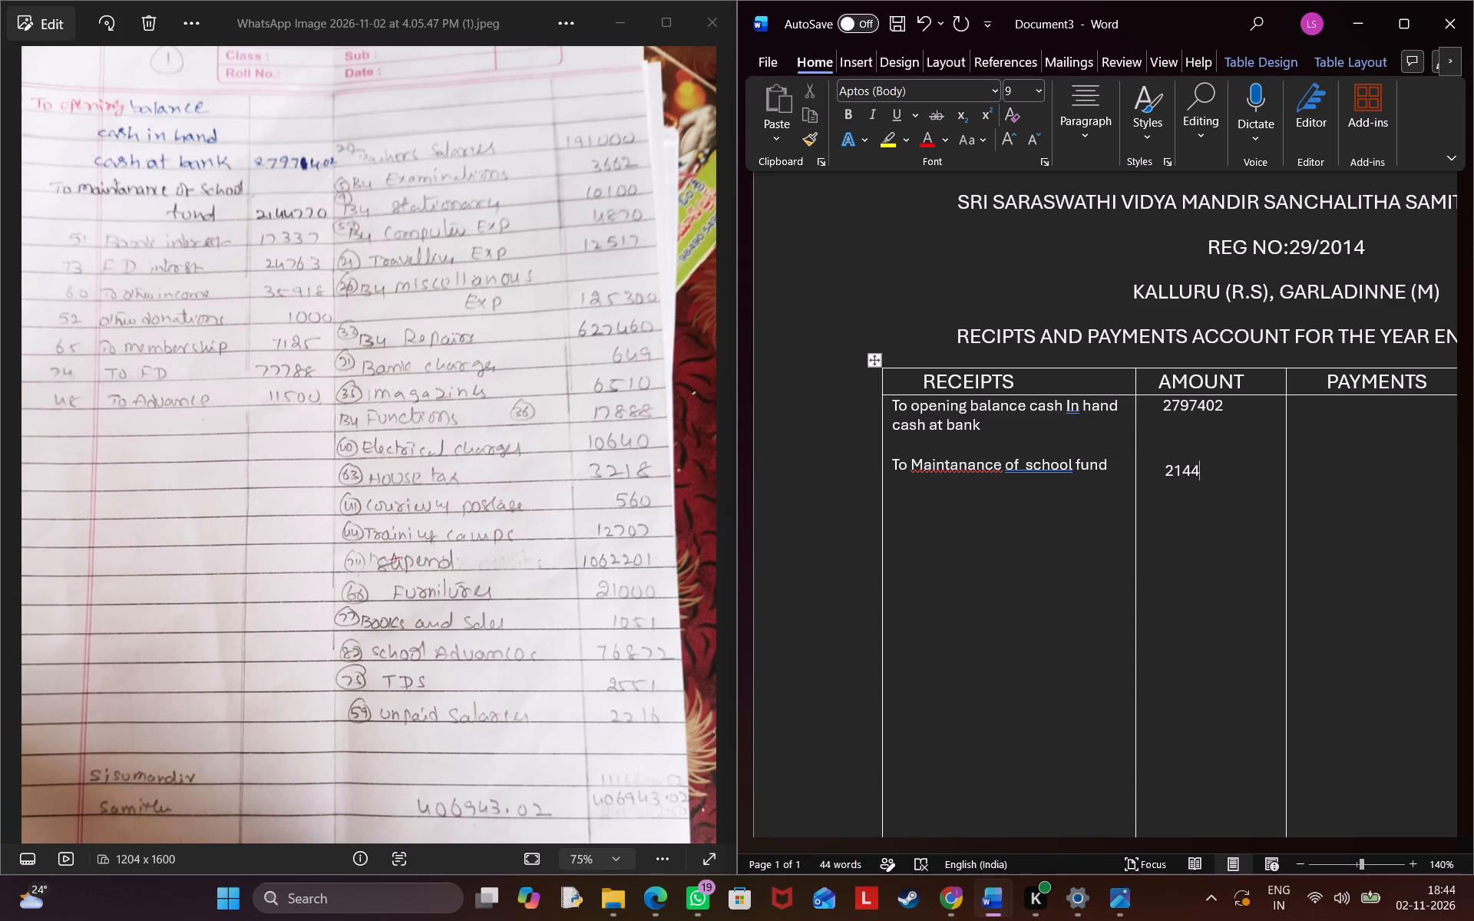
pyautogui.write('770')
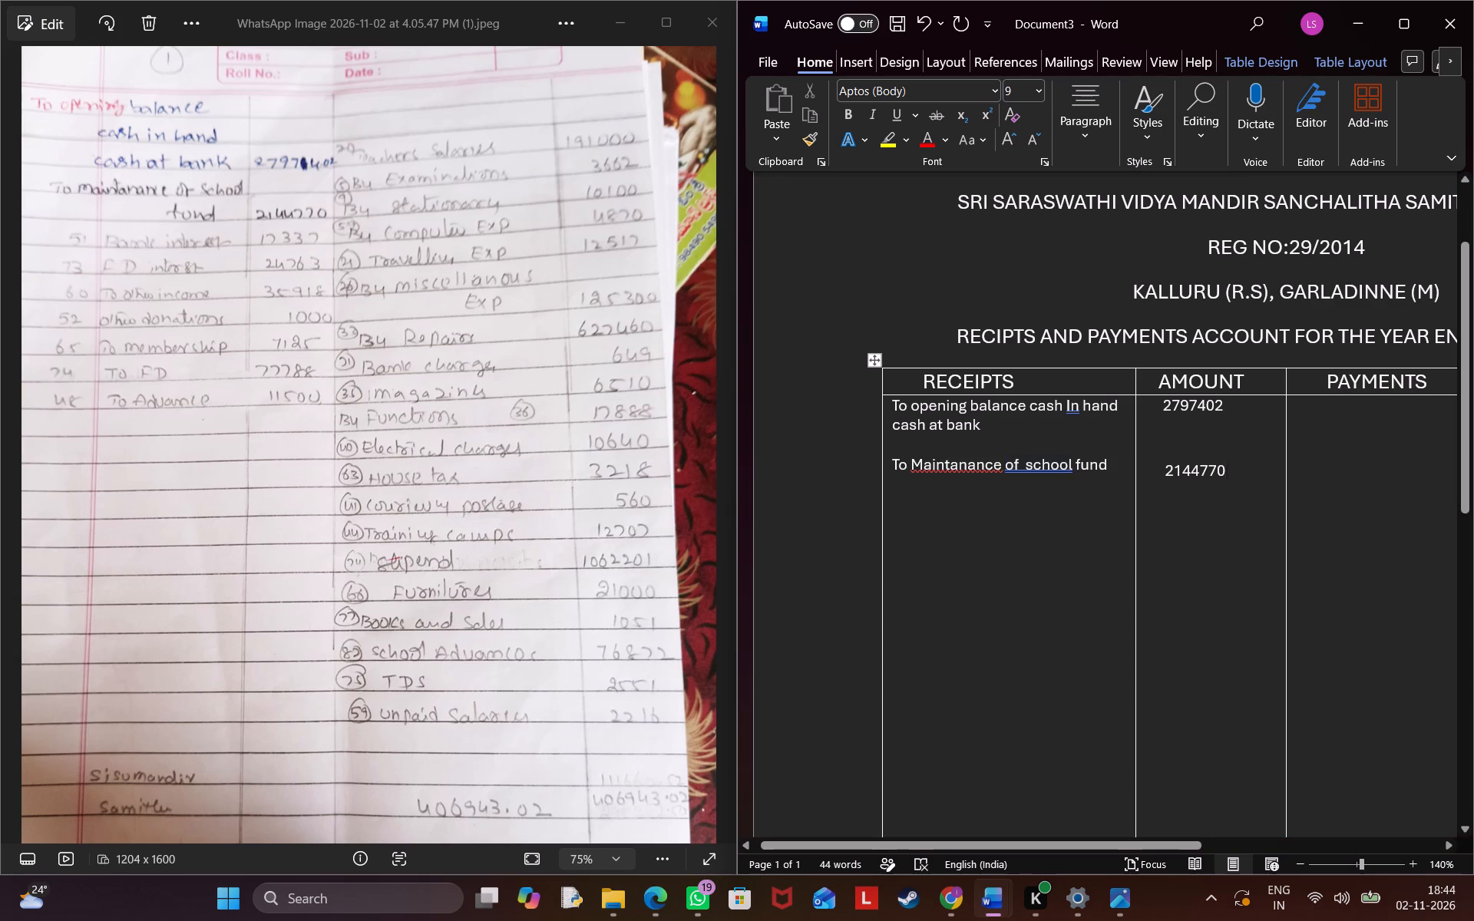
# Delete the leading spaces and line break before 2144770, then put the amount back on its own line.
pyautogui.click(1160, 472)
pyautogui.press('BackSpace')
pyautogui.press('BackSpace')
pyautogui.press('BackSpace')
pyautogui.press('BackSpace')
pyautogui.press('BackSpace')
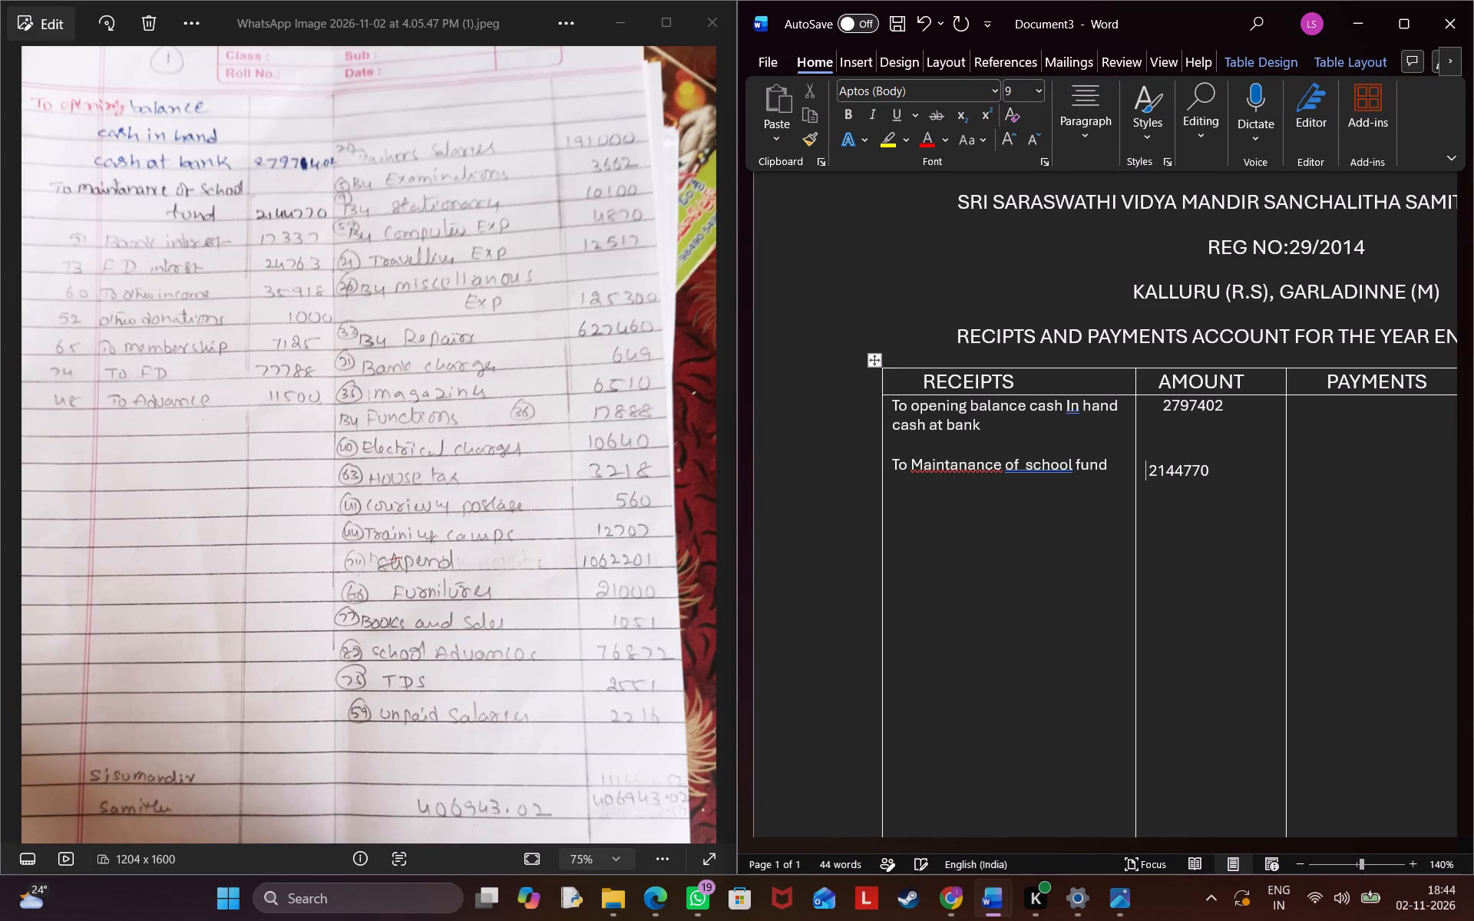
pyautogui.press('BackSpace')
pyautogui.press('Return')
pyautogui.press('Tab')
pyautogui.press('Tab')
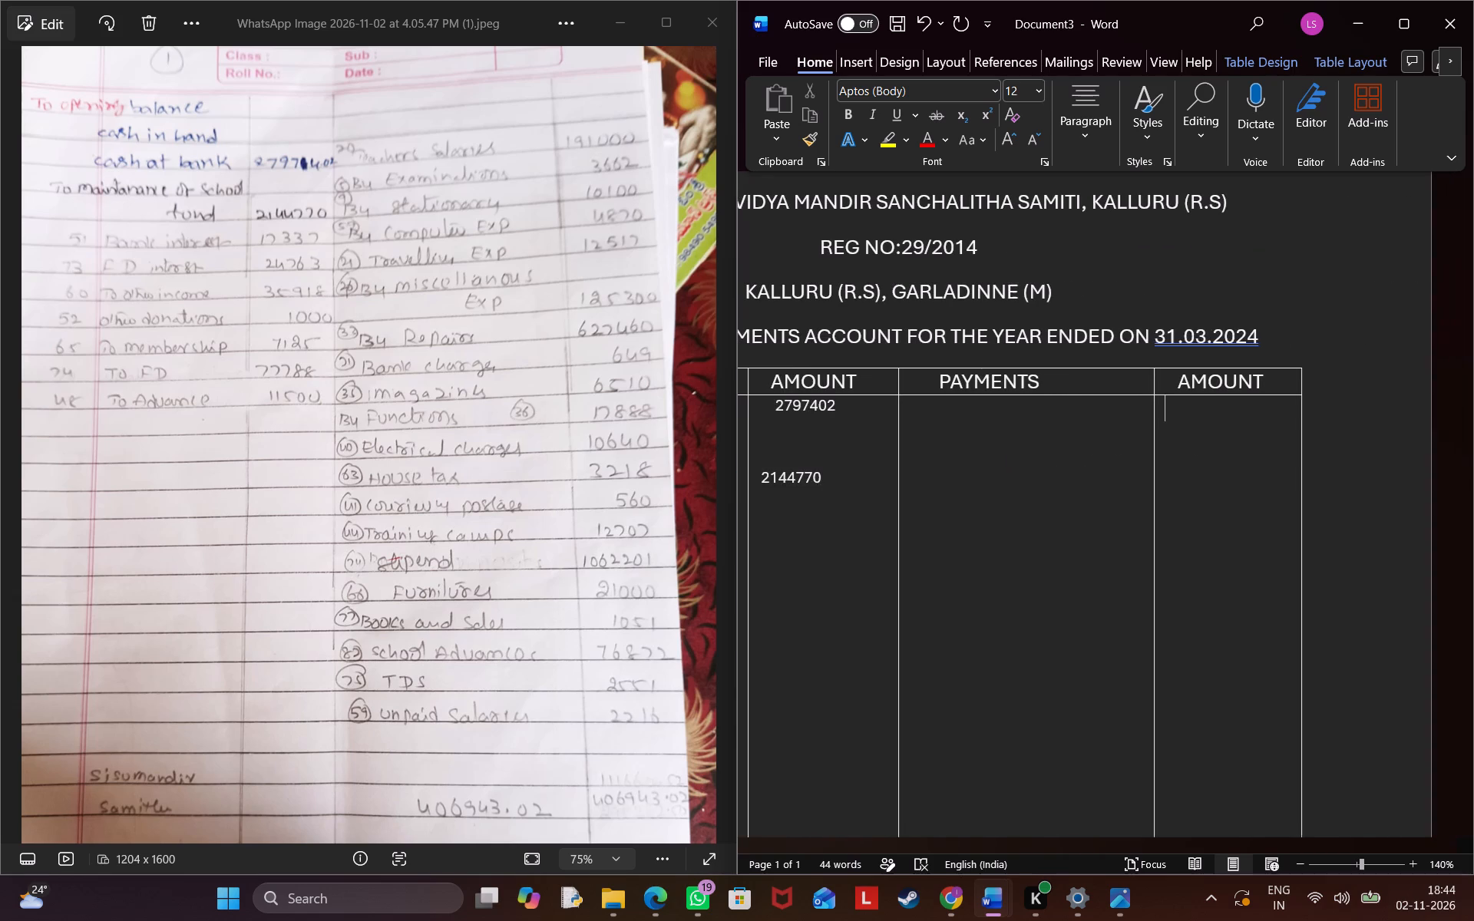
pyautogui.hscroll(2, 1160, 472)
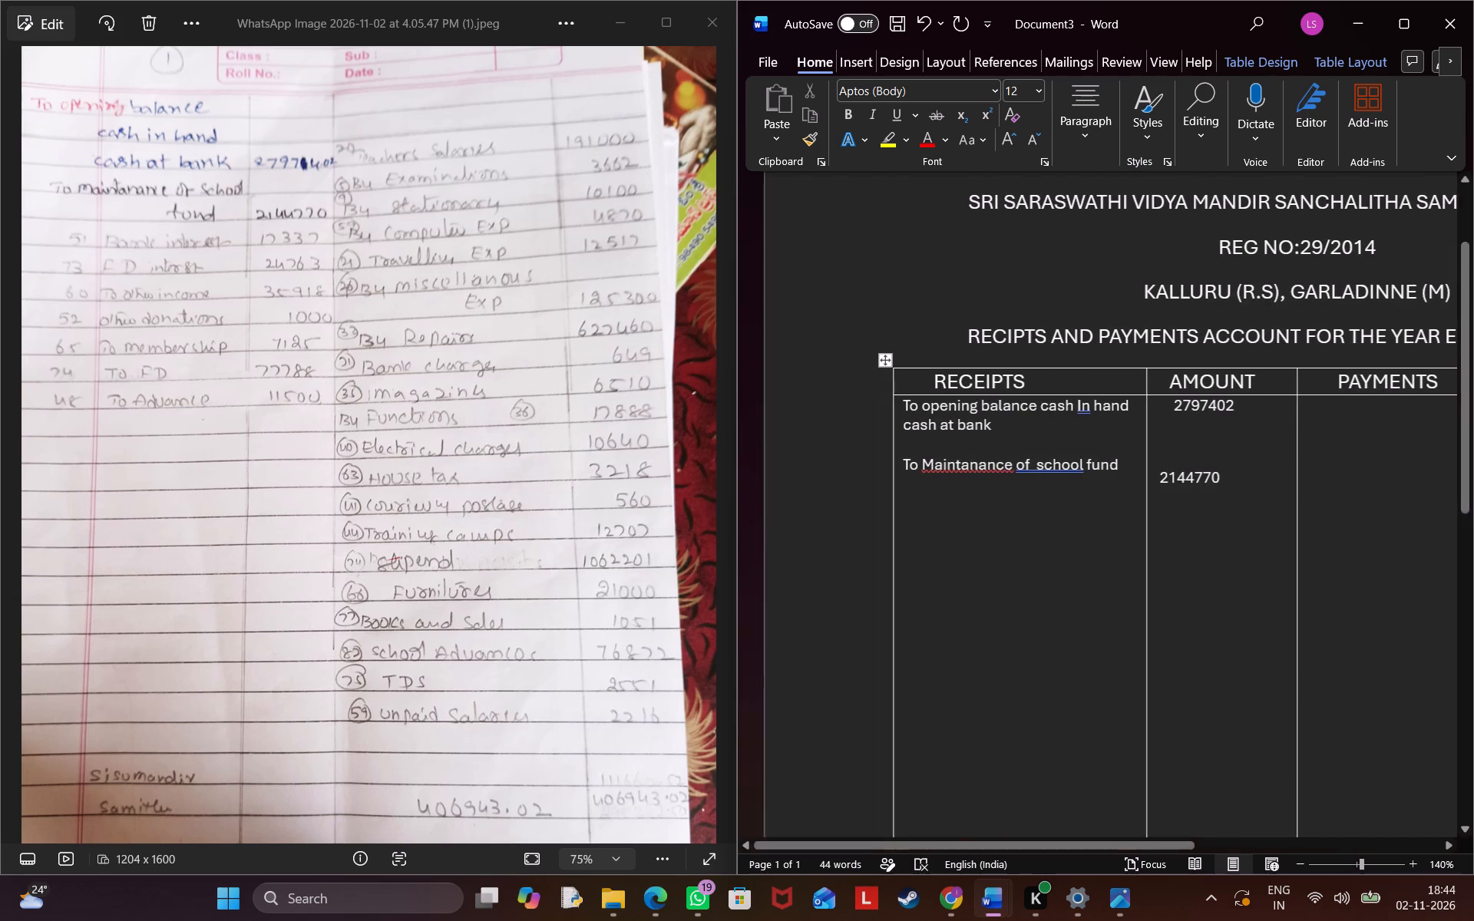
# Indent 2144770 by five spaces to align it under 2797402 in the first AMOUNT column.
pyautogui.click(1236, 483)
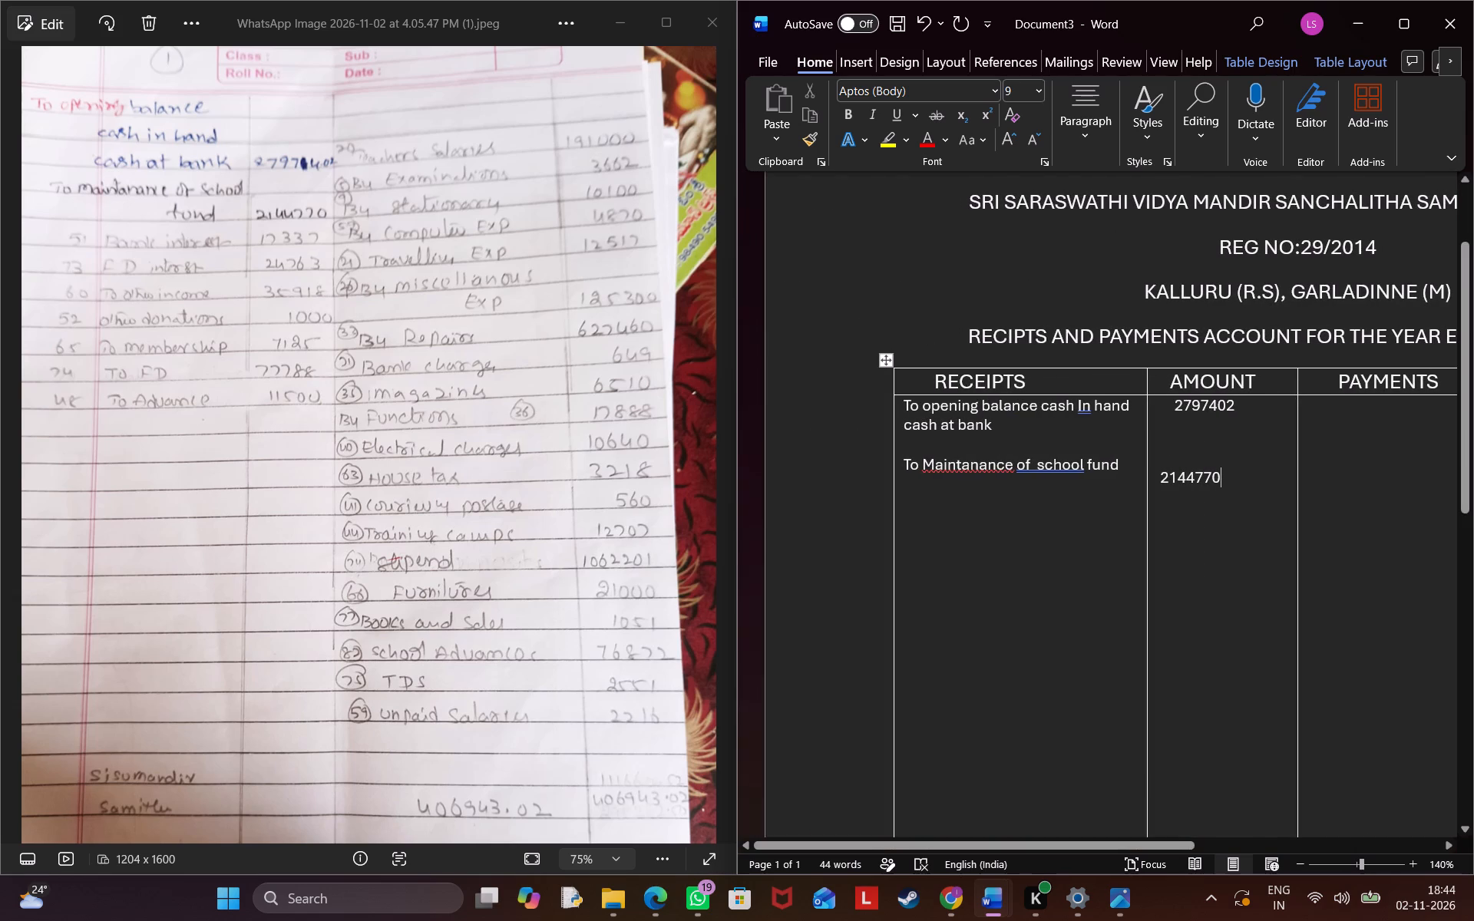
pyautogui.press('Left')
pyautogui.press('Left')
pyautogui.press('Left')
pyautogui.press('Left')
pyautogui.press('Left')
pyautogui.press('Left')
pyautogui.press('Left')
pyautogui.press('Left')
pyautogui.press('space')
pyautogui.press('space')
pyautogui.press('space')
pyautogui.press('space')
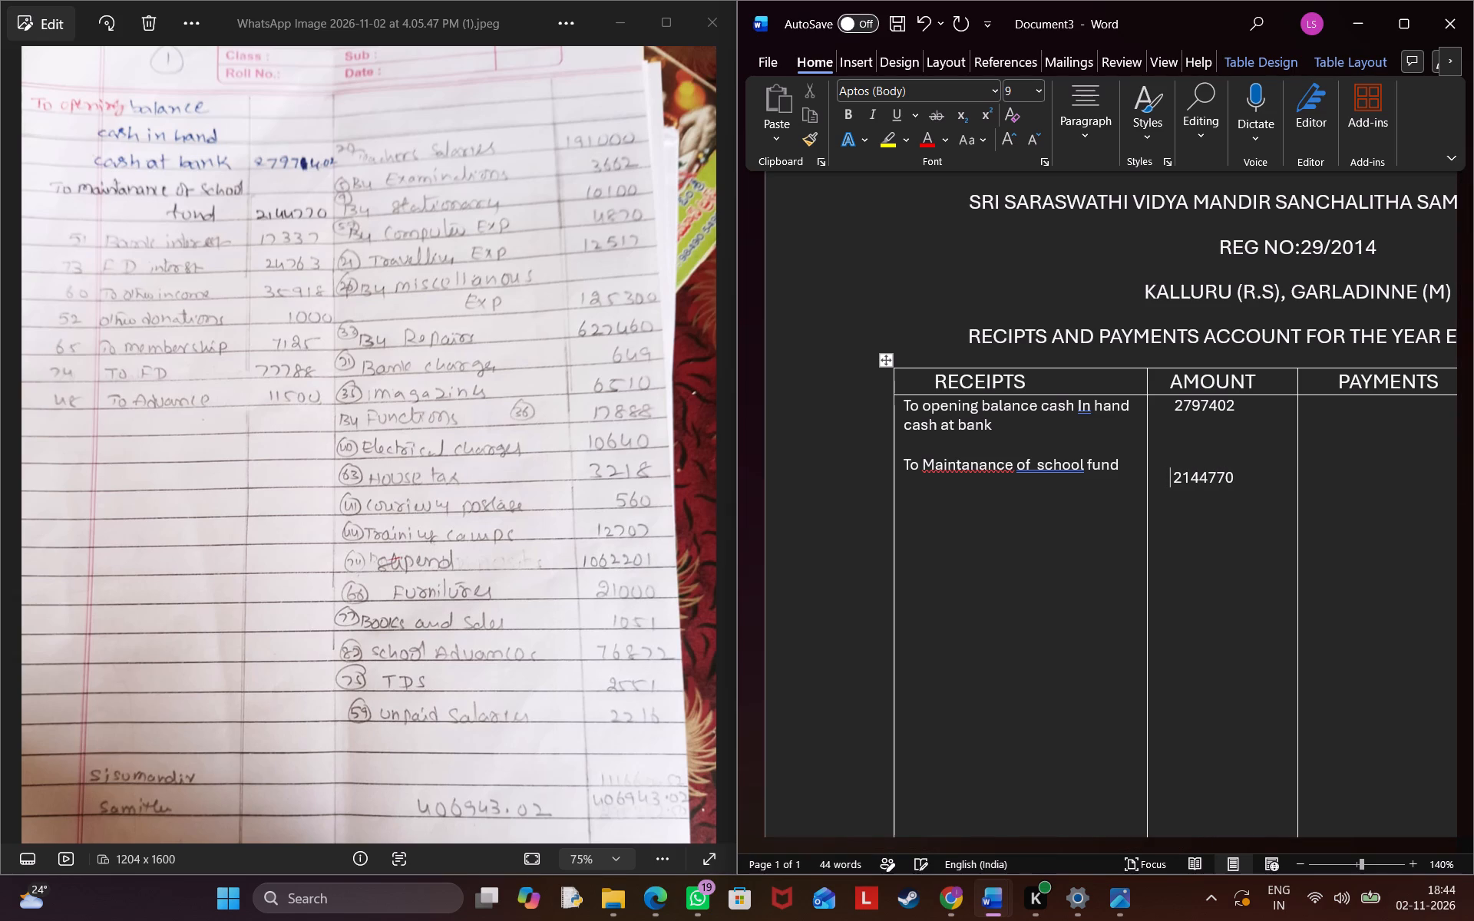
pyautogui.press('space')
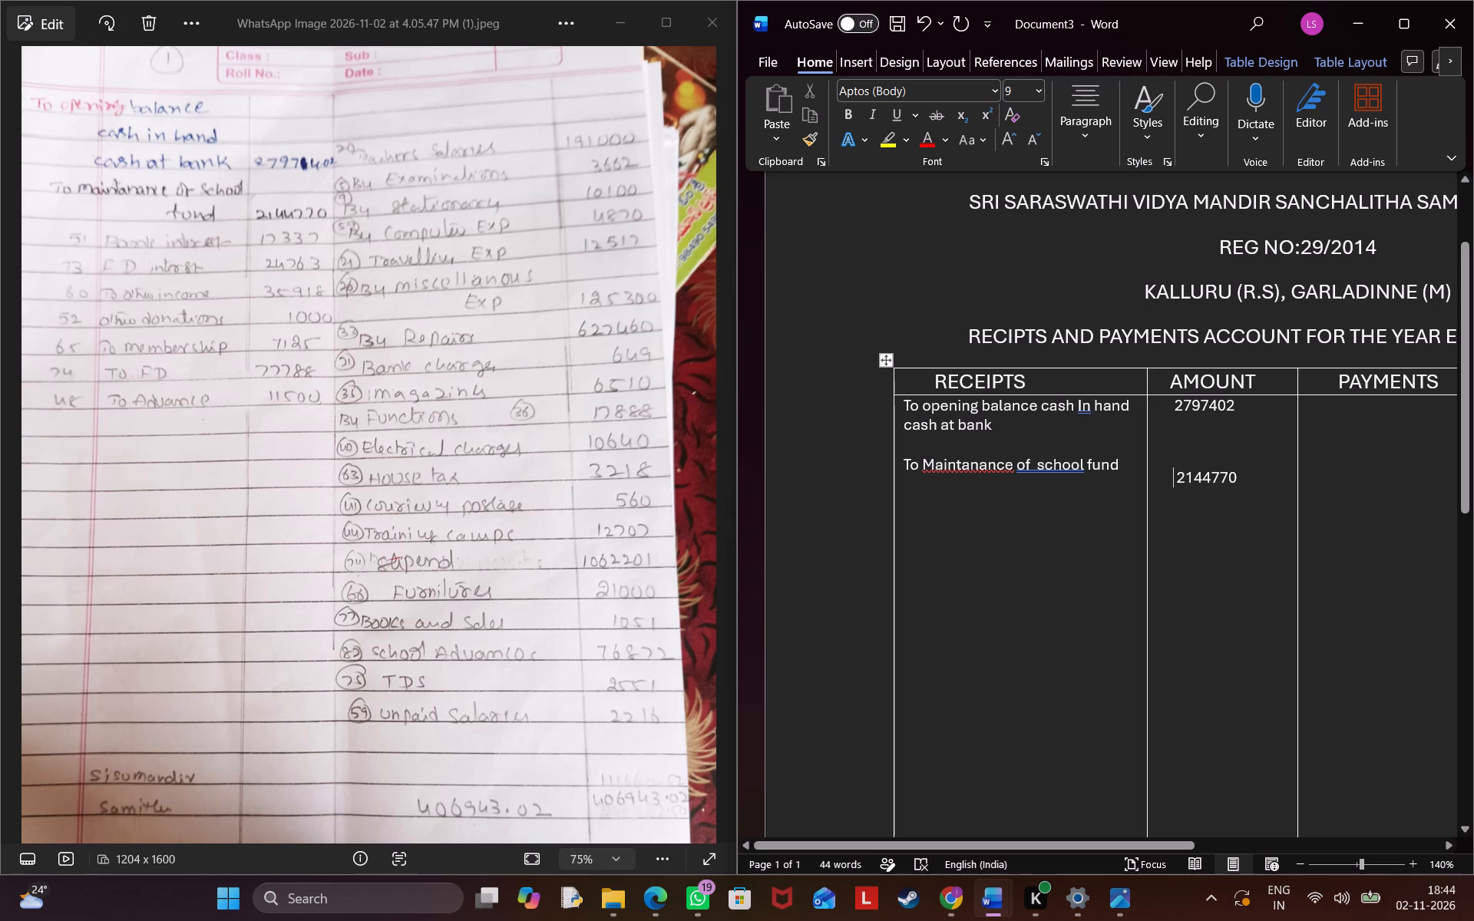
# Add two new lines below "To Maintanance of school fund" in the RECEIPTS column.
pyautogui.click(1131, 467)
pyautogui.press('Return')
pyautogui.press('Return')
# Delete the leading spaces and blank lines before 2144770 in the first AMOUNT column.
pyautogui.moveTo(1259, 480); pyautogui.dragTo(1173, 481)
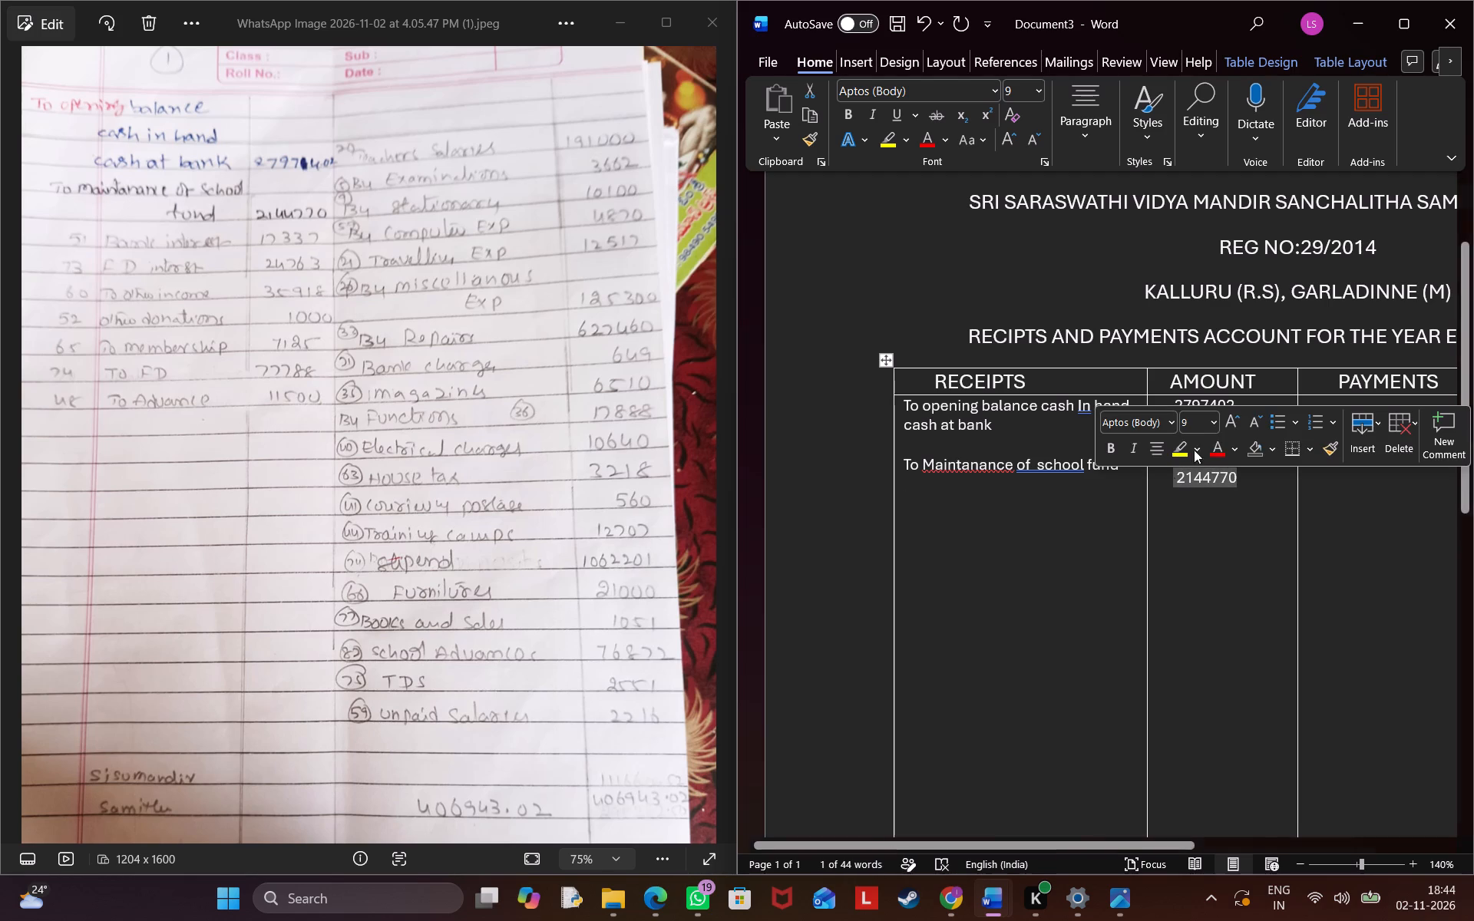
pyautogui.click(1195, 558)
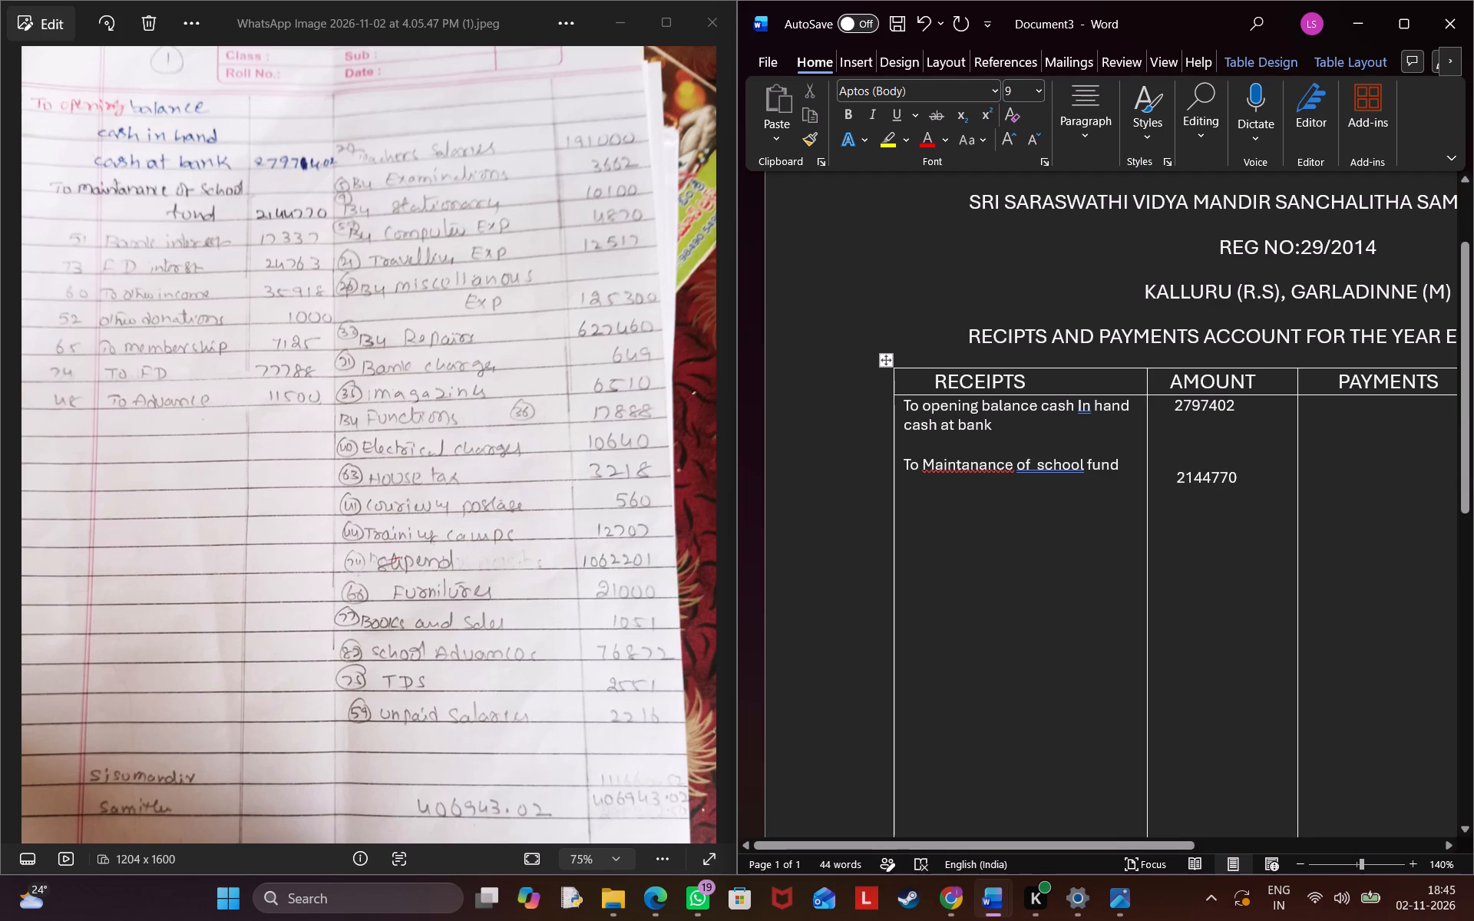
pyautogui.click(1173, 479)
pyautogui.press('BackSpace')
pyautogui.press('BackSpace')
pyautogui.press('BackSpace')
pyautogui.press('BackSpace')
pyautogui.press('BackSpace')
pyautogui.press('BackSpace')
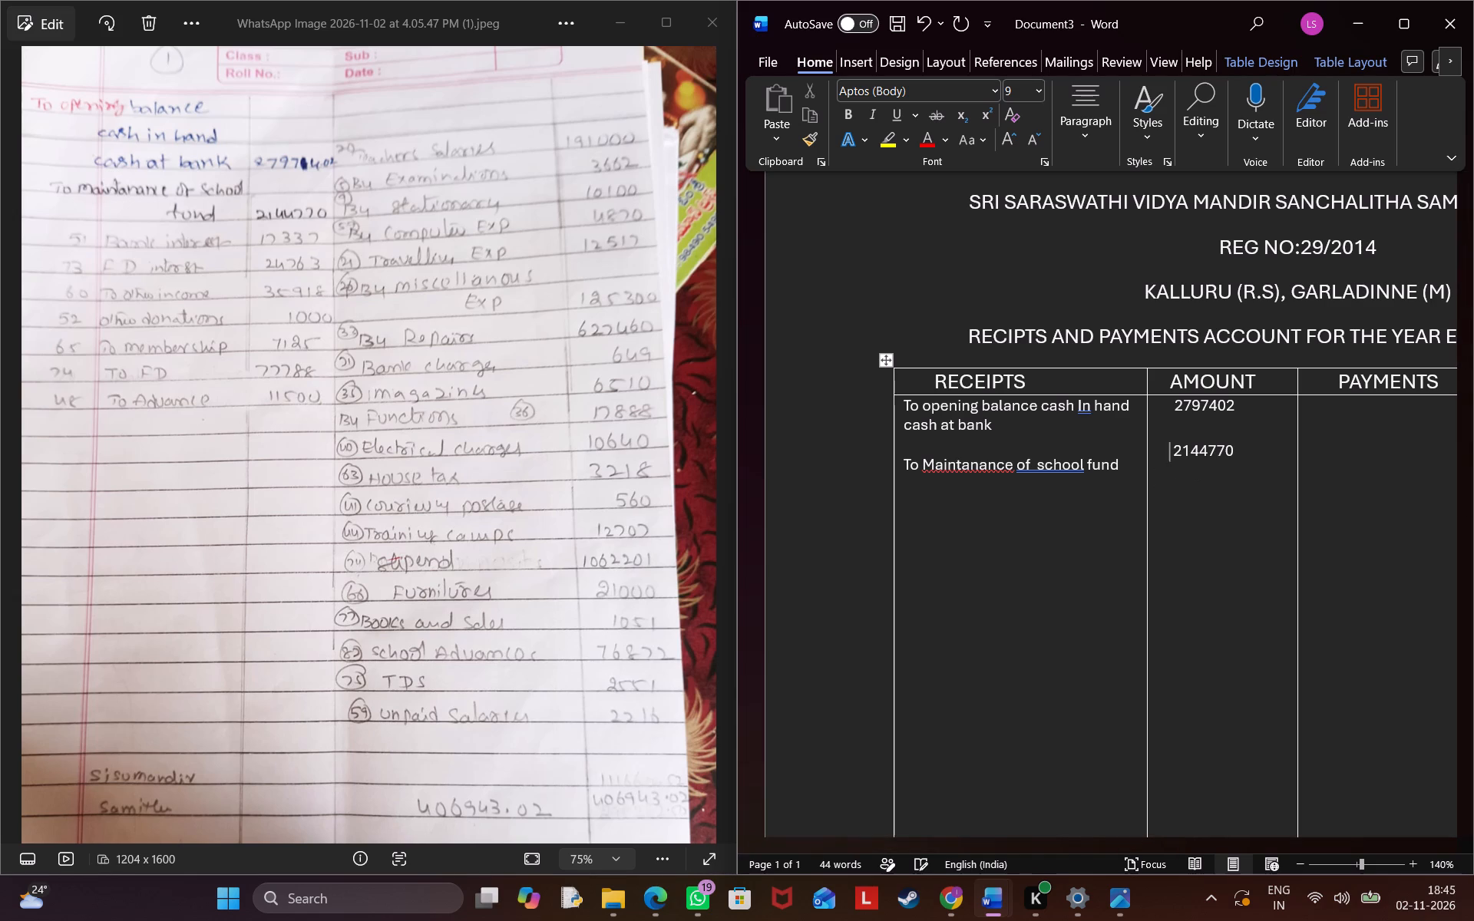
pyautogui.press('BackSpace')
pyautogui.press('BackSpace')
pyautogui.press('BackSpace')
pyautogui.press('BackSpace')
pyautogui.press('BackSpace')
# Move 2144770 down level with "To Maintanance of school fund" and indent it by five spaces.
pyautogui.press('Return')
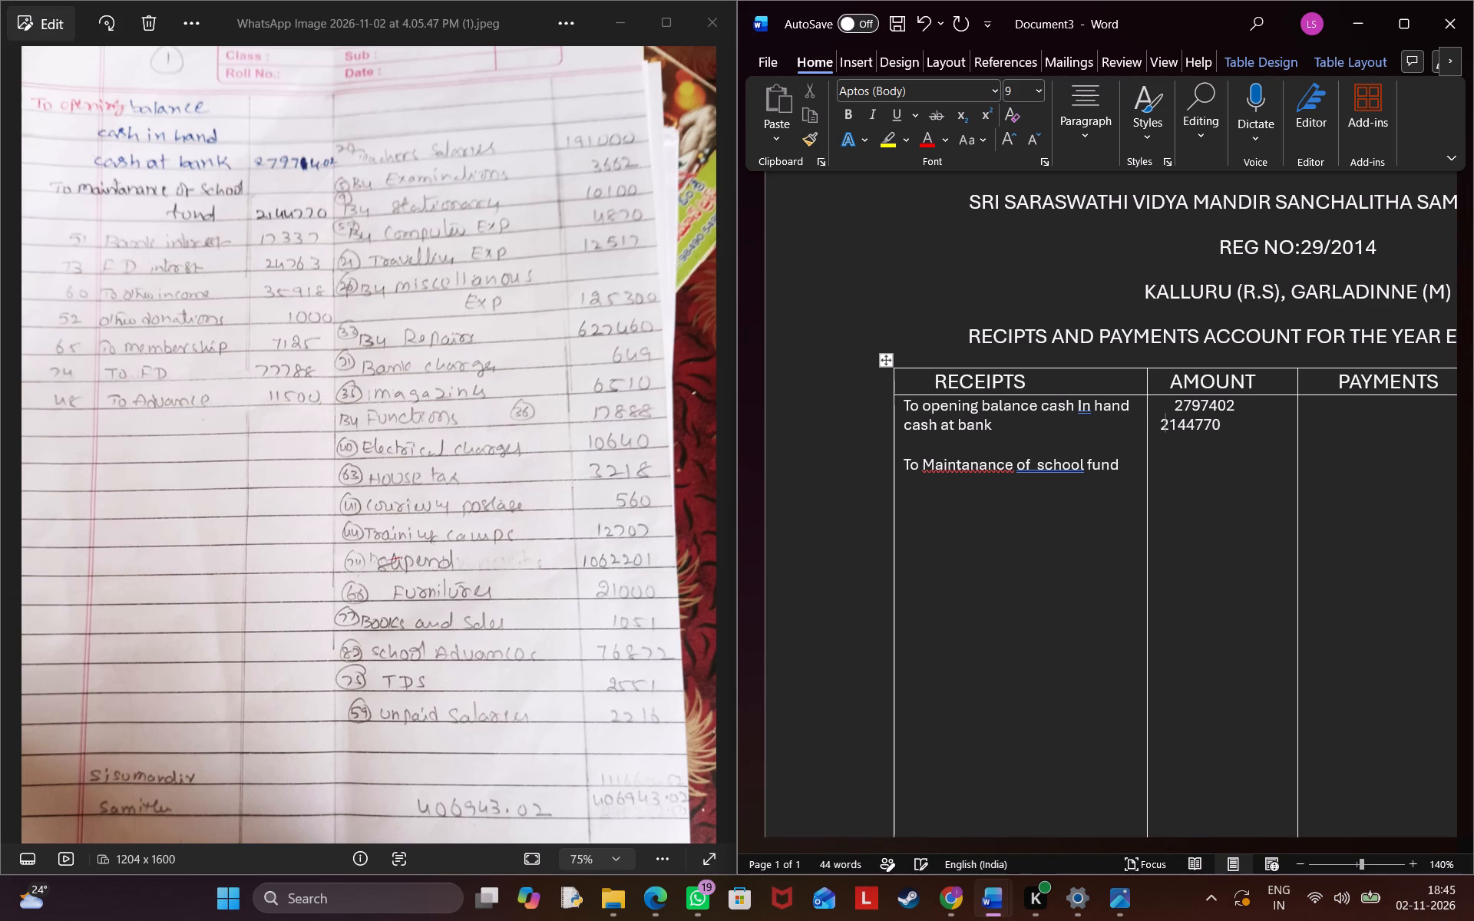
pyautogui.press('Return')
pyautogui.press('Return')
pyautogui.press('space')
pyautogui.press('space')
pyautogui.press('space')
pyautogui.press('space')
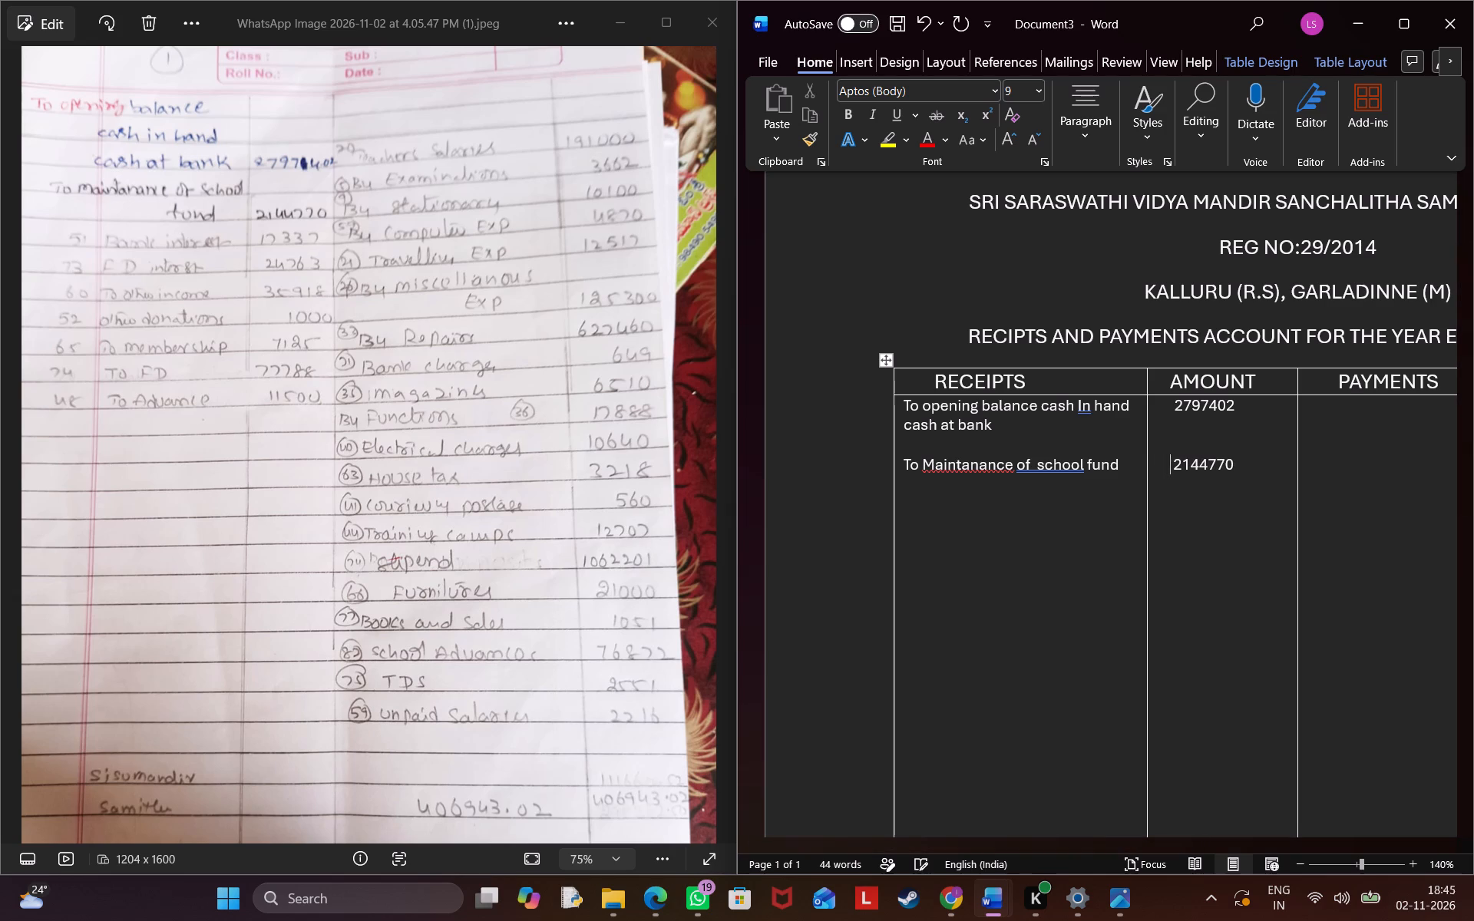
pyautogui.press('space')
pyautogui.press('space')
pyautogui.press('BackSpace')
# Enter "Bank Intrest", indented by one space, on the empty line below "To Maintanance of school fund" in the RECEIPTS column.
pyautogui.click(938, 505)
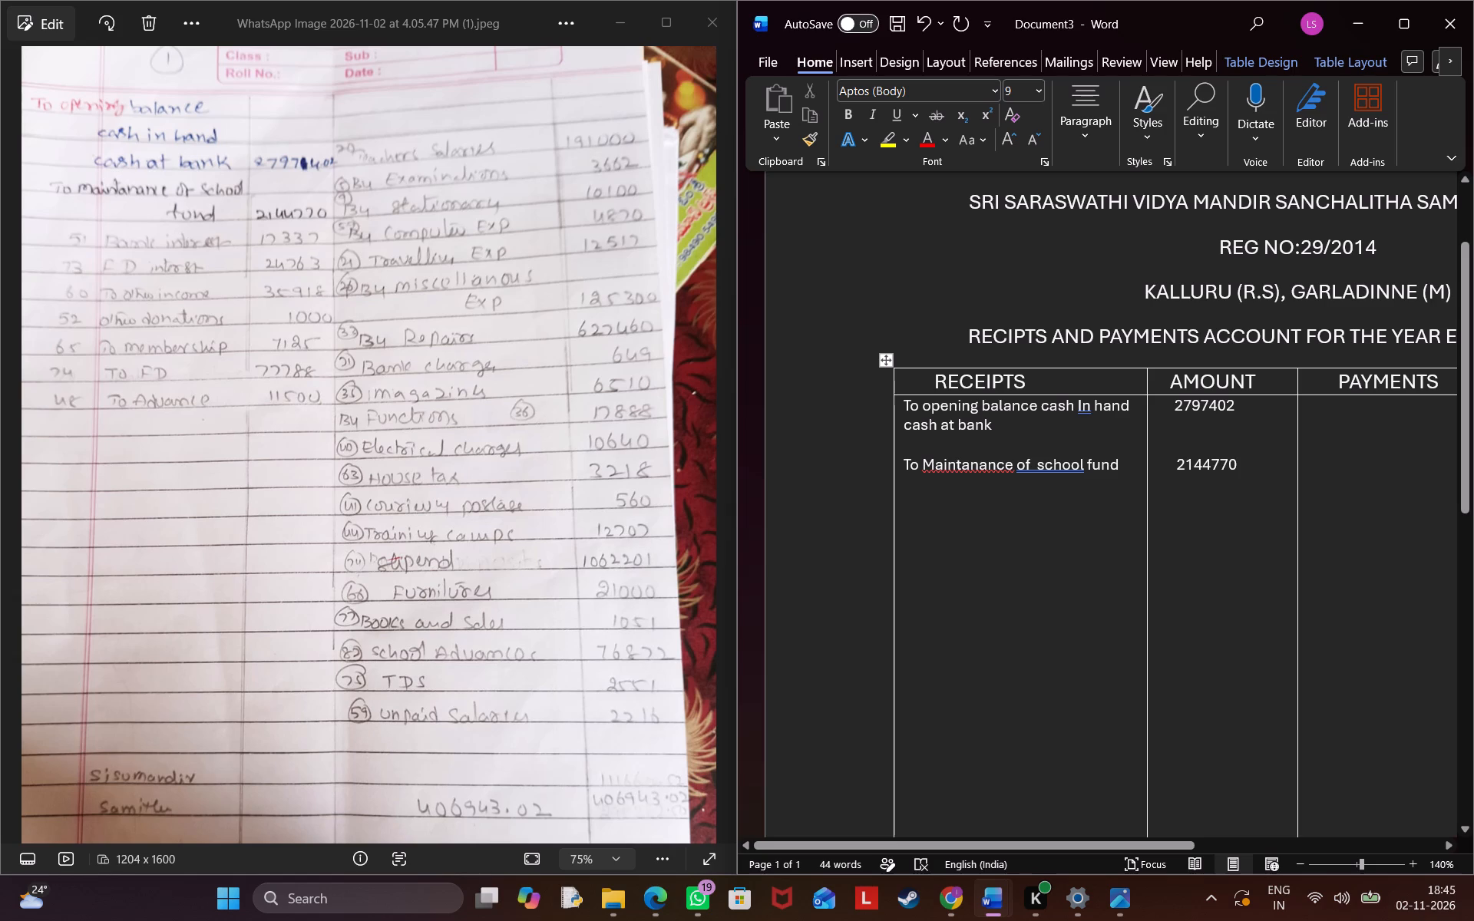
pyautogui.keyDown('ctrl'); pyautogui.scroll(7, 127, 230); pyautogui.keyUp('ctrl')
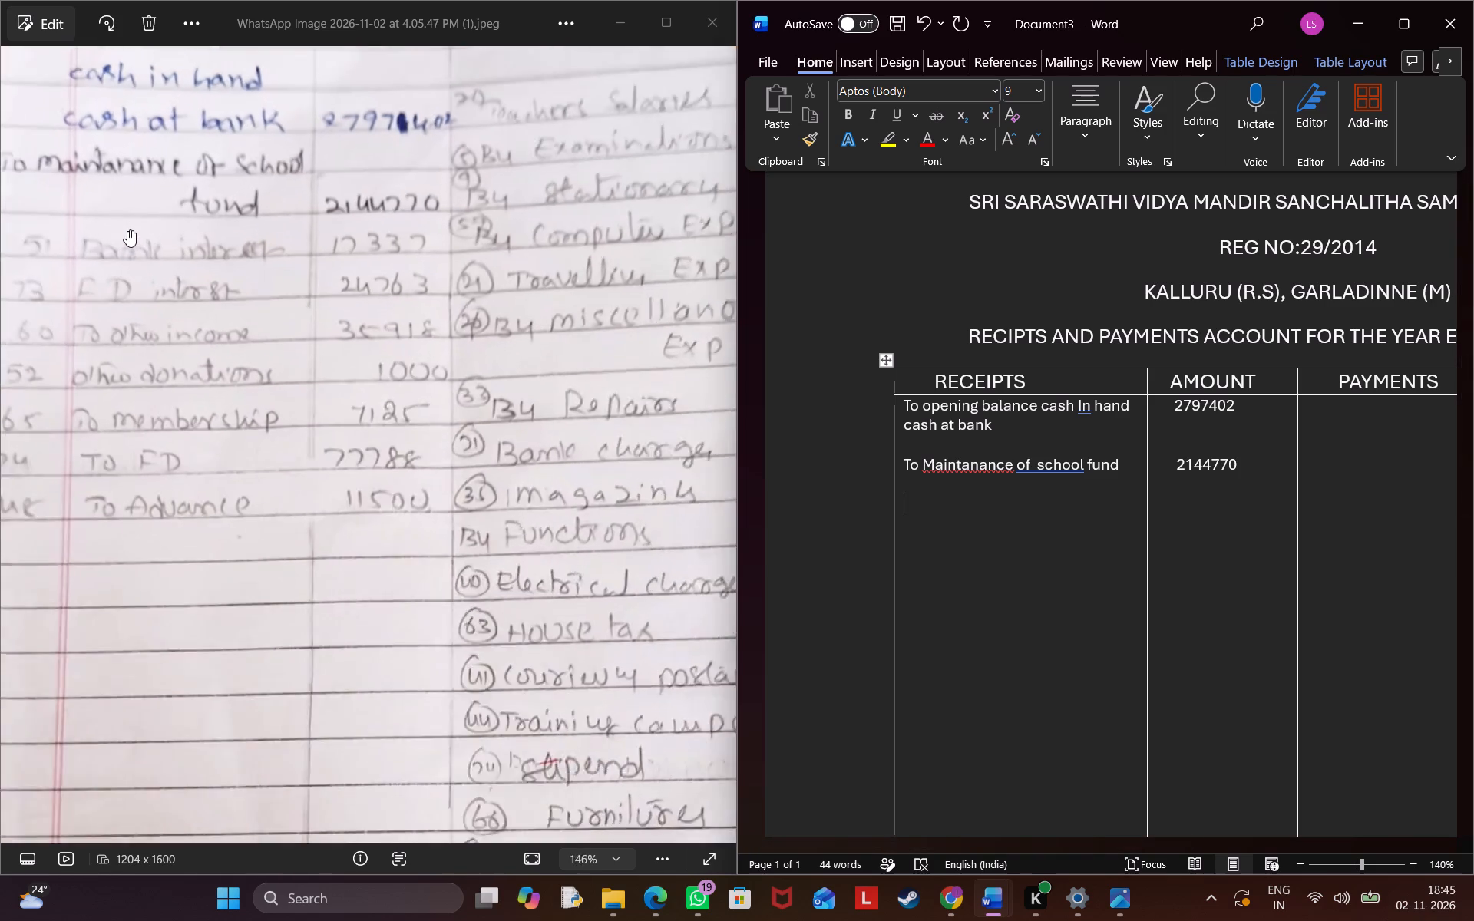
pyautogui.keyDown('ctrl'); pyautogui.scroll(3, 127, 230); pyautogui.keyUp('ctrl')
pyautogui.keyDown('ctrl'); pyautogui.scroll(-3, 127, 230); pyautogui.keyUp('ctrl')
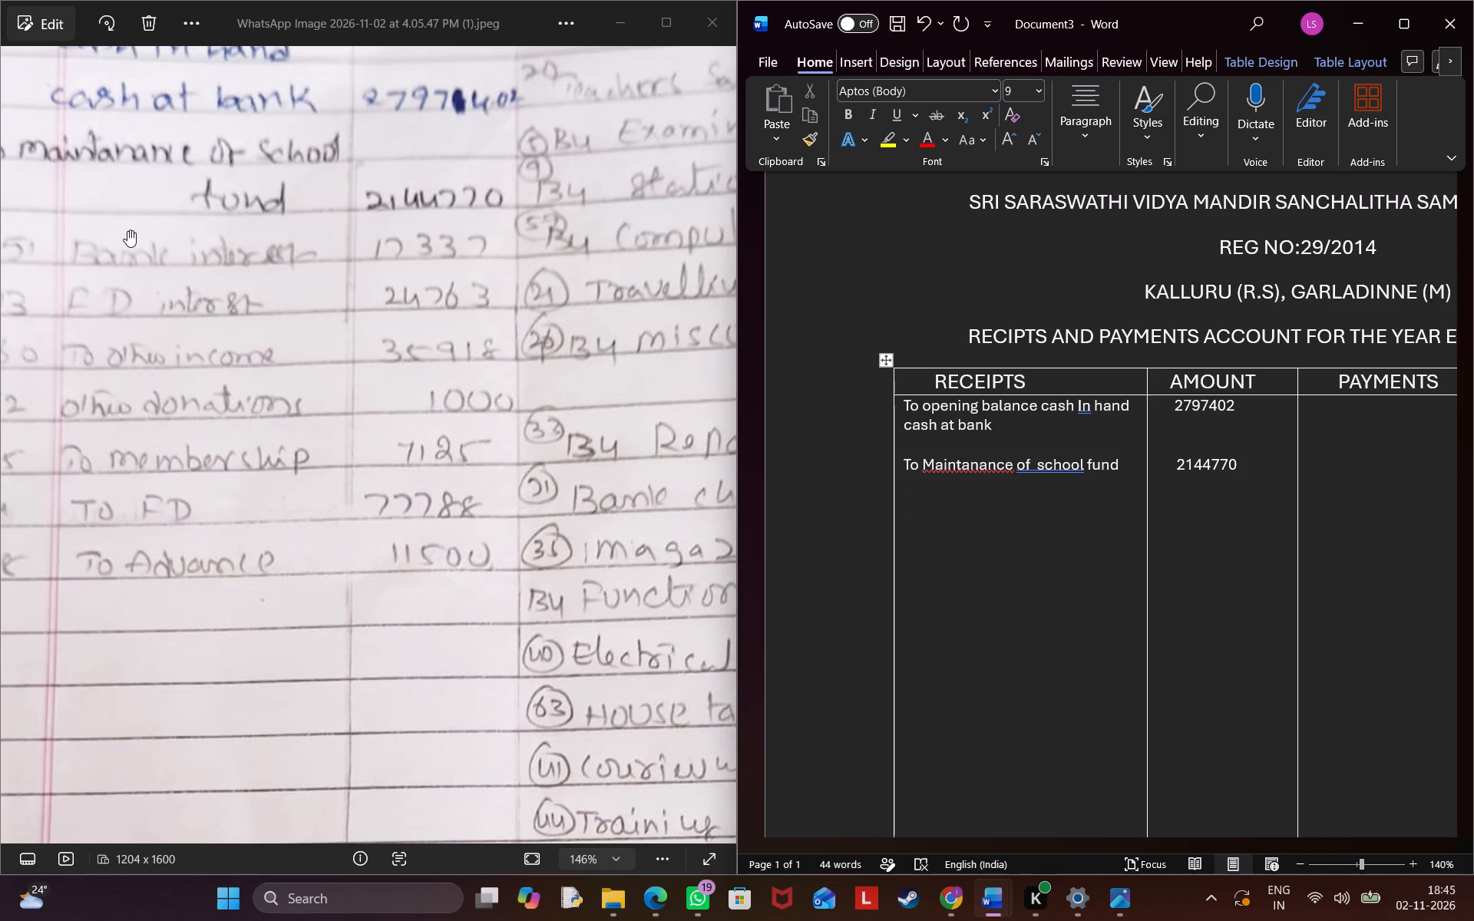
pyautogui.keyDown('ctrl'); pyautogui.scroll(-6, 127, 230); pyautogui.keyUp('ctrl')
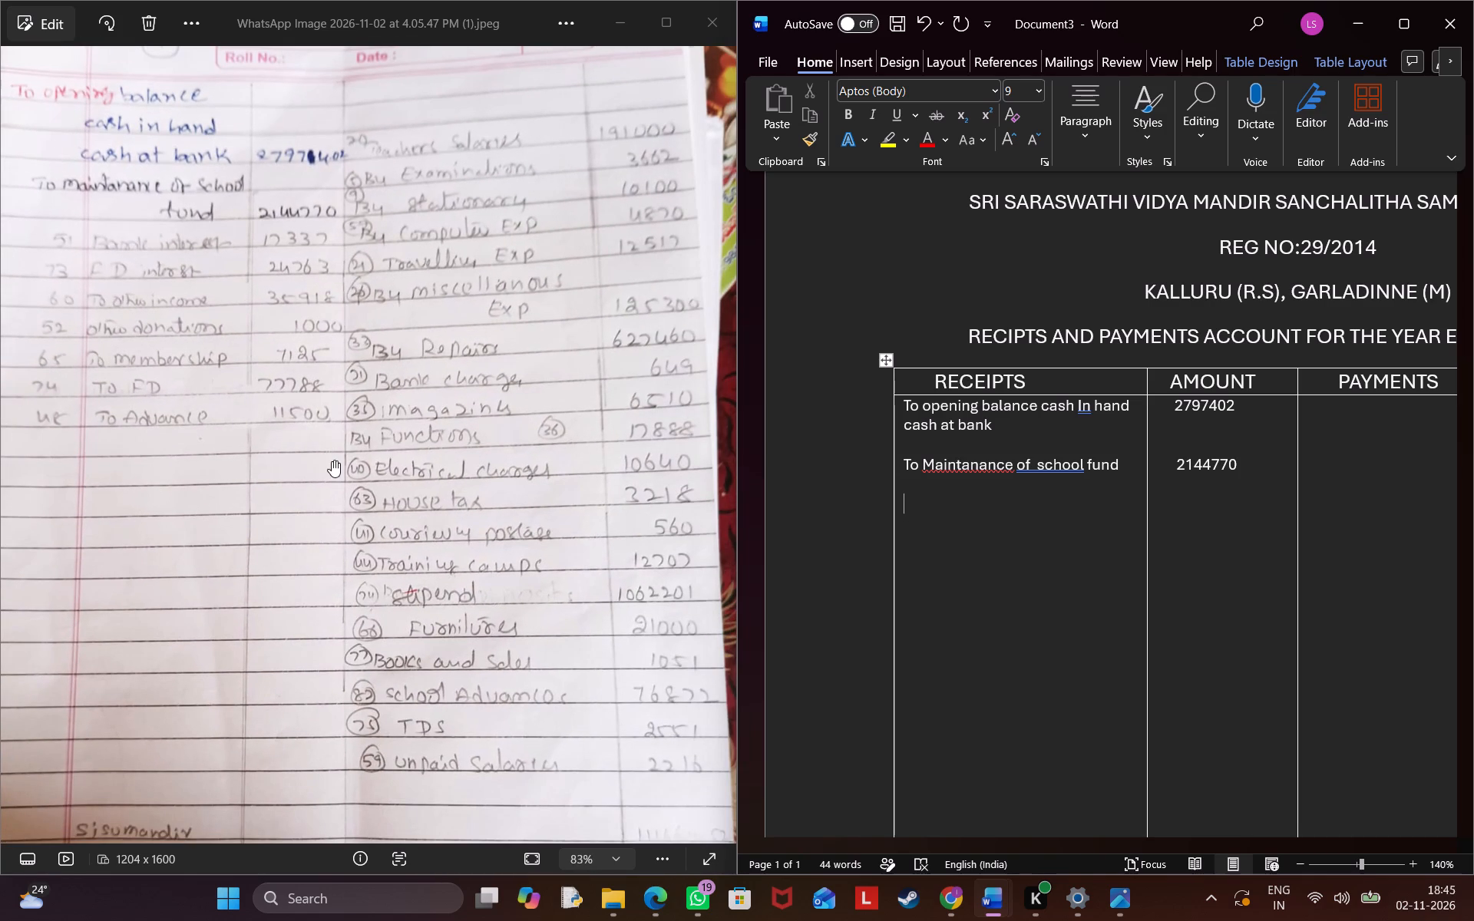
pyautogui.press('space')
pyautogui.press('space')
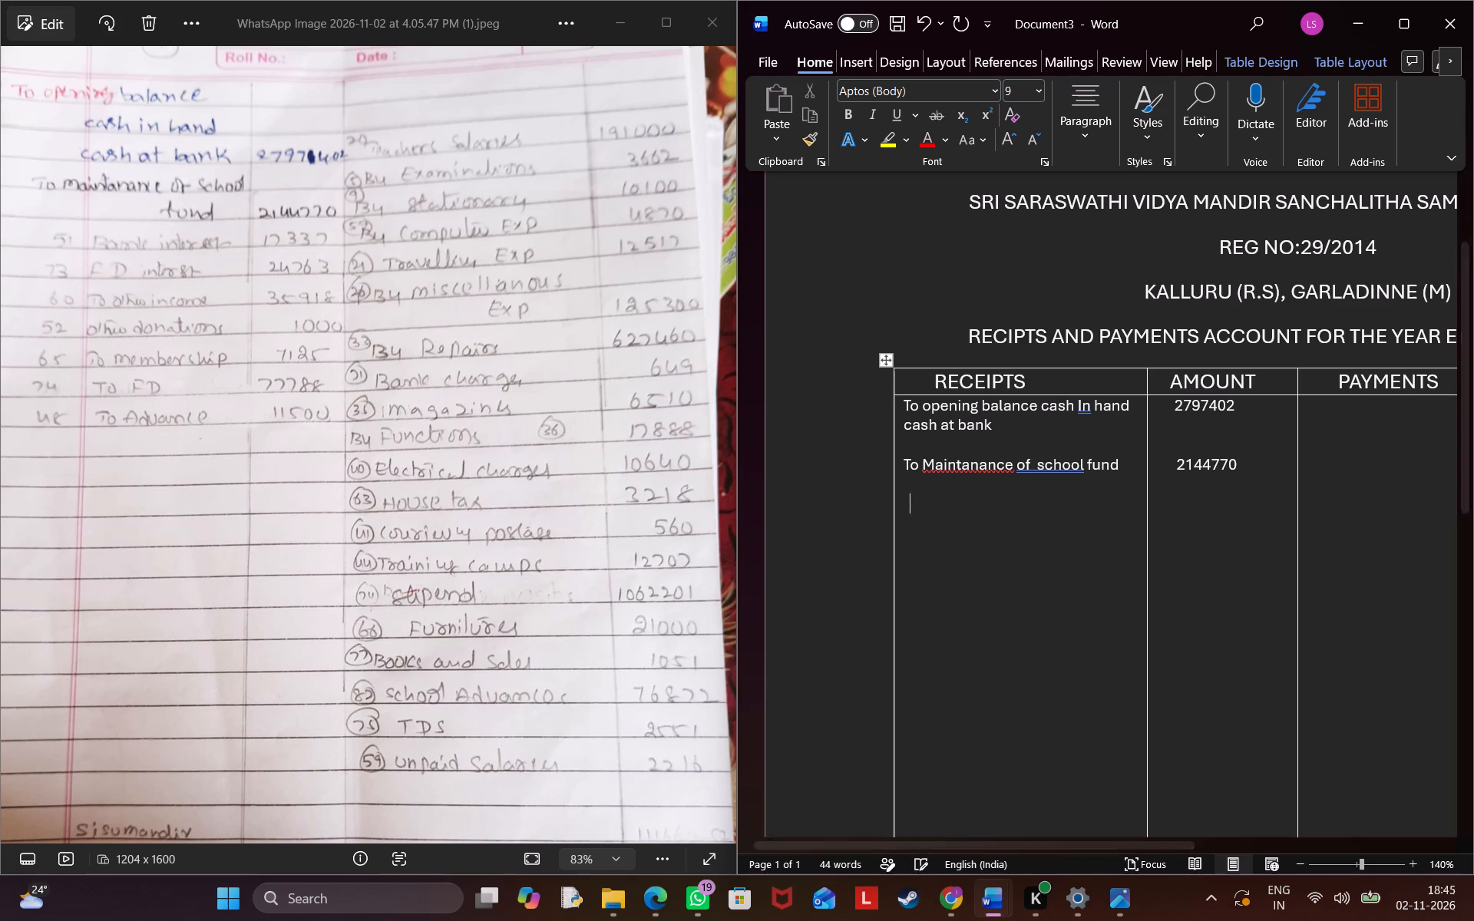
pyautogui.press('space')
pyautogui.press('space')
pyautogui.press('space')
pyautogui.press('space')
pyautogui.press('space')
pyautogui.press('space')
pyautogui.press('space')
pyautogui.press('space')
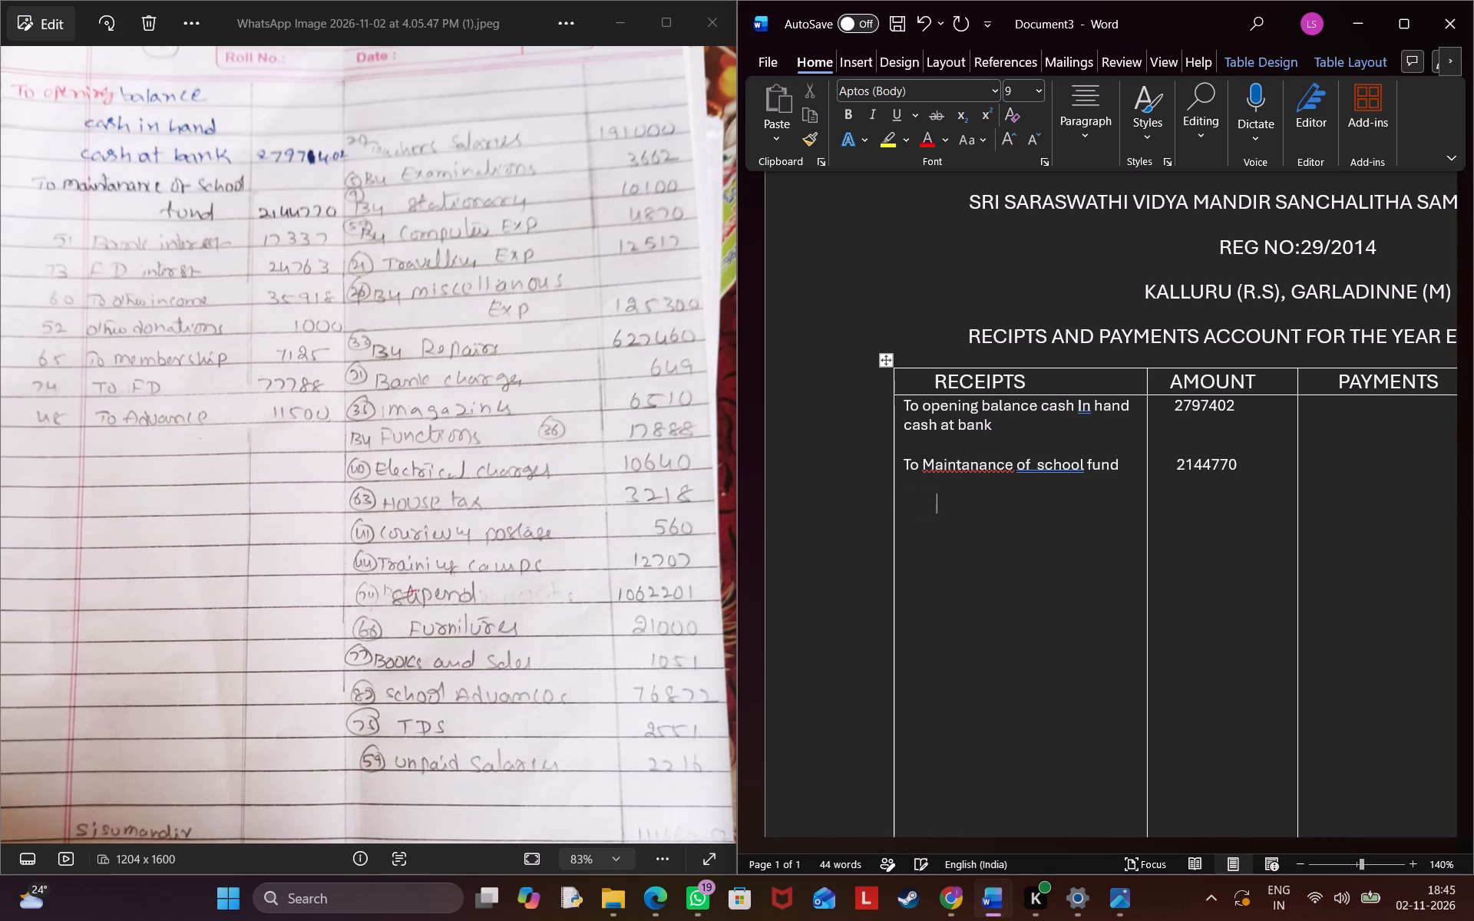
pyautogui.press('BackSpace')
pyautogui.press('BackSpace')
pyautogui.press('BackSpace')
pyautogui.press('BackSpace')
pyautogui.press('BackSpace')
pyautogui.press('BackSpace')
pyautogui.press('BackSpace')
pyautogui.press('BackSpace')
pyautogui.press('BackSpace')
pyautogui.write('Bank Intrest')
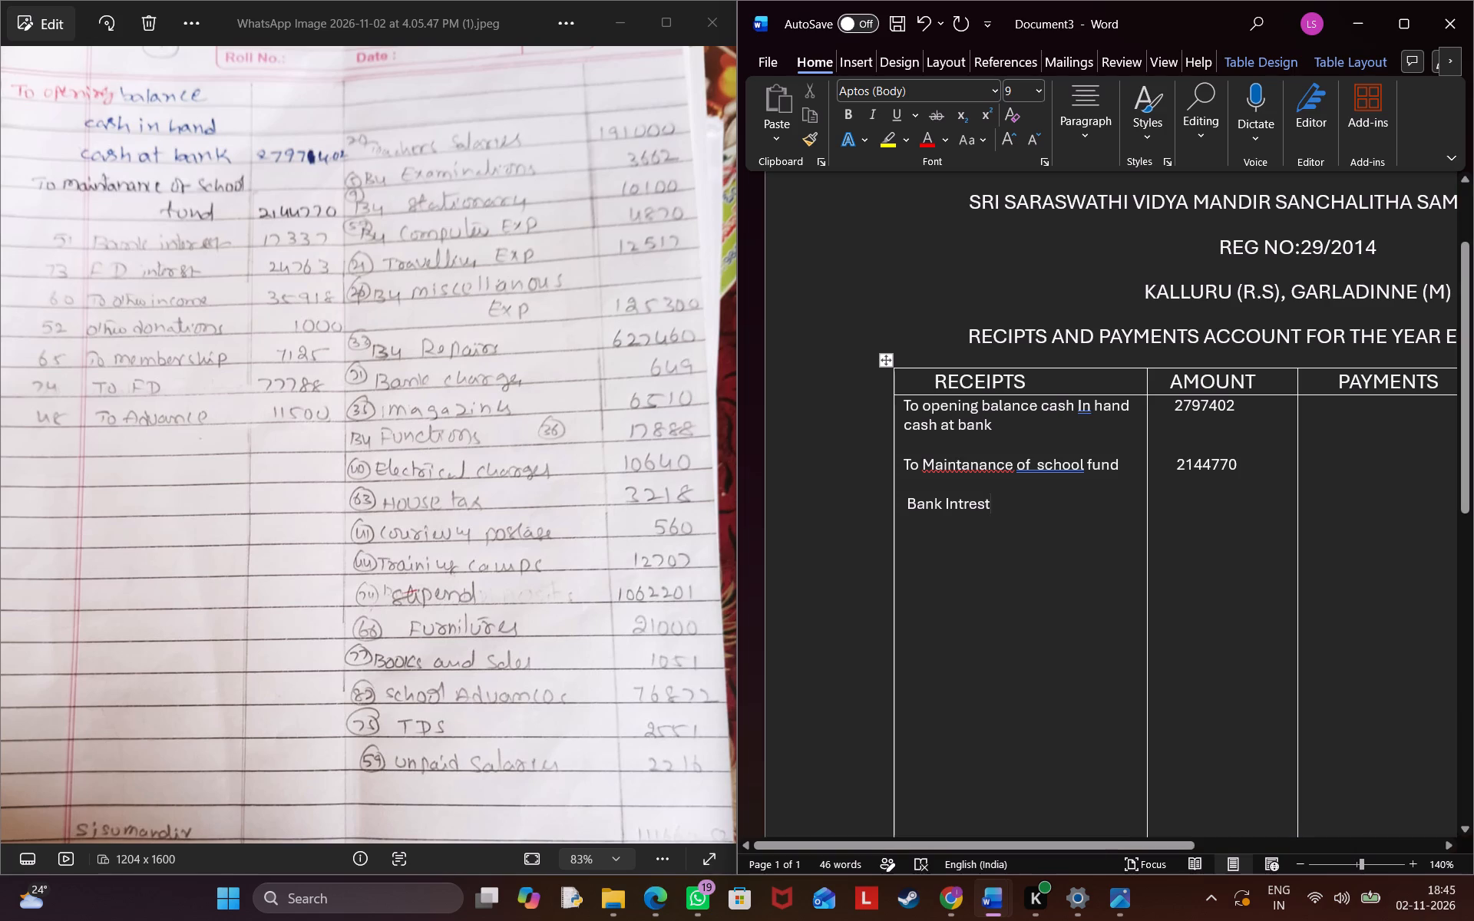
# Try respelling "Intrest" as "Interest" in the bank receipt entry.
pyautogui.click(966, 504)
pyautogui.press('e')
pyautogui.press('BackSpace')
# Enter 17337, indented by 13 spaces, two lines below 2144770 in the first AMOUNT column, level with "Bank Intrest".
pyautogui.click(1192, 497)
pyautogui.click(1254, 460)
pyautogui.press('Return')
pyautogui.press('Return')
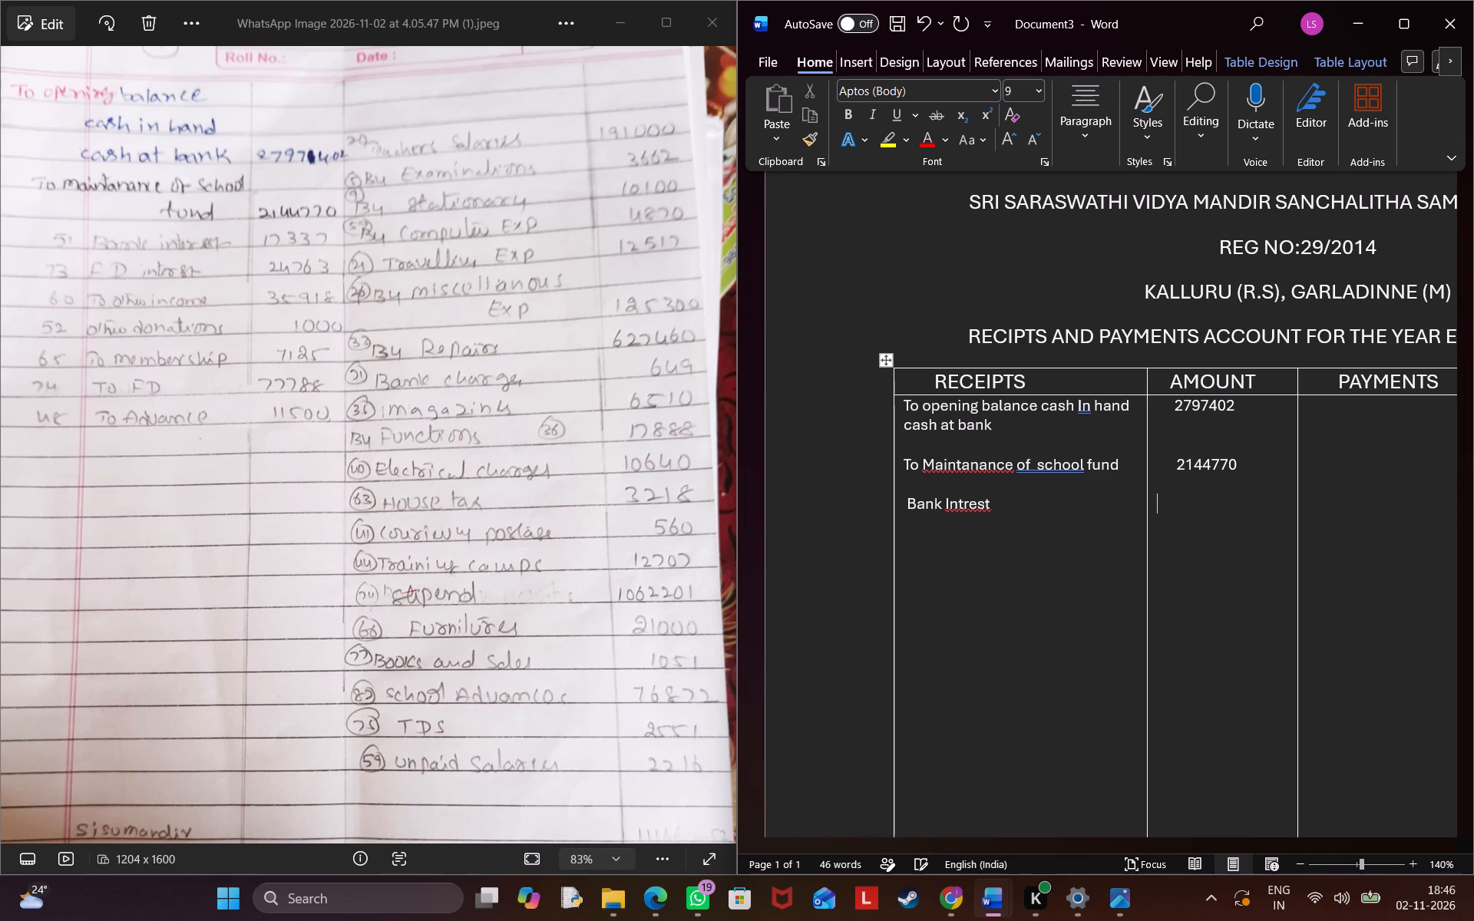
pyautogui.press('space')
pyautogui.press('space')
pyautogui.press('space')
pyautogui.press('space')
pyautogui.press('space')
pyautogui.press('space')
pyautogui.press('space')
pyautogui.press('space')
pyautogui.press('space')
pyautogui.press('space')
pyautogui.press('space')
pyautogui.press('space')
pyautogui.press('space')
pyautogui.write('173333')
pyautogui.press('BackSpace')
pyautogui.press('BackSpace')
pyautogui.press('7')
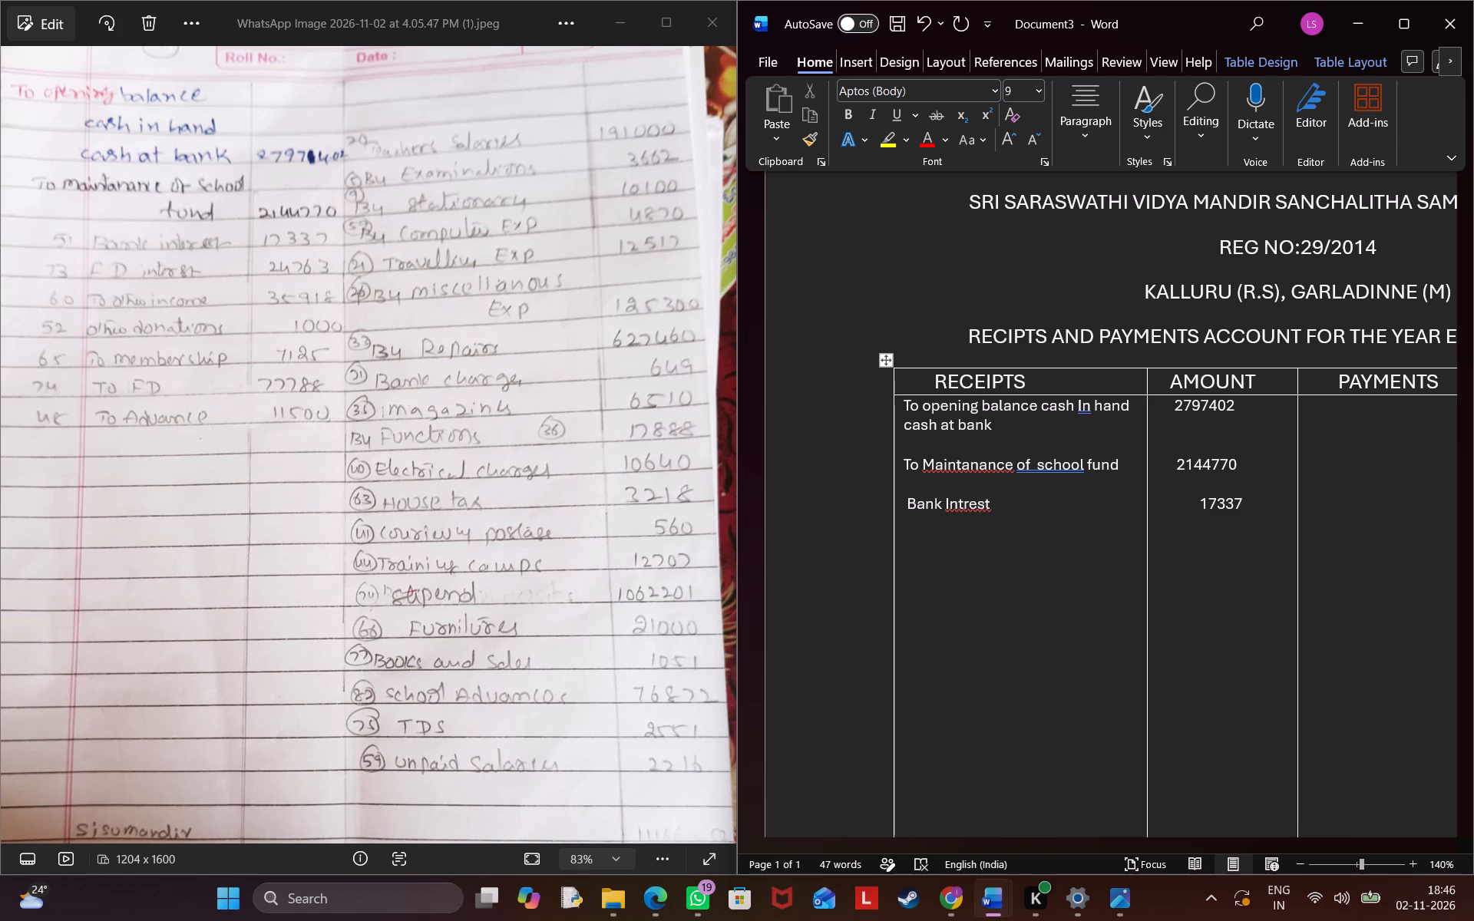
# Remove one leading space before 17337 to shift it closer under the amounts above.
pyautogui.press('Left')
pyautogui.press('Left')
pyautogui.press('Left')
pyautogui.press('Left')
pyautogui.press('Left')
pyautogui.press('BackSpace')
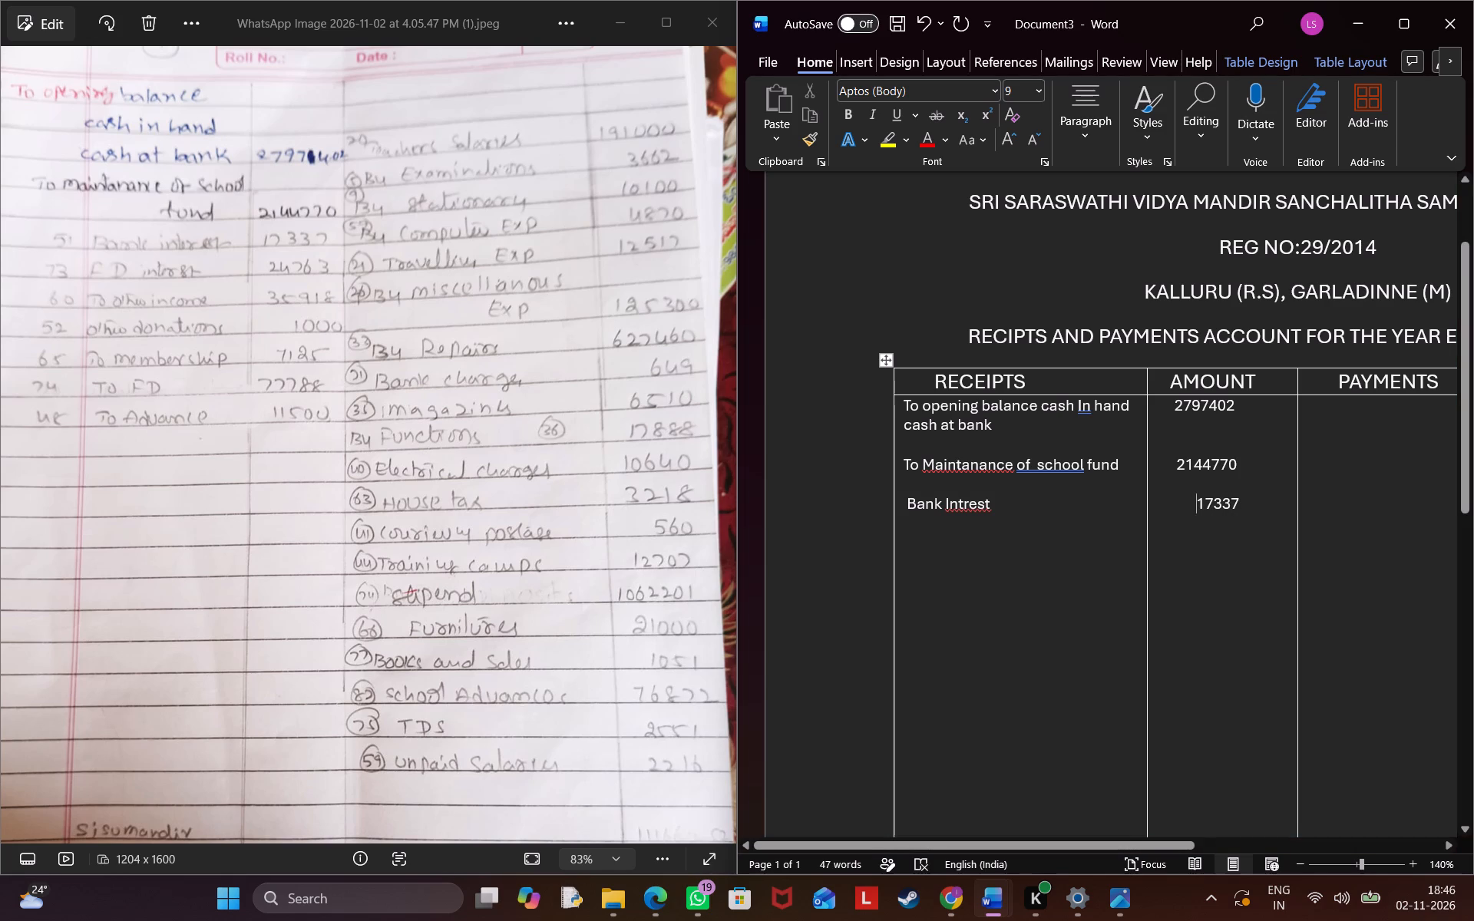
# Enter "F D intrest" two lines below the bank interest entry in the RECEIPTS column.
pyautogui.click(1039, 511)
pyautogui.press('Return')
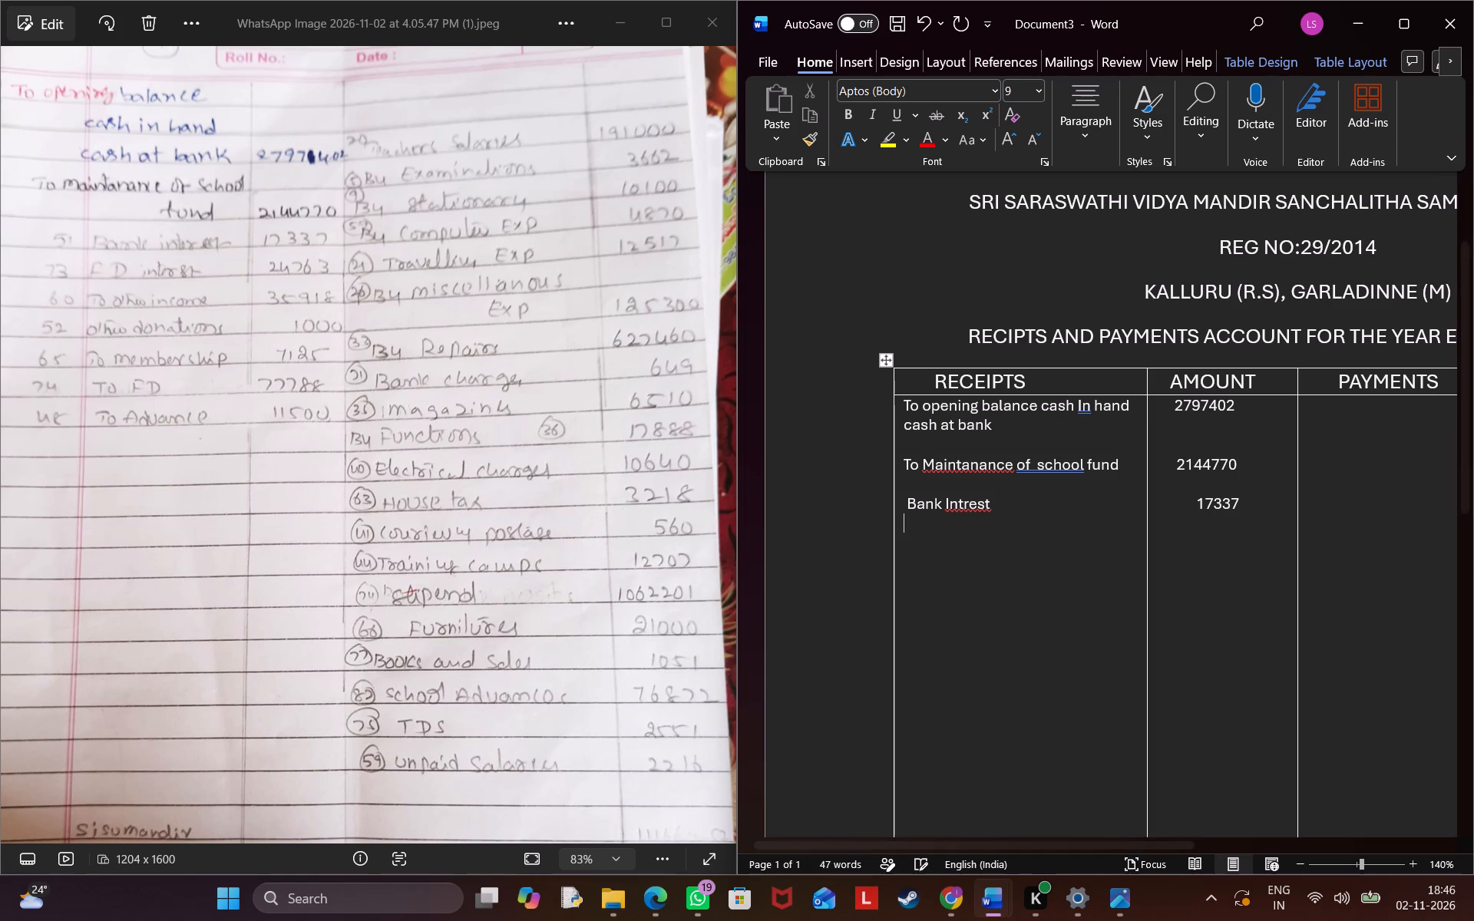
pyautogui.press('Return')
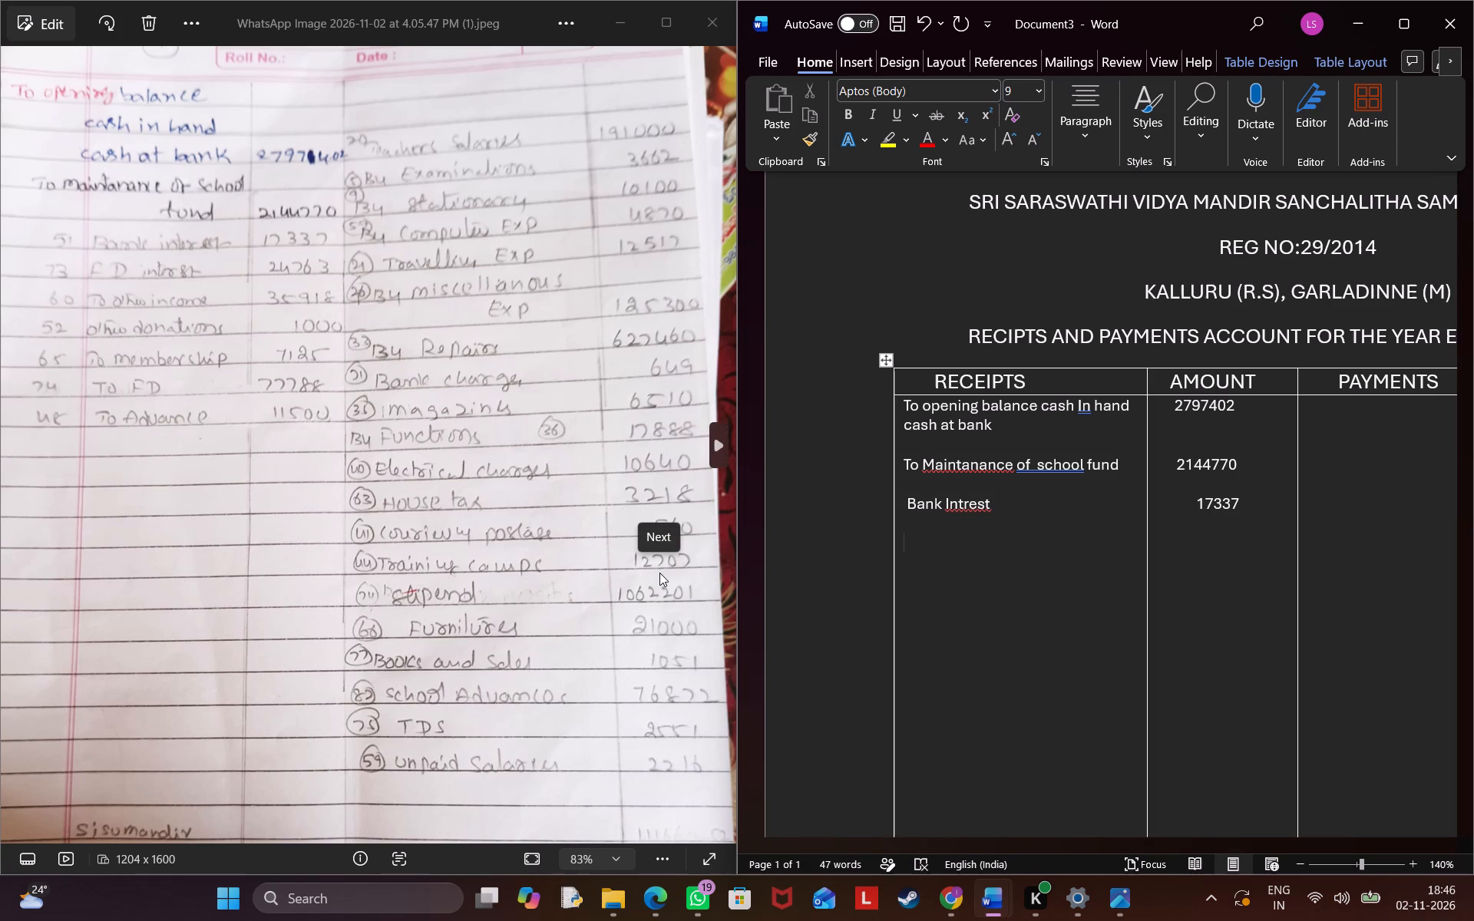
pyautogui.write('F')
pyautogui.press('space')
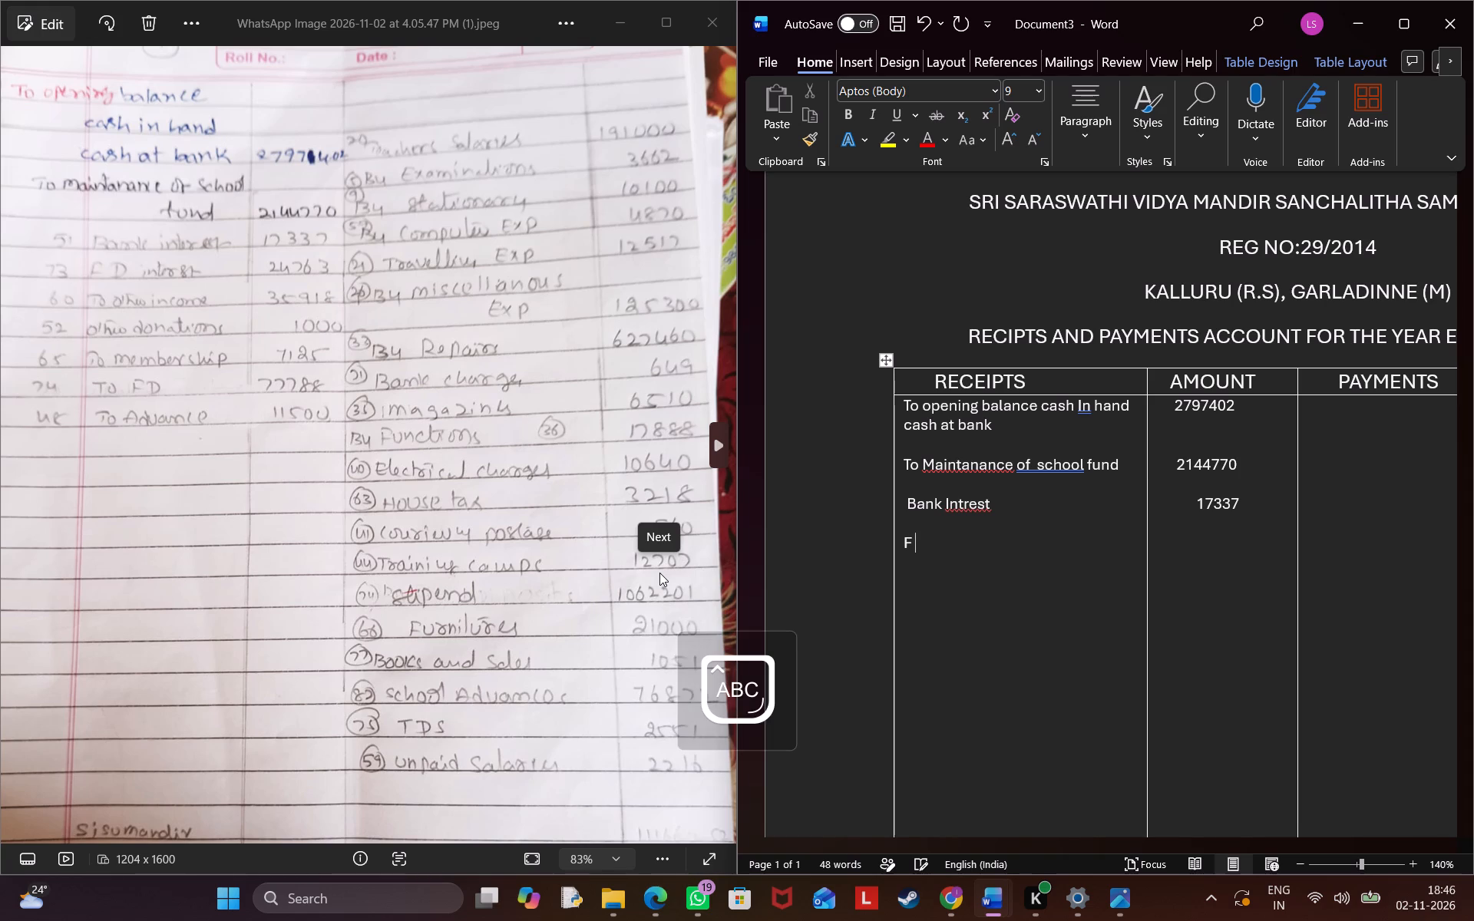
pyautogui.write('D')
pyautogui.press('space')
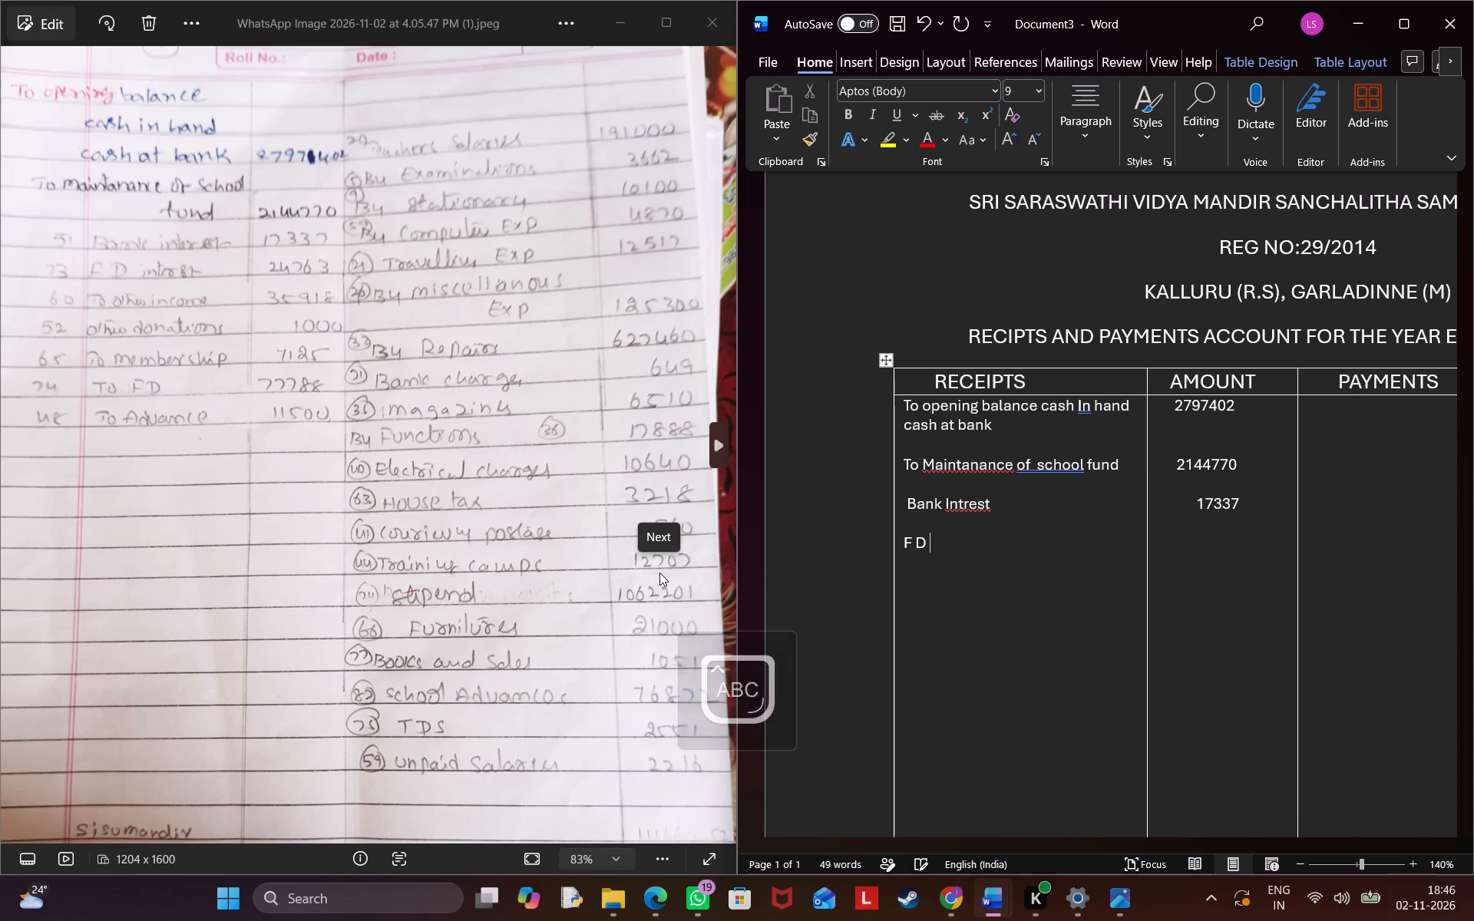
pyautogui.write('intrest')
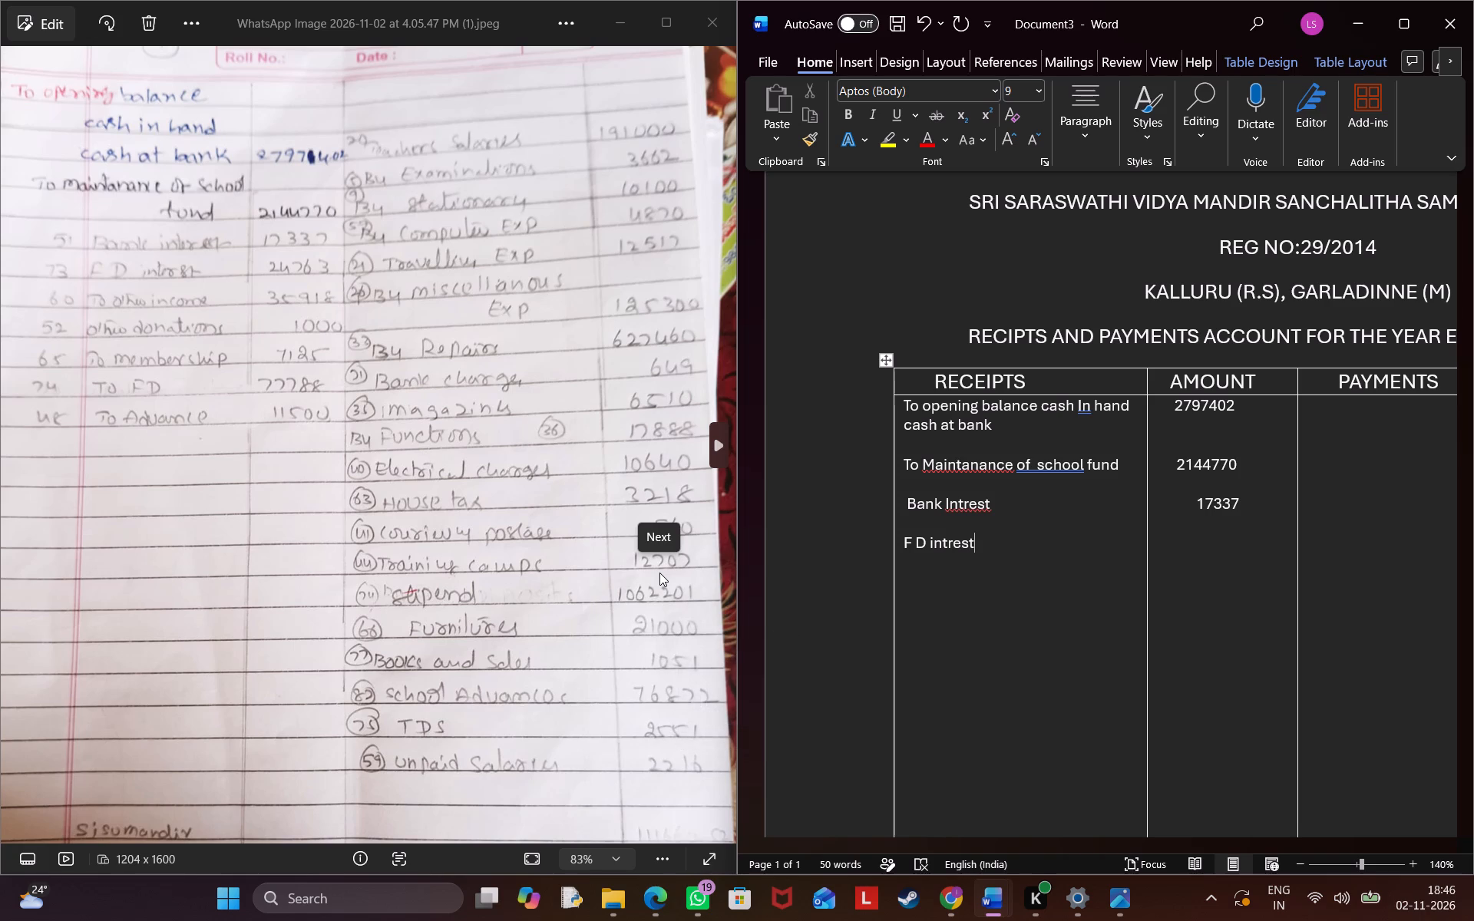
# Correct the misspelled "intrest" to "interest" in both the bank and F D receipt entries.
pyautogui.press('Left')
pyautogui.press('Left')
pyautogui.press('Left')
pyautogui.press('Left')
pyautogui.click(965, 500)
pyautogui.press('e')
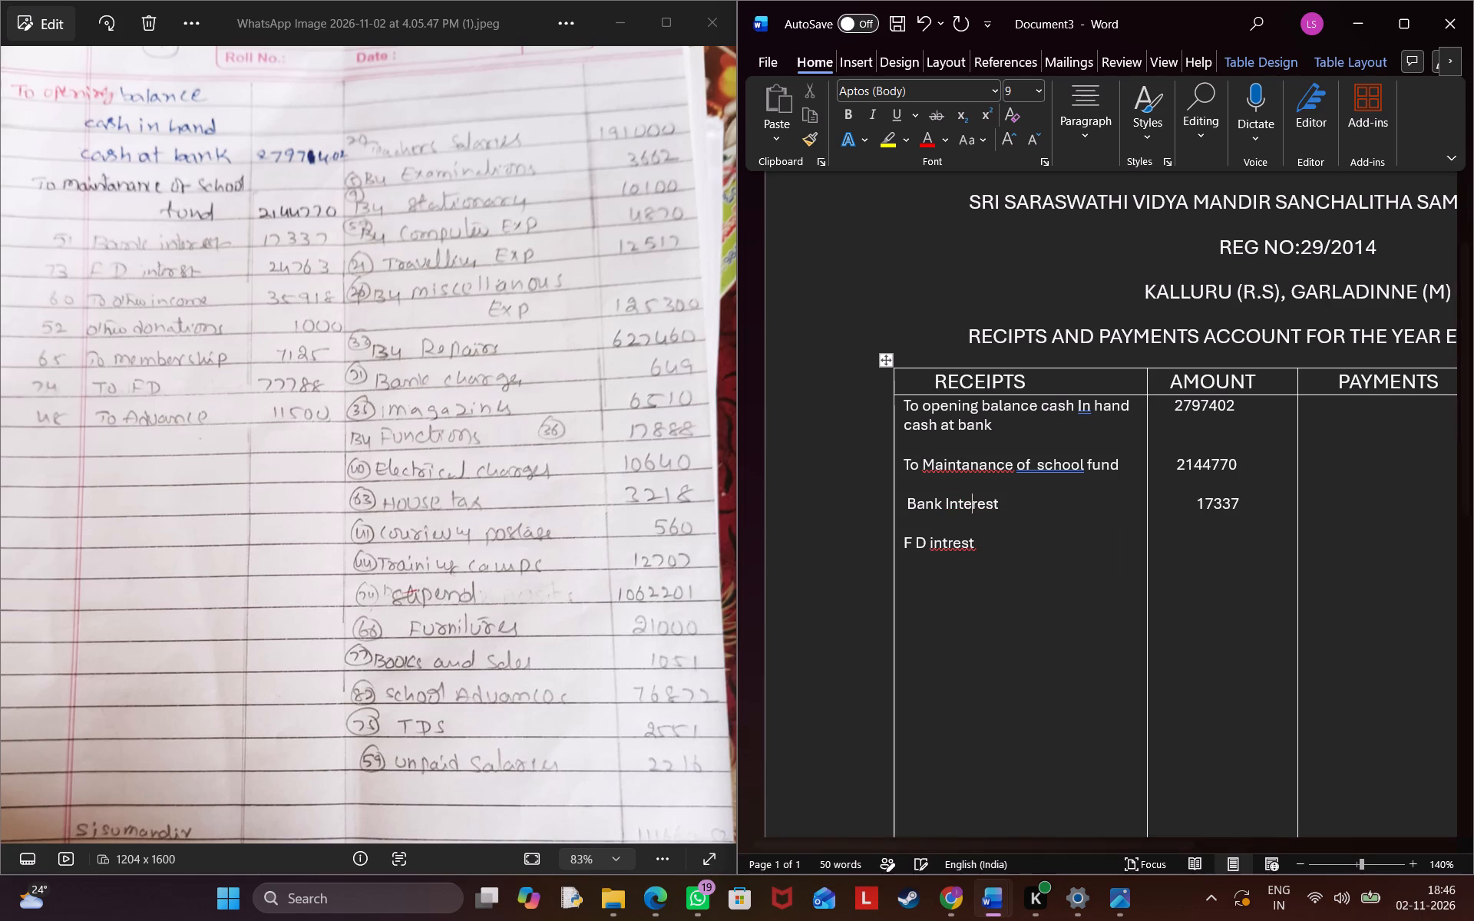
pyautogui.click(945, 543)
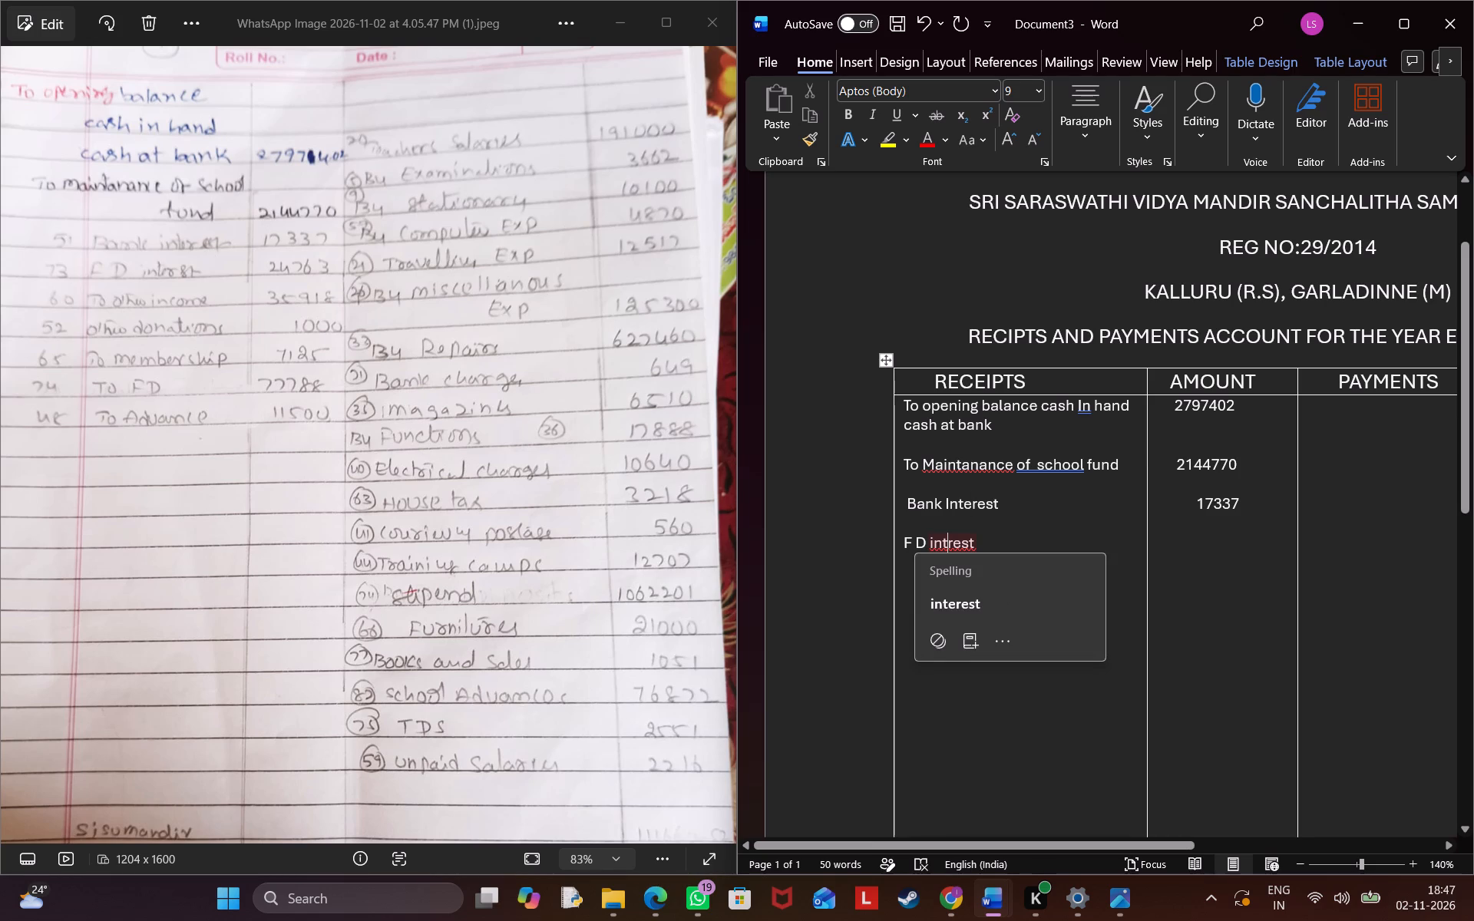
pyautogui.press('e')
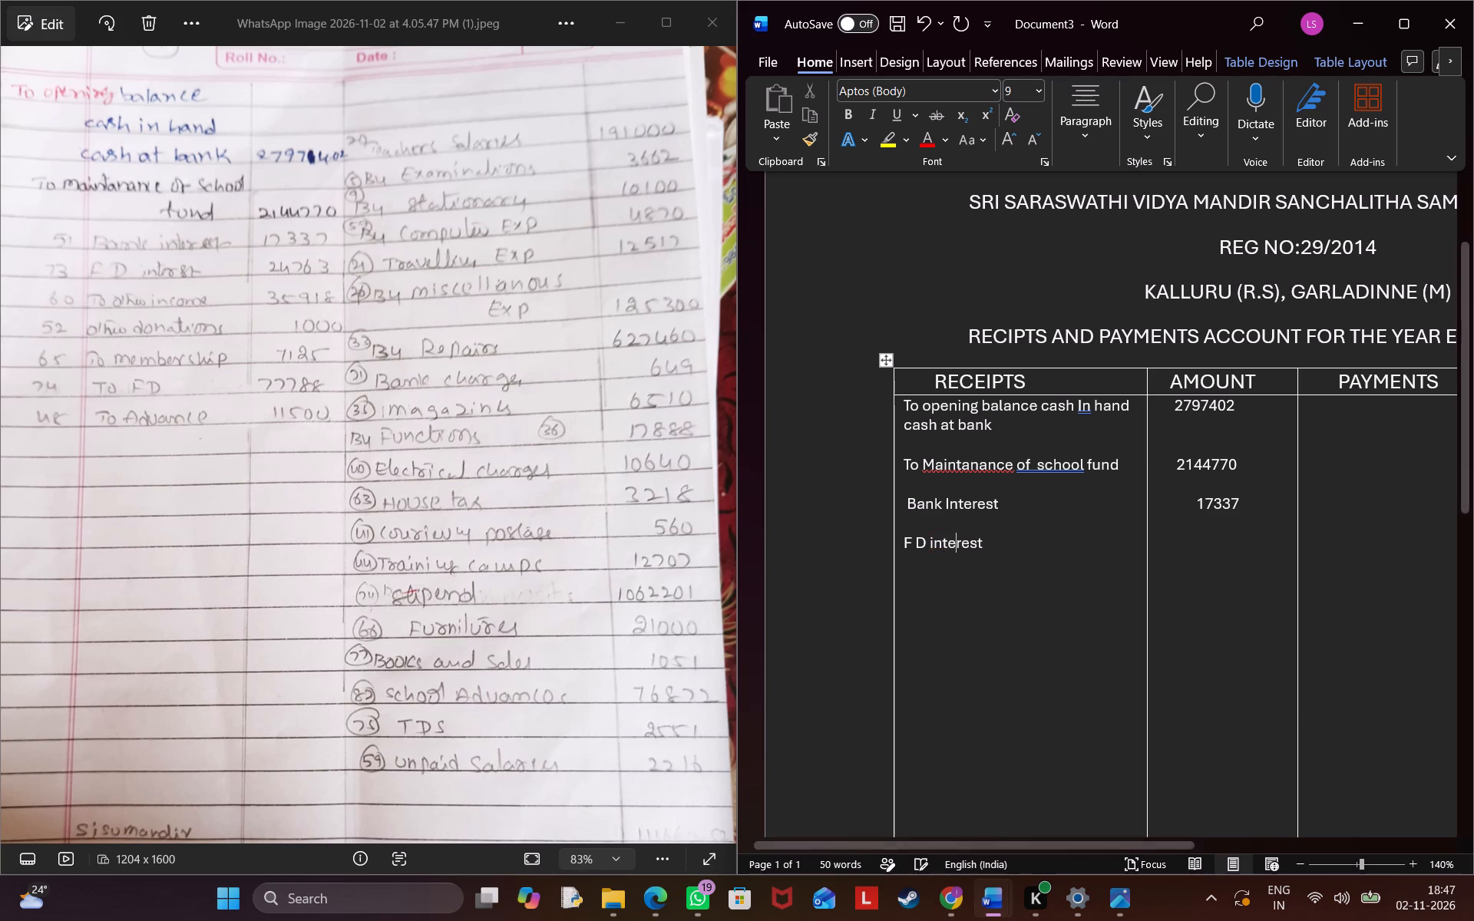
# Capitalise the second part of the F D entry so it reads "F D Interest".
pyautogui.click(935, 548)
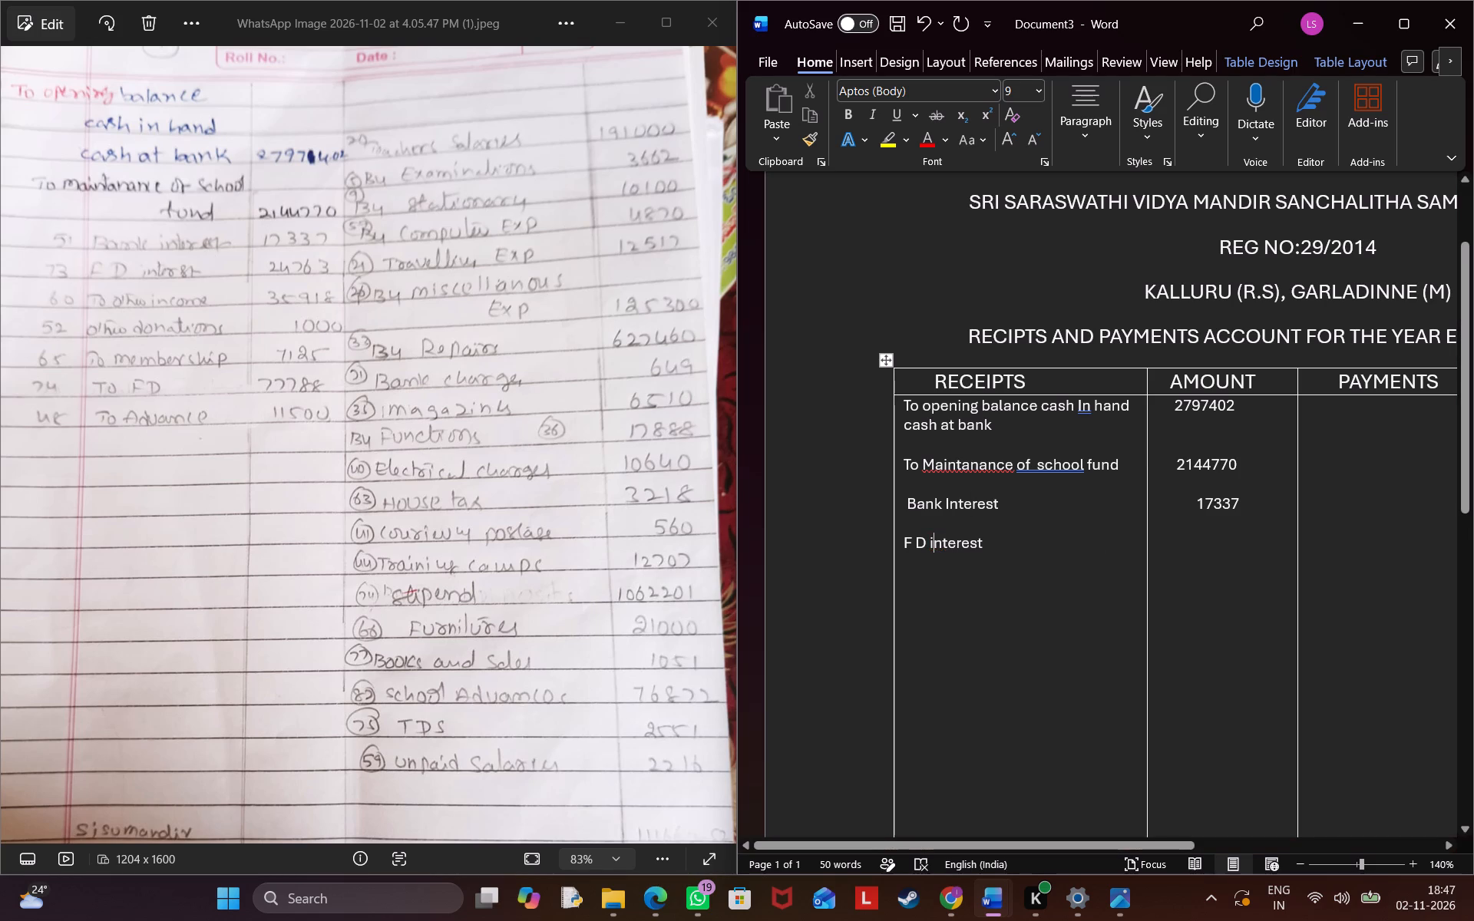
pyautogui.press('BackSpace')
pyautogui.press('i')
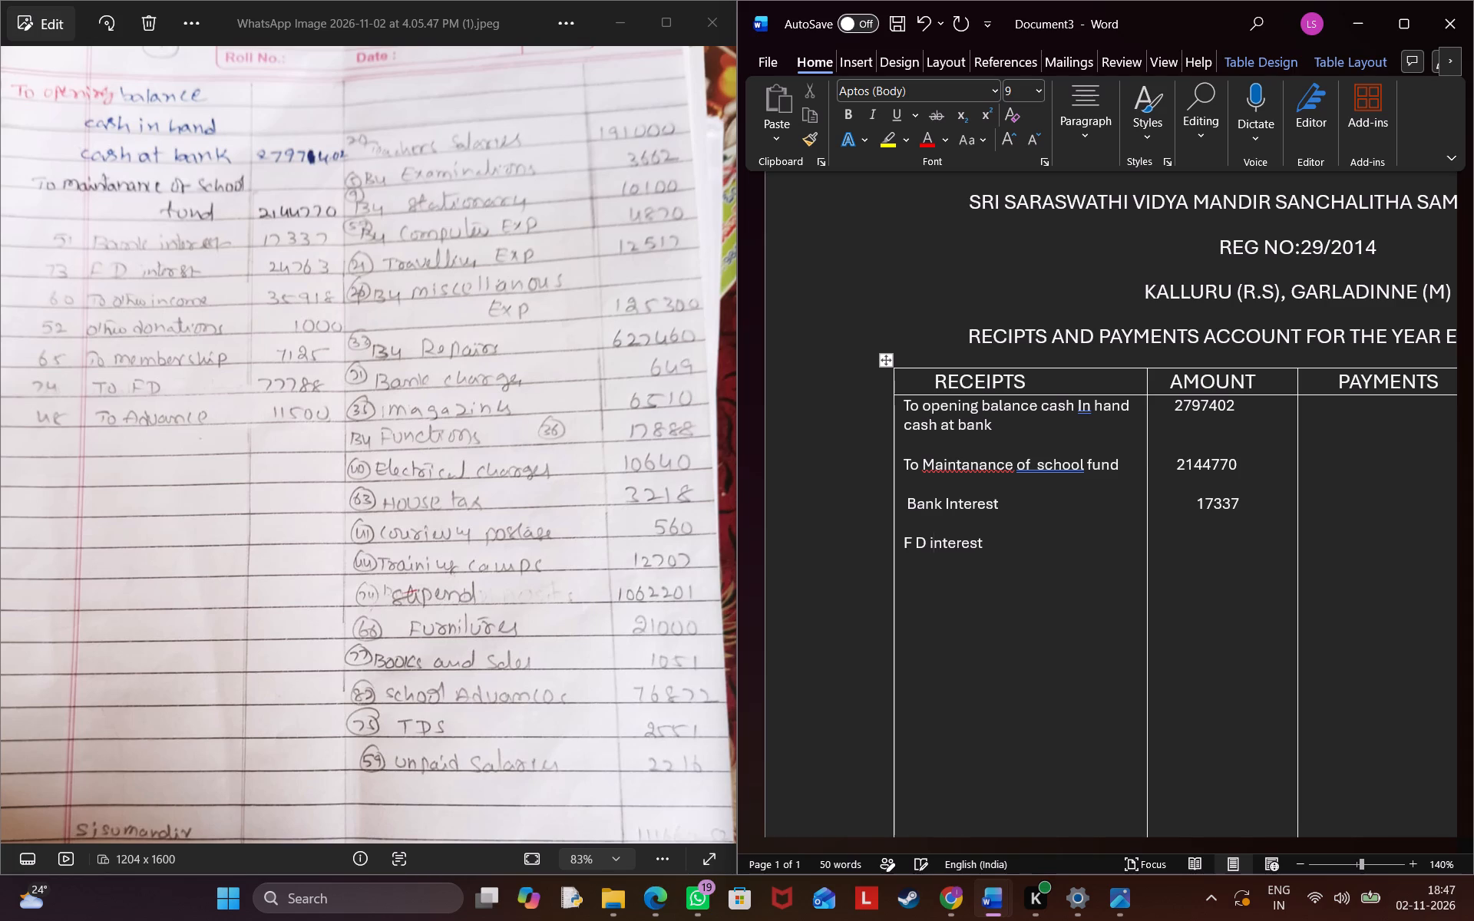
pyautogui.press('BackSpace')
pyautogui.hotkey('shift', 'i')
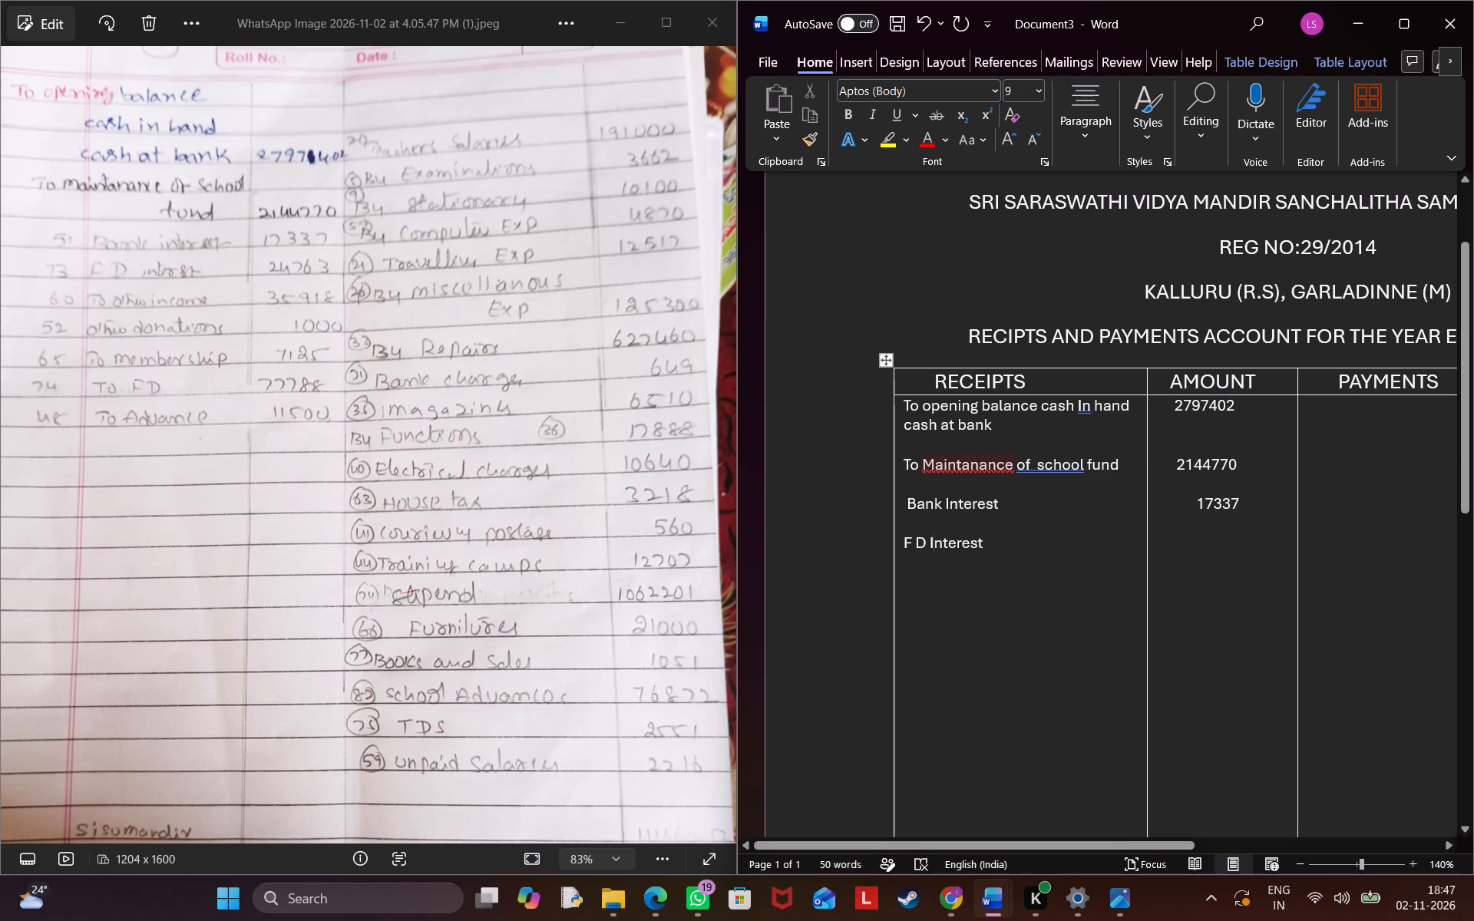
# Correct "Maintanance" to "Maintenance" in the school fund receipt entry.
pyautogui.click(953, 465)
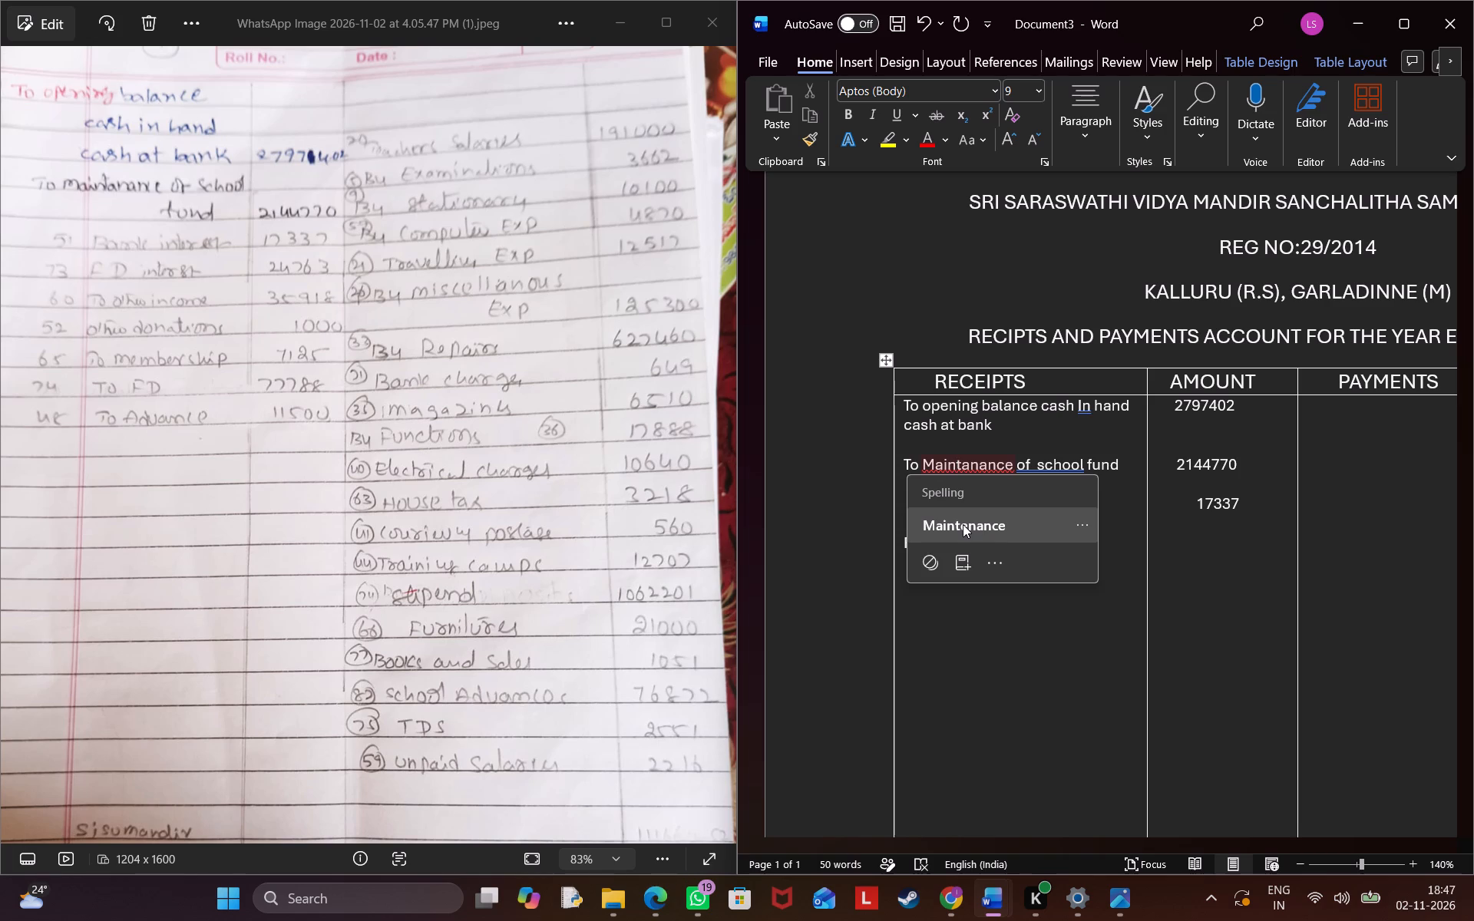
pyautogui.click(990, 527)
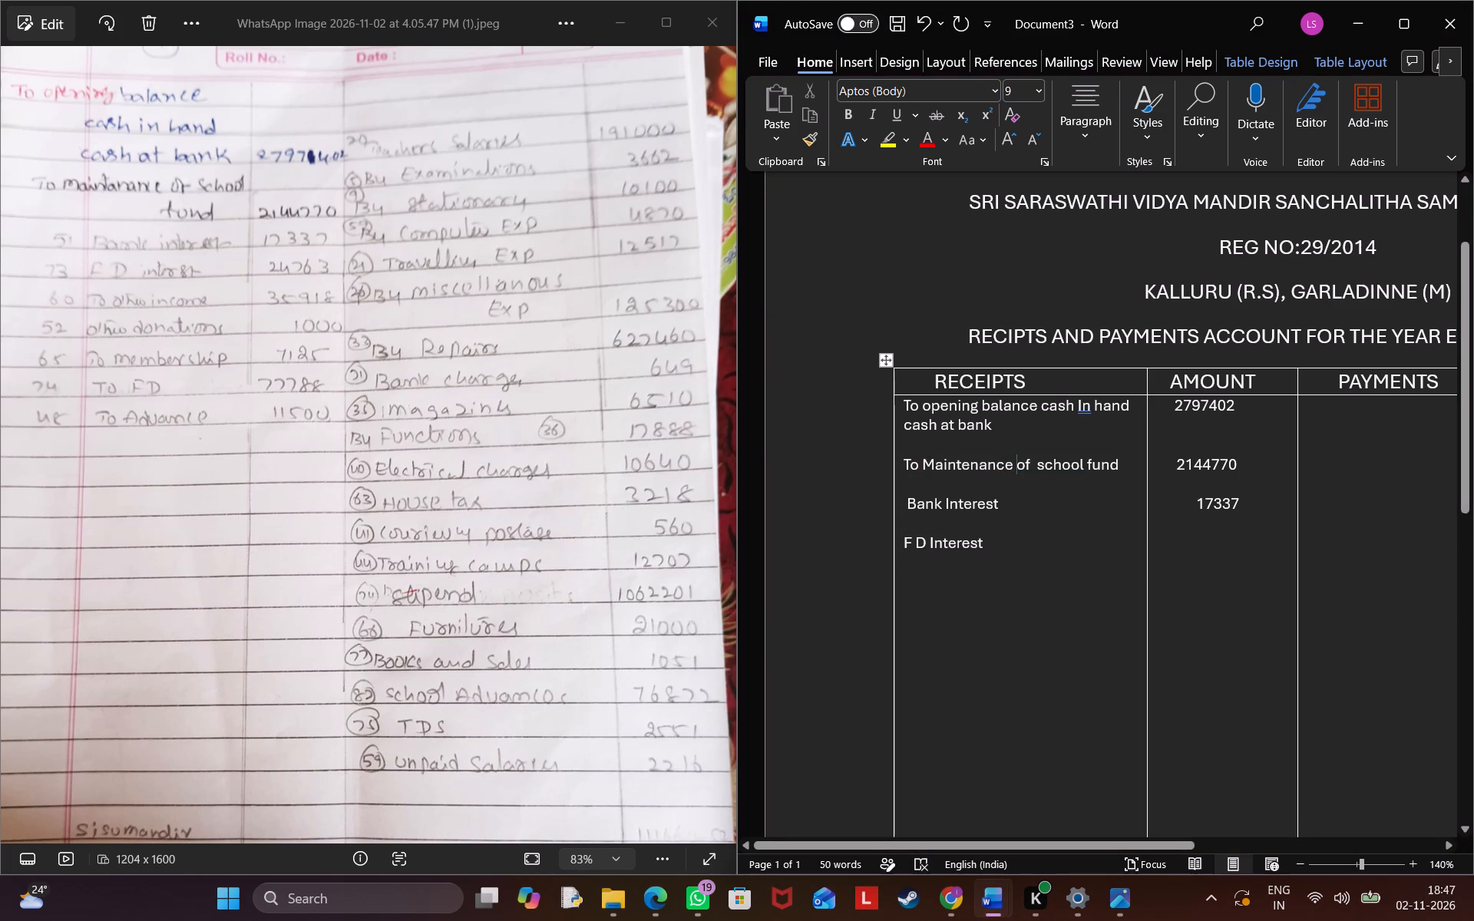
# Change "In" to lowercase "in" in the opening balance entry, giving "cash in hand".
pyautogui.click(1083, 403)
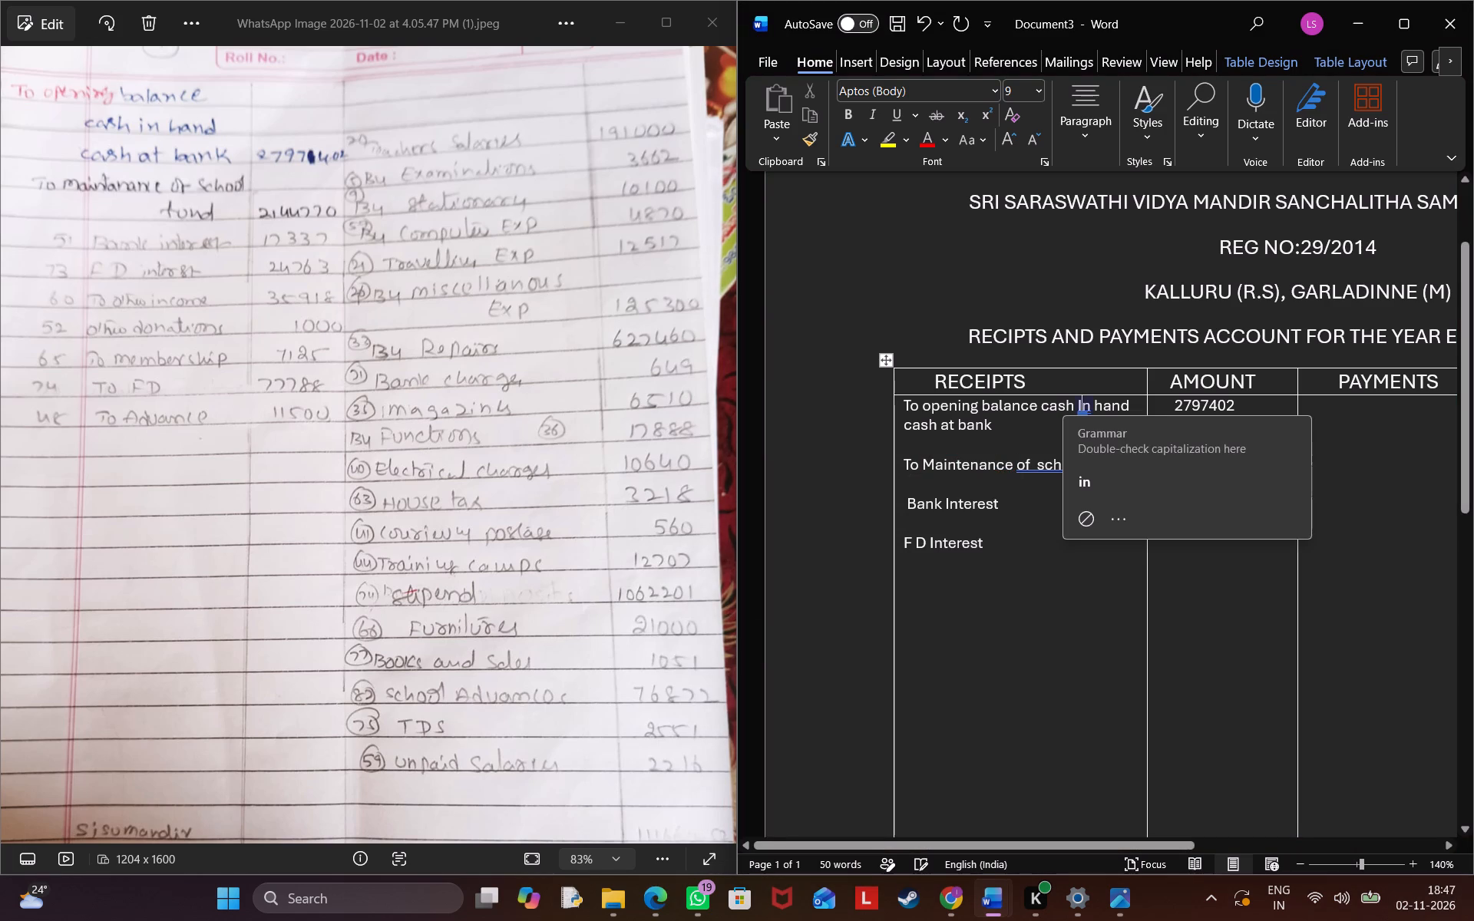
pyautogui.press('BackSpace')
pyautogui.press('i')
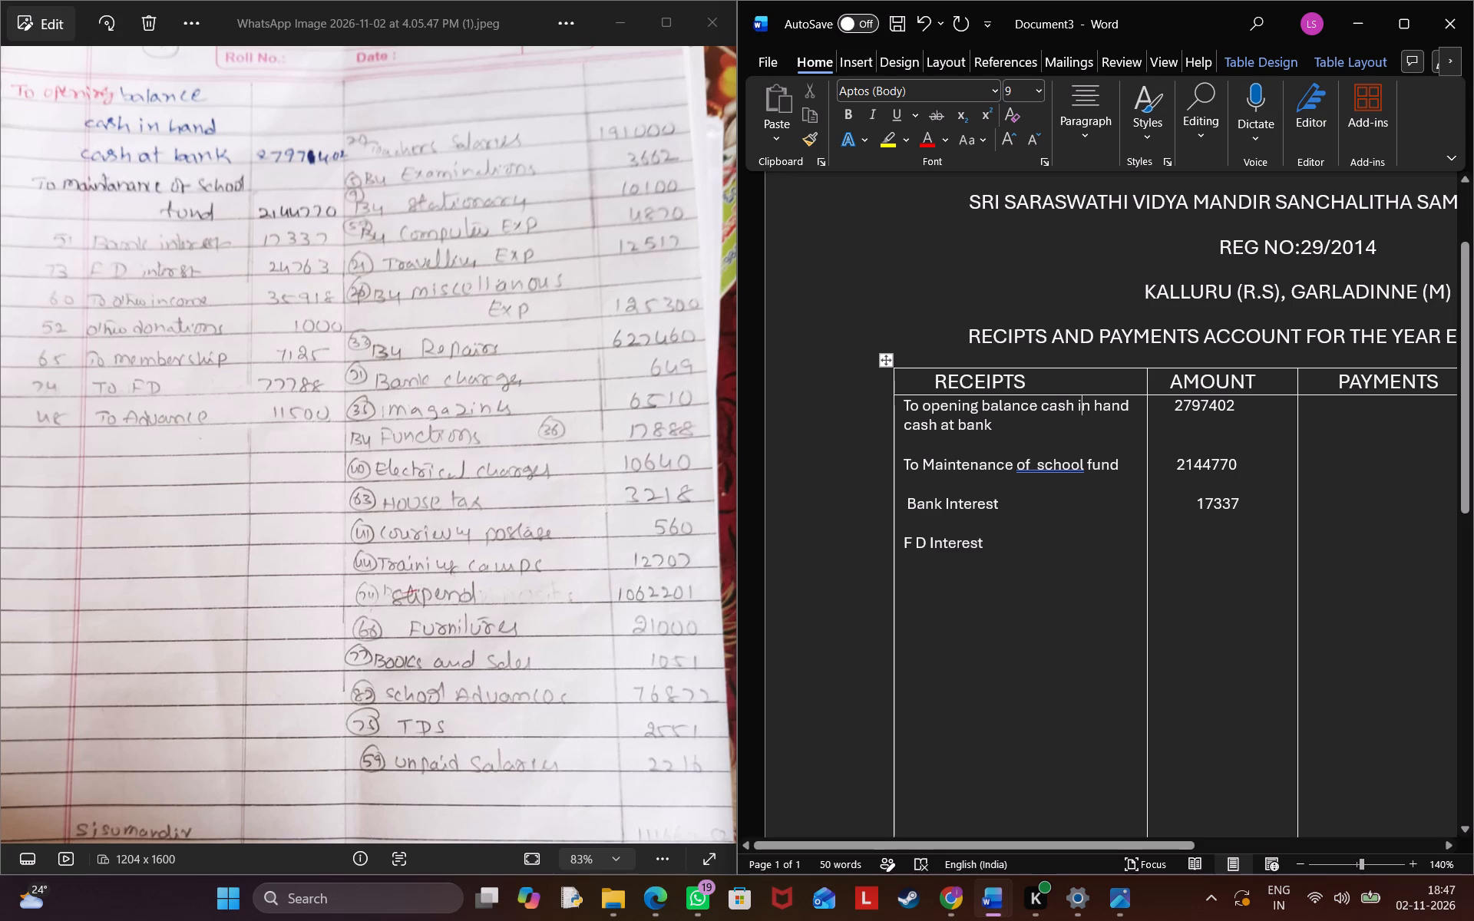
pyautogui.click(1039, 517)
pyautogui.click(1029, 566)
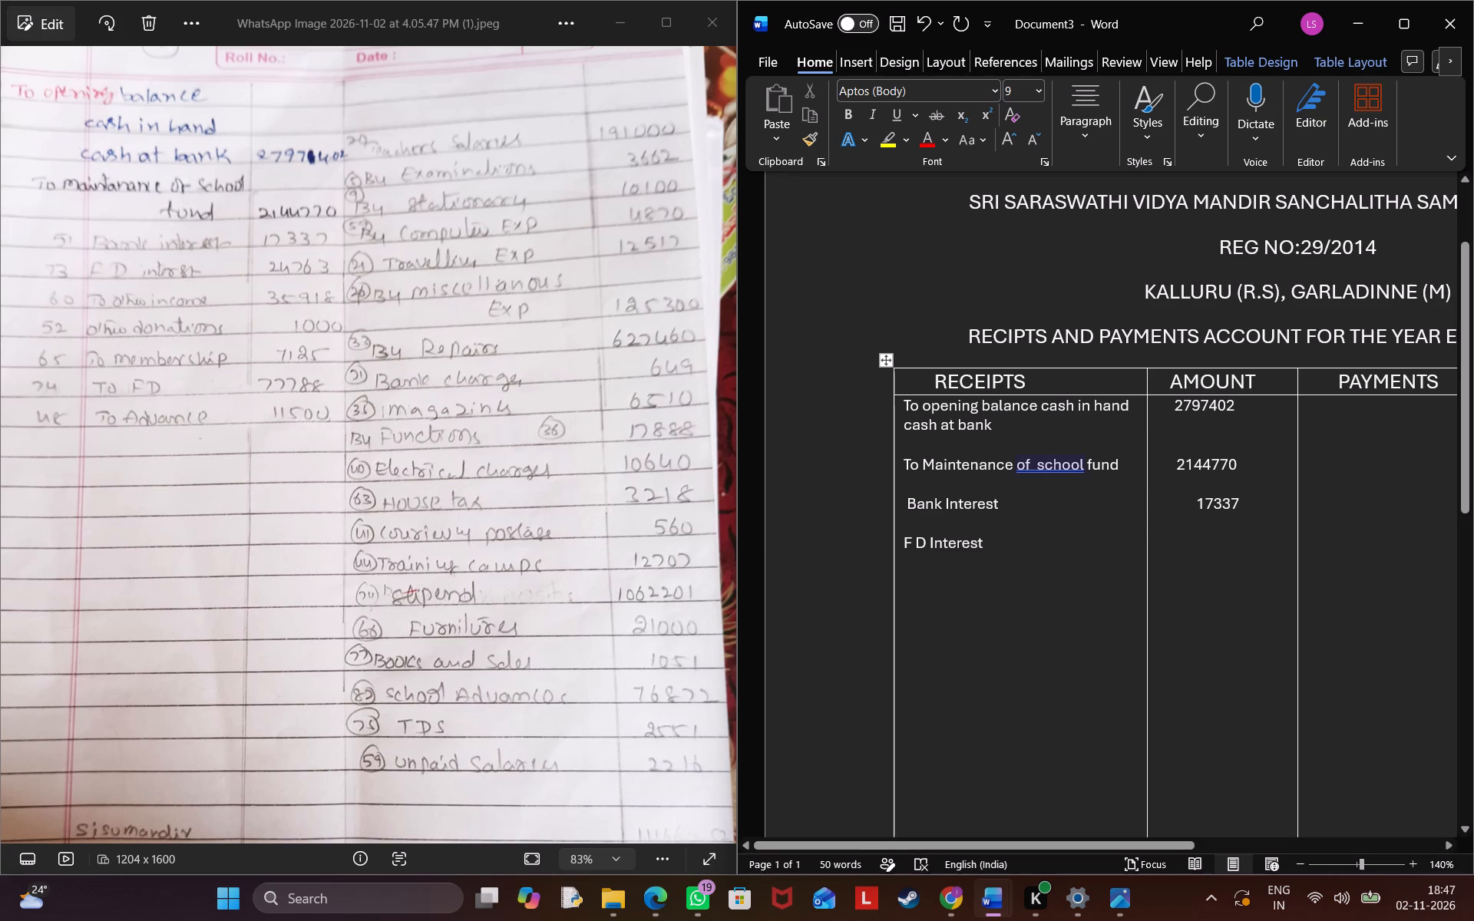
# Apply the grammar correction "of school" to remove the extra space in the maintenance entry.
pyautogui.click(1037, 467)
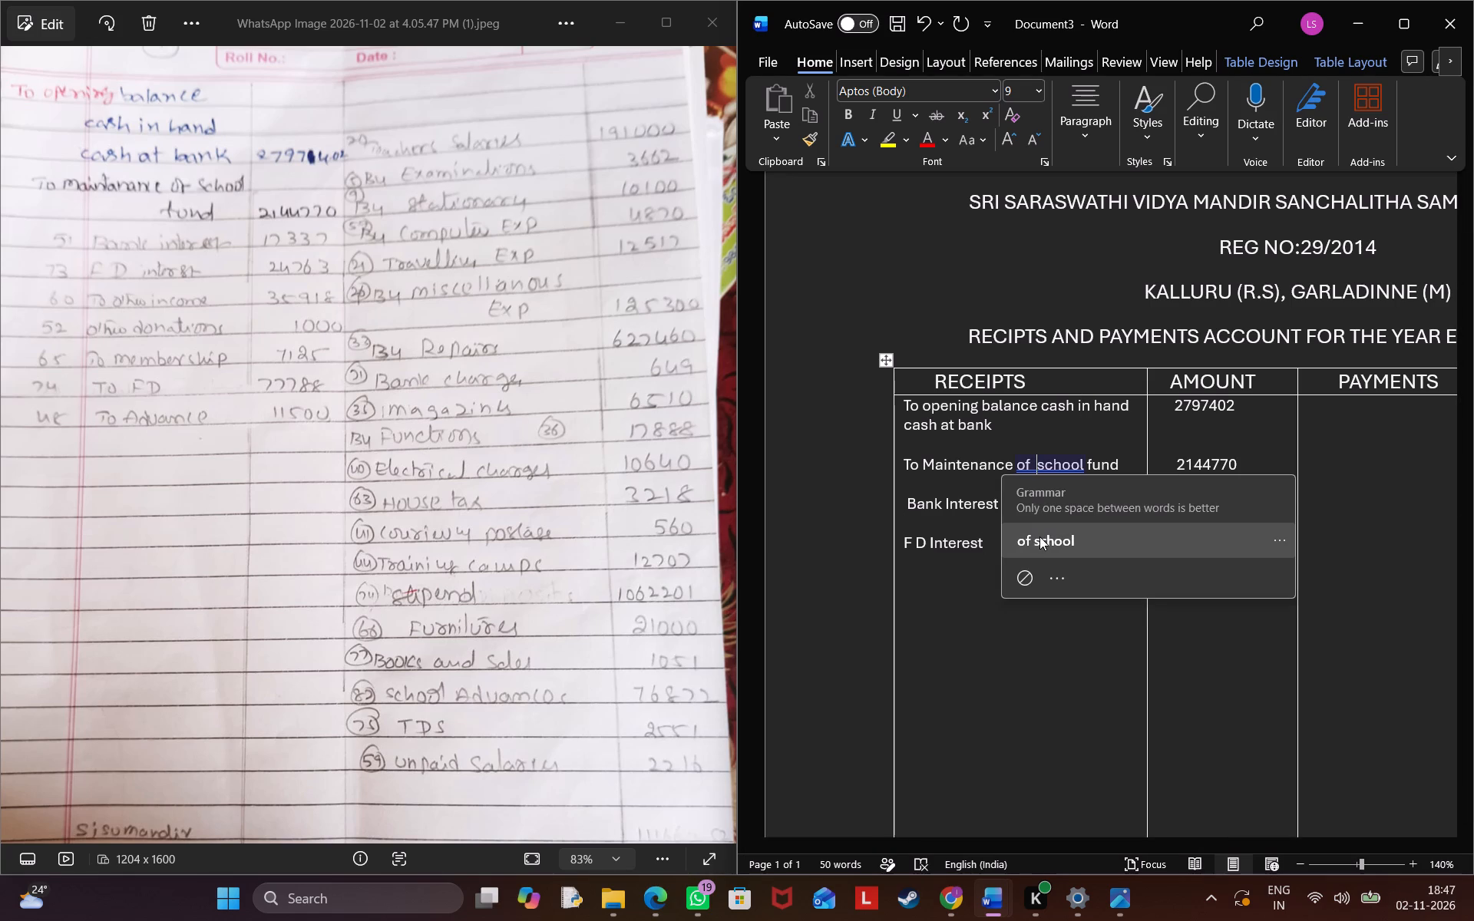
pyautogui.click(1089, 540)
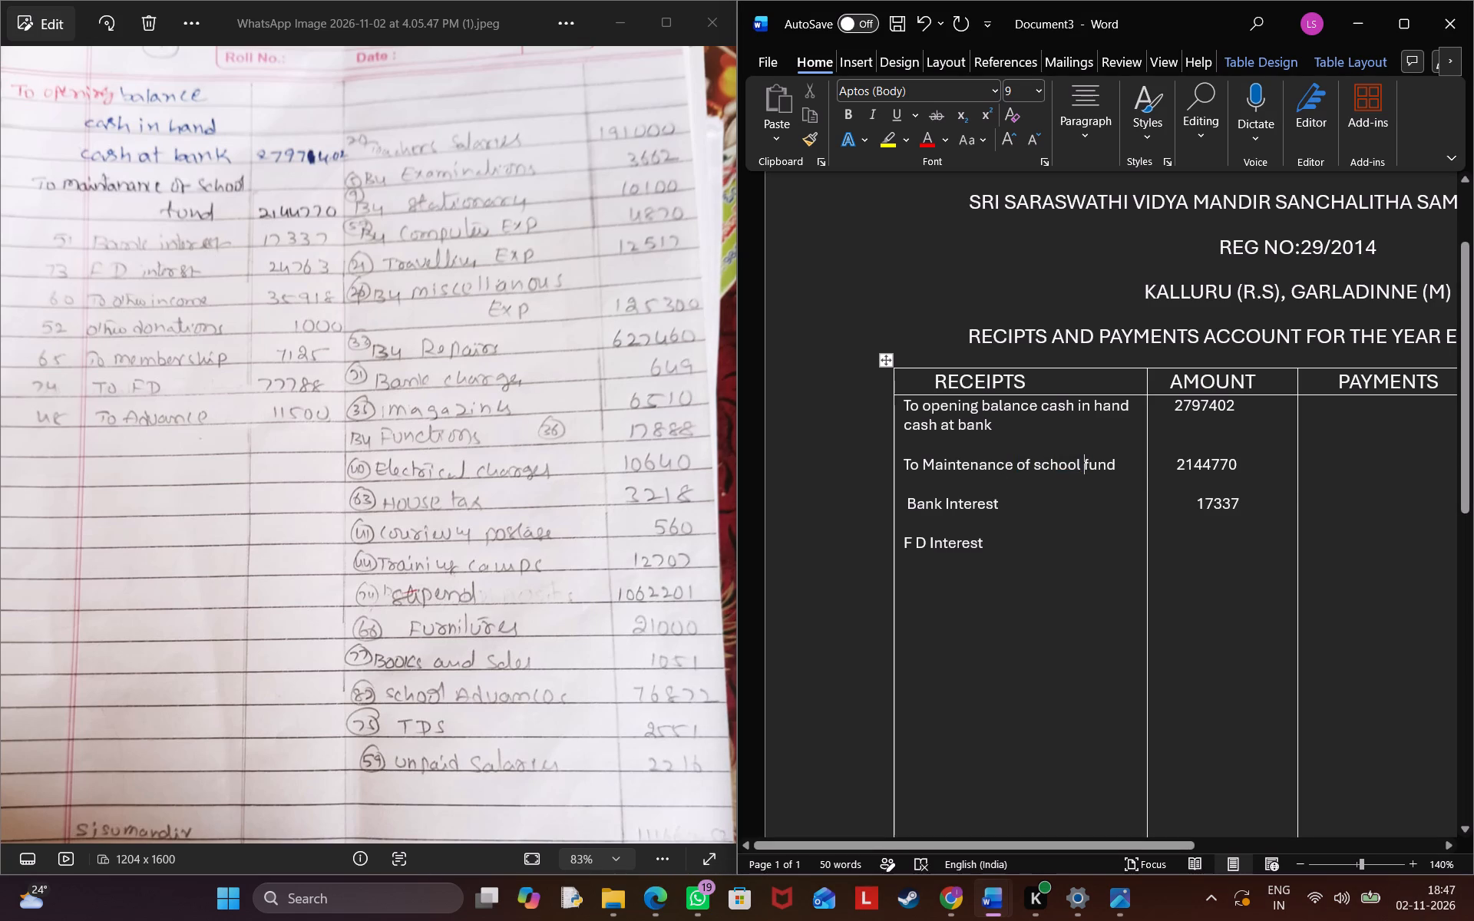
# Enter 24763, indented by 13 spaces, two lines below 17337 in the first AMOUNT column, level with "F D Interest".
pyautogui.click(1194, 535)
pyautogui.press('Right')
pyautogui.press('Right')
pyautogui.press('Right')
pyautogui.press('Right')
pyautogui.press('Right')
pyautogui.press('Right')
pyautogui.press('Right')
pyautogui.press('Left')
pyautogui.press('Return')
pyautogui.press('Return')
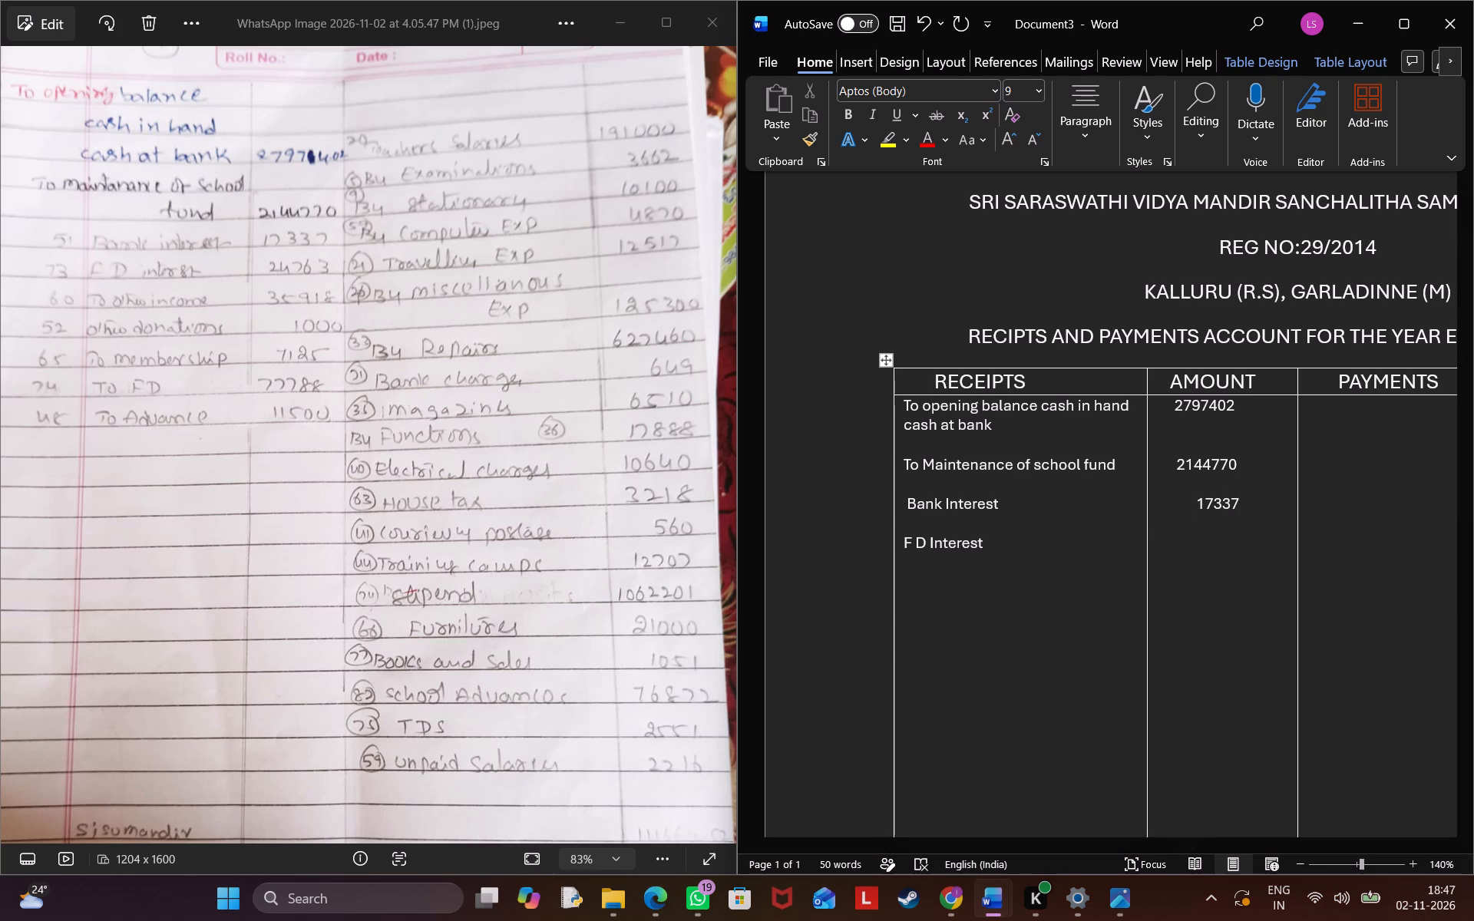
pyautogui.press('space')
pyautogui.press('space')
pyautogui.press('space')
pyautogui.press('space')
pyautogui.press('space')
pyautogui.press('space')
pyautogui.press('space')
pyautogui.press('space')
pyautogui.press('space')
pyautogui.press('space')
pyautogui.press('space')
pyautogui.press('space')
pyautogui.press('space')
pyautogui.press('space')
pyautogui.press('space')
pyautogui.press('space')
pyautogui.press('space')
pyautogui.press('space')
pyautogui.press('BackSpace')
pyautogui.press('BackSpace')
pyautogui.press('BackSpace')
pyautogui.press('BackSpace')
pyautogui.press('BackSpace')
pyautogui.write('24')
pyautogui.write('763')
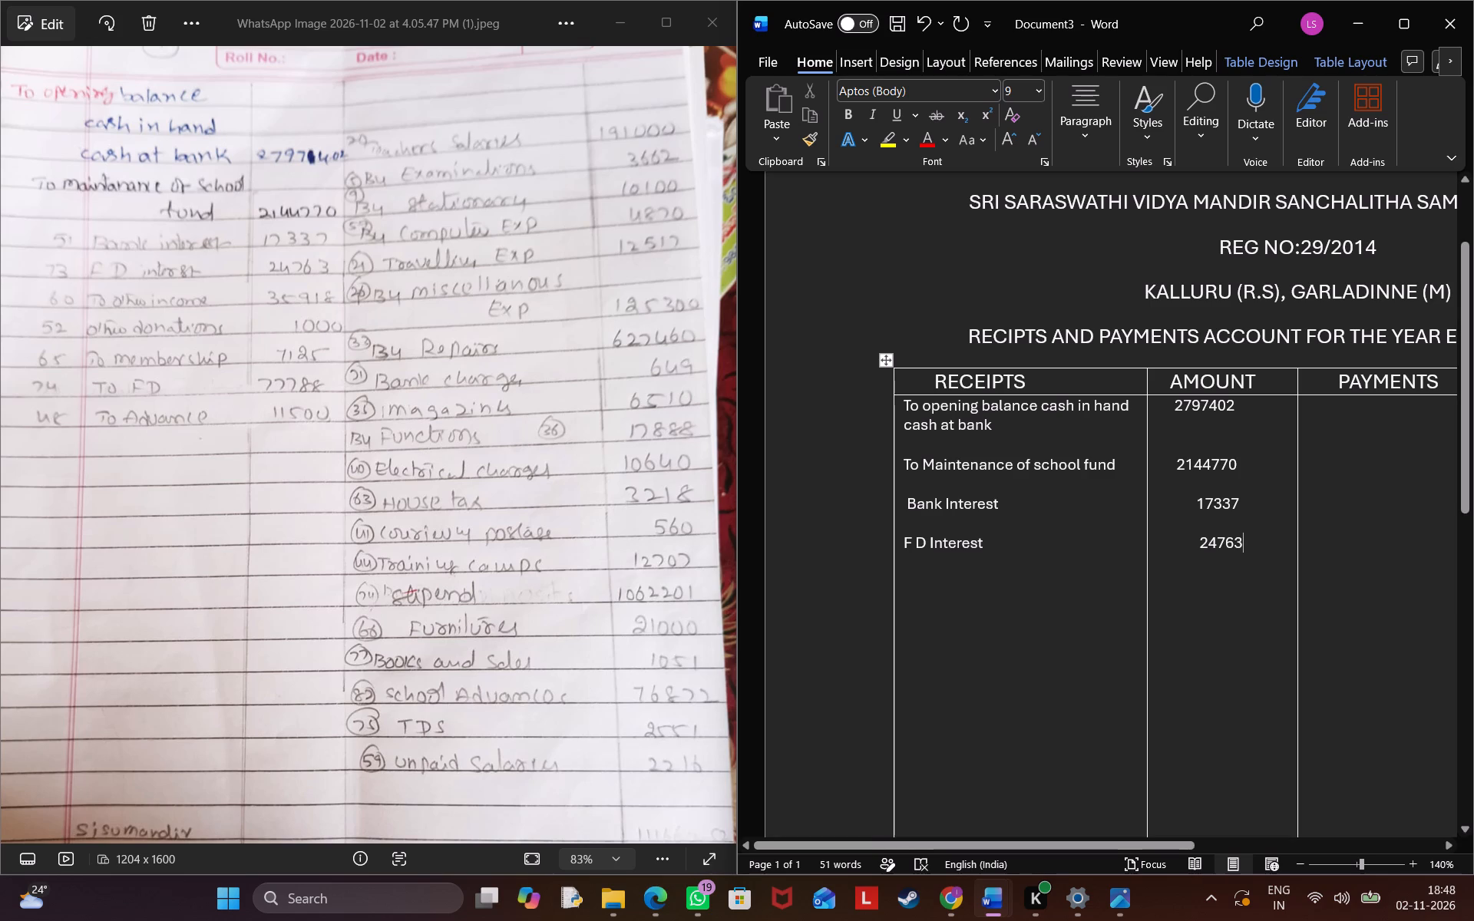
# Enter "To Other income" two lines below "F D Interest" in the RECEIPTS column.
pyautogui.click(1052, 547)
pyautogui.press('Return')
pyautogui.press('Return')
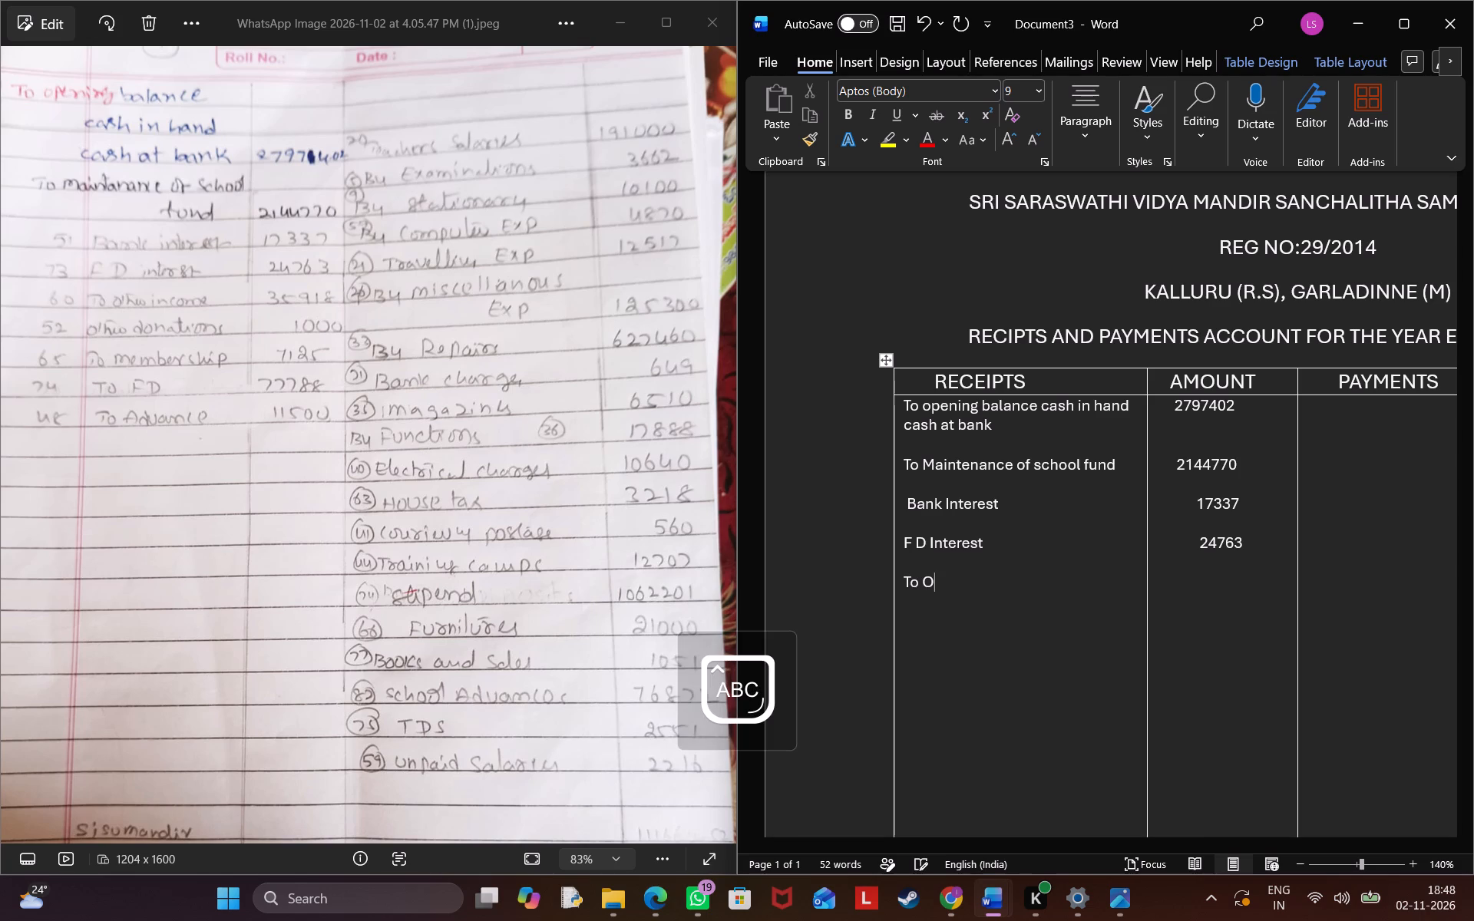
pyautogui.press('BackSpace')
pyautogui.press('BackSpace')
pyautogui.press('BackSpace')
pyautogui.press('BackSpace')
pyautogui.press('BackSpace')
pyautogui.write('ther')
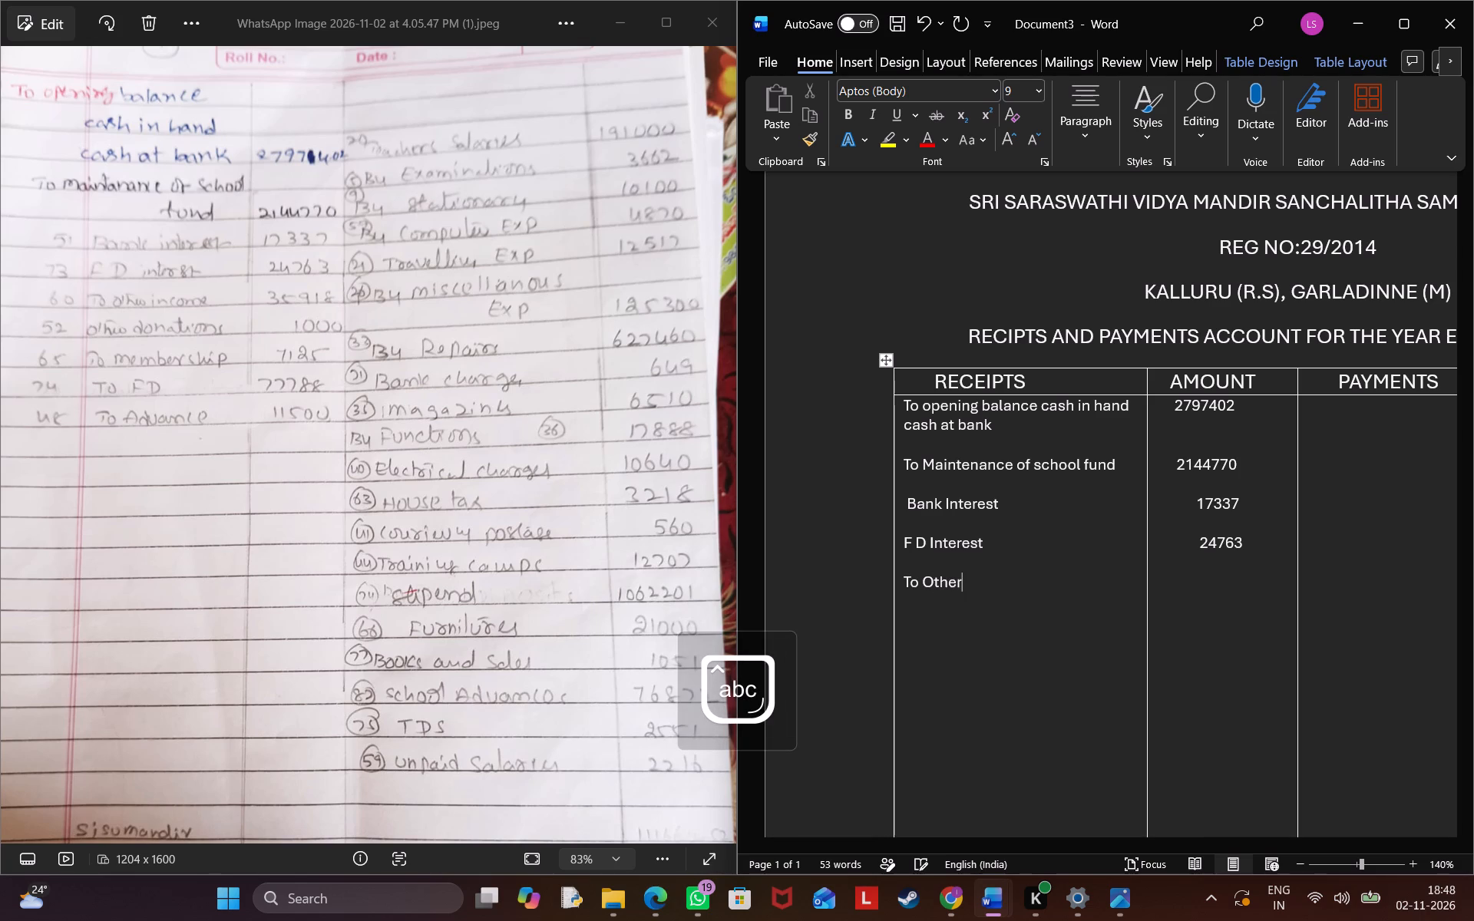
pyautogui.press('space')
pyautogui.write('income')
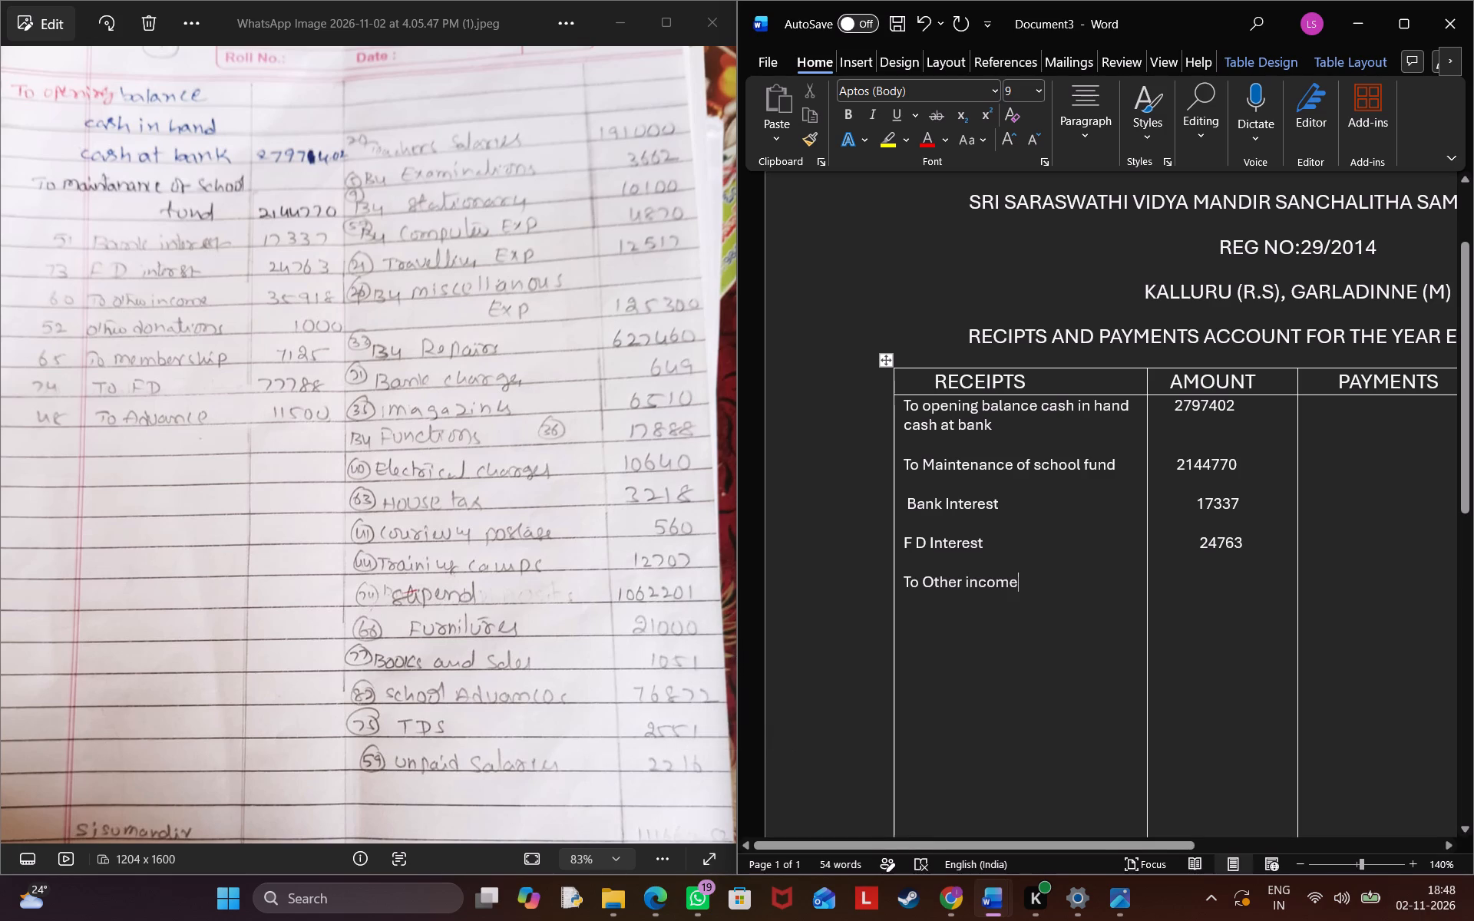
# Enter 35918, indented by 13 spaces, two lines below 24763 in the first AMOUNT column, level with "To Other income".
pyautogui.click(1252, 553)
pyautogui.press('Return')
pyautogui.press('Return')
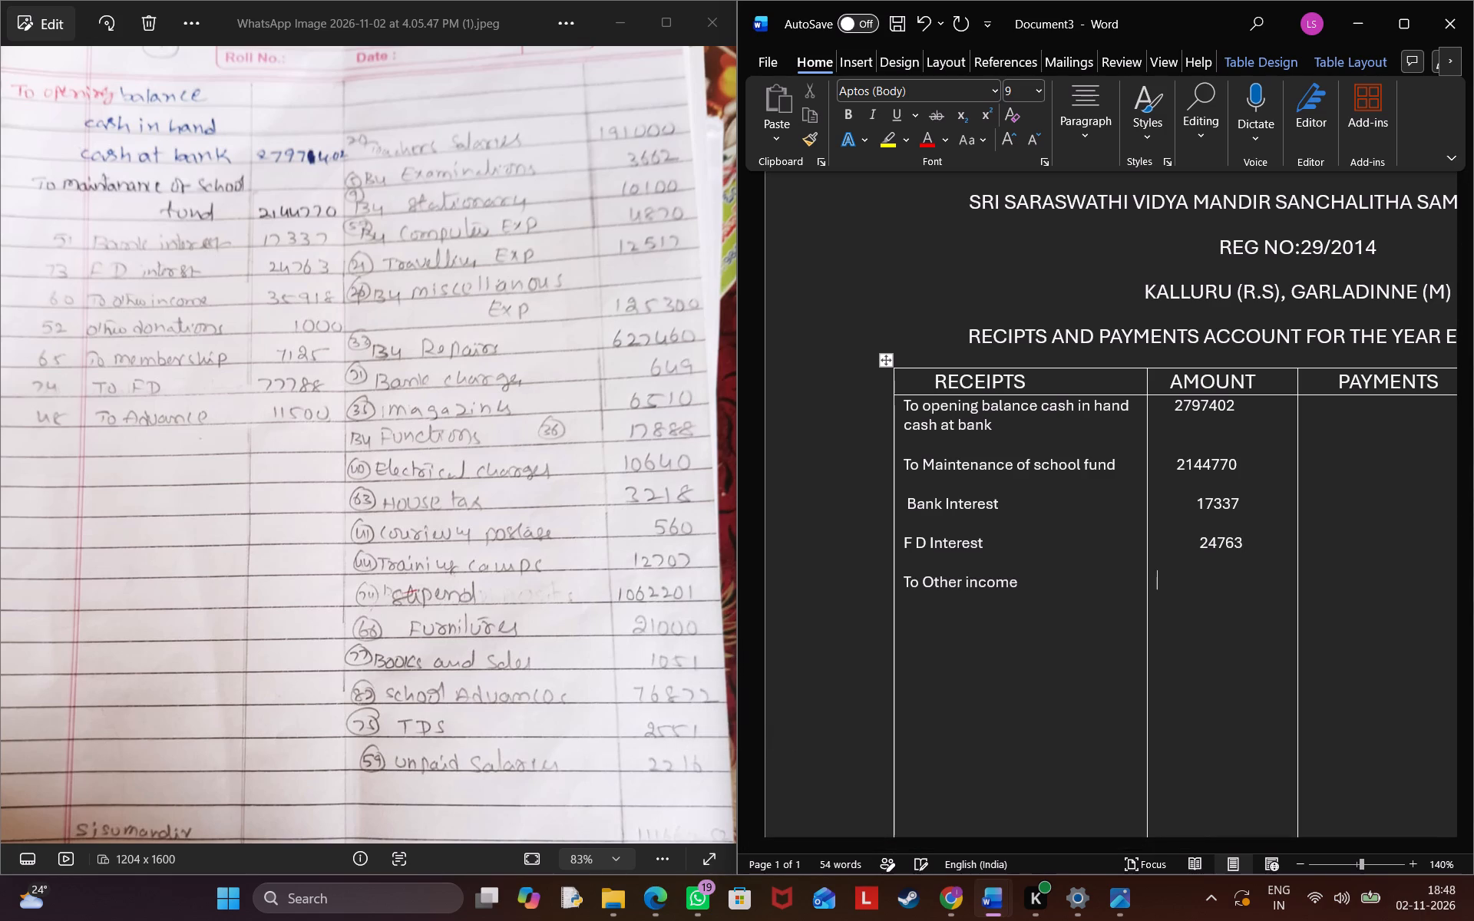
pyautogui.press('space')
pyautogui.press('space')
pyautogui.press('space')
pyautogui.press('space')
pyautogui.press('space')
pyautogui.press('space')
pyautogui.press('space')
pyautogui.press('space')
pyautogui.press('space')
pyautogui.press('space')
pyautogui.press('space')
pyautogui.press('space')
pyautogui.press('space')
pyautogui.press('space')
pyautogui.press('space')
pyautogui.press('space')
pyautogui.press('BackSpace')
pyautogui.press('BackSpace')
pyautogui.press('BackSpace')
pyautogui.write('35')
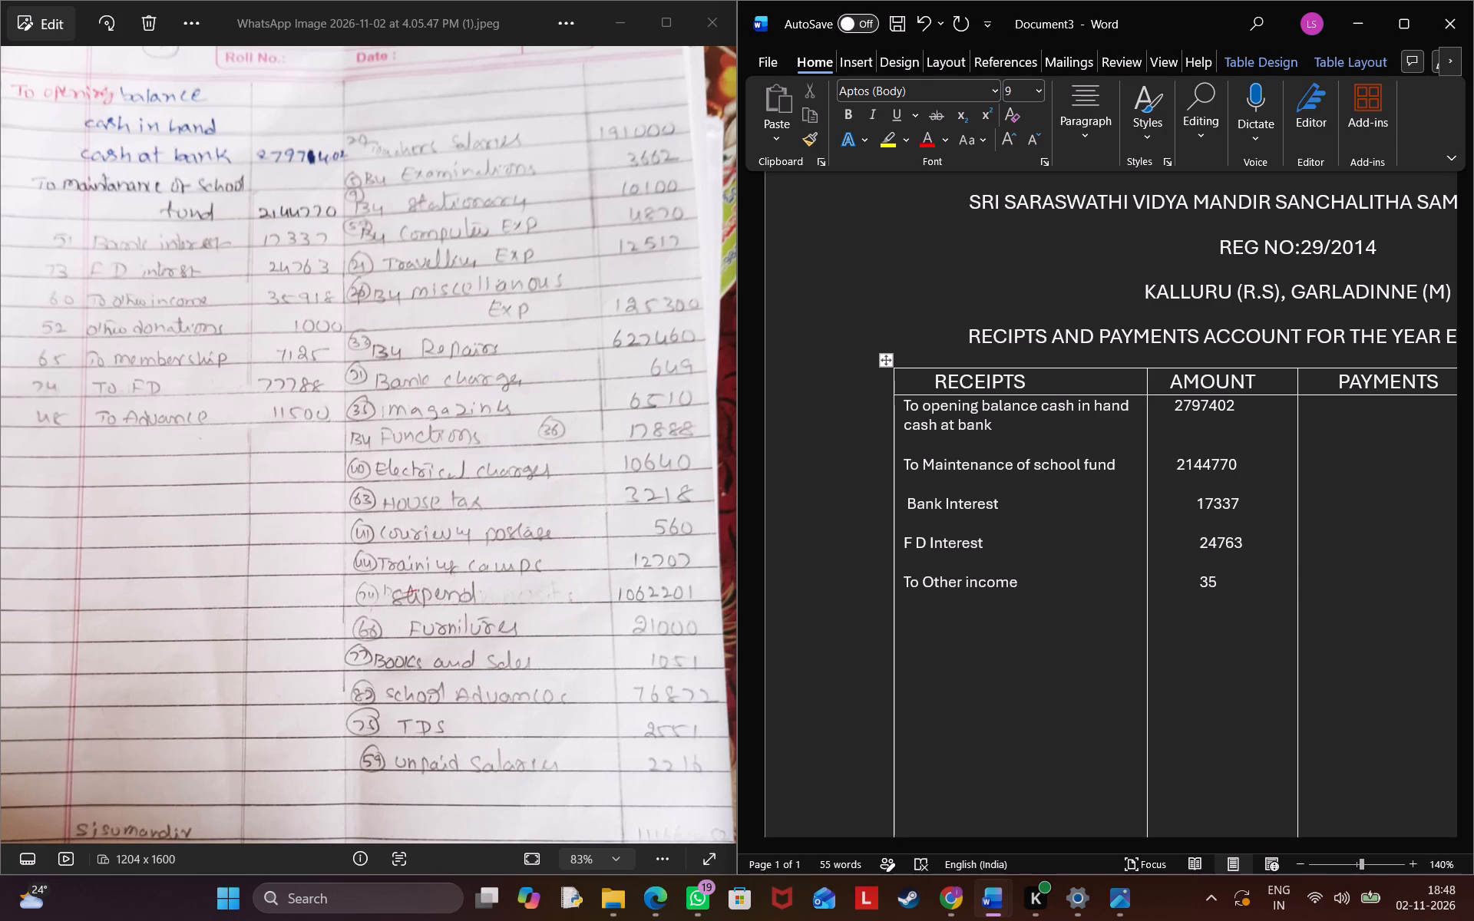
pyautogui.write('918')
# Enter "Other donations" two lines below "To Other income" in the RECEIPTS column.
pyautogui.click(1052, 584)
pyautogui.press('Return')
pyautogui.press('Return')
pyautogui.hotkey('shift', 'o')
pyautogui.write('ther')
pyautogui.press('space')
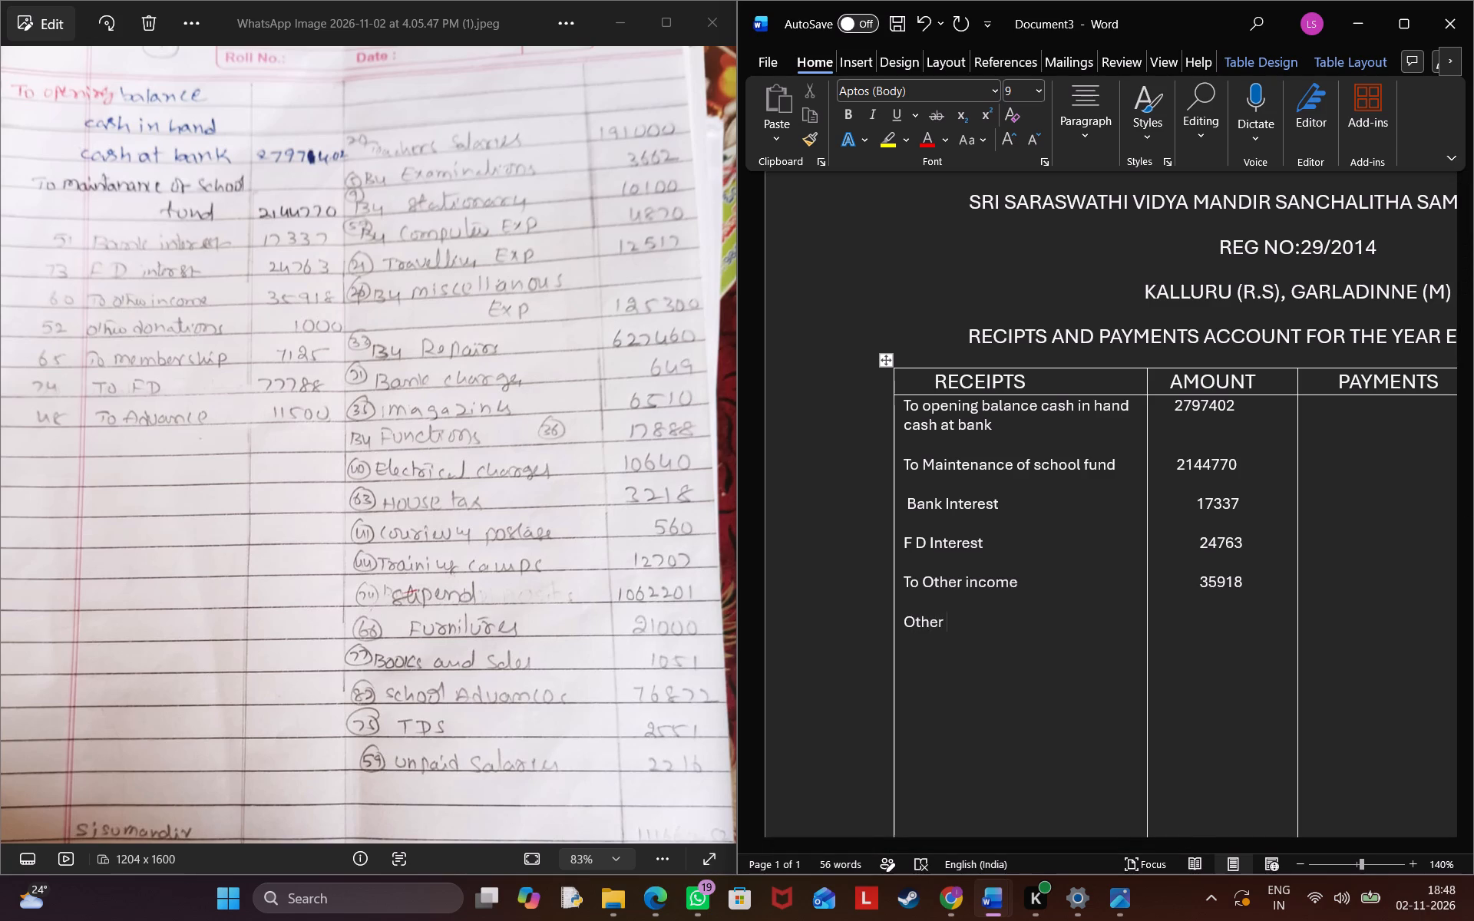
pyautogui.write('dona')
pyautogui.write('tions')
# Enter 1000, indented by 15 spaces, two lines below 35918 in the first AMOUNT column, level with "Other donations".
pyautogui.click(1211, 613)
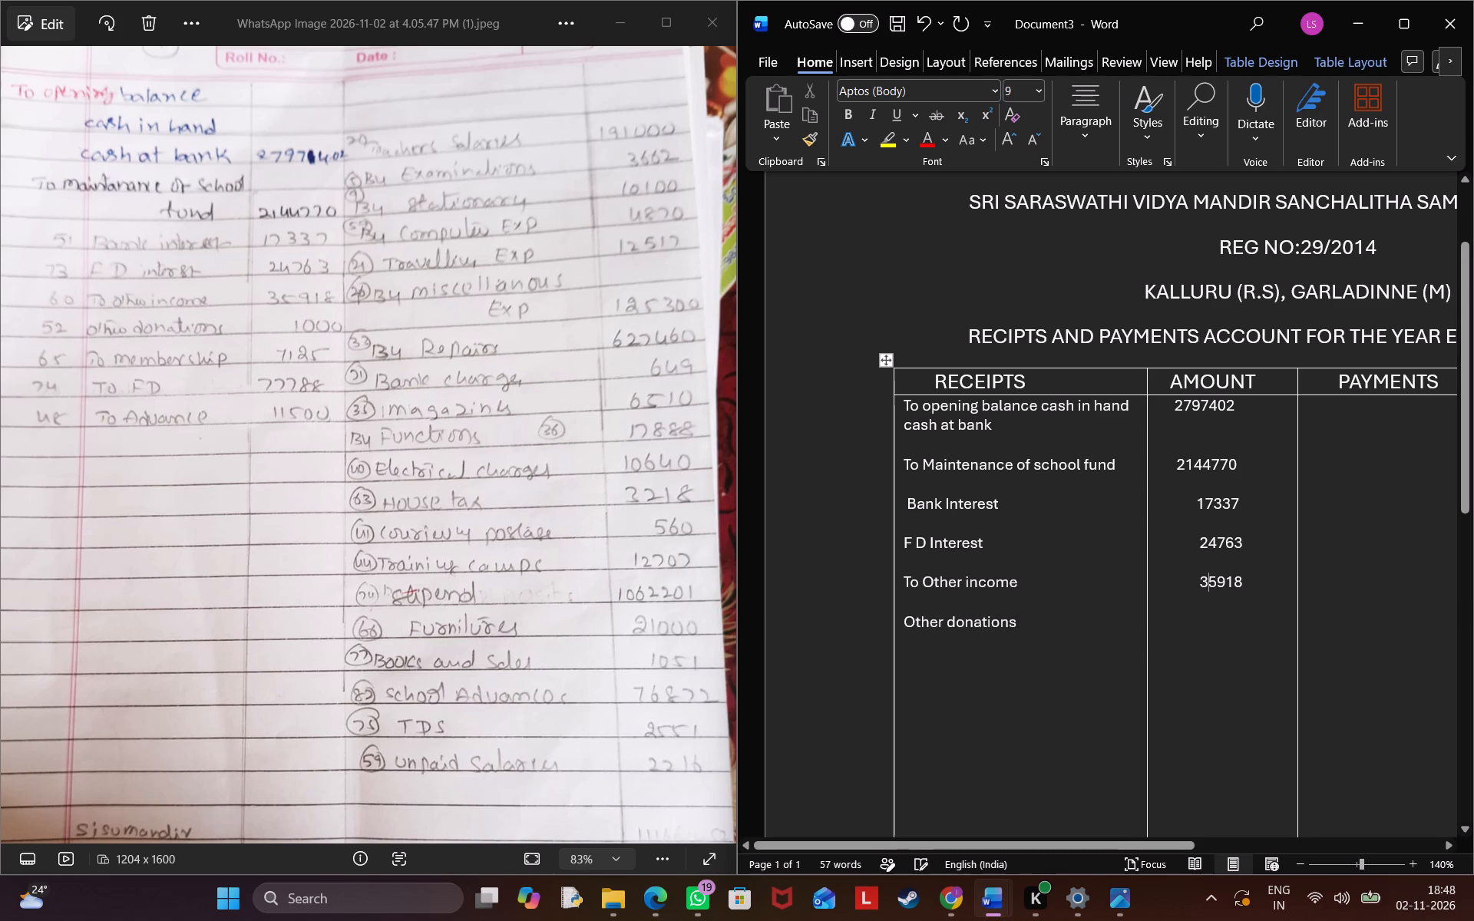
pyautogui.press('Right')
pyautogui.press('Right')
pyautogui.press('Right')
pyautogui.press('Right')
pyautogui.press('Return')
pyautogui.press('Return')
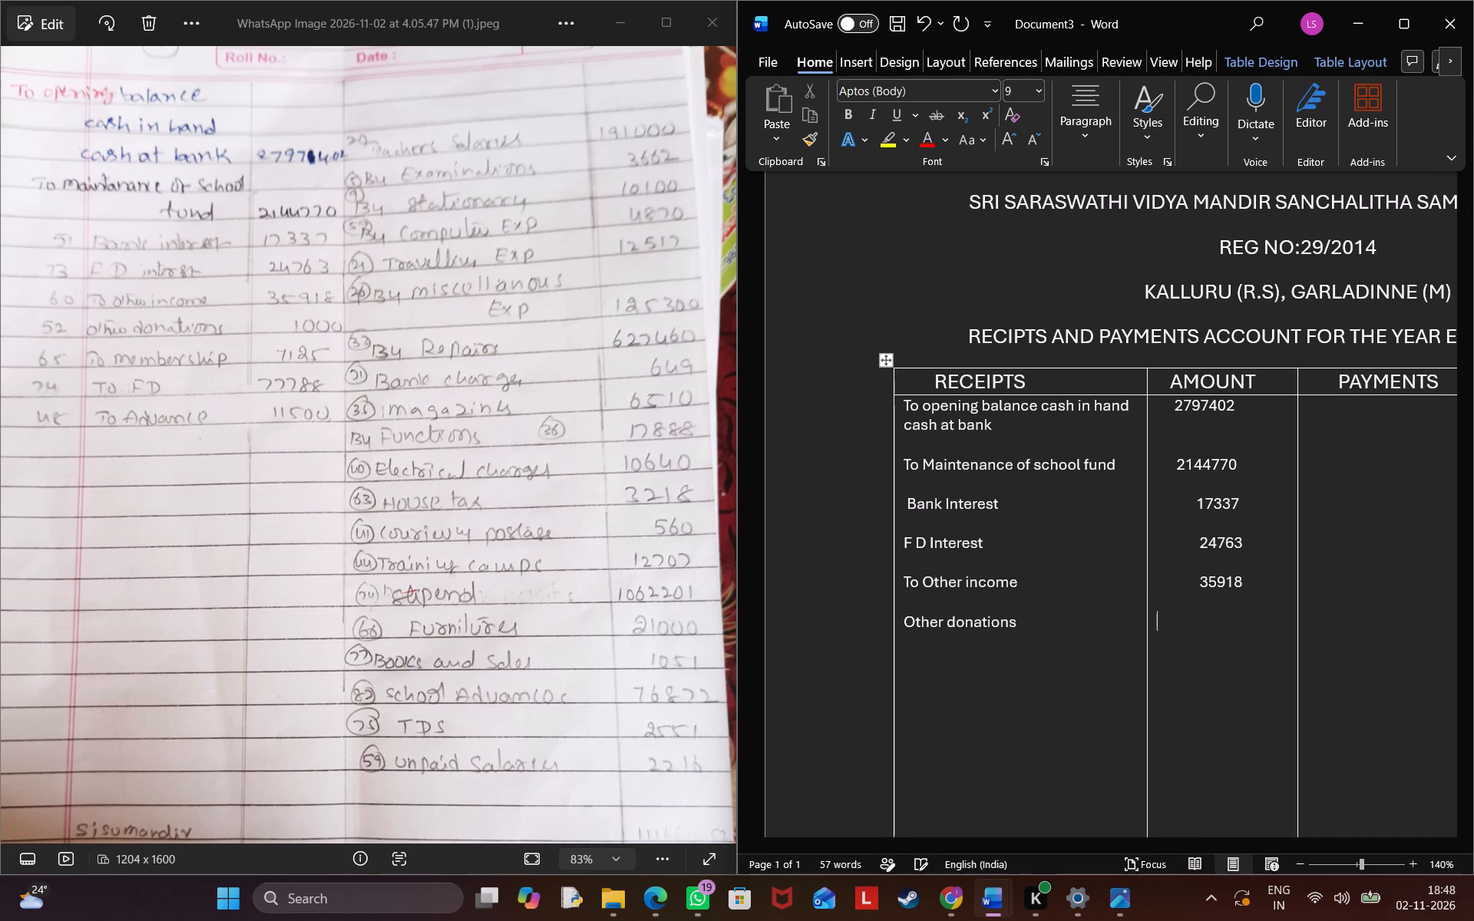
pyautogui.press('space')
pyautogui.press('space')
pyautogui.press('space')
pyautogui.press('space')
pyautogui.press('space')
pyautogui.press('space')
pyautogui.press('space')
pyautogui.press('space')
pyautogui.press('space')
pyautogui.press('space')
pyautogui.press('space')
pyautogui.press('space')
pyautogui.press('space')
pyautogui.press('space')
pyautogui.press('space')
pyautogui.write('1000')
# Enter "To membership" two lines below "Other donations" in the RECEIPTS column.
pyautogui.scroll(-2, 1211, 613)
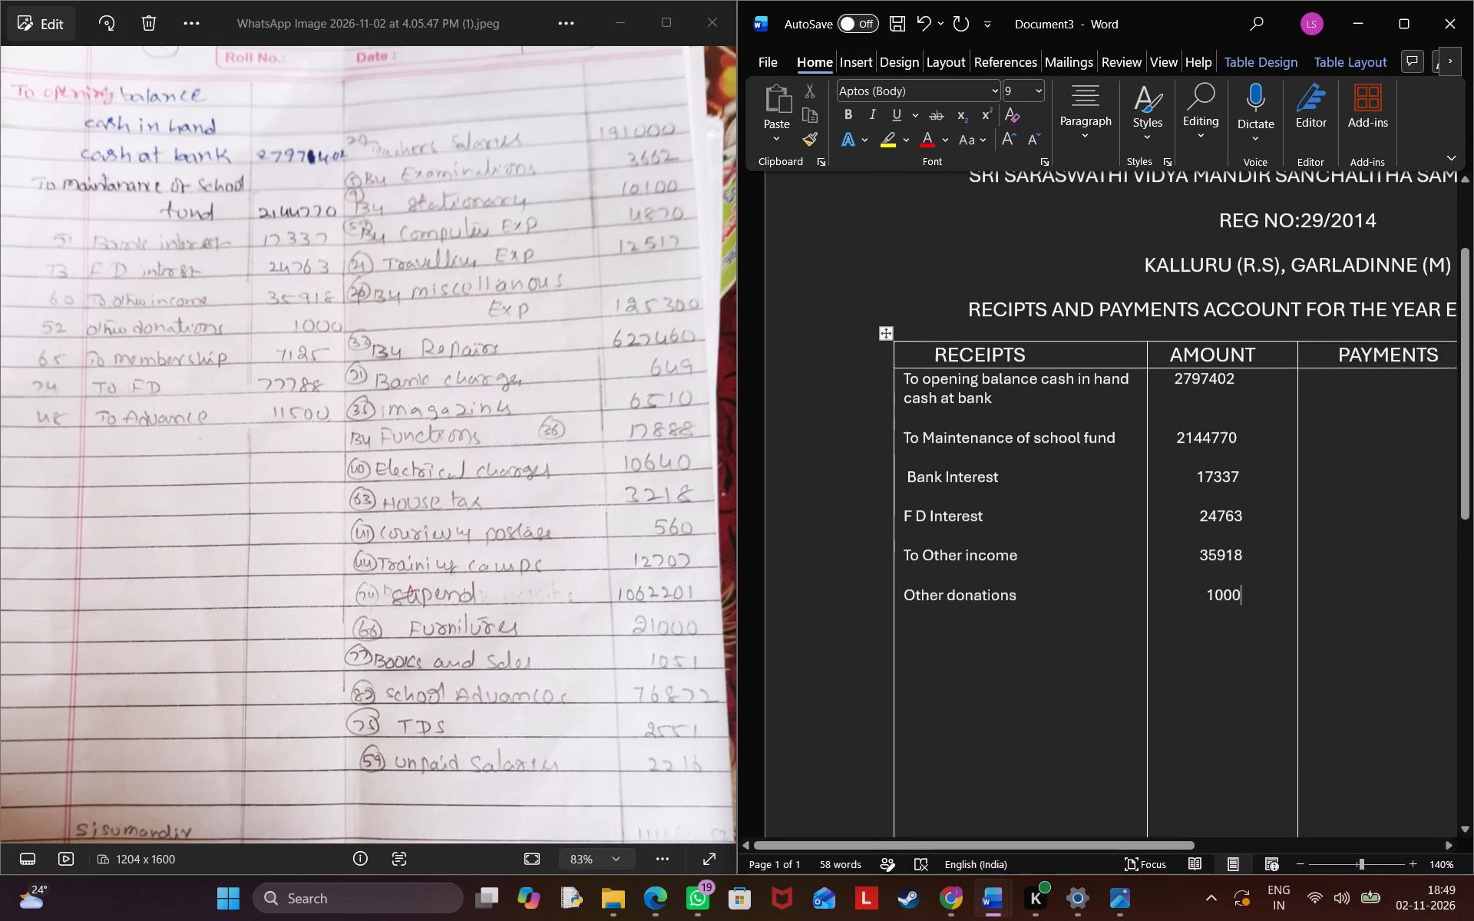
pyautogui.scroll(-3, 1211, 613)
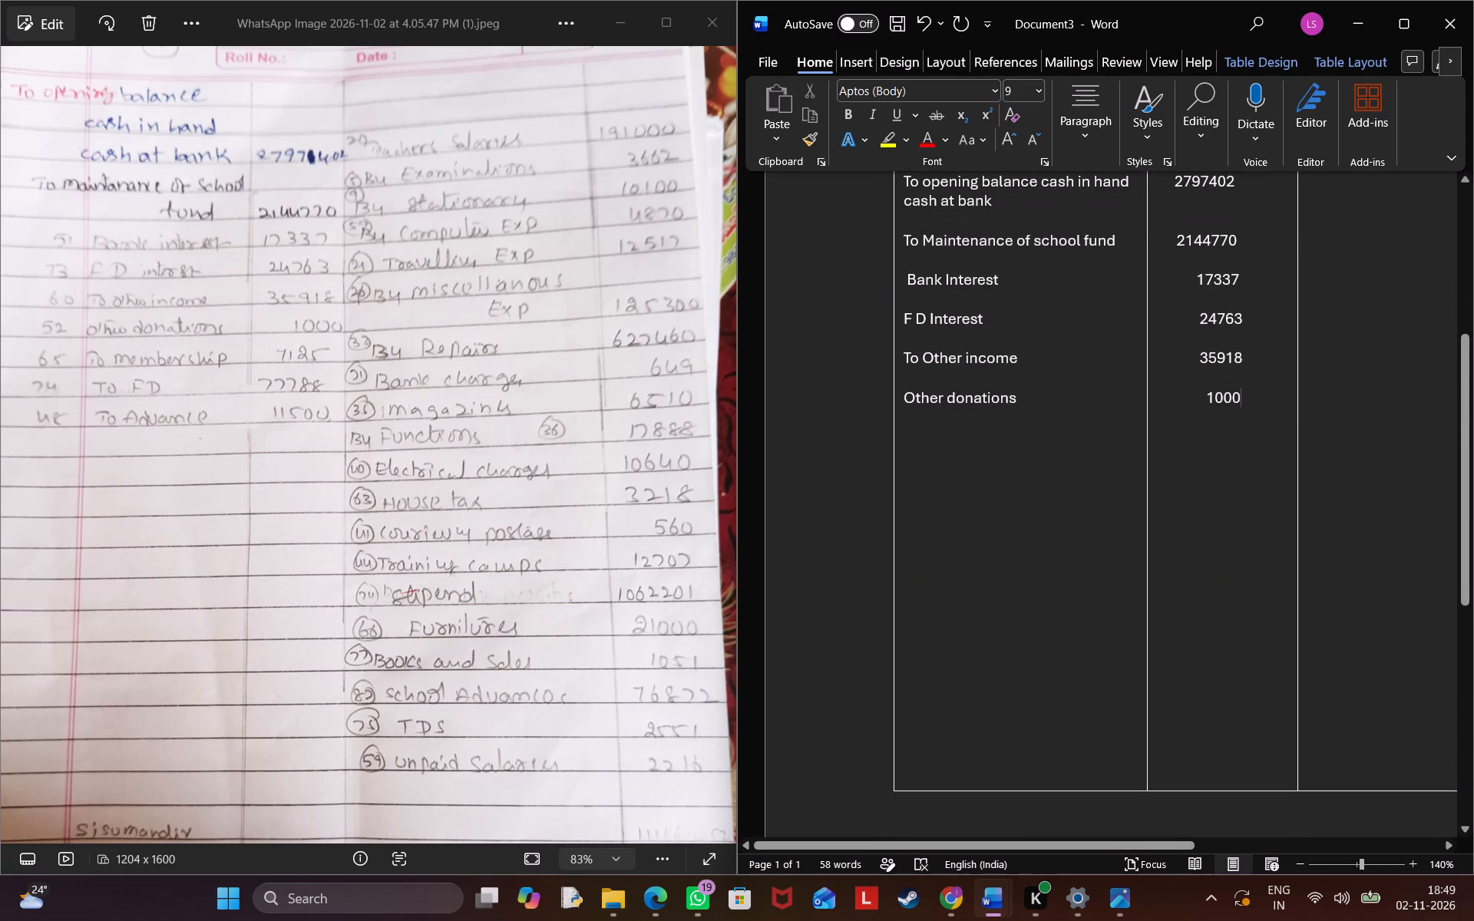
pyautogui.click(971, 444)
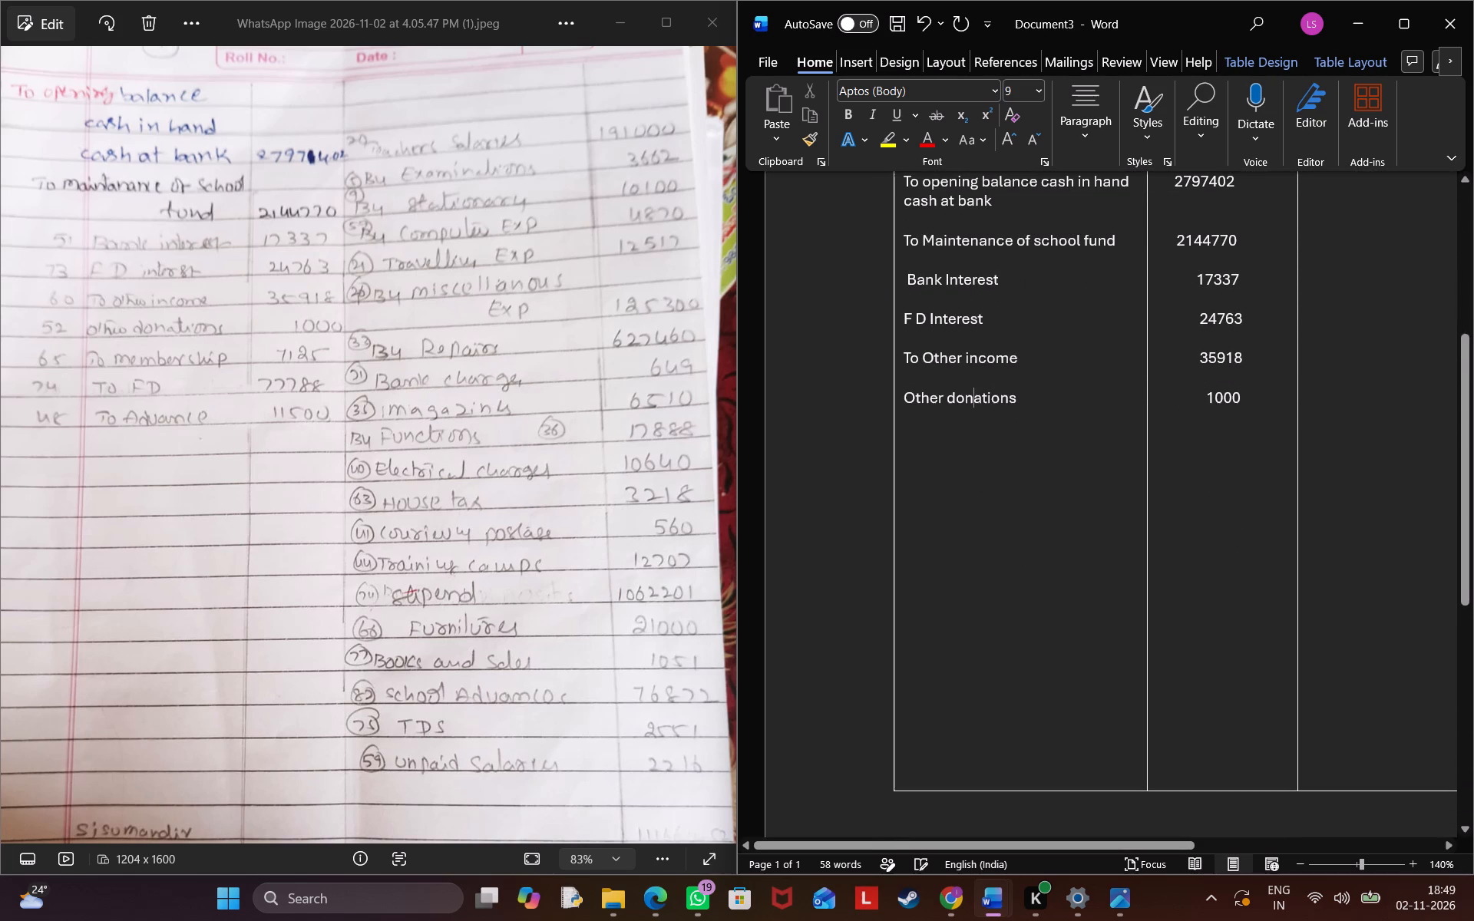
pyautogui.click(1024, 393)
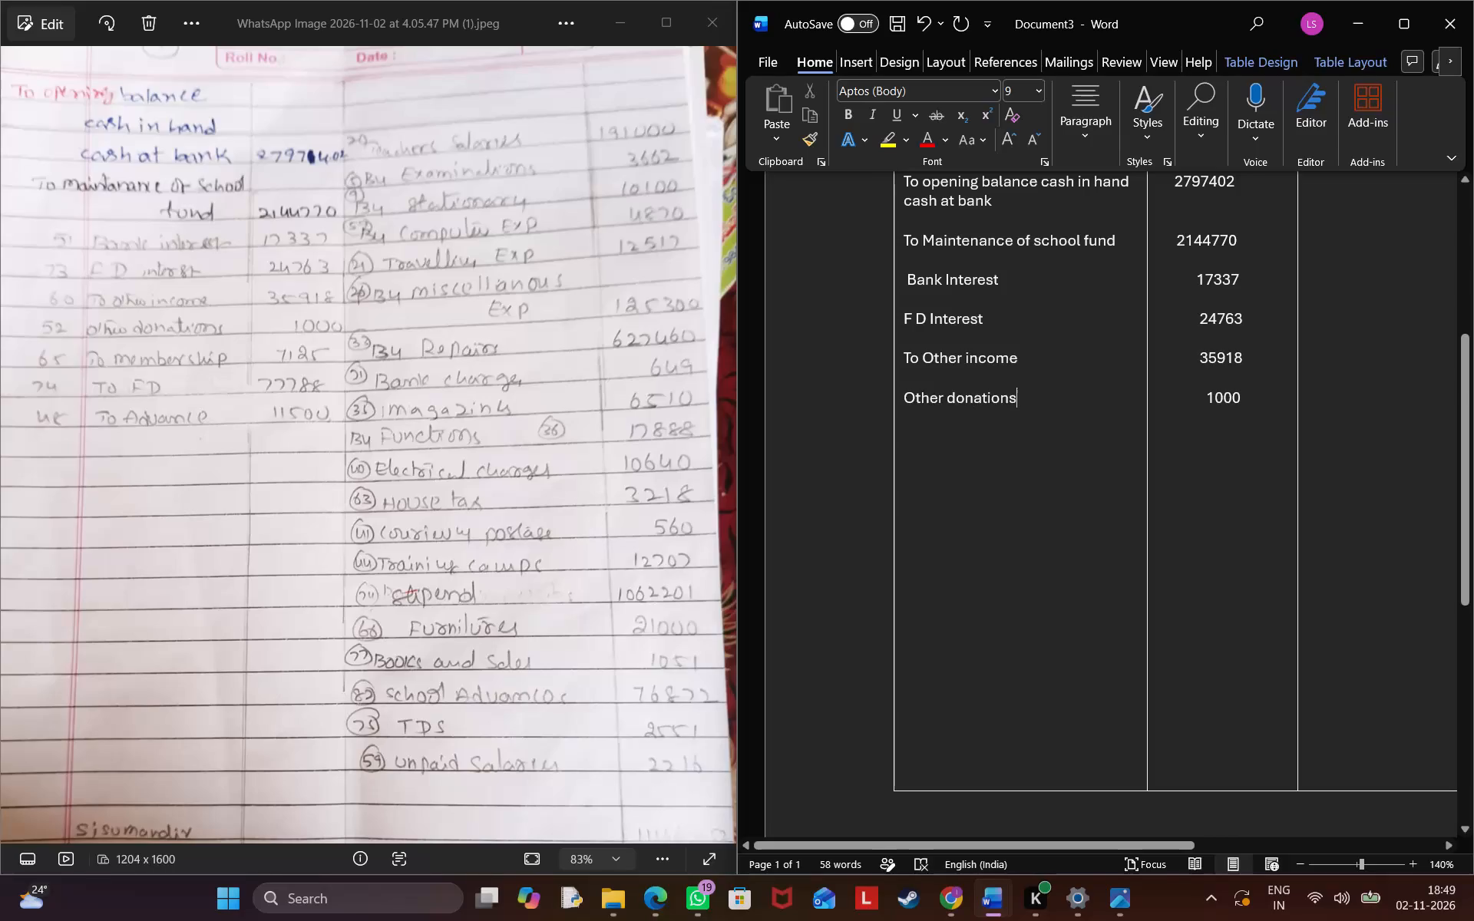
pyautogui.press('Return')
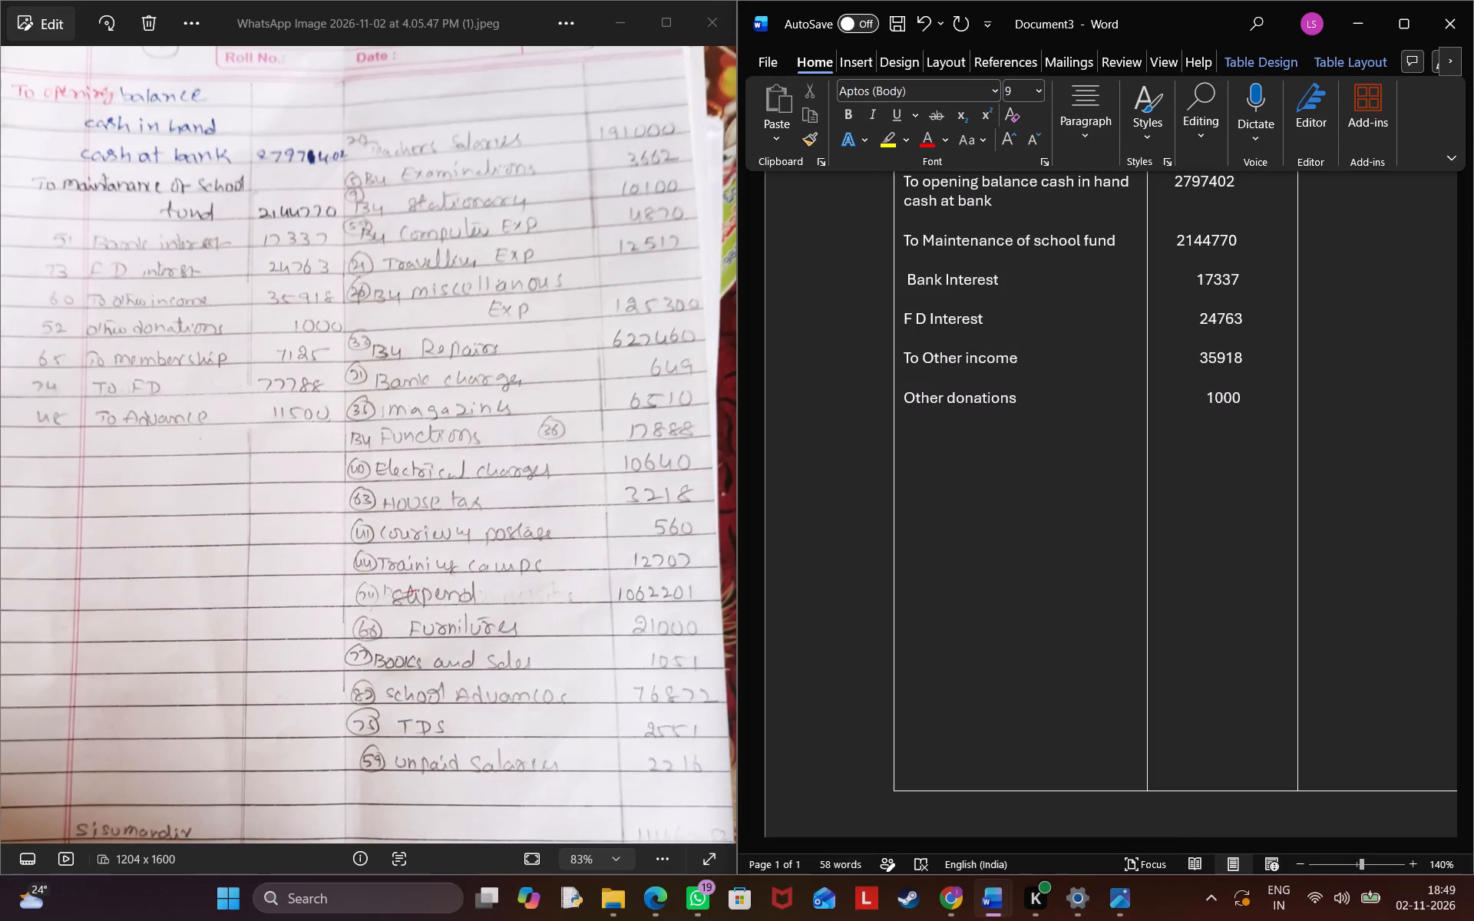
pyautogui.press('Return')
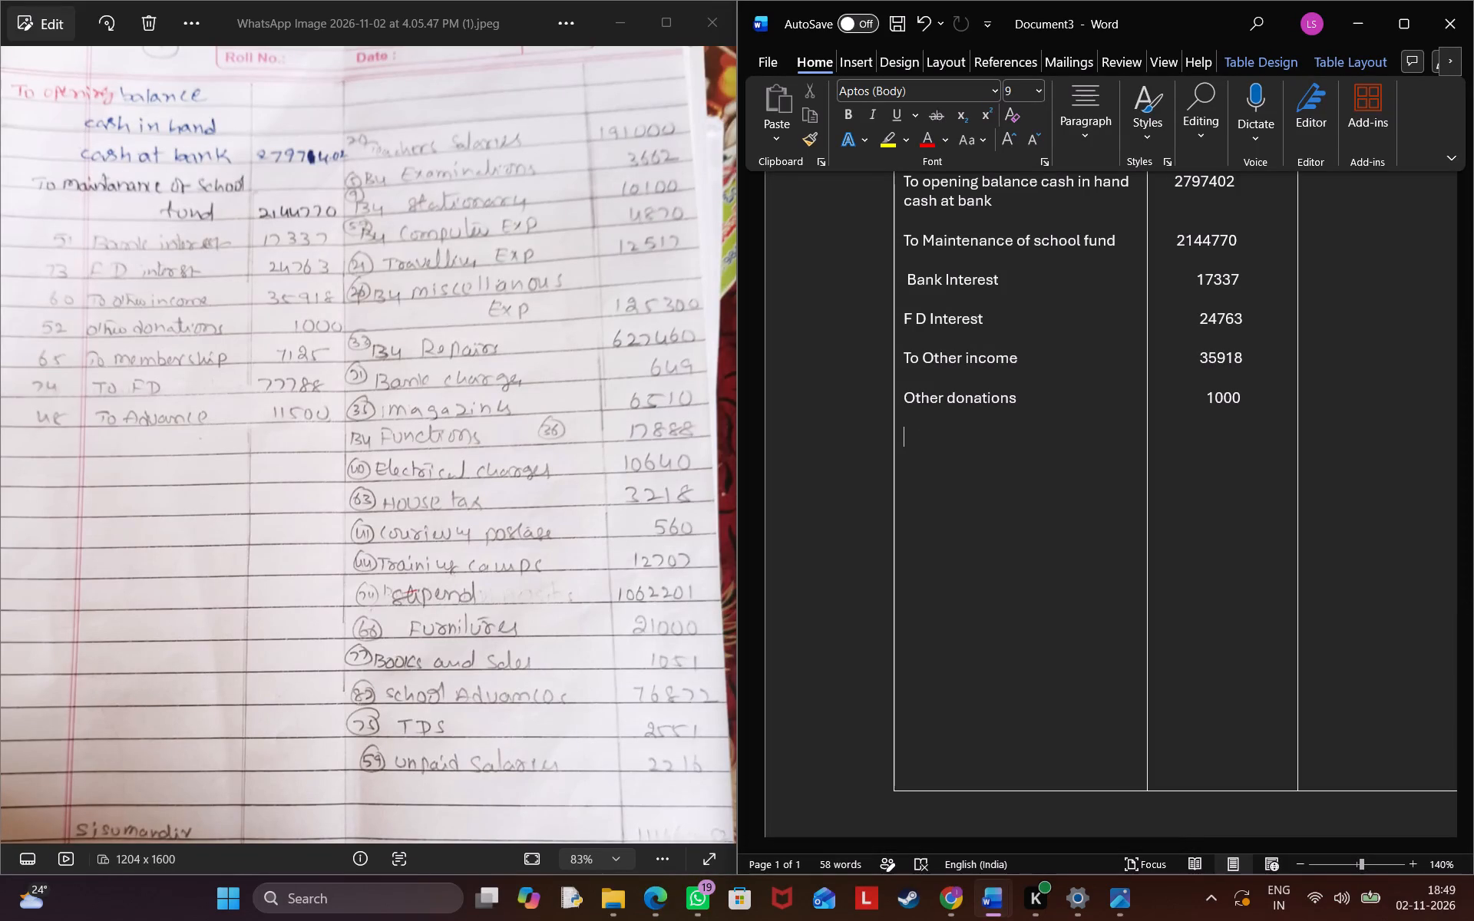
pyautogui.write('To')
pyautogui.press('space')
pyautogui.write('mem')
pyautogui.write('berss')
pyautogui.press('BackSpace')
pyautogui.write('hip')
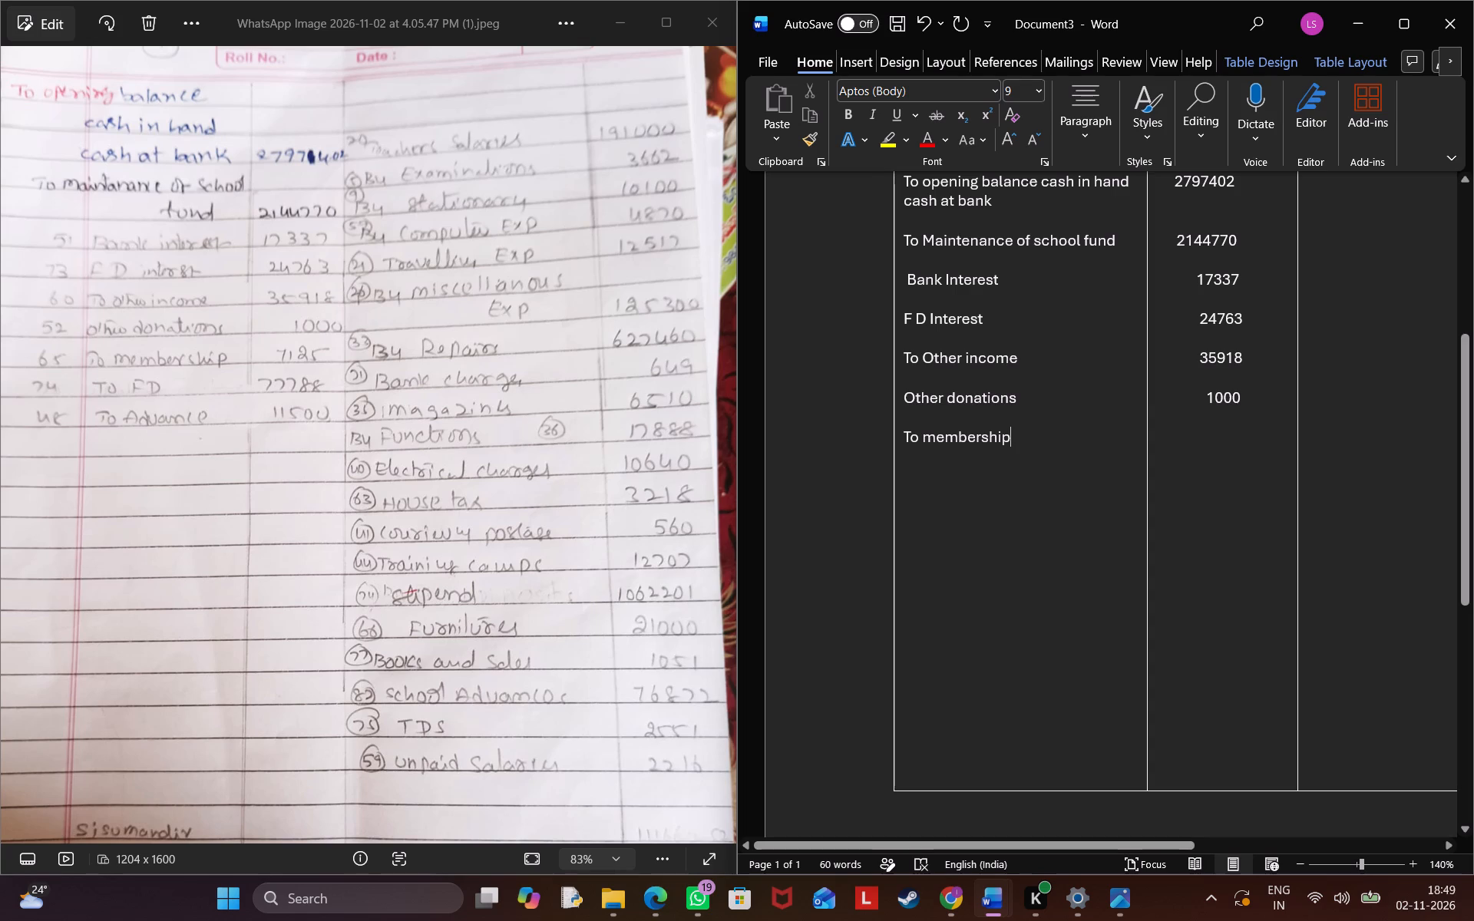
# Enter 7125, indented by 16 spaces, two lines below 1000 in the first AMOUNT column, level with "To membership".
pyautogui.click(1211, 420)
pyautogui.click(1251, 398)
pyautogui.press('Return')
pyautogui.press('Return')
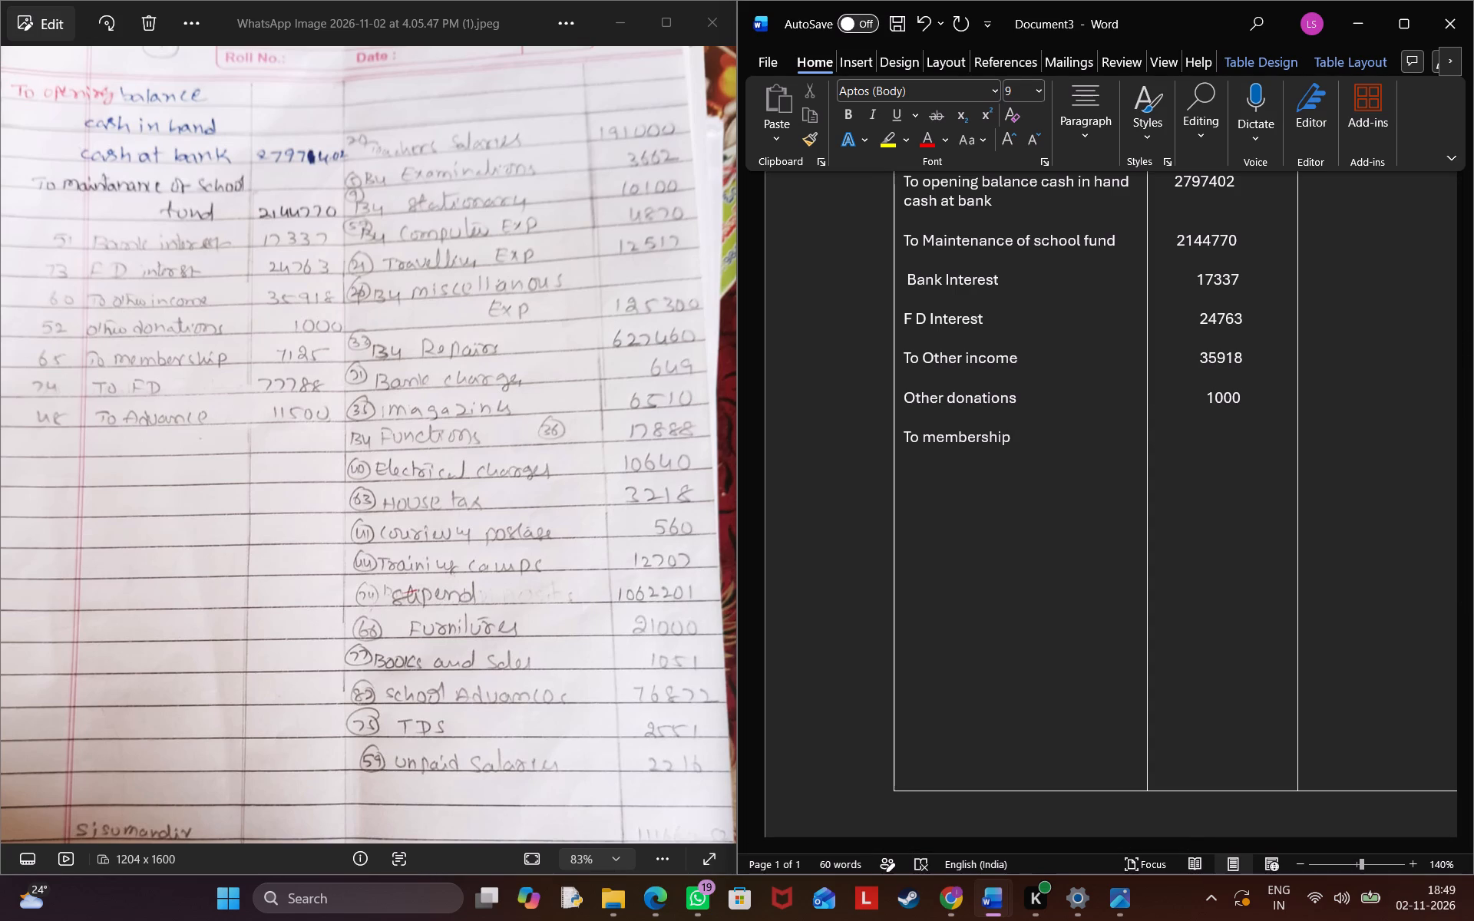
pyautogui.press('space')
pyautogui.press('space')
pyautogui.press('space')
pyautogui.press('space')
pyautogui.press('space')
pyautogui.press('space')
pyautogui.press('space')
pyautogui.press('space')
pyautogui.press('space')
pyautogui.press('space')
pyautogui.press('space')
pyautogui.press('space')
pyautogui.press('space')
pyautogui.press('space')
pyautogui.press('space')
pyautogui.press('space')
pyautogui.press('space')
pyautogui.press('BackSpace')
pyautogui.write('7125')
# Enter "To F D" two lines below "To membership" in the RECEIPTS column.
pyautogui.click(1064, 439)
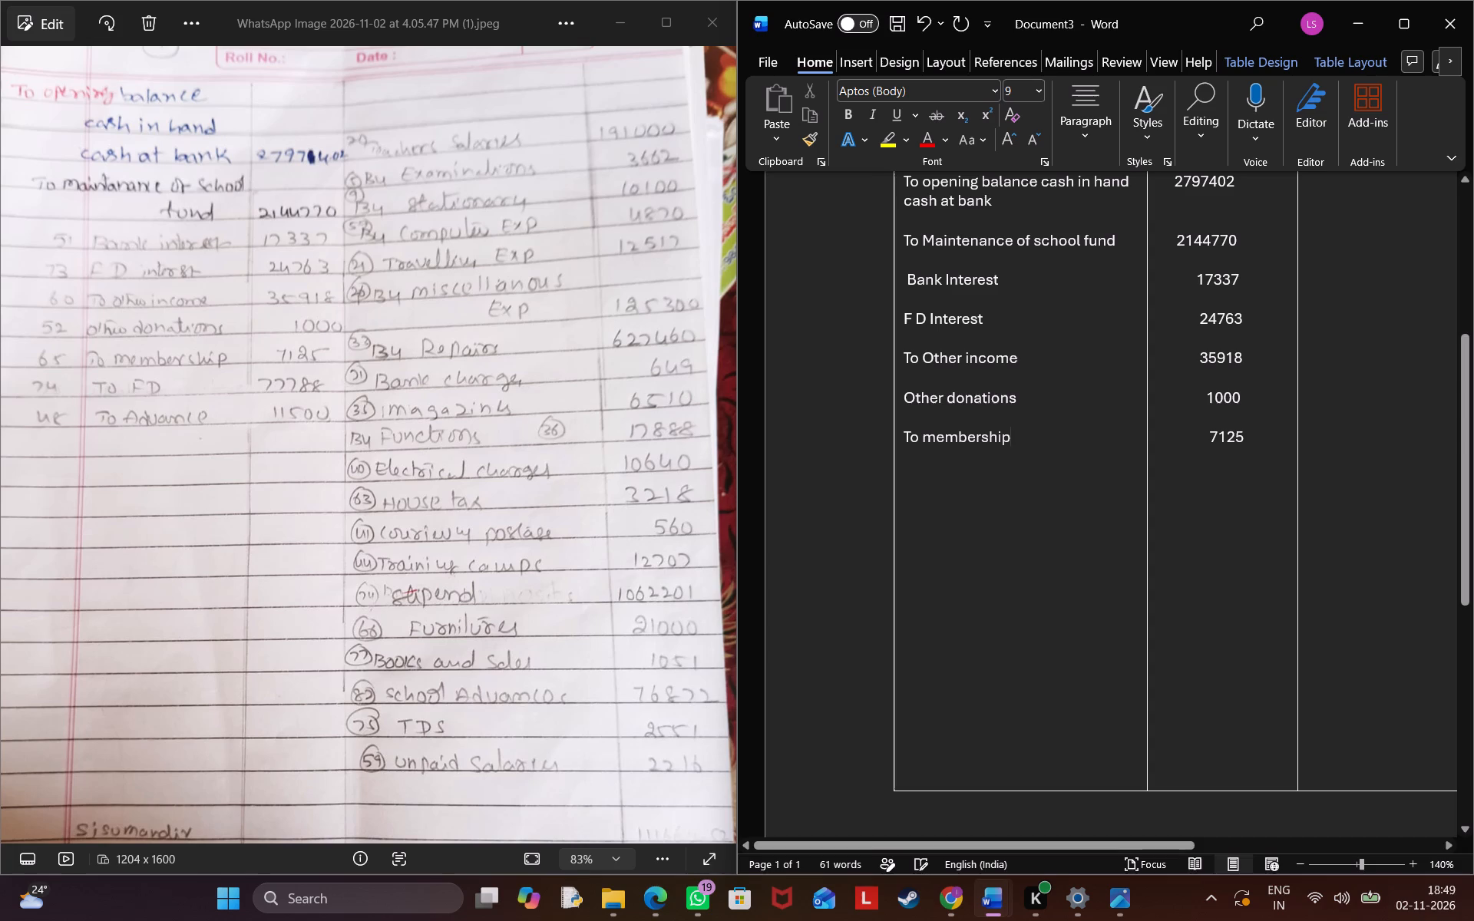
pyautogui.press('Return')
pyautogui.press('Return')
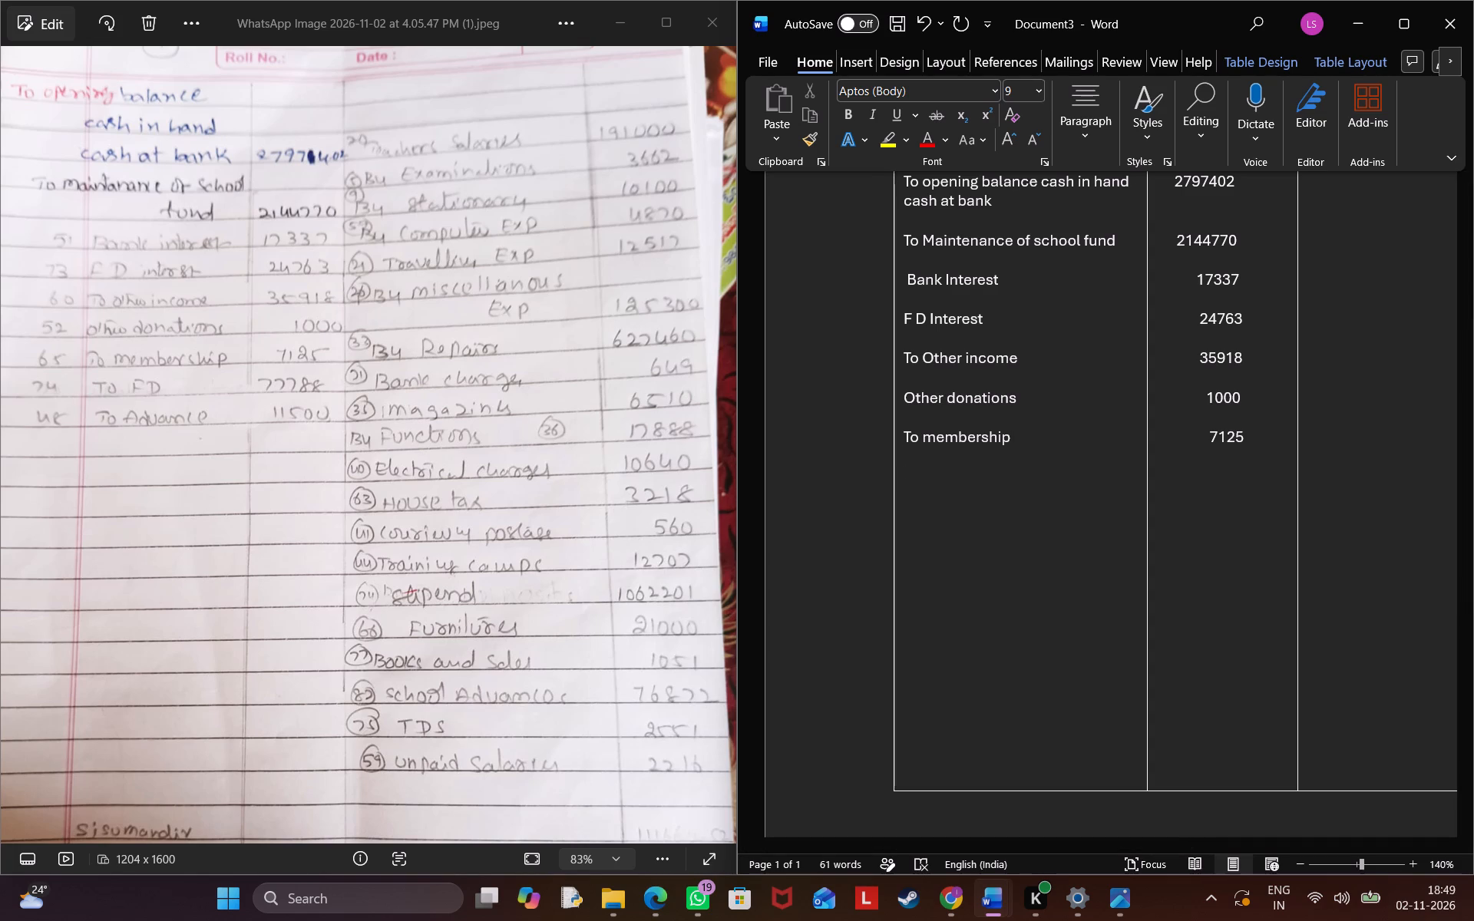
pyautogui.hotkey('shift', 't')
pyautogui.write('o')
pyautogui.press('space')
pyautogui.write('F D')
# Enter 77788, indented by 14 spaces, two lines below 7125 in the first AMOUNT column, level with "To F D".
pyautogui.click(1250, 436)
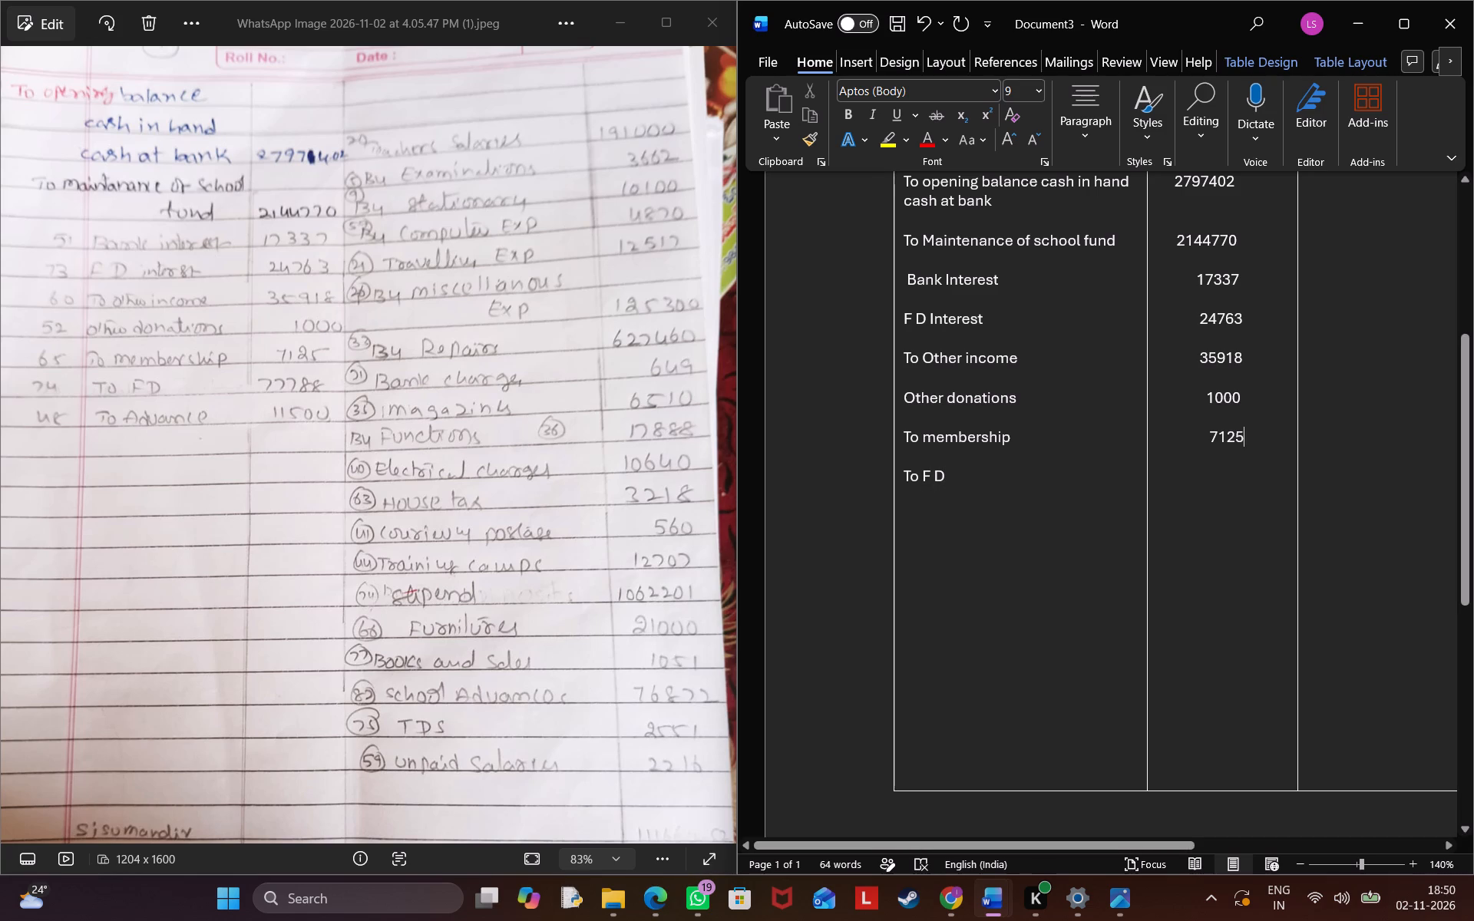
pyautogui.press('Return')
pyautogui.press('space')
pyautogui.press('space')
pyautogui.press('space')
pyautogui.press('space')
pyautogui.press('space')
pyautogui.press('space')
pyautogui.press('space')
pyautogui.press('space')
pyautogui.press('space')
pyautogui.press('space')
pyautogui.press('space')
pyautogui.press('space')
pyautogui.press('space')
pyautogui.press('space')
pyautogui.press('space')
pyautogui.press('space')
pyautogui.press('space')
pyautogui.press('space')
pyautogui.press('space')
pyautogui.press('space')
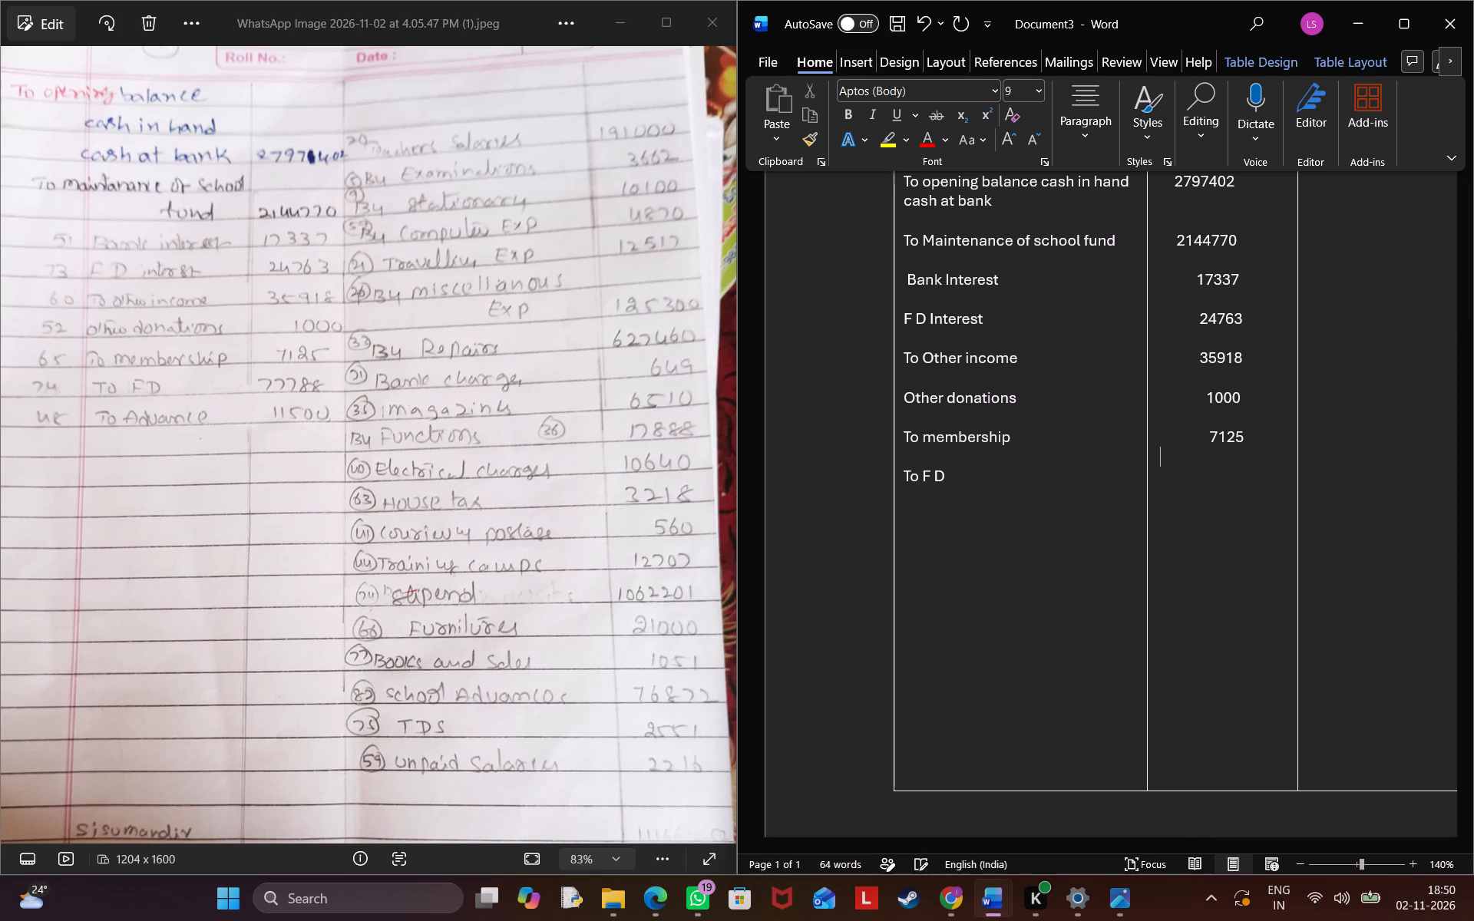
pyautogui.press('BackSpace')
pyautogui.press('BackSpace')
pyautogui.press('BackSpace')
pyautogui.press('BackSpace')
pyautogui.press('BackSpace')
pyautogui.press('BackSpace')
pyautogui.press('BackSpace')
pyautogui.press('7')
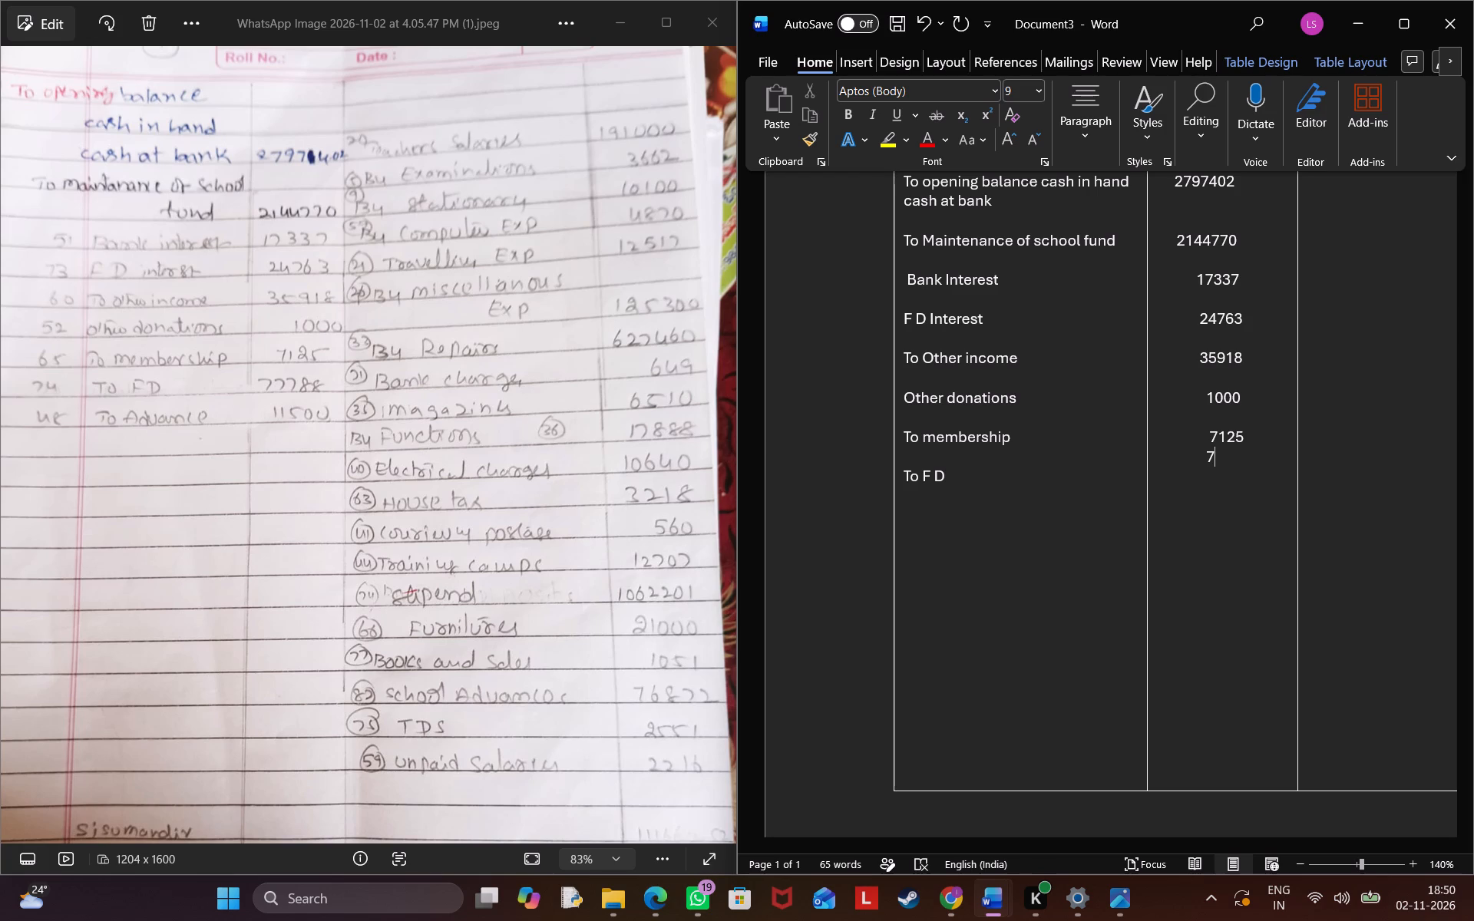
pyautogui.press('BackSpace')
pyautogui.press('Return')
pyautogui.press('space')
pyautogui.press('space')
pyautogui.press('space')
pyautogui.press('space')
pyautogui.press('space')
pyautogui.press('space')
pyautogui.press('space')
pyautogui.press('space')
pyautogui.press('space')
pyautogui.press('space')
pyautogui.press('space')
pyautogui.press('space')
pyautogui.press('space')
pyautogui.press('space')
pyautogui.write('77')
pyautogui.write('788')
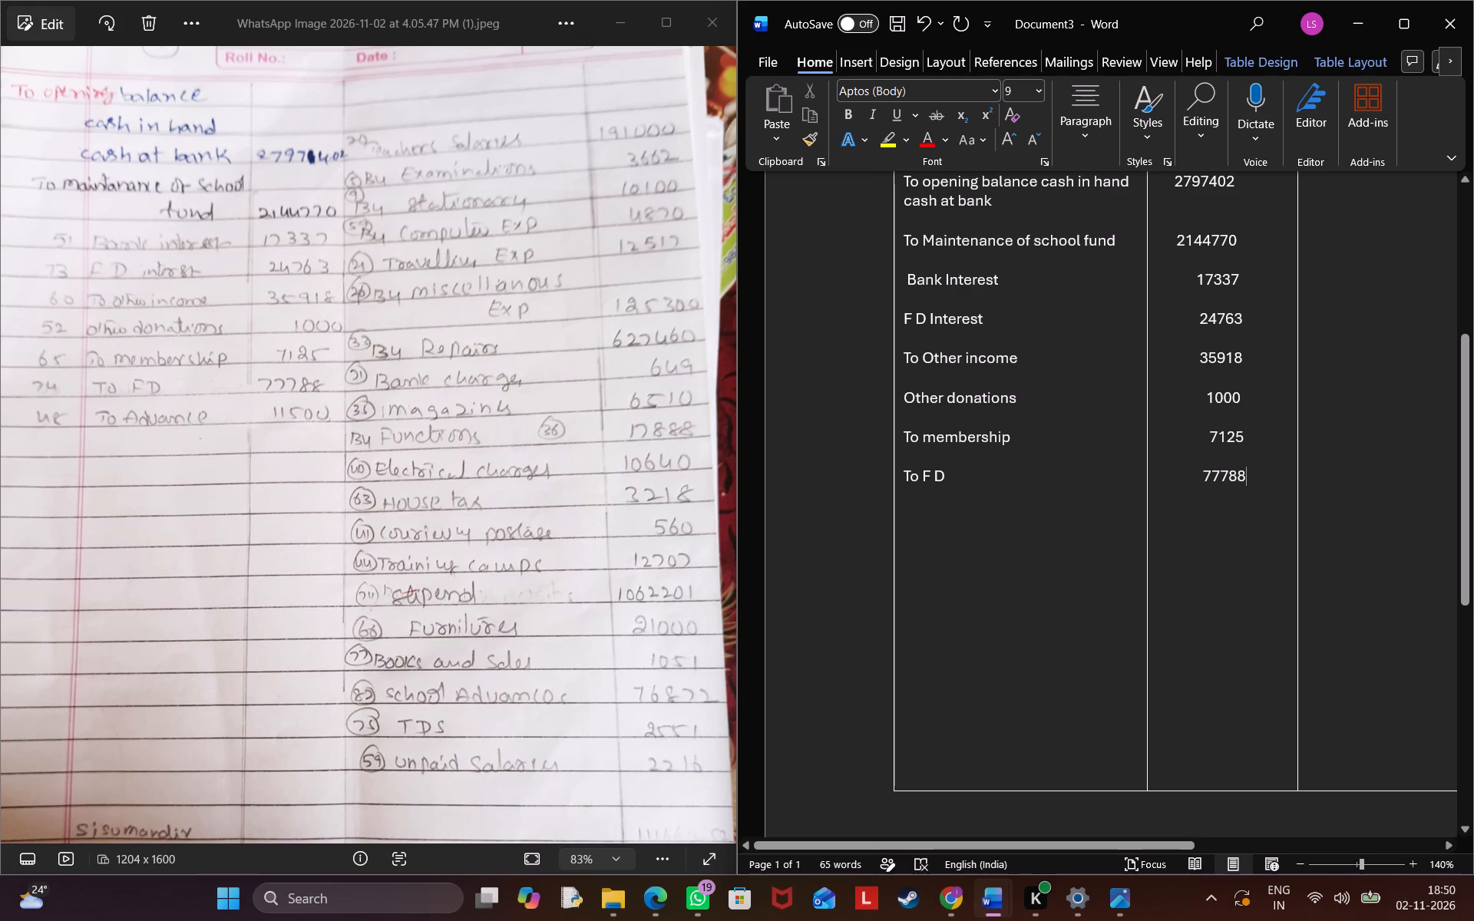
# Enter "To Advance" two lines below "To F D" in the RECEIPTS column.
pyautogui.click(1093, 479)
pyautogui.press('Return')
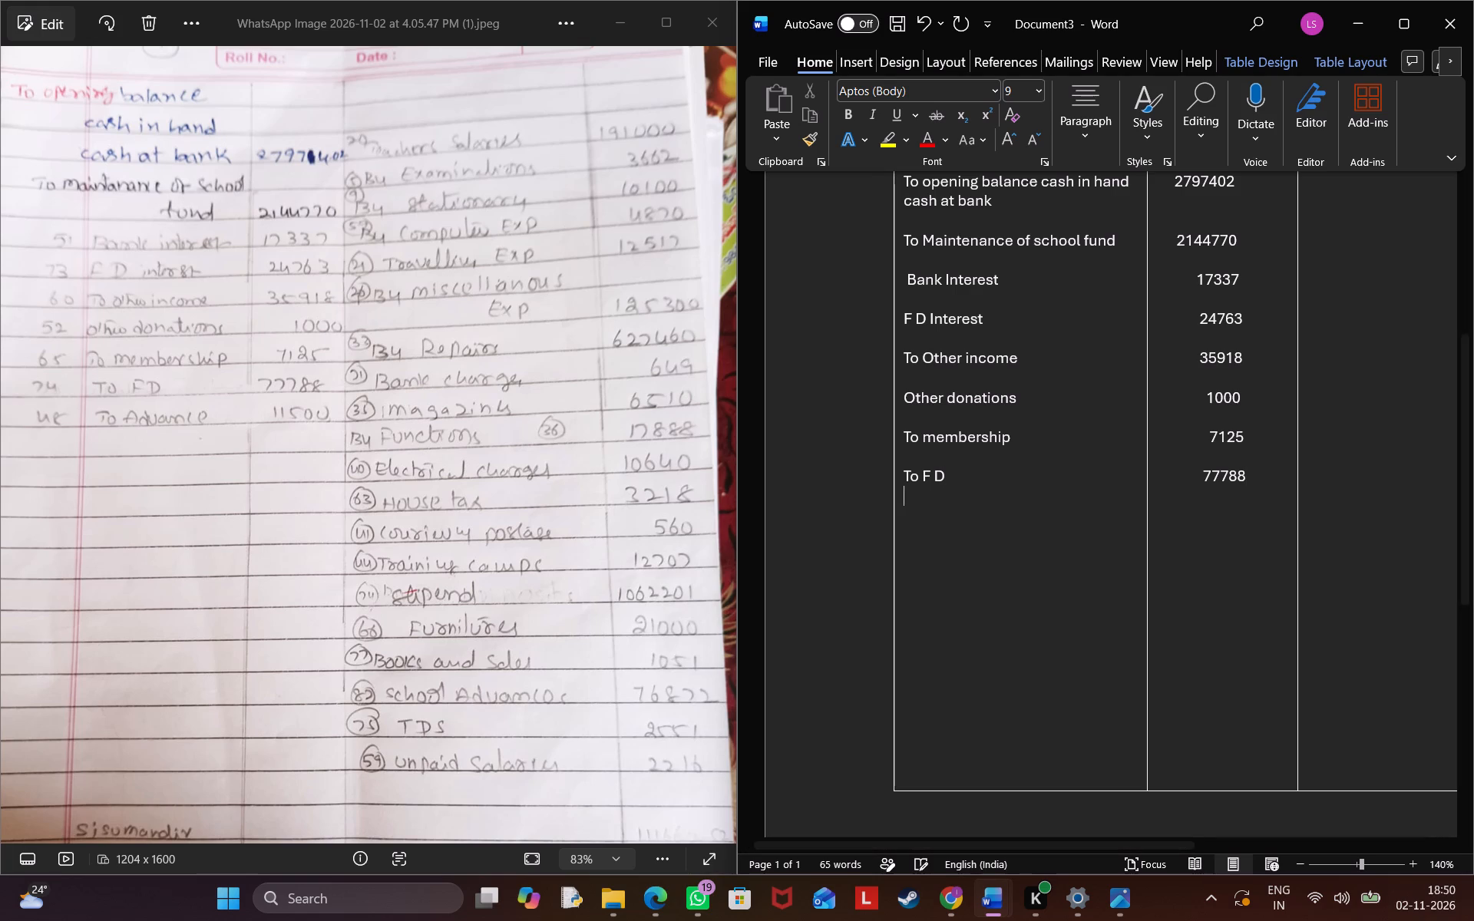
pyautogui.press('Return')
pyautogui.hotkey('shift', 't')
pyautogui.write('o')
pyautogui.press('space')
pyautogui.write('Advance')
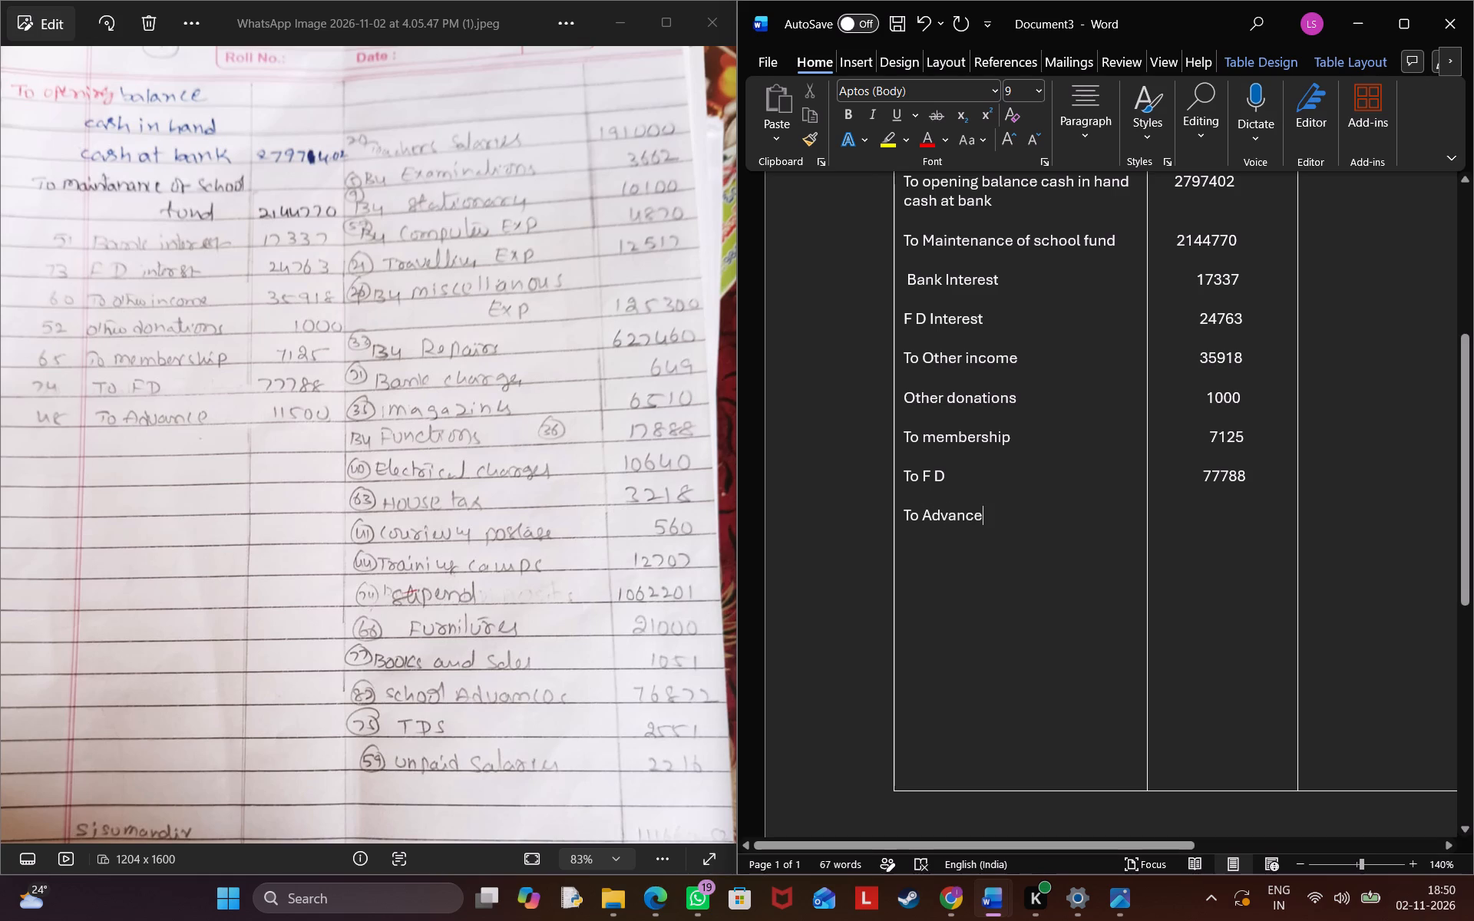
# Enter 11500, indented by 15 spaces, two lines below 77788 in the first AMOUNT column, level with "To Advance".
pyautogui.click(1259, 478)
pyautogui.press('Return')
pyautogui.press('Return')
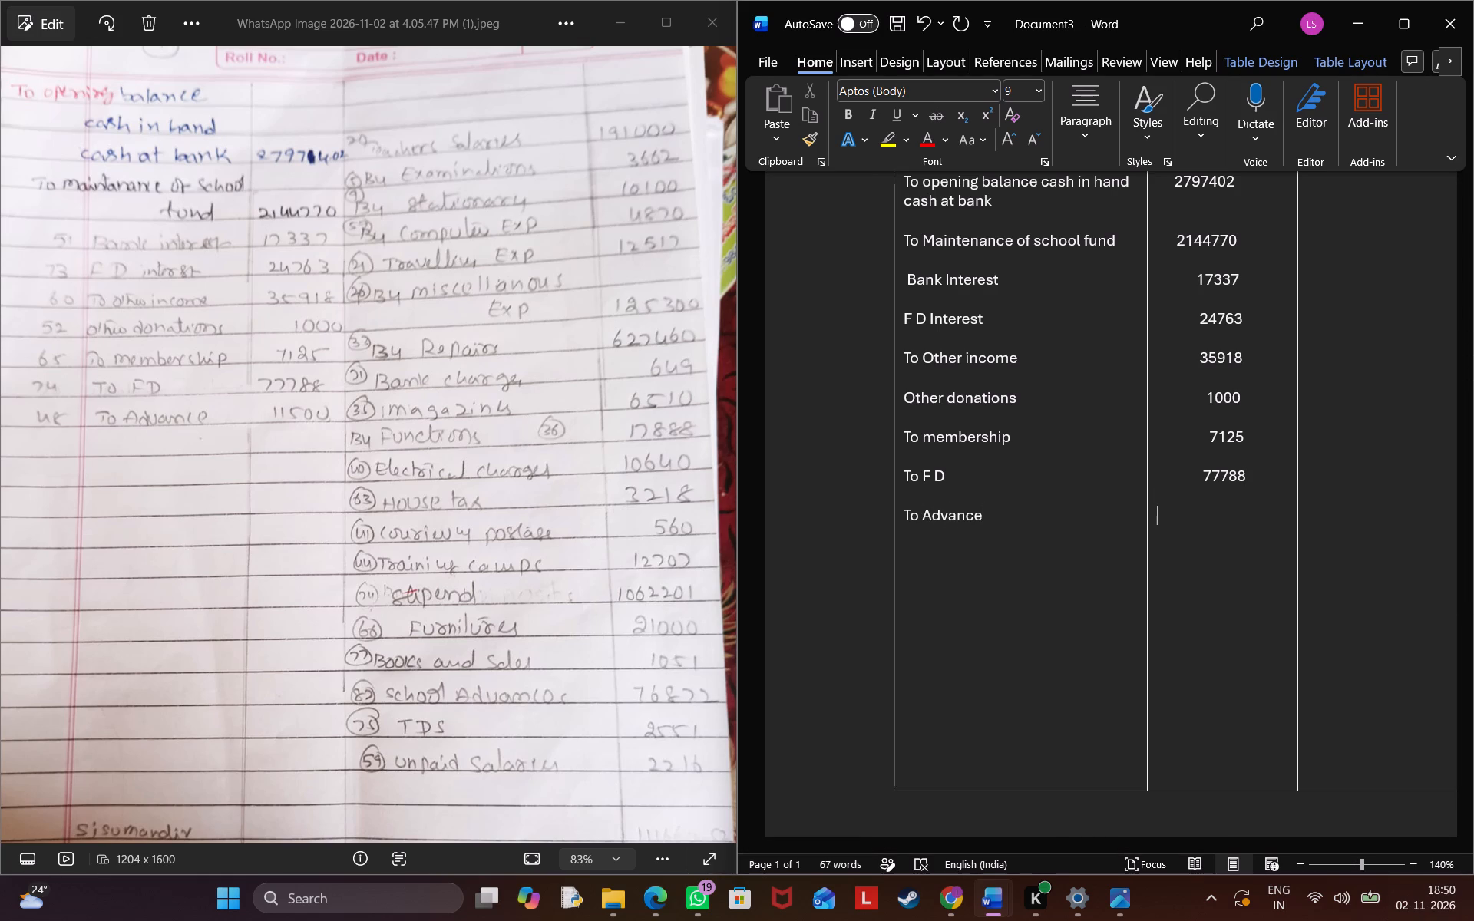
pyautogui.press('space')
pyautogui.press('space')
pyautogui.press('space')
pyautogui.press('space')
pyautogui.press('space')
pyautogui.press('space')
pyautogui.press('space')
pyautogui.press('space')
pyautogui.press('space')
pyautogui.press('space')
pyautogui.press('space')
pyautogui.press('space')
pyautogui.press('space')
pyautogui.press('space')
pyautogui.press('space')
pyautogui.write('115')
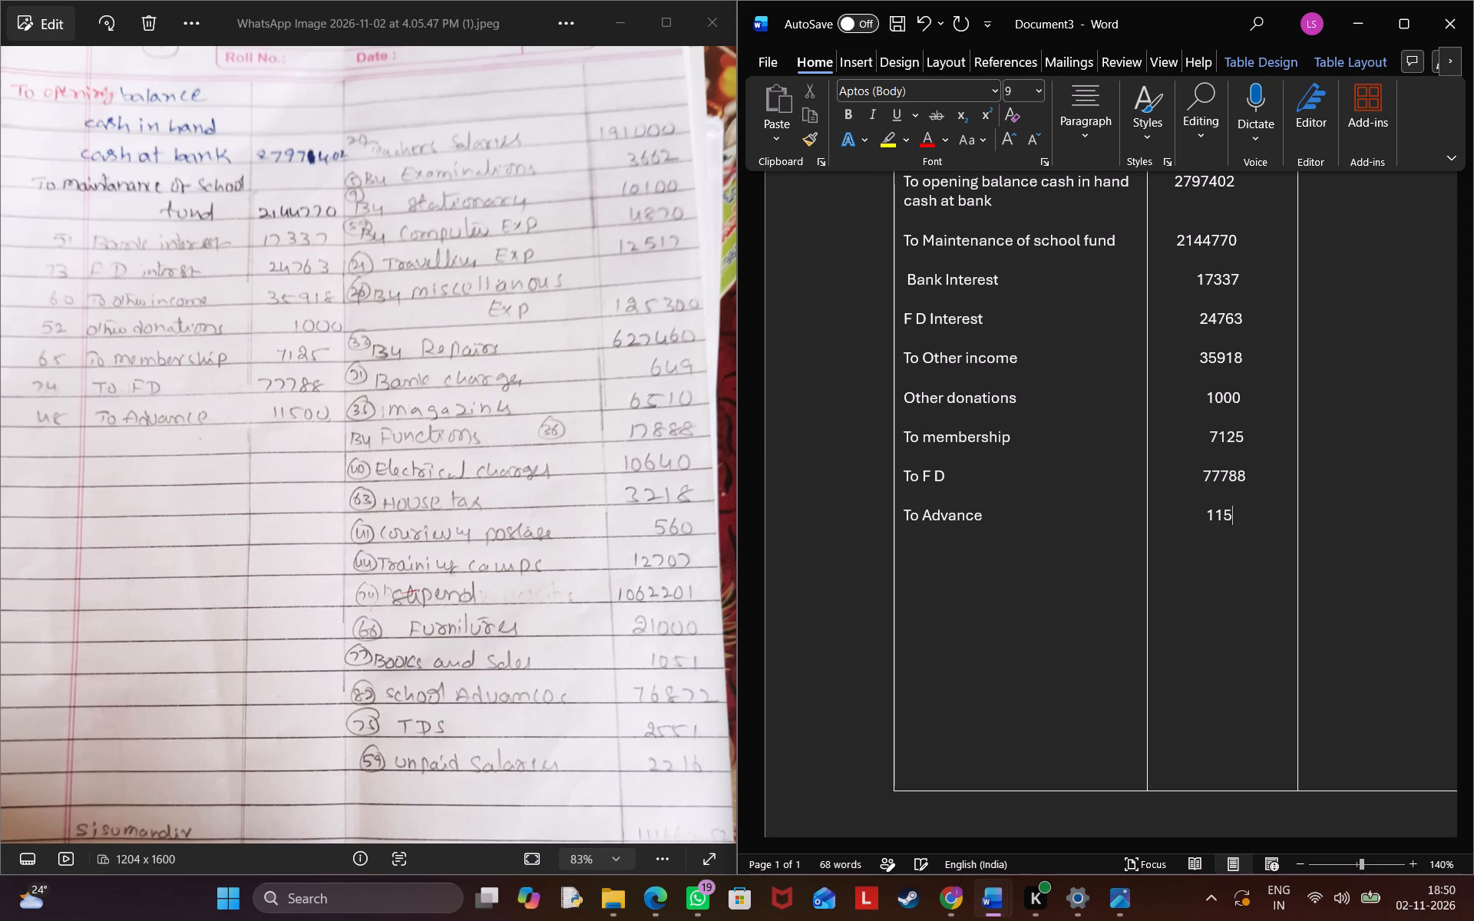
pyautogui.write('00')
# Remove two of the spaces before 11500 in the first AMOUNT column.
pyautogui.press('Left')
pyautogui.press('Left')
pyautogui.press('Left')
pyautogui.press('Left')
pyautogui.press('Left')
pyautogui.press('Left')
pyautogui.press('Left')
pyautogui.press('Right')
pyautogui.press('Right')
pyautogui.press('BackSpace')
pyautogui.press('BackSpace')
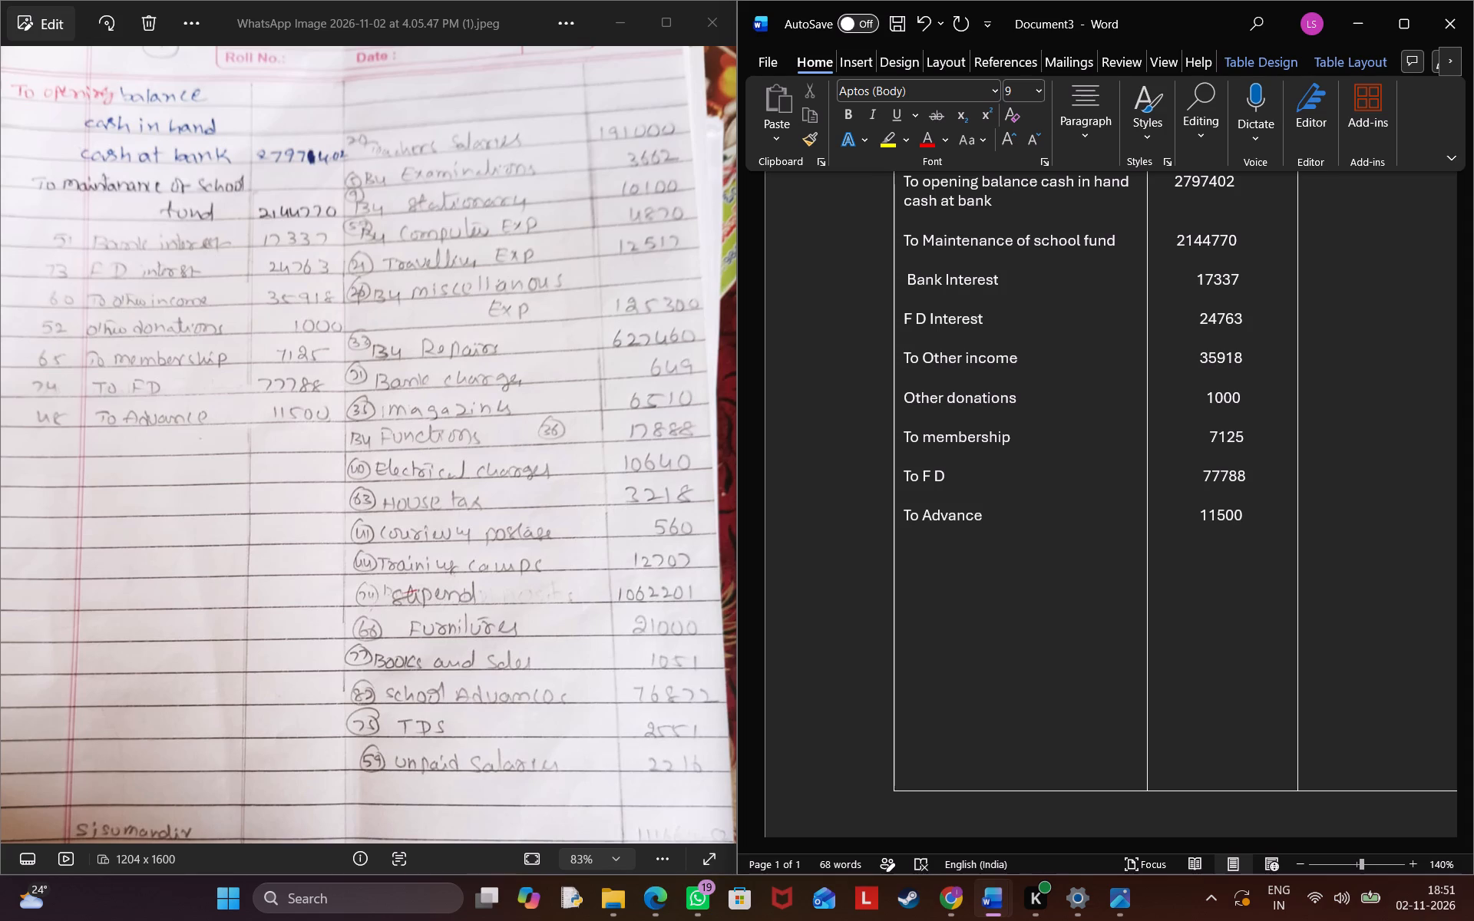
# Remove one space before 77788 in the first AMOUNT column to align it with 11500.
pyautogui.press('Up')
pyautogui.press('Right')
pyautogui.press('Right')
pyautogui.press('Up')
pyautogui.press('Up')
pyautogui.press('Right')
pyautogui.press('Right')
pyautogui.press('Right')
pyautogui.press('Right')
pyautogui.press('Right')
pyautogui.press('Right')
pyautogui.press('Right')
pyautogui.press('Right')
pyautogui.press('BackSpace')
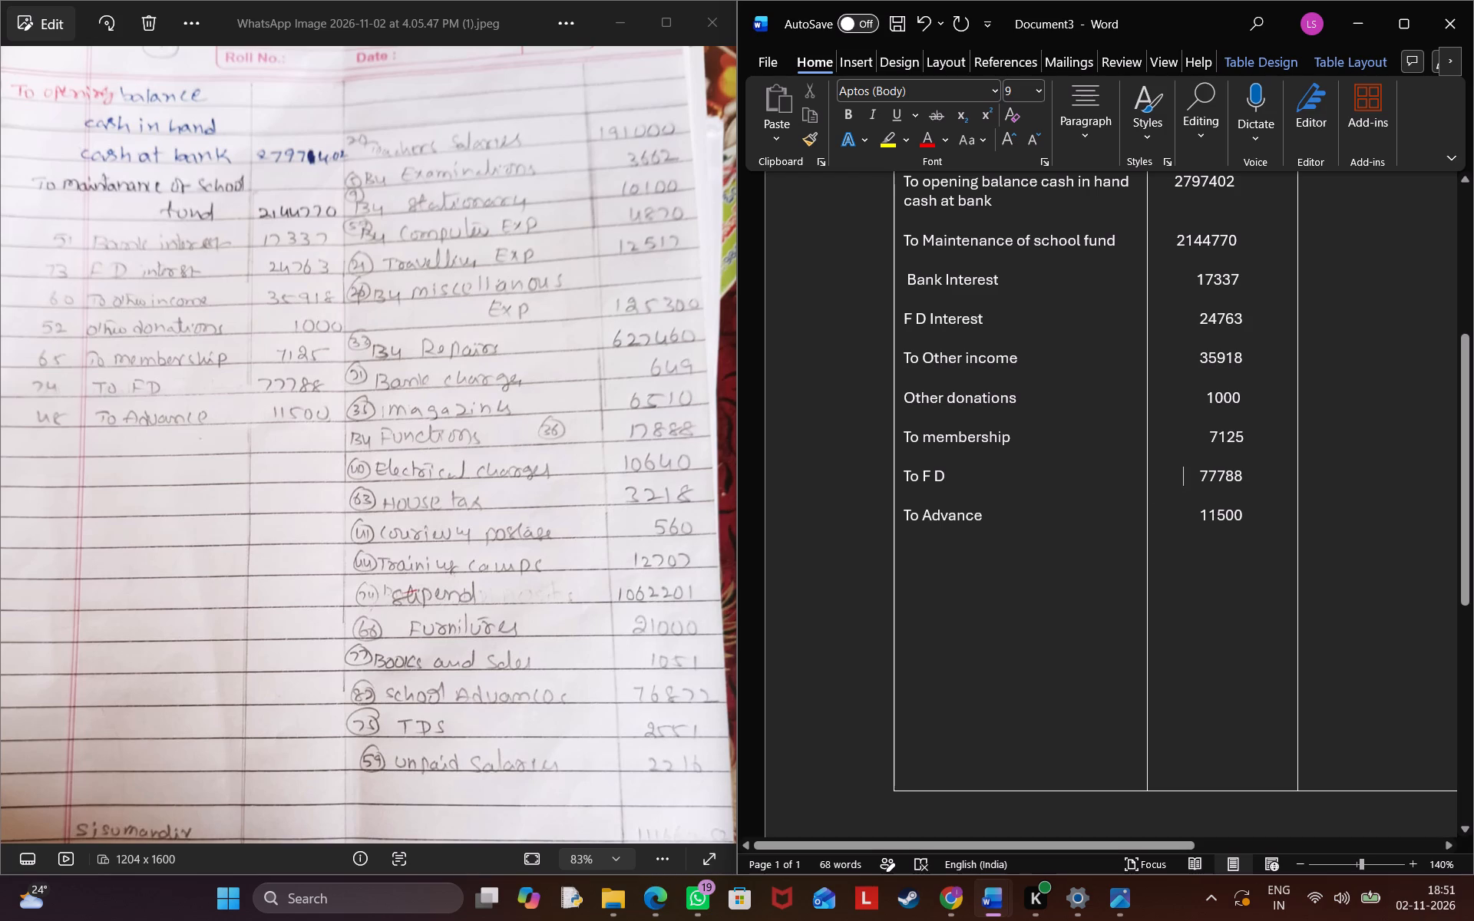
# Remove one space before 7125 in the first AMOUNT column, level with "To membership".
pyautogui.press('Up')
pyautogui.press('Up')
pyautogui.press('Right')
pyautogui.press('Right')
pyautogui.press('BackSpace')
# Remove one space before 17337 in the first AMOUNT column, level with "Bank Interest".
pyautogui.press('Up')
pyautogui.press('Up')
pyautogui.press('Up')
pyautogui.press('Up')
pyautogui.press('Up')
pyautogui.press('Up')
pyautogui.press('Up')
pyautogui.press('Up')
pyautogui.press('Up')
pyautogui.press('Down')
pyautogui.press('BackSpace')
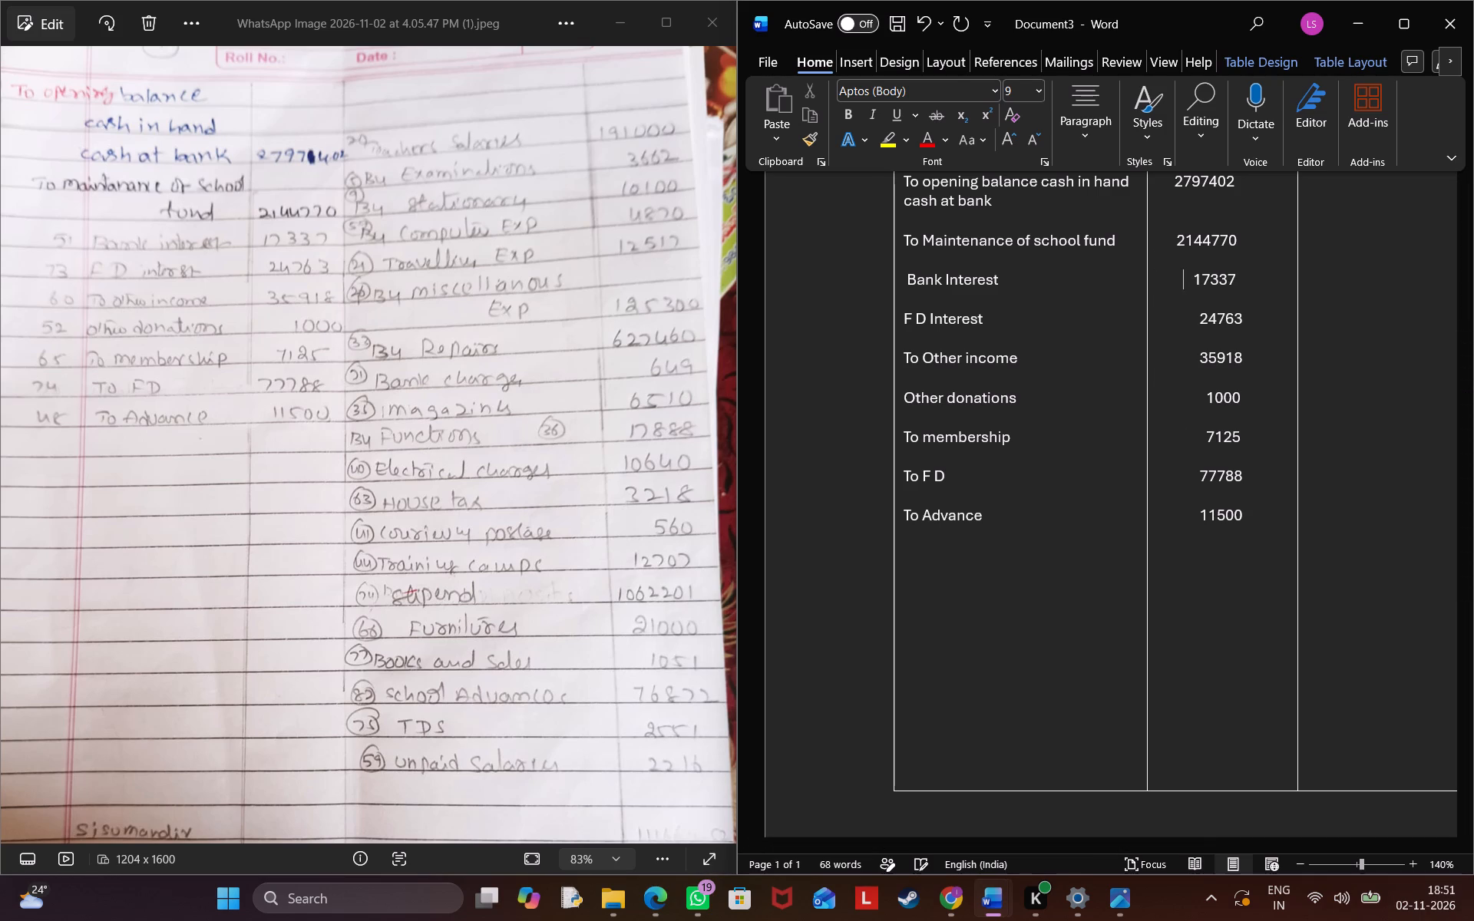
# Remove two spaces before 24763 in the first AMOUNT column to align it with 17337.
pyautogui.press('Down')
pyautogui.press('Down')
pyautogui.press('BackSpace')
pyautogui.press('BackSpace')
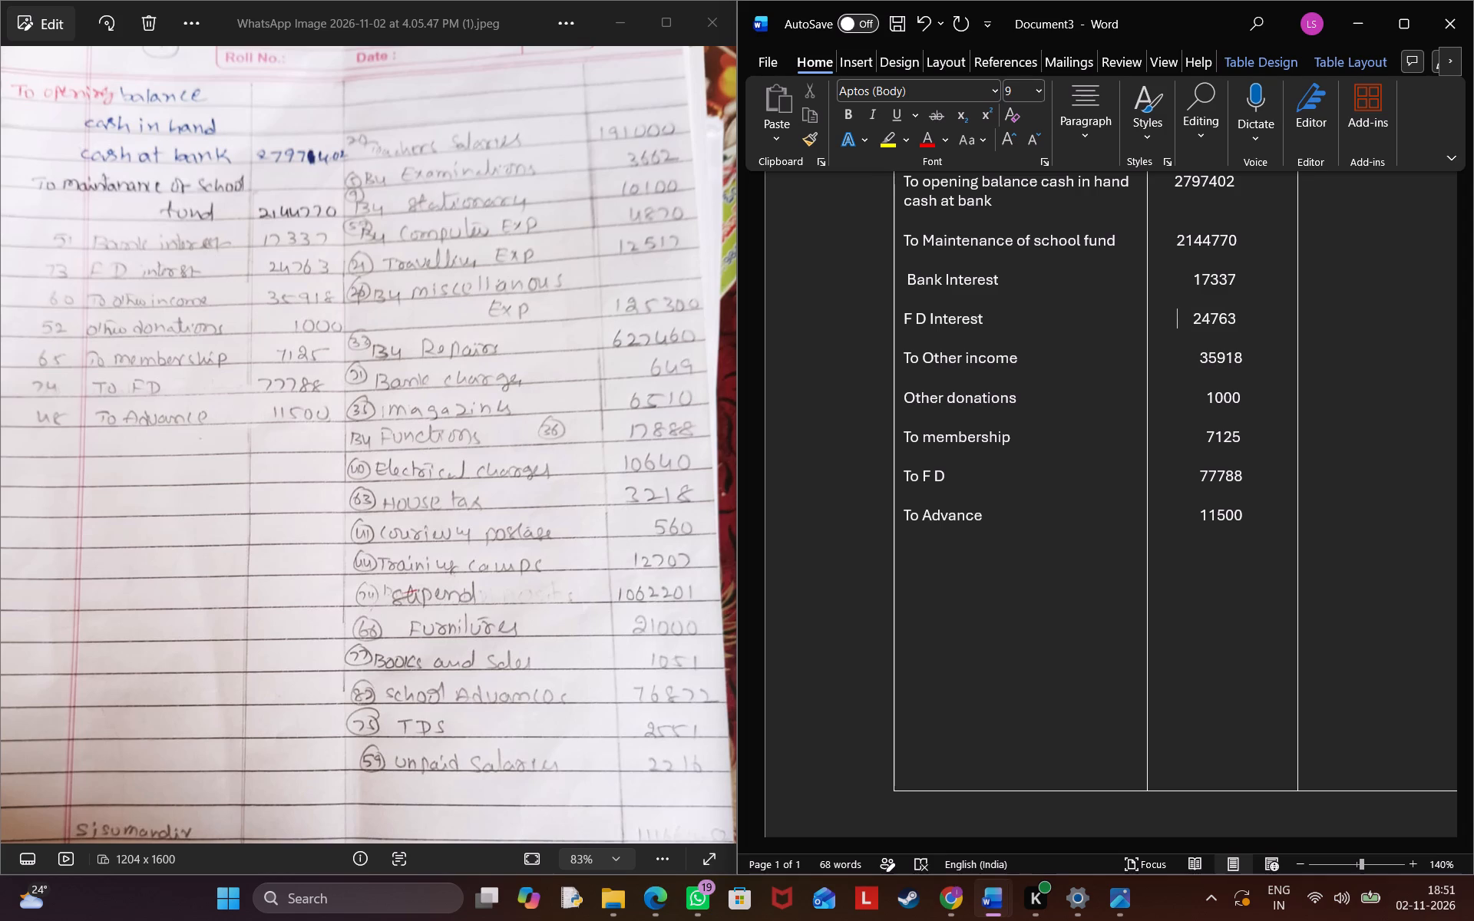
# Remove two spaces before 35918 in the first AMOUNT column to align it with 24763.
pyautogui.press('Down')
pyautogui.press('Down')
pyautogui.press('0')
pyautogui.press('BackSpace')
pyautogui.press('BackSpace')
pyautogui.press('BackSpace')
# Remove two spaces before 1000 in the first AMOUNT column, level with "Other donations".
pyautogui.press('Down')
pyautogui.press('Right')
pyautogui.press('Right')
pyautogui.press('Right')
pyautogui.press('Right')
pyautogui.press('Right')
pyautogui.press('Right')
pyautogui.press('Right')
pyautogui.press('Right')
pyautogui.press('BackSpace')
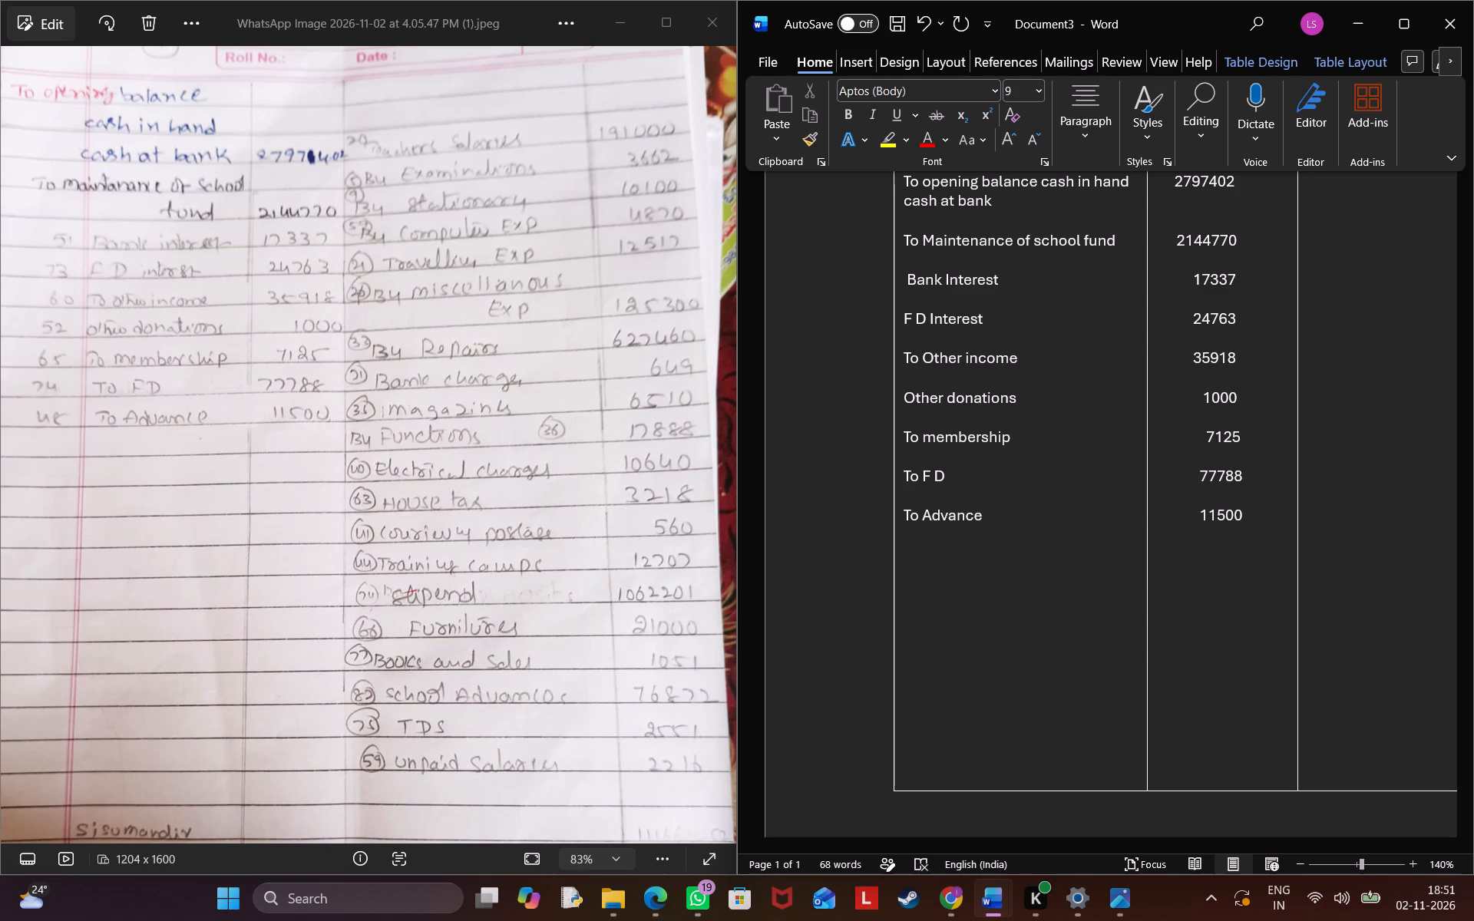
pyautogui.press('BackSpace')
# Remove two spaces before 7125 in the first AMOUNT column to align it with 1000.
pyautogui.press('Down')
pyautogui.press('Down')
pyautogui.press('Right')
pyautogui.press('Right')
pyautogui.press('Right')
pyautogui.press('Right')
pyautogui.press('Right')
pyautogui.press('BackSpace')
pyautogui.press('BackSpace')
# Remove three spaces before 77788 in the first AMOUNT column, level with "To F D".
pyautogui.press('Down')
pyautogui.press('Down')
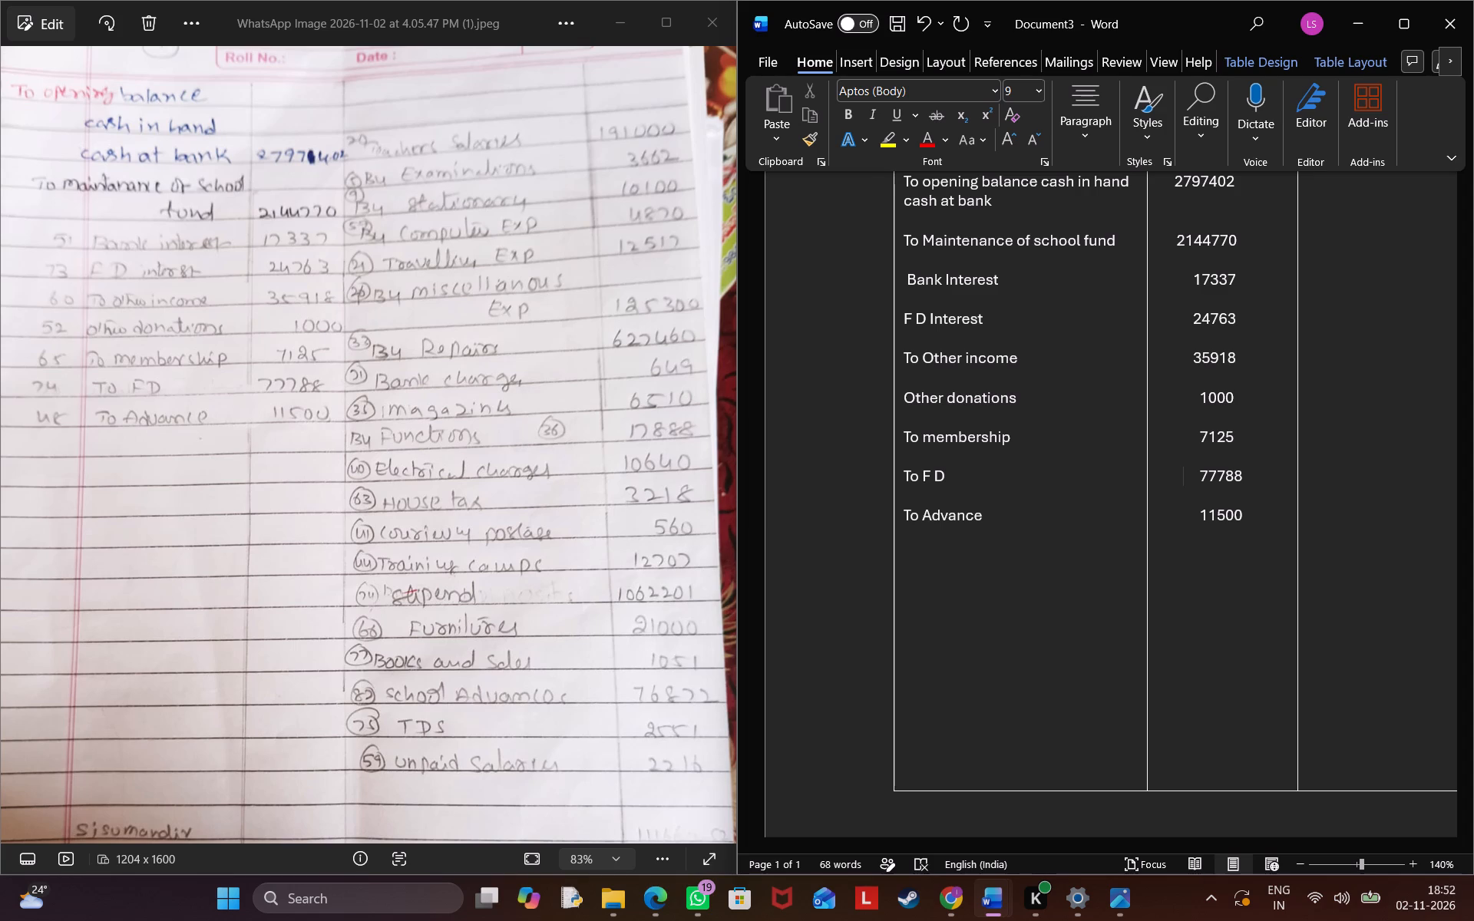
pyautogui.press('Right')
pyautogui.press('Right')
pyautogui.press('BackSpace')
pyautogui.press('BackSpace')
pyautogui.press('BackSpace')
# Remove three spaces before 11500 in the first AMOUNT column to align it with 77788.
pyautogui.press('Down')
pyautogui.press('Down')
pyautogui.press('Right')
pyautogui.press('Right')
pyautogui.press('BackSpace')
pyautogui.press('BackSpace')
pyautogui.press('BackSpace')
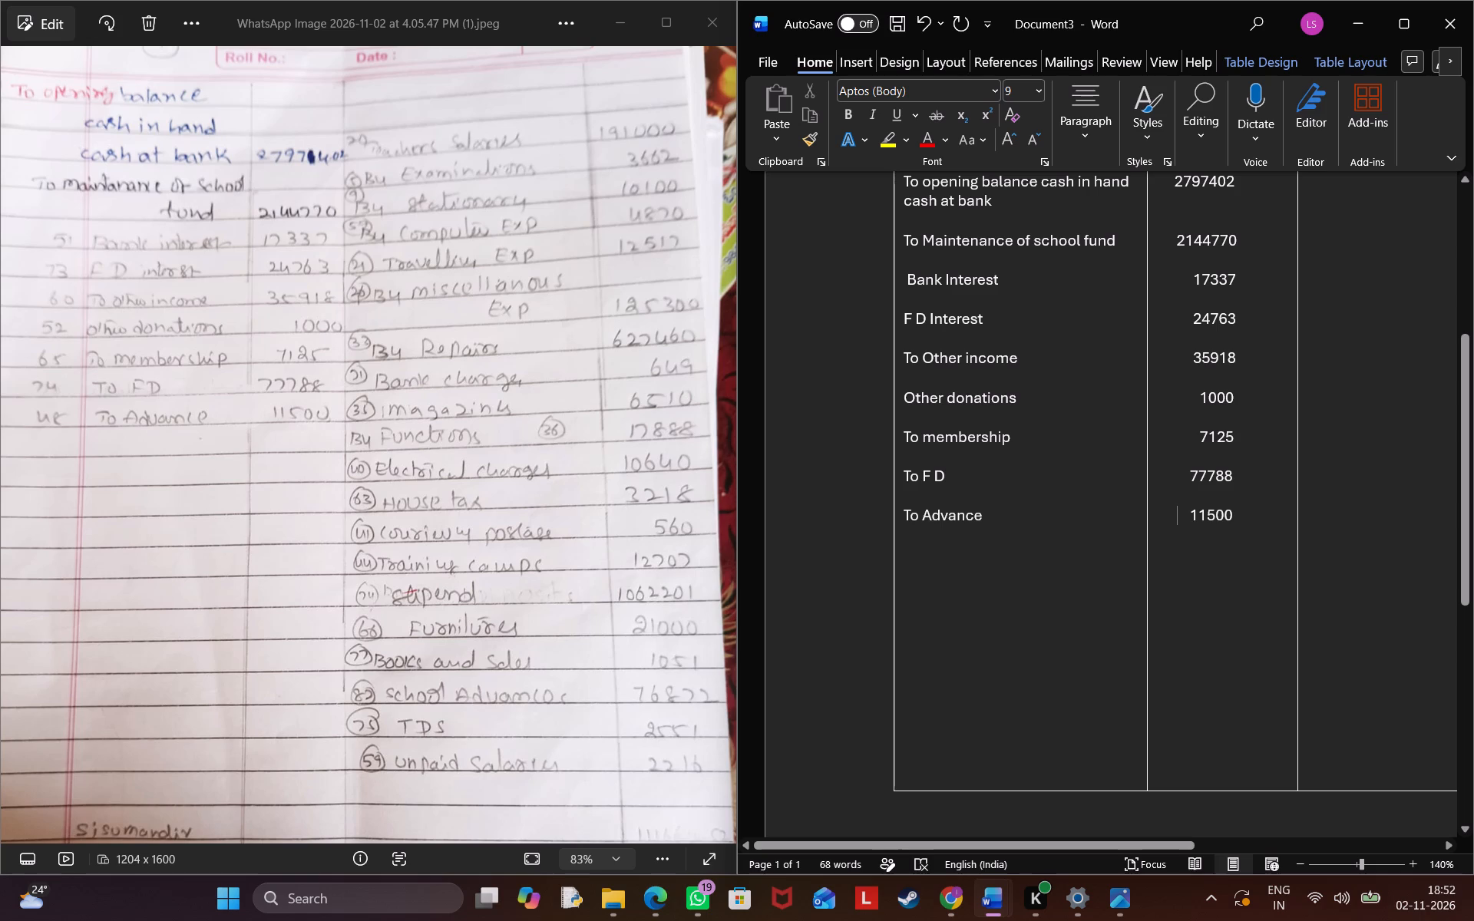
# Place the text cursor in the empty cell below the PAYMENTS heading.
pyautogui.hscroll(-2, 1246, 509)
pyautogui.scroll(1, 1246, 509)
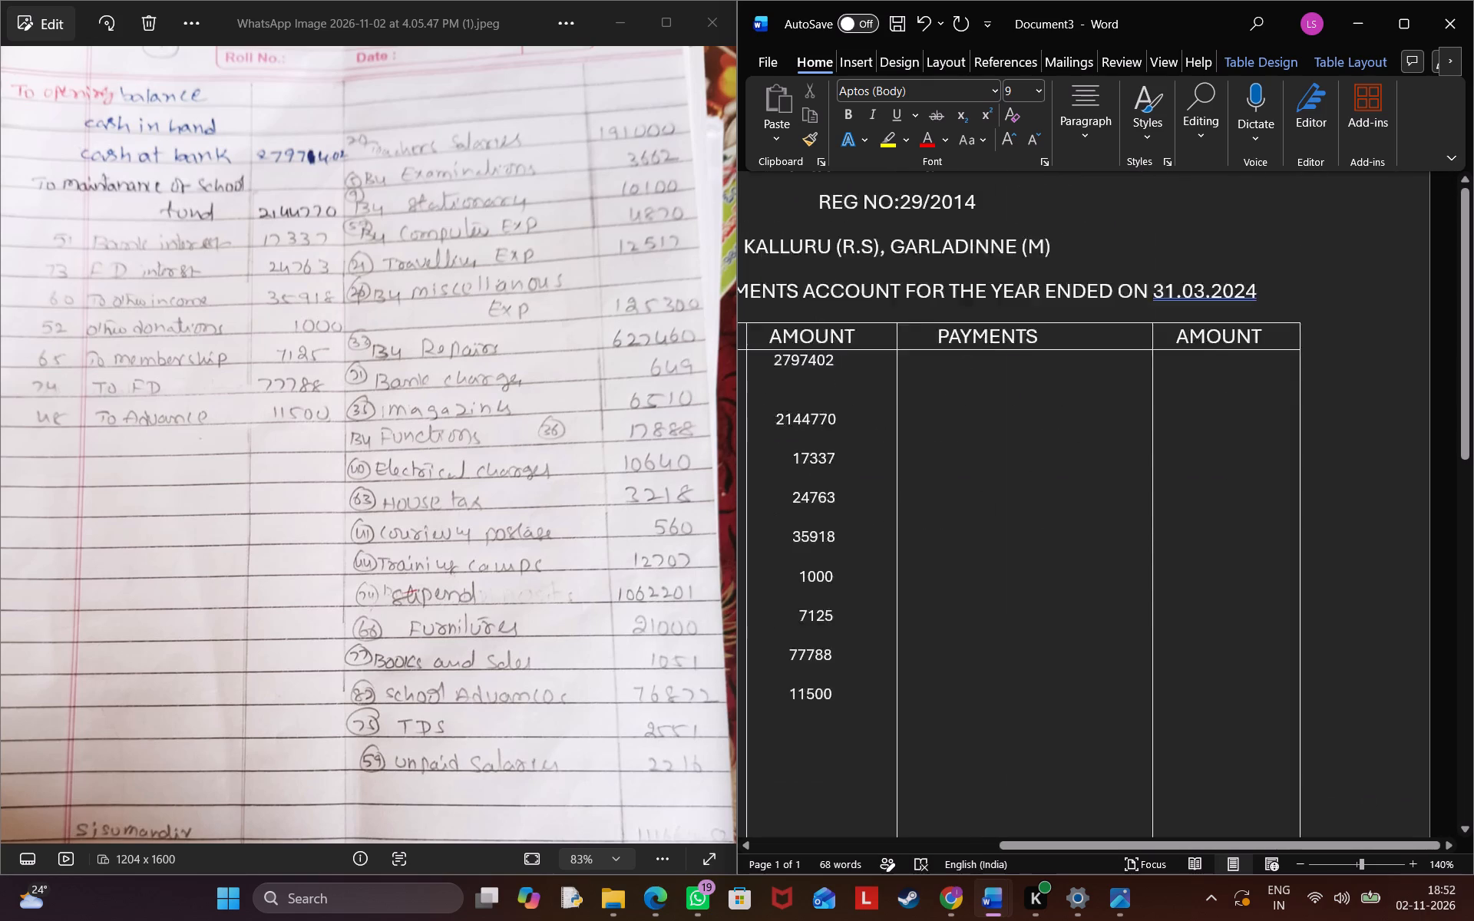
pyautogui.scroll(1, 1246, 509)
pyautogui.scroll(-1, 1246, 509)
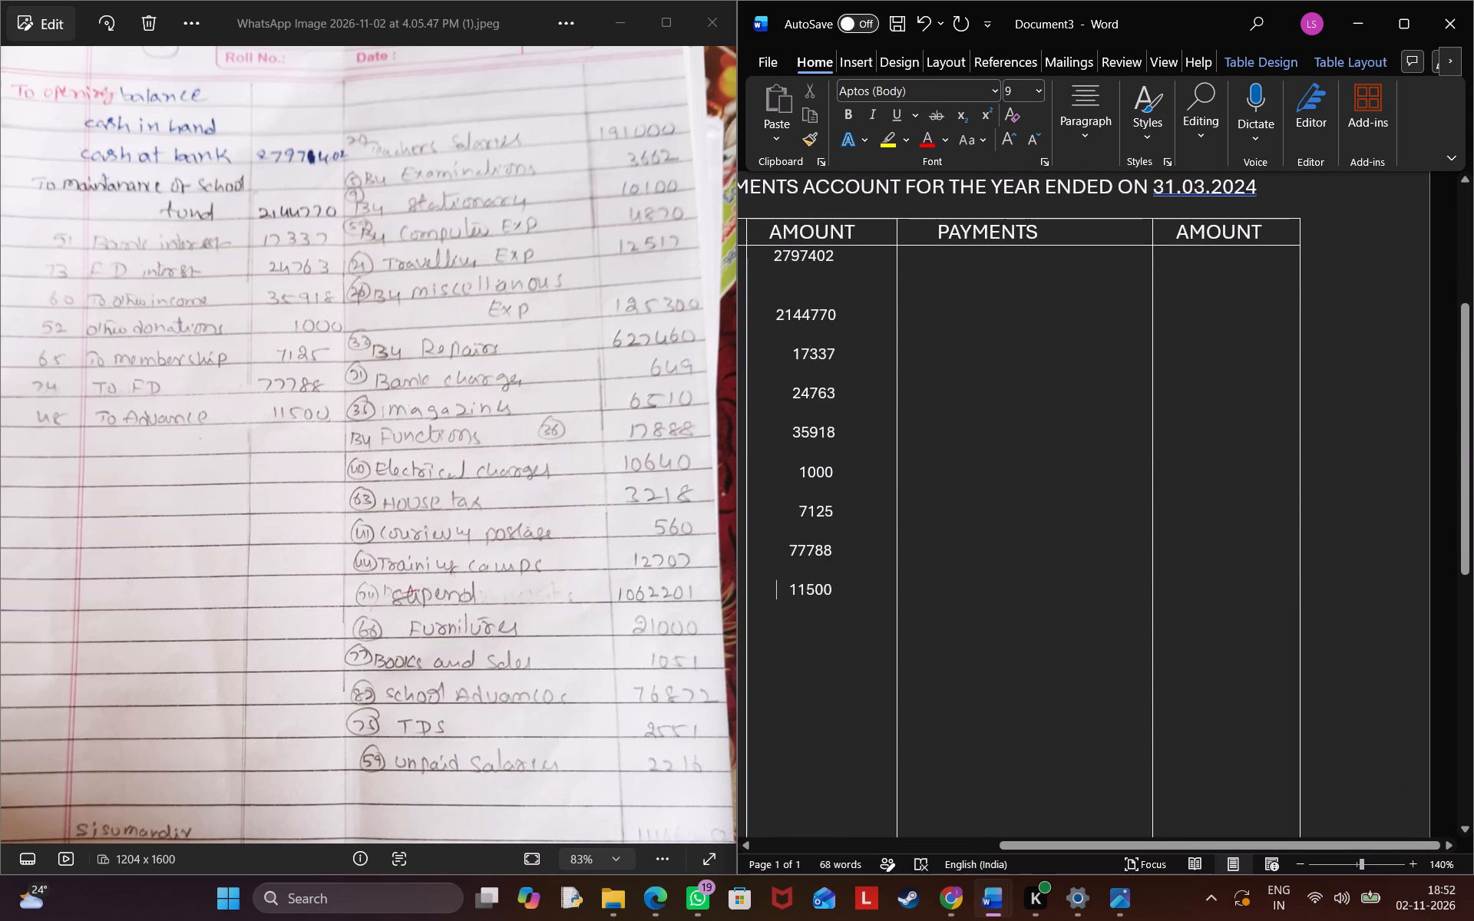
pyautogui.click(1031, 341)
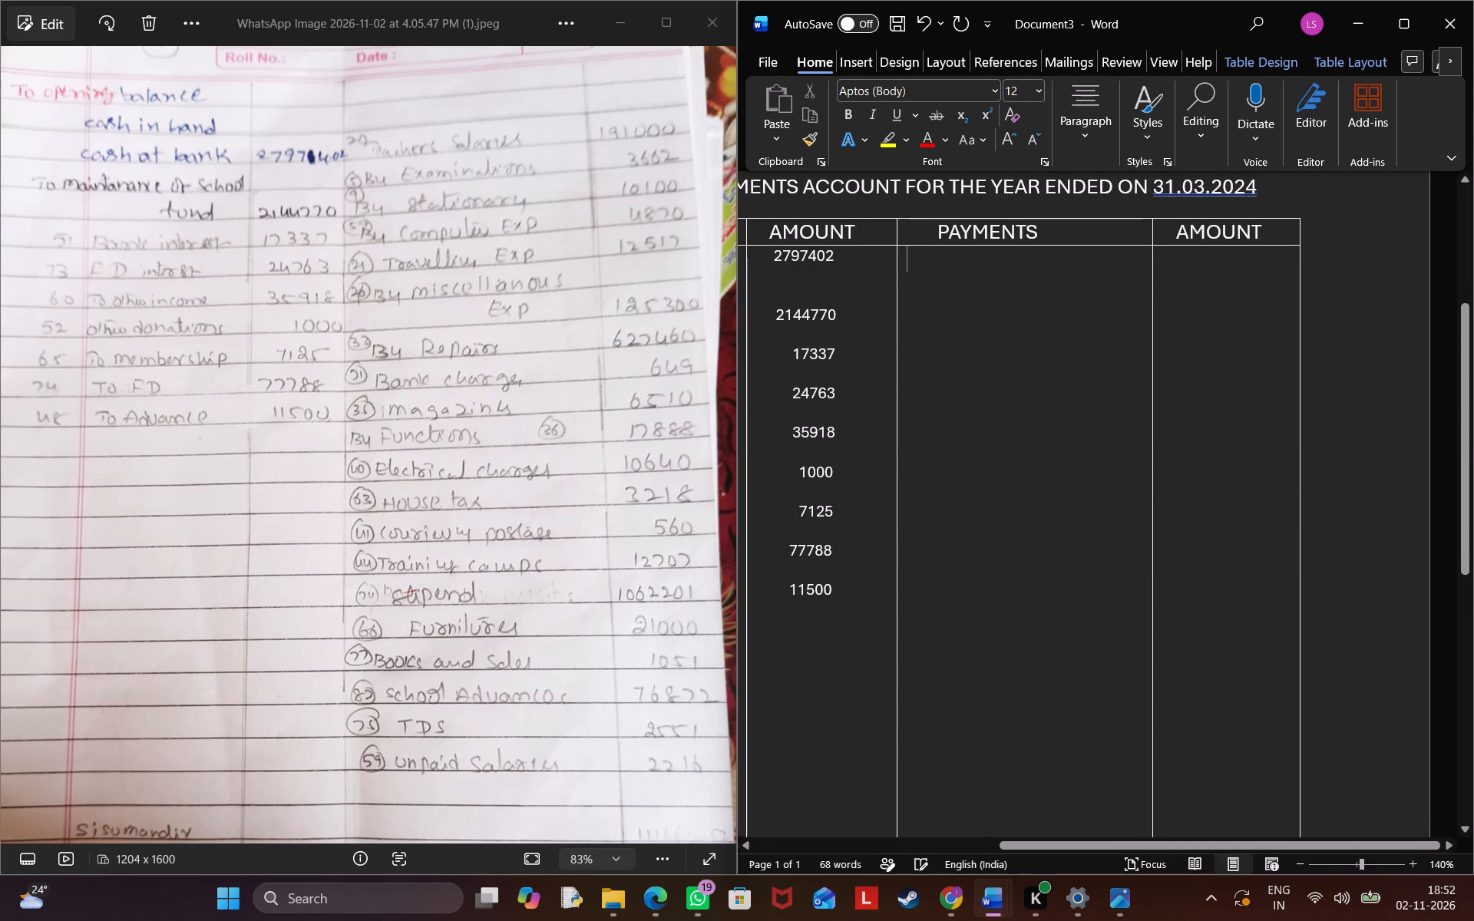
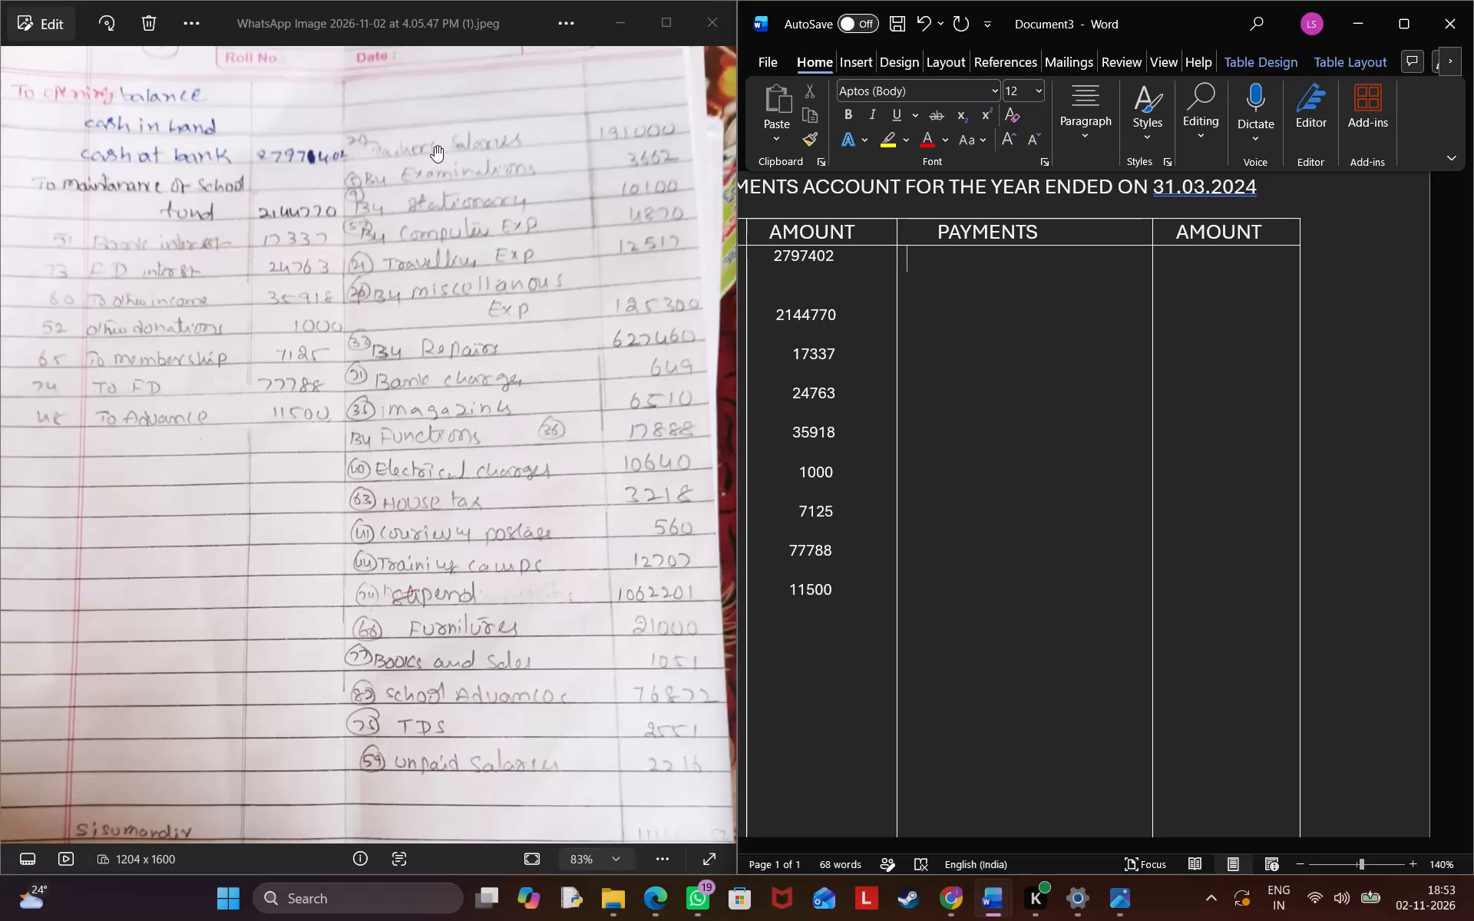
# Enter "Teachers Salaries" as the first entry under PAYMENTS, with two spaces between the words.
pyautogui.hscroll(-2, 435, 146)
pyautogui.keyDown('ctrl'); pyautogui.scroll(5, 459, 164); pyautogui.keyUp('ctrl')
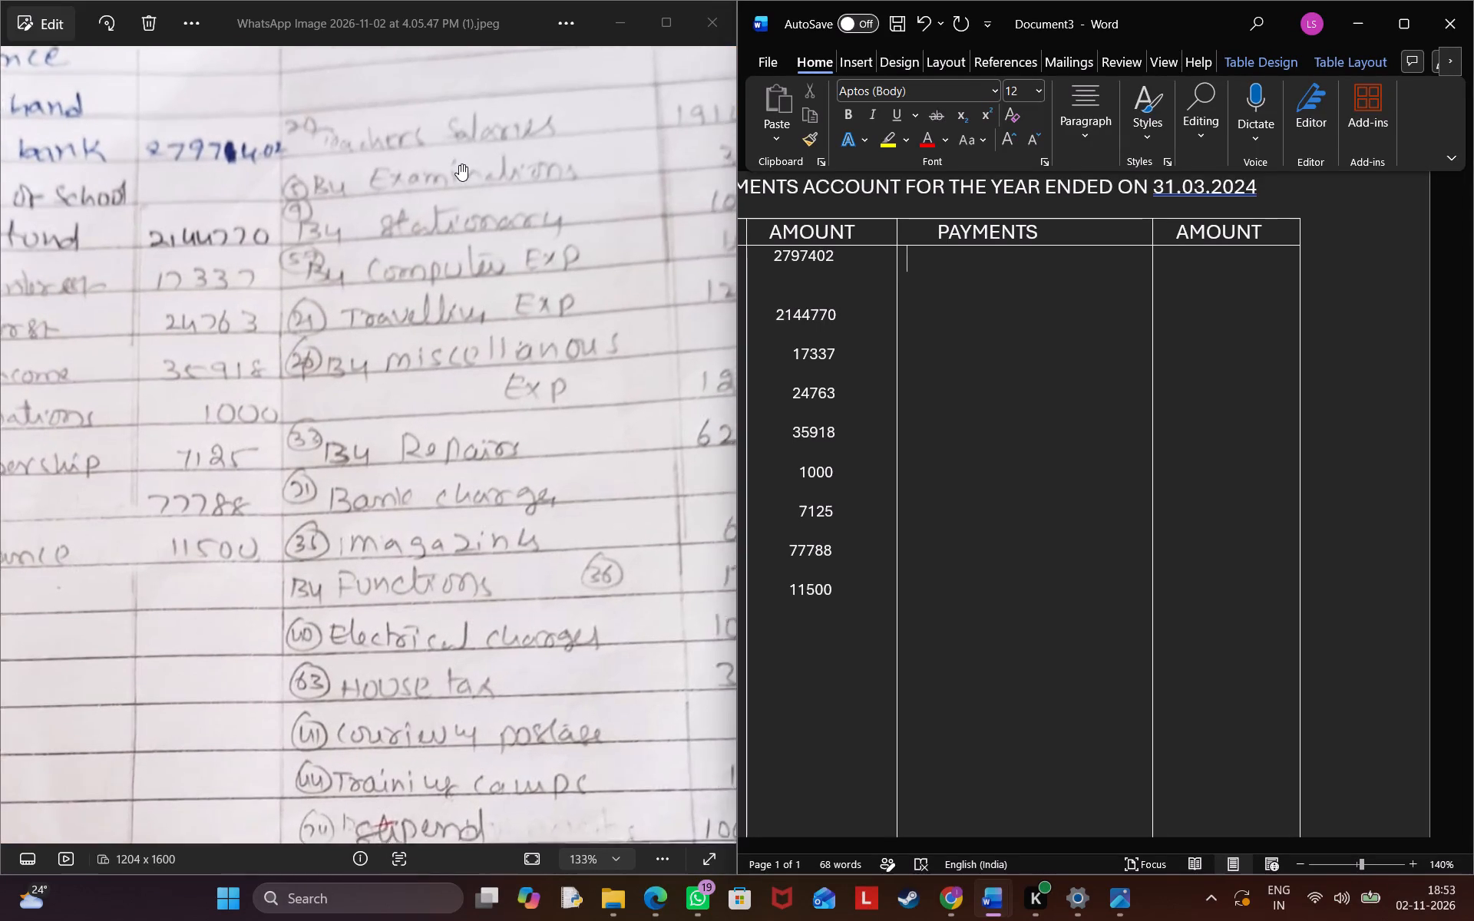
pyautogui.click(945, 274)
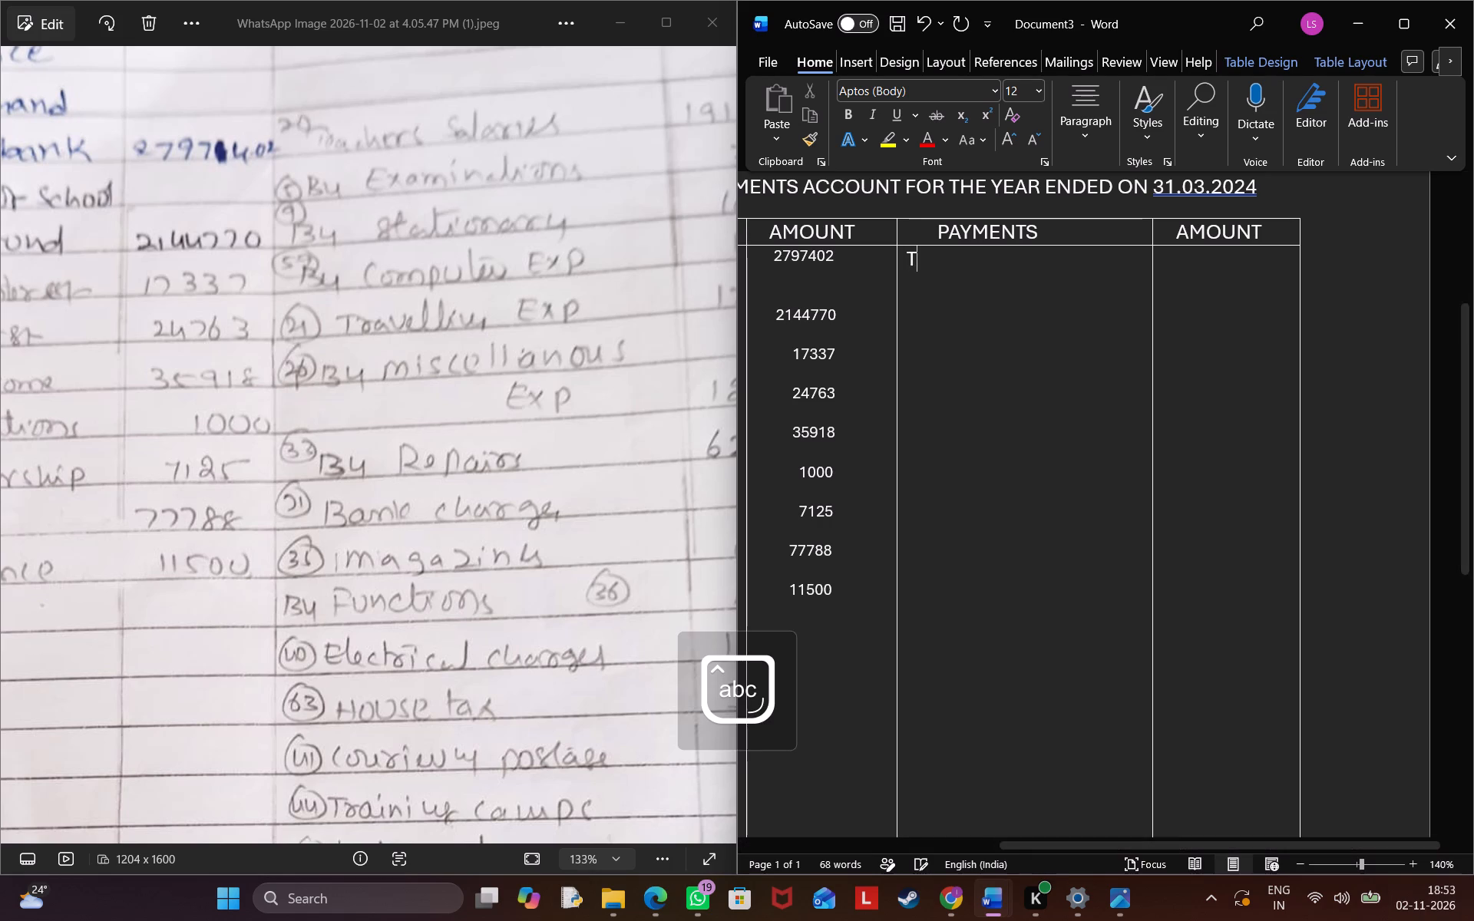
pyautogui.write('eacher')
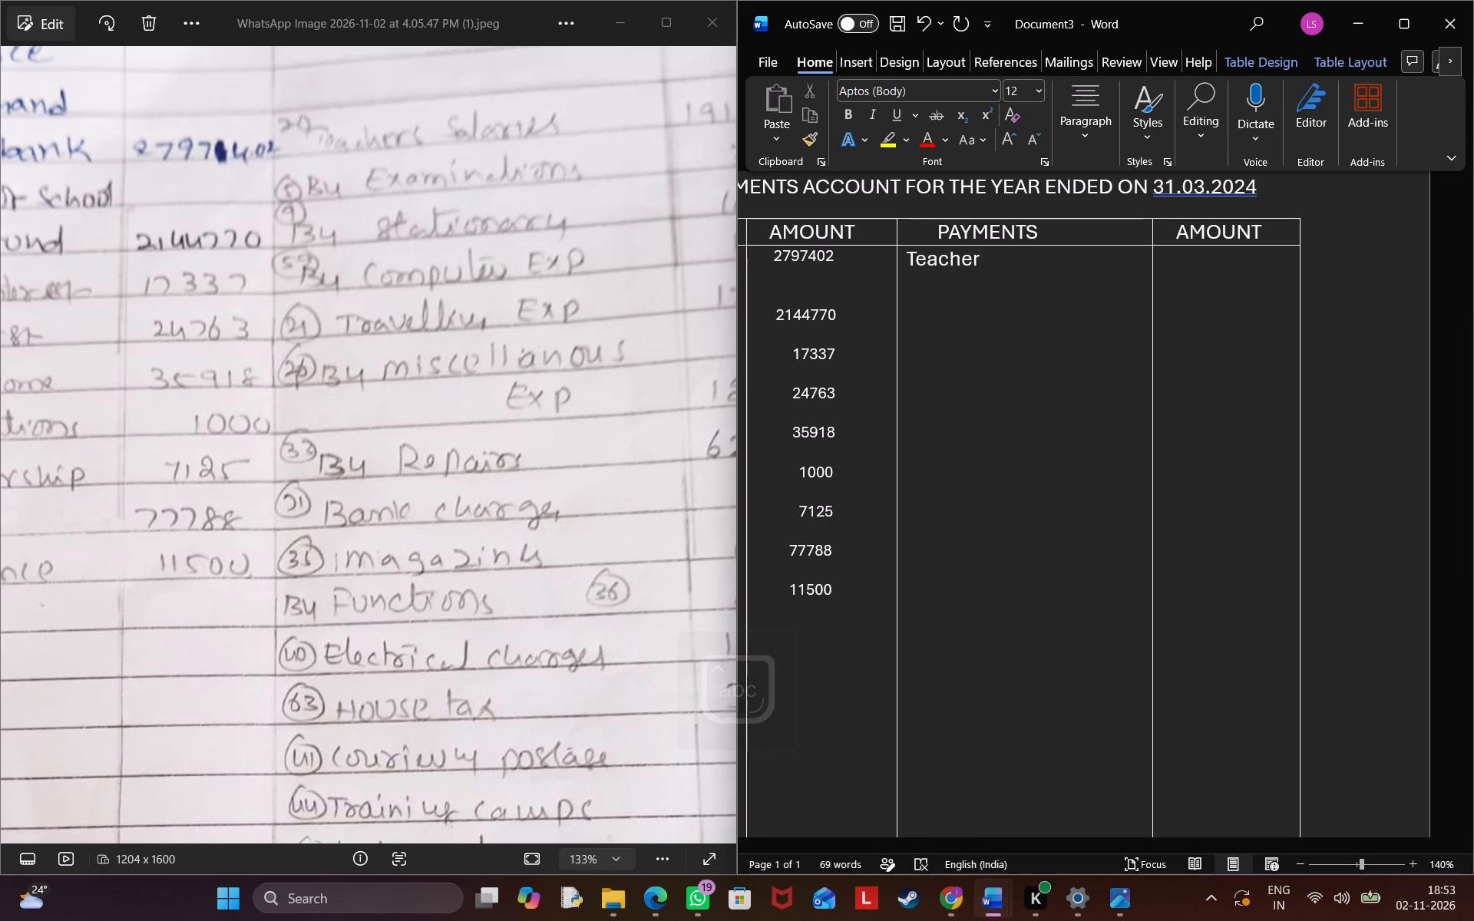
pyautogui.write('s')
pyautogui.press('space')
pyautogui.press('space')
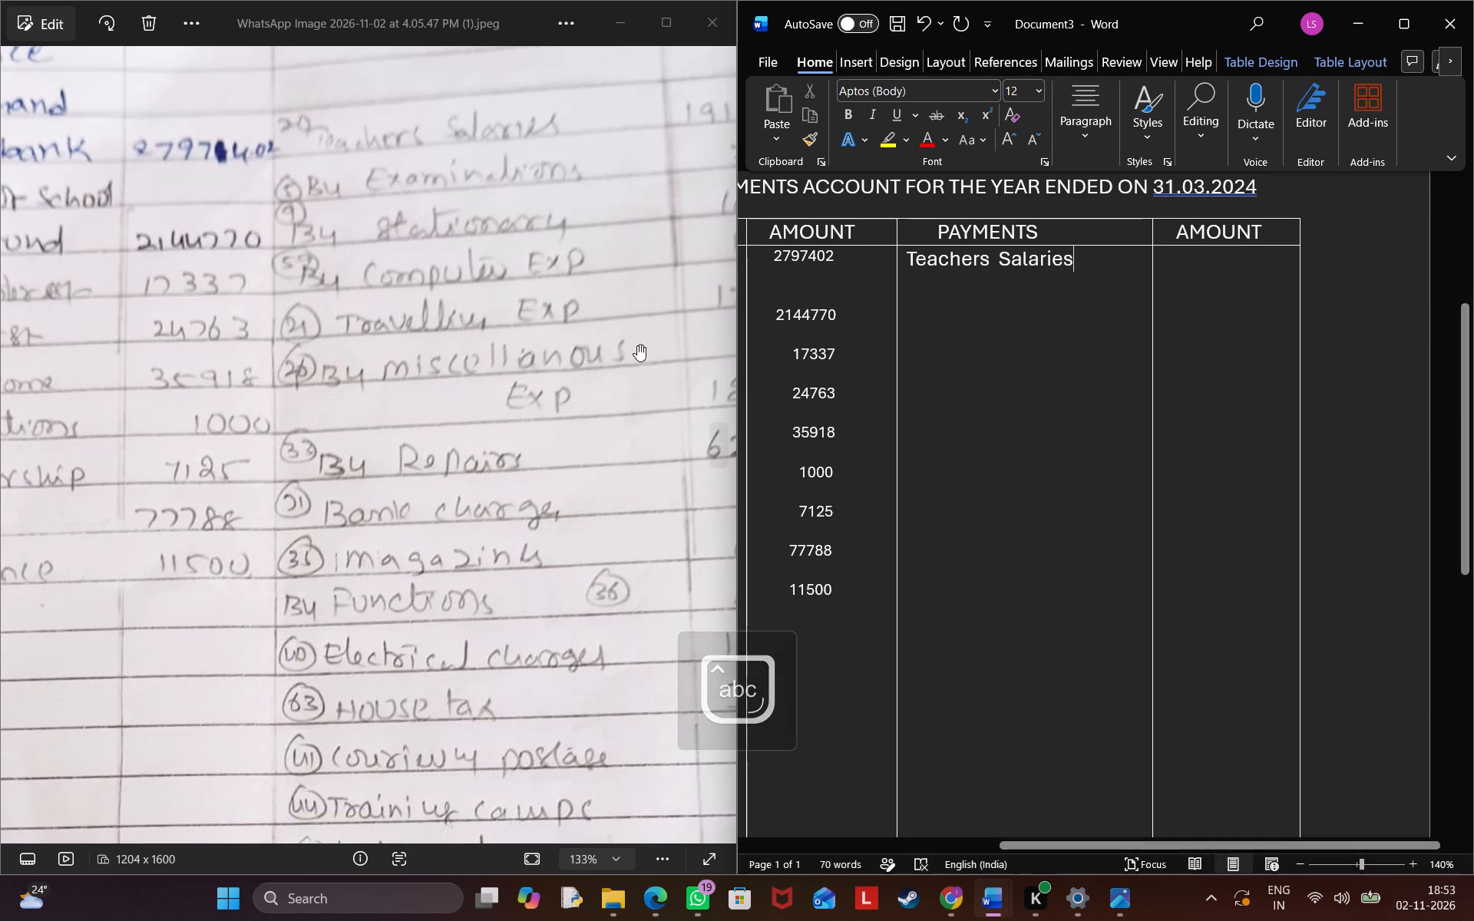
# Set the font size of the "Teachers Salaries" entry in the PAYMENTS column to 9.
pyautogui.hscroll(-2, 632, 326)
pyautogui.keyDown('ctrl'); pyautogui.scroll(-7, 632, 326); pyautogui.keyUp('ctrl')
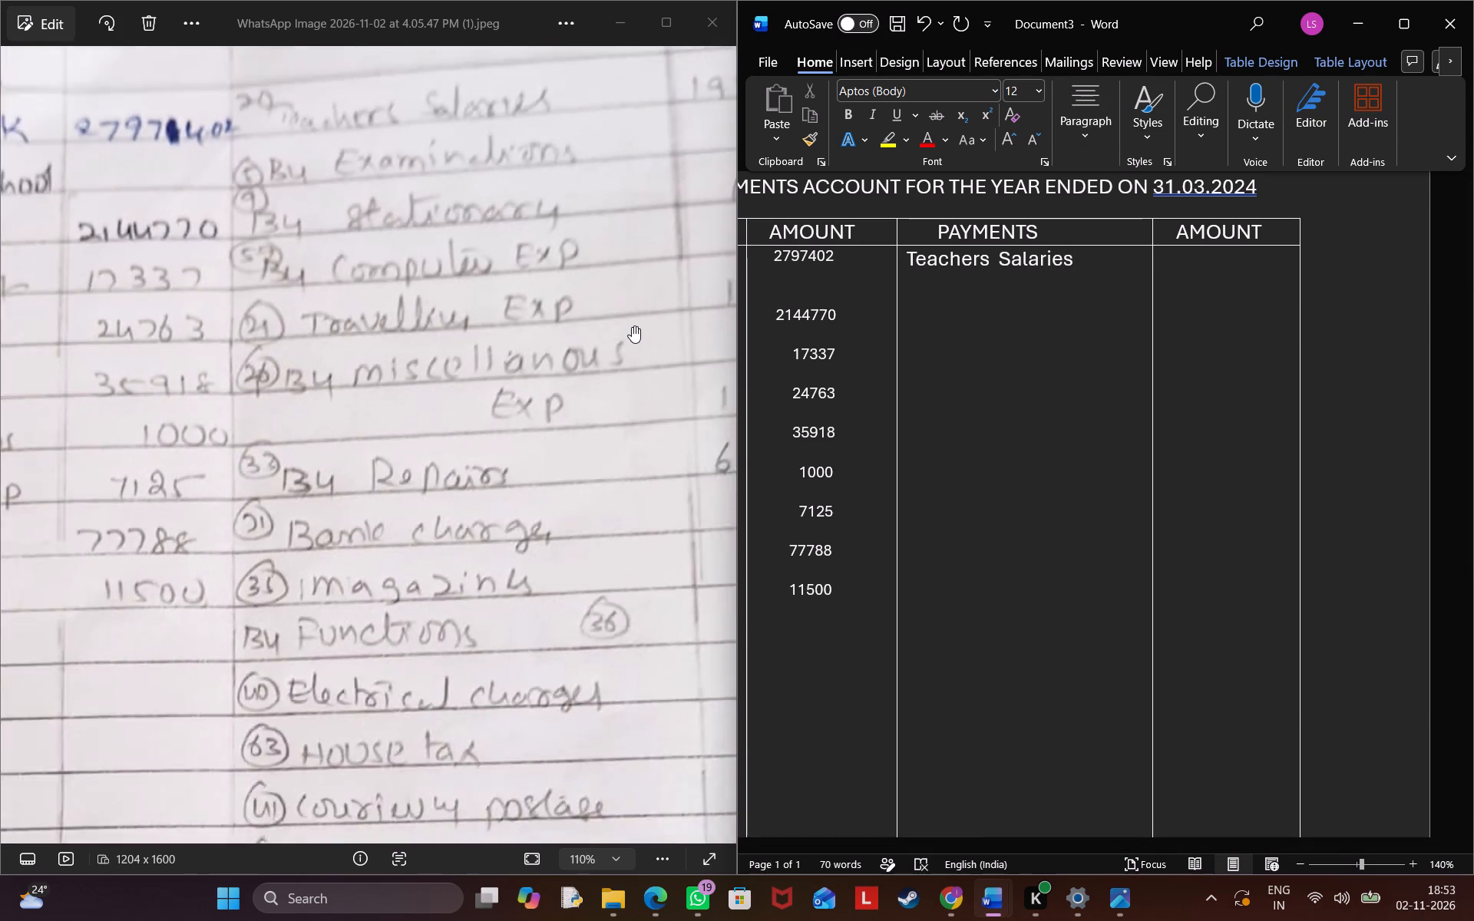
pyautogui.keyDown('ctrl'); pyautogui.scroll(-5, 632, 326); pyautogui.keyUp('ctrl')
pyautogui.keyDown('ctrl'); pyautogui.scroll(1, 643, 124); pyautogui.keyUp('ctrl')
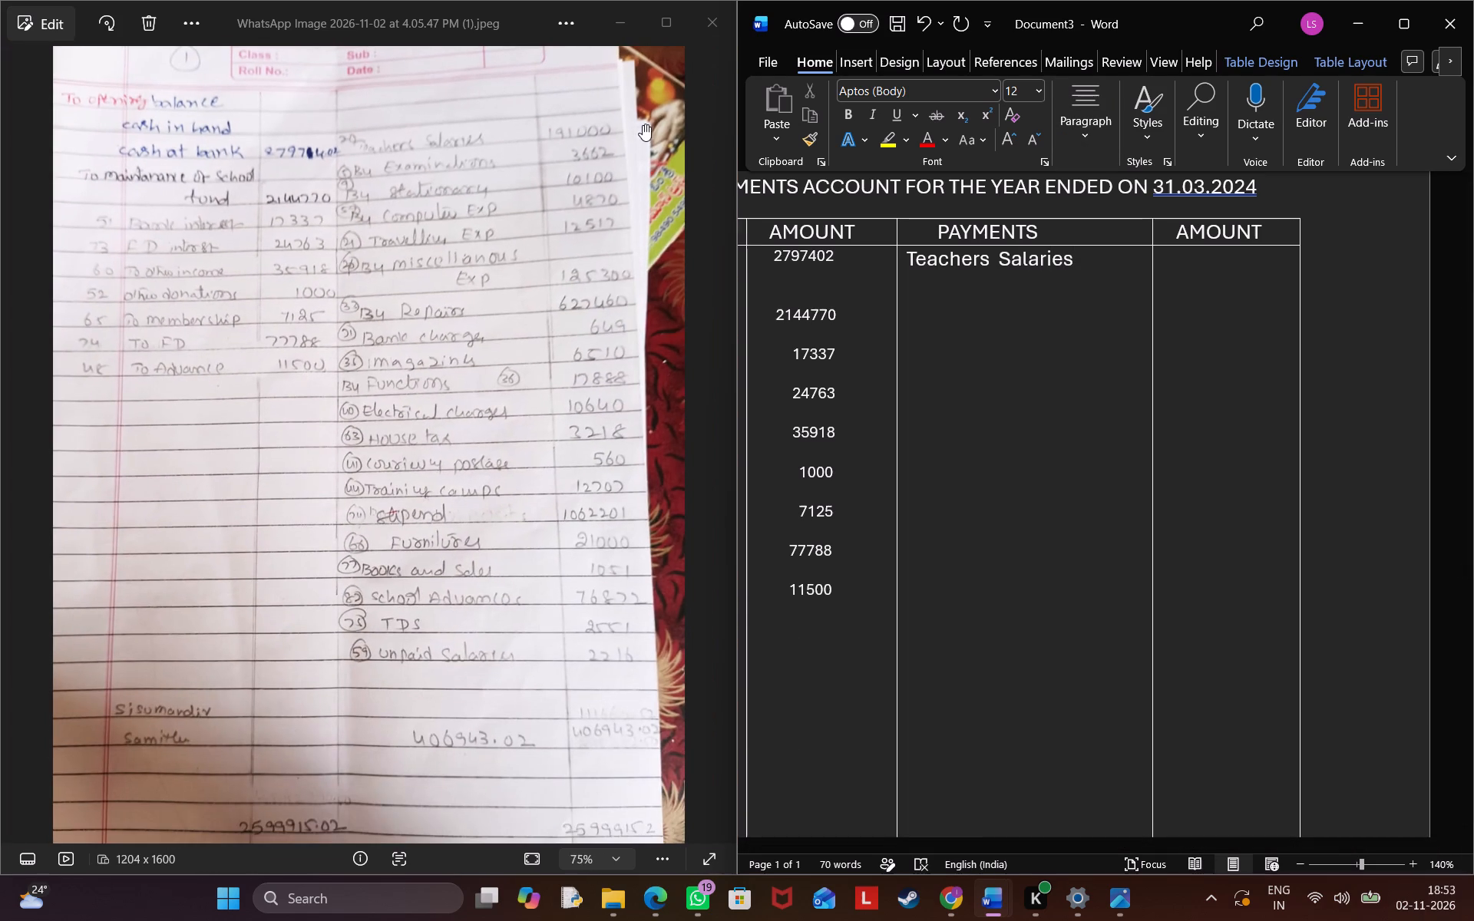
pyautogui.keyDown('ctrl'); pyautogui.scroll(3, 643, 124); pyautogui.keyUp('ctrl')
pyautogui.scroll(4, 643, 124)
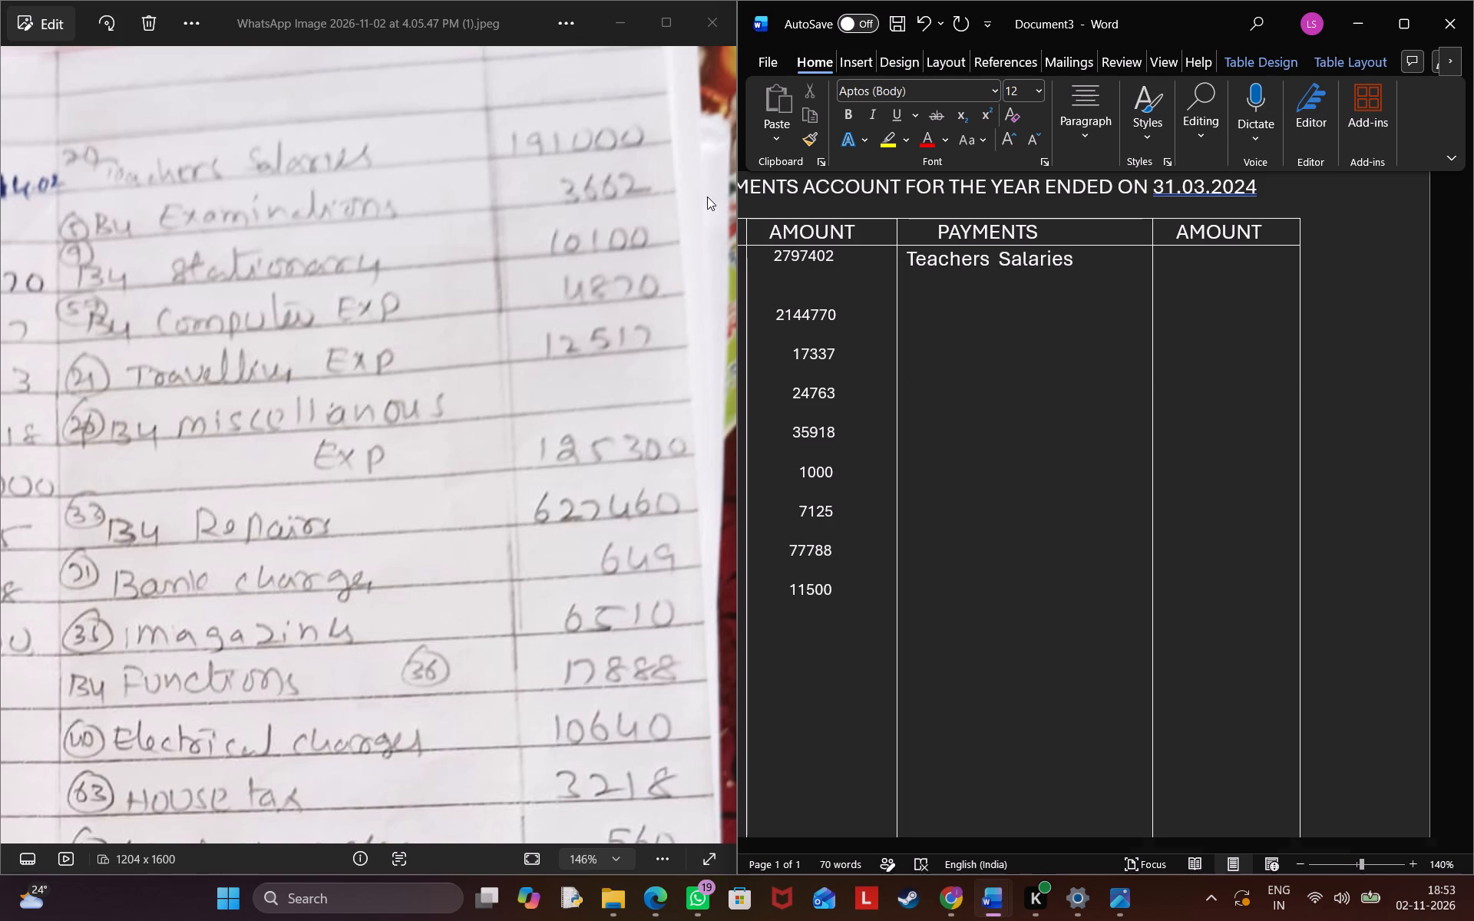
pyautogui.click(1202, 256)
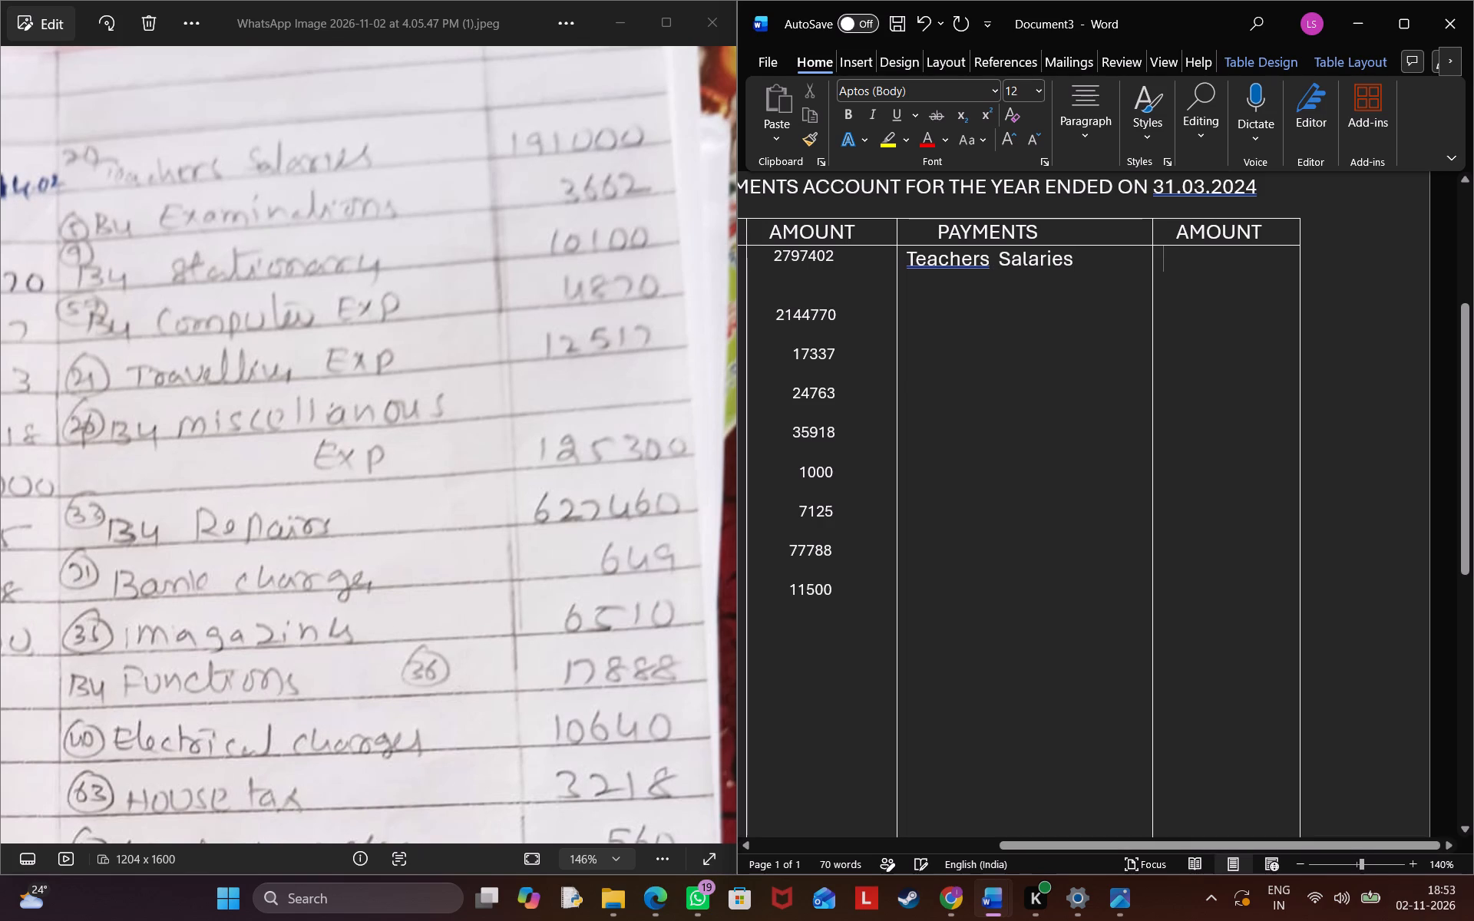
pyautogui.moveTo(1094, 260); pyautogui.dragTo(907, 266)
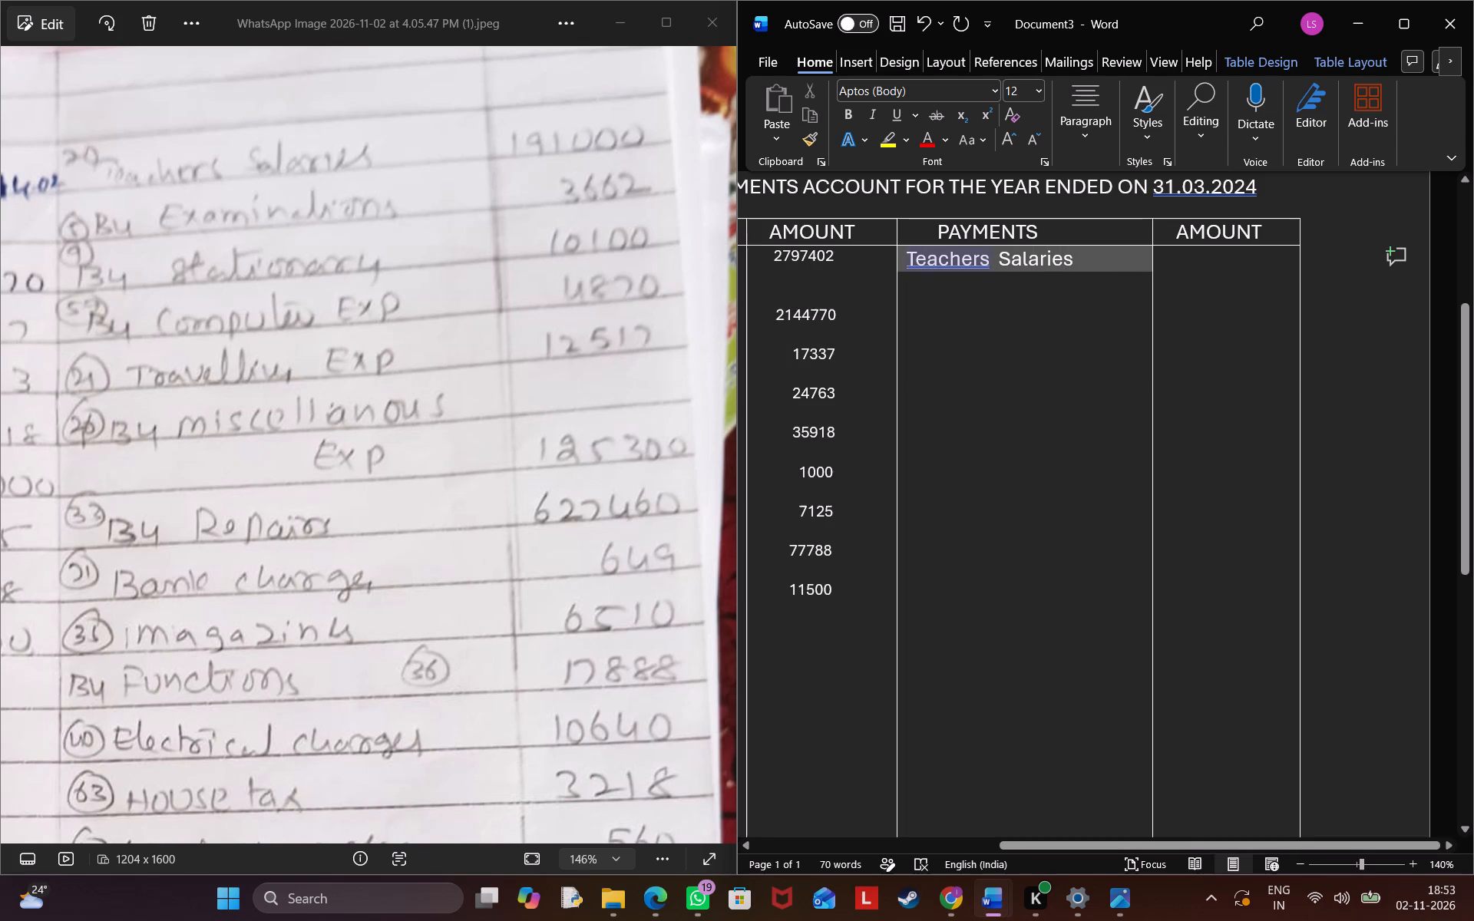
pyautogui.moveTo(907, 266); pyautogui.dragTo(913, 266)
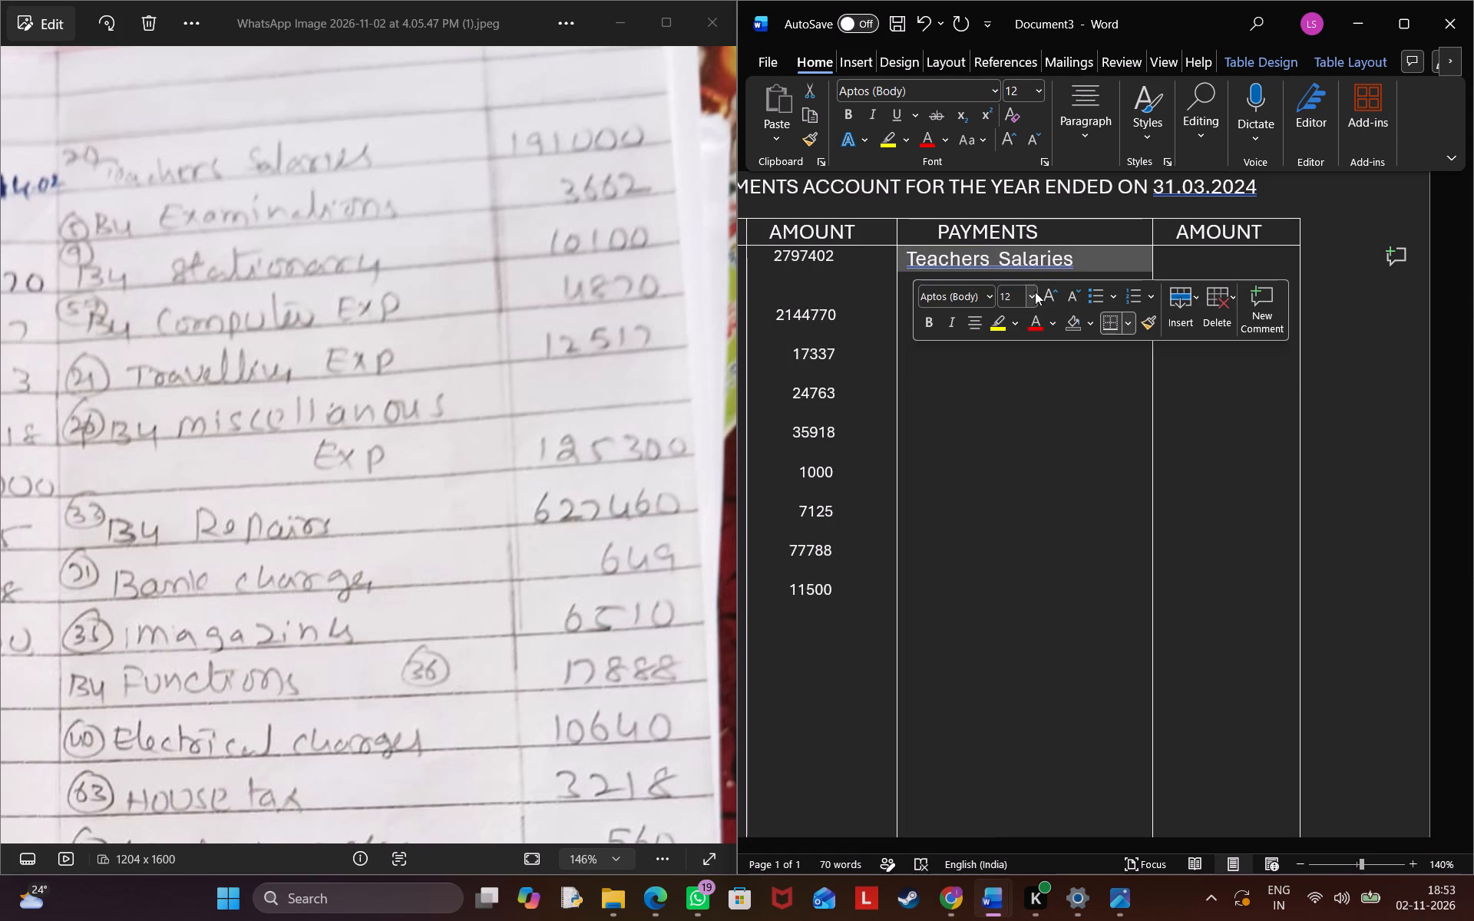
pyautogui.click(1035, 292)
pyautogui.click(1017, 344)
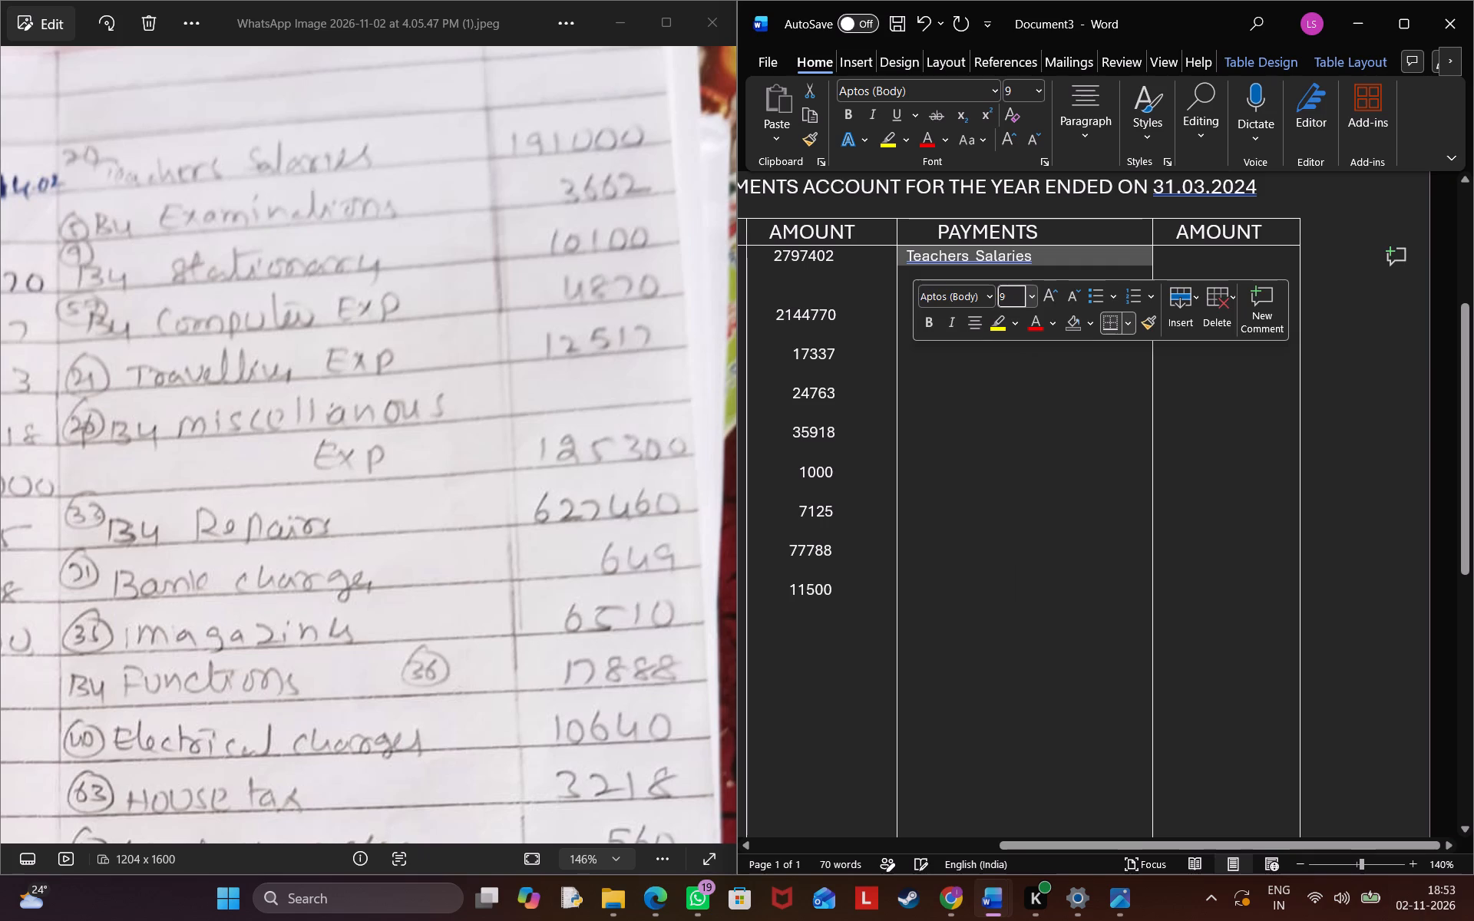
pyautogui.click(1020, 414)
# Start the teachers' salaries amount with the digit 1 in the second AMOUNT column.
pyautogui.click(1214, 276)
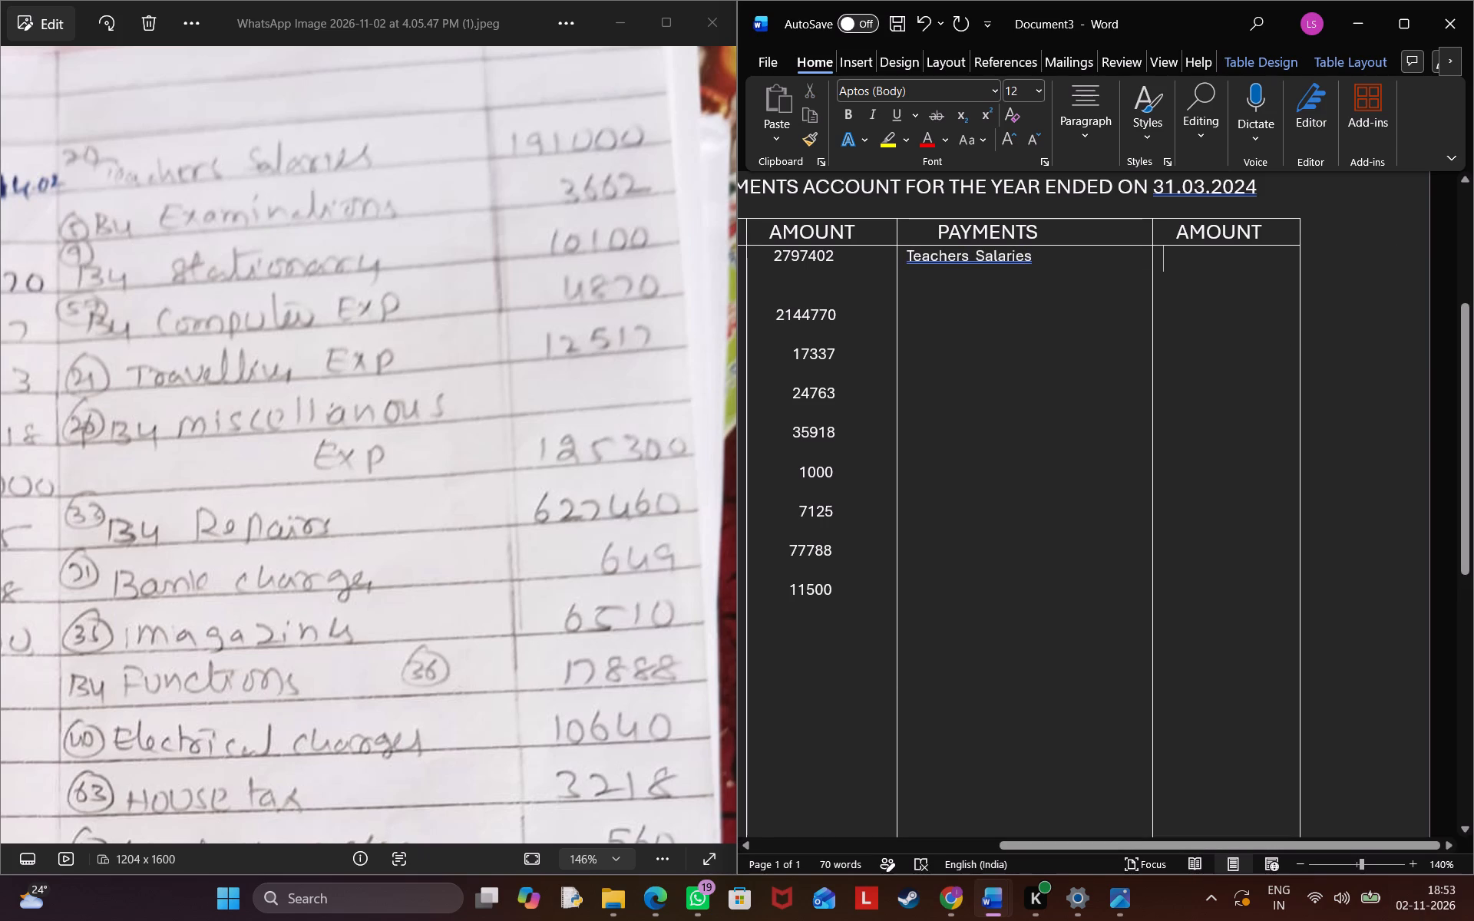
pyautogui.press('1')
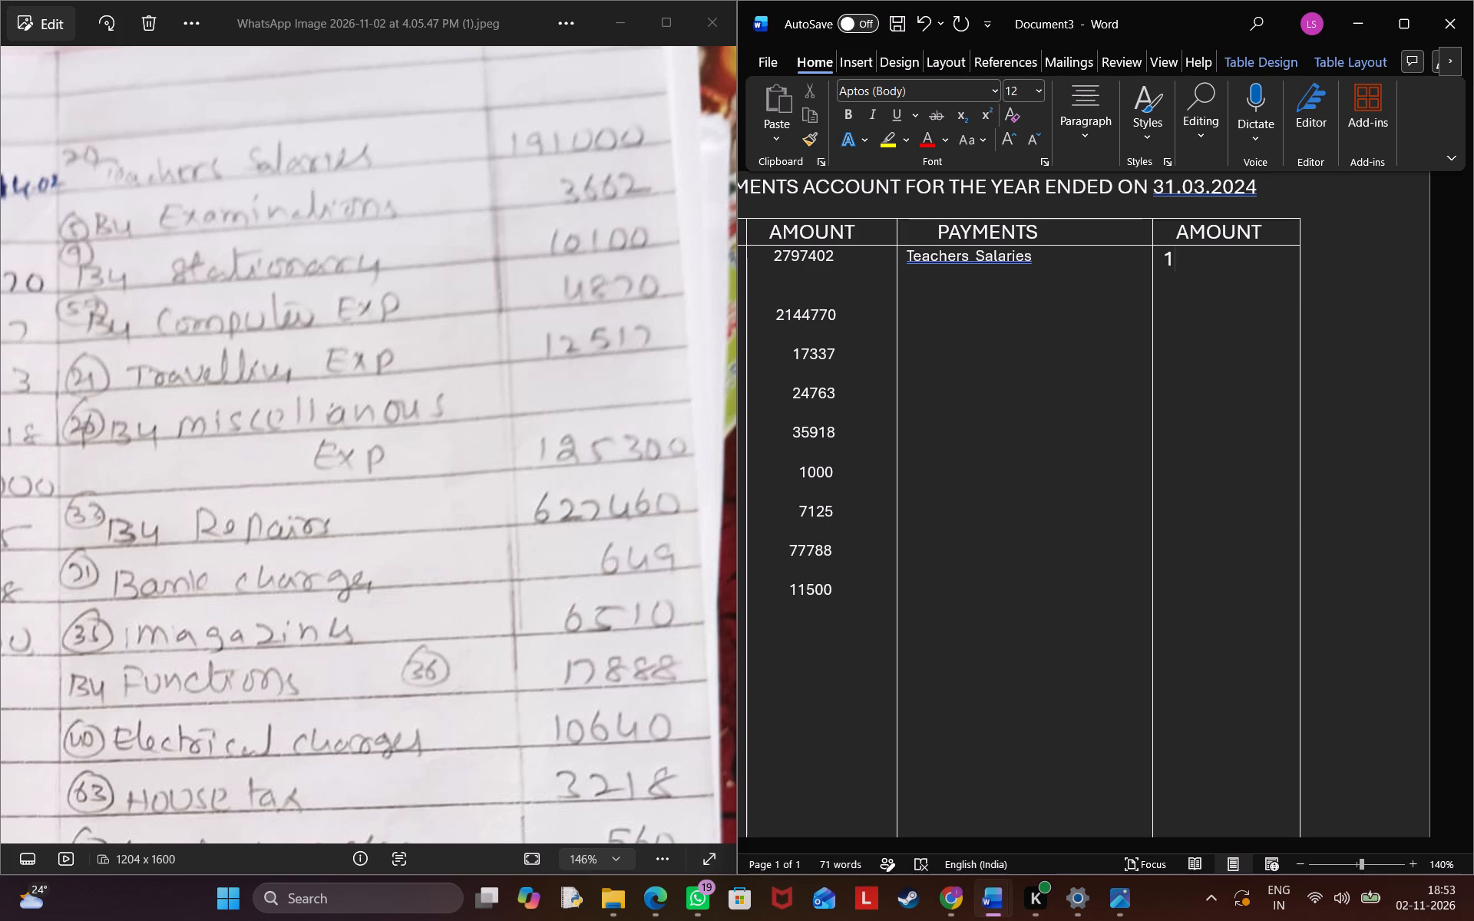
# Accept the grammar suggestions for single spacing and the apostrophe so the payments entry reads "Teachers' Salaries".
pyautogui.click(1011, 258)
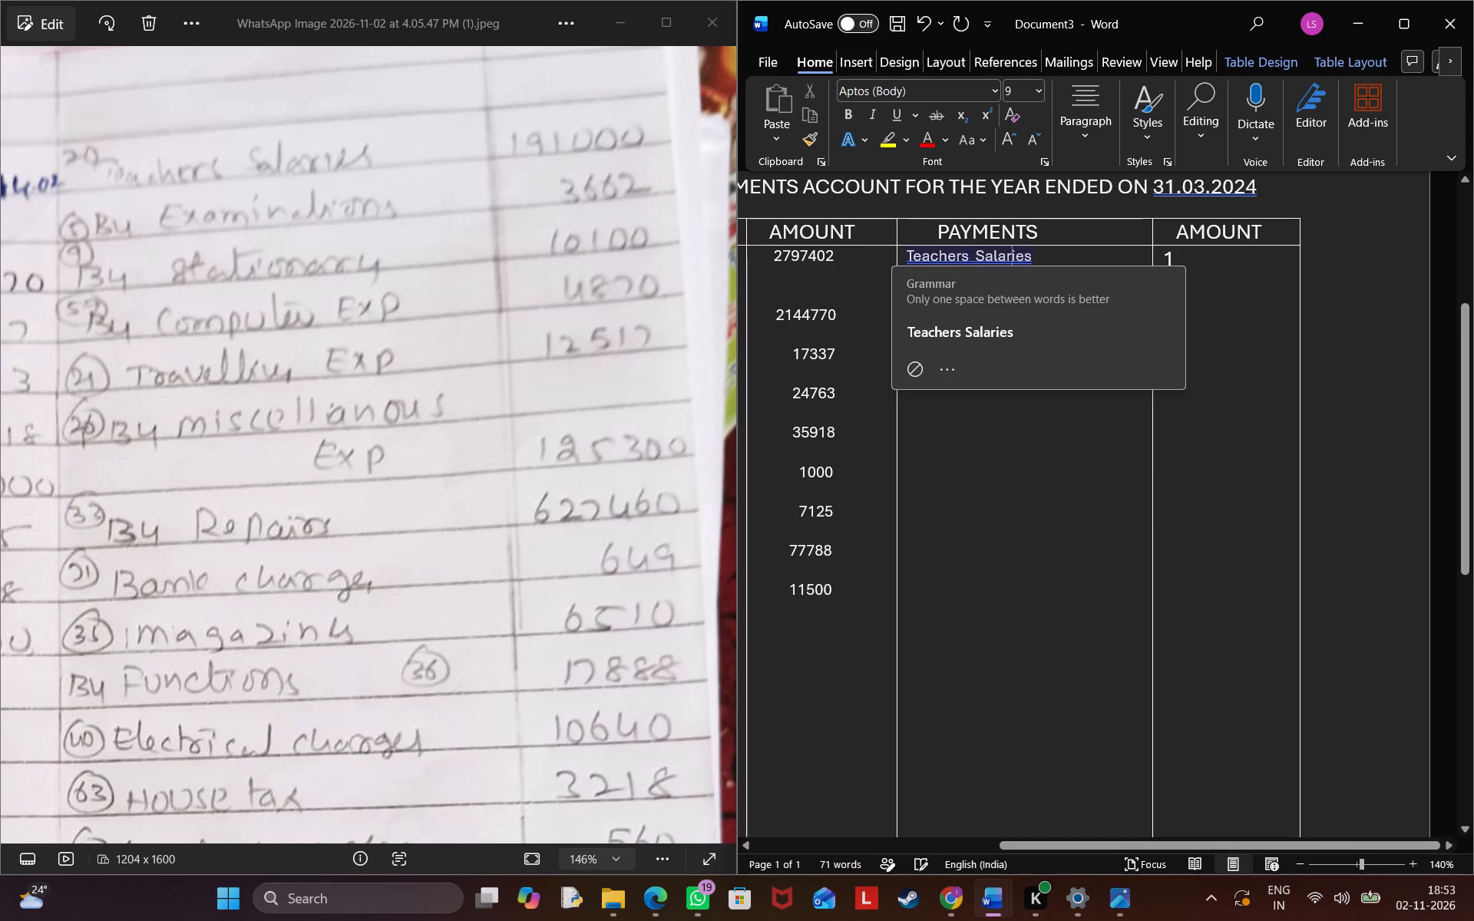
pyautogui.click(983, 331)
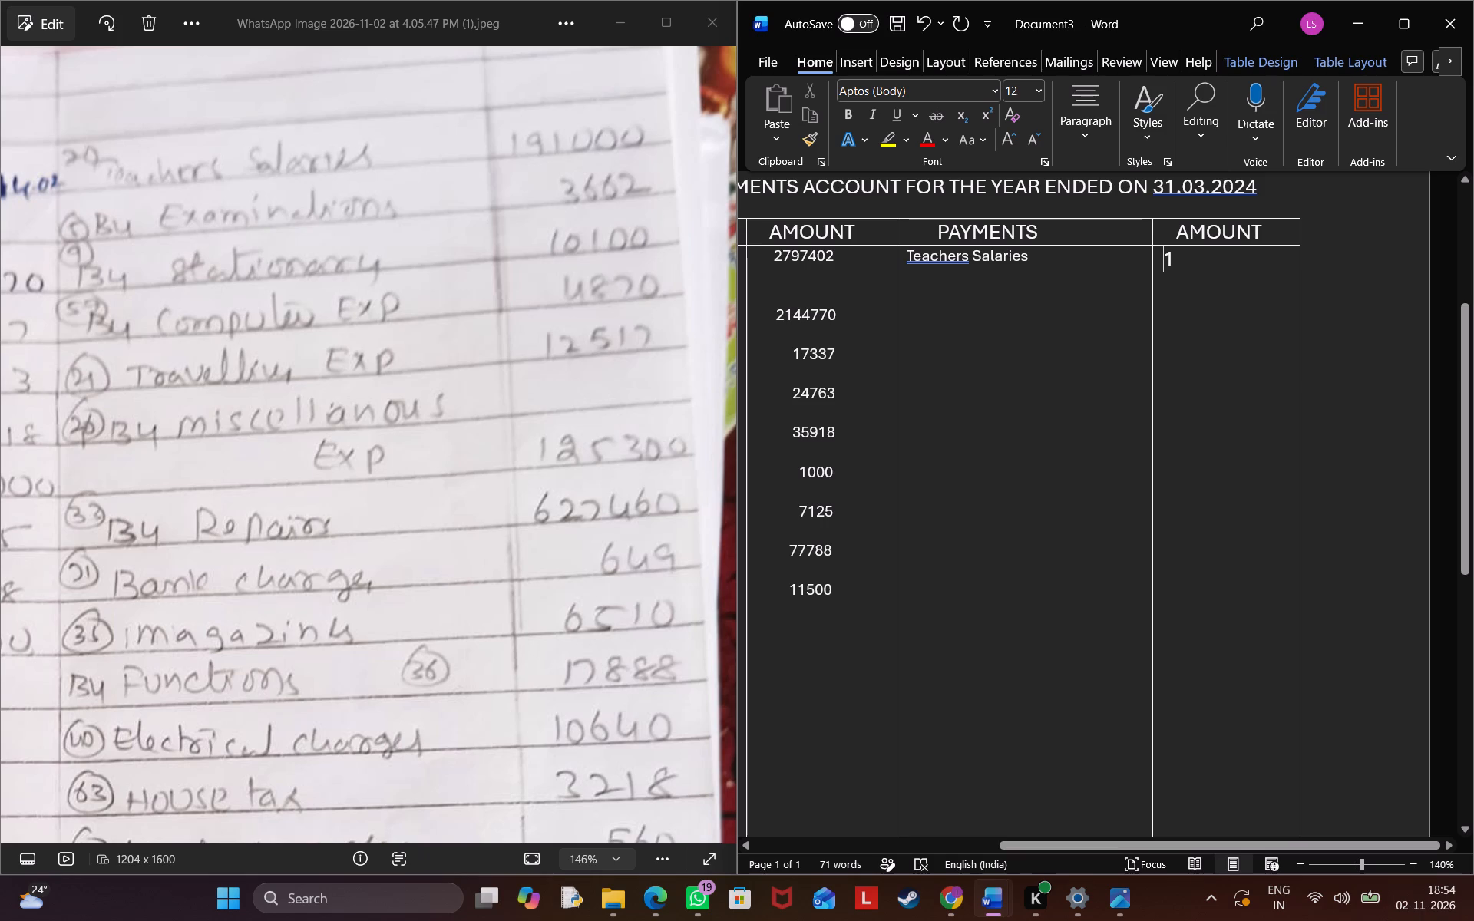
pyautogui.click(970, 257)
pyautogui.click(953, 257)
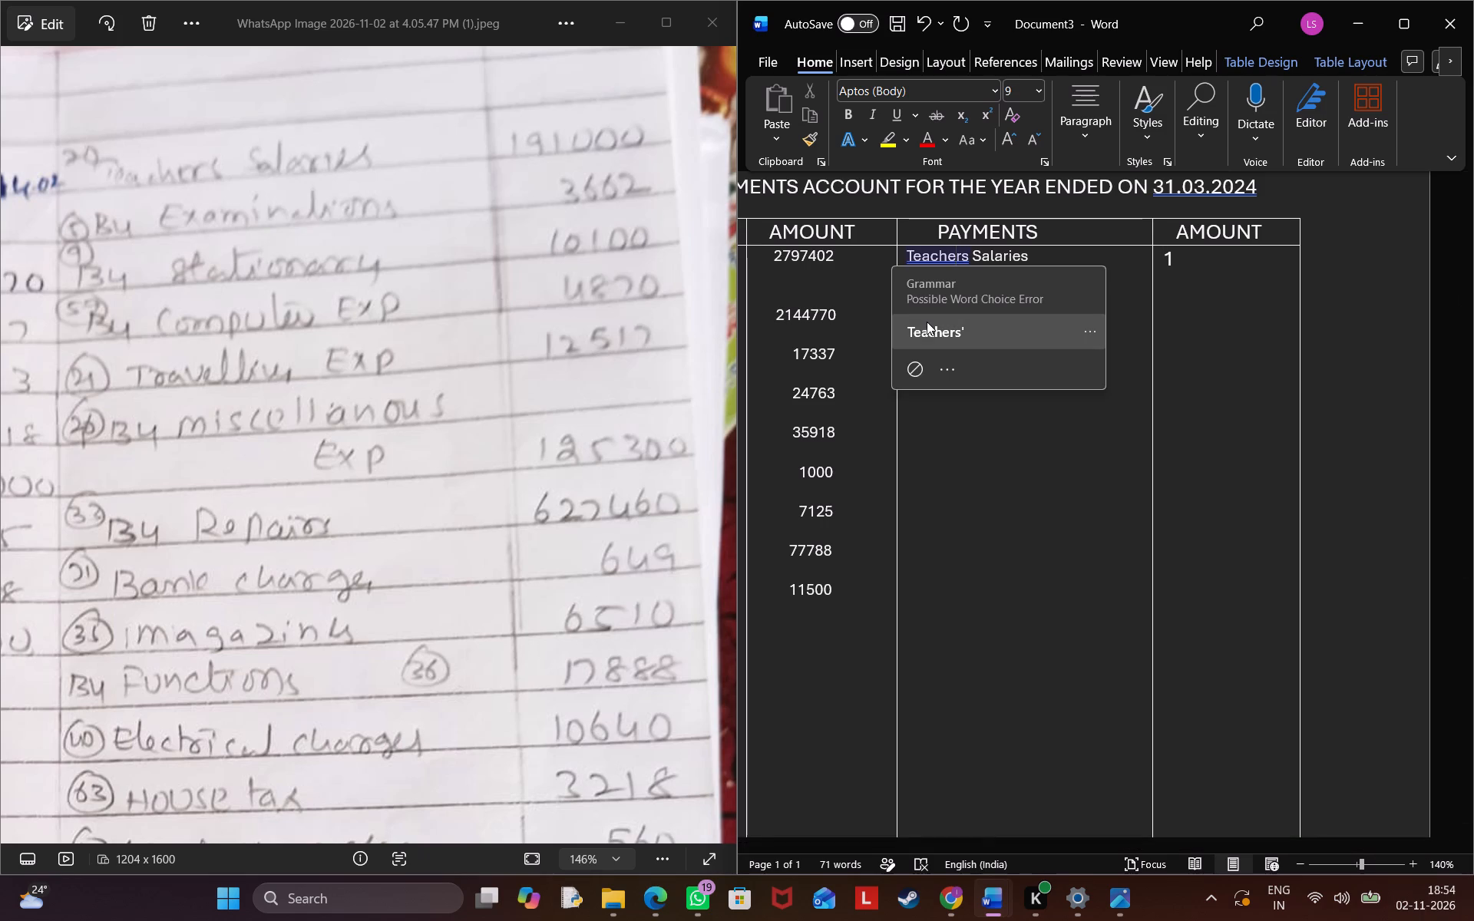
pyautogui.click(927, 322)
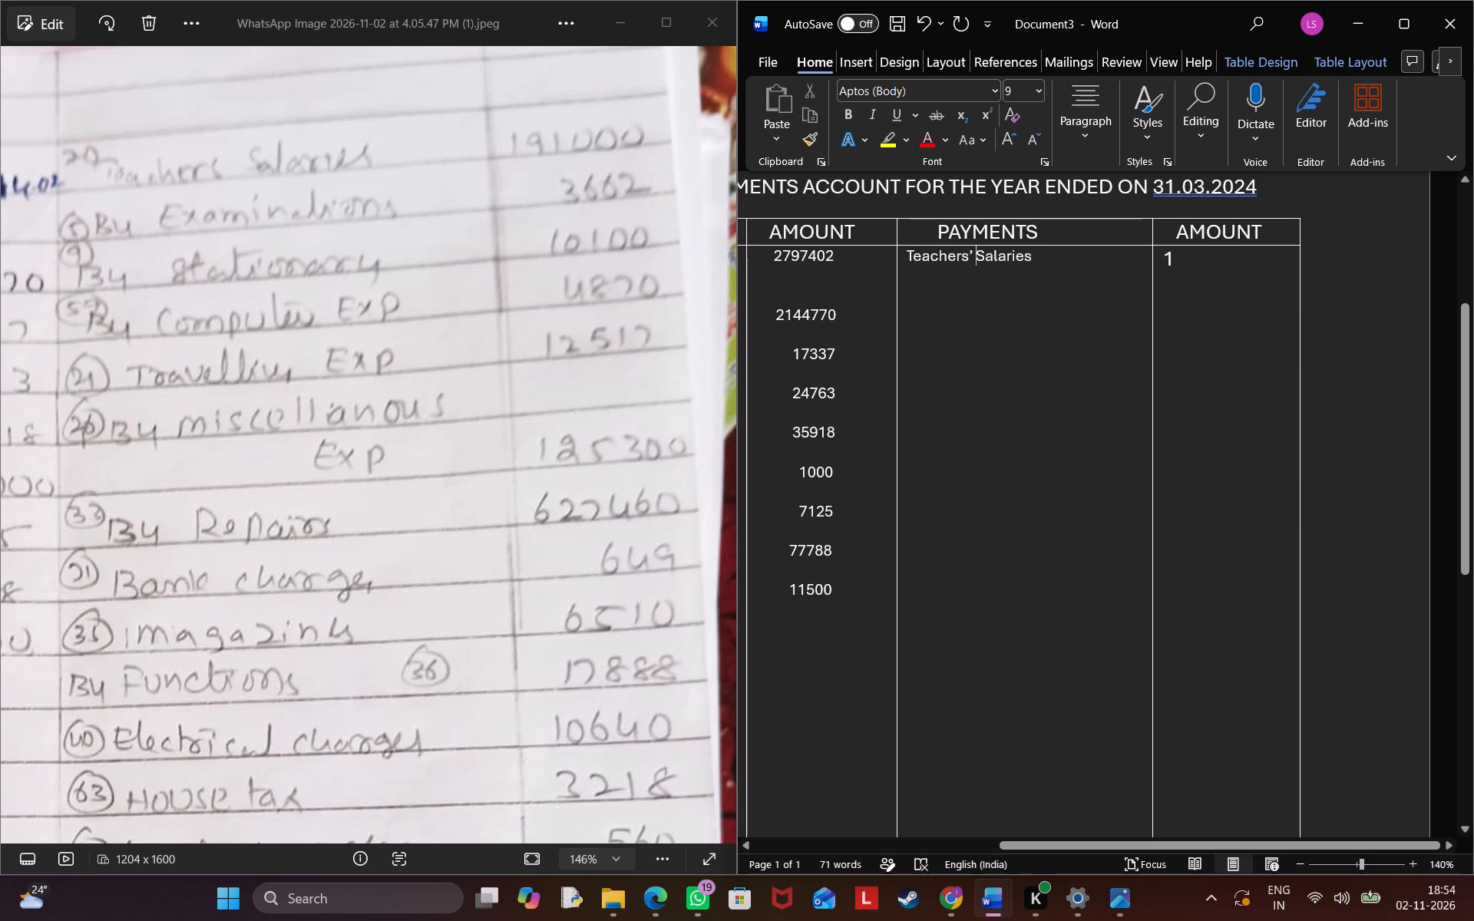
# Set the font size of the digit 1 in the second AMOUNT column to 9.
pyautogui.moveTo(1195, 262); pyautogui.dragTo(1158, 256)
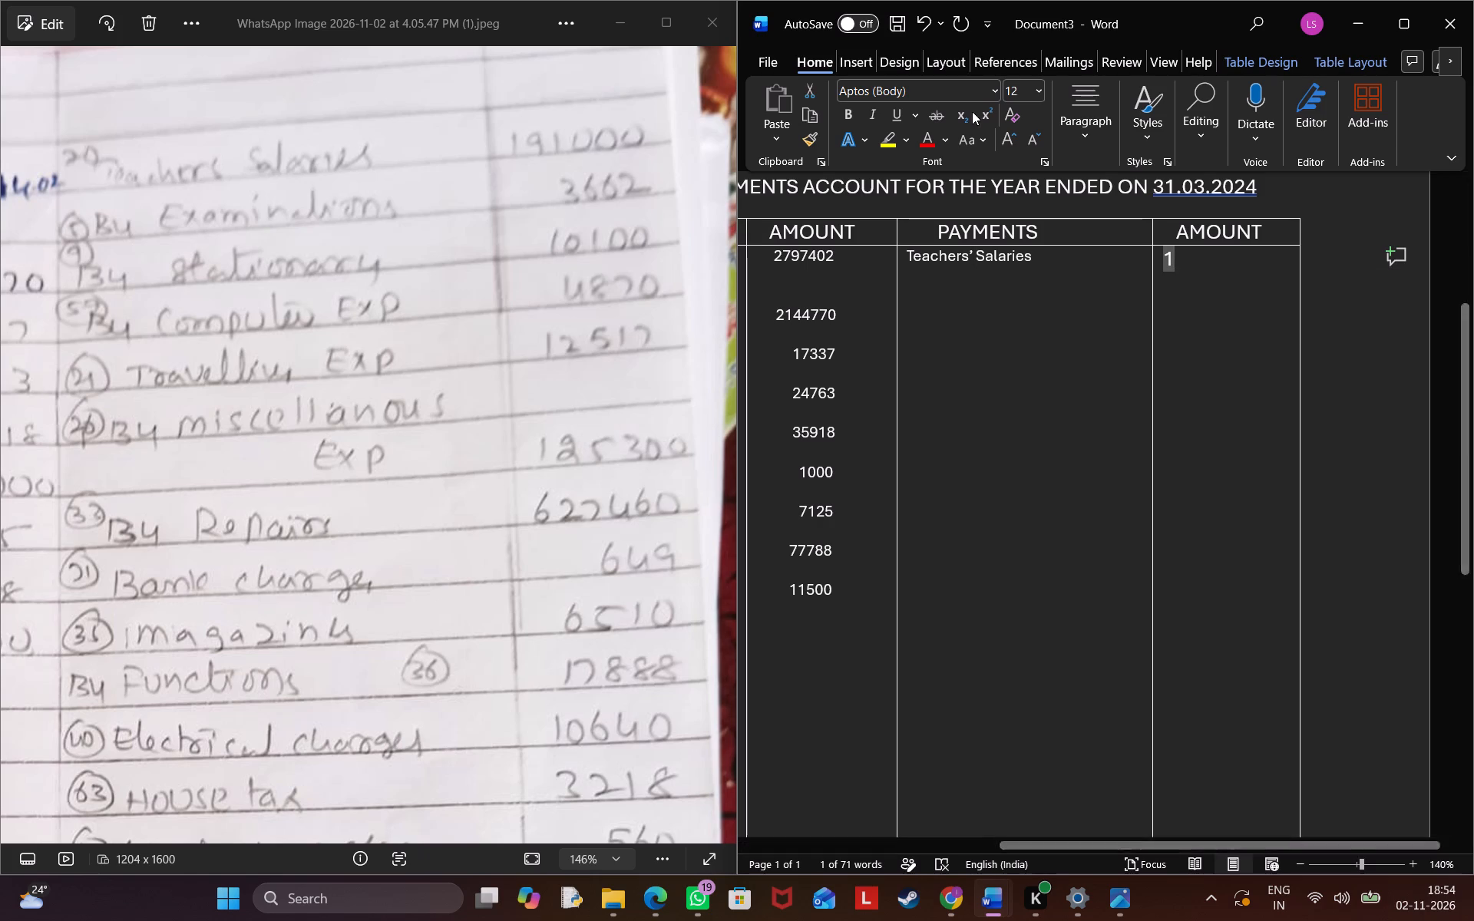
pyautogui.click(1039, 92)
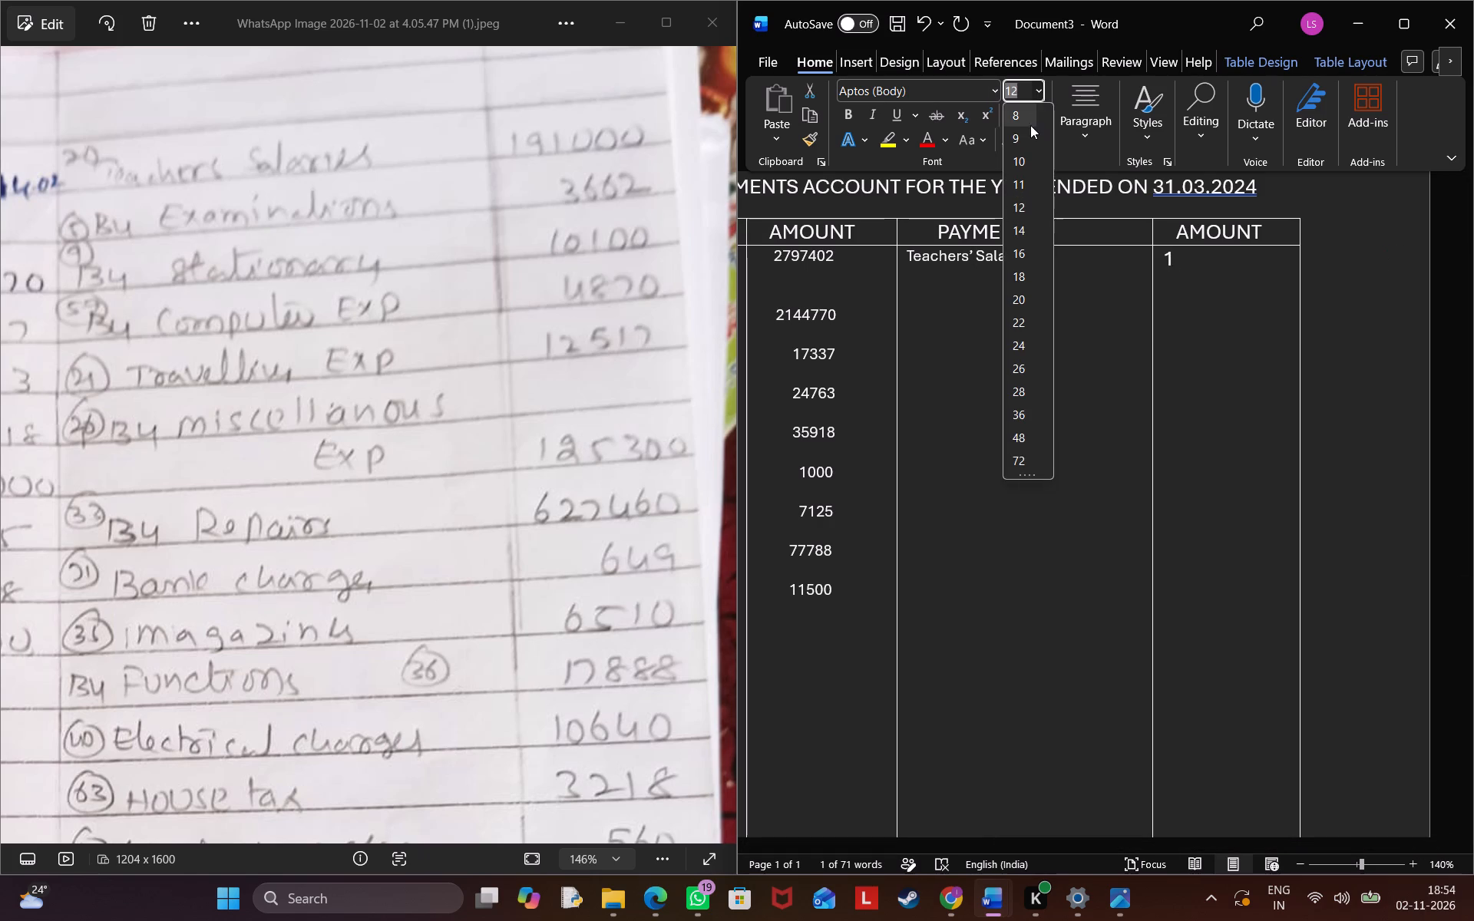
pyautogui.click(1029, 134)
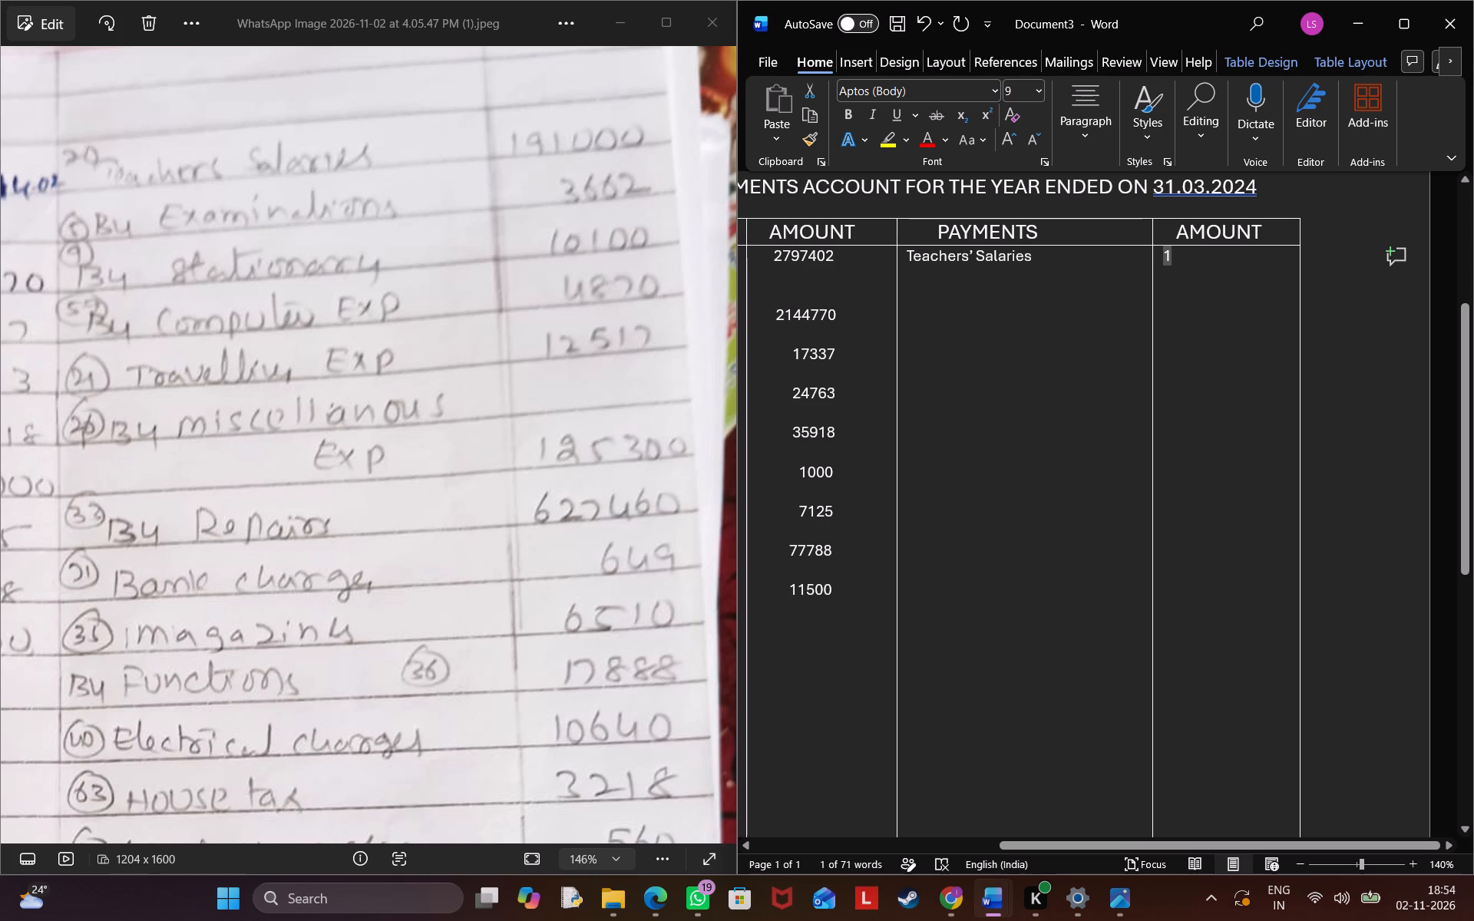
# Indent the salaries amount by five spaces and complete it as 191000.
pyautogui.click(1198, 261)
pyautogui.press('Left')
pyautogui.press('space')
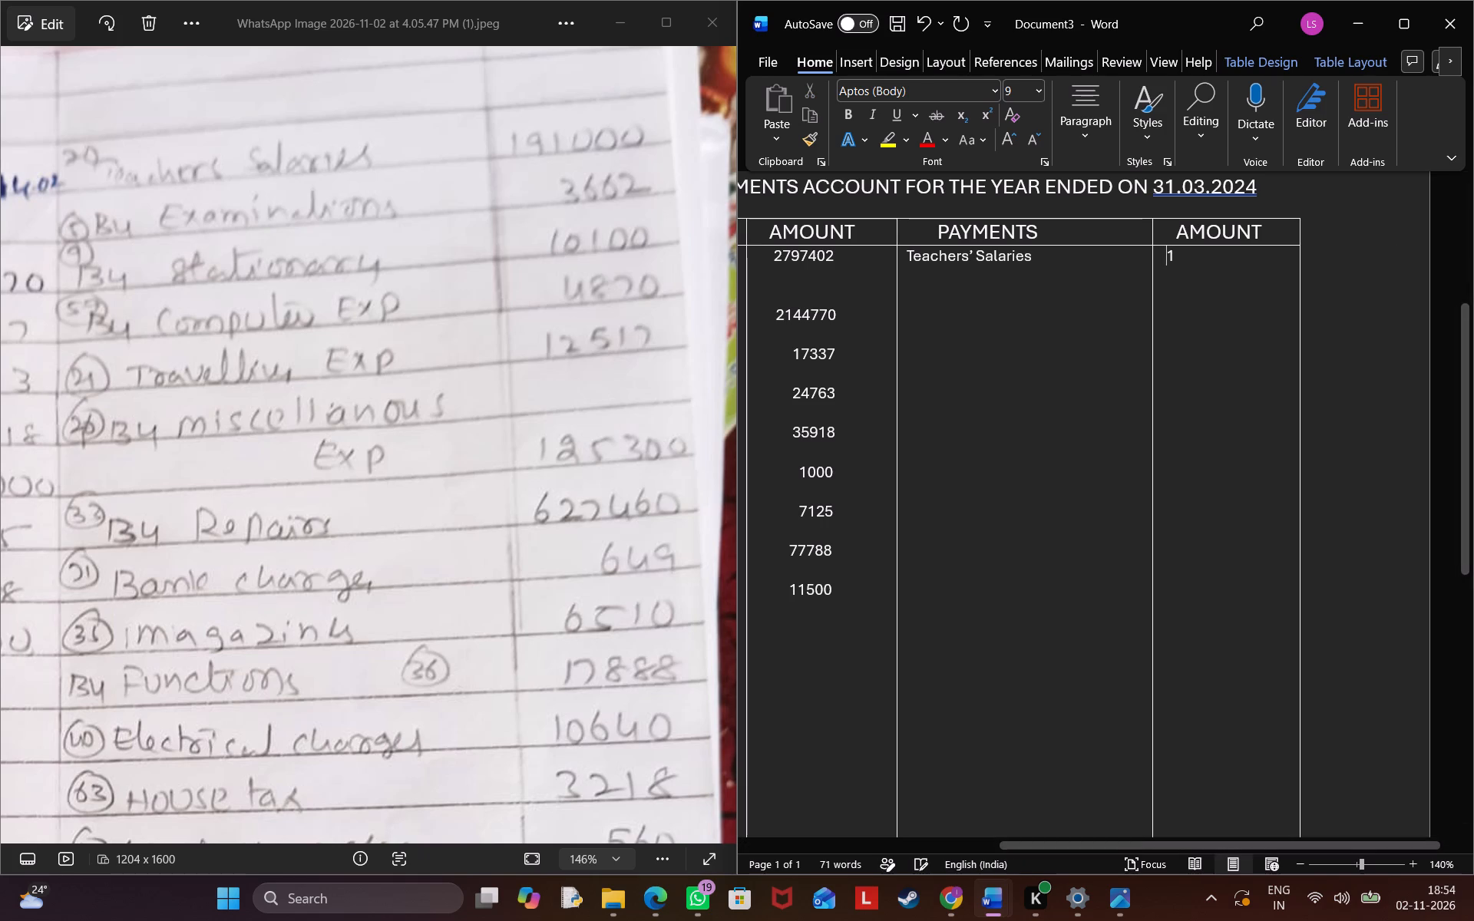
pyautogui.press('space')
pyautogui.press('space')
pyautogui.press('space')
pyautogui.press('space')
pyautogui.press('Right')
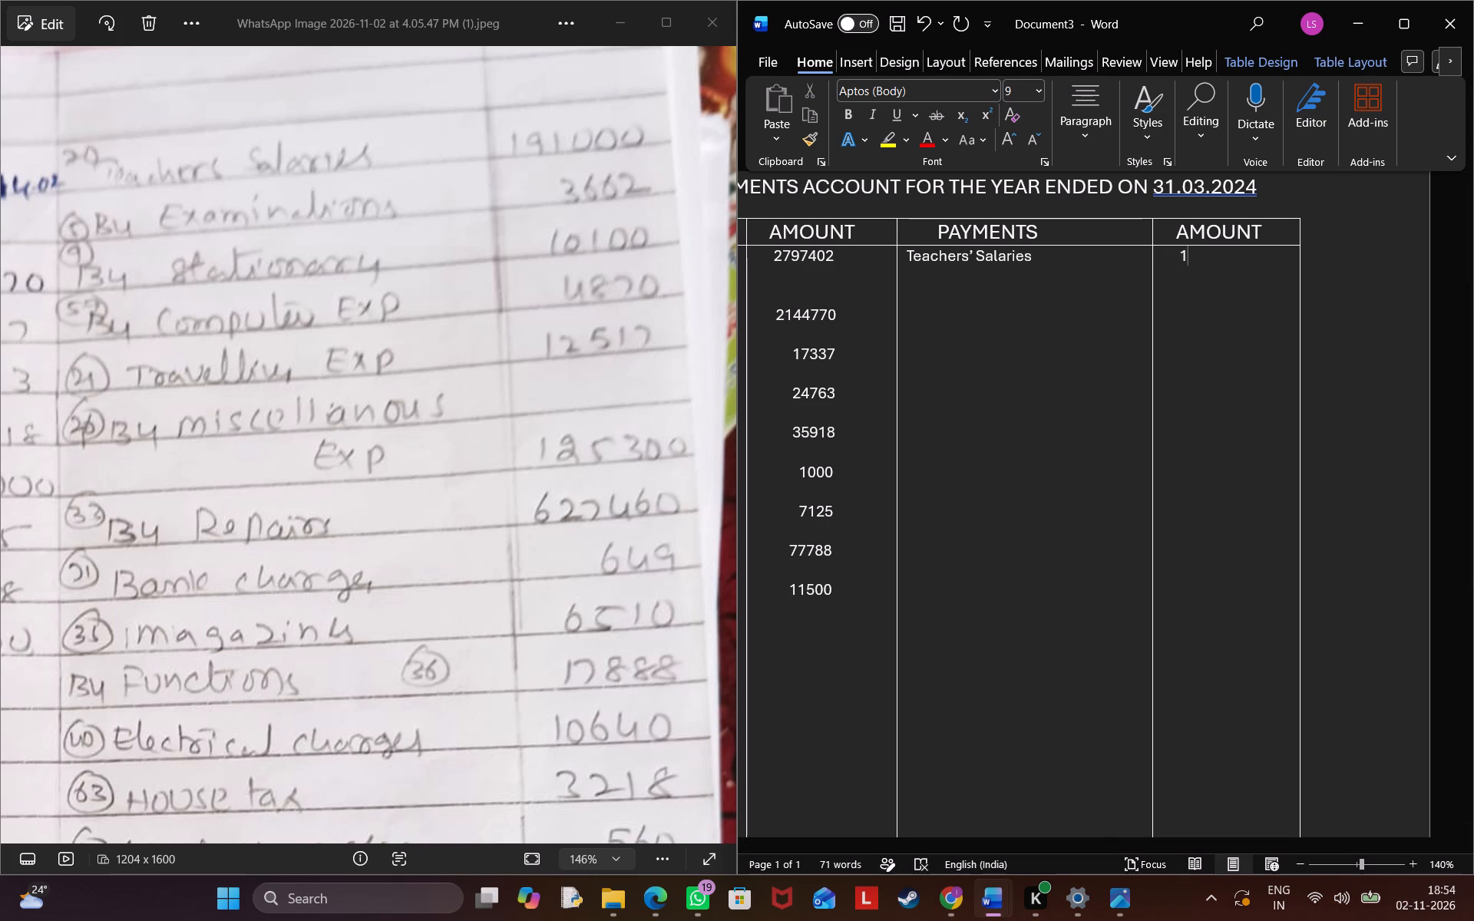
pyautogui.press('9')
pyautogui.press('1')
pyautogui.write('000')
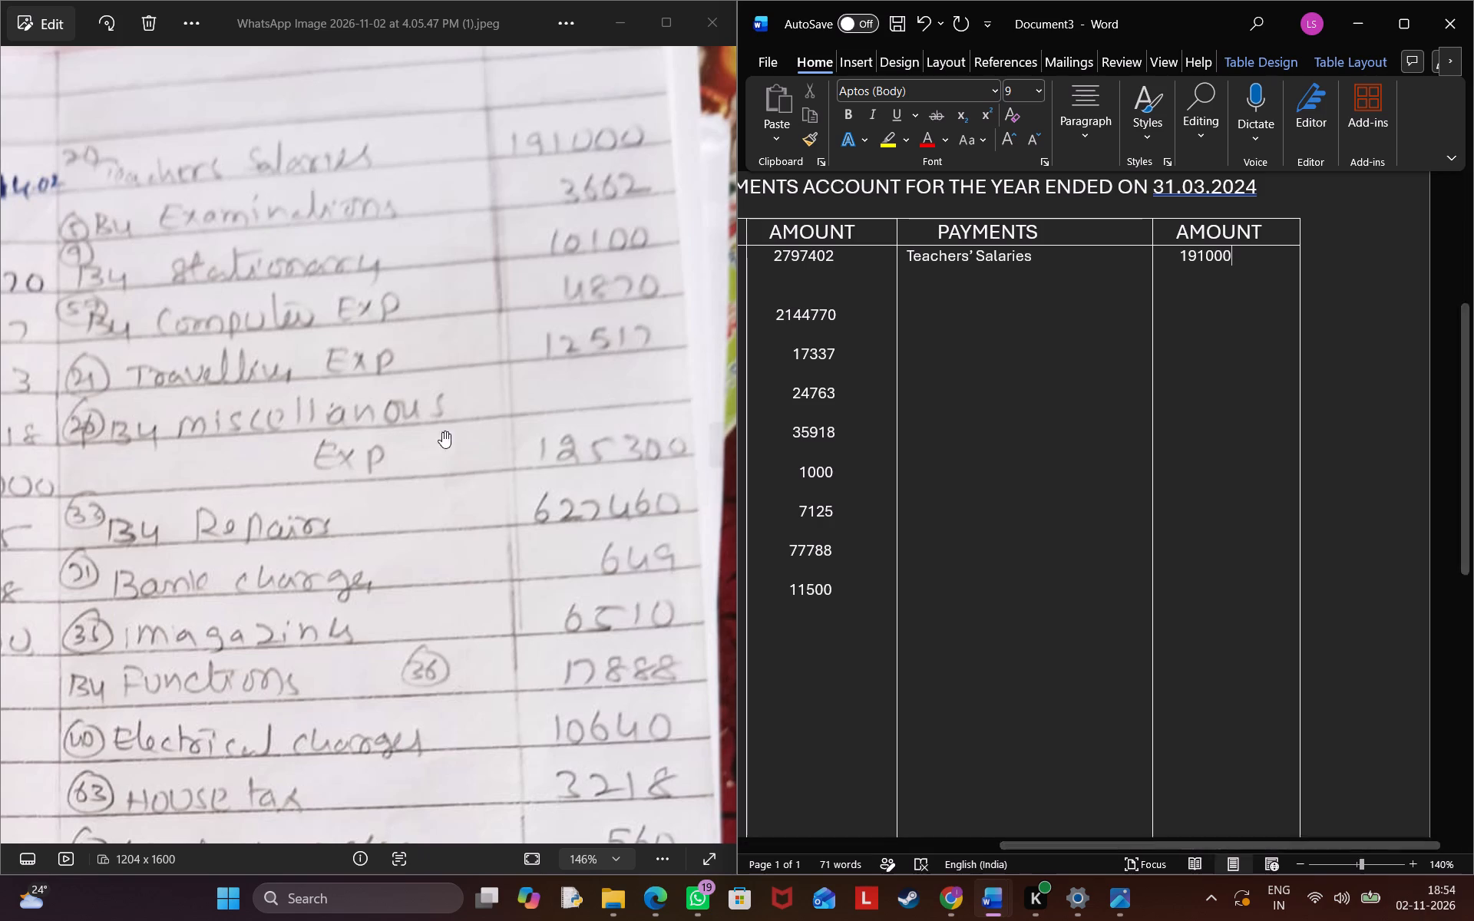
pyautogui.scroll(-4, 358, 389)
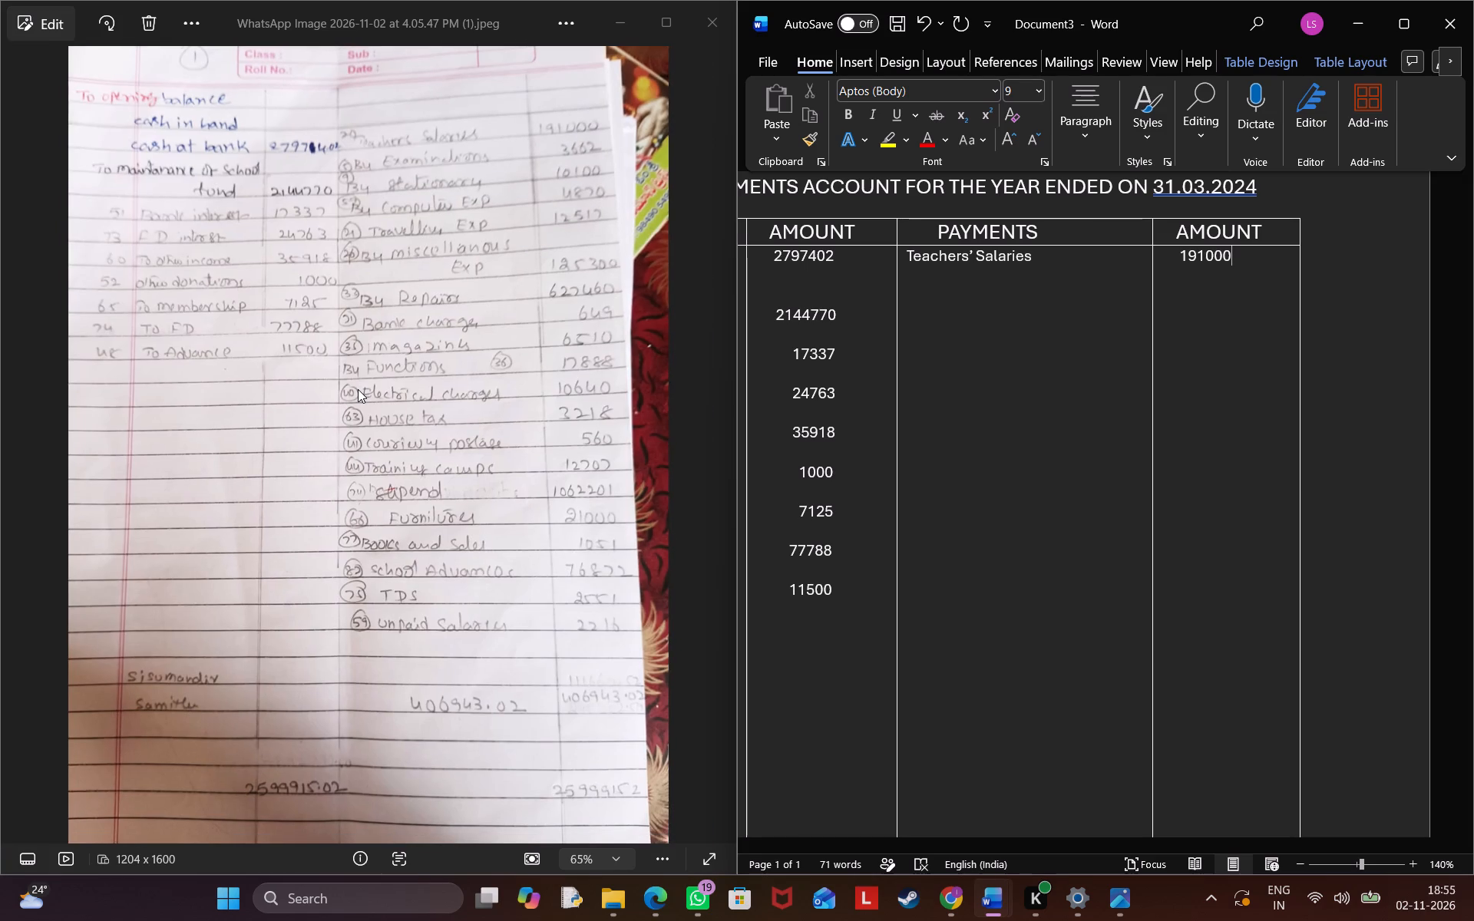
pyautogui.scroll(-9, 1058, 529)
pyautogui.scroll(1, 1058, 529)
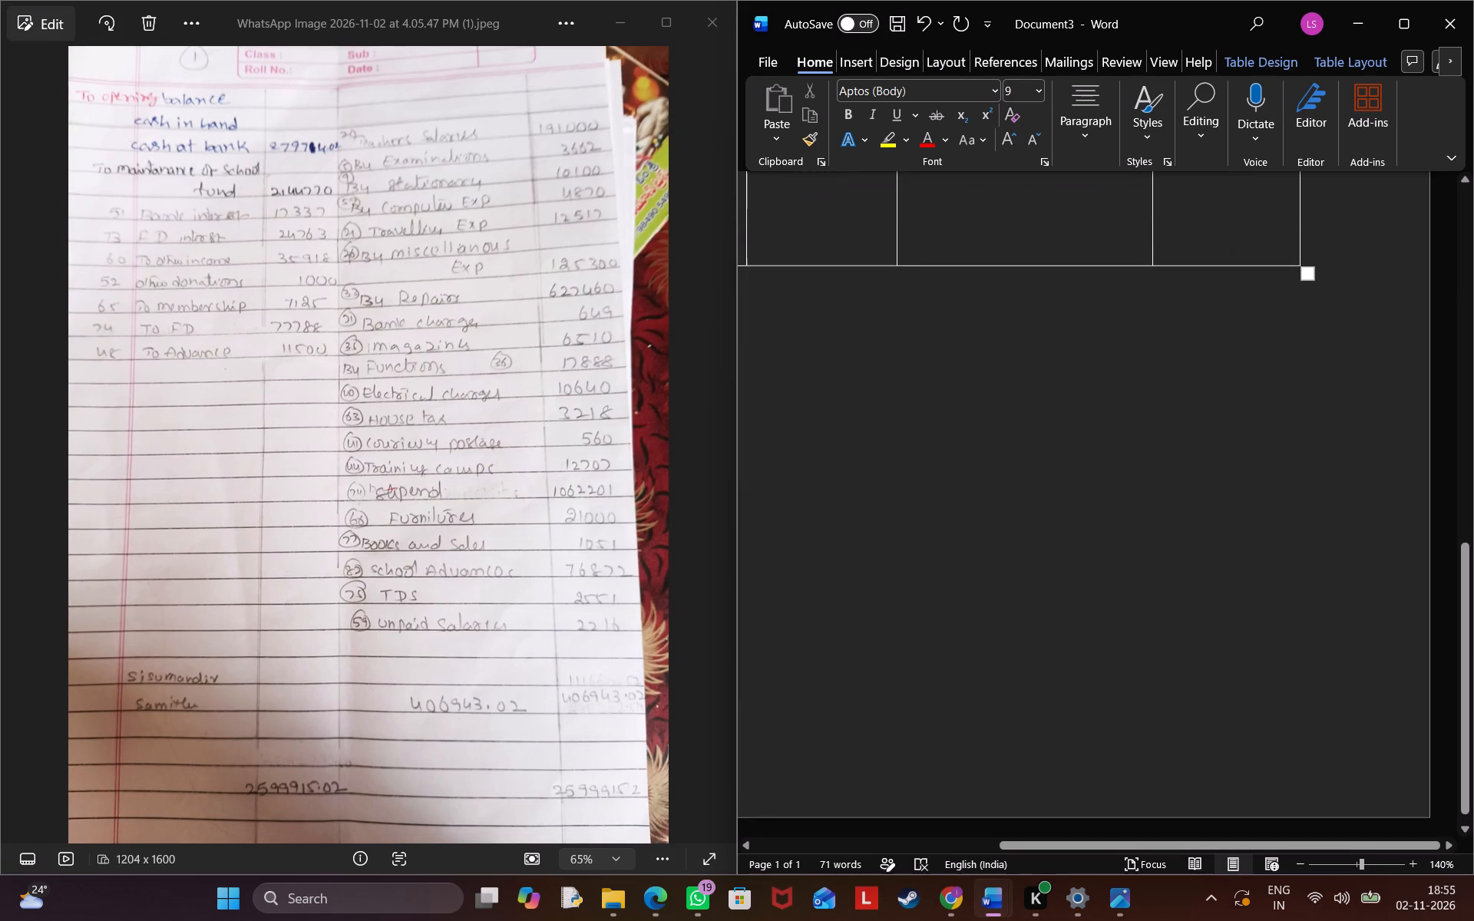
pyautogui.scroll(1, 1058, 529)
pyautogui.scroll(-2, 1058, 529)
pyautogui.hscroll(4, 1058, 529)
pyautogui.scroll(1, 1058, 529)
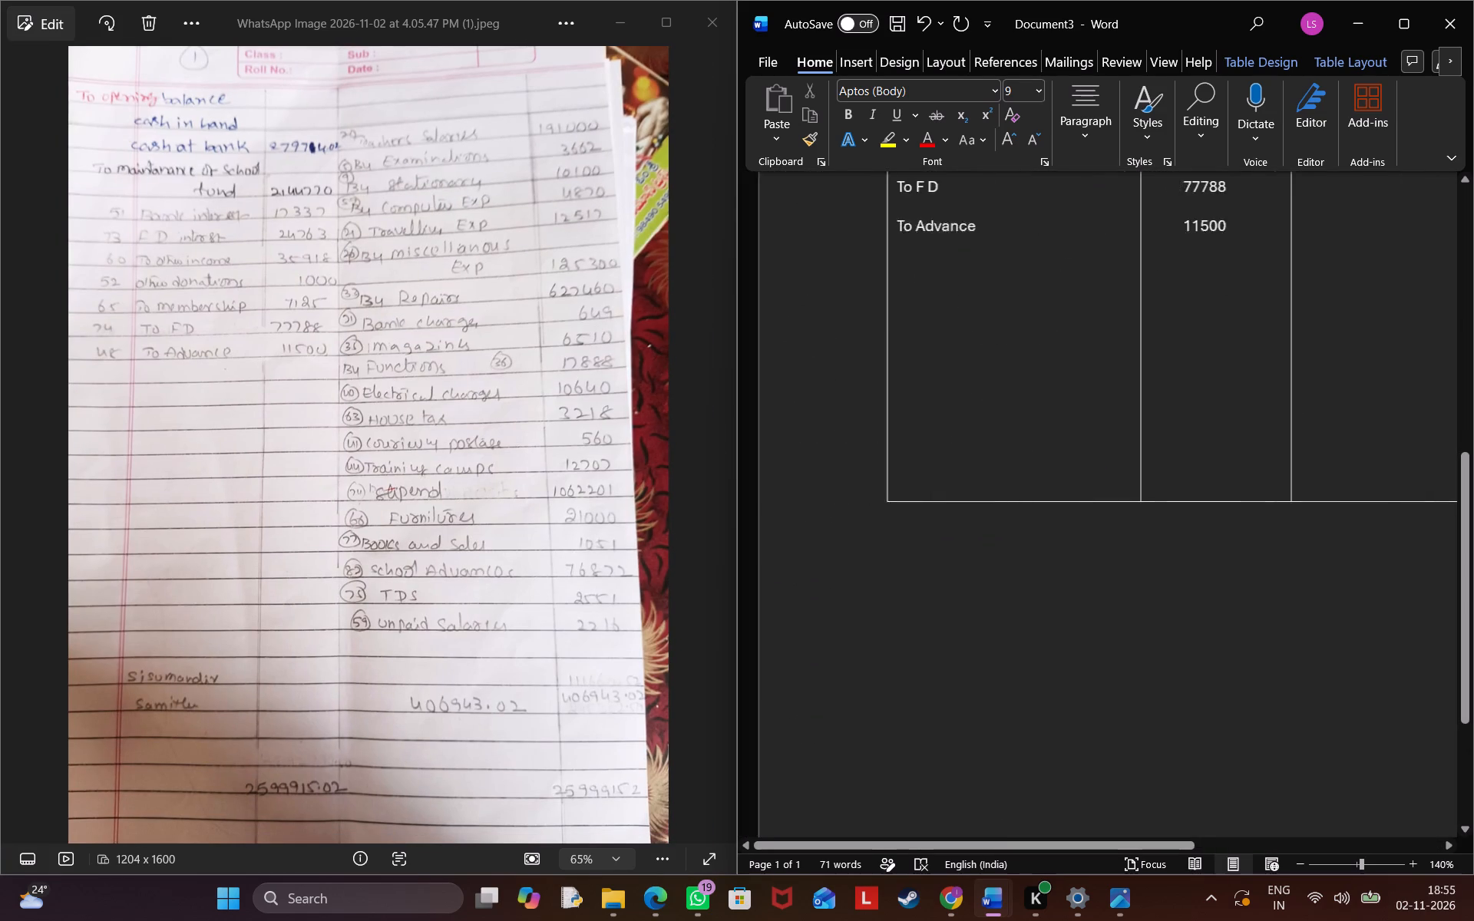
pyautogui.scroll(1, 1058, 529)
pyautogui.hscroll(-2, 1058, 529)
pyautogui.scroll(-1, 1058, 529)
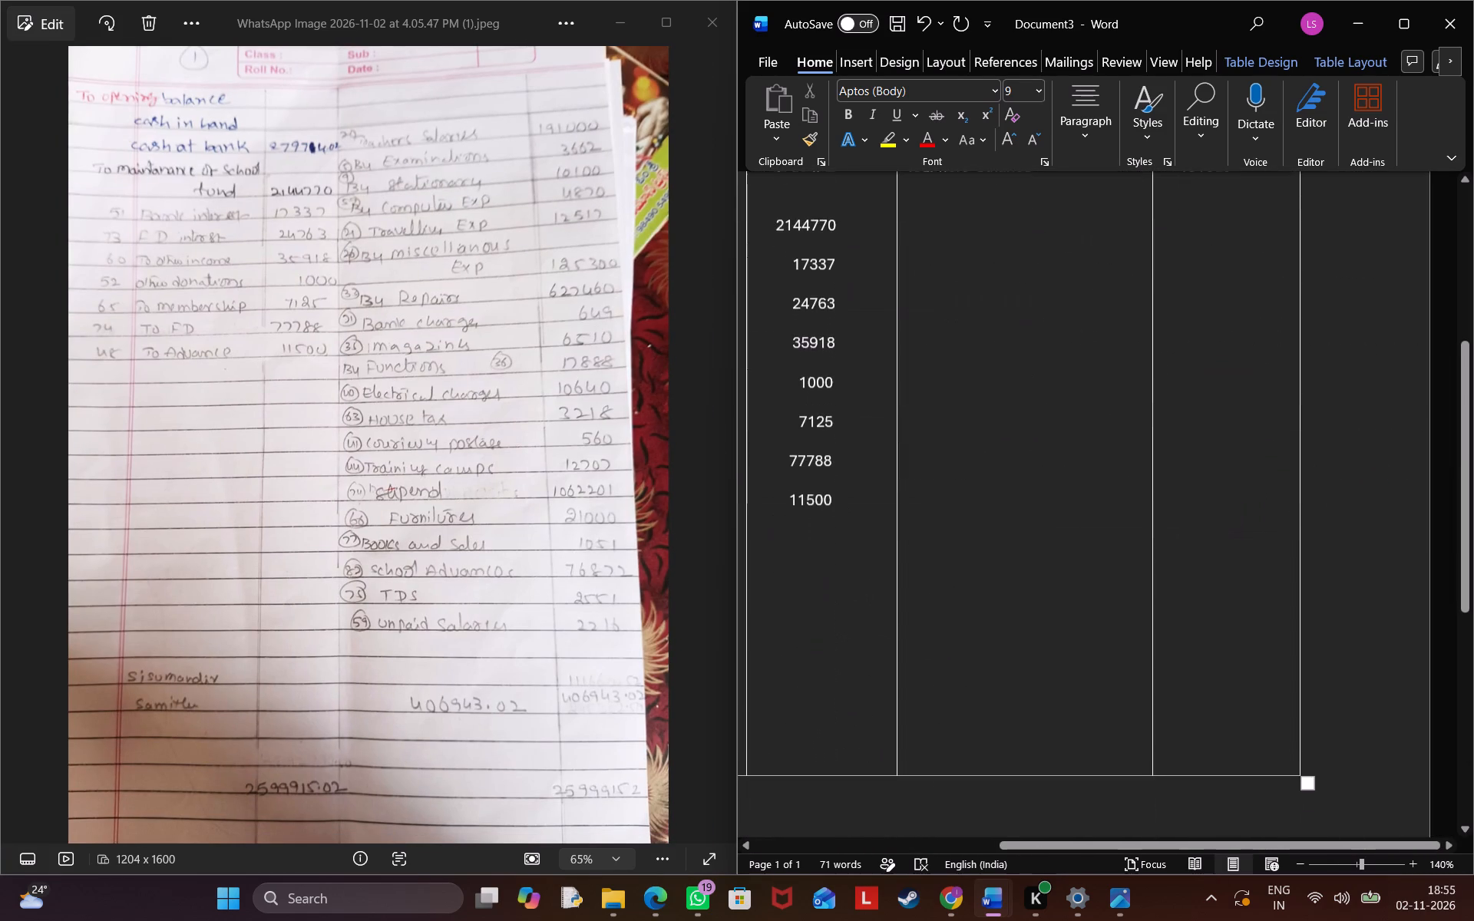
pyautogui.hscroll(1, 1058, 529)
pyautogui.scroll(1, 1058, 529)
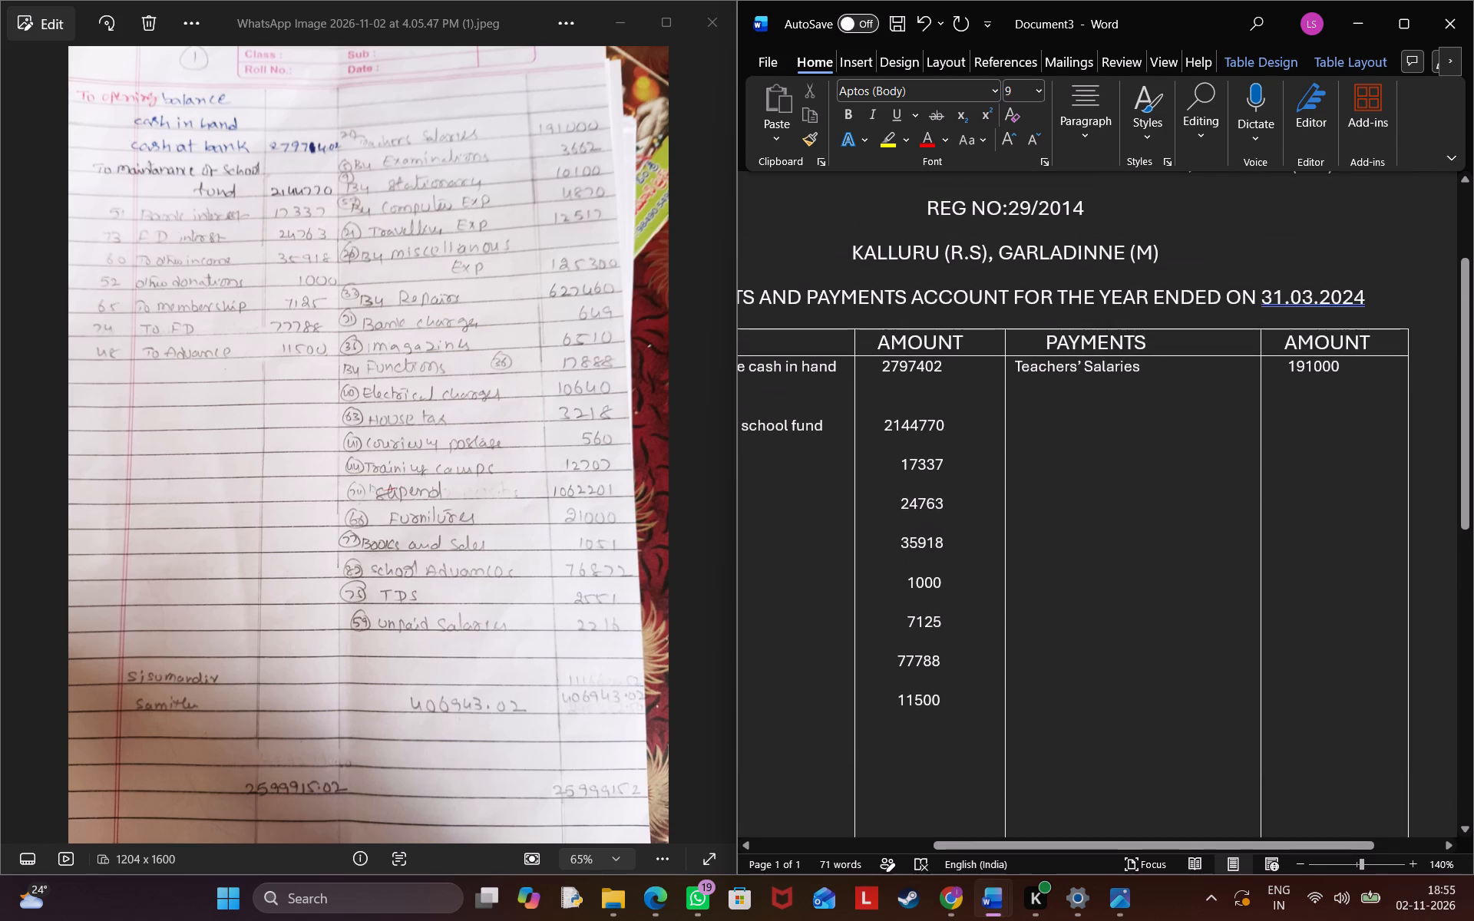
pyautogui.moveTo(961, 426); pyautogui.dragTo(875, 416)
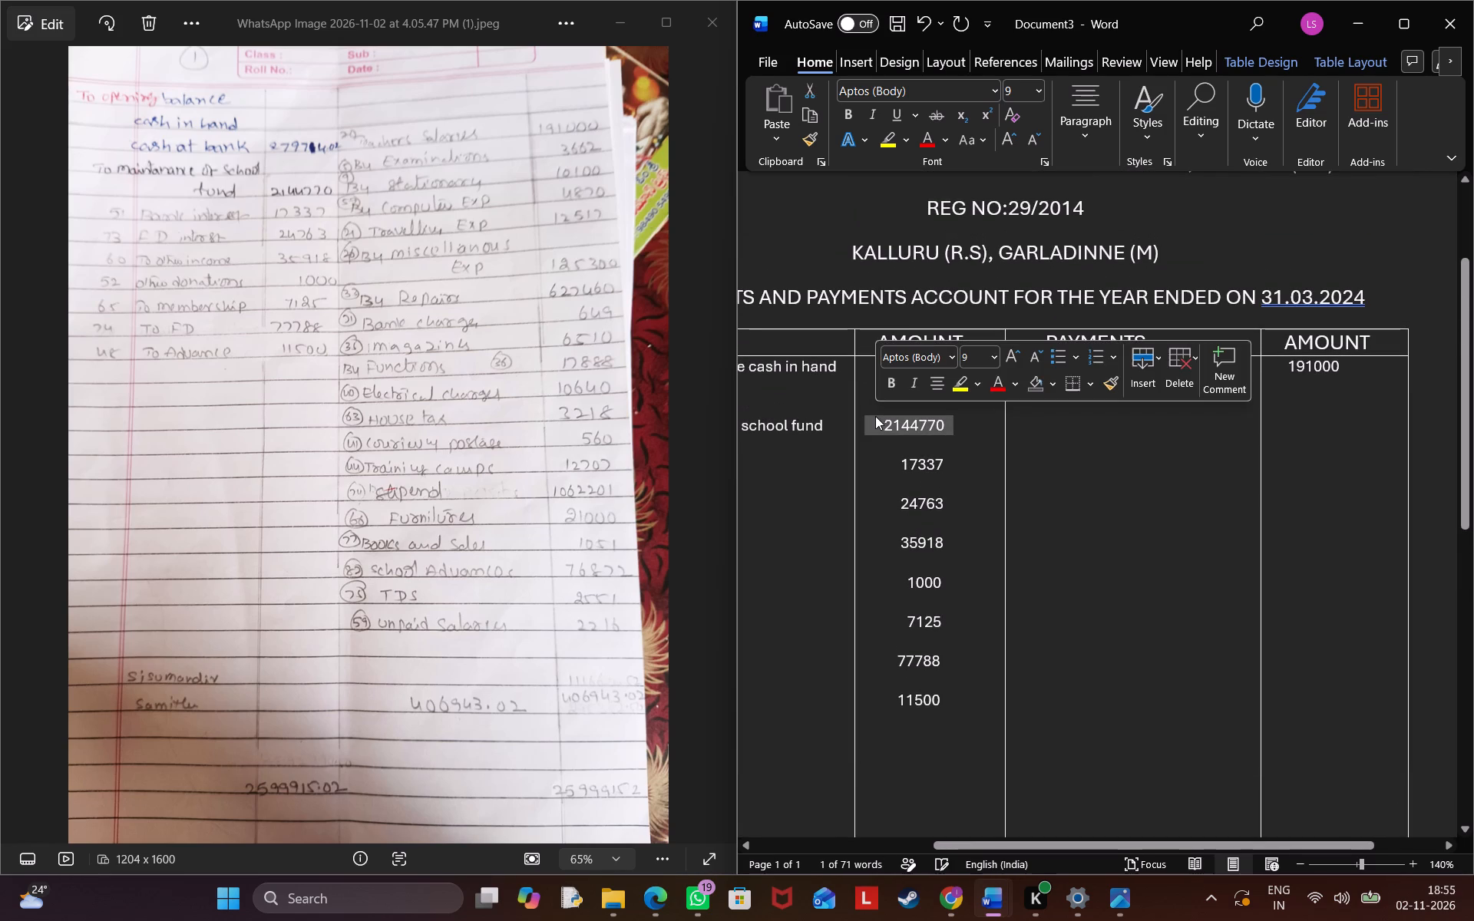
pyautogui.click(1066, 468)
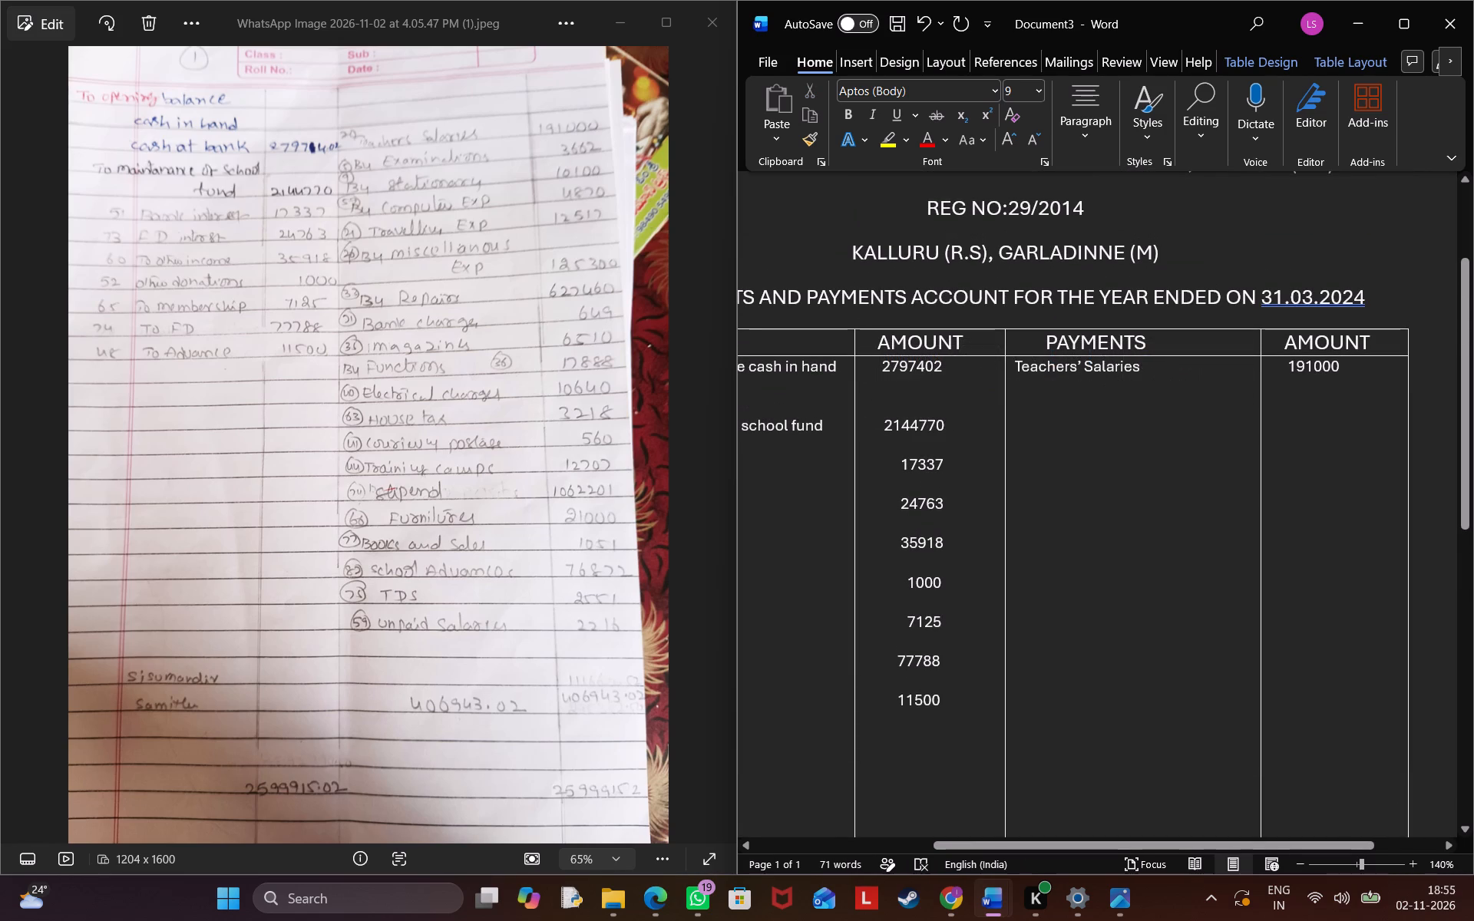
pyautogui.click(1152, 368)
pyautogui.press('Return')
pyautogui.press('Return')
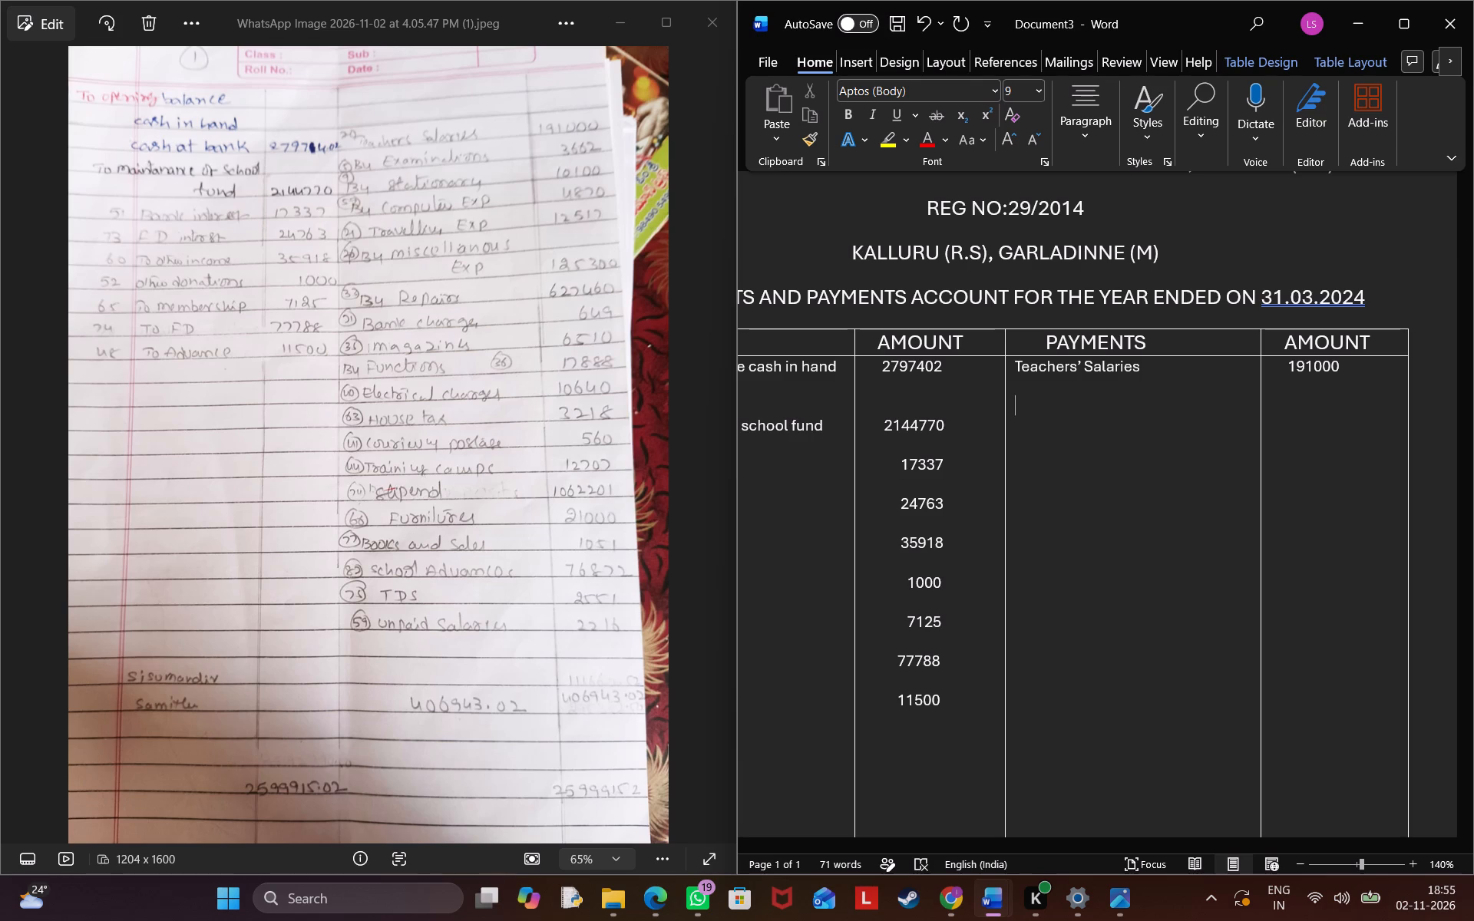
pyautogui.hscroll(2, 1152, 368)
pyautogui.hscroll(-1, 1152, 368)
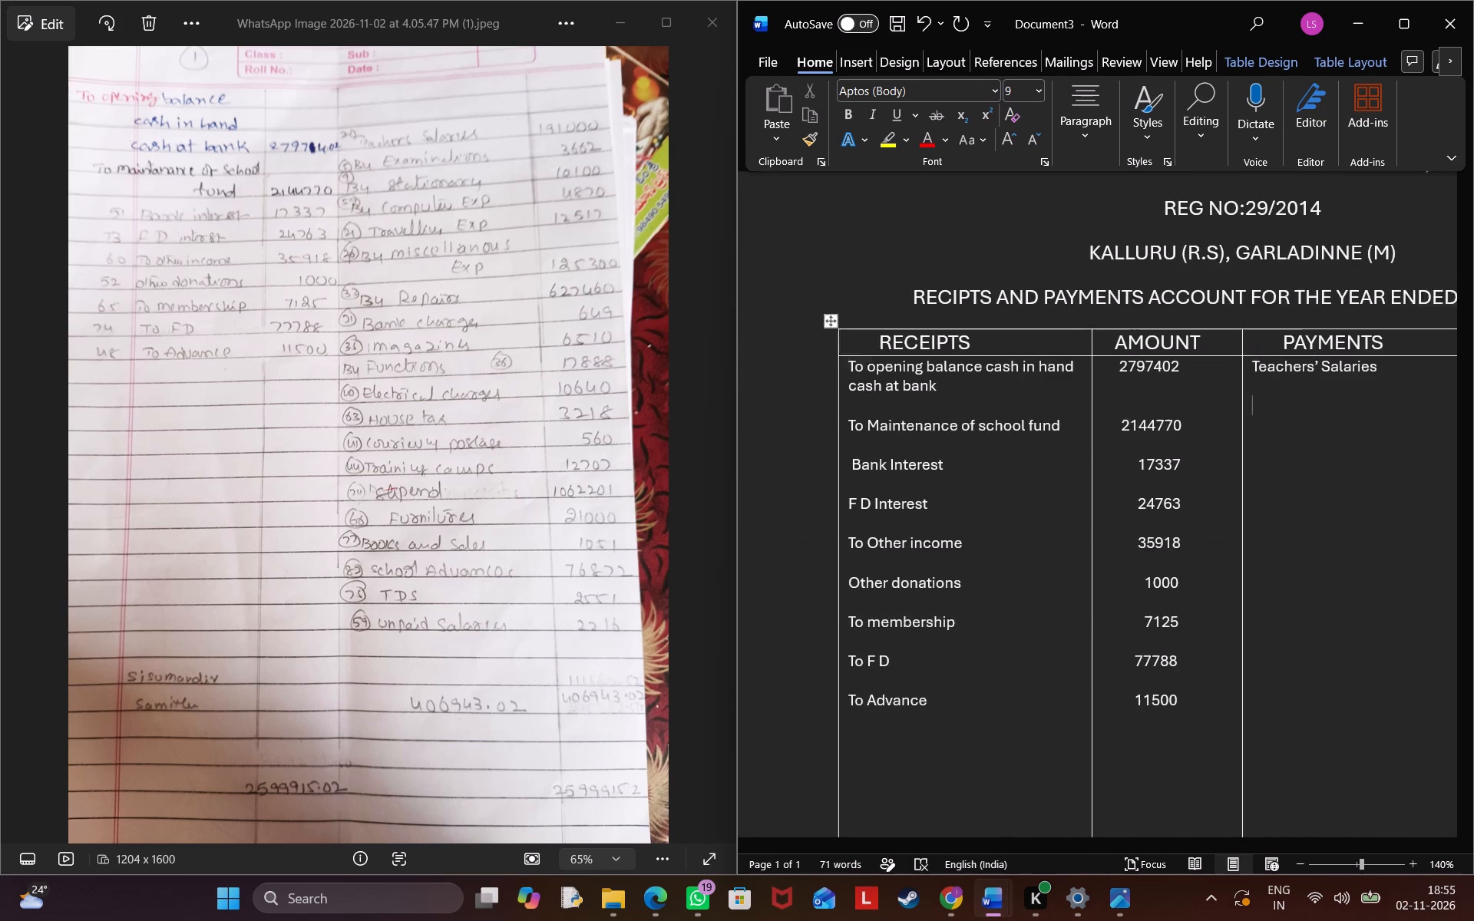
# Enter "By Examinations" below "Teachers' Salaries" in the PAYMENTS column, followed by two line breaks.
pyautogui.hscroll(-1, 1152, 368)
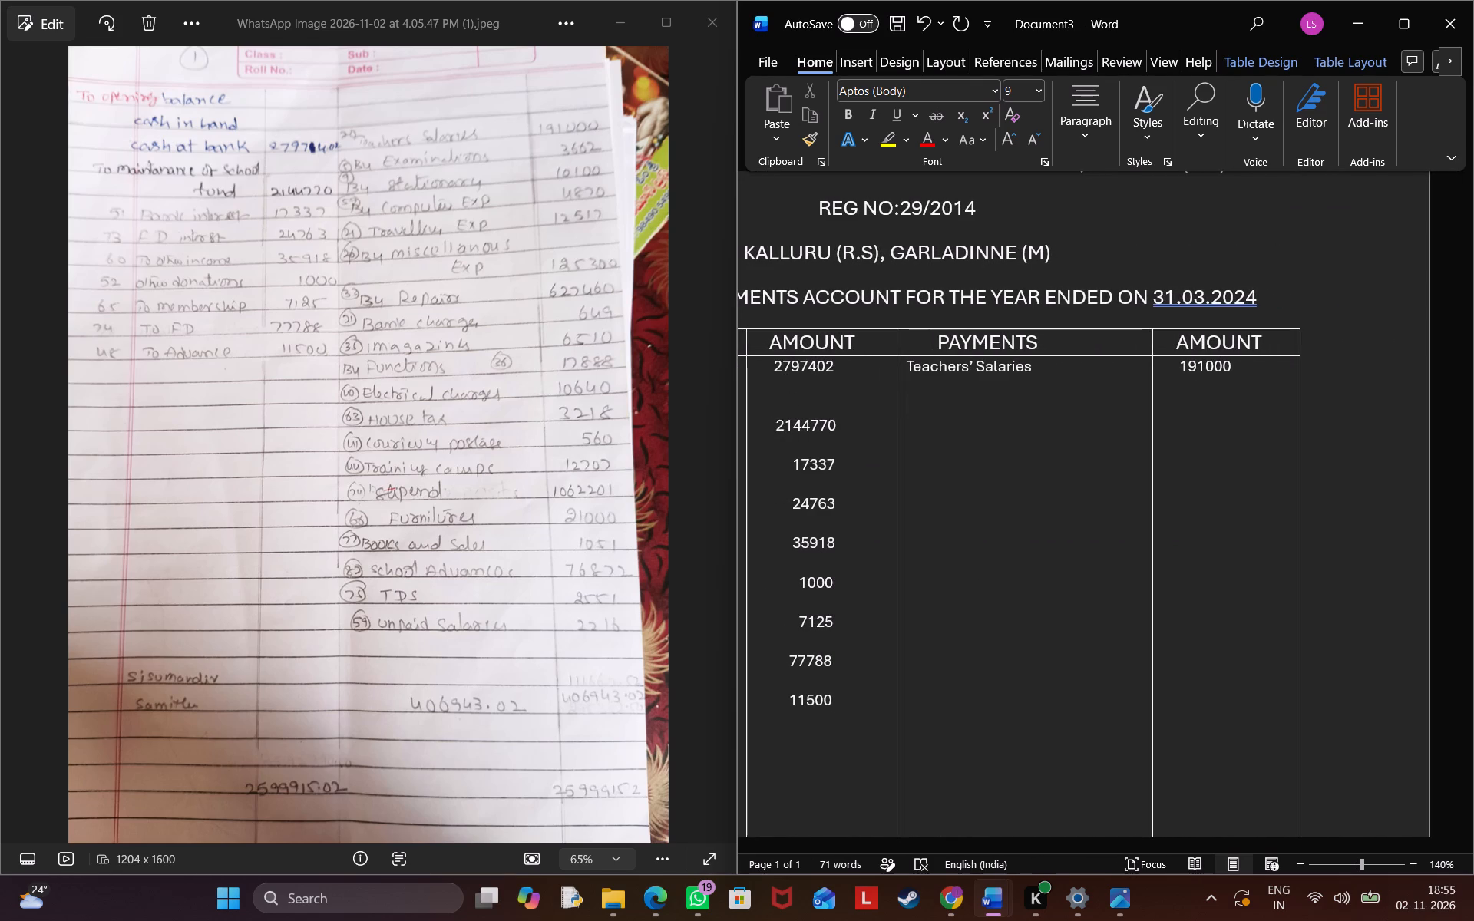
pyautogui.write('By')
pyautogui.press('space')
pyautogui.hotkey('shift', 'e')
pyautogui.write('xamination')
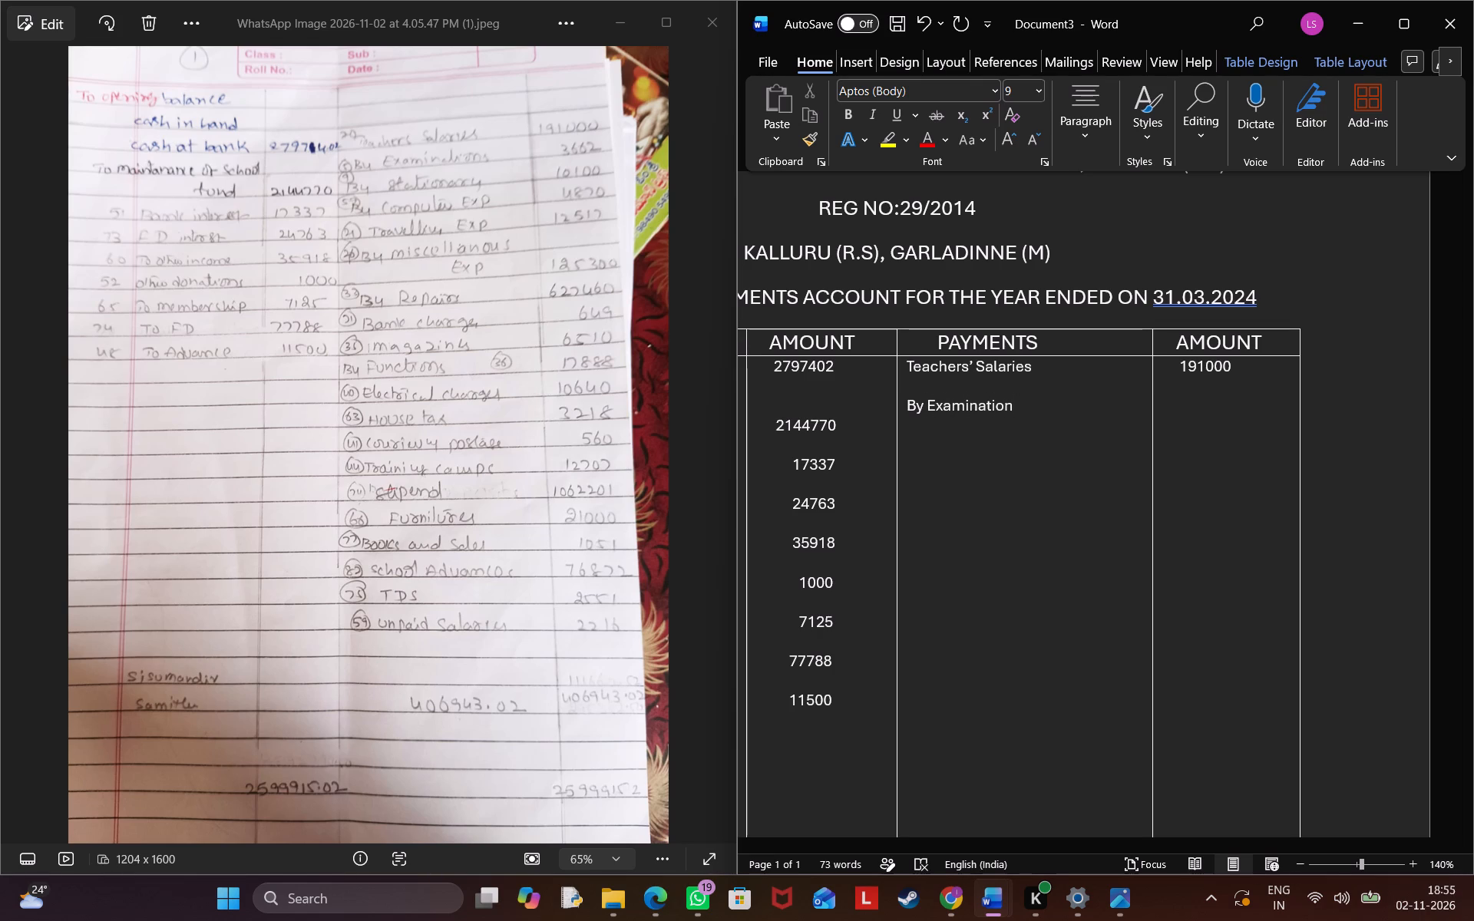
pyautogui.press('s')
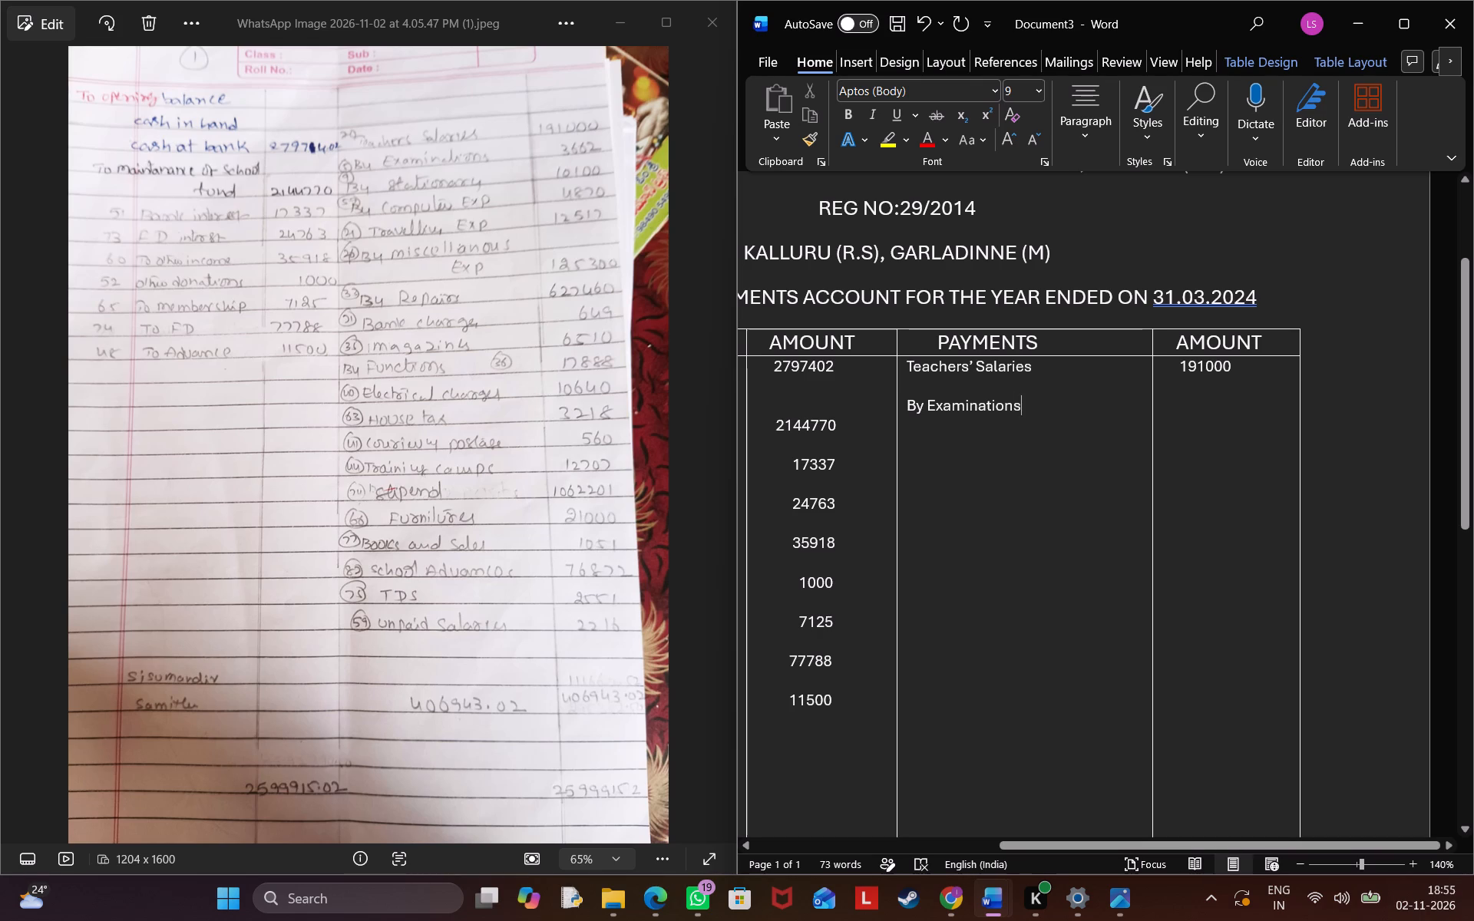
pyautogui.press('Return')
pyautogui.press('Return')
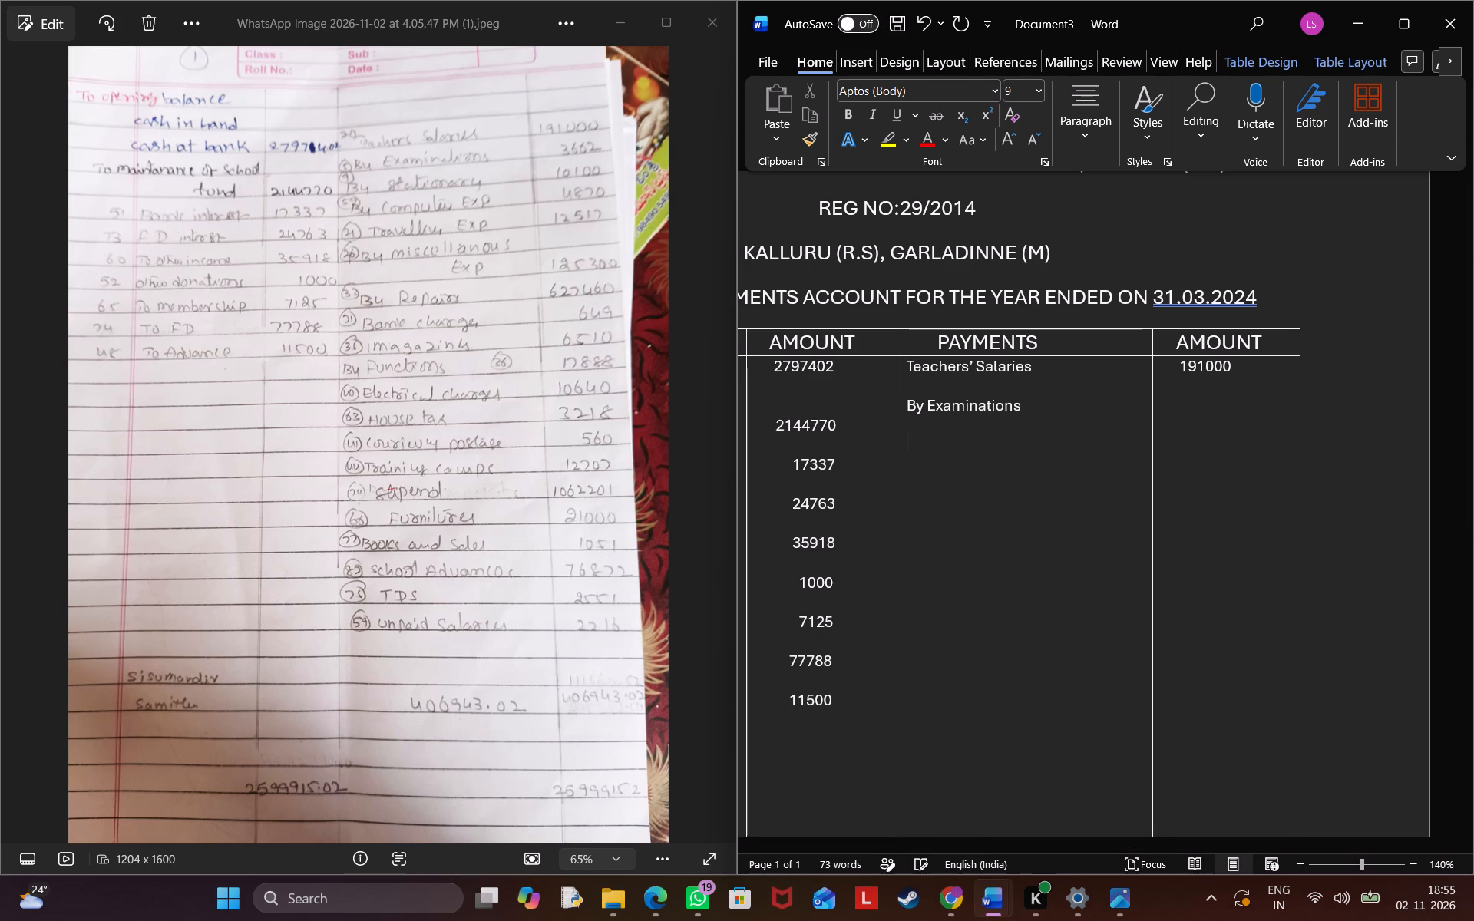
# Enter "By Stationary" as the next item in the PAYMENTS column, followed by two line breaks.
pyautogui.hotkey('shift', 'b')
pyautogui.write('y')
pyautogui.press('space')
pyautogui.write('Stationary')
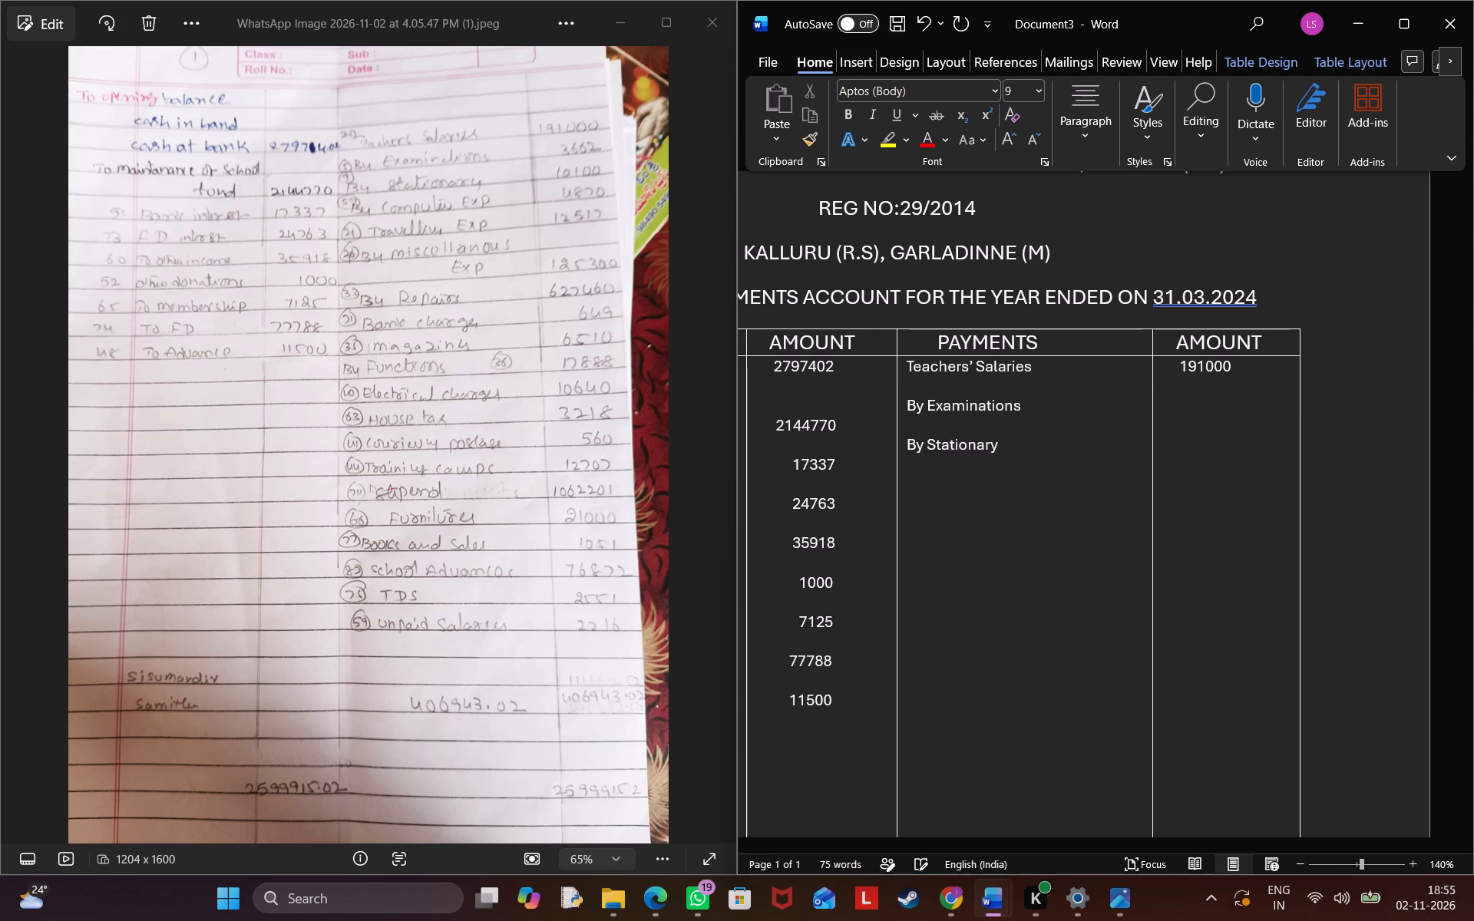
pyautogui.press('Return')
pyautogui.press('Return')
# Enter "By Computer Exp" as the next item in the PAYMENTS column, followed by two line breaks.
pyautogui.write('By')
pyautogui.press('space')
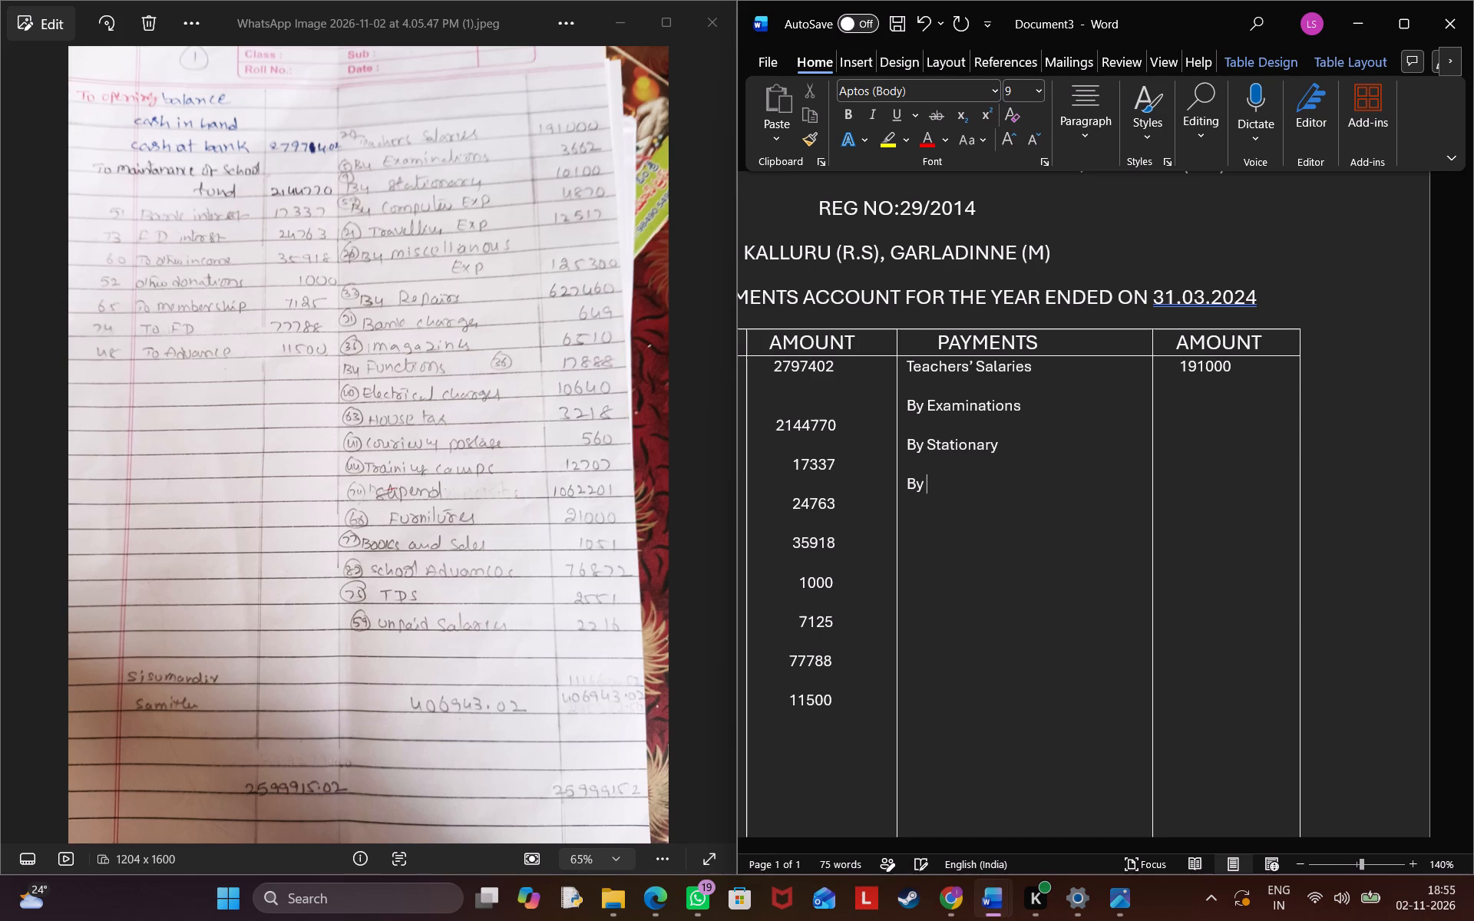
pyautogui.write('Computer')
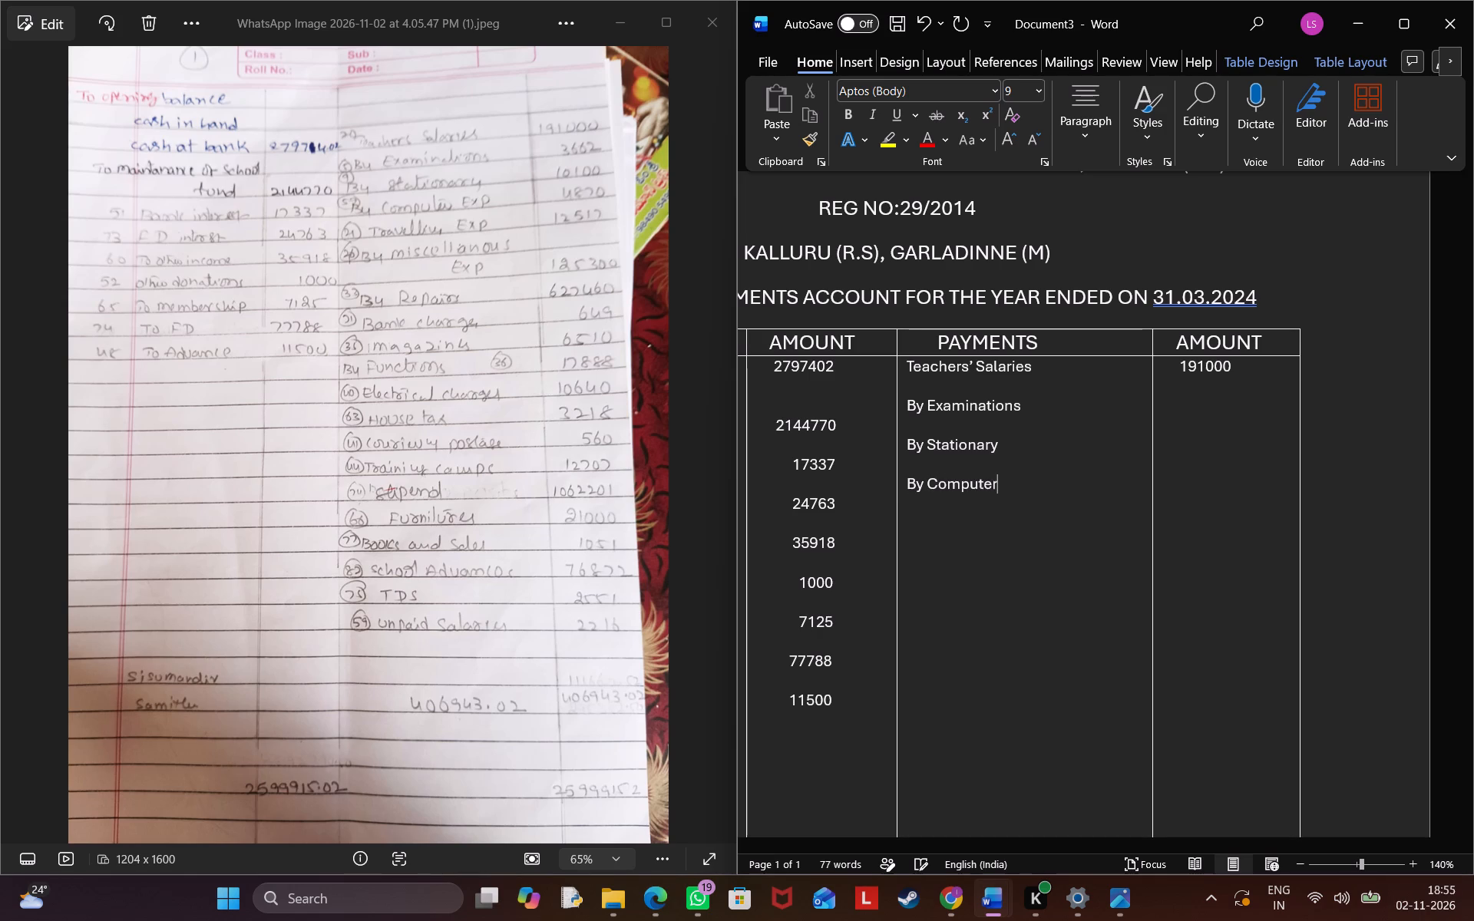
pyautogui.press('space')
pyautogui.write('Exp')
pyautogui.press('Return')
pyautogui.press('Return')
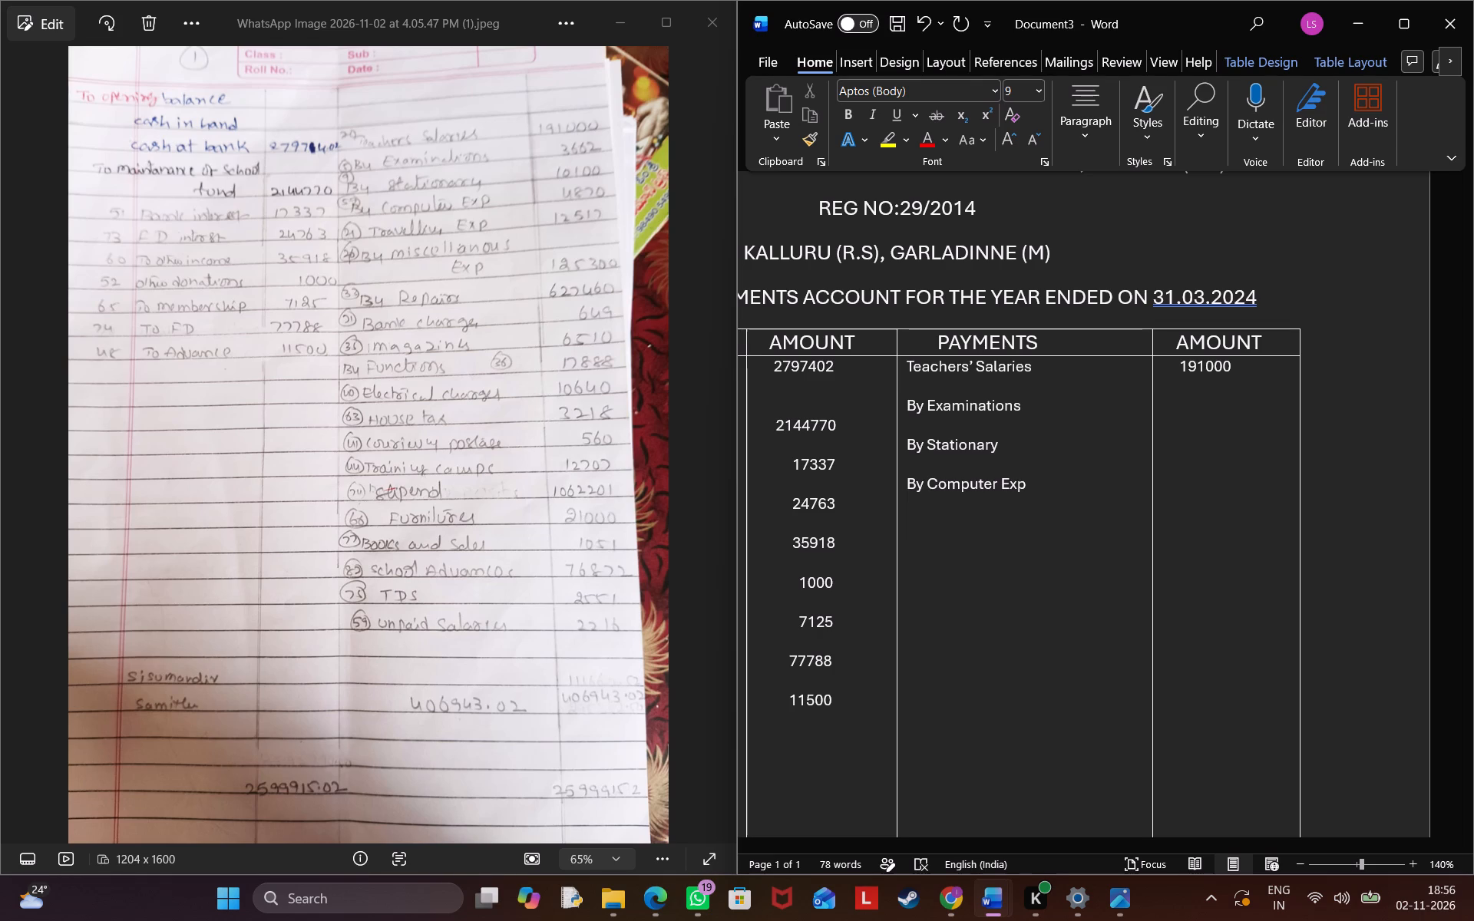
# Enter "Travelling Exp" as the next item in the PAYMENTS column, followed by two line breaks.
pyautogui.write('Travelling')
pyautogui.press('space')
pyautogui.write('EXP')
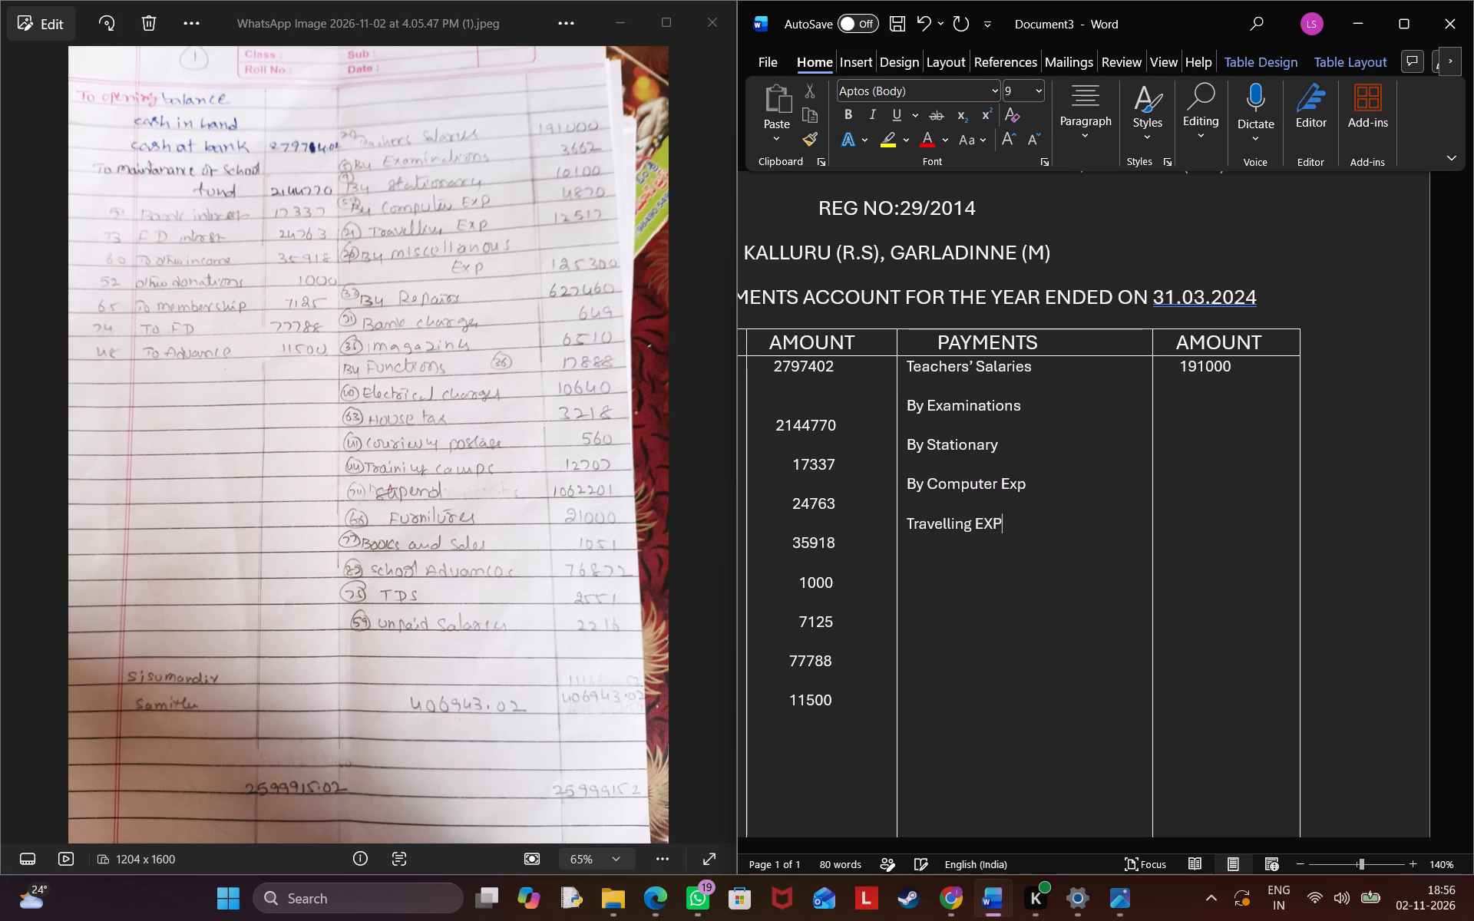
pyautogui.press('BackSpace')
pyautogui.press('BackSpace')
pyautogui.write('xp')
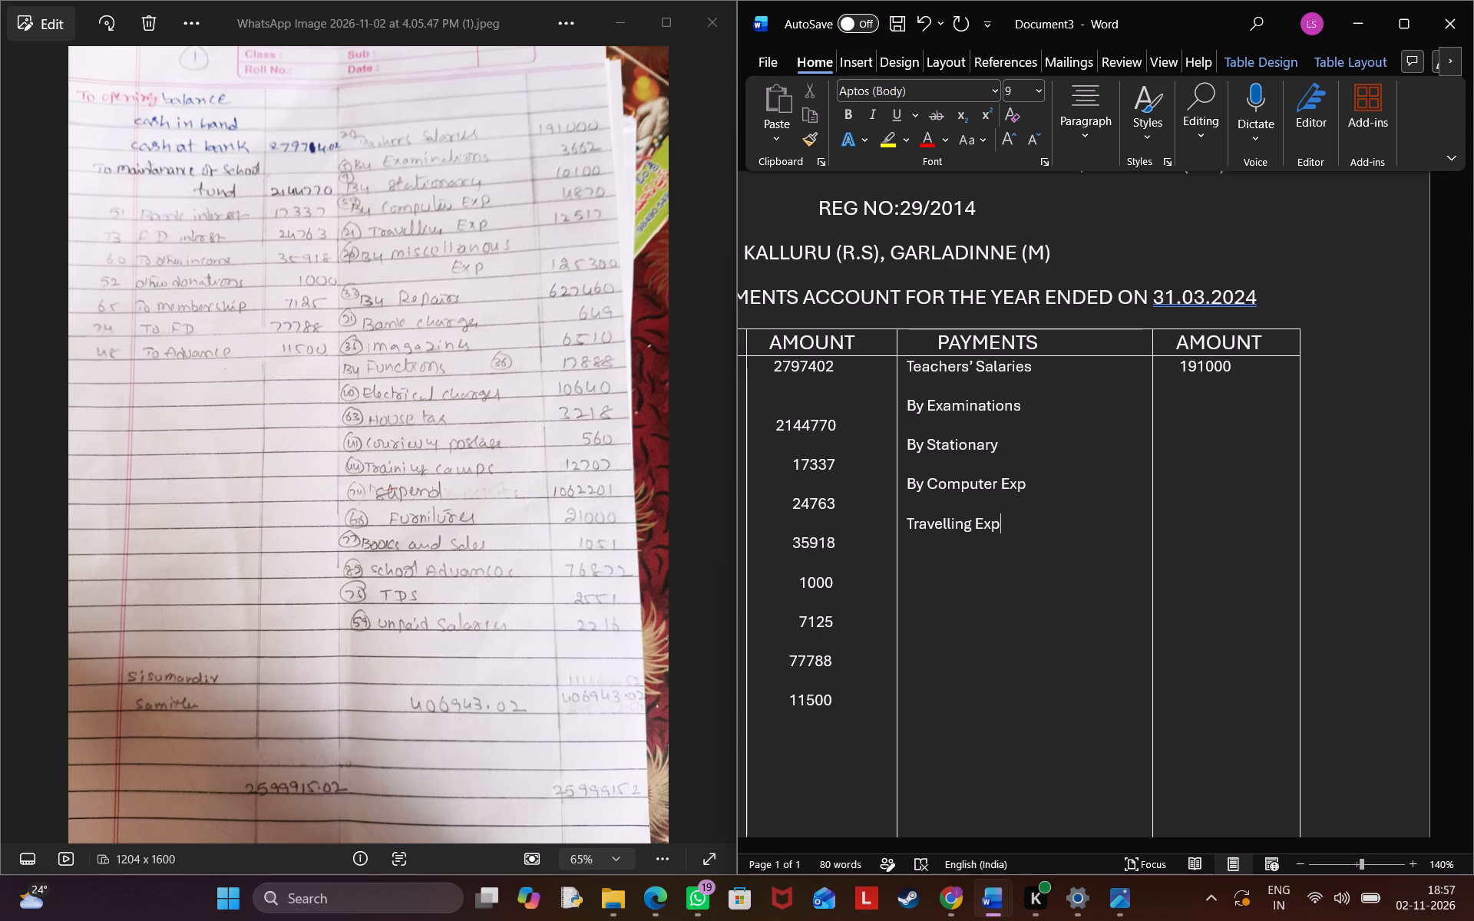
pyautogui.press('Return')
pyautogui.press('Return')
# Enter "By Miscellanous Exp" as the next item below "Travelling Exp" in the PAYMENTS column.
pyautogui.write('By')
pyautogui.press('space')
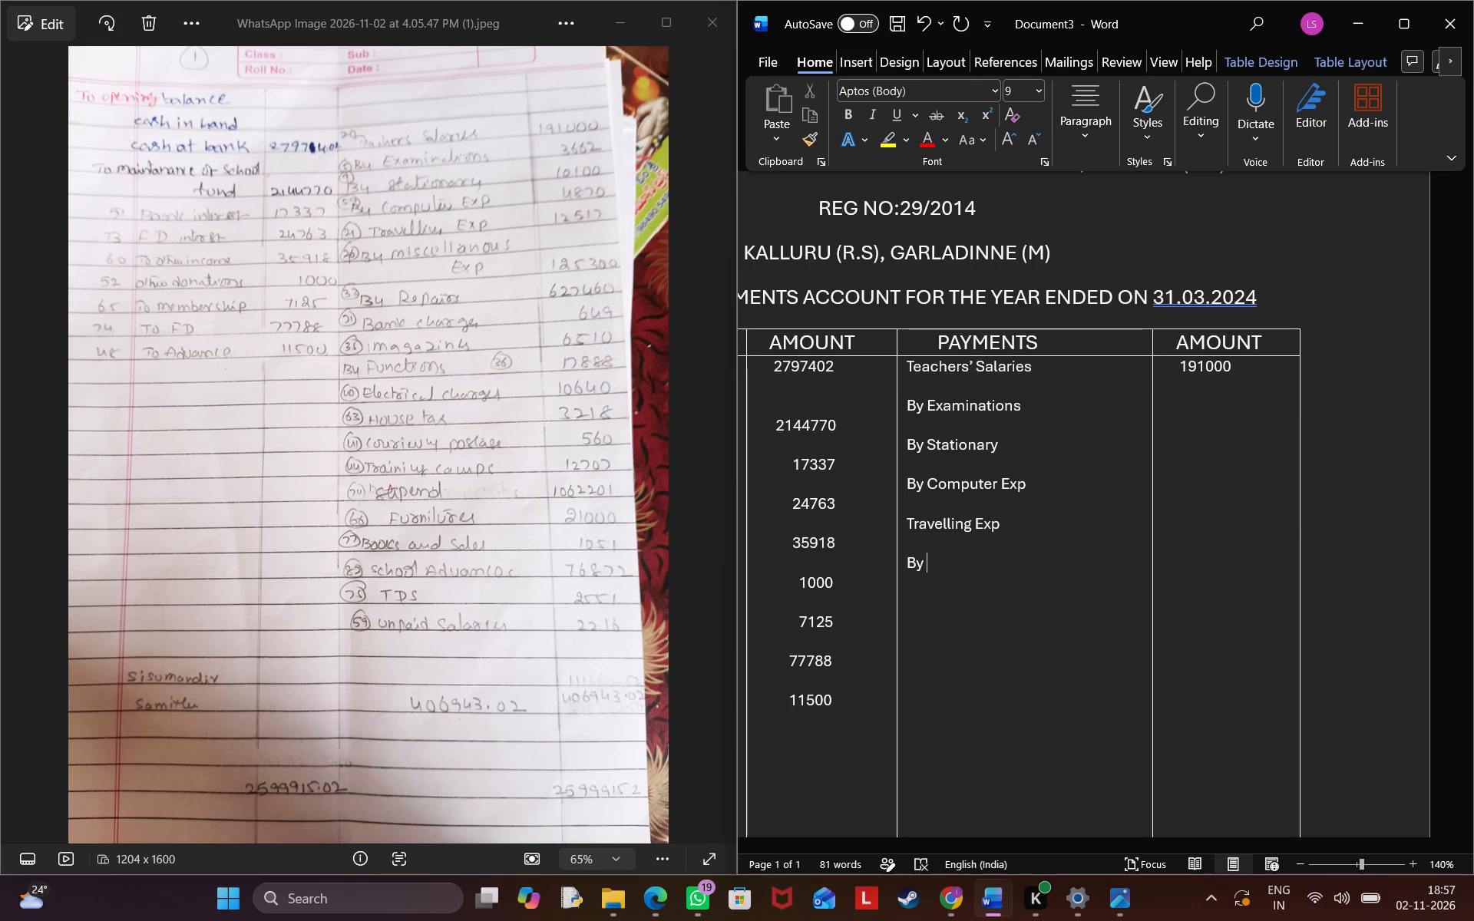
pyautogui.write('Mi')
pyautogui.press('s')
pyautogui.press('c')
pyautogui.write('ell')
pyautogui.write('an')
pyautogui.write('ous')
pyautogui.press('space')
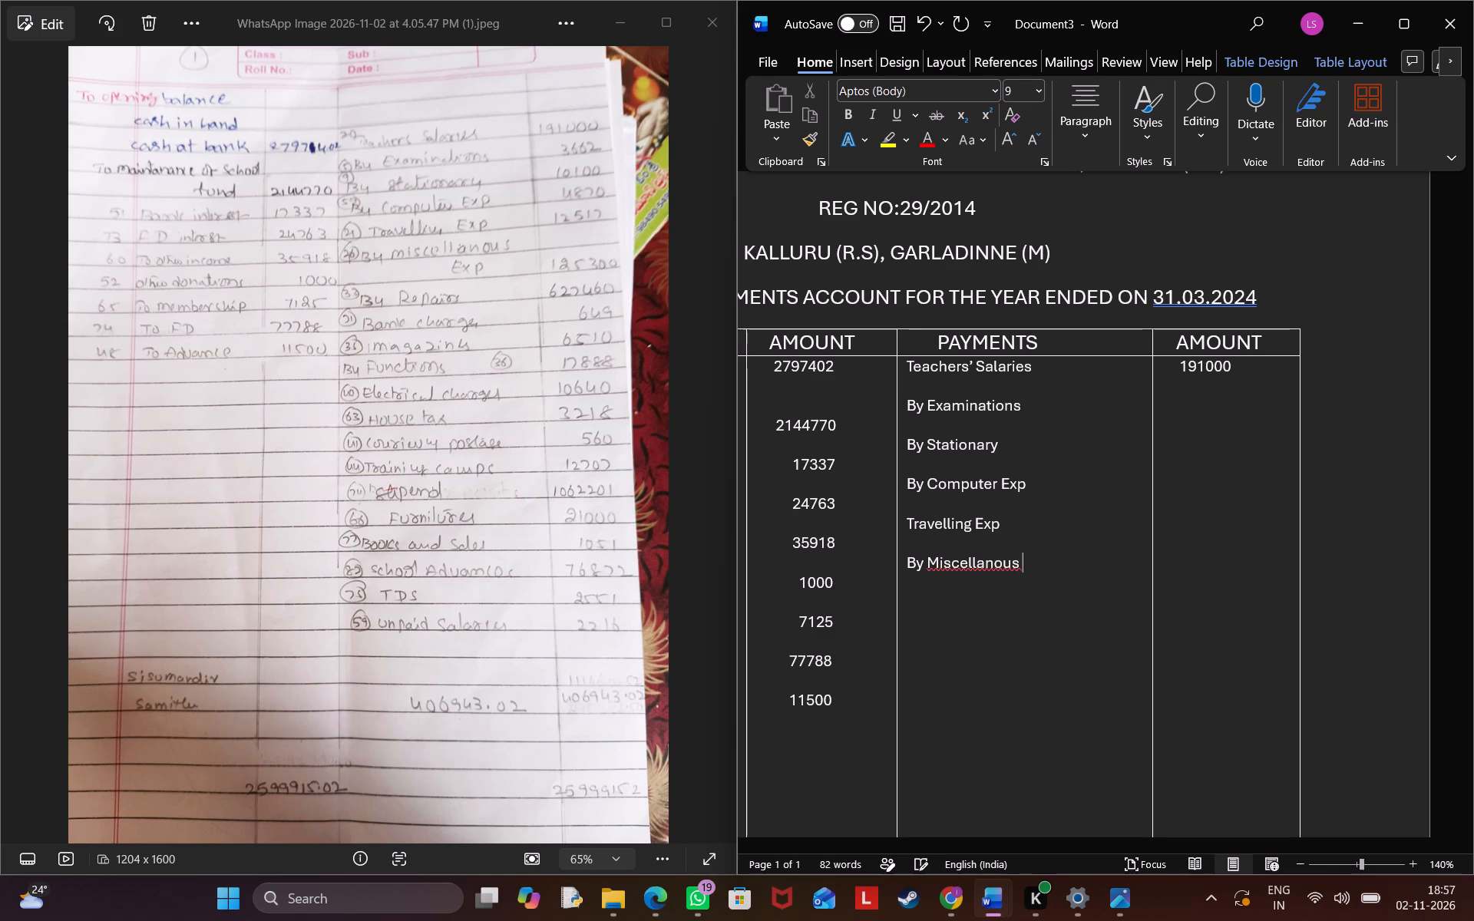
pyautogui.write('Exp')
# Accept the spelling suggestion "Miscellaneous" for the misspelled word and add two line breaks after that payments entry.
pyautogui.press('Left')
pyautogui.press('Left')
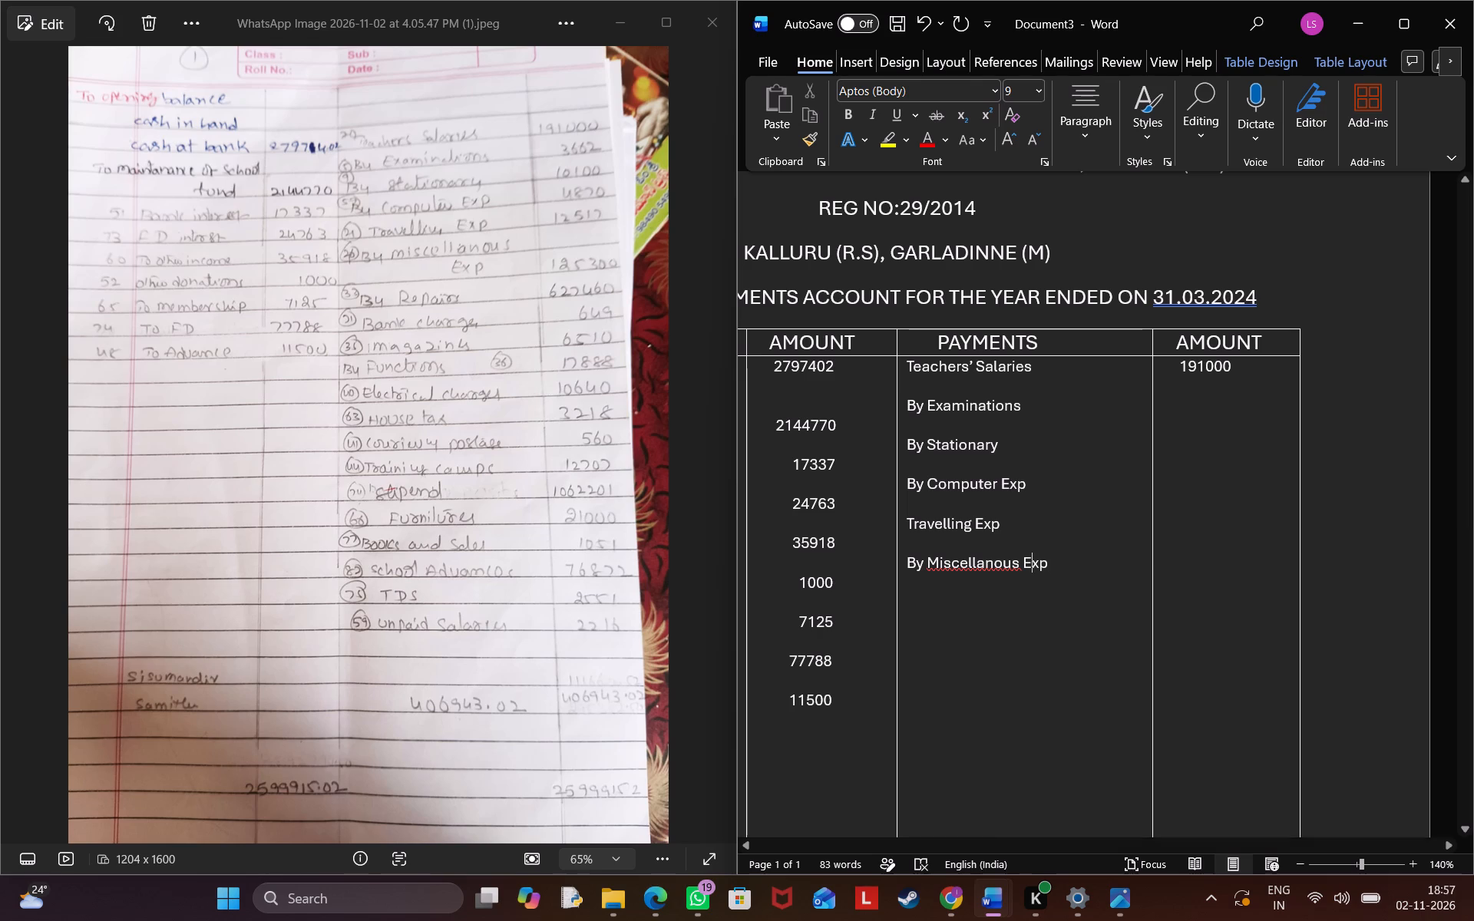
pyautogui.click(990, 561)
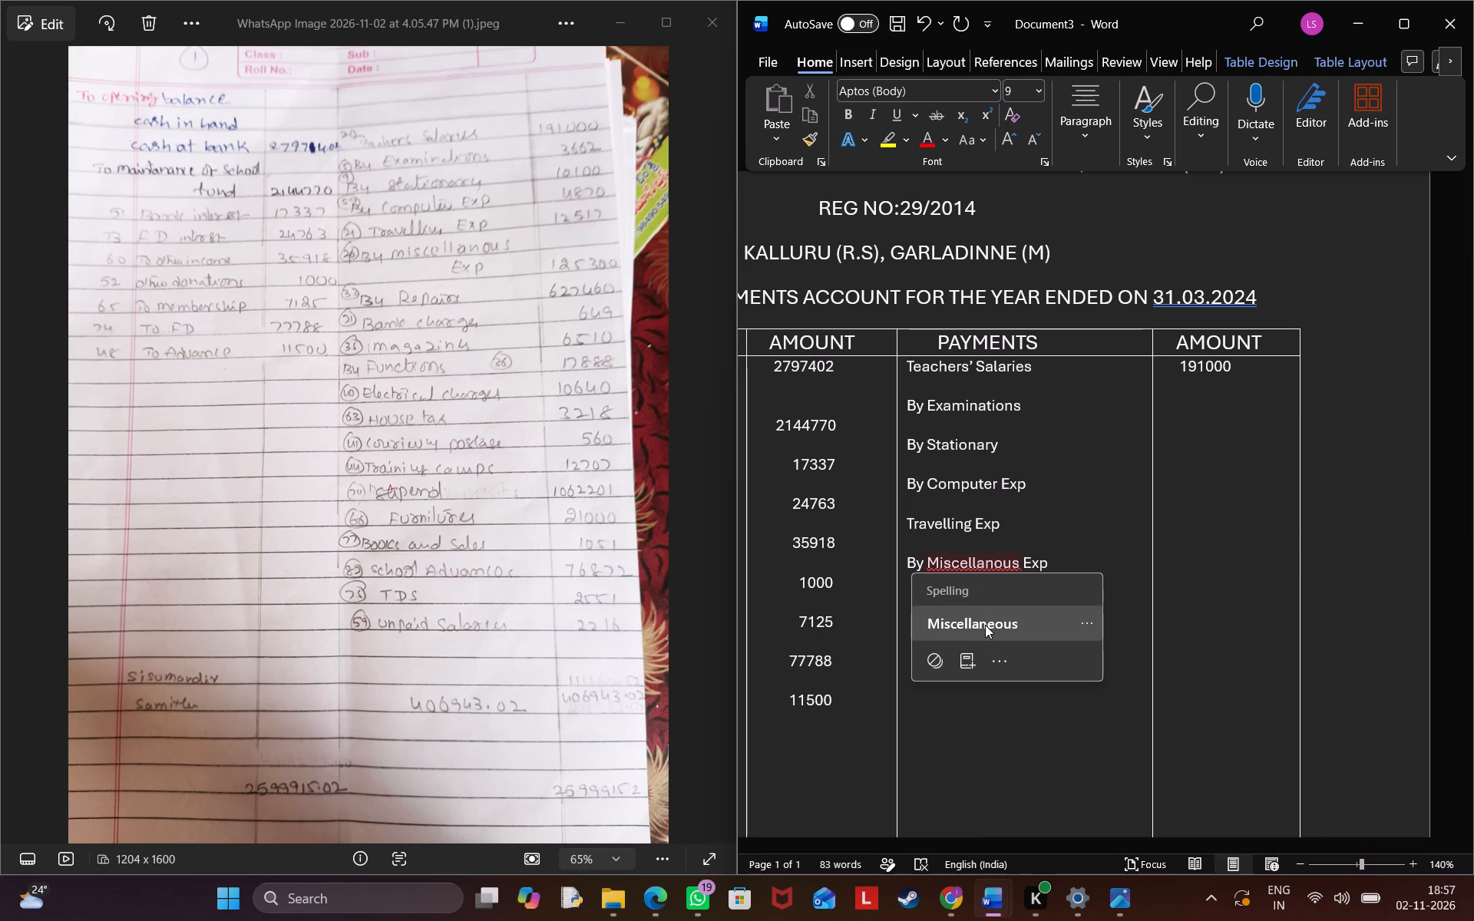
pyautogui.click(985, 625)
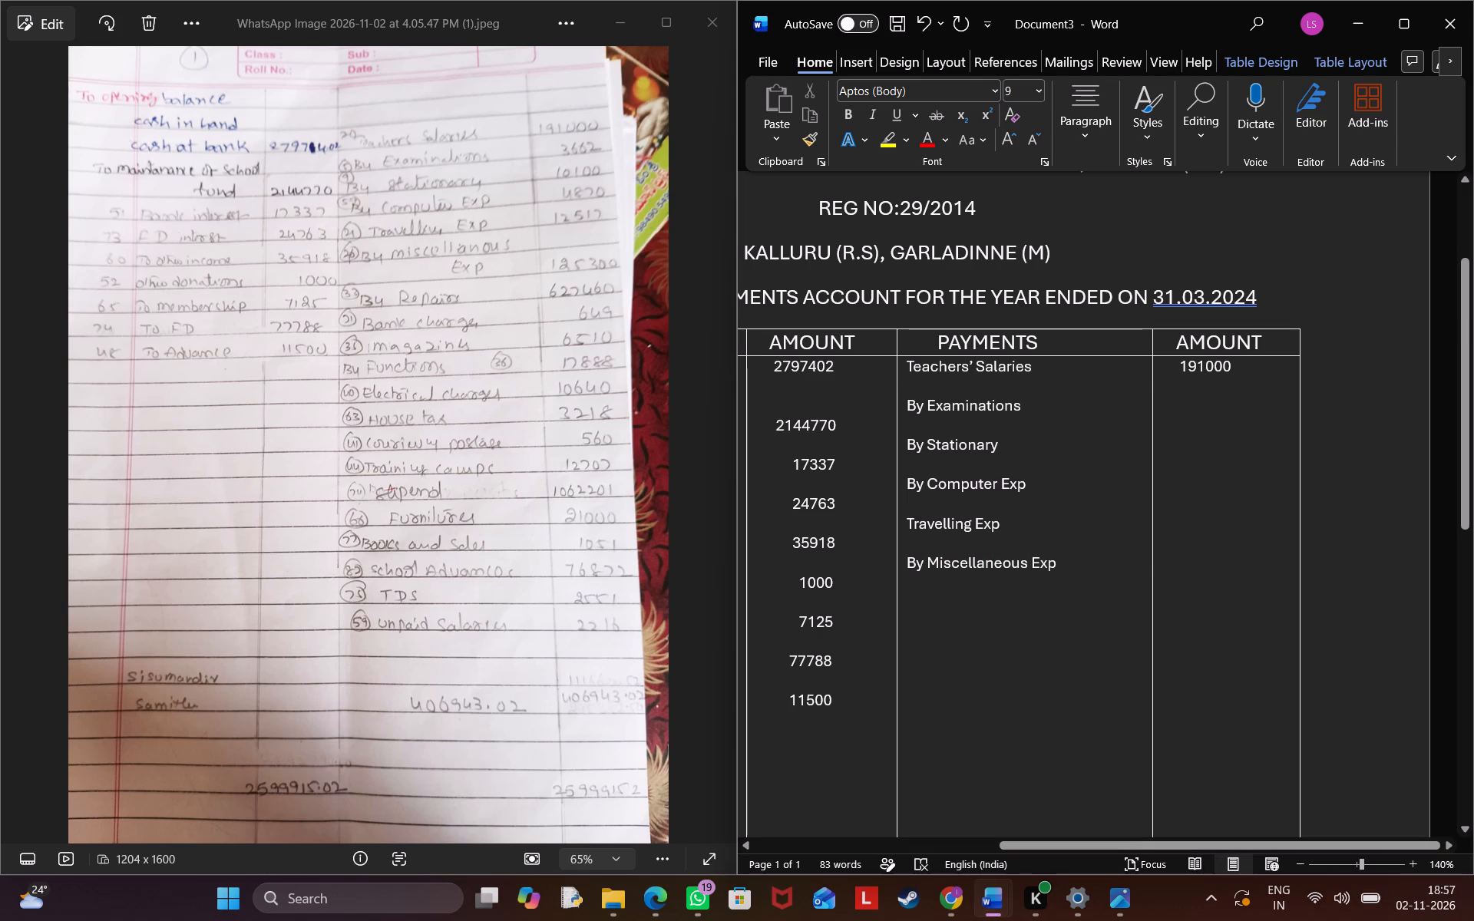
pyautogui.click(1069, 565)
pyautogui.press('Return')
pyautogui.press('Return')
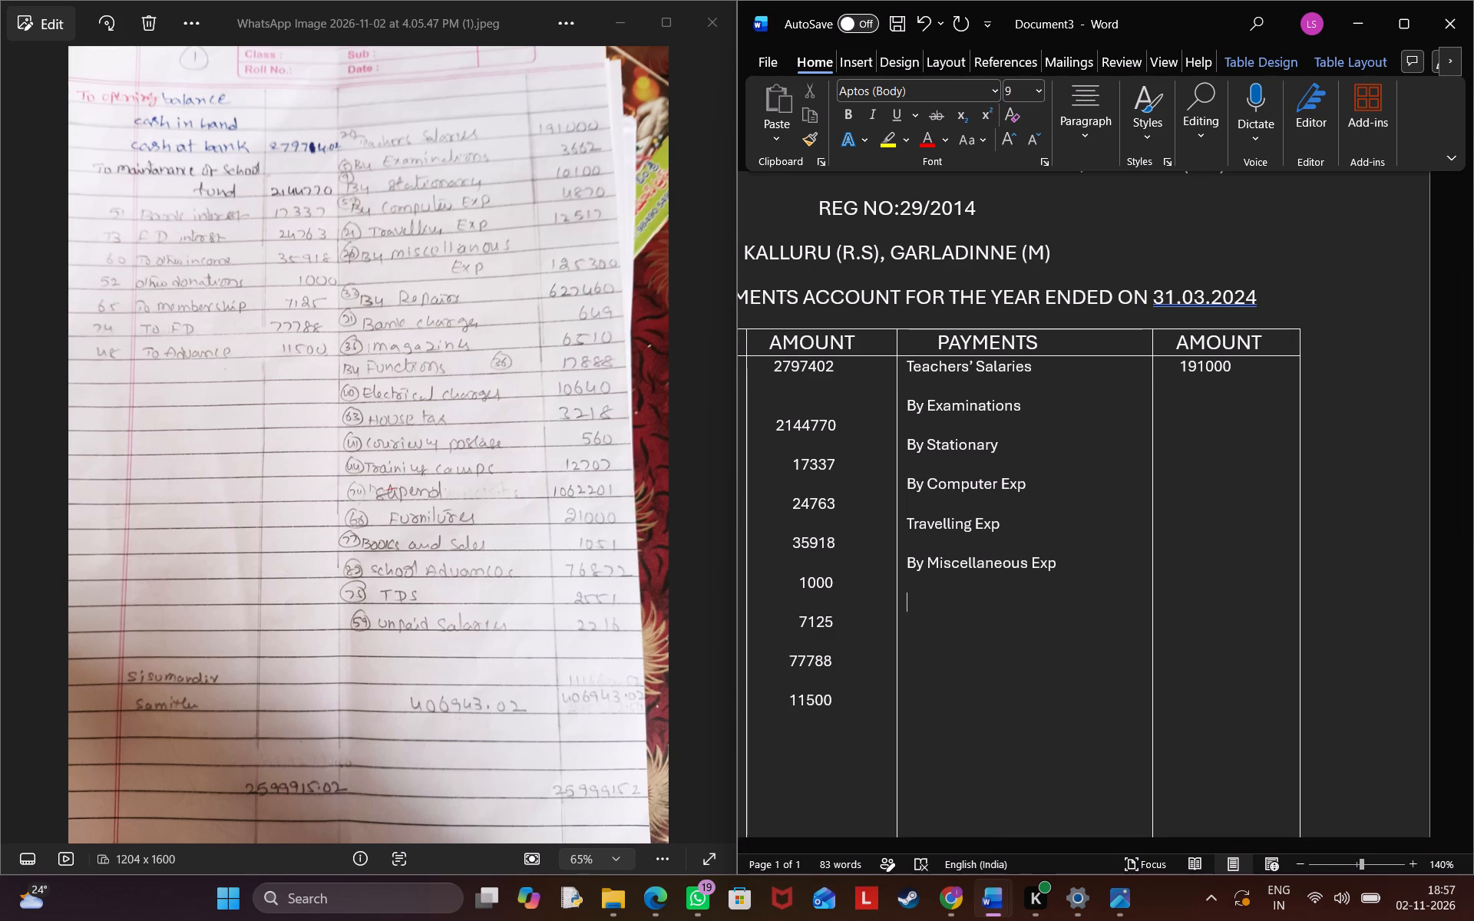
# Enter "By Repairs" as the next item in the PAYMENTS column, followed by two line breaks.
pyautogui.write('By')
pyautogui.press('space')
pyautogui.write('Repait')
pyautogui.press('BackSpace')
pyautogui.write('rs')
pyautogui.press('Return')
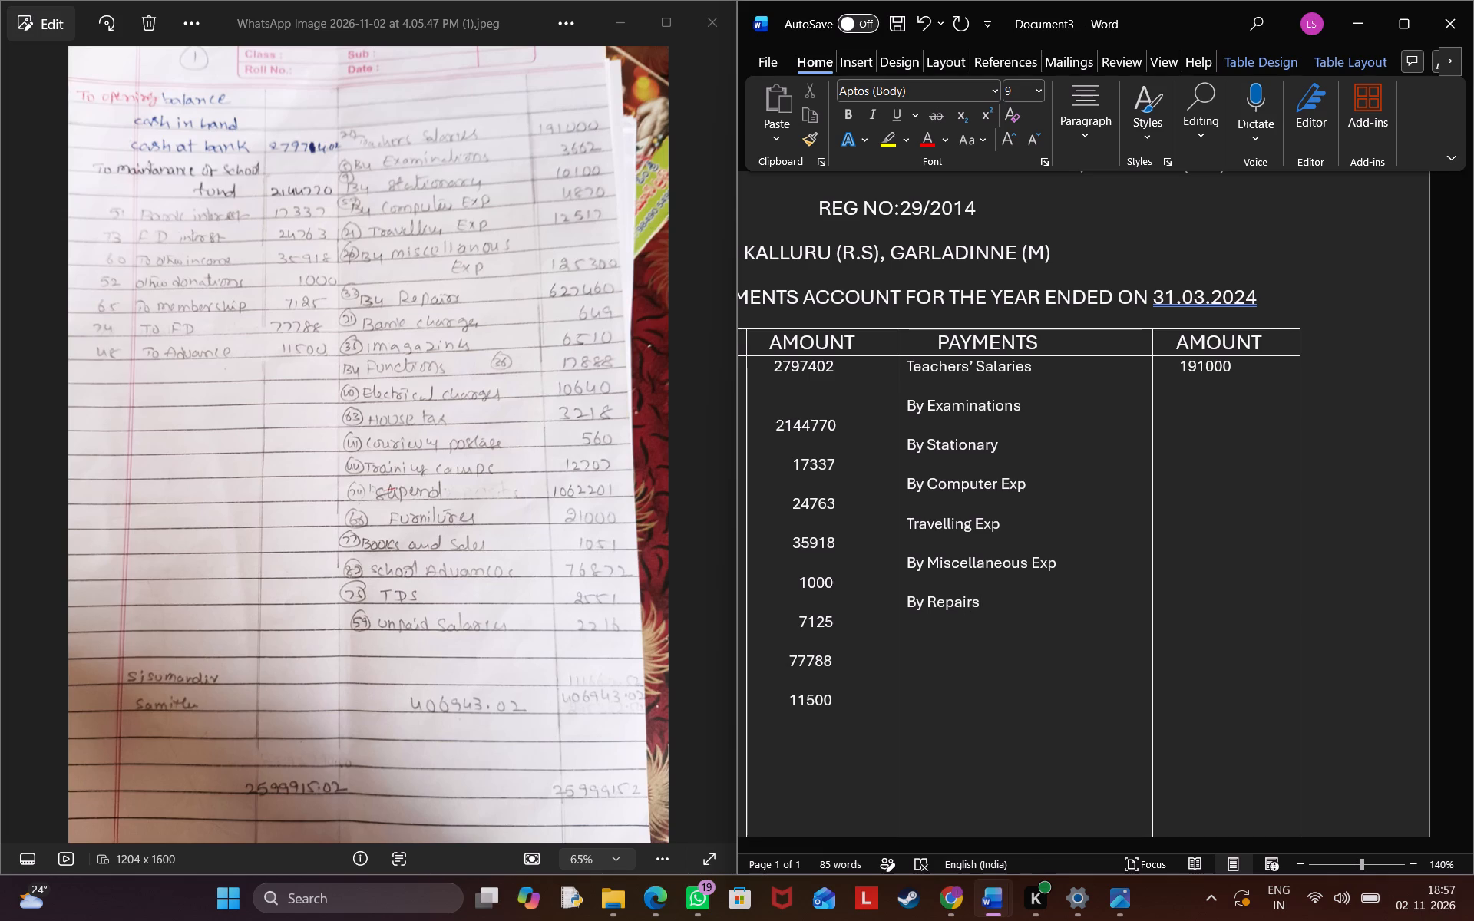
pyautogui.press('Return')
# Enter "Bank Charges" as the next item below "By Repairs" in the PAYMENTS column.
pyautogui.write('Bank Charge')
pyautogui.press('s')
# Enter "Magazines" below "Bank Charges" in the PAYMENTS column, leaving a blank line between them and adding two line breaks after it.
pyautogui.press('Return')
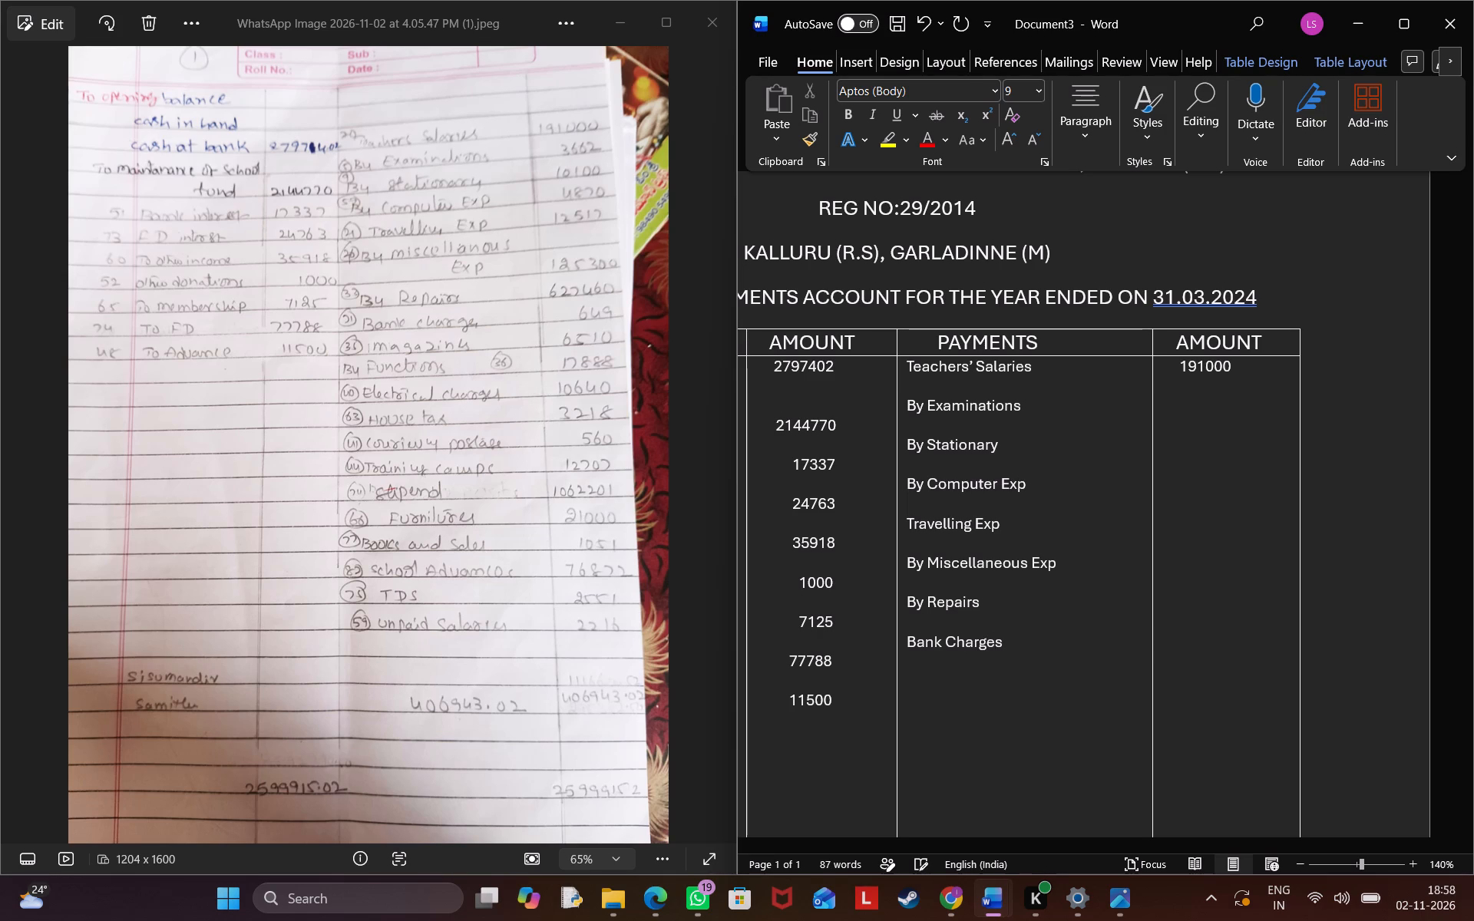
pyautogui.press('Return')
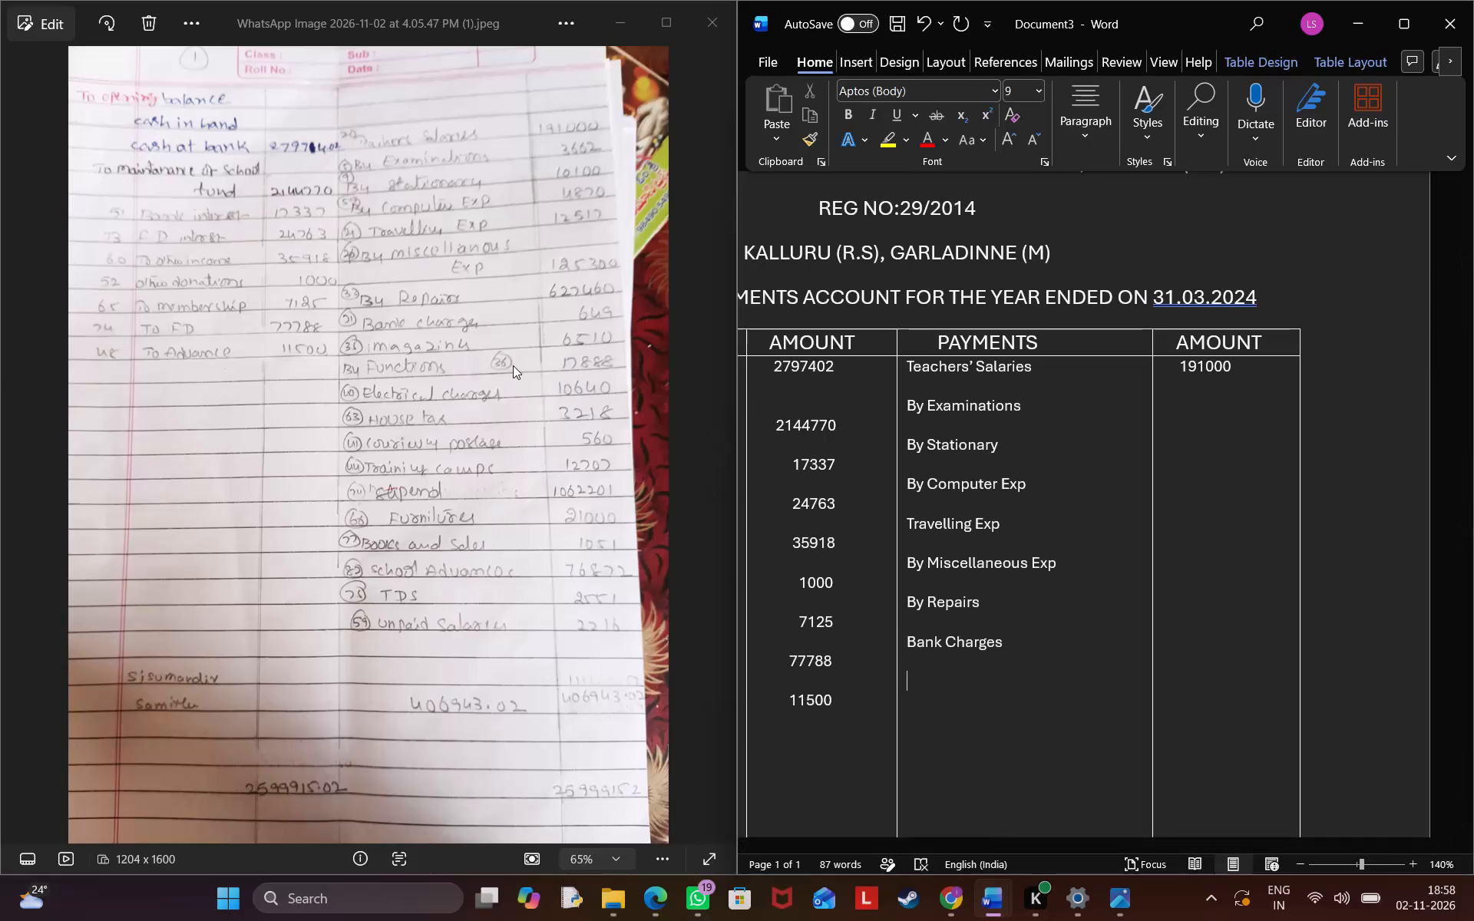
pyautogui.keyDown('ctrl'); pyautogui.scroll(6, 449, 339); pyautogui.keyUp('ctrl')
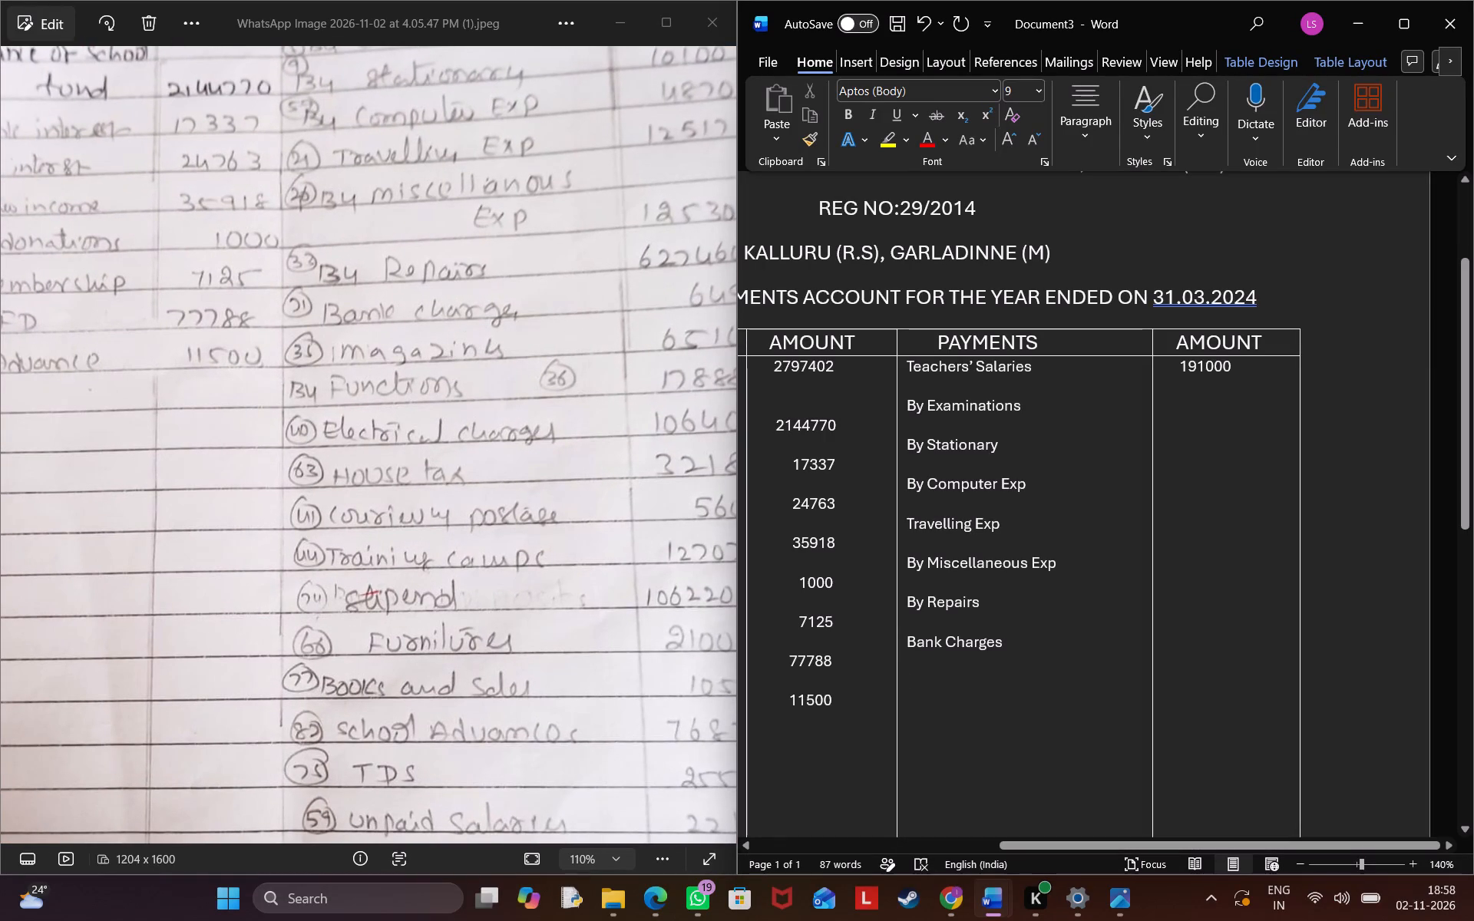
pyautogui.write('Mag')
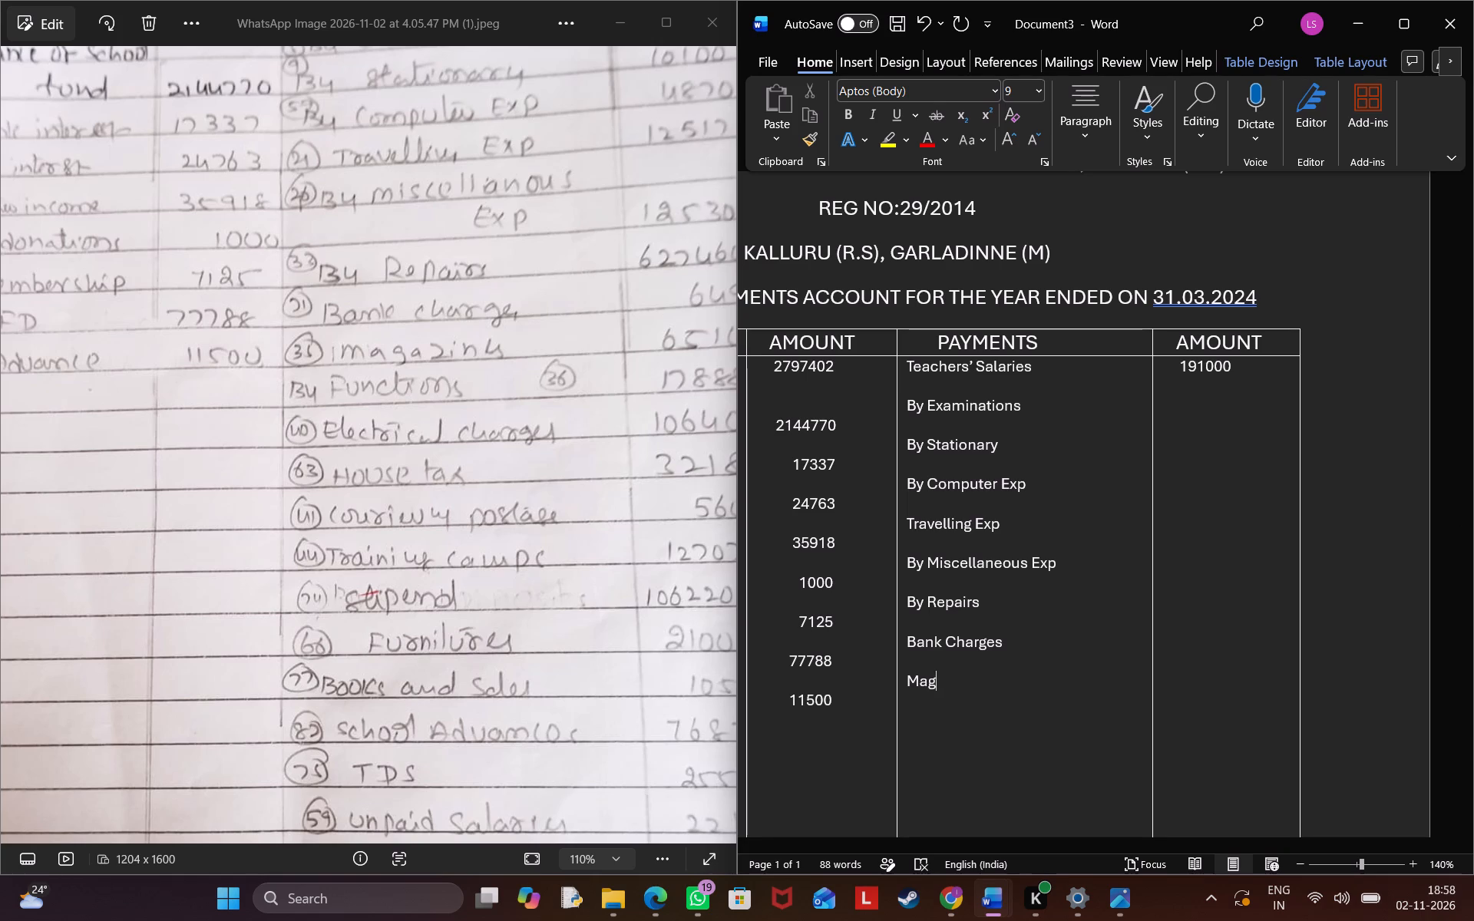
pyautogui.press('a')
pyautogui.write('zin')
pyautogui.press('e')
pyautogui.press('s')
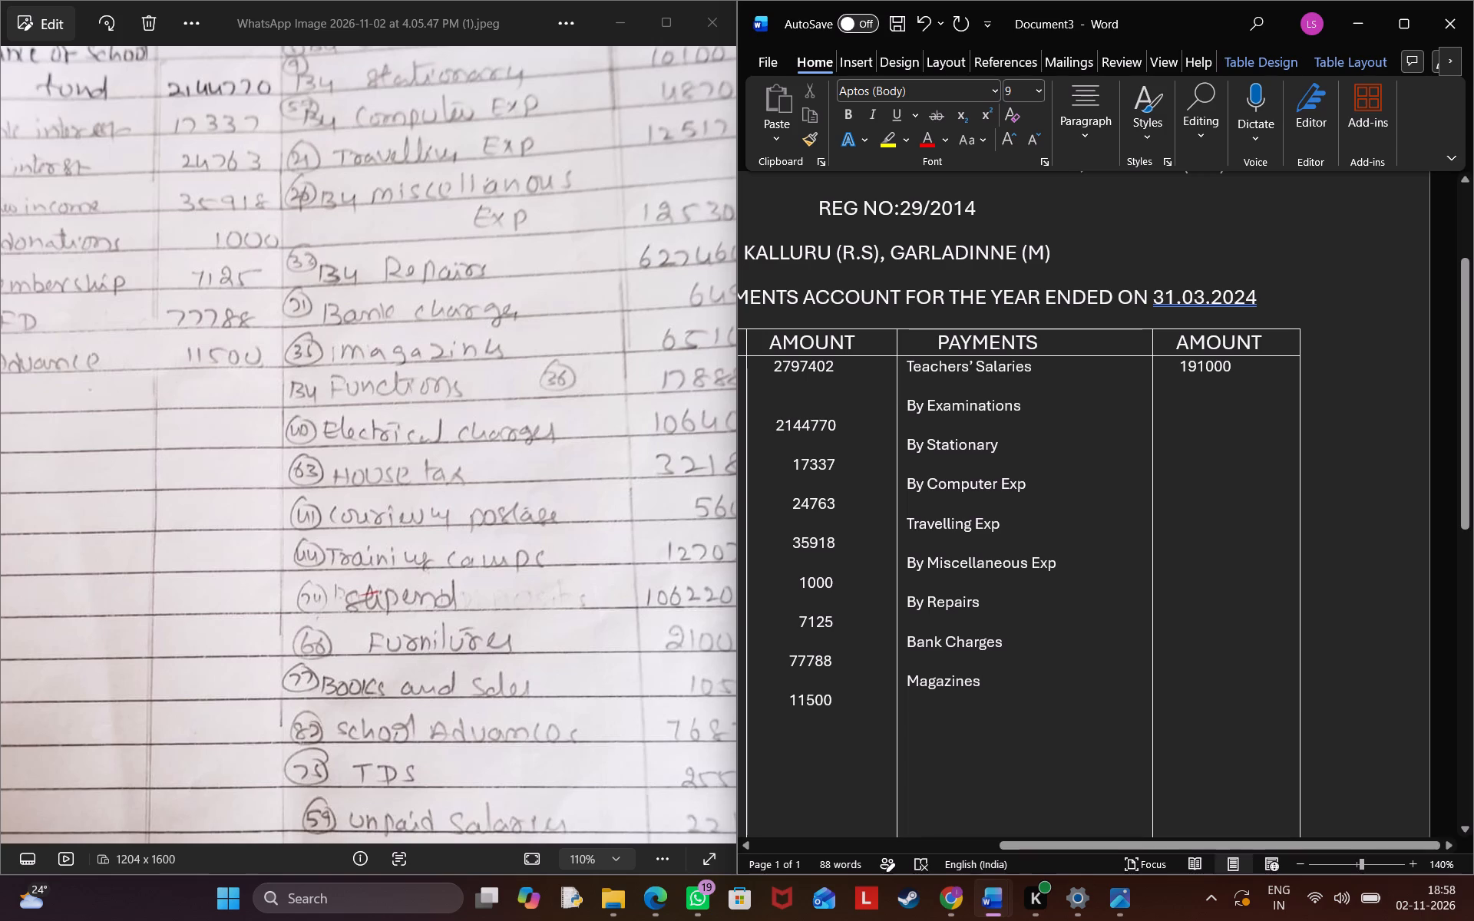
pyautogui.moveTo(996, 679); pyautogui.dragTo(932, 682)
pyautogui.click(932, 682)
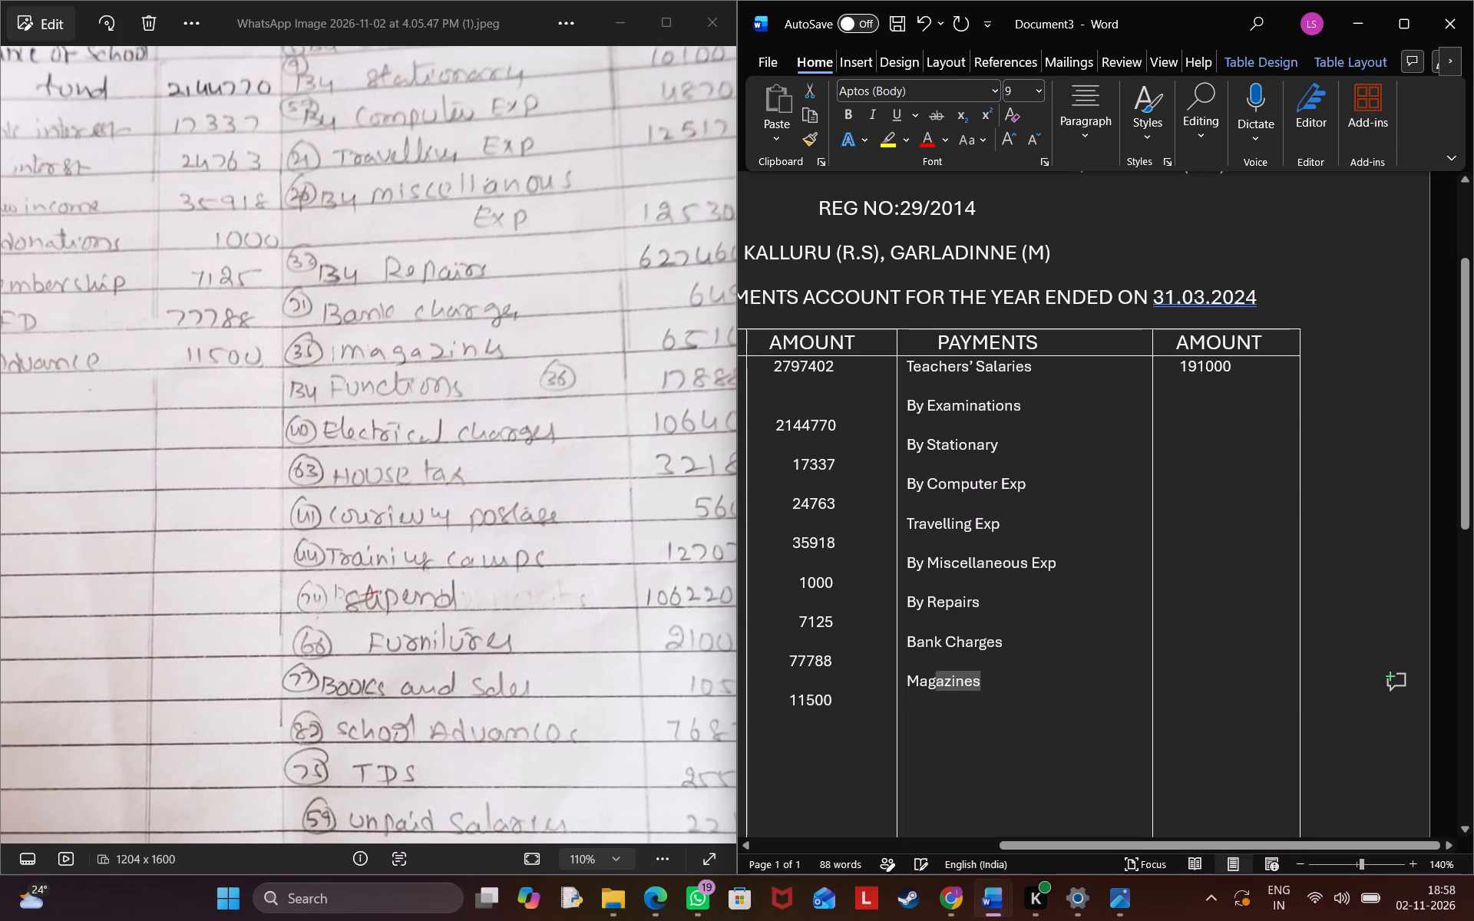
pyautogui.click(987, 672)
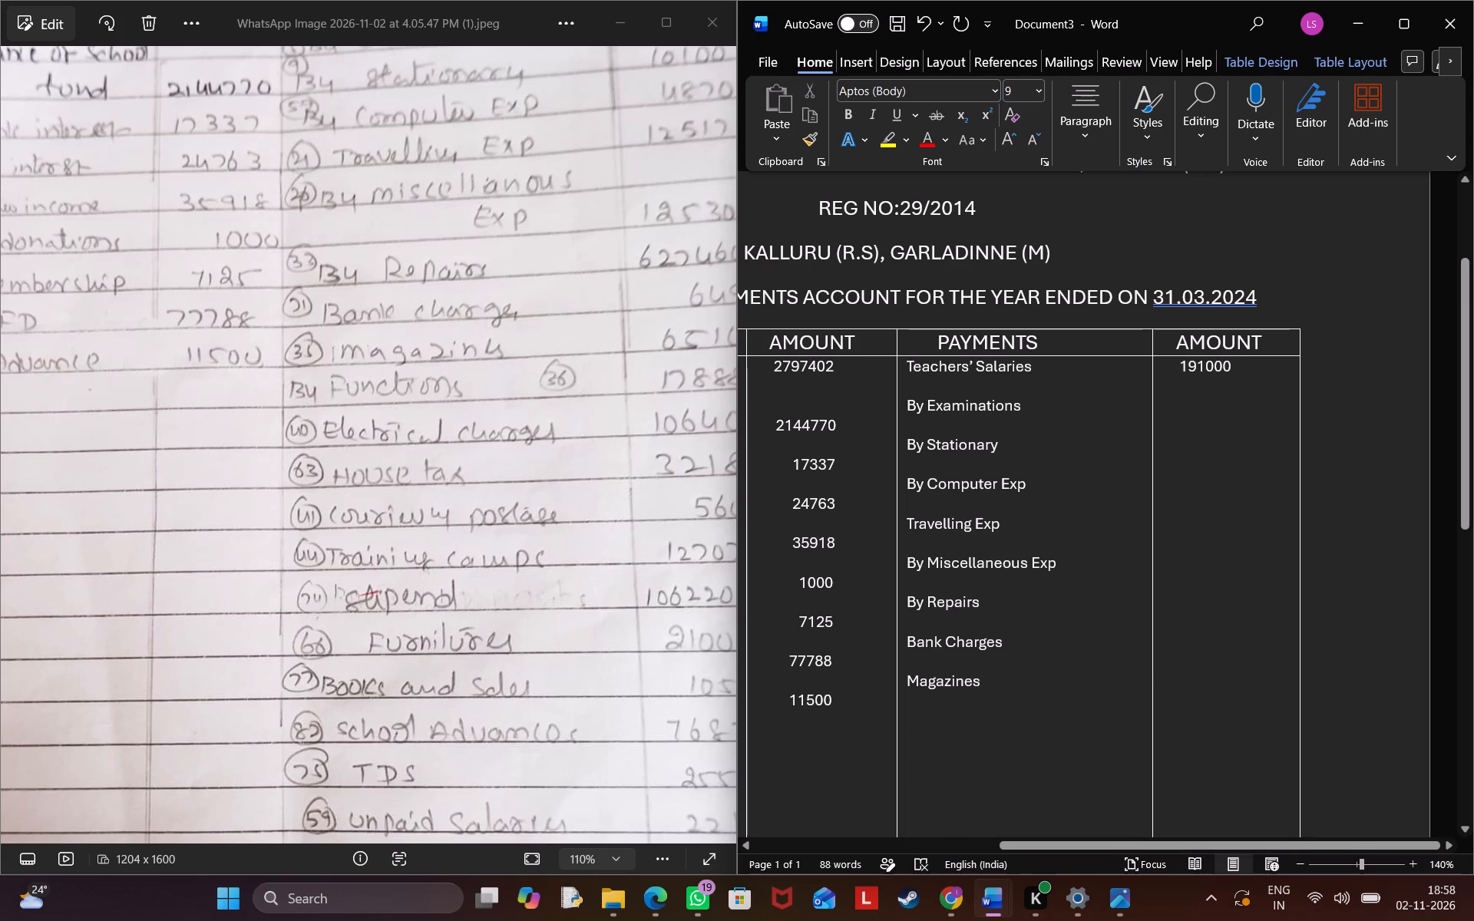
pyautogui.press('Return')
pyautogui.press('Return')
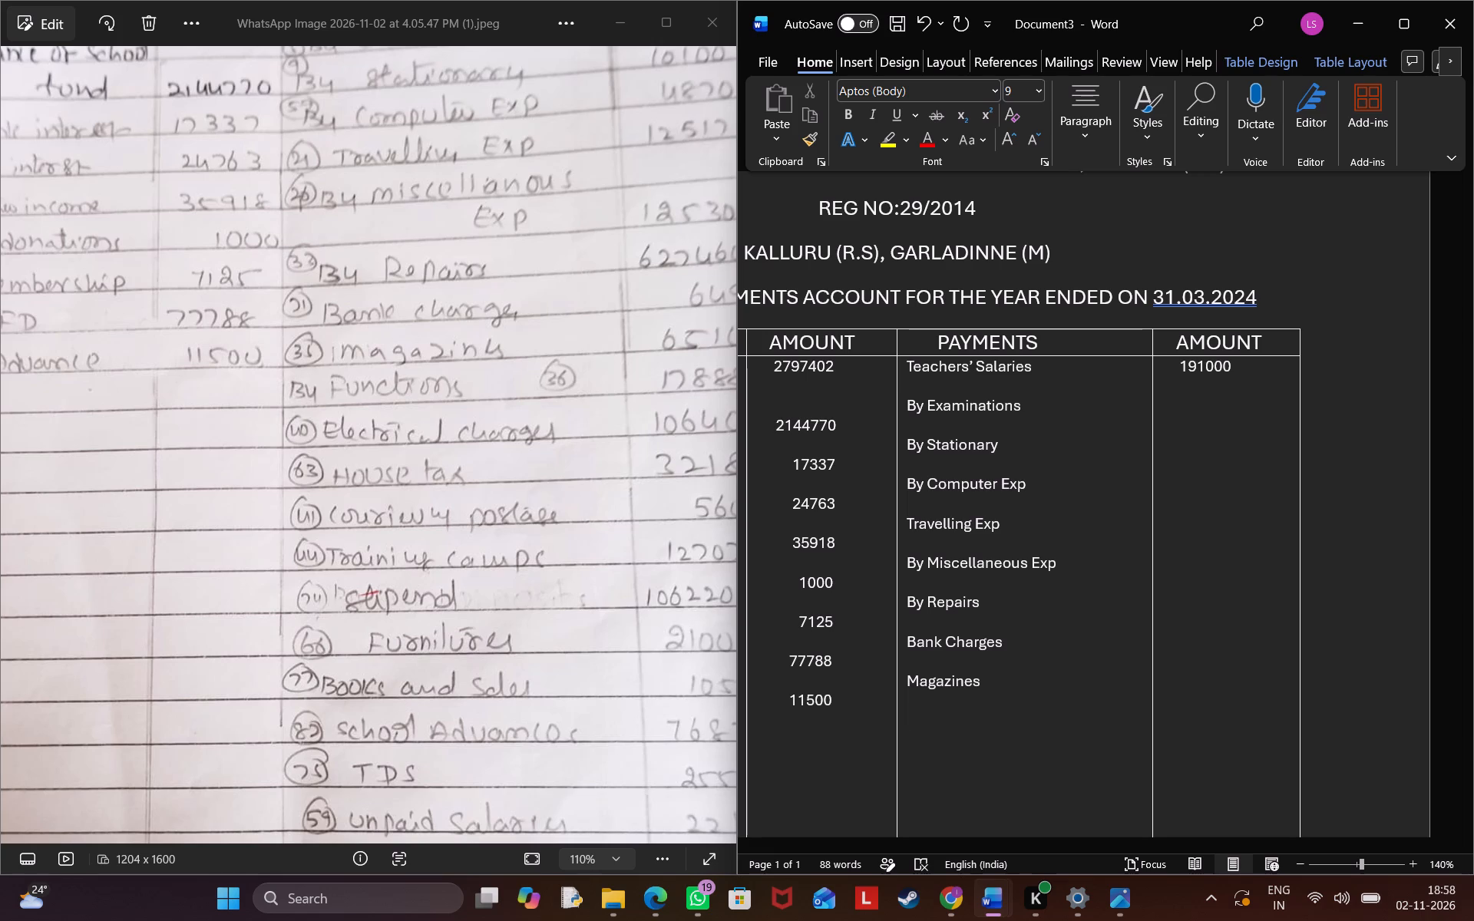
# Enter "Functions" and "Electrical Charges" as the next PAYMENTS items below "Magazines", each followed by two line breaks.
pyautogui.write('Fun')
pyautogui.write('ctions')
pyautogui.press('Return')
pyautogui.press('Return')
pyautogui.write('Ele')
pyautogui.write('ctrical Charges')
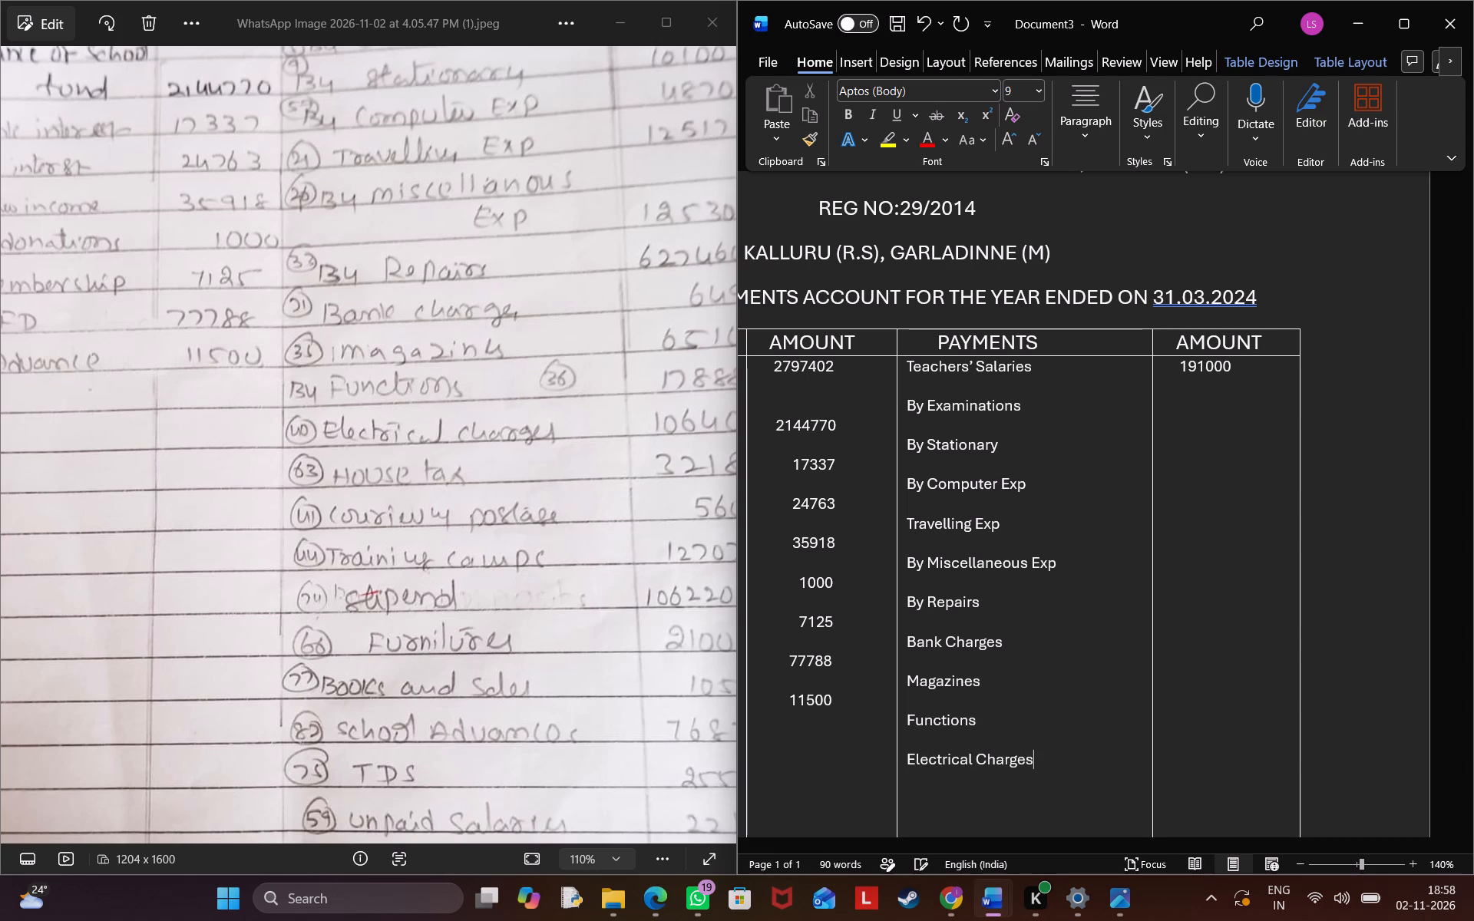
pyautogui.press('Return')
pyautogui.press('Return')
# Enter "House Tax" below "Electrical Charges" in the PAYMENTS column, followed by two line breaks.
pyautogui.write('House Tax')
pyautogui.press('Return')
pyautogui.press('Return')
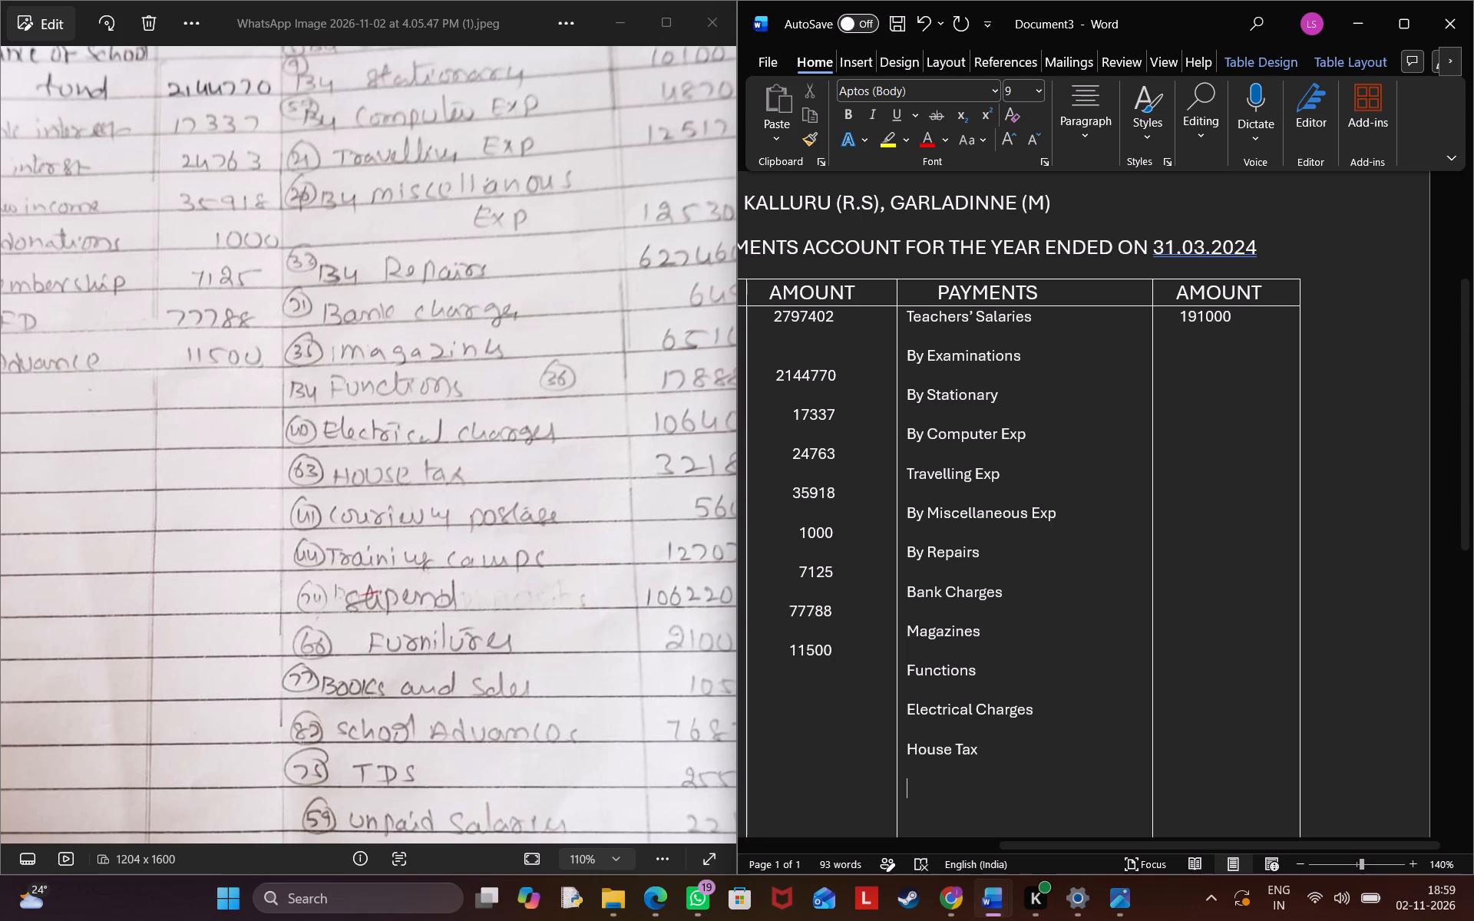
# Enter "Courier Postage" with initial capitals below "House Tax" in the PAYMENTS column, followed by two line breaks.
pyautogui.write('cou')
pyautogui.press('BackSpace')
pyautogui.press('BackSpace')
pyautogui.press('BackSpace')
pyautogui.write('Cou')
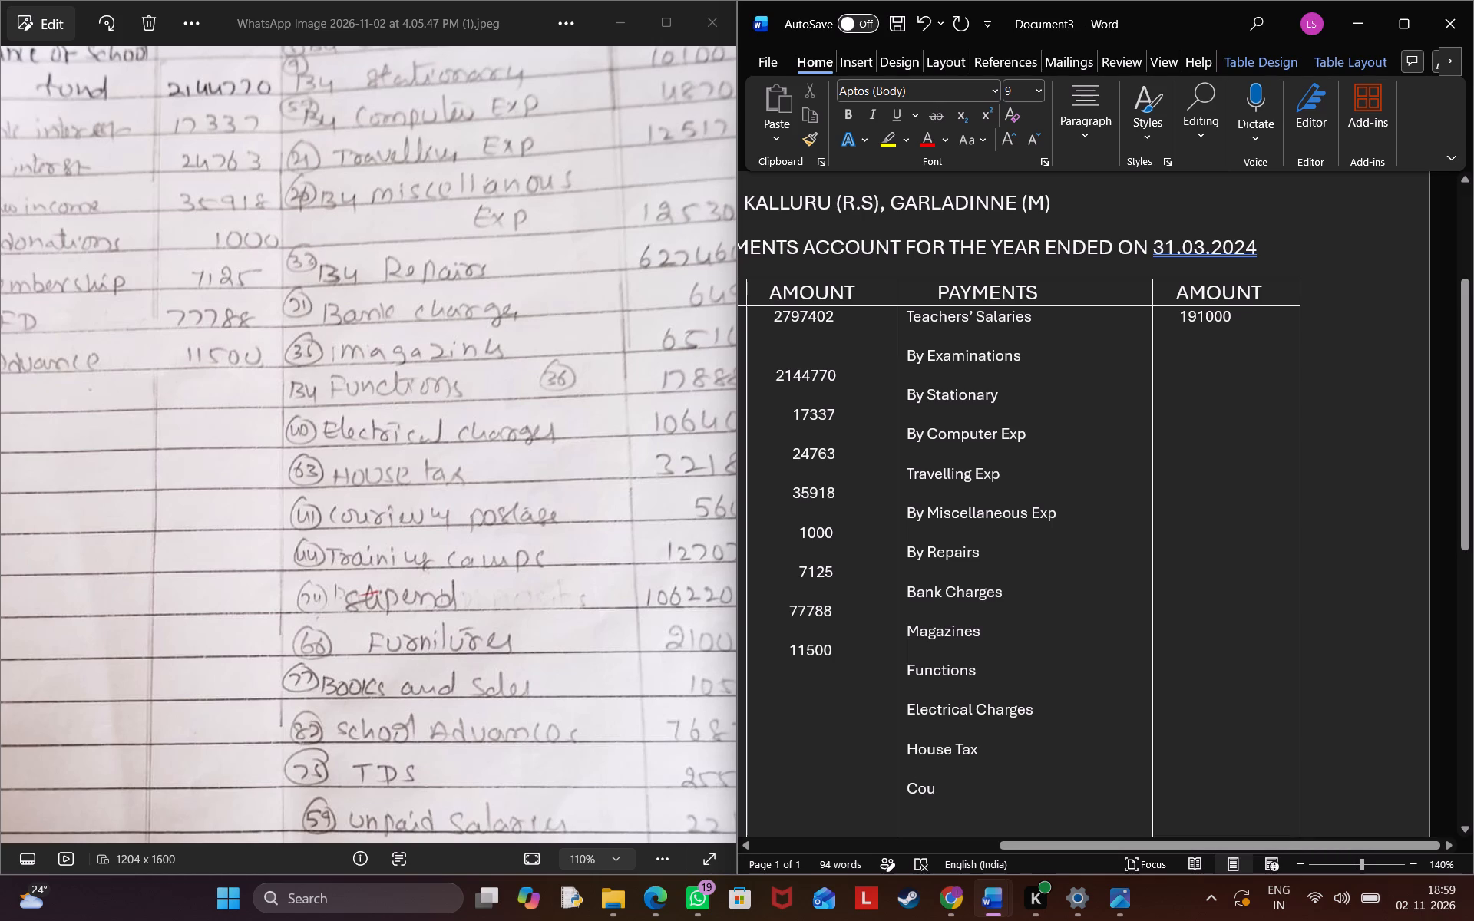
pyautogui.write('ri')
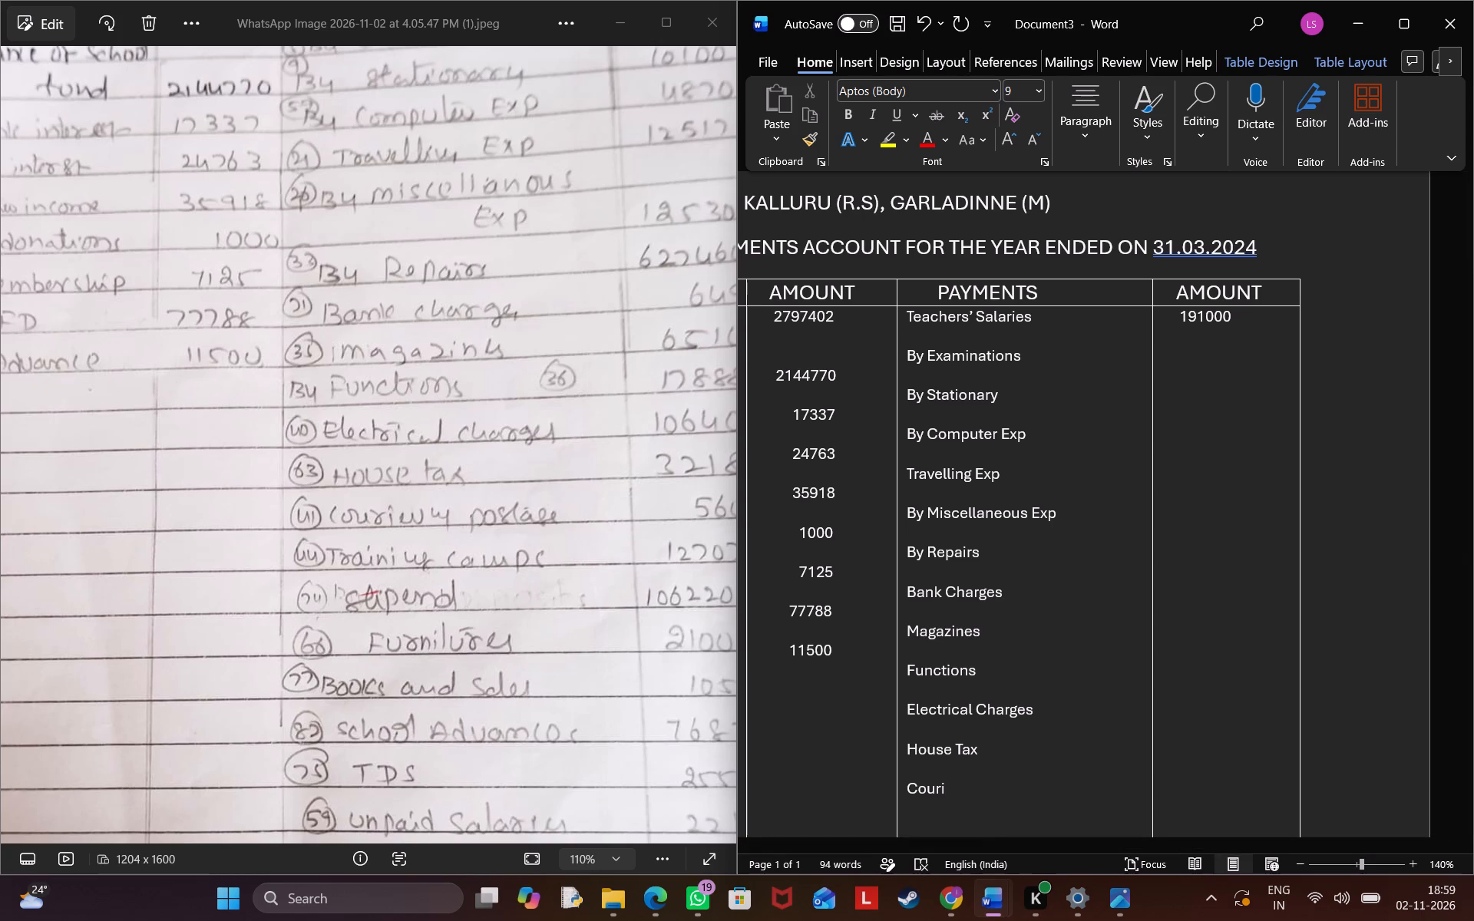
pyautogui.write('er')
pyautogui.press('space')
pyautogui.write('Postages')
pyautogui.press('BackSpace')
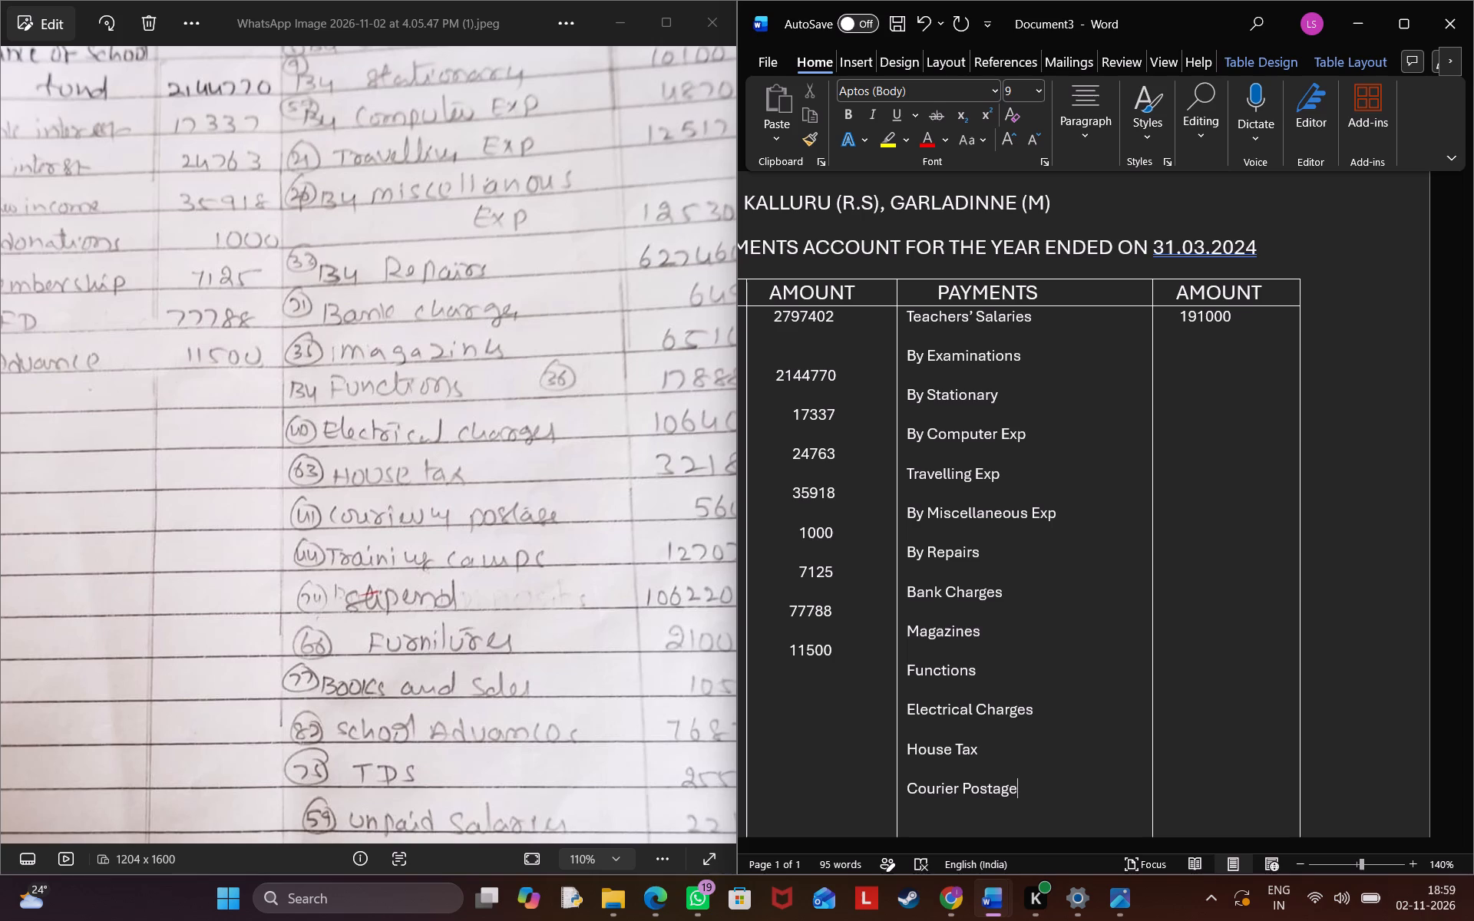
pyautogui.press('Return')
pyautogui.press('Return')
# Enter "Training Camps" below "Courier Postage", using the spelling suggestion "Camps" for the misspelled word, and add two line breaks after it.
pyautogui.write('Training')
pyautogui.press('space')
pyautogui.write('Cammps')
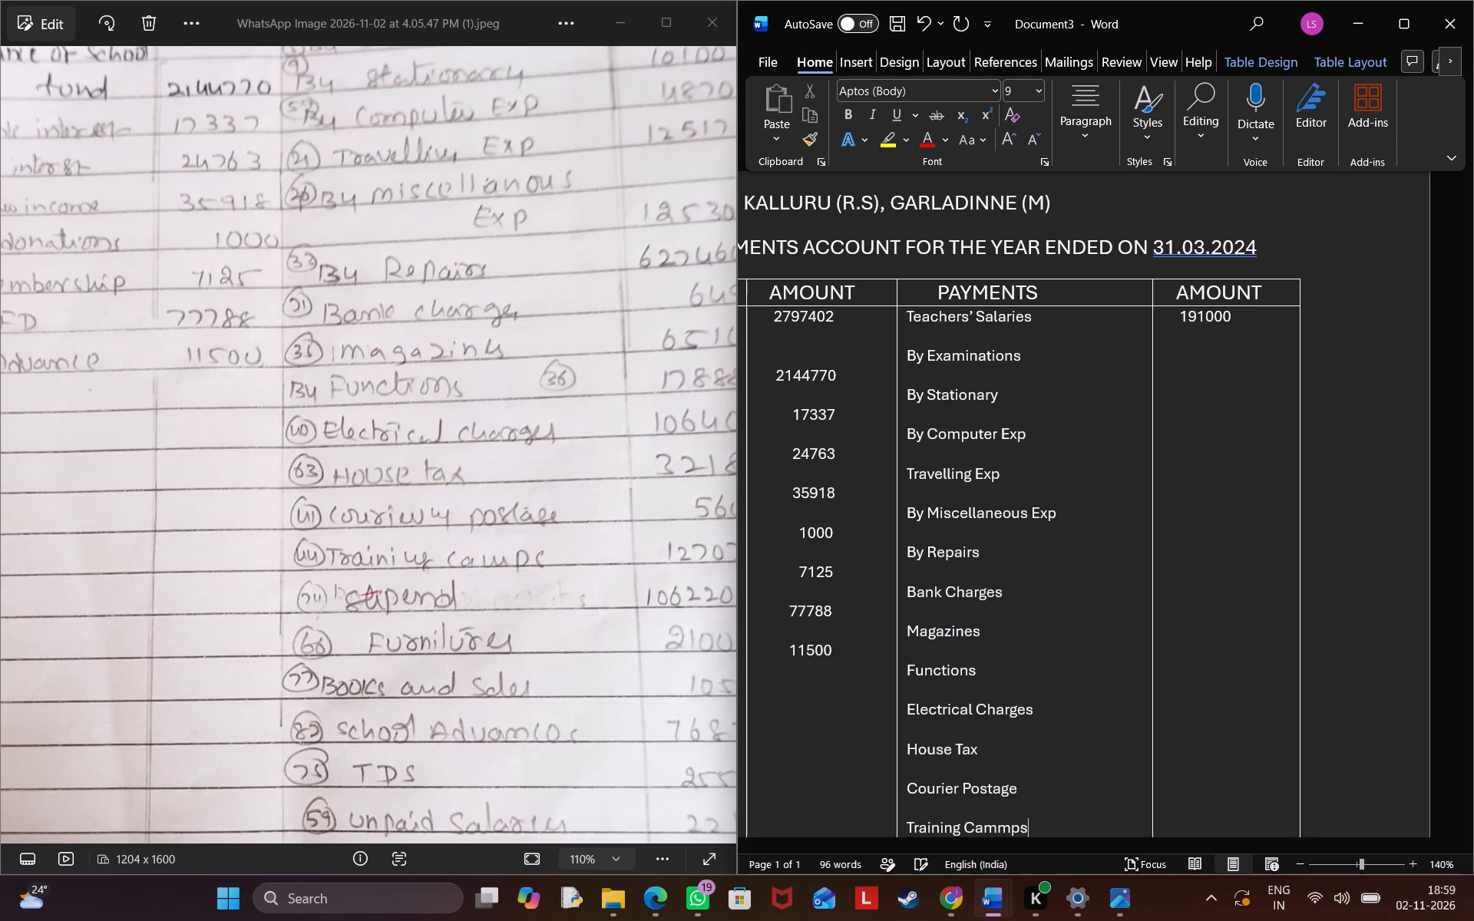
pyautogui.press('Return')
pyautogui.press('BackSpace')
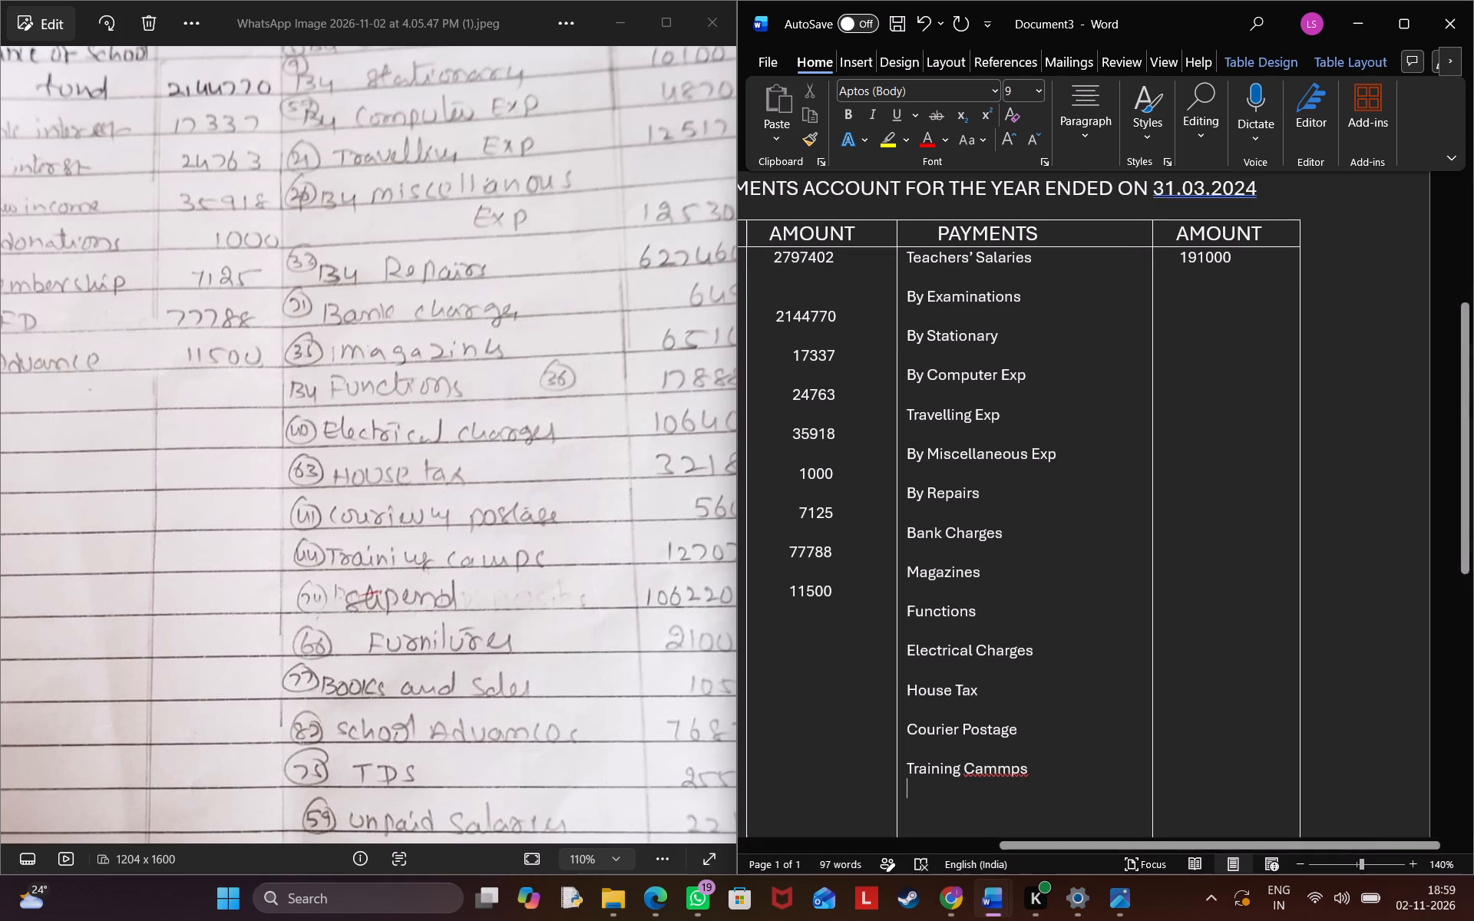
pyautogui.click(992, 768)
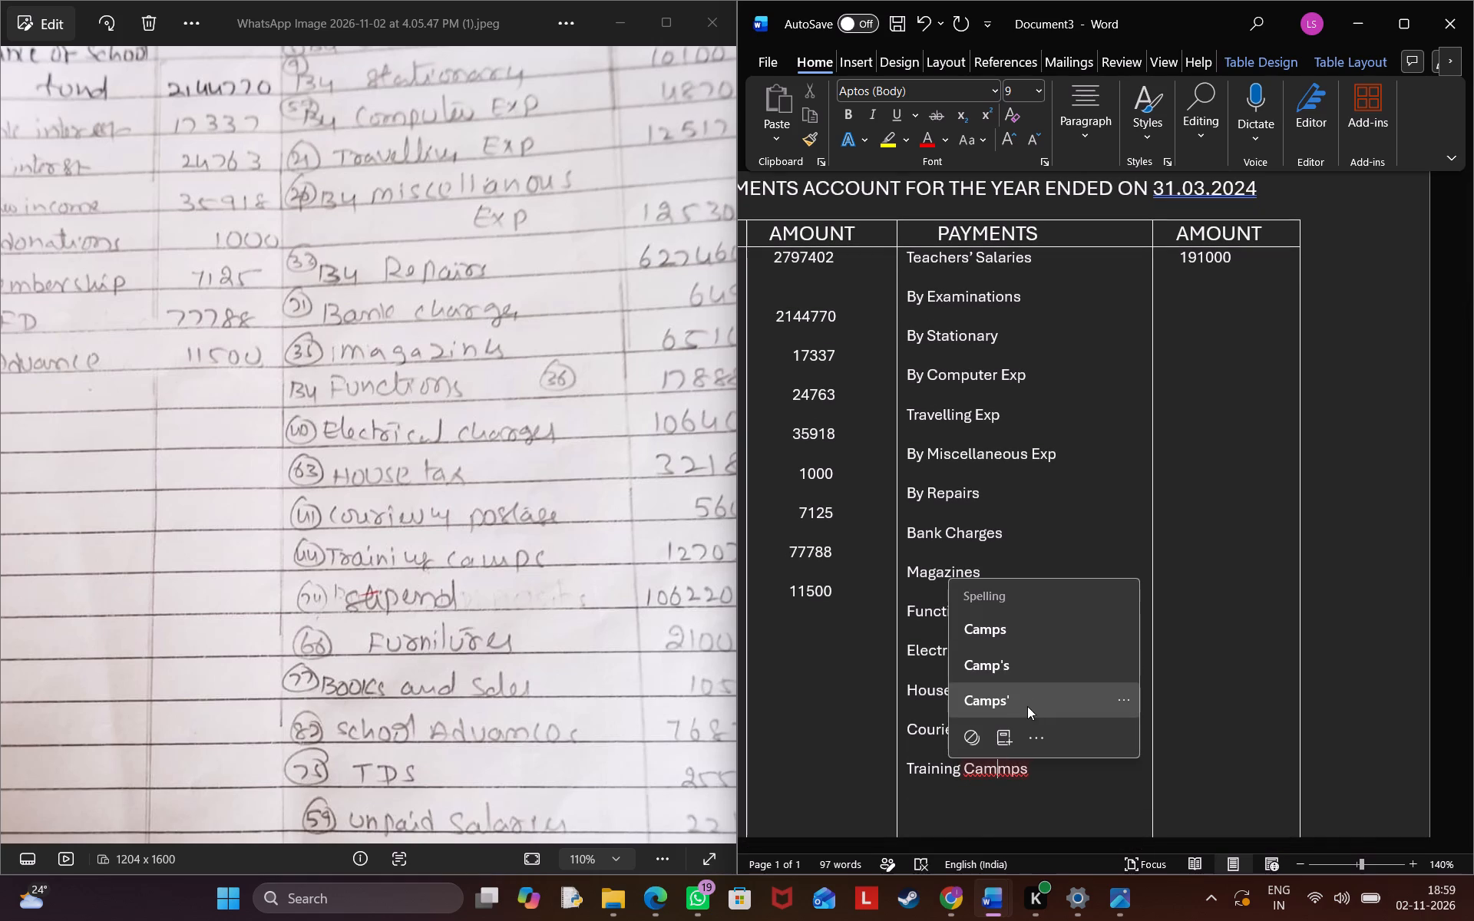
pyautogui.click(1003, 638)
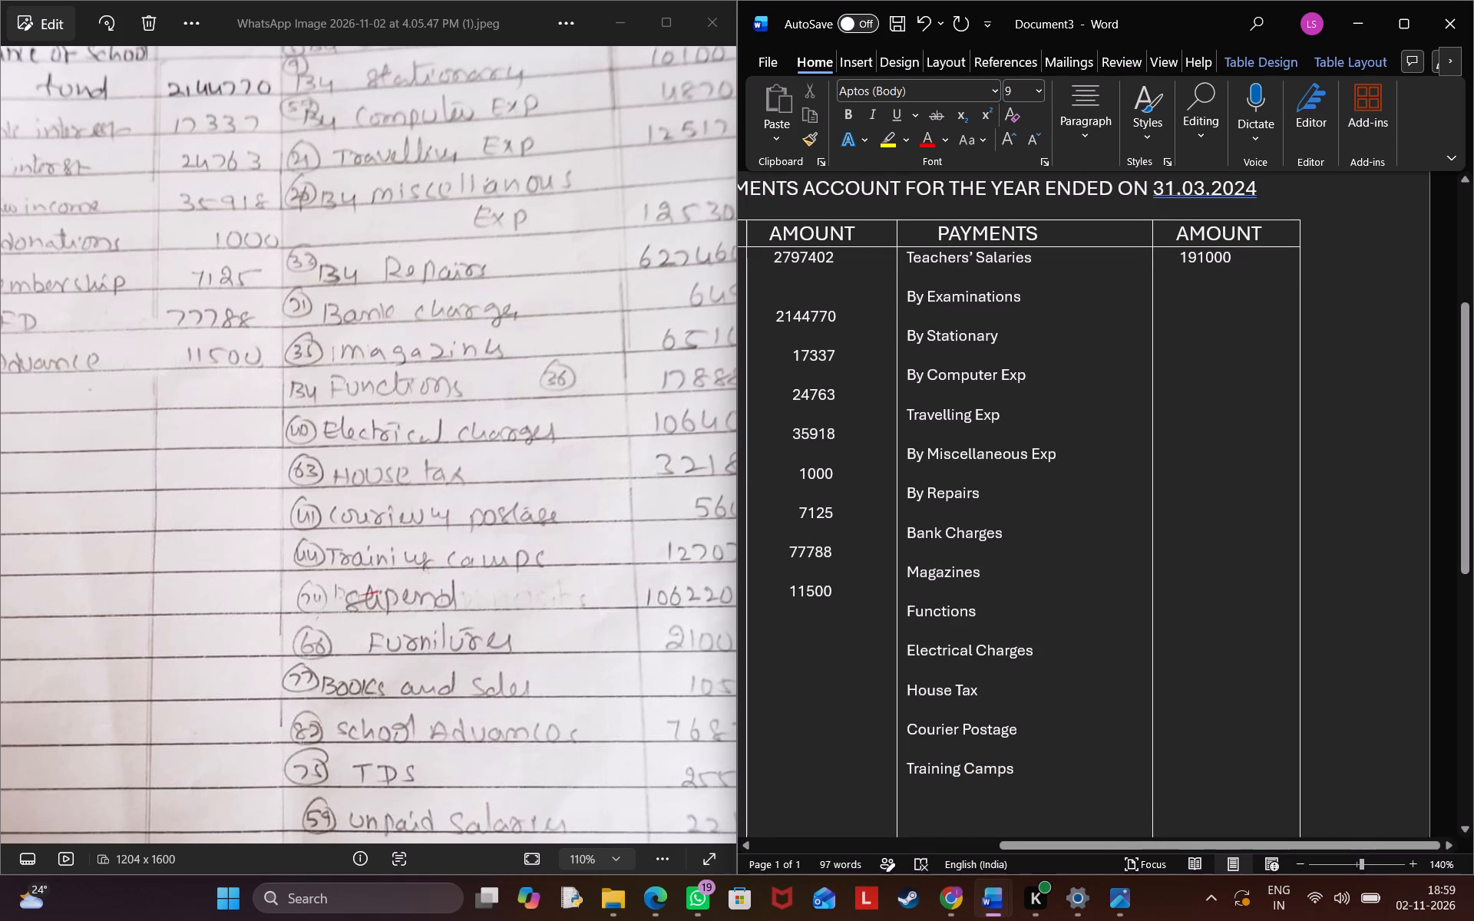
pyautogui.click(1036, 768)
pyautogui.press('Return')
pyautogui.press('Return')
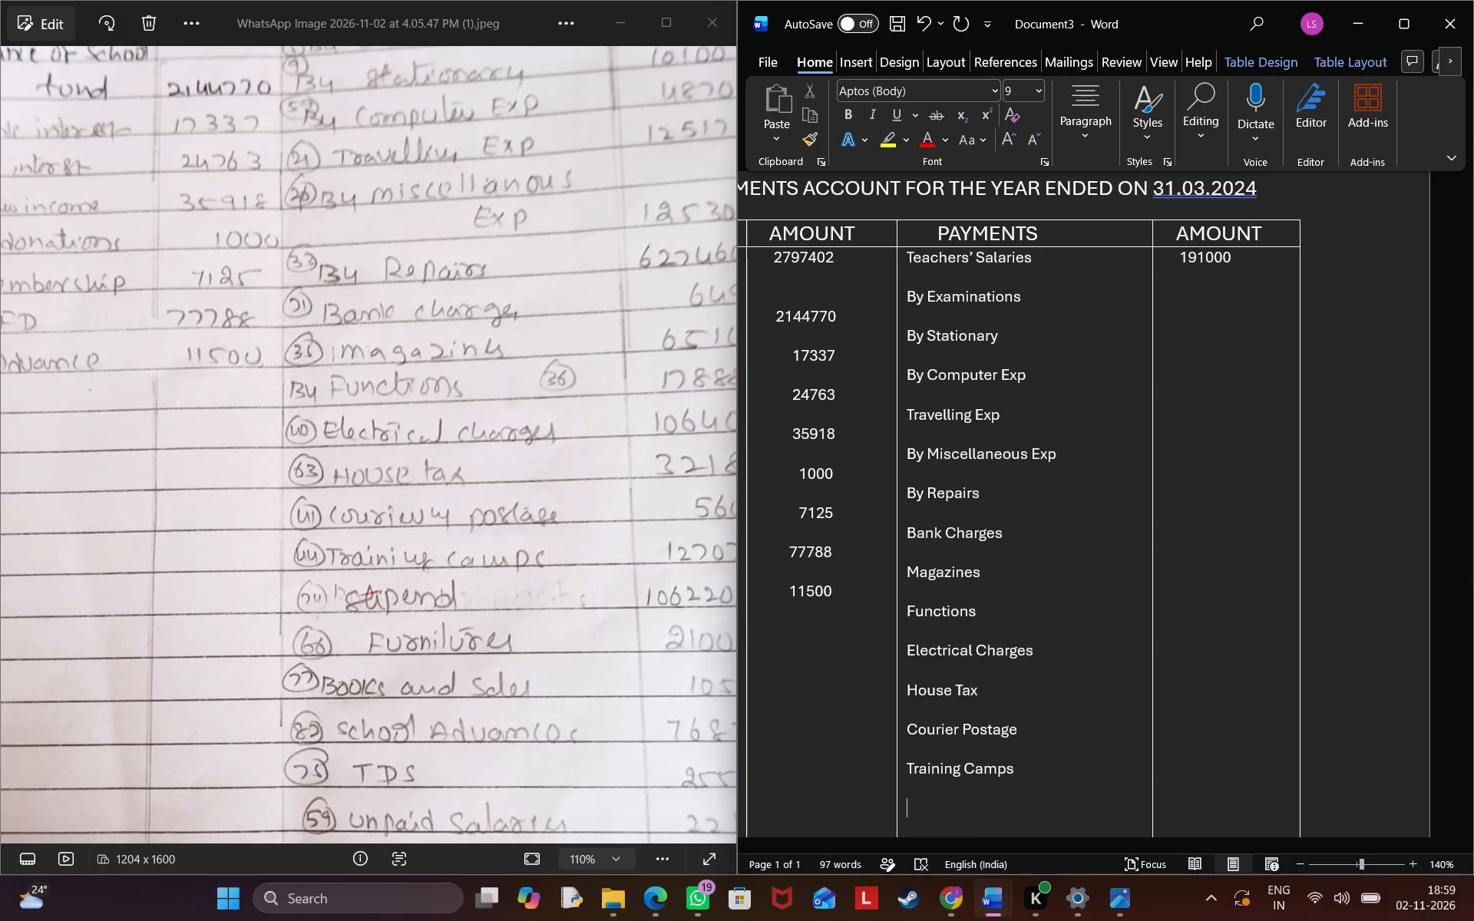
# Enter "Stipend" below "Training Camps" in the PAYMENTS column, followed by two line breaks.
pyautogui.hotkey('shift', 's')
pyautogui.write('ti')
pyautogui.write('pend')
pyautogui.press('Return')
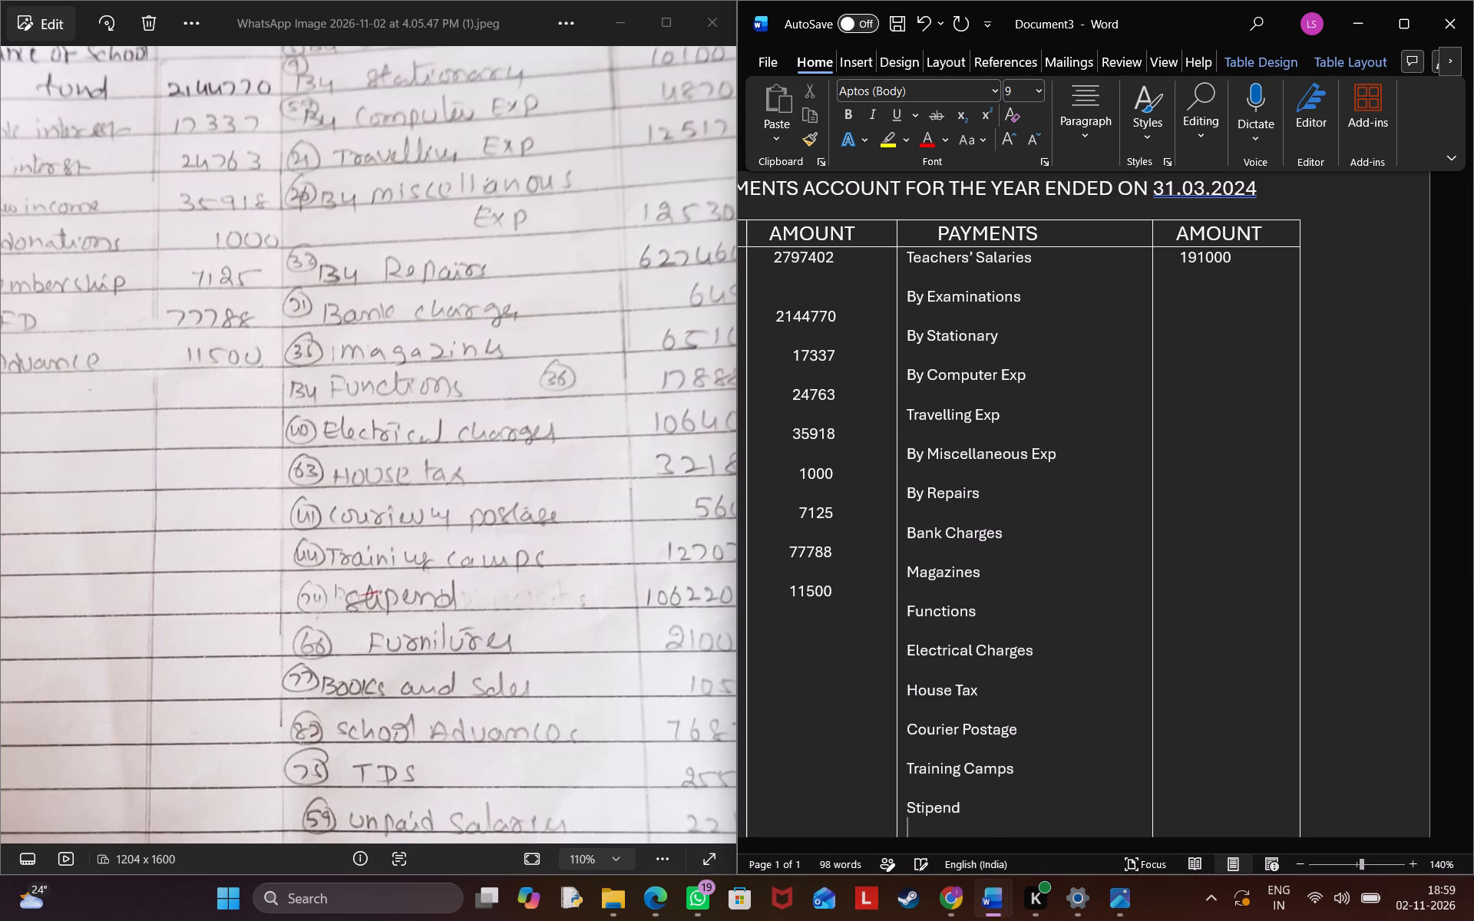
pyautogui.press('Return')
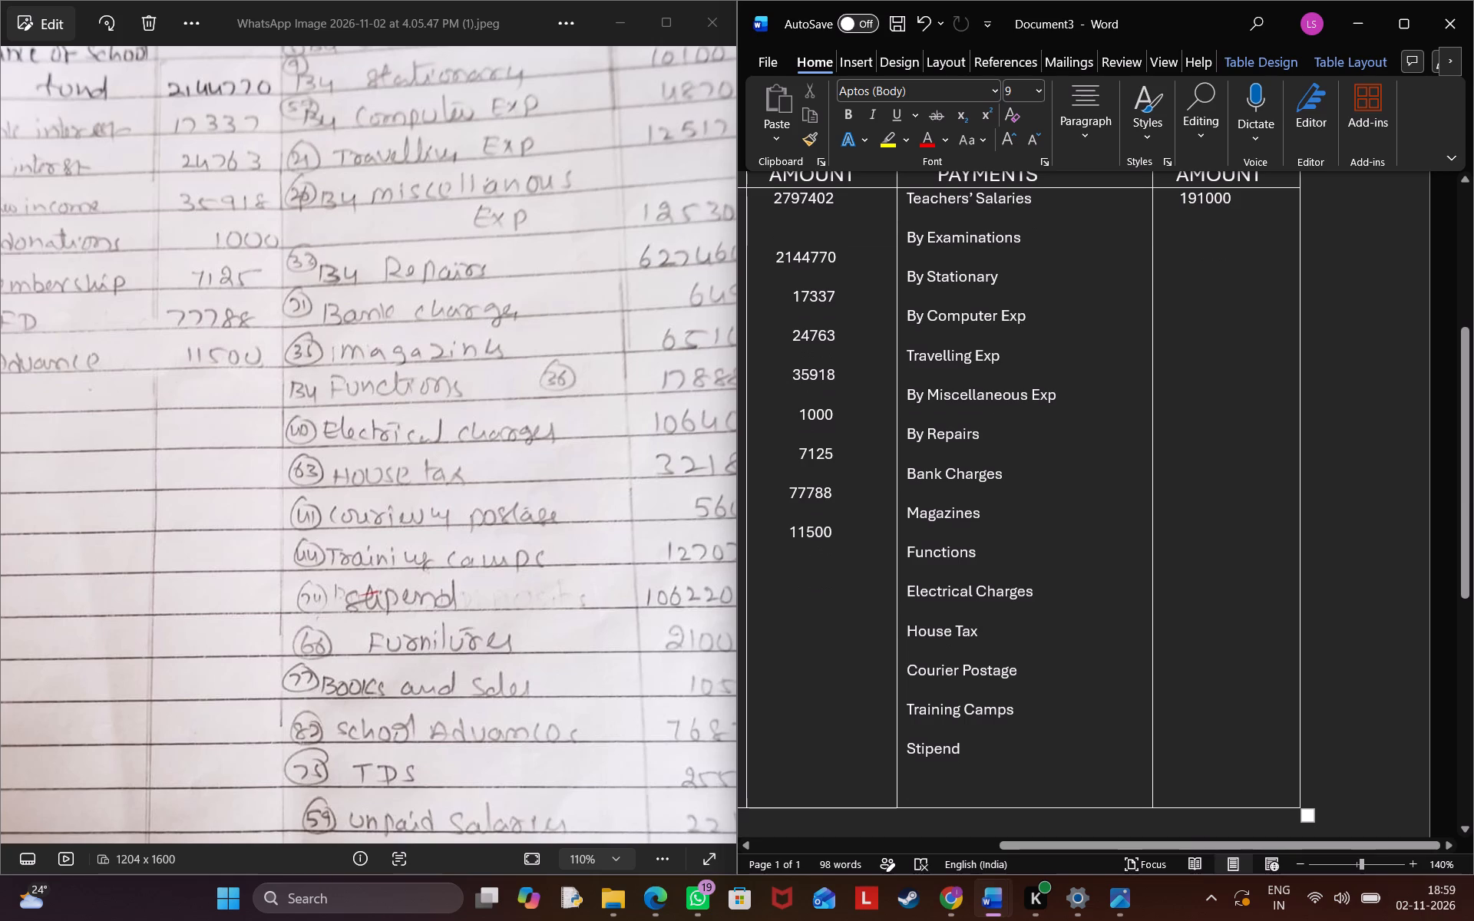
# Enter "Furnitures" as the next item below "Stipend" in the PAYMENTS column.
pyautogui.hotkey('shift', 'f')
pyautogui.press('u')
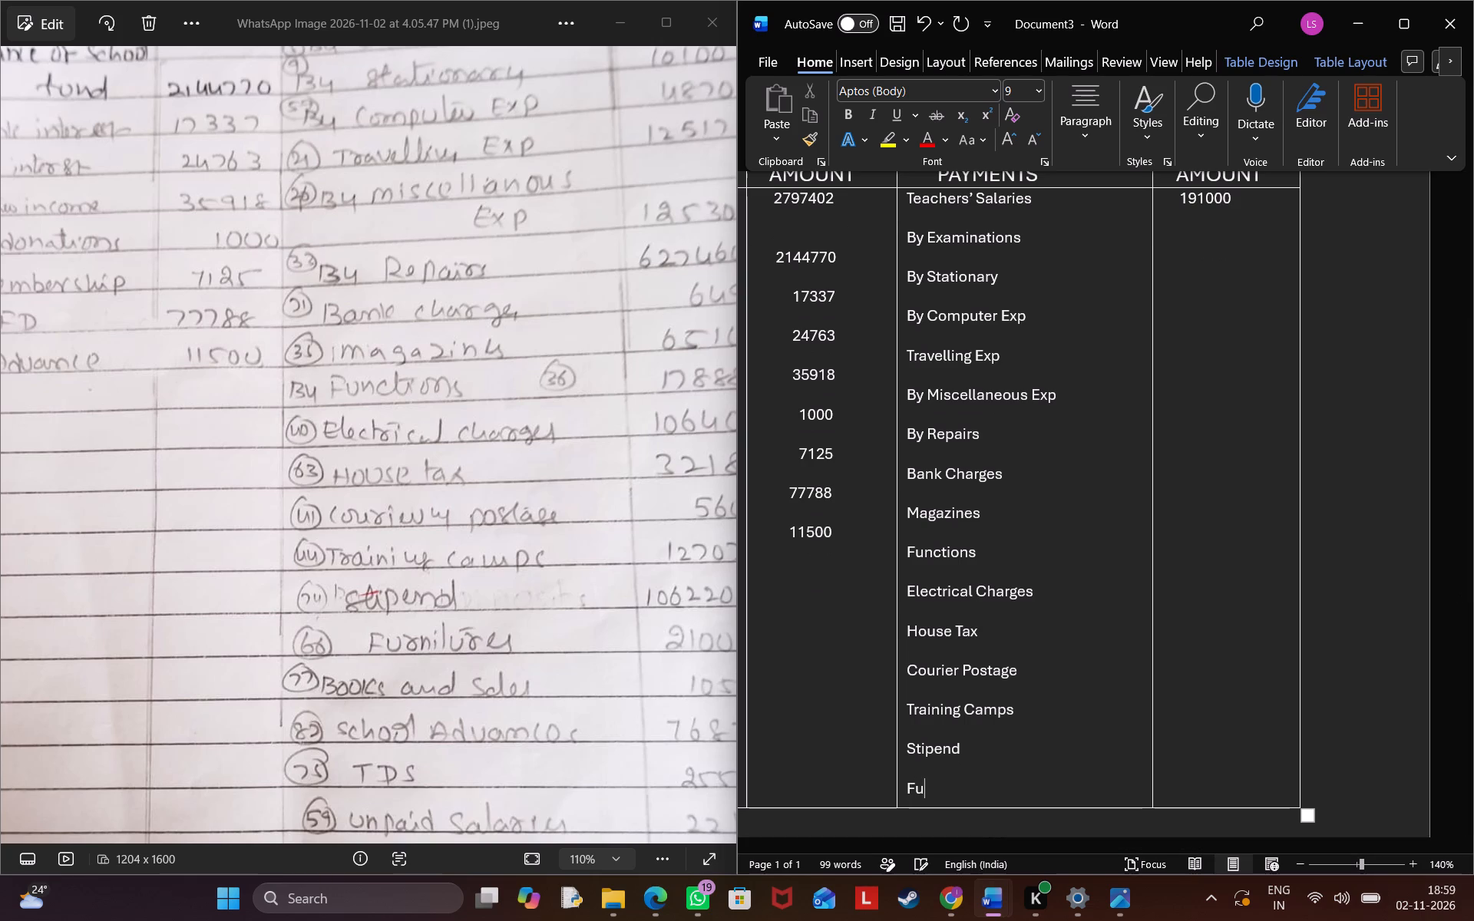
pyautogui.write('rnitures')
pyautogui.scroll(-1, 1181, 587)
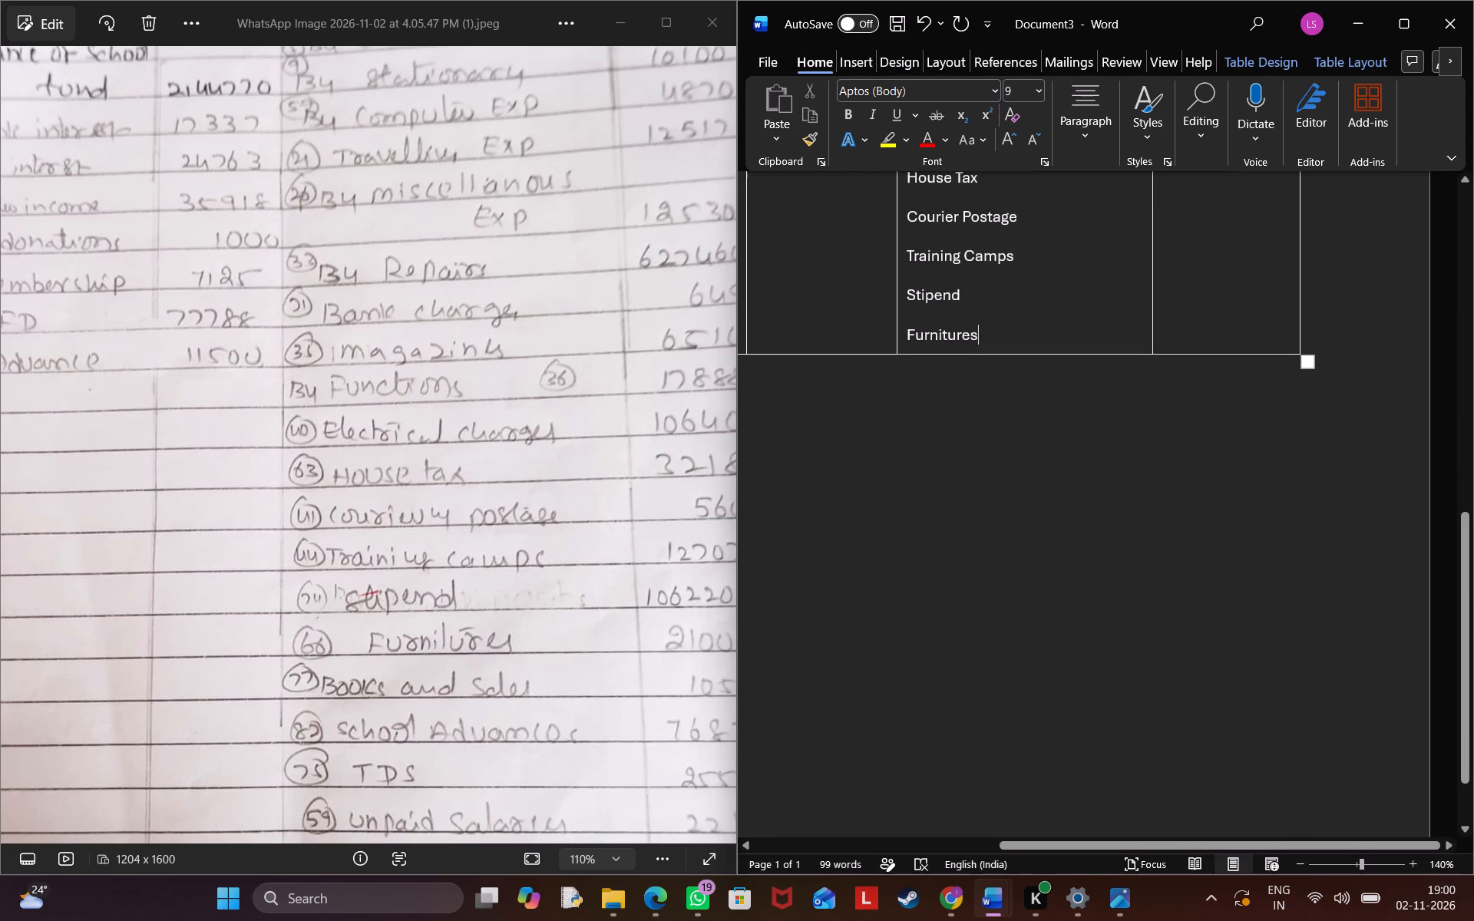
# Extend the table's bottom border well below "Furnitures" to make room for more payment items.
pyautogui.moveTo(883, 354); pyautogui.dragTo(943, 580)
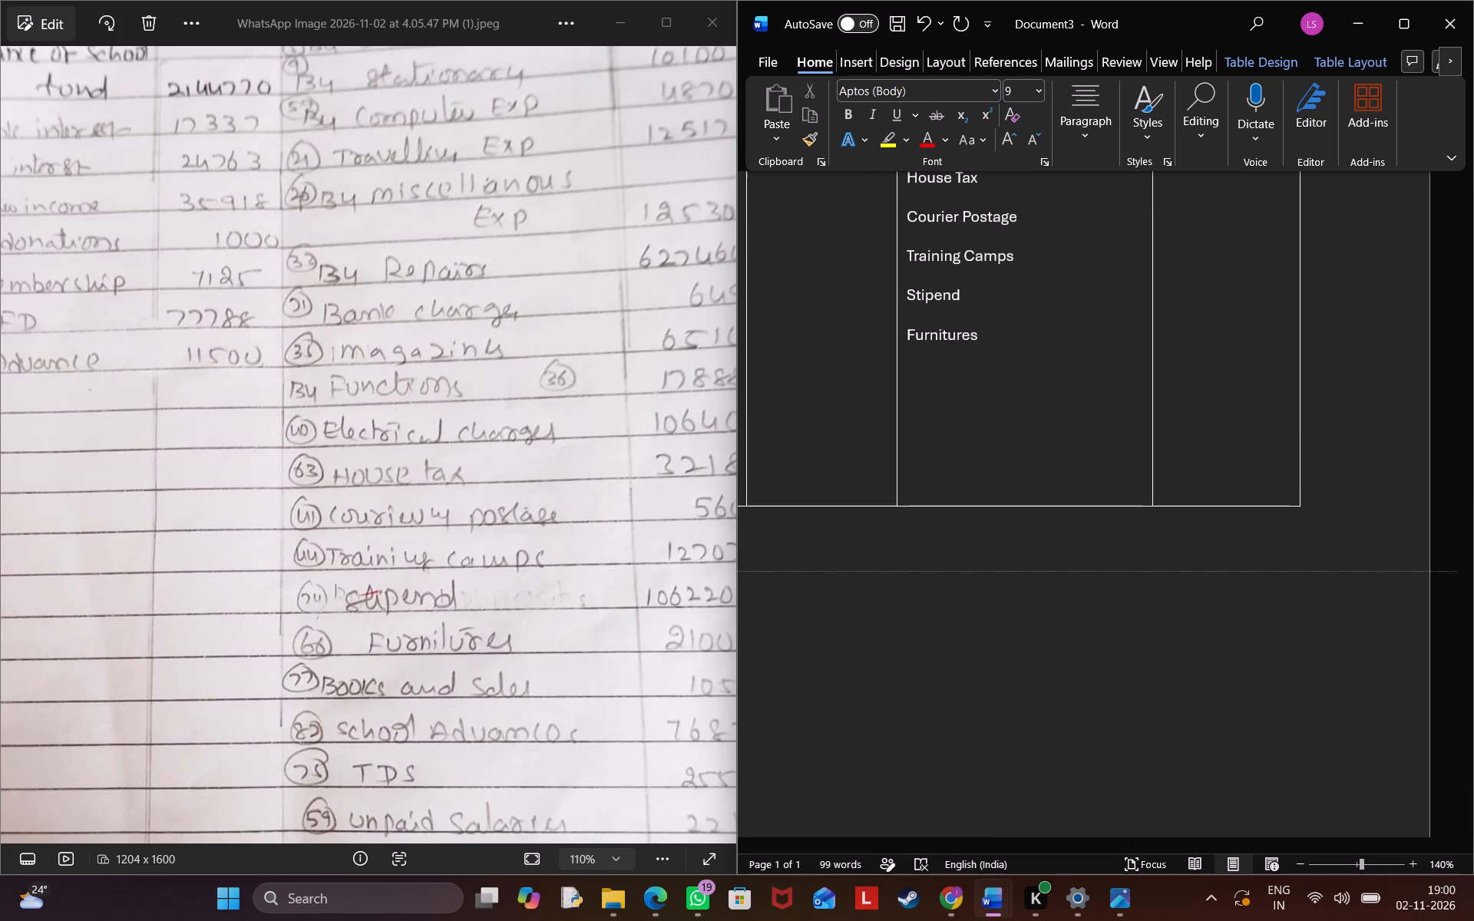
pyautogui.moveTo(943, 580); pyautogui.dragTo(936, 654)
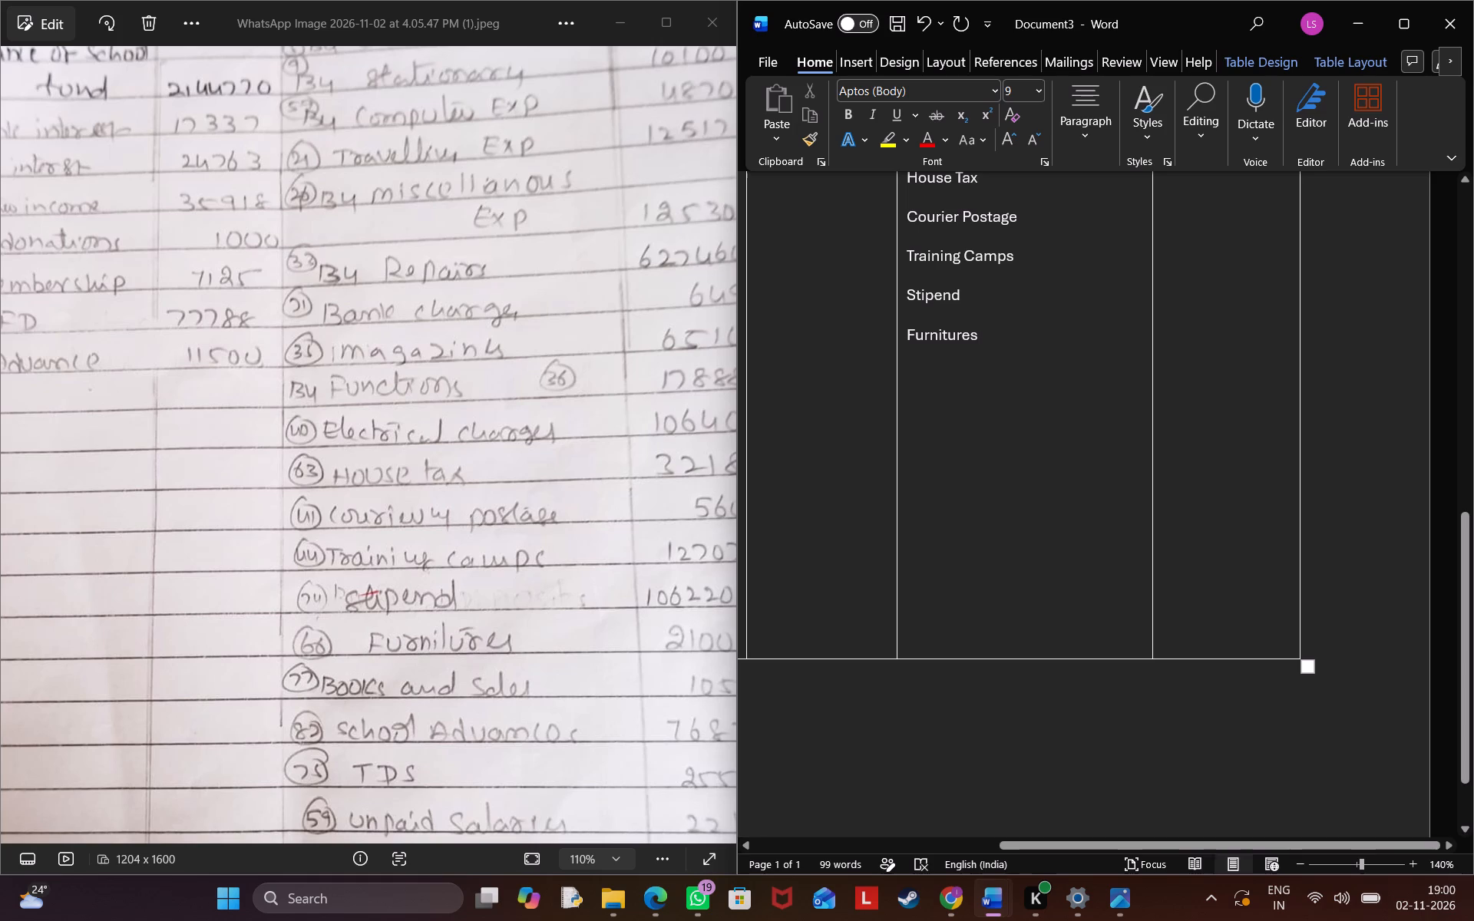
# Enter "Books and sales" below "Furnitures" in the PAYMENTS column, leaving a blank line between the items and two line breaks after it.
pyautogui.press('Return')
pyautogui.press('Return')
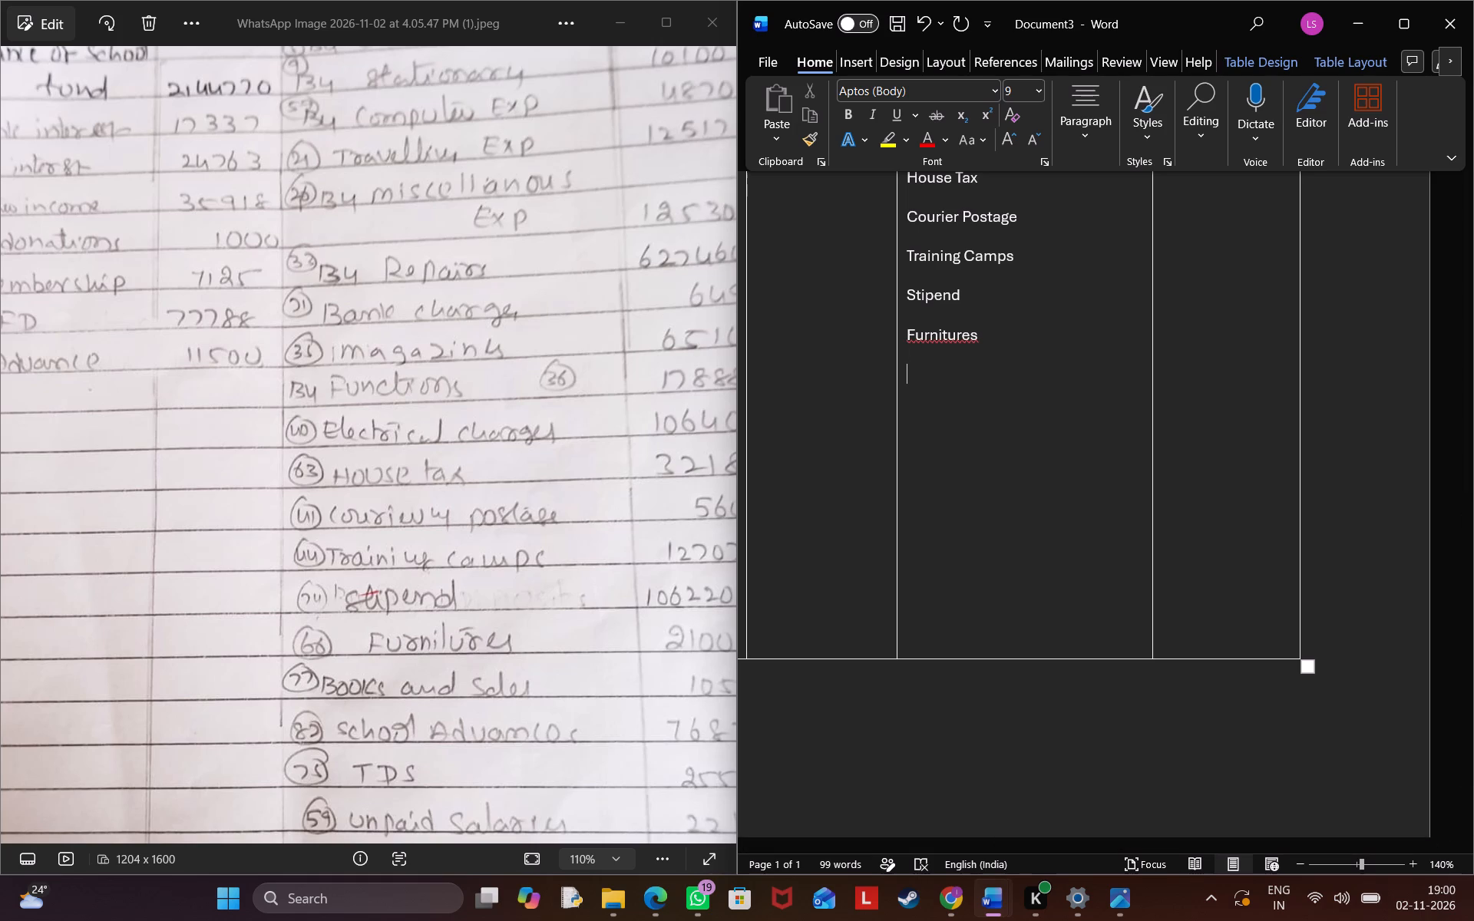
pyautogui.scroll(-1, 673, 441)
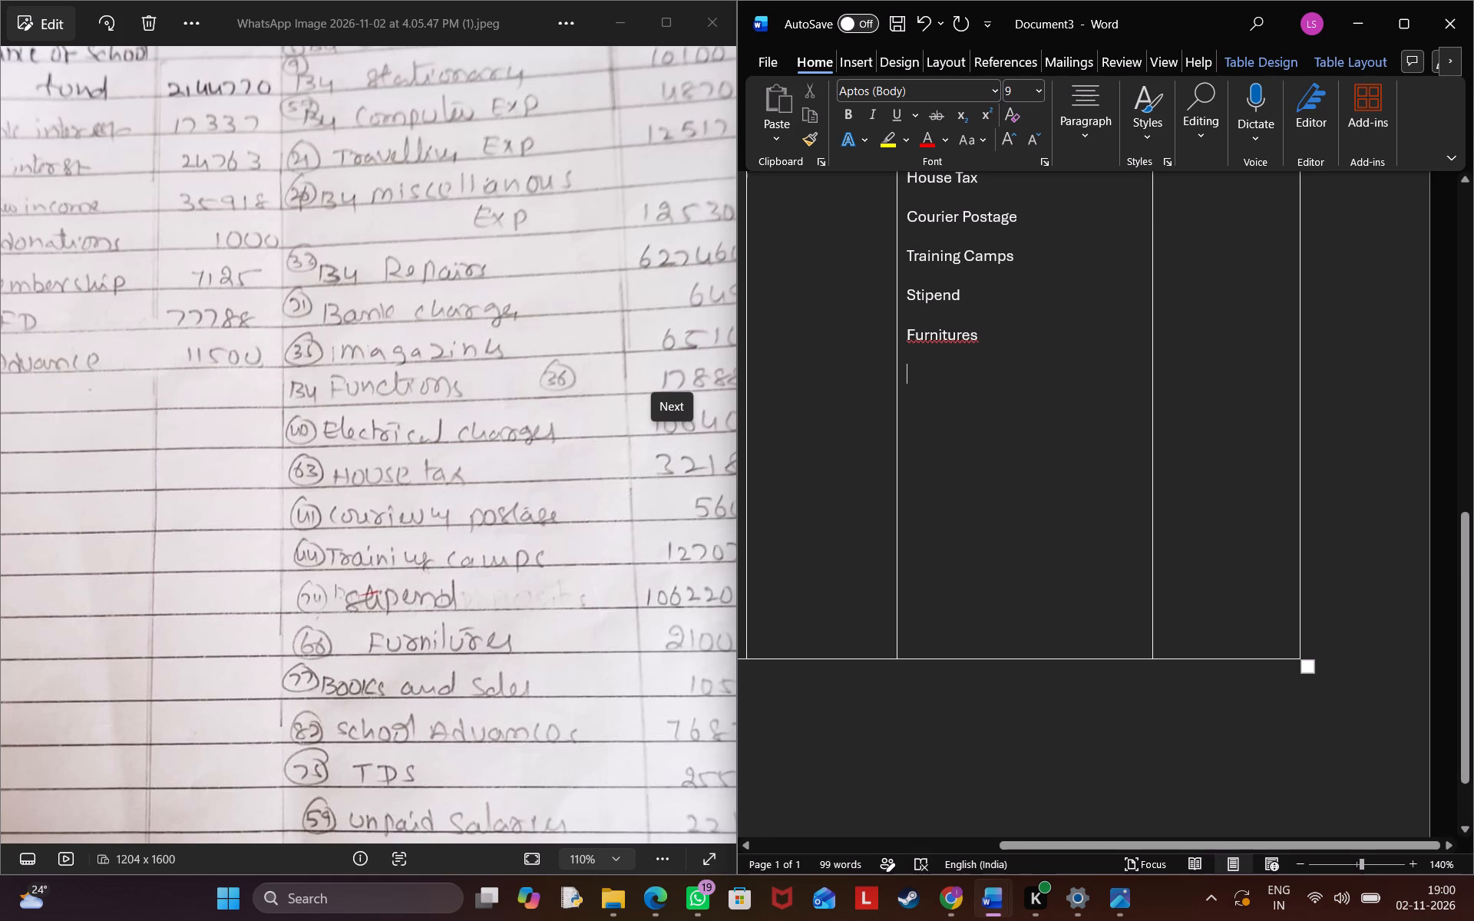
pyautogui.write('Books and sales')
pyautogui.press('Return')
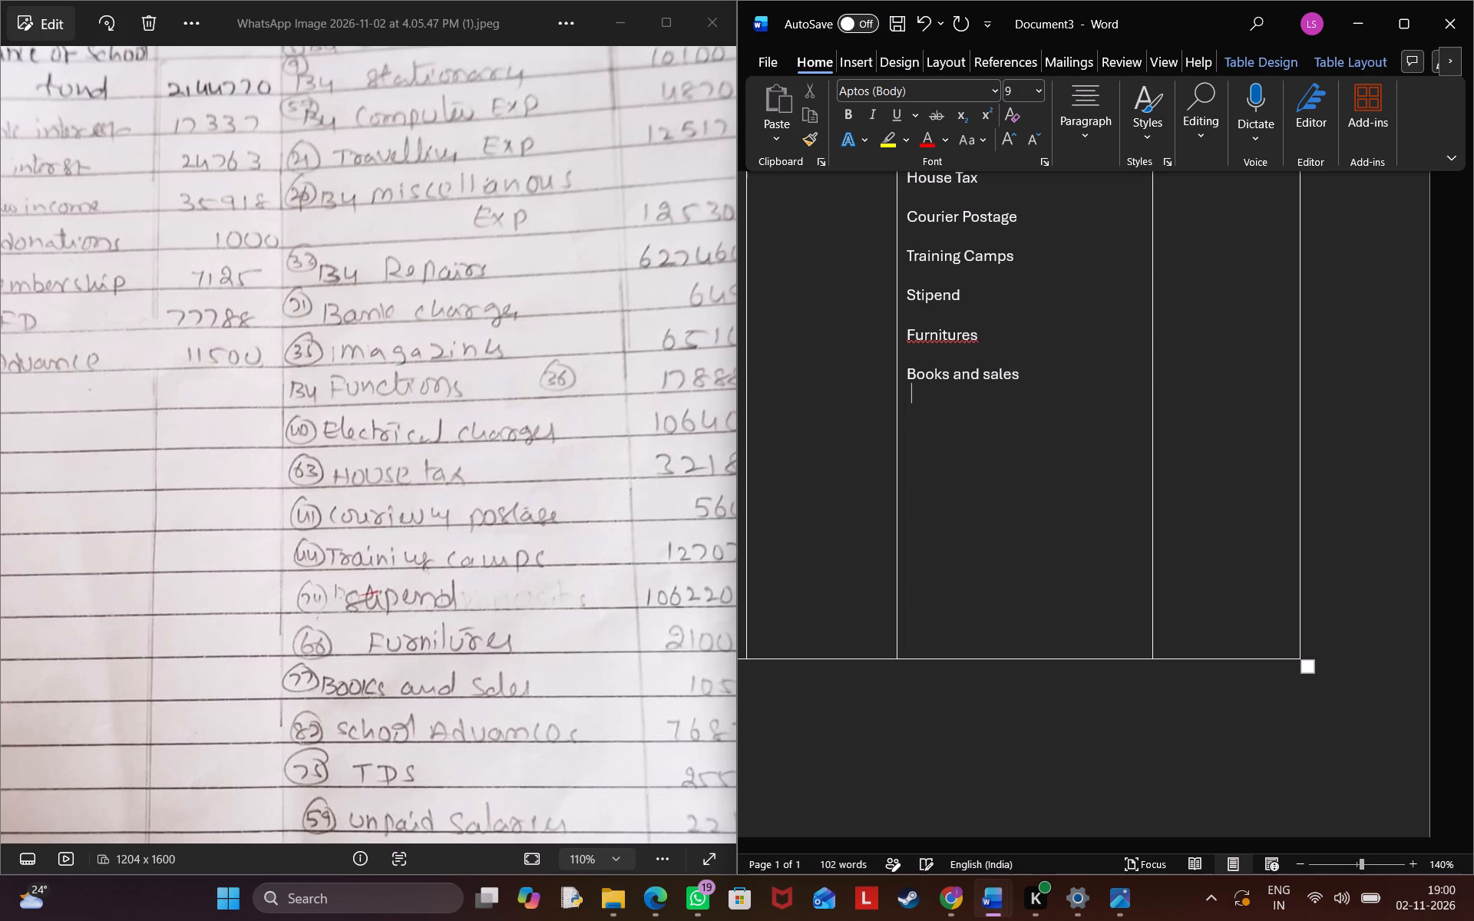
pyautogui.press('Return')
# Begin the item below "Books and sales" with the word "School" and a trailing space.
pyautogui.press('c')
pyautogui.press('BackSpace')
pyautogui.write('Sc')
pyautogui.write('hool')
pyautogui.press('space')
# Correct the misspelled "Furnitures" in the PAYMENTS column using the spelling suggestion "Furniture".
pyautogui.click(977, 337)
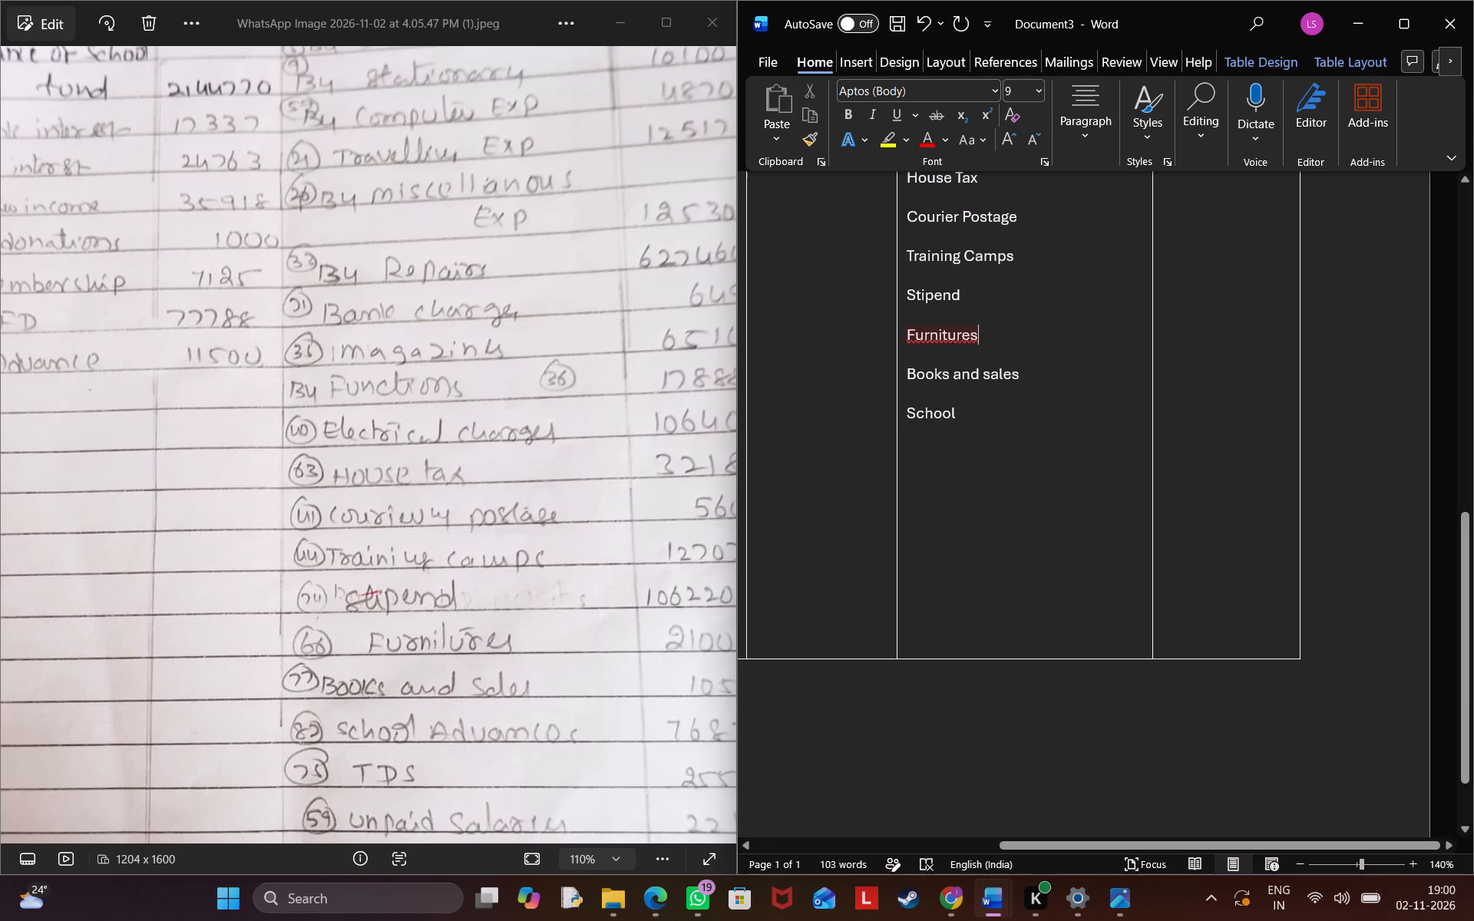
pyautogui.click(974, 335)
pyautogui.doubleClick(957, 338)
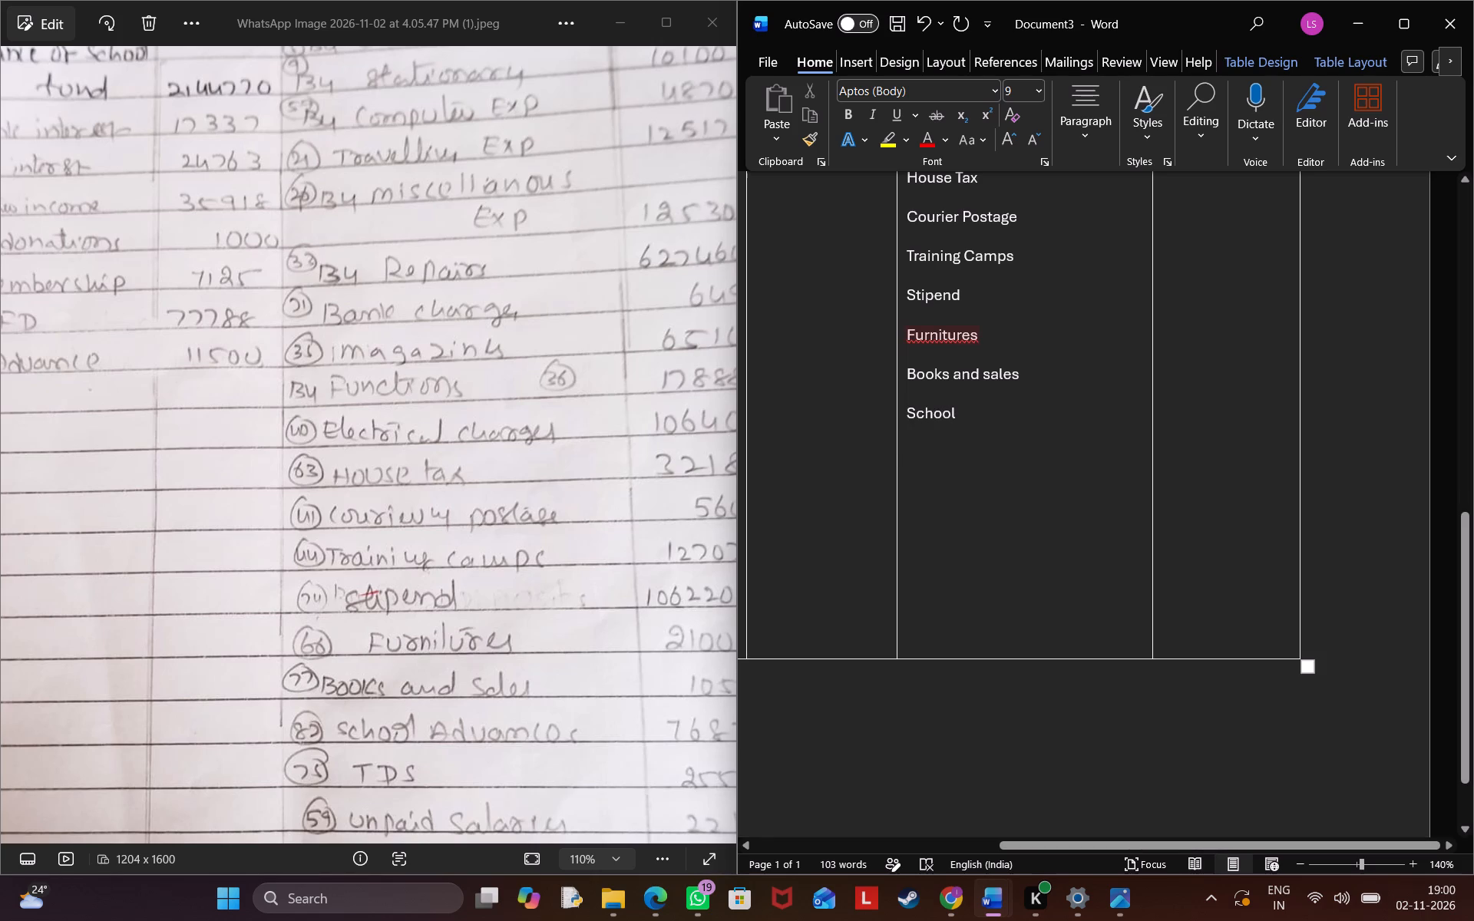
pyautogui.click(957, 338)
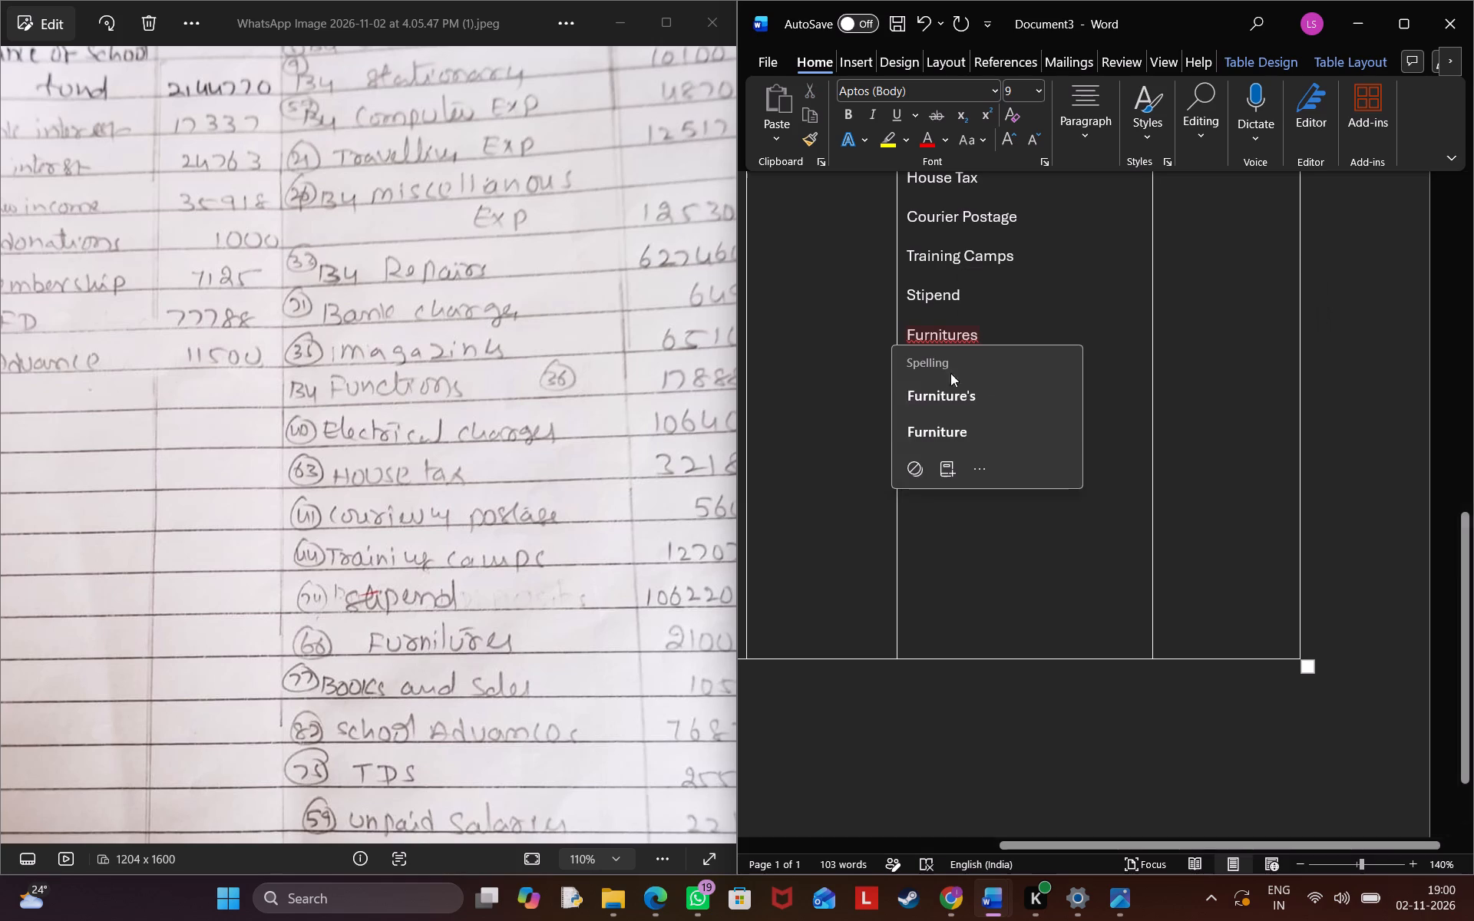
pyautogui.click(955, 425)
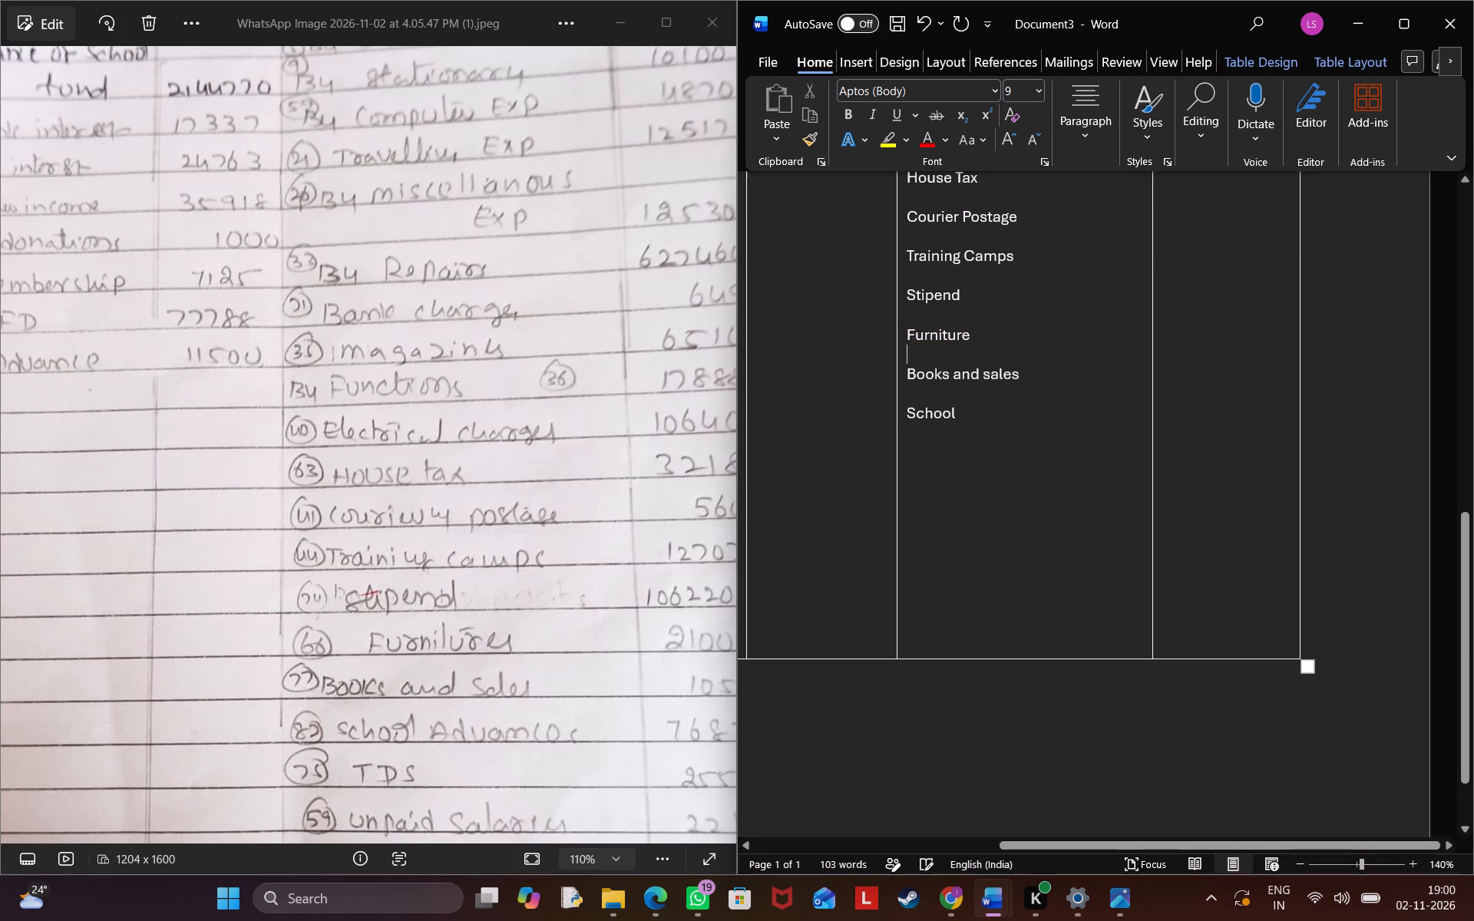
# Complete the item after "School" with "Advances" so it reads "School Advances", followed by two line breaks.
pyautogui.click(972, 411)
pyautogui.hotkey('shift', 'a')
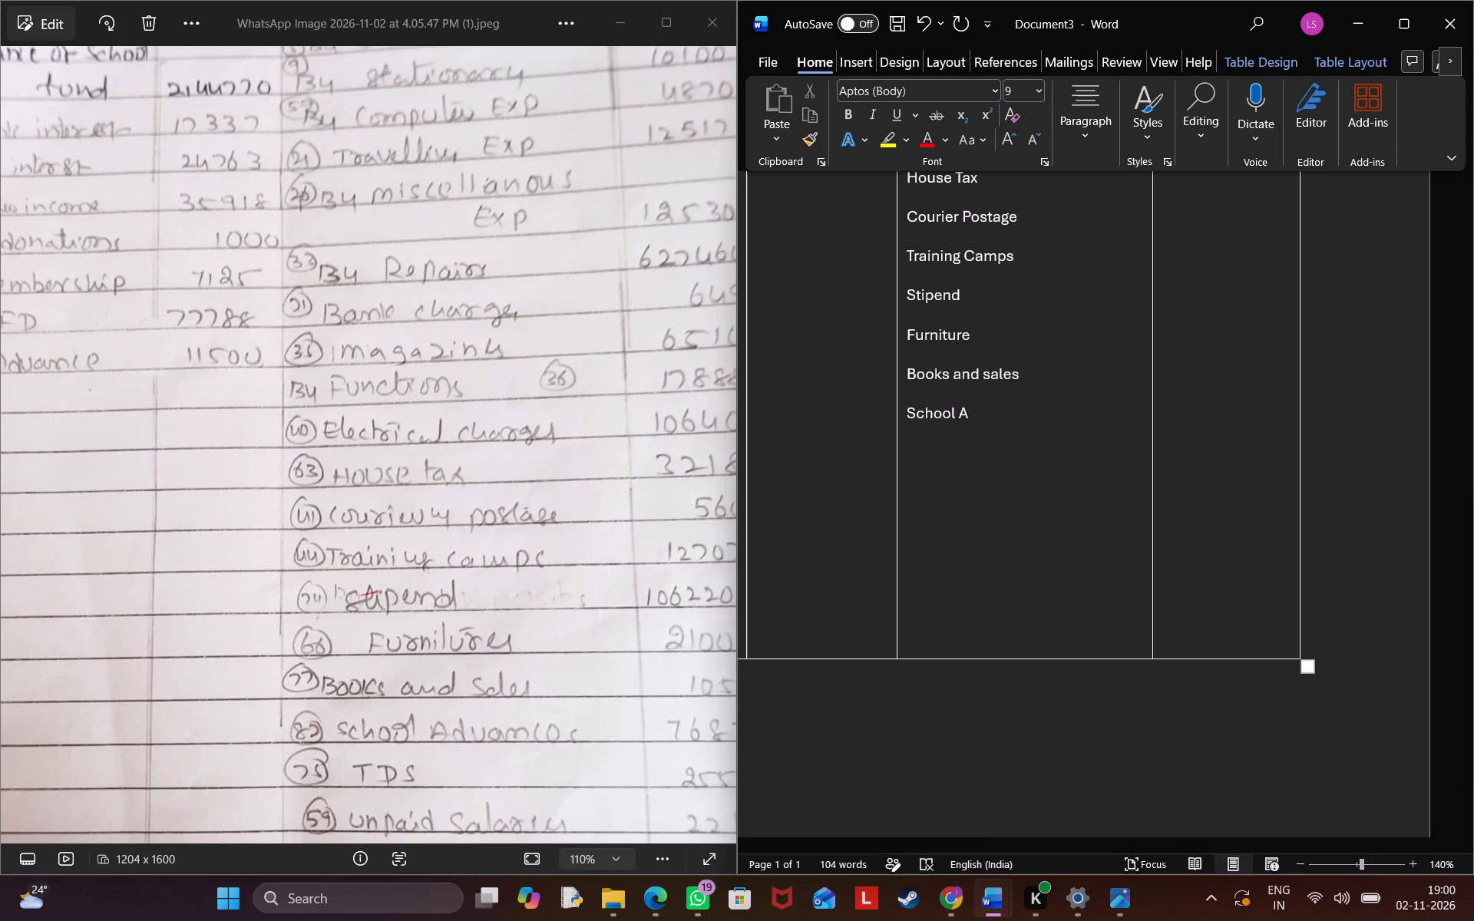
pyautogui.press('d')
pyautogui.write('vance')
pyautogui.press('s')
pyautogui.press('Return')
pyautogui.press('Return')
# Enter "TDS" and "Unpaid Salaries" below "School Advances" in the PAYMENTS column, separated by two line breaks.
pyautogui.scroll(-2, 605, 545)
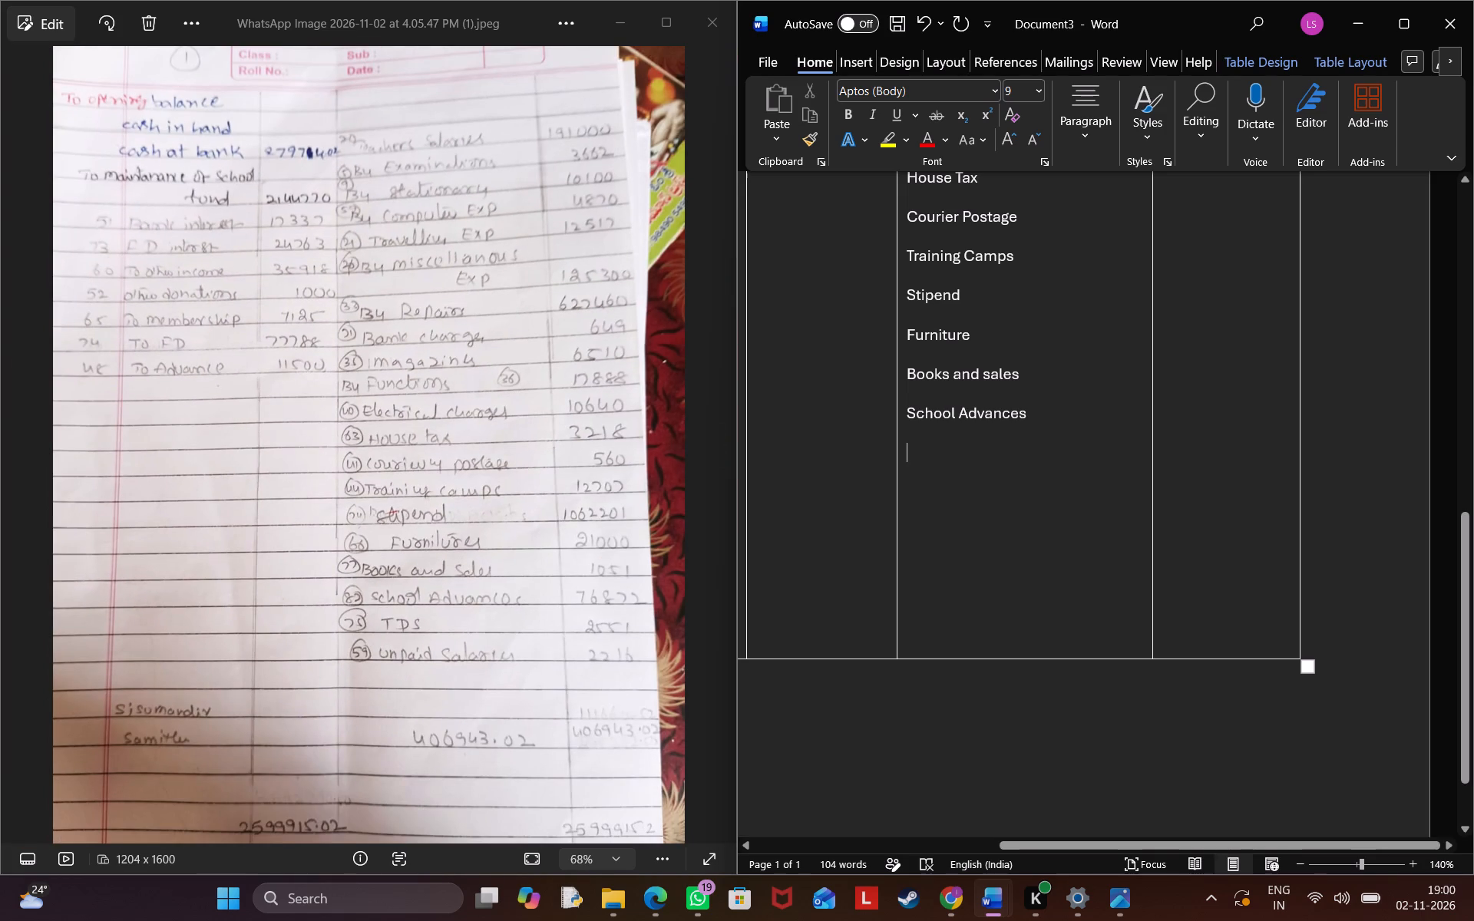
pyautogui.write('TDS')
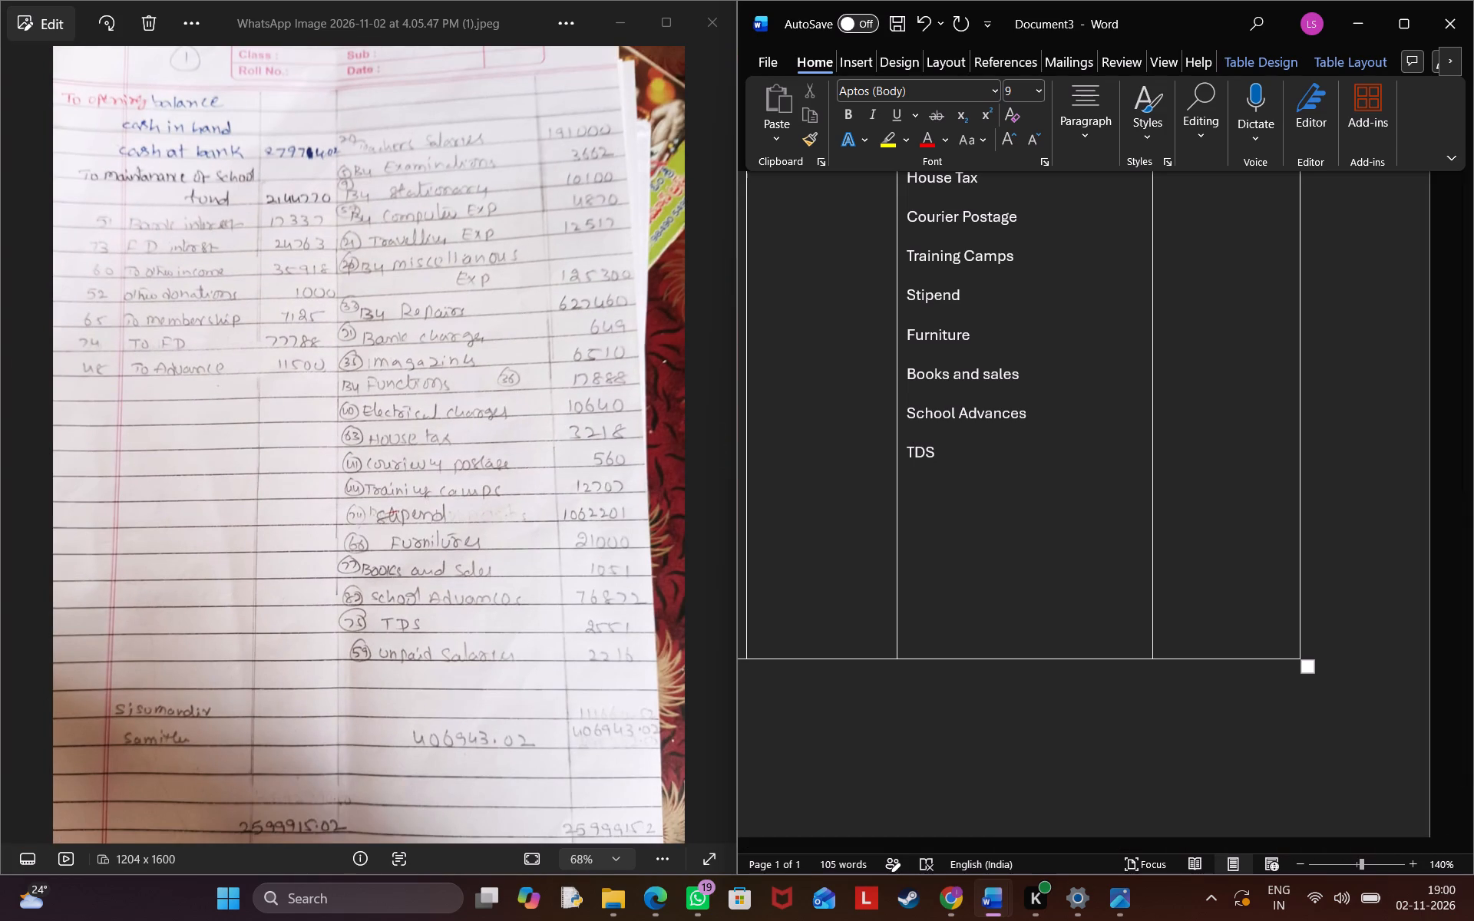
pyautogui.press('Return')
pyautogui.press('Return')
pyautogui.write('Unpaid')
pyautogui.press('space')
pyautogui.write('Sala')
pyautogui.write('ries')
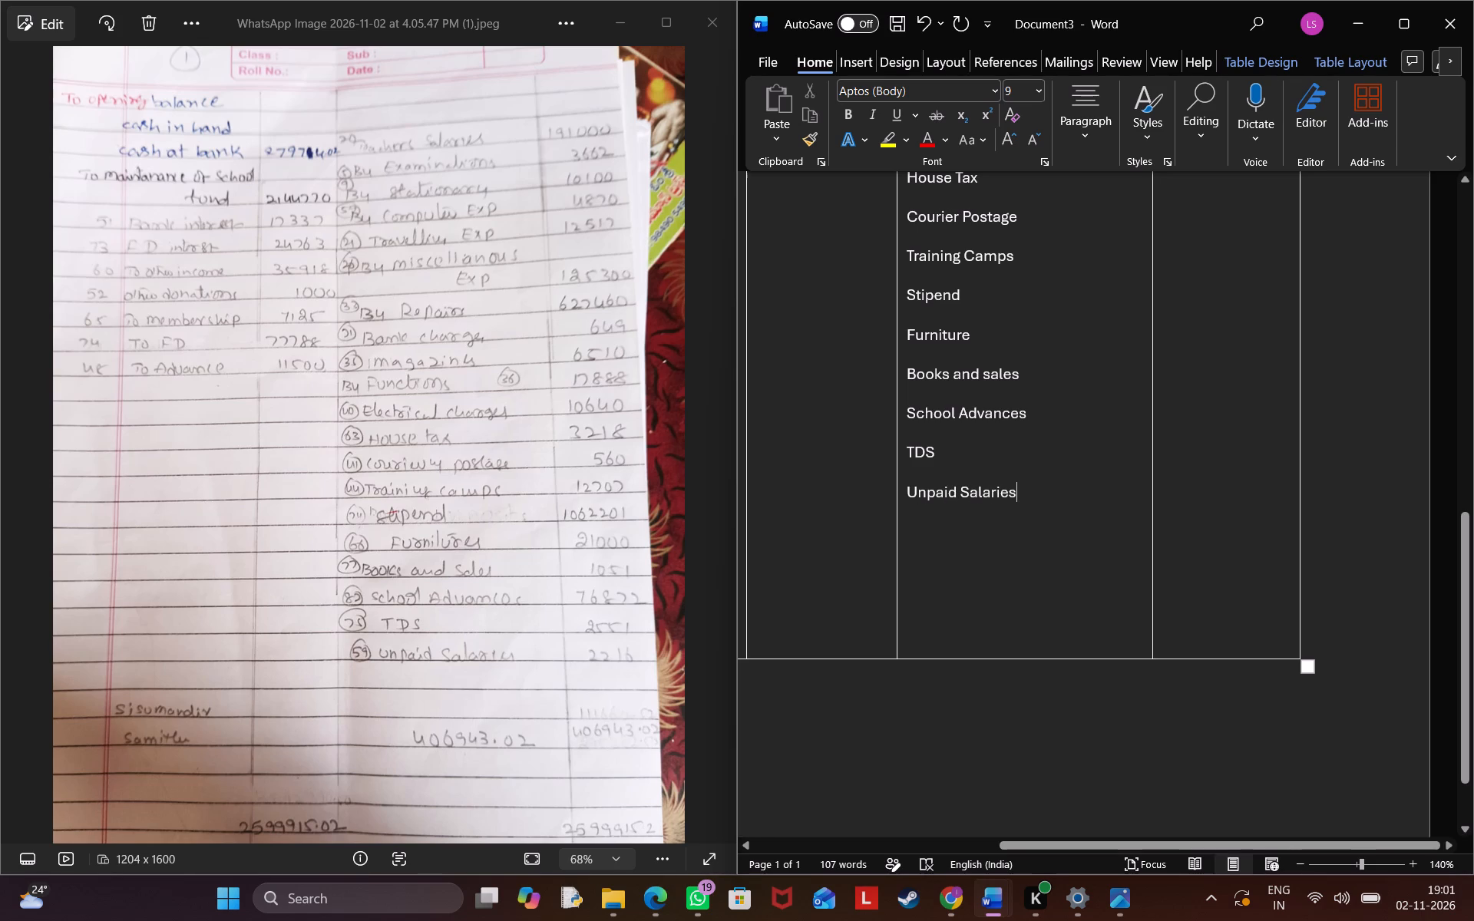
# Enter 3662 for By Examinations and 10100 for By Stationary below 191000 in the payments AMOUNT column, each followed by two line breaks.
pyautogui.scroll(4, 1033, 507)
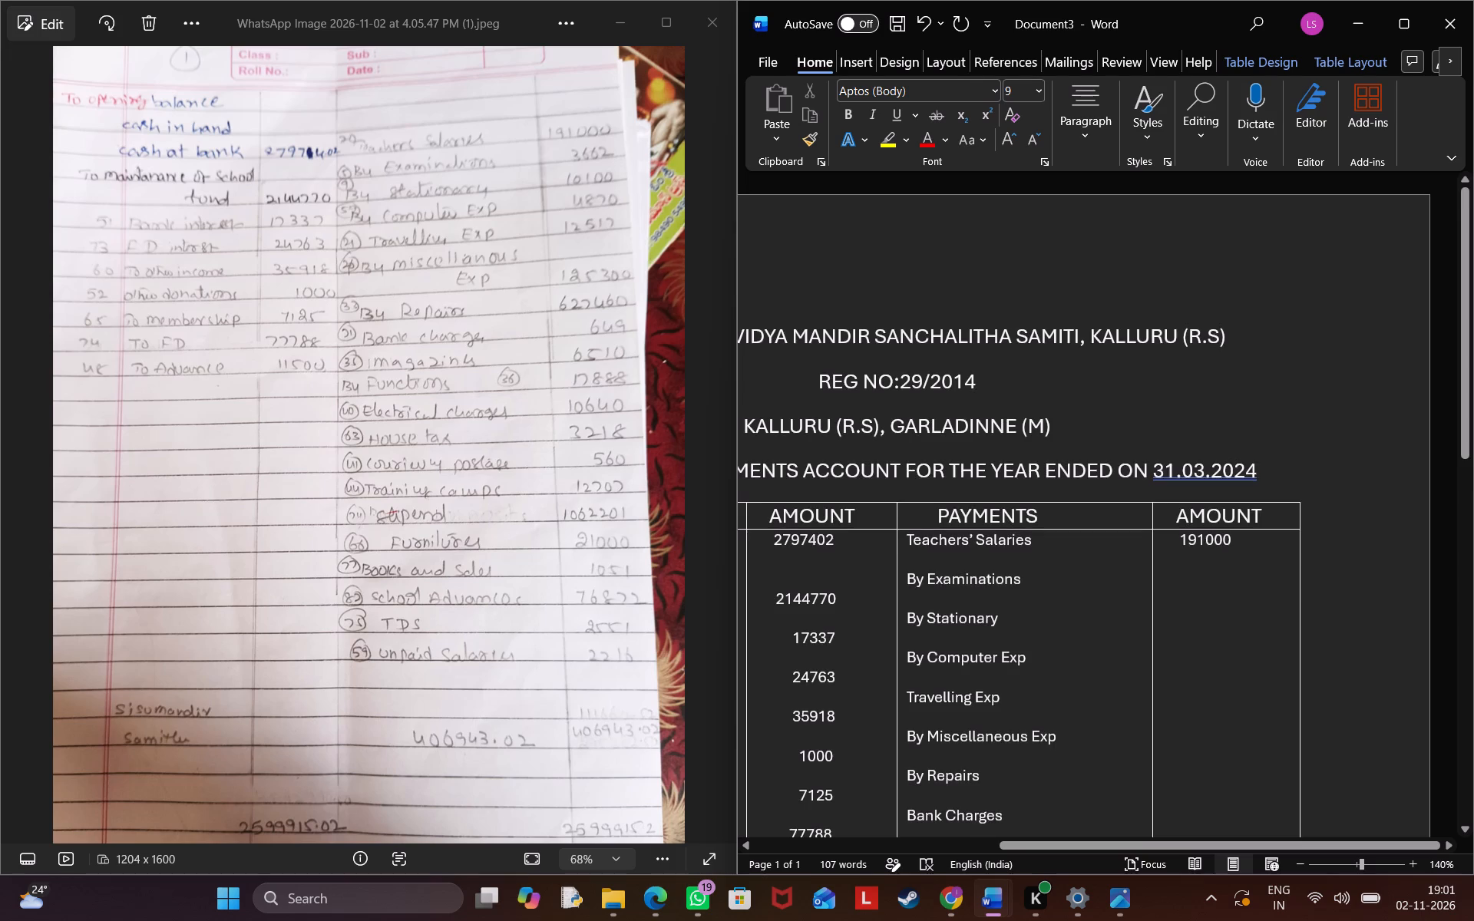
pyautogui.scroll(-1, 1033, 507)
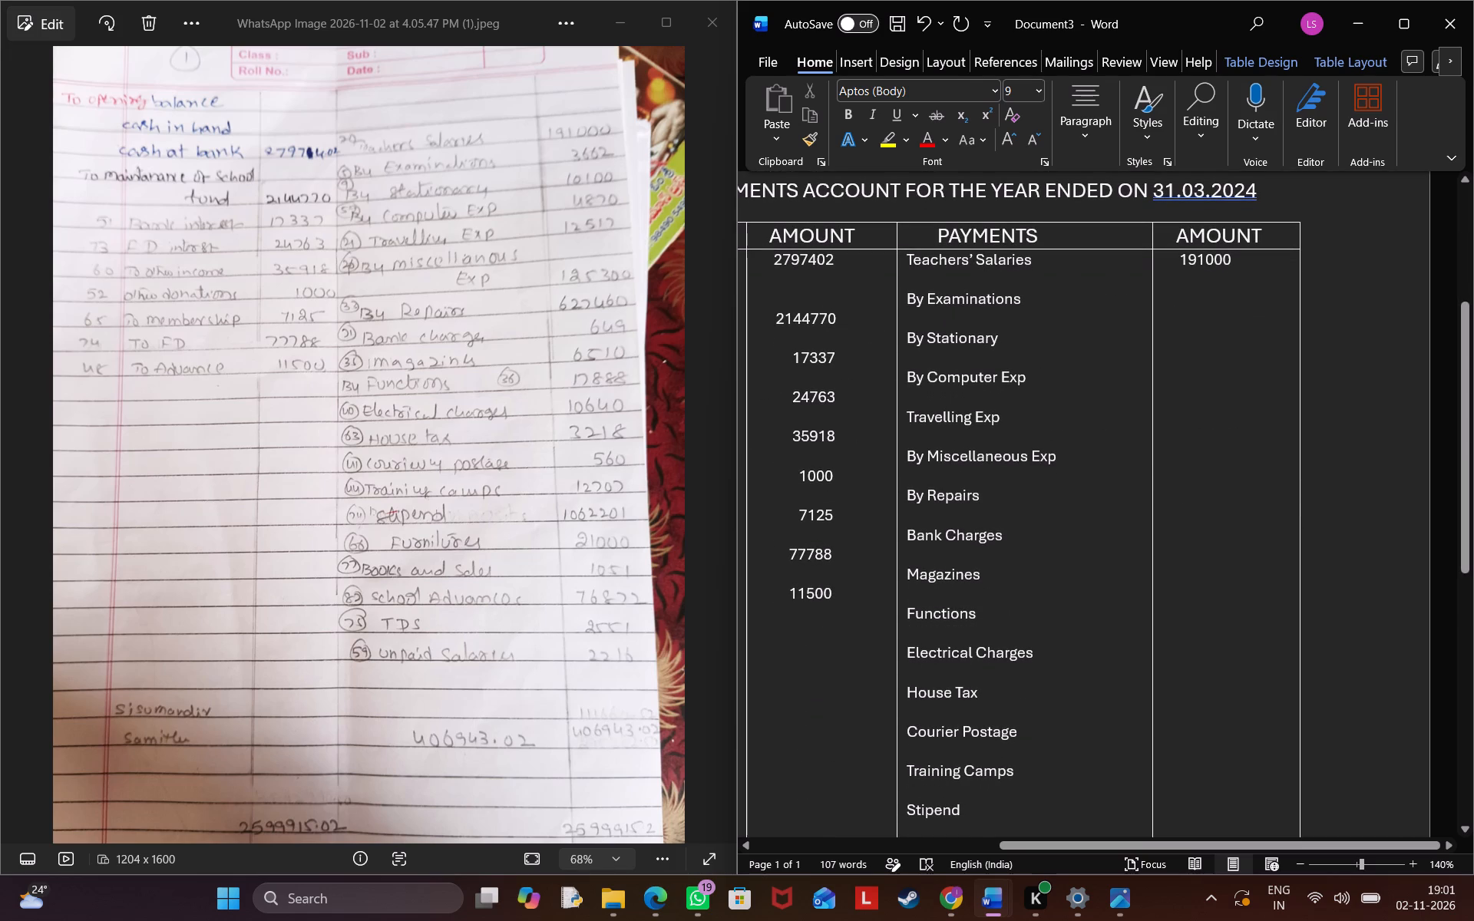
pyautogui.click(1244, 261)
pyautogui.press('Return')
pyautogui.press('Return')
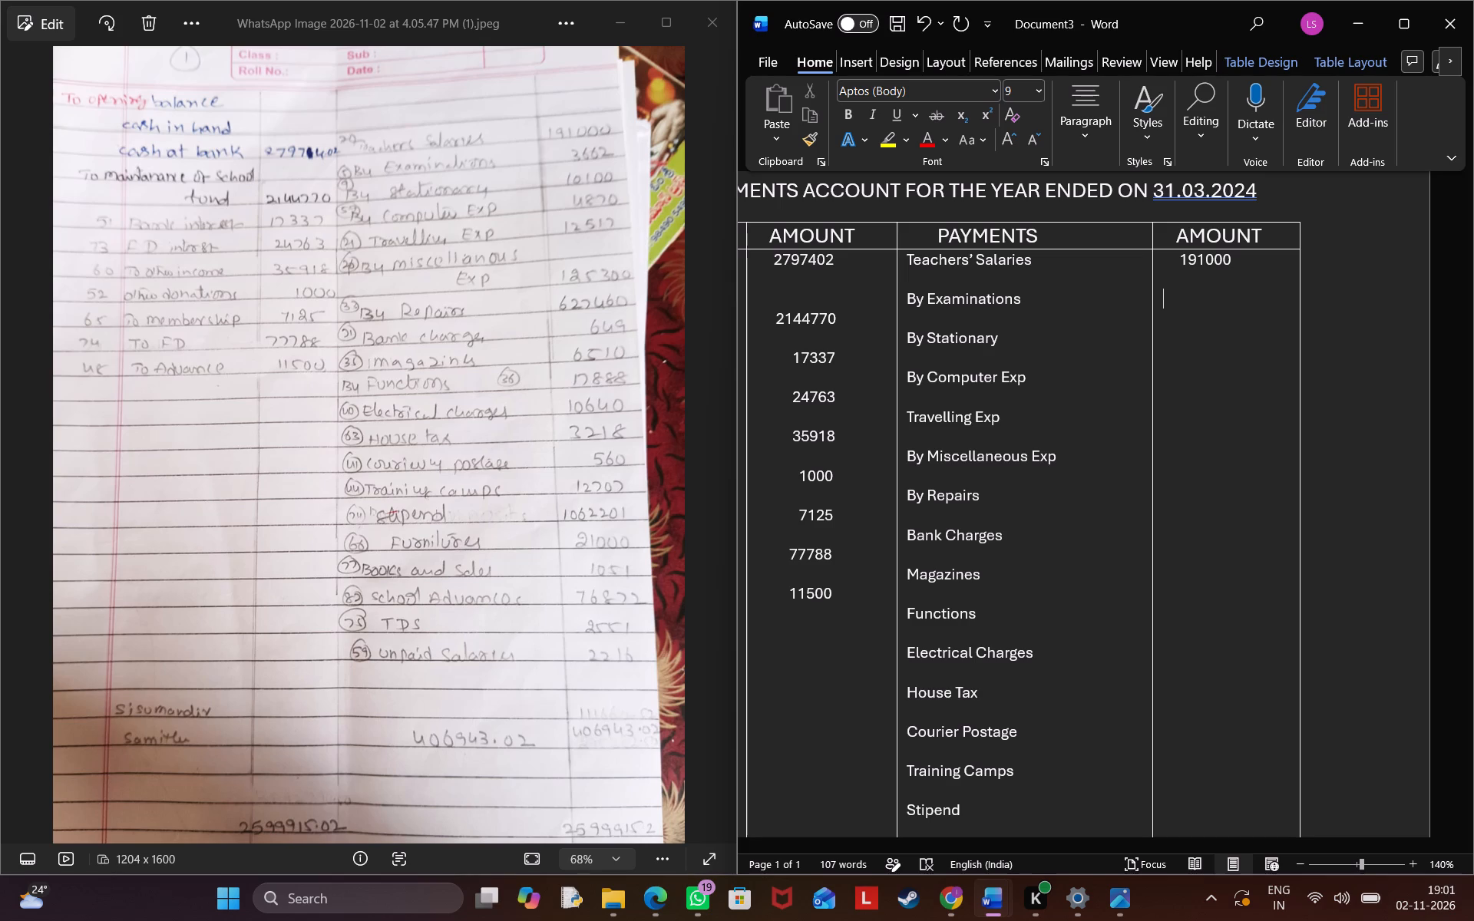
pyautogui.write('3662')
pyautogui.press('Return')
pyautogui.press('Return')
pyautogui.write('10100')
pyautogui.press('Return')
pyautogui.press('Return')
# Enter the amounts 4870 for By Computer Exp and 12517 for Travelling Exp, each followed by two line breaks.
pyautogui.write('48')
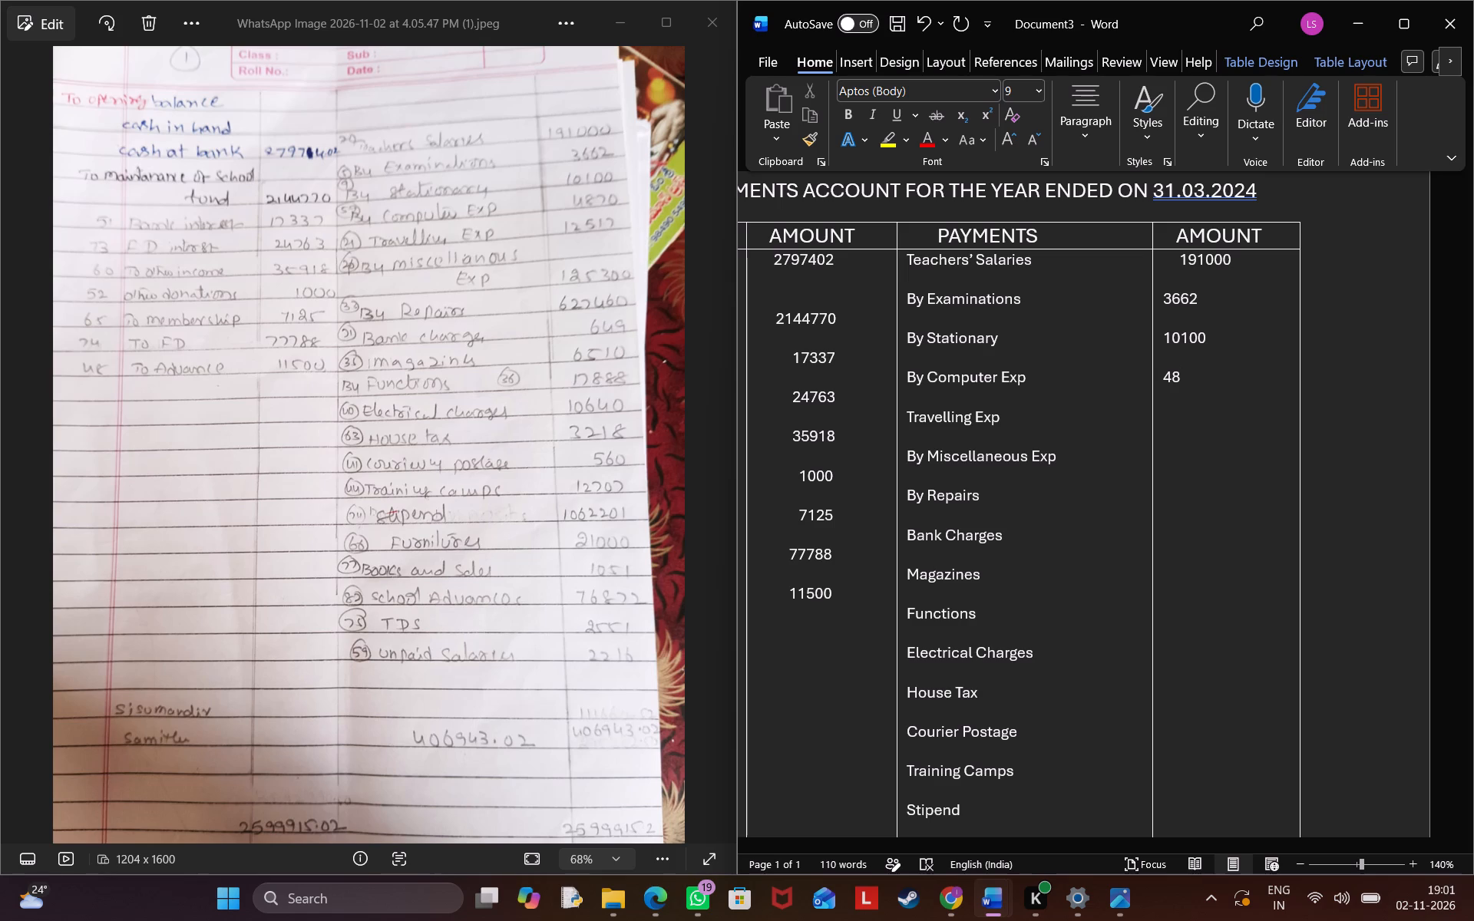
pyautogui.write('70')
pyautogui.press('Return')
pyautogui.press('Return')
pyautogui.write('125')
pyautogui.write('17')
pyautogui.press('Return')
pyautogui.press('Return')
# Enter the amounts 125300 for By Miscellaneous Exp, 627460 for By Repairs and 649 for Bank Charges, each followed by two line breaks.
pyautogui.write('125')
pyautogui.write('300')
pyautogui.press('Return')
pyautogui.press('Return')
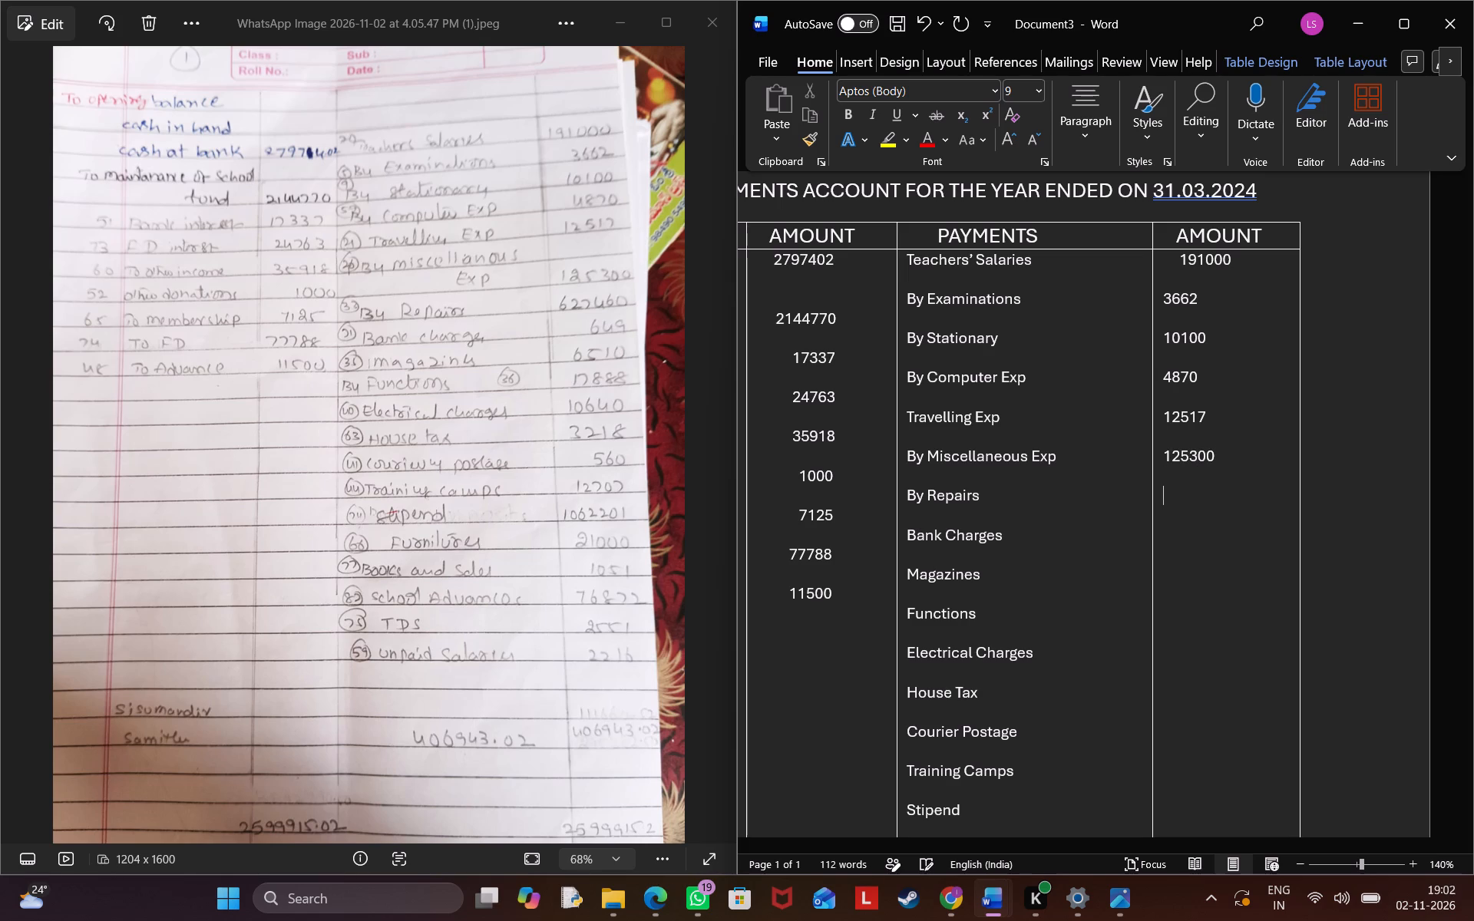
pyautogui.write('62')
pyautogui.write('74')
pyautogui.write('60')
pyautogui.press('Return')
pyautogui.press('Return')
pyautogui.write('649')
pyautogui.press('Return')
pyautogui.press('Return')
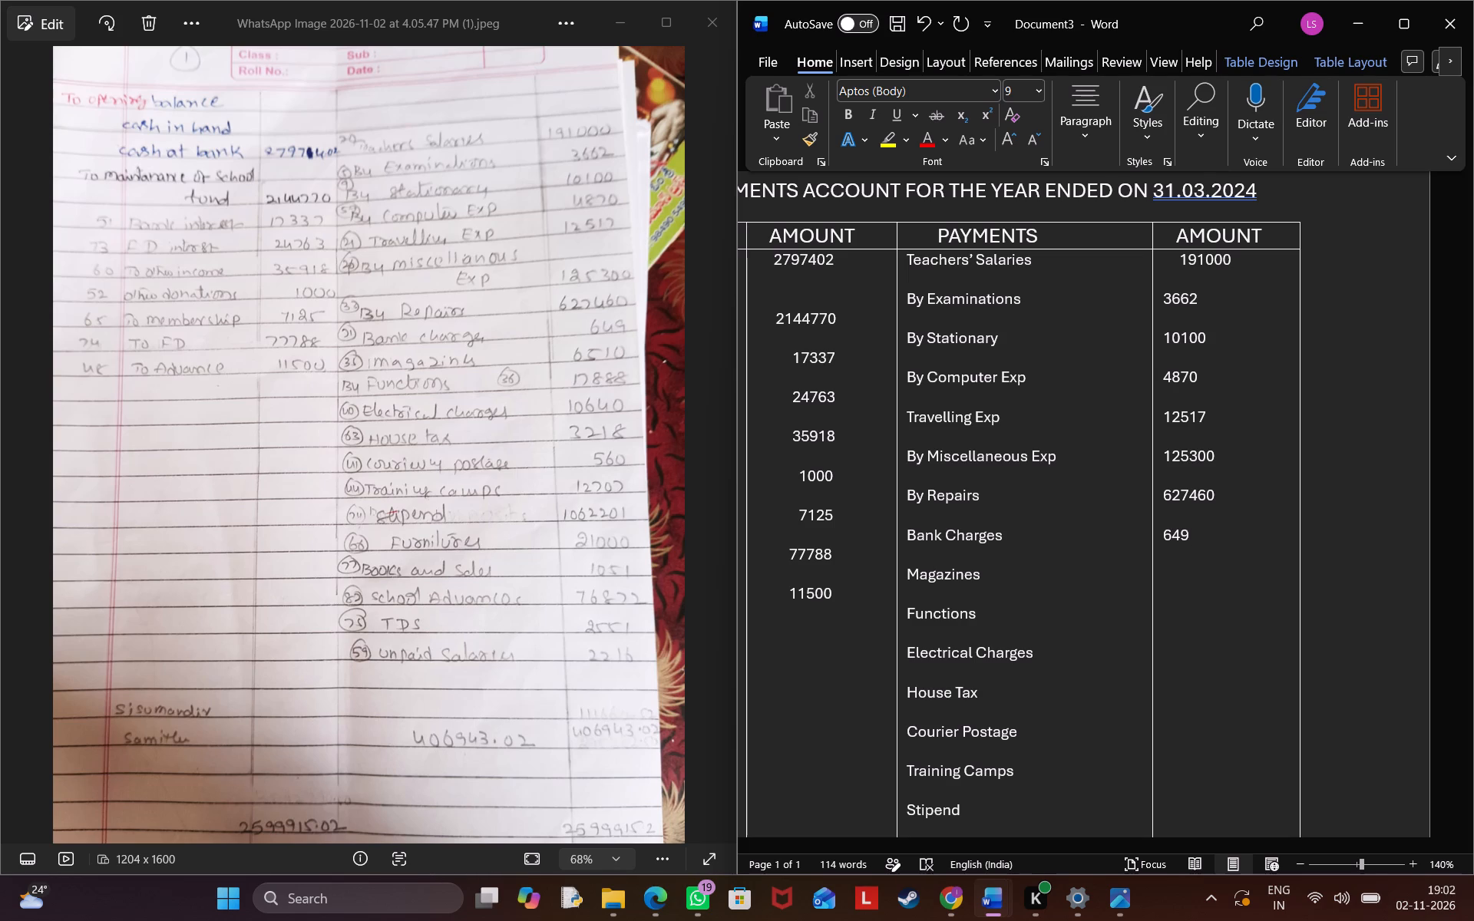
# Enter the payment amounts 6510 for Magazines and 17888 for Functions, each followed by two line breaks.
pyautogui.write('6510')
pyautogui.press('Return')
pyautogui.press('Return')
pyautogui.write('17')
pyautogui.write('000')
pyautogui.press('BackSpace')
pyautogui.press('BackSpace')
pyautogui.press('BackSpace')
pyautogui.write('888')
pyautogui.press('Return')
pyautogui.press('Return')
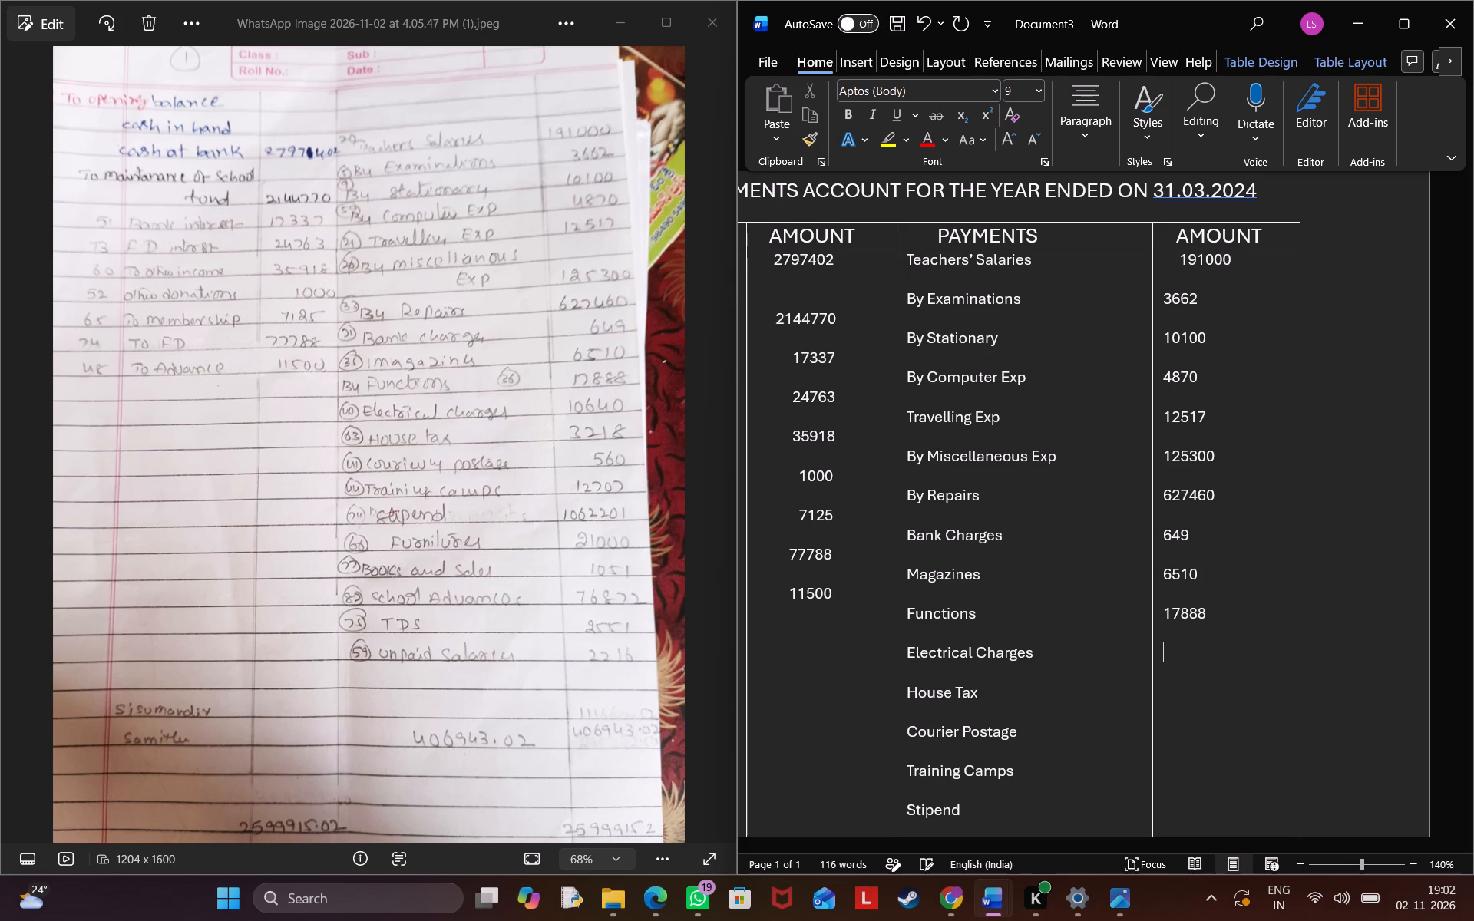
# Enter the payment amounts 10640 for Electrical Charges and 3218 for House Tax, each followed by two line breaks.
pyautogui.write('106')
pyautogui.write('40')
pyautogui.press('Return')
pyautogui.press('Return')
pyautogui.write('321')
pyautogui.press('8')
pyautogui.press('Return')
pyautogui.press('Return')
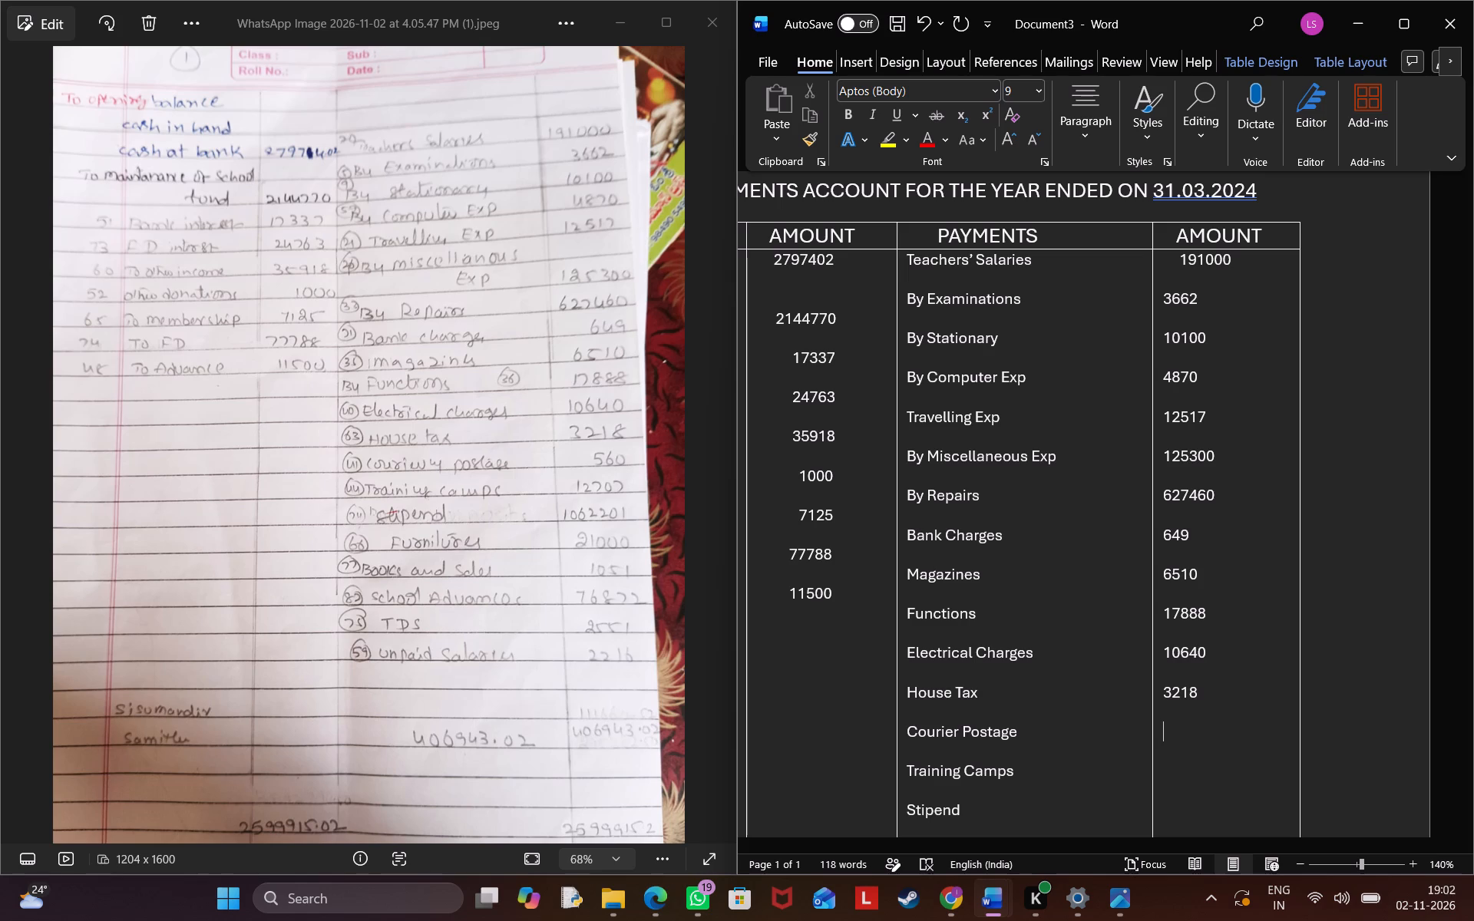
# Enter the payment amounts 560 for Courier Postage and 12707 for Training Camps, each followed by two line breaks.
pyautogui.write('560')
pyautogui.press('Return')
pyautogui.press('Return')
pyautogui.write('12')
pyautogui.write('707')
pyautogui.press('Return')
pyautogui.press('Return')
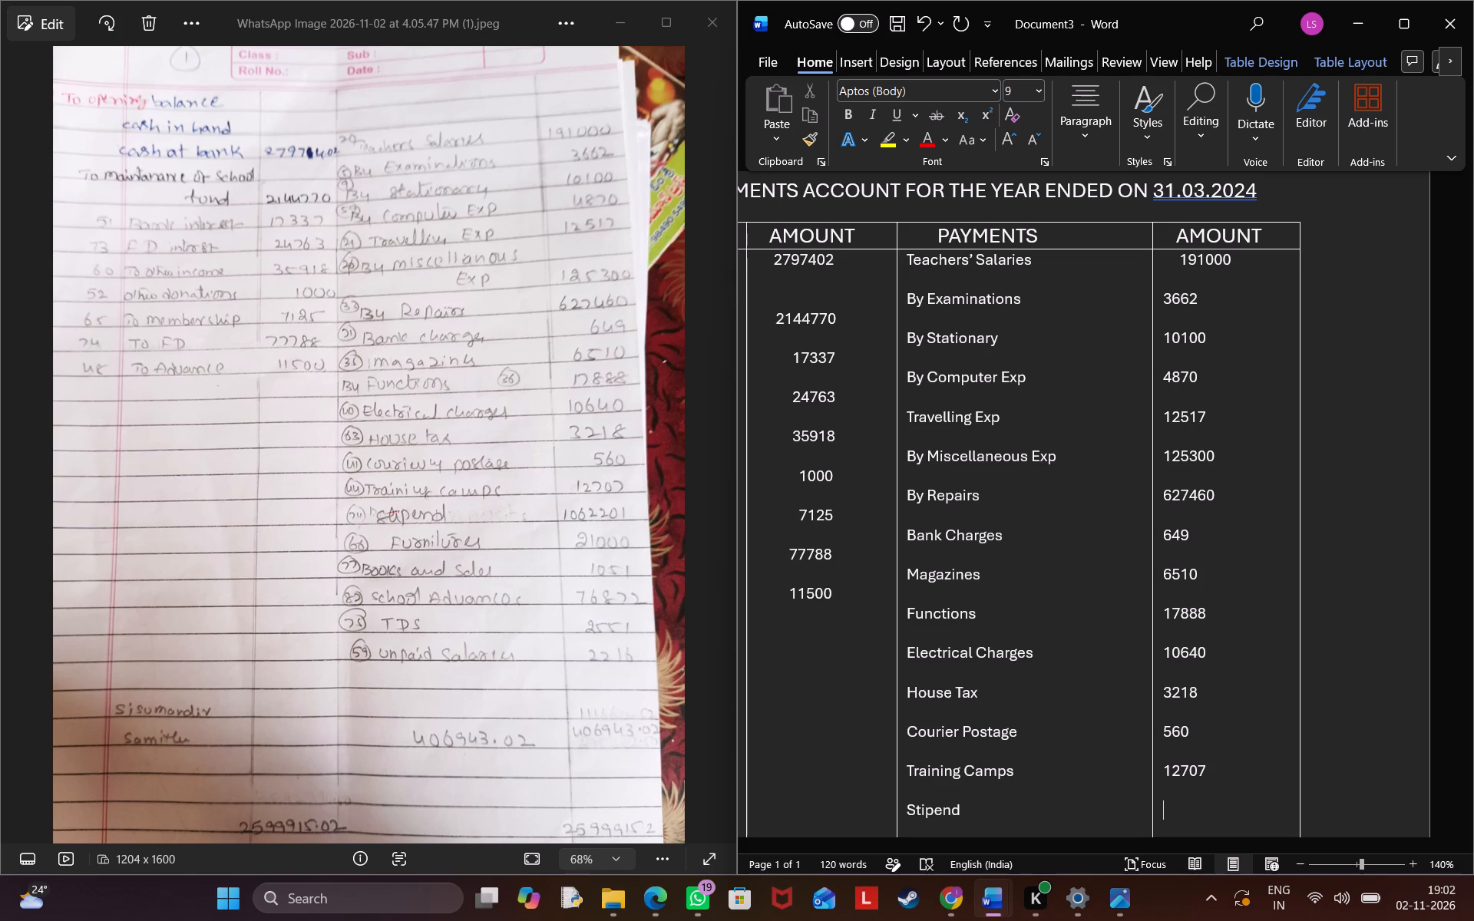
# Enter the payment amounts 1062201 for Stipend and 21000 for Furniture, each followed by two line breaks.
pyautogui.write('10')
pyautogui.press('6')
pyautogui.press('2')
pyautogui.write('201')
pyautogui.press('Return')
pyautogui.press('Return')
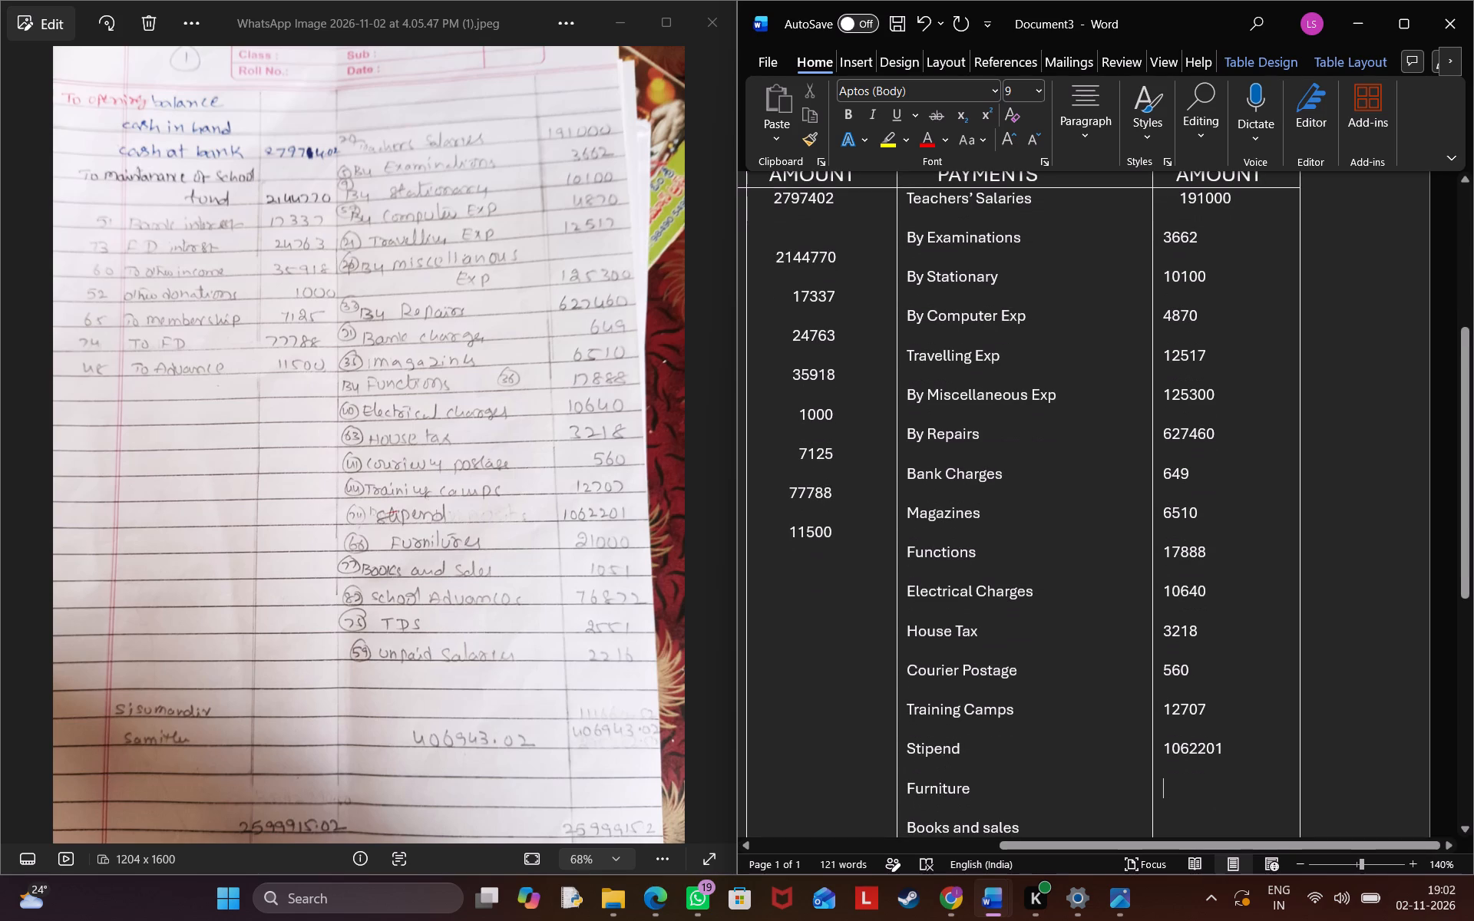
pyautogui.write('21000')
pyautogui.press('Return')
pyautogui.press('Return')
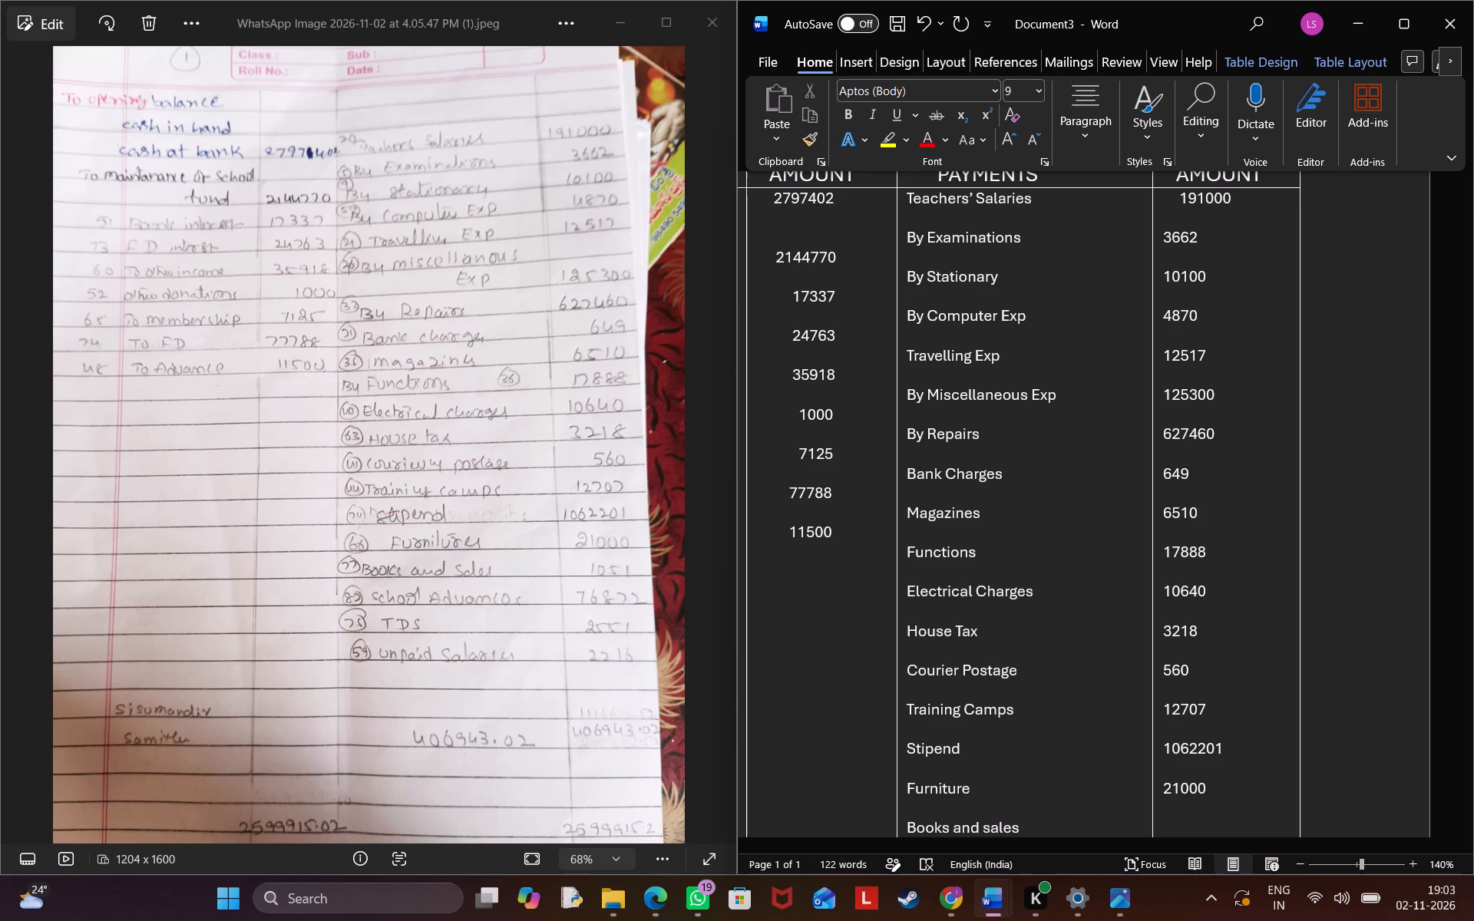
# Enter the payment amounts 1051 for Books and sales and 76872 for School Advances, each followed by two line breaks.
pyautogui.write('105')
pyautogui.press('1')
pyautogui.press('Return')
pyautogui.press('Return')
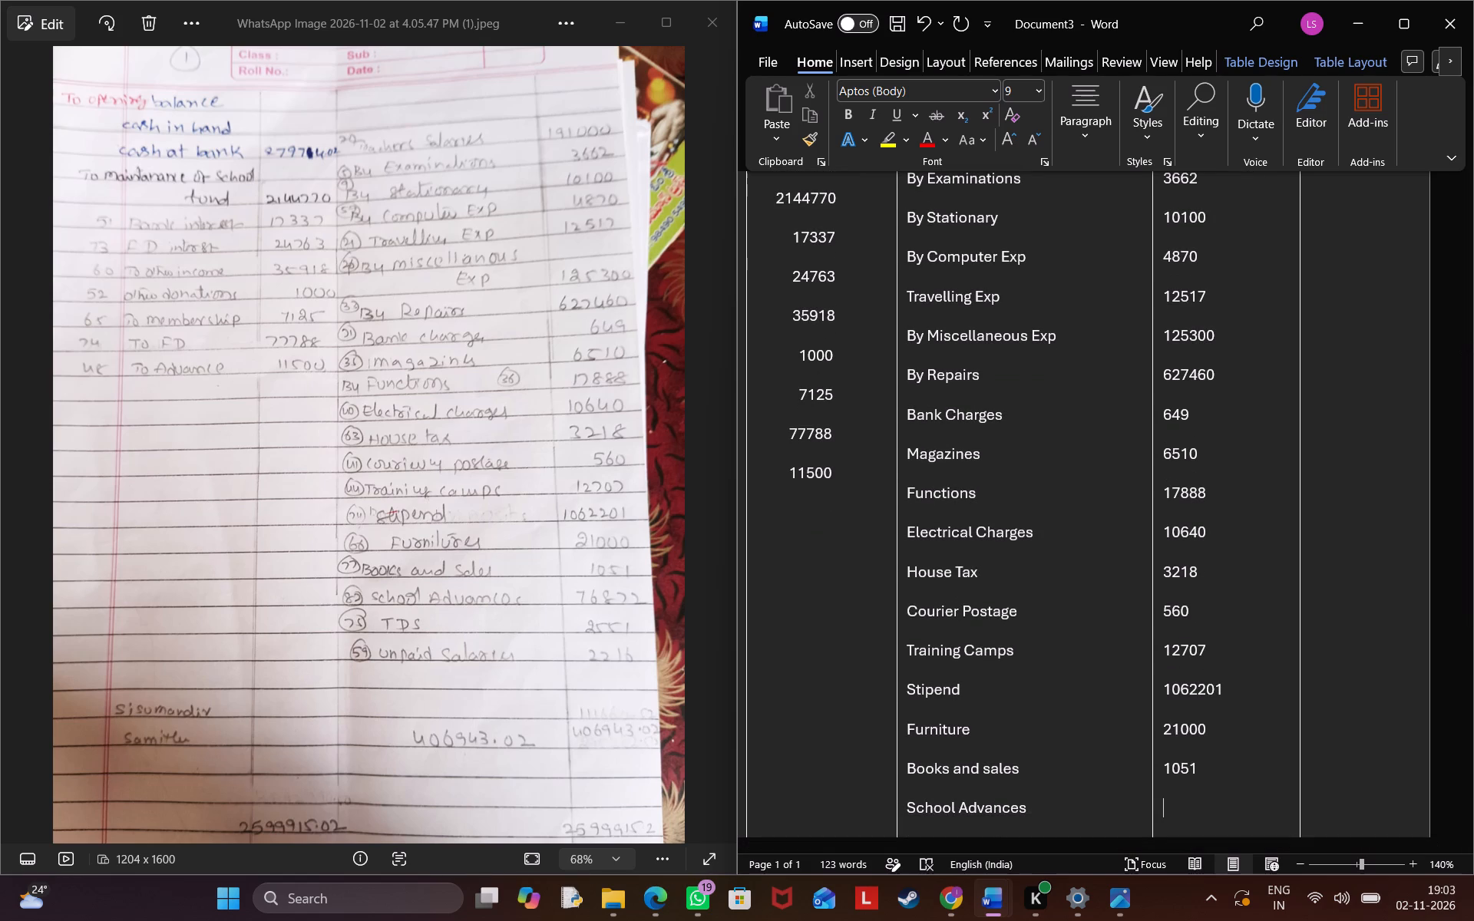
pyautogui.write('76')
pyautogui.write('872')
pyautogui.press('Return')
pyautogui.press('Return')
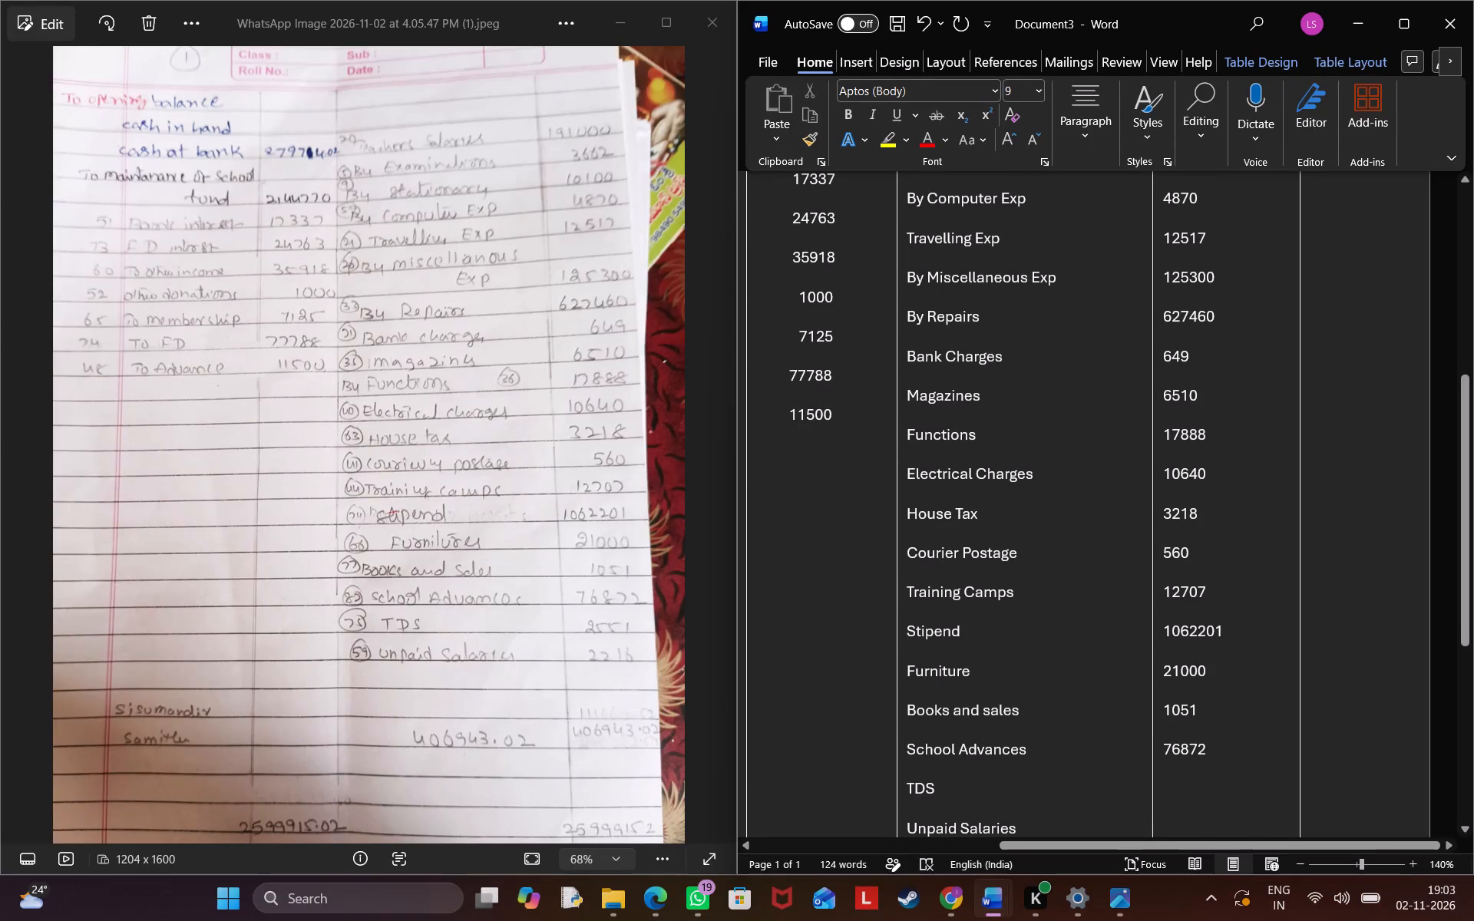
# Enter 2551 for TDS followed by two line breaks, and 2216 for Unpaid Salaries followed by one line break.
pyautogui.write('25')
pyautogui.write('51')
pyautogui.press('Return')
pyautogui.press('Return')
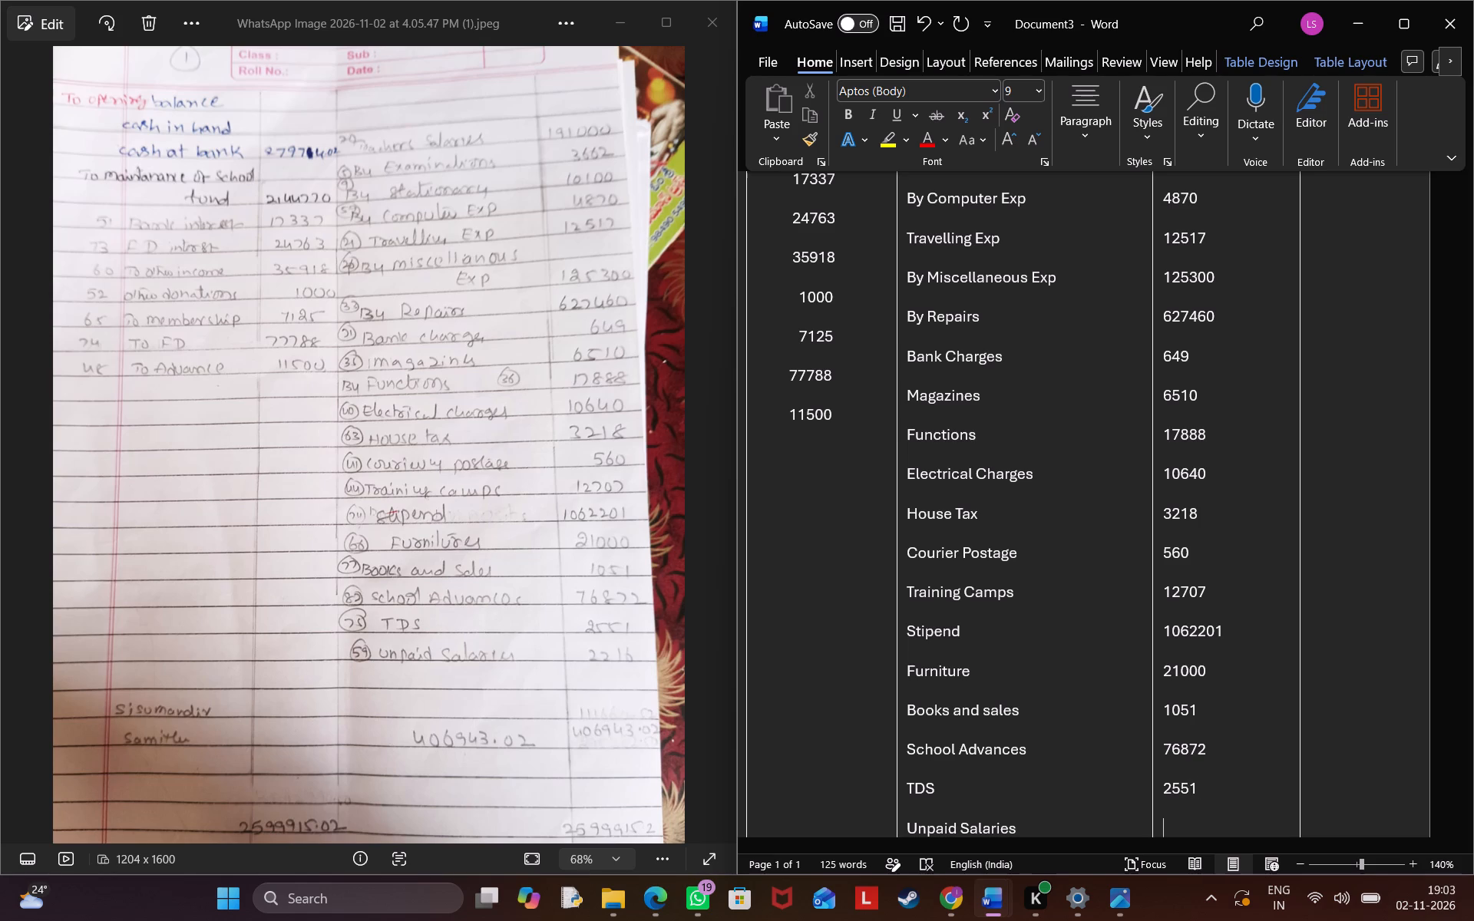
pyautogui.write('2213')
pyautogui.press('BackSpace')
pyautogui.press('6')
pyautogui.press('Return')
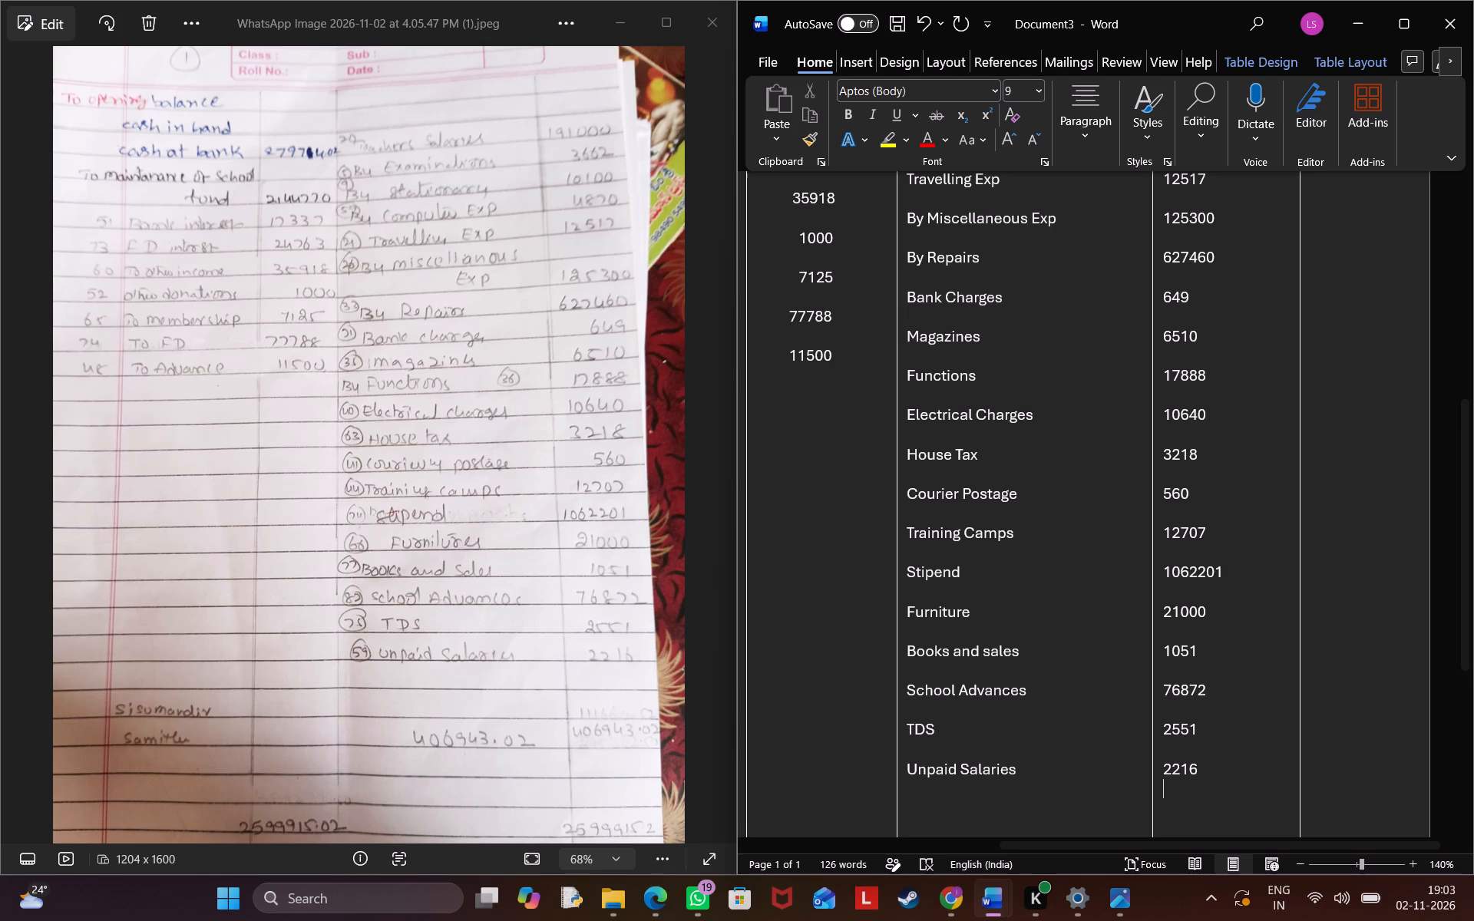
# Examine the remaining entries at the bottom of the handwritten page and compare them with the whole Word table.
pyautogui.scroll(-1, 451, 640)
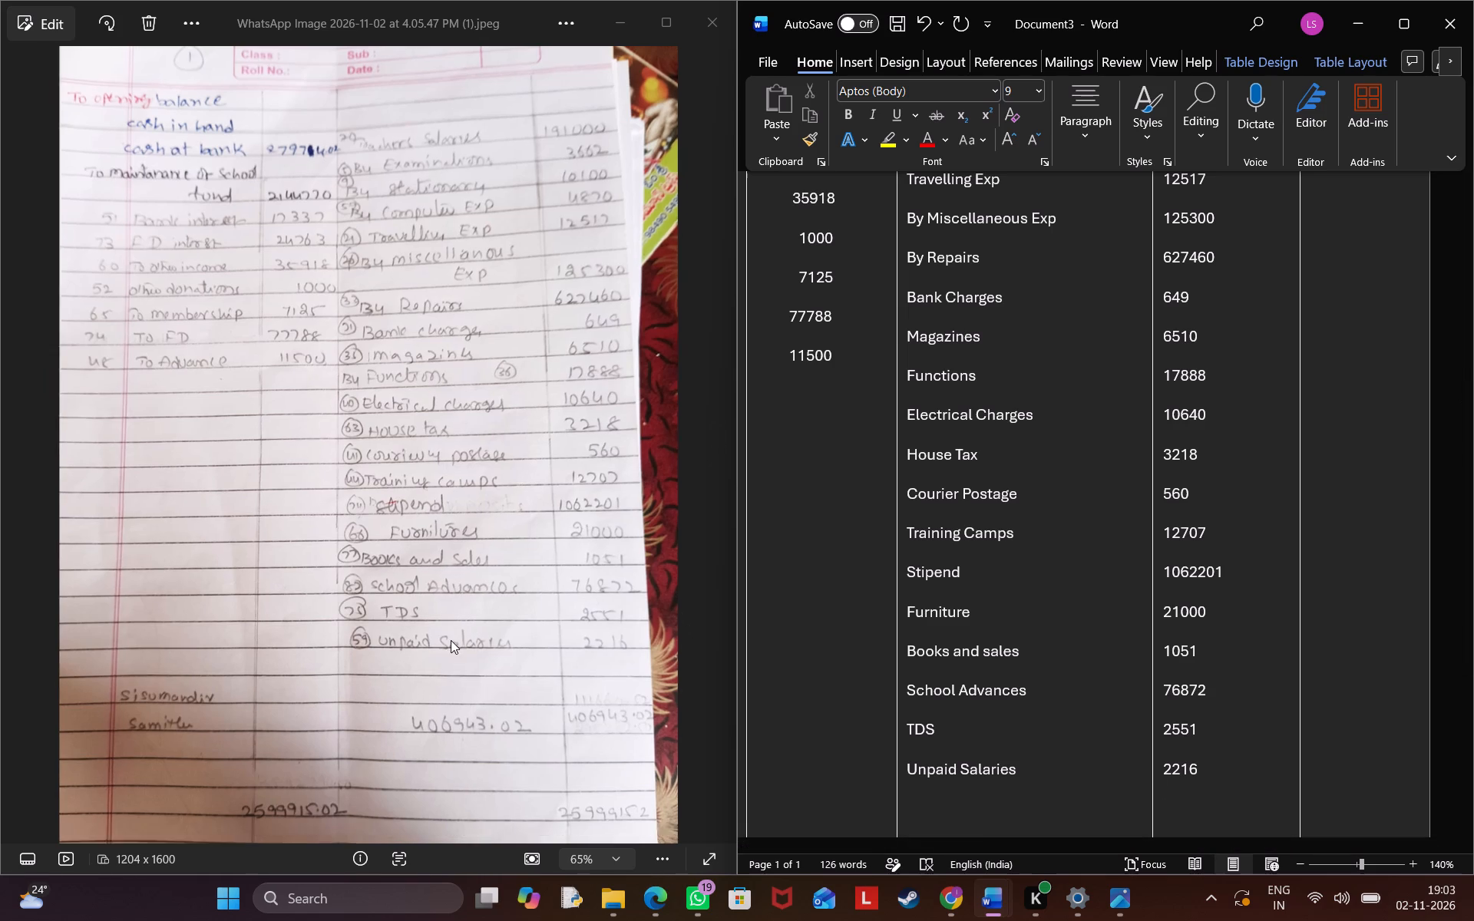
pyautogui.scroll(-5, 451, 640)
pyautogui.keyDown('ctrl'); pyautogui.scroll(-5, 451, 640); pyautogui.keyUp('ctrl')
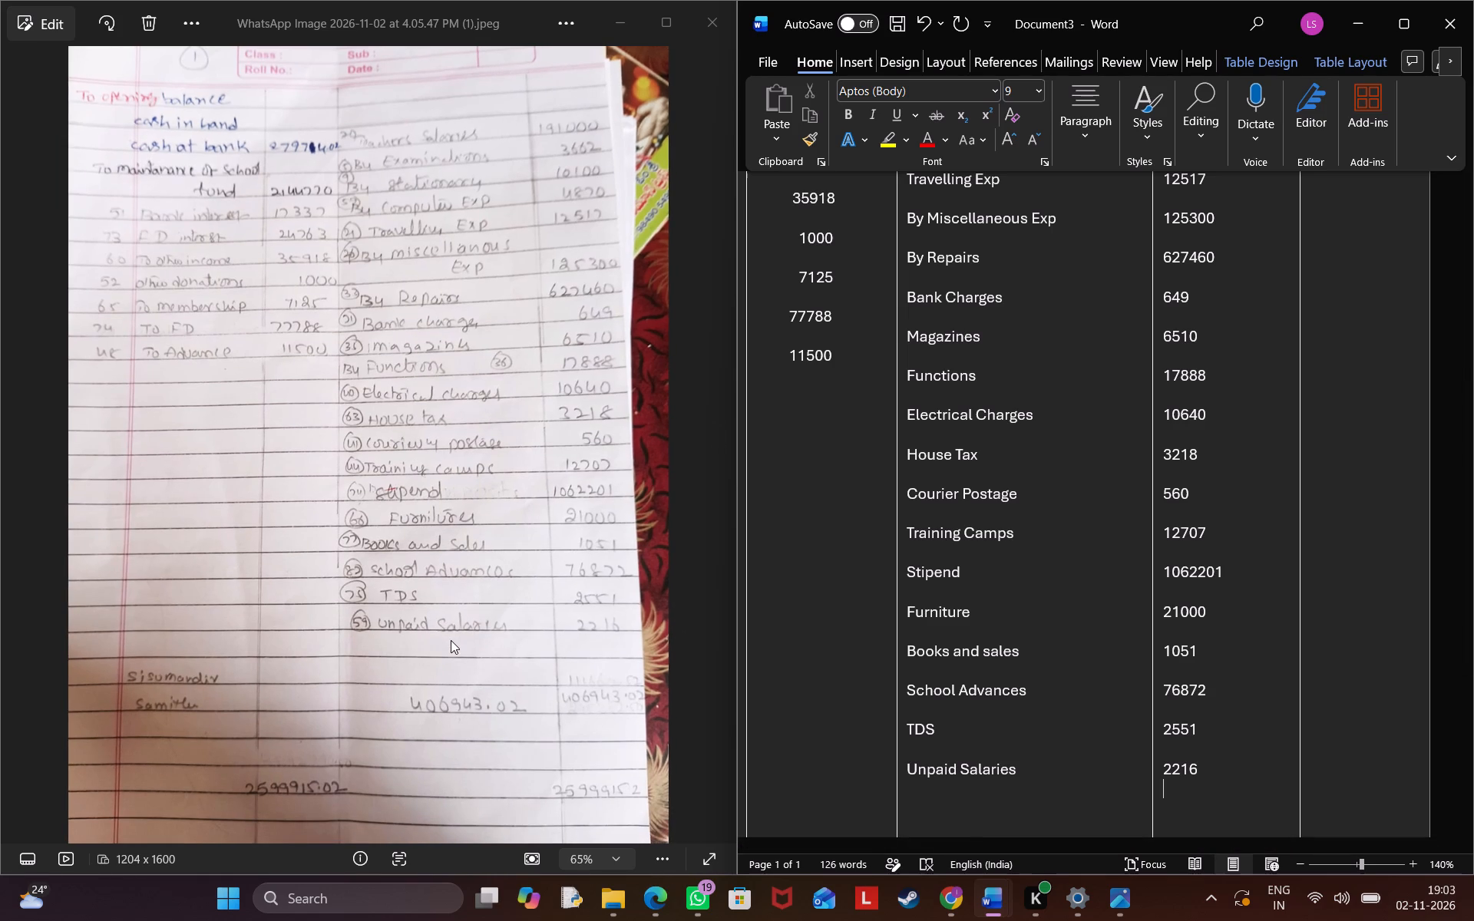
pyautogui.keyDown('ctrl'); pyautogui.scroll(-7, 364, 696); pyautogui.keyUp('ctrl')
pyautogui.keyDown('ctrl'); pyautogui.scroll(-8, 1106, 519); pyautogui.keyUp('ctrl')
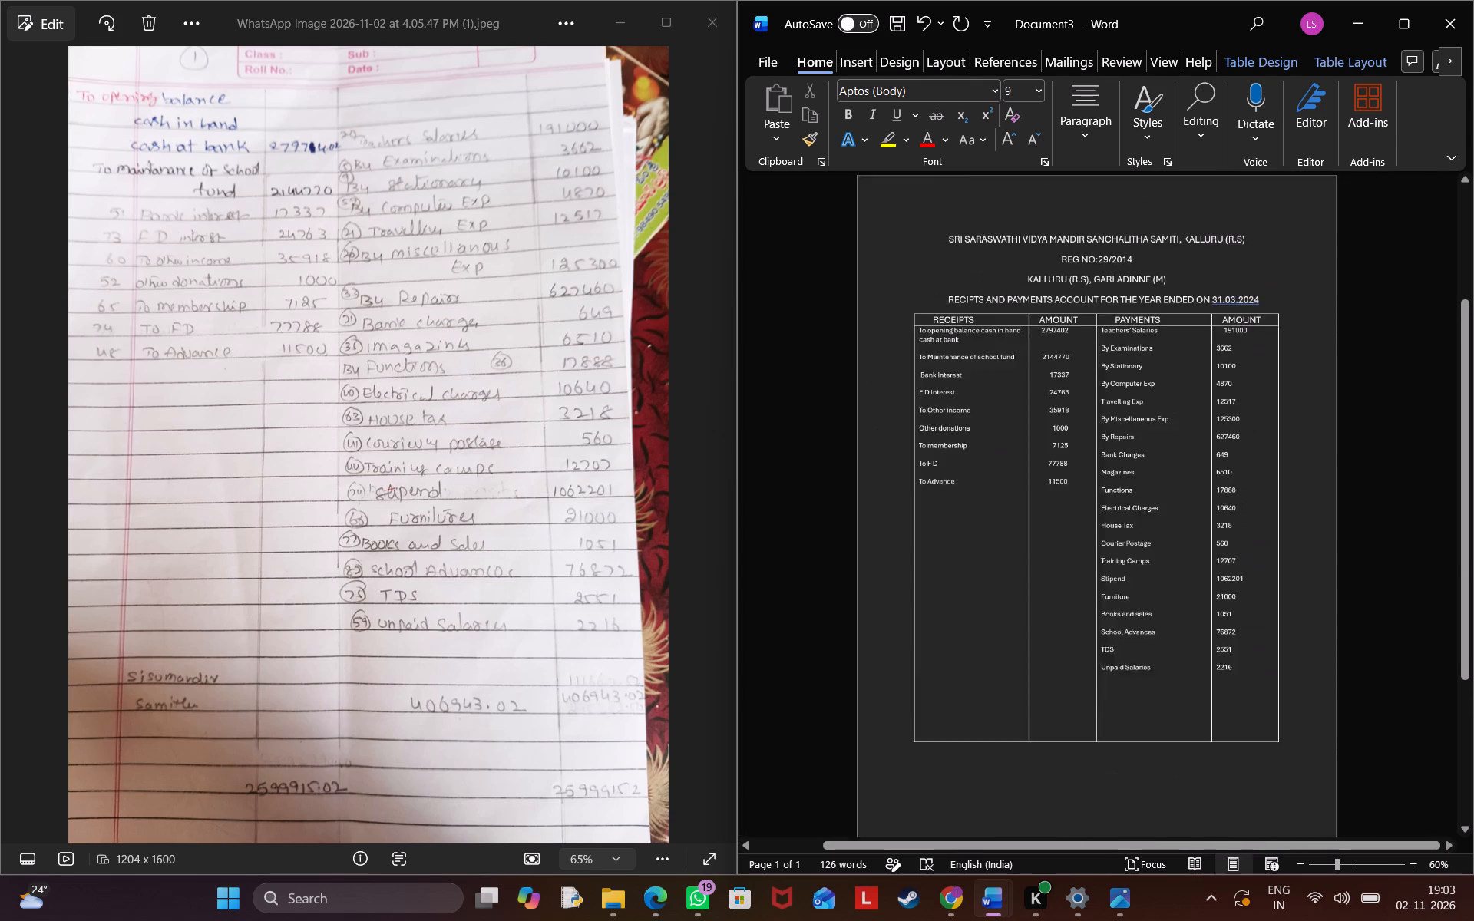
pyautogui.keyDown('ctrl'); pyautogui.scroll(4, 1106, 519); pyautogui.keyUp('ctrl')
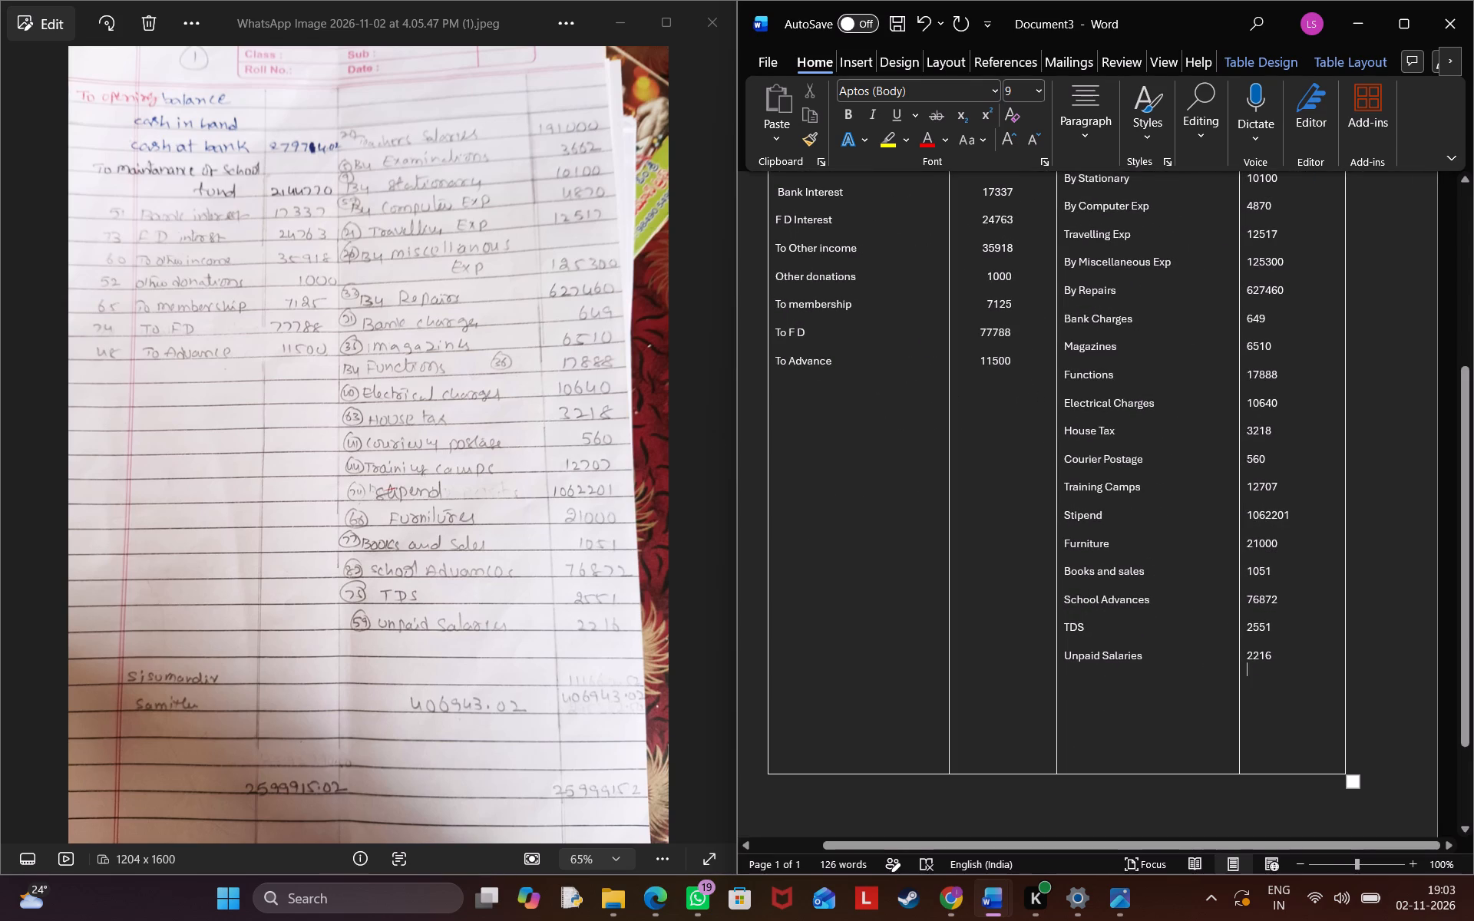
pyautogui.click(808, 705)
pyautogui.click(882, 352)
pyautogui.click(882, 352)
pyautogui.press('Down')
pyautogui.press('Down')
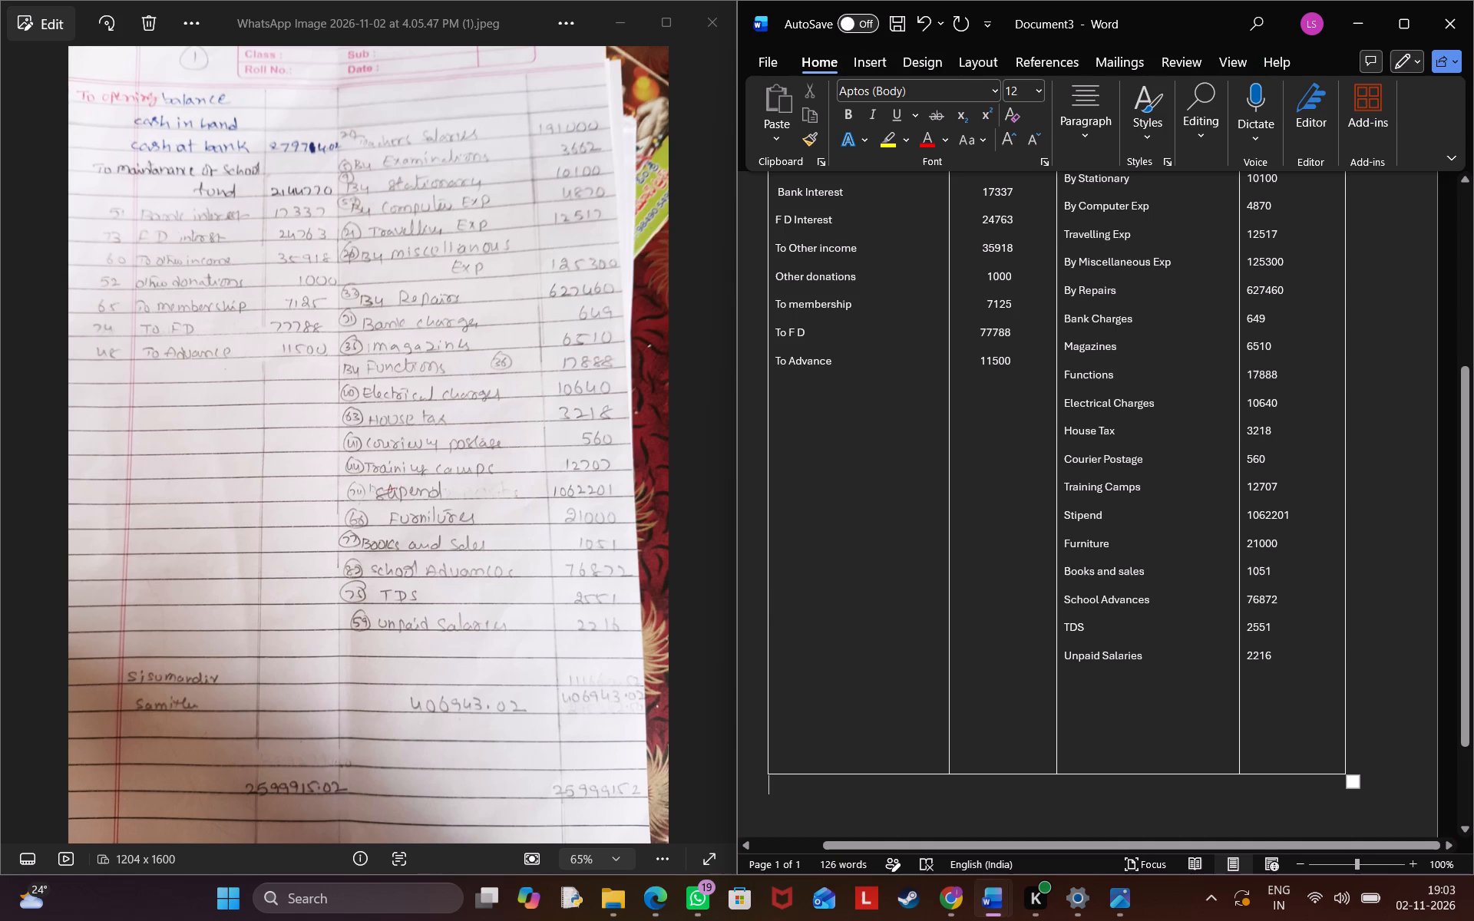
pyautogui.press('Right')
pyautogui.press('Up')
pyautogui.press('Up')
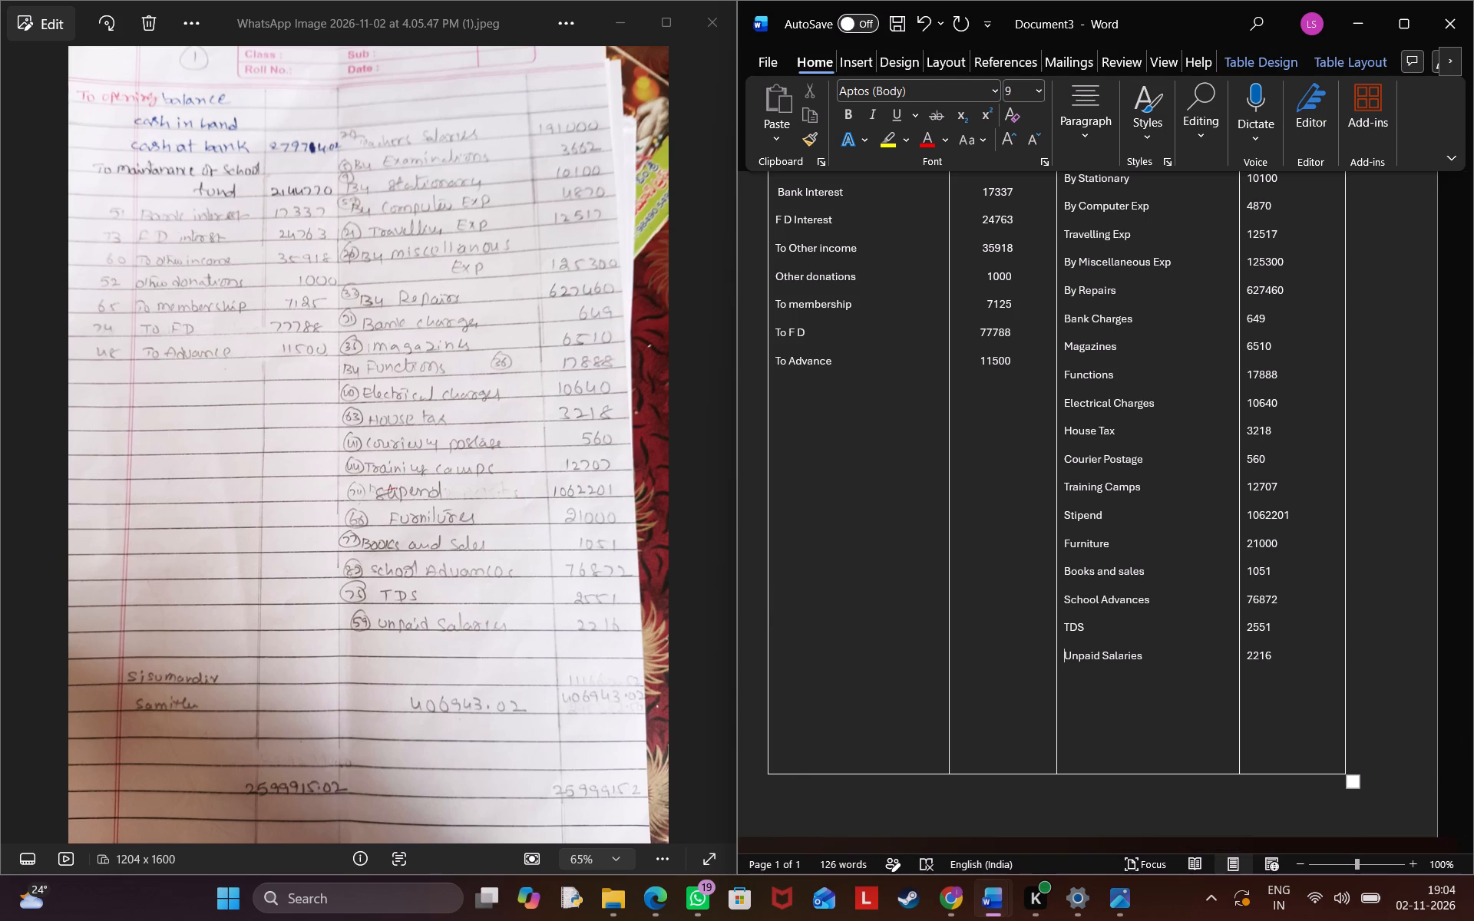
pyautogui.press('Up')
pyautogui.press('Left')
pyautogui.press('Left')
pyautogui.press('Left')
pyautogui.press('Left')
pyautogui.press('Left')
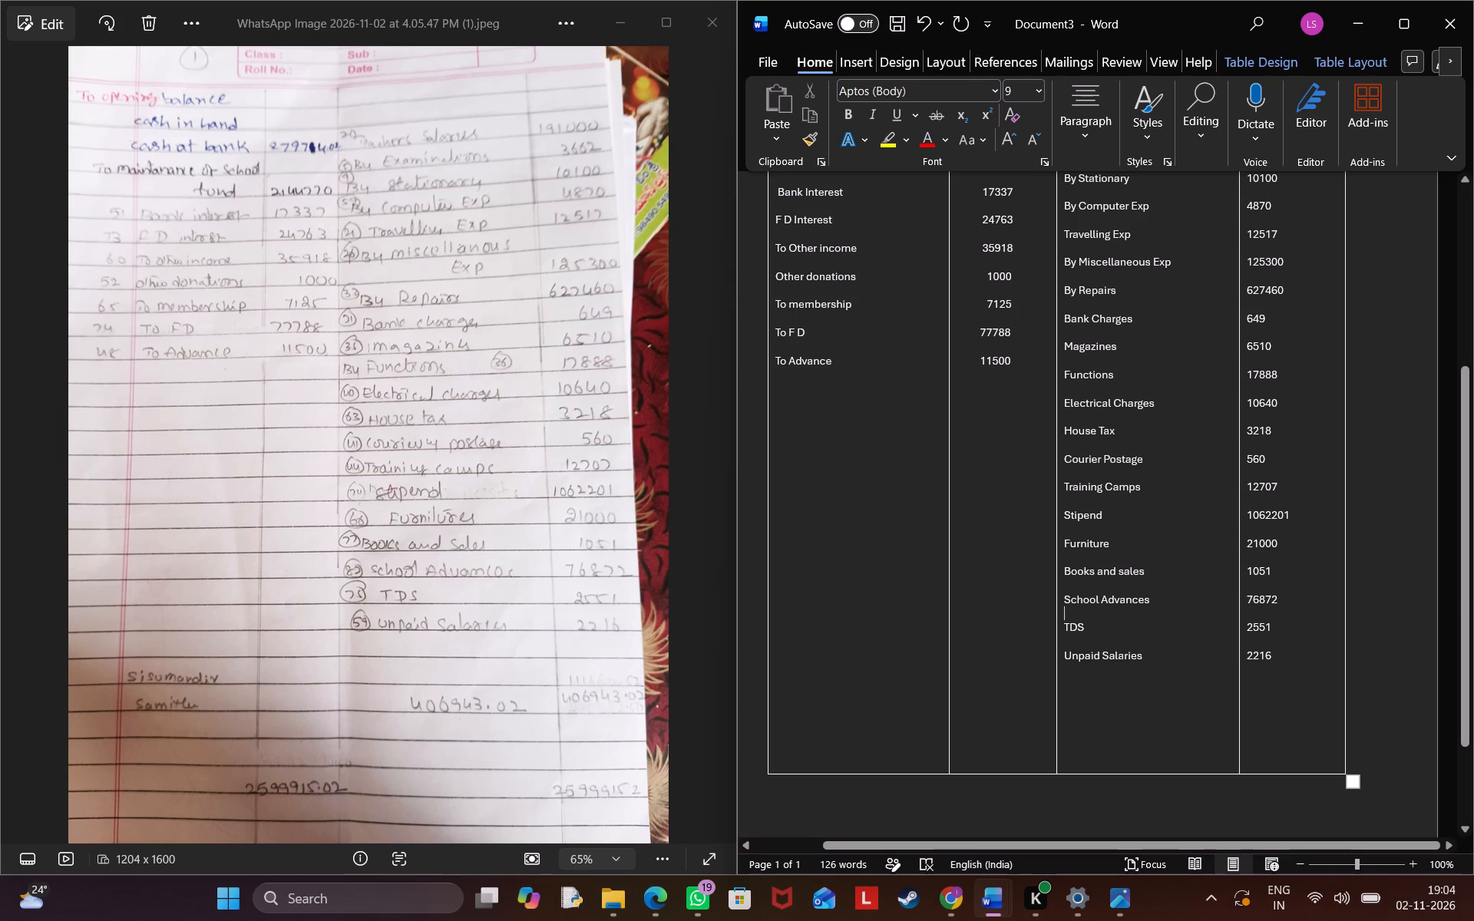
# Add 26 blank lines below To Advance in the receipts column, bringing the insertion point near the table's bottom edge.
pyautogui.click(841, 361)
pyautogui.press('Return')
pyautogui.press('Return')
pyautogui.press('Return')
pyautogui.press('Return')
pyautogui.press('Return')
pyautogui.press('Return')
pyautogui.press('Return')
pyautogui.press('Return')
pyautogui.press('Return')
pyautogui.press('Return')
pyautogui.press('Return')
pyautogui.press('Return')
pyautogui.press('Return')
pyautogui.press('Return')
pyautogui.press('Return')
pyautogui.press('Return')
pyautogui.press('Return')
pyautogui.press('Return')
pyautogui.press('Return')
pyautogui.press('Return')
pyautogui.press('Return')
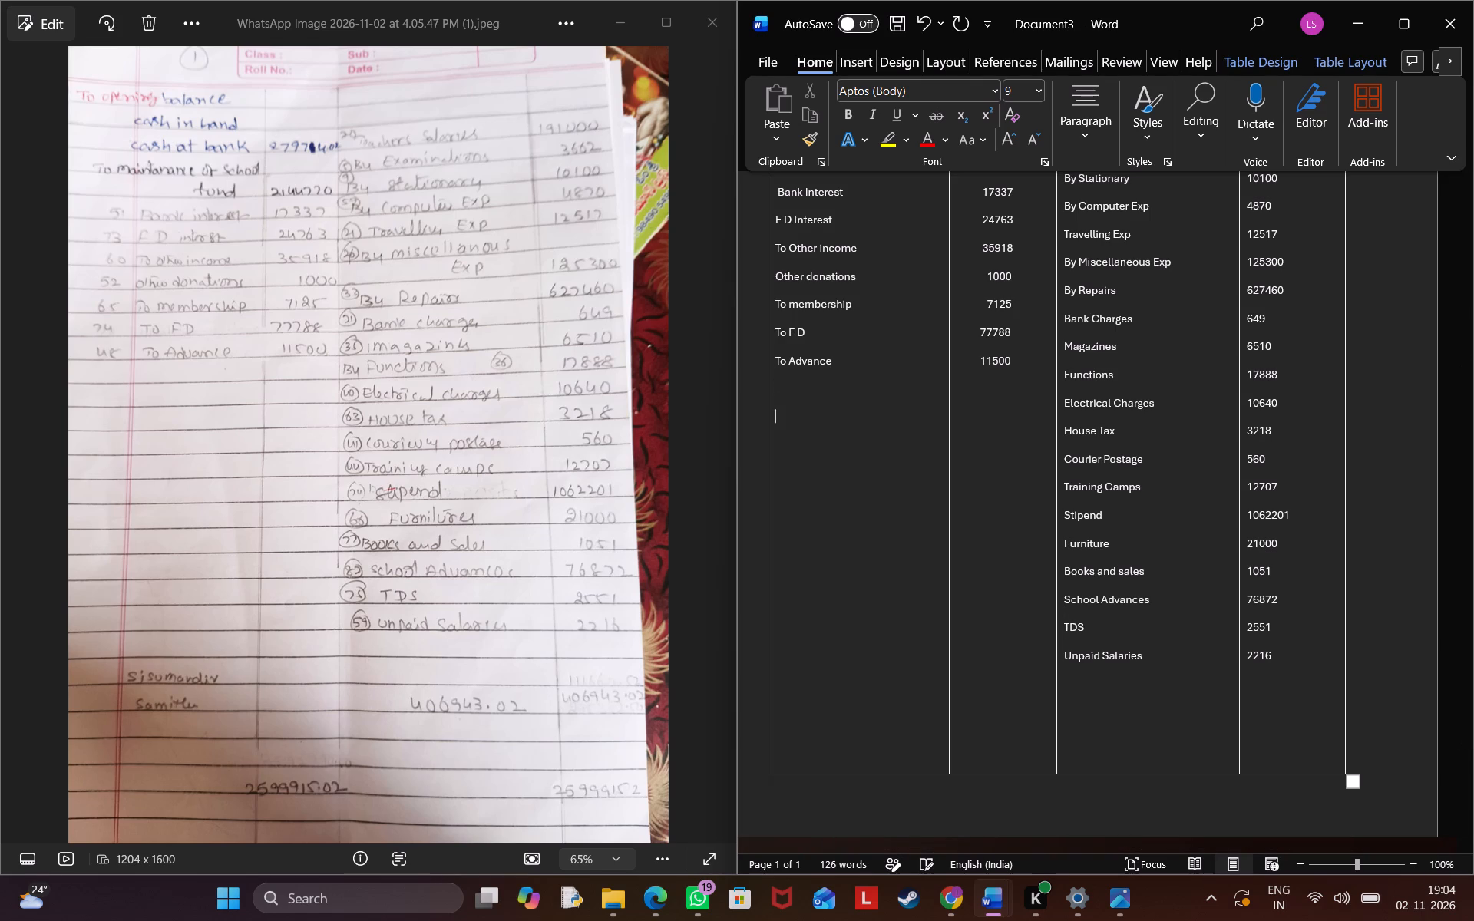
pyautogui.press('Return')
pyautogui.press('Return')
pyautogui.press('Return')
pyautogui.press('Return')
pyautogui.press('Return')
# View the printed account photo, WhatsApp Image 2026-11-02 at 4.05.48 PM, in place of the handwritten sheet, and return to Word.
pyautogui.click(728, 11)
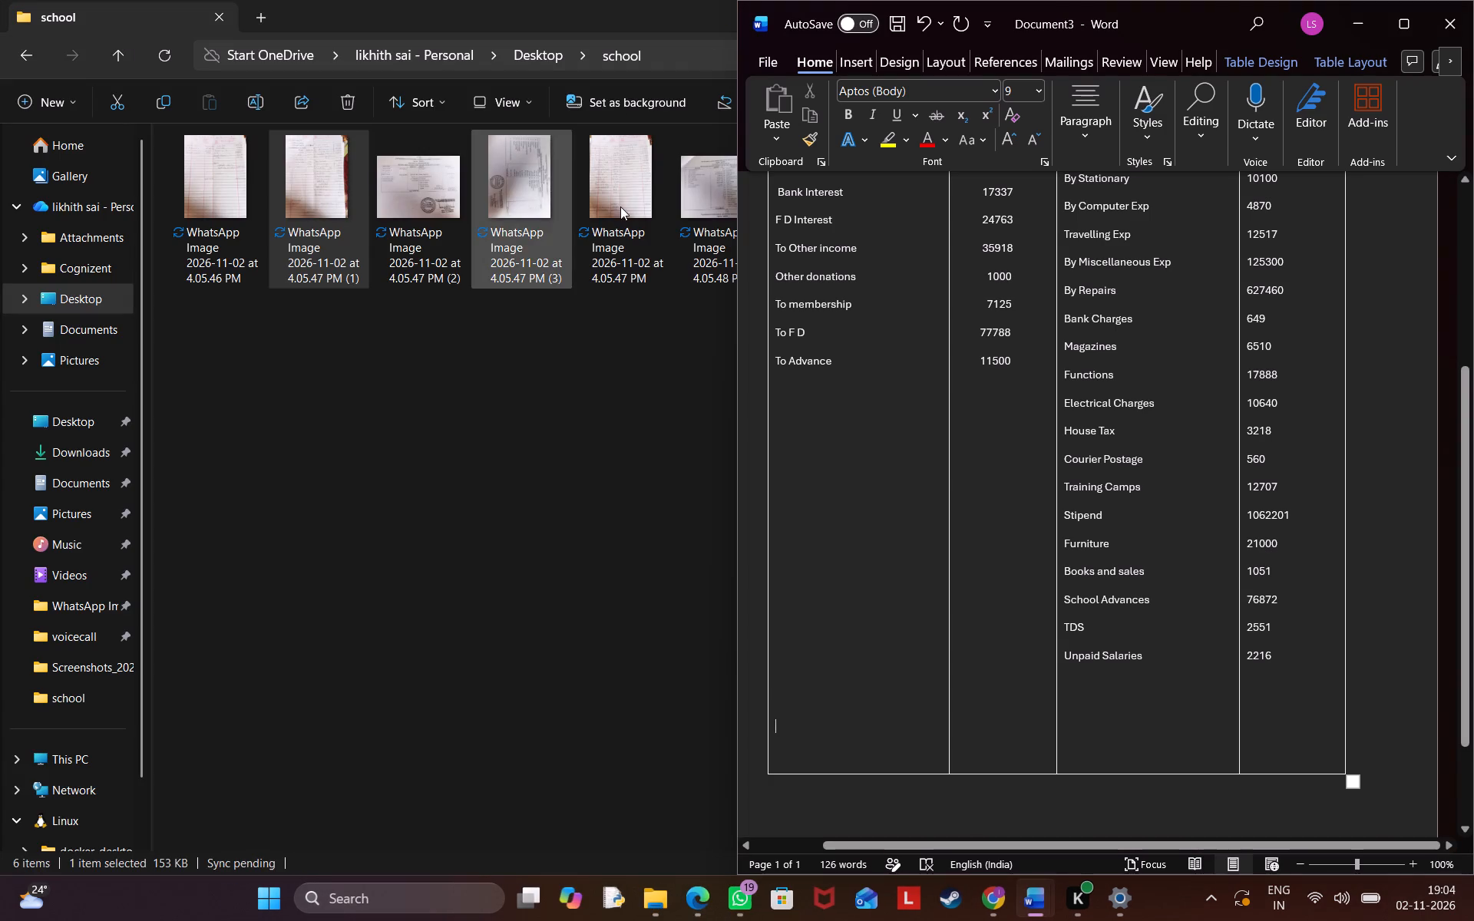
pyautogui.doubleClick(700, 208)
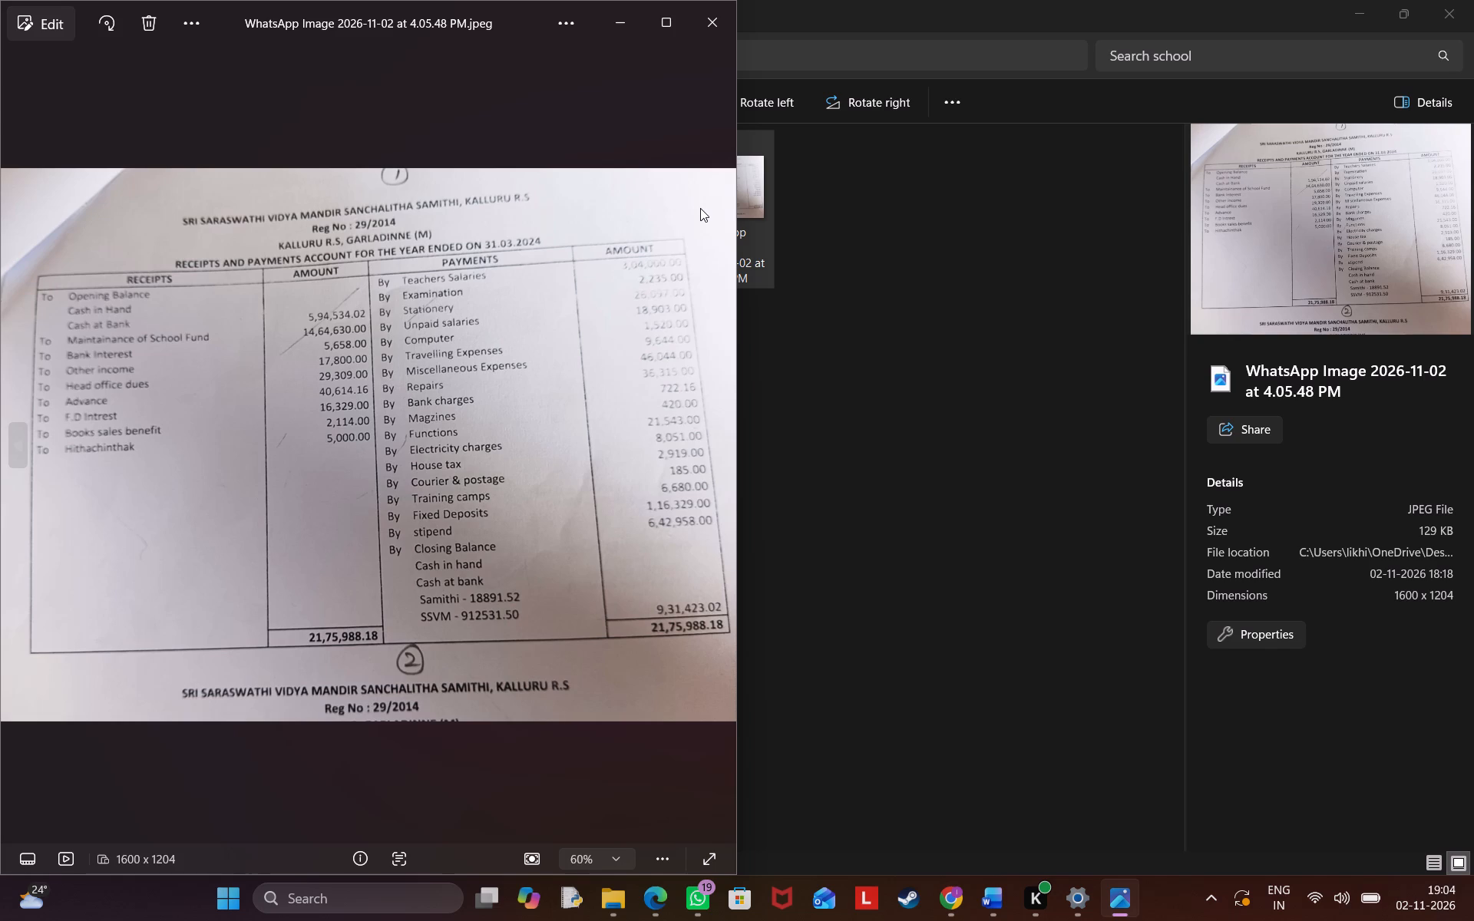
pyautogui.click(722, 29)
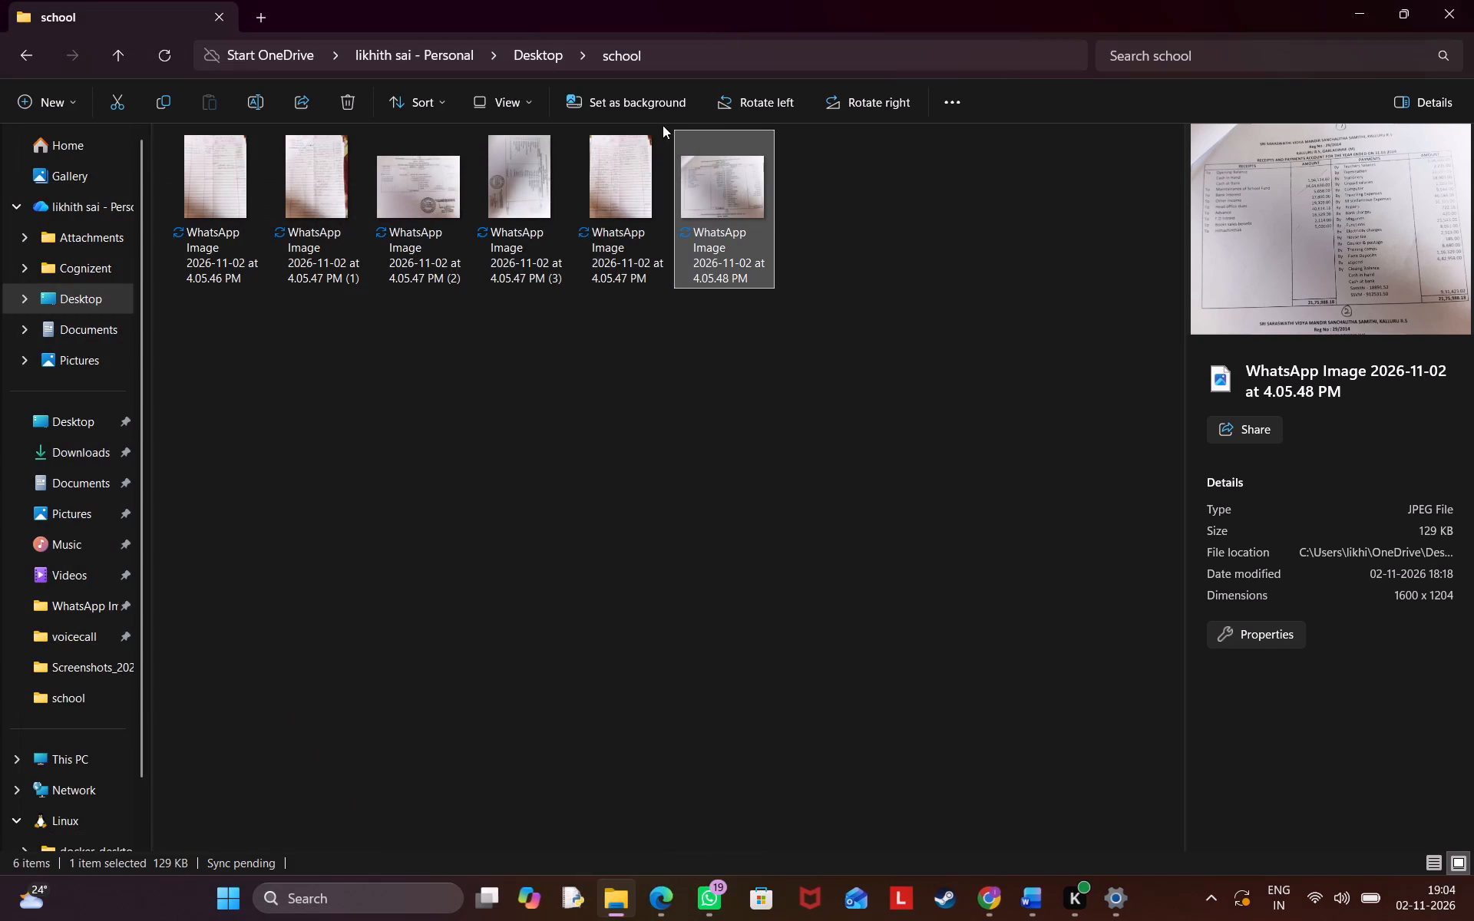
pyautogui.click(1049, 898)
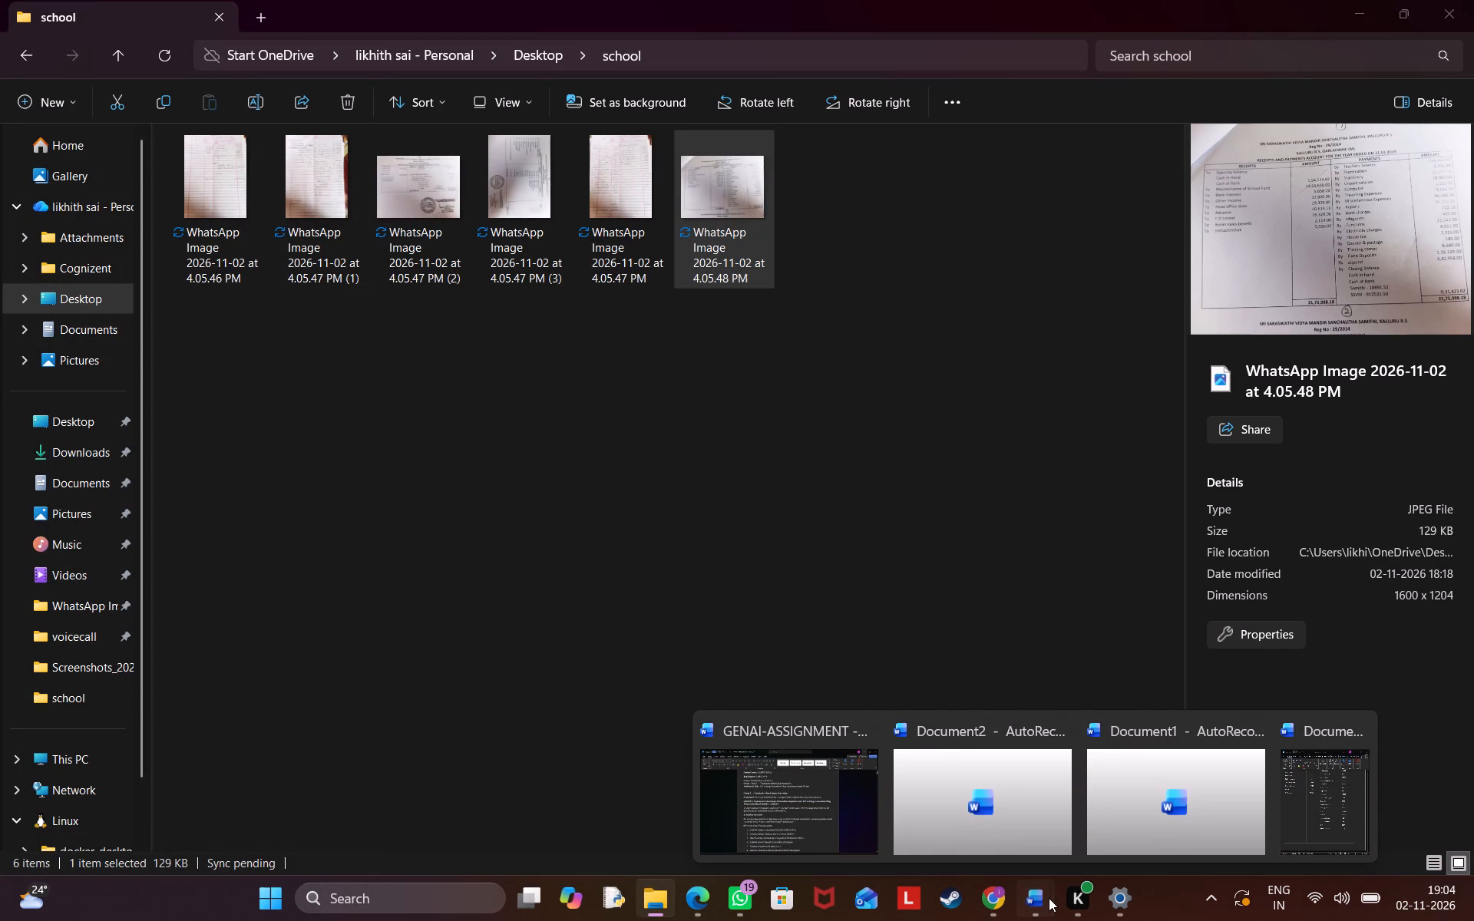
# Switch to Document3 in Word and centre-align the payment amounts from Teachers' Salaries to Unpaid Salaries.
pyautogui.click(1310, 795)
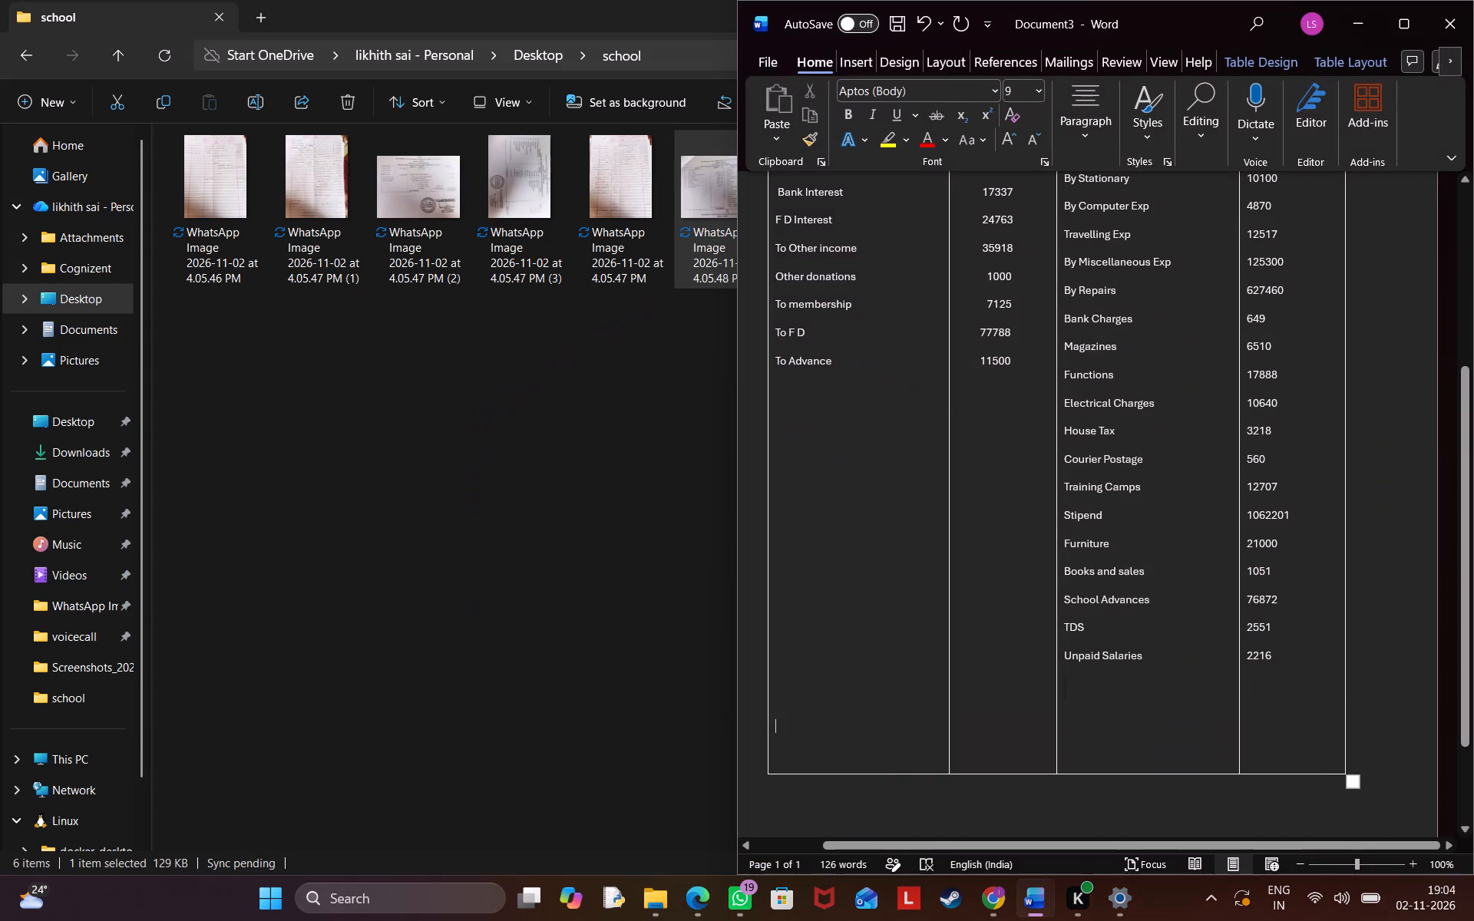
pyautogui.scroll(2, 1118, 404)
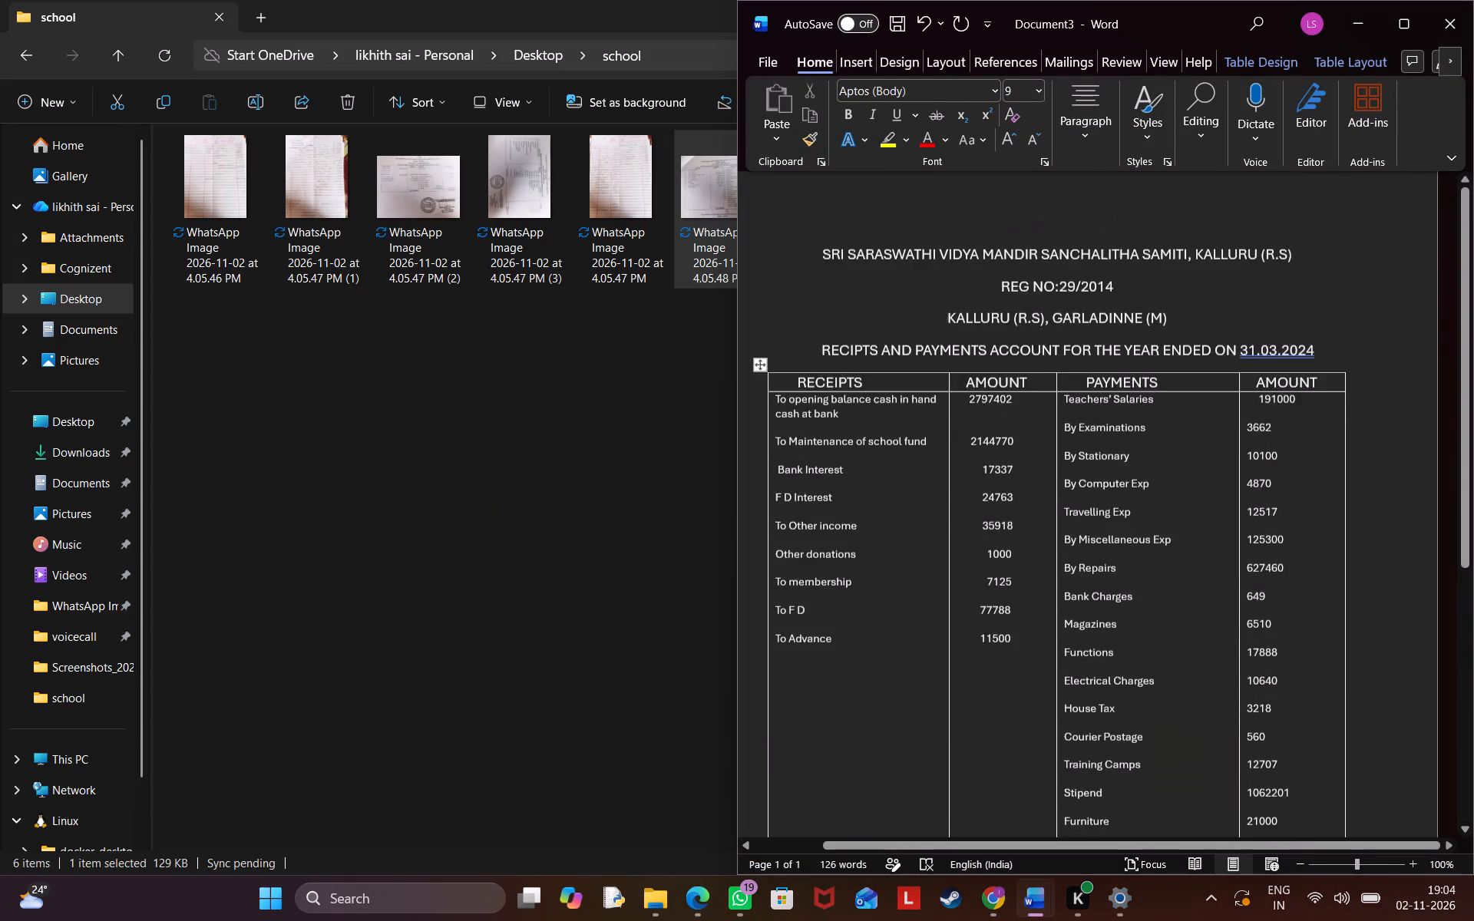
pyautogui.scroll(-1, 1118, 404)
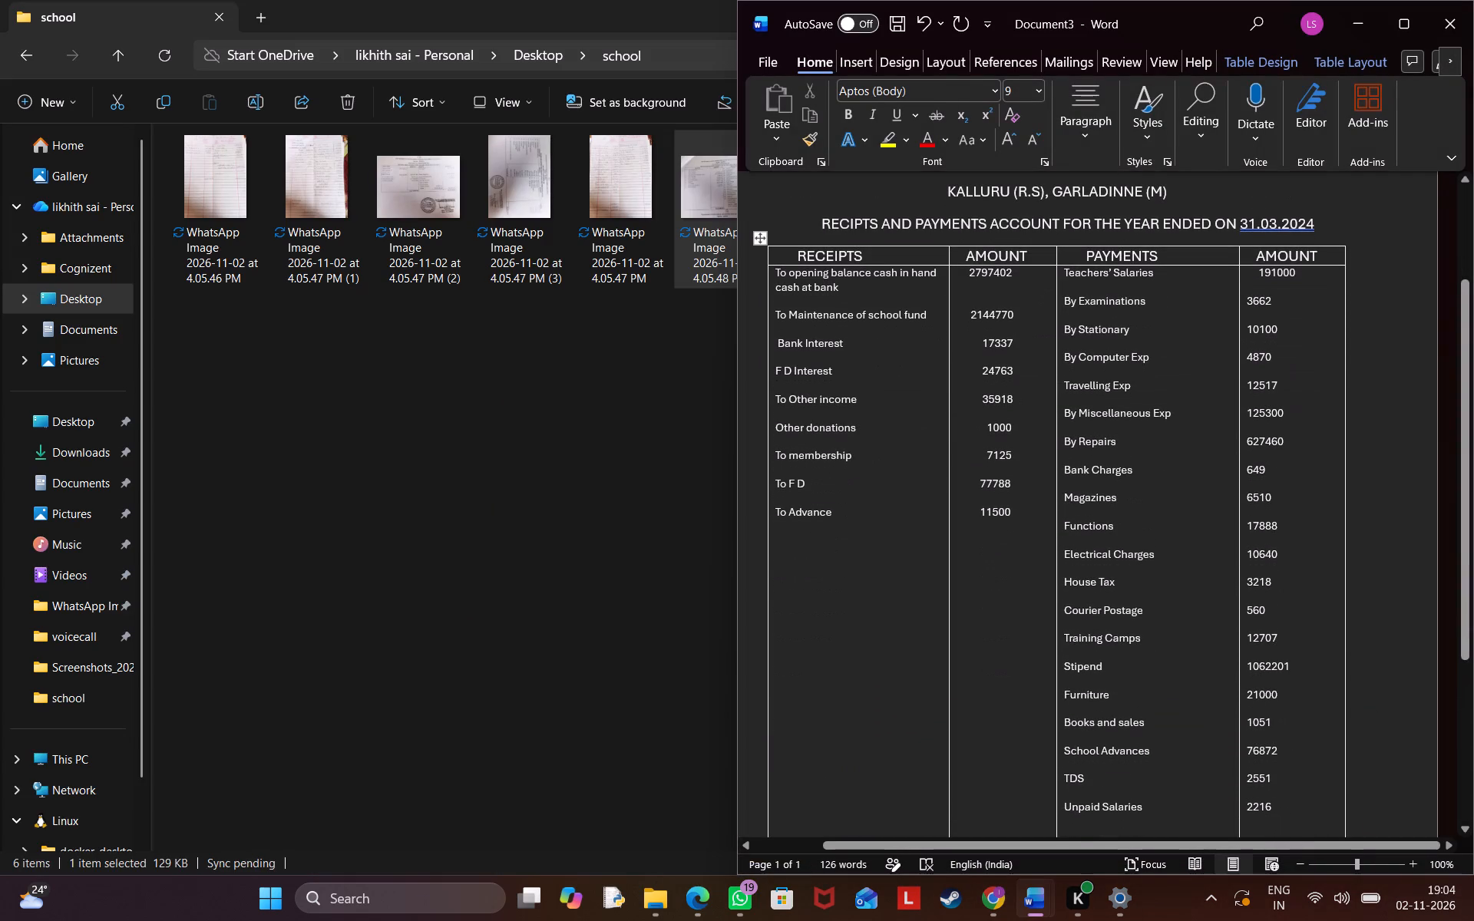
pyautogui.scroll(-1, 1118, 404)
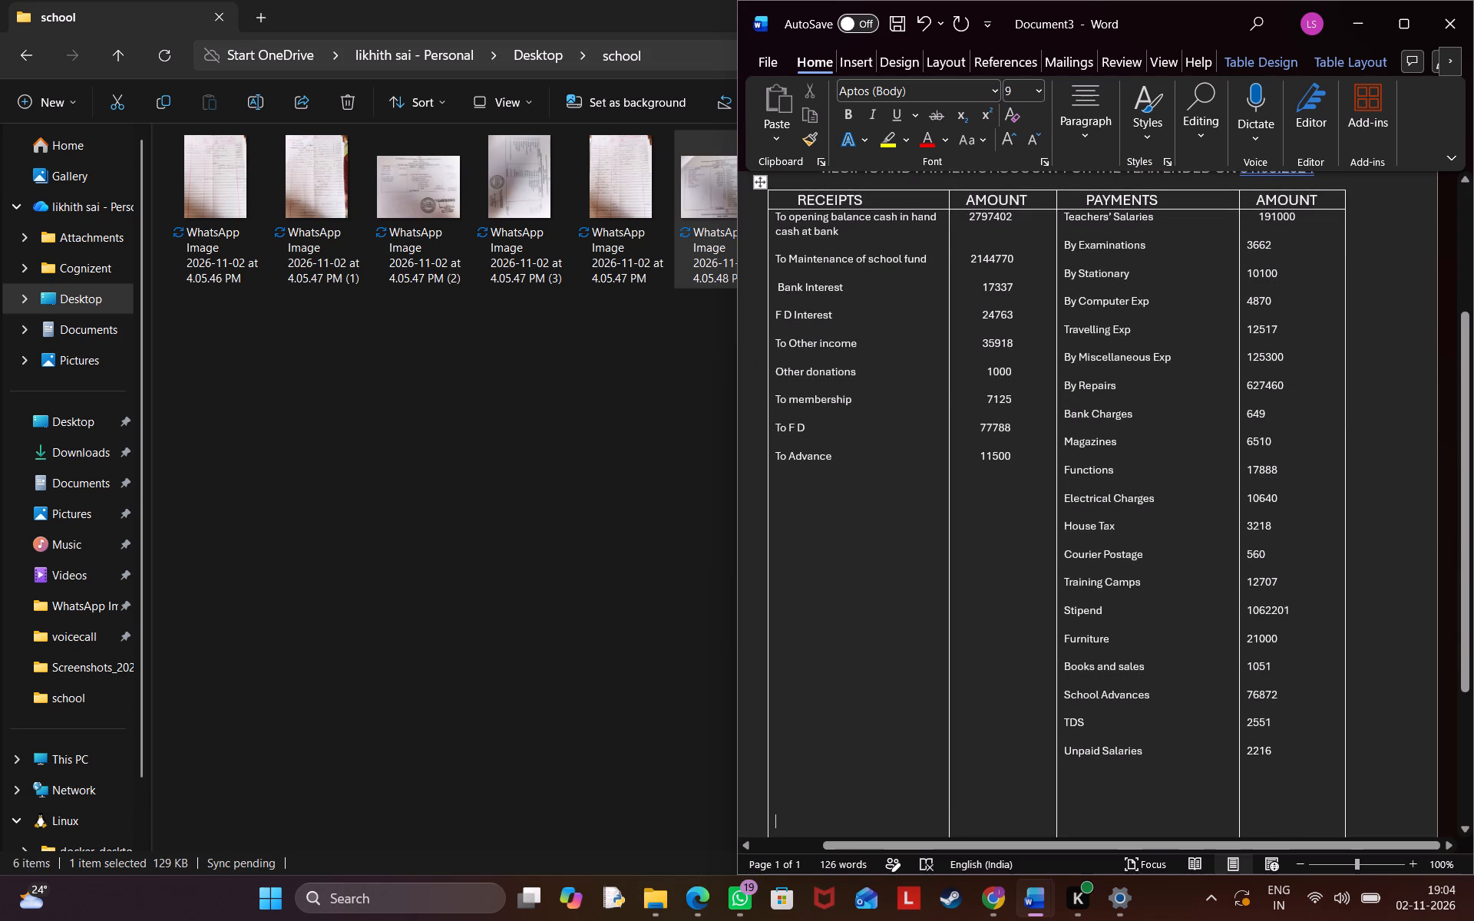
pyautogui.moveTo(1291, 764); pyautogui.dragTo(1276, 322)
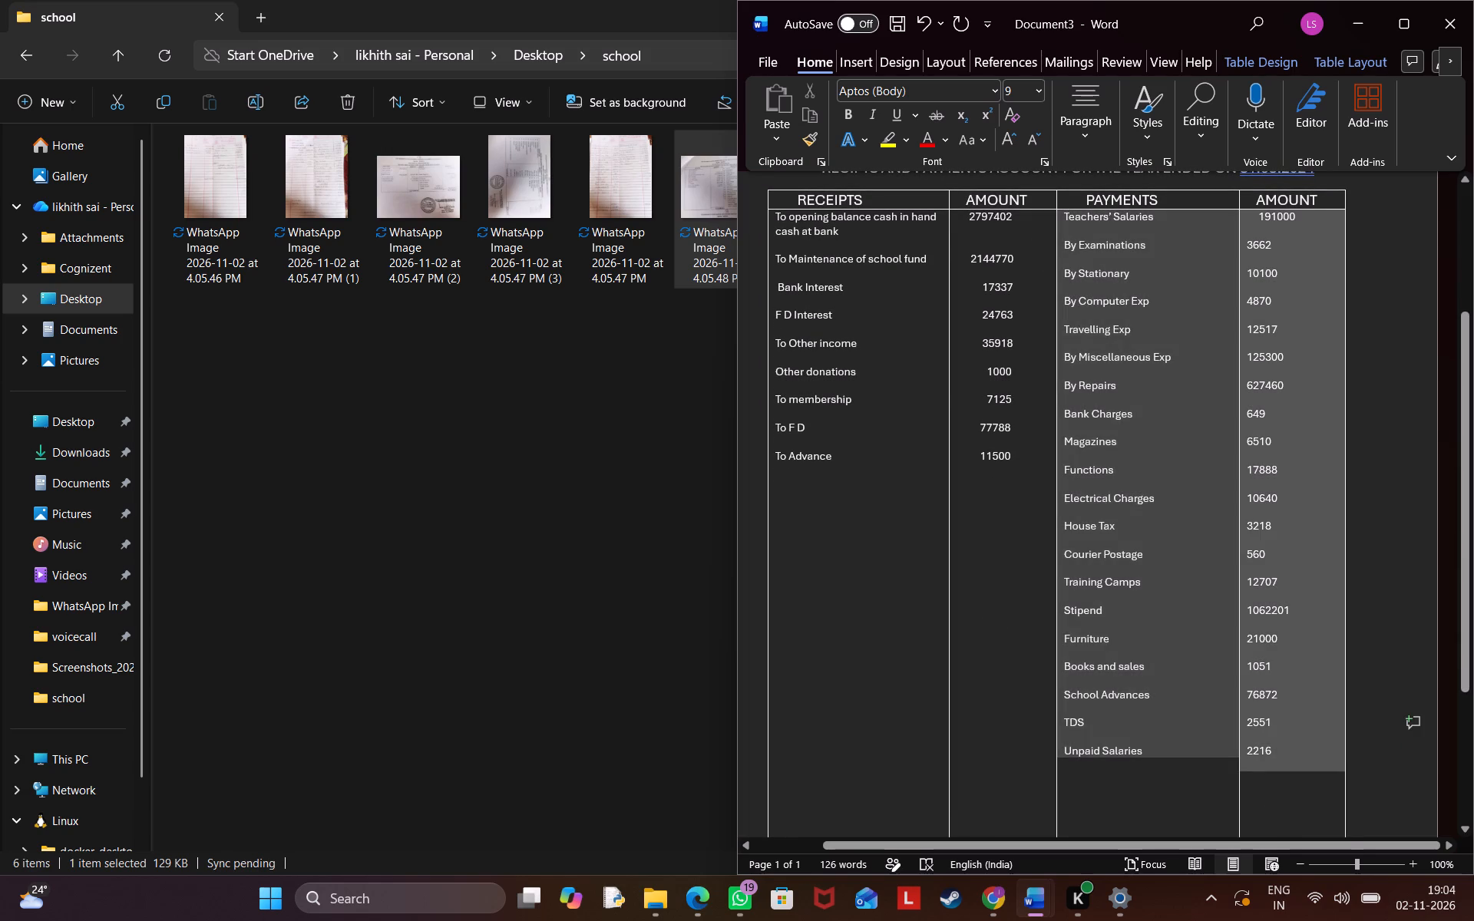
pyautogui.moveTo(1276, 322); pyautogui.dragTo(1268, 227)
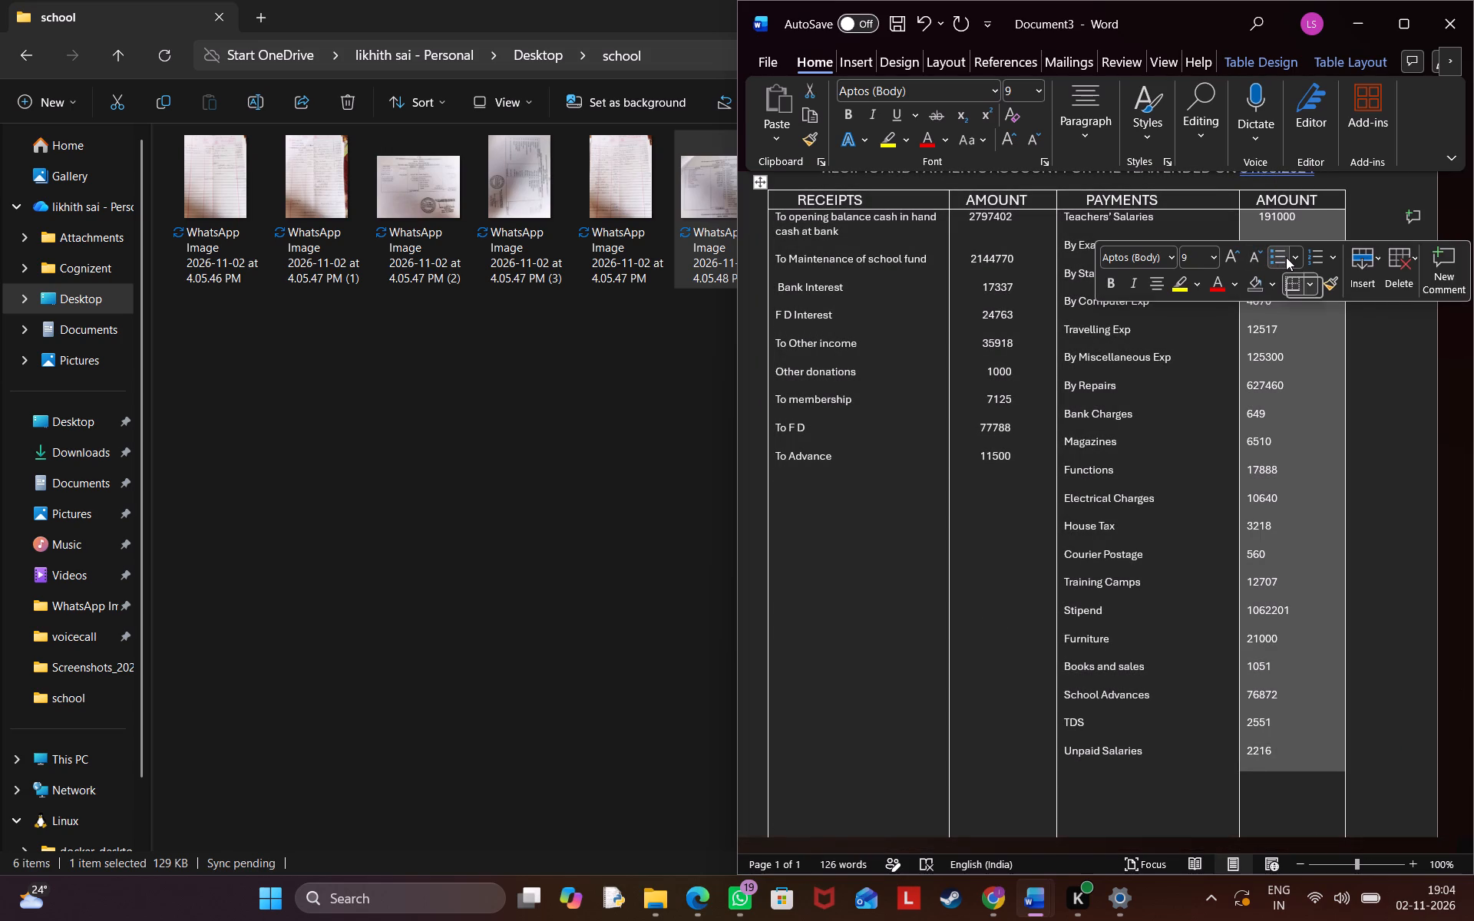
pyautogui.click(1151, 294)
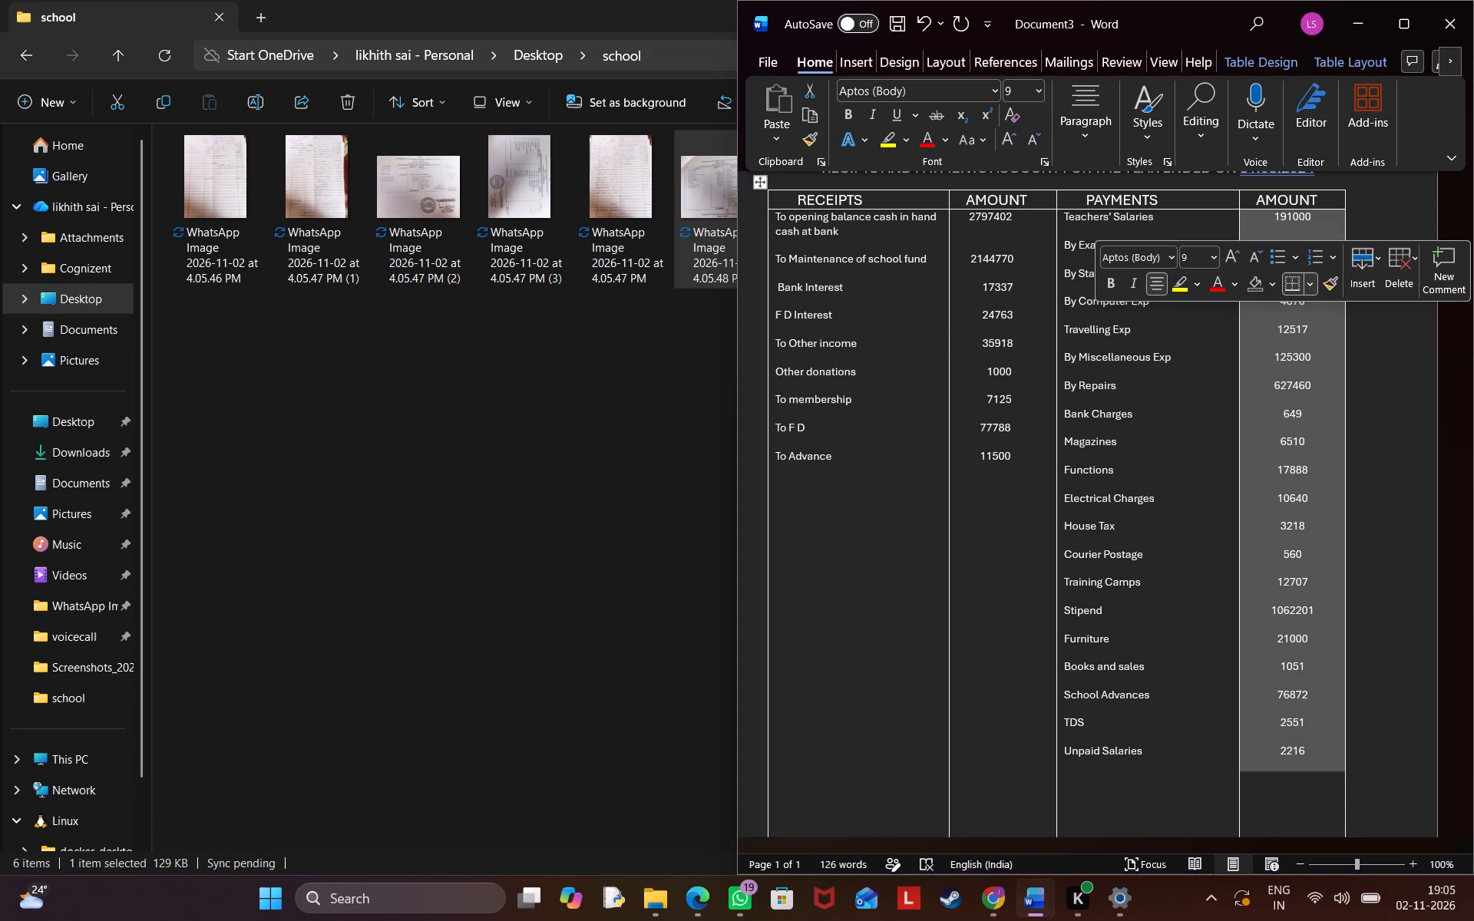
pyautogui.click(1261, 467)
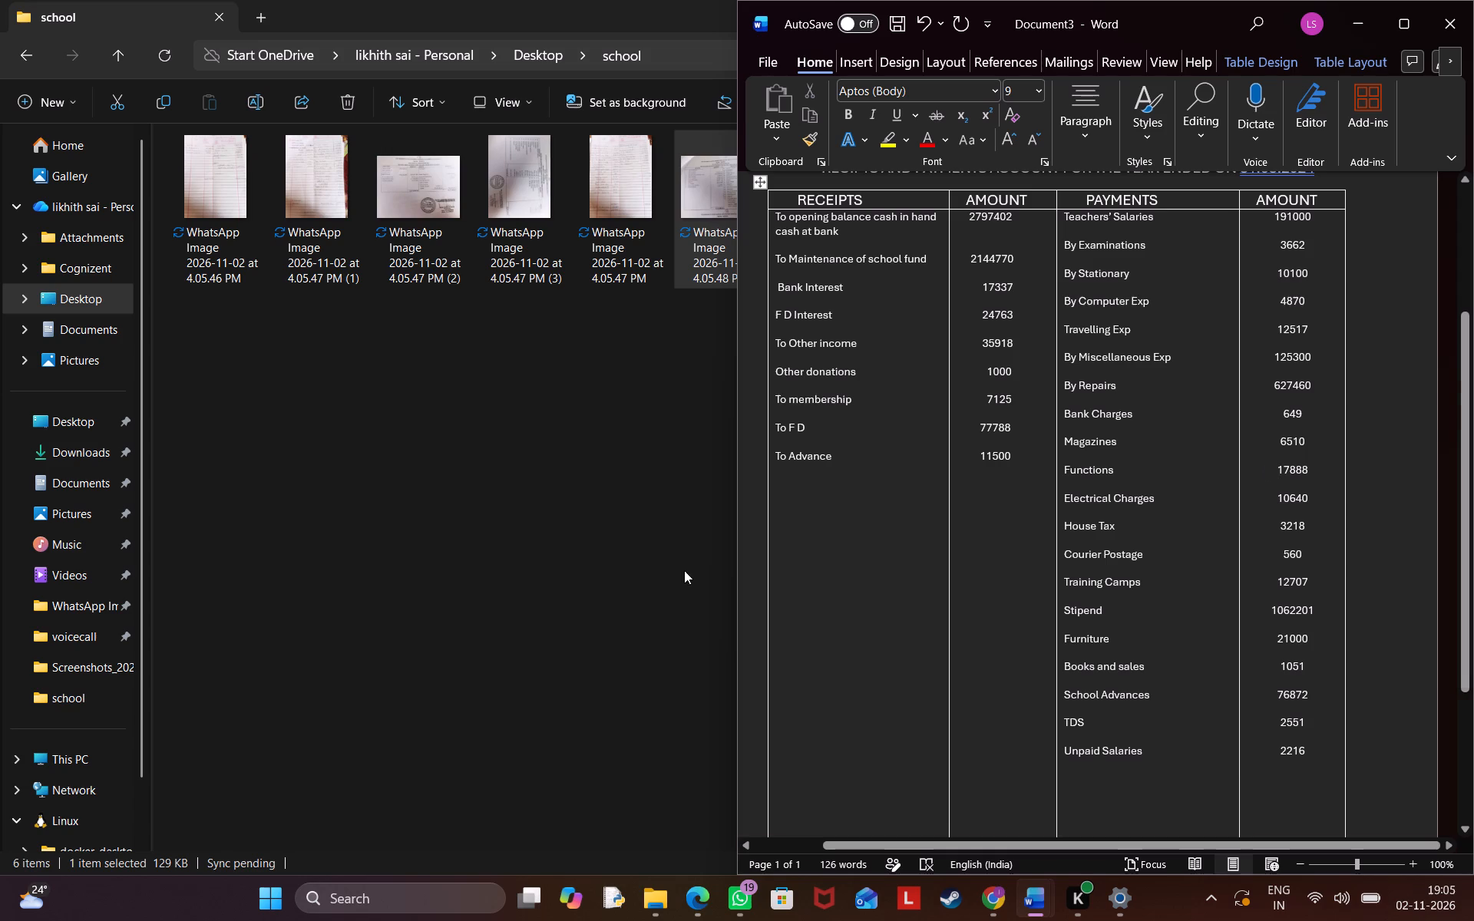
# Open the WhatsApp image of 4.05.48 PM from the school folder, examine the printed account's layout, and minimise it.
pyautogui.click(484, 606)
pyautogui.doubleClick(737, 206)
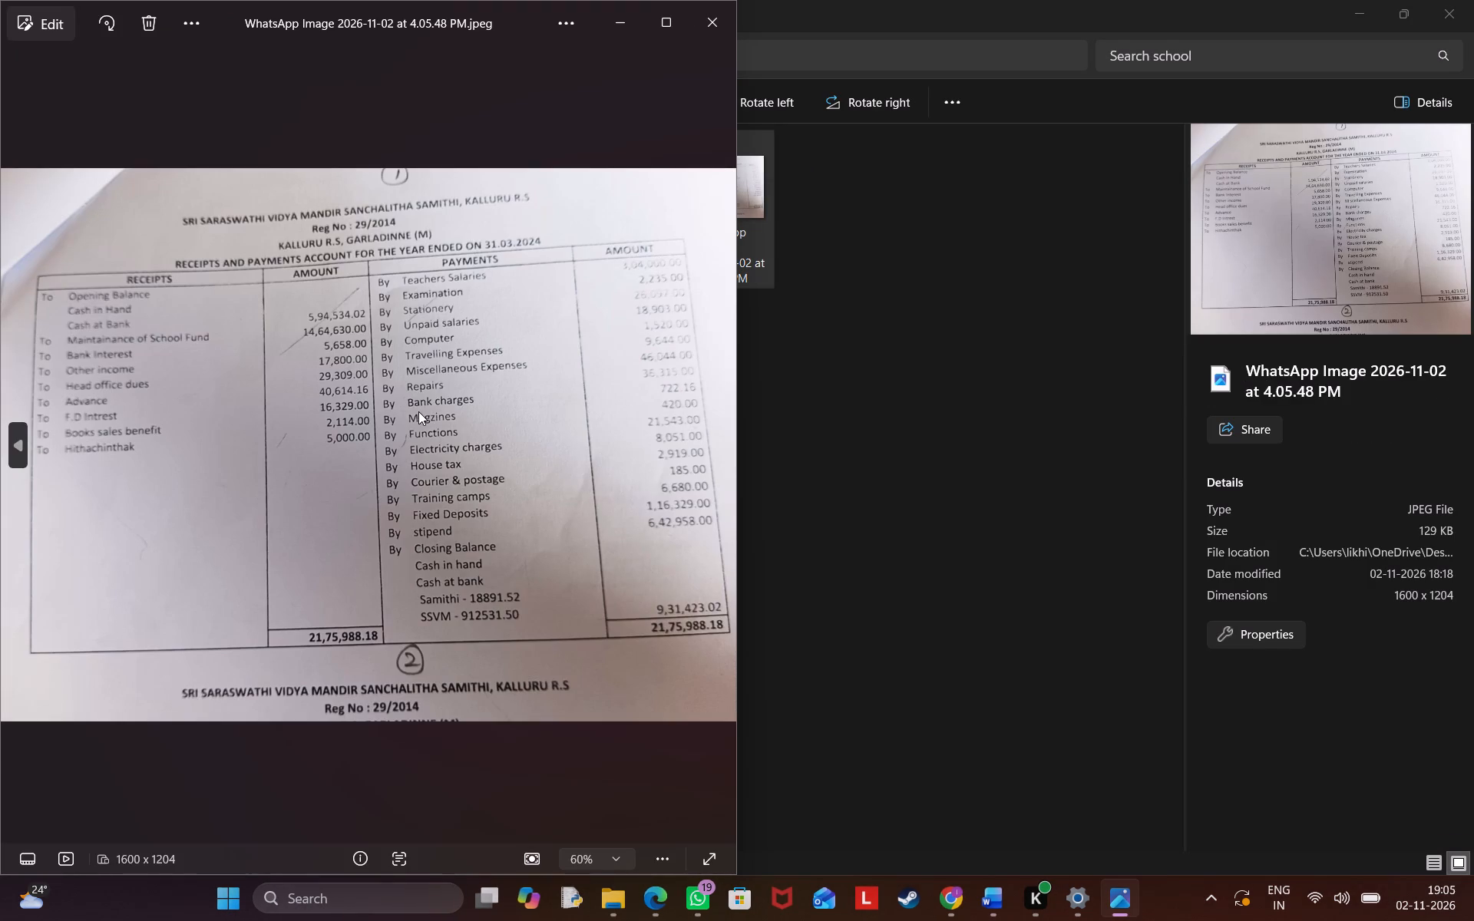
pyautogui.hscroll(-2, 0, 602)
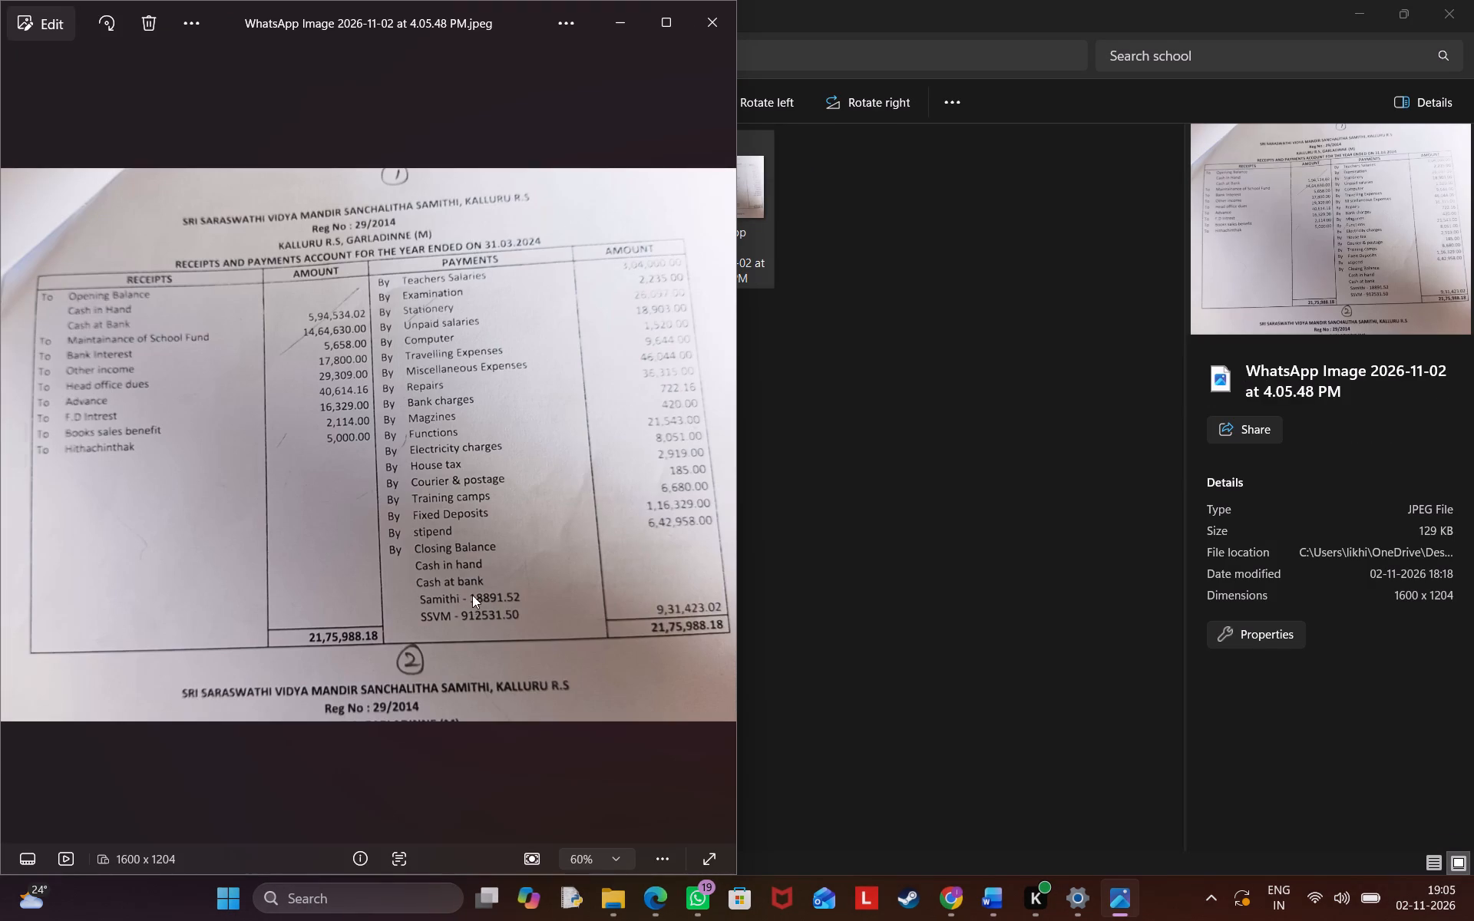
pyautogui.scroll(8, 370, 427)
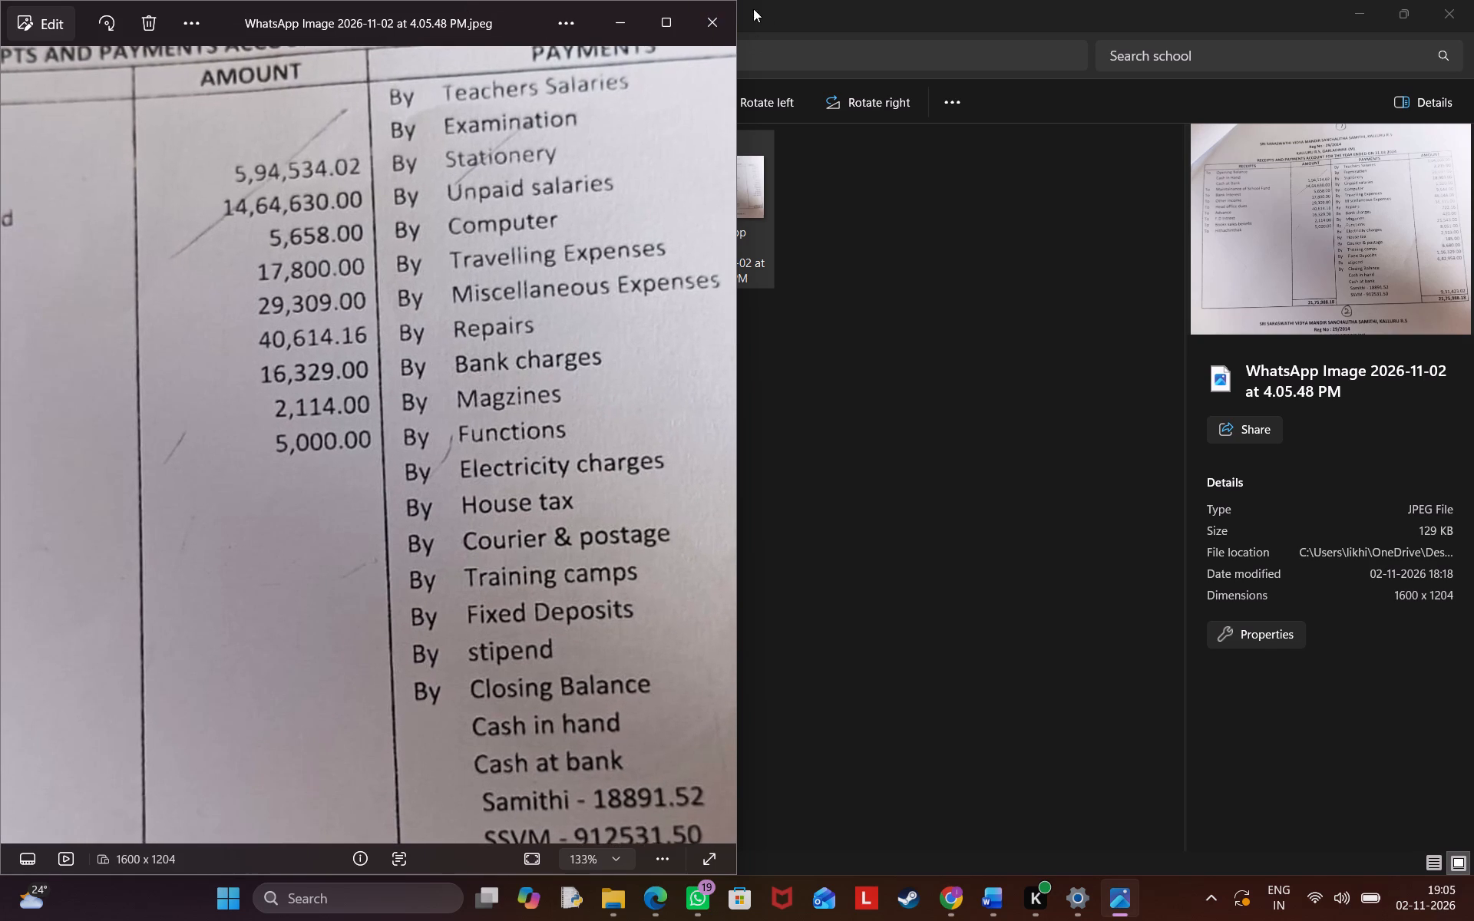
pyautogui.click(604, 30)
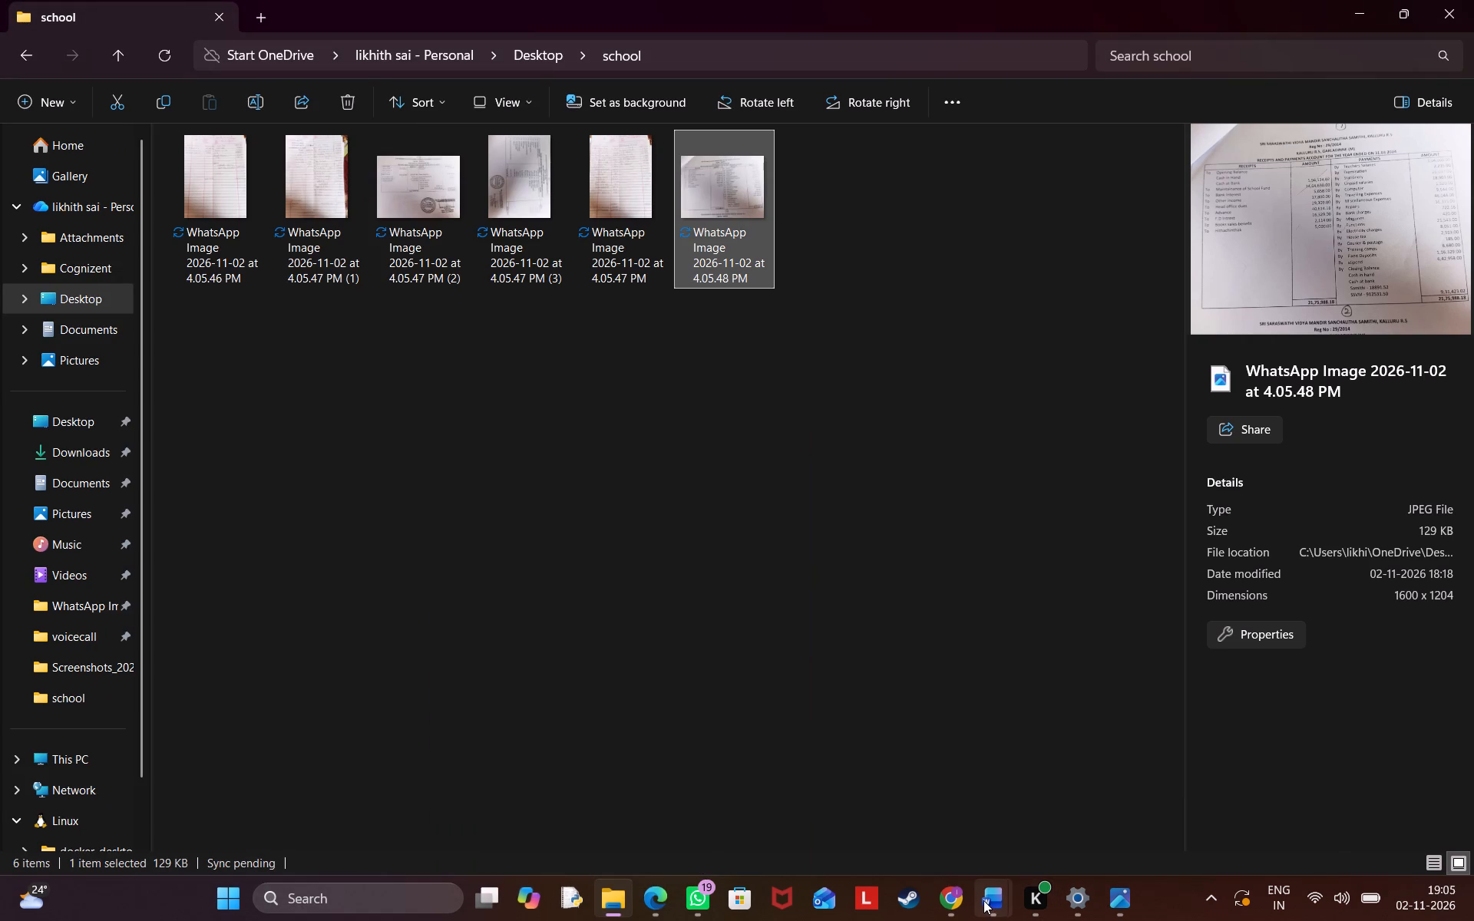
# Switch back to Document3, maximise its window, and right-align the receipts Amount column including its heading.
pyautogui.click(1250, 801)
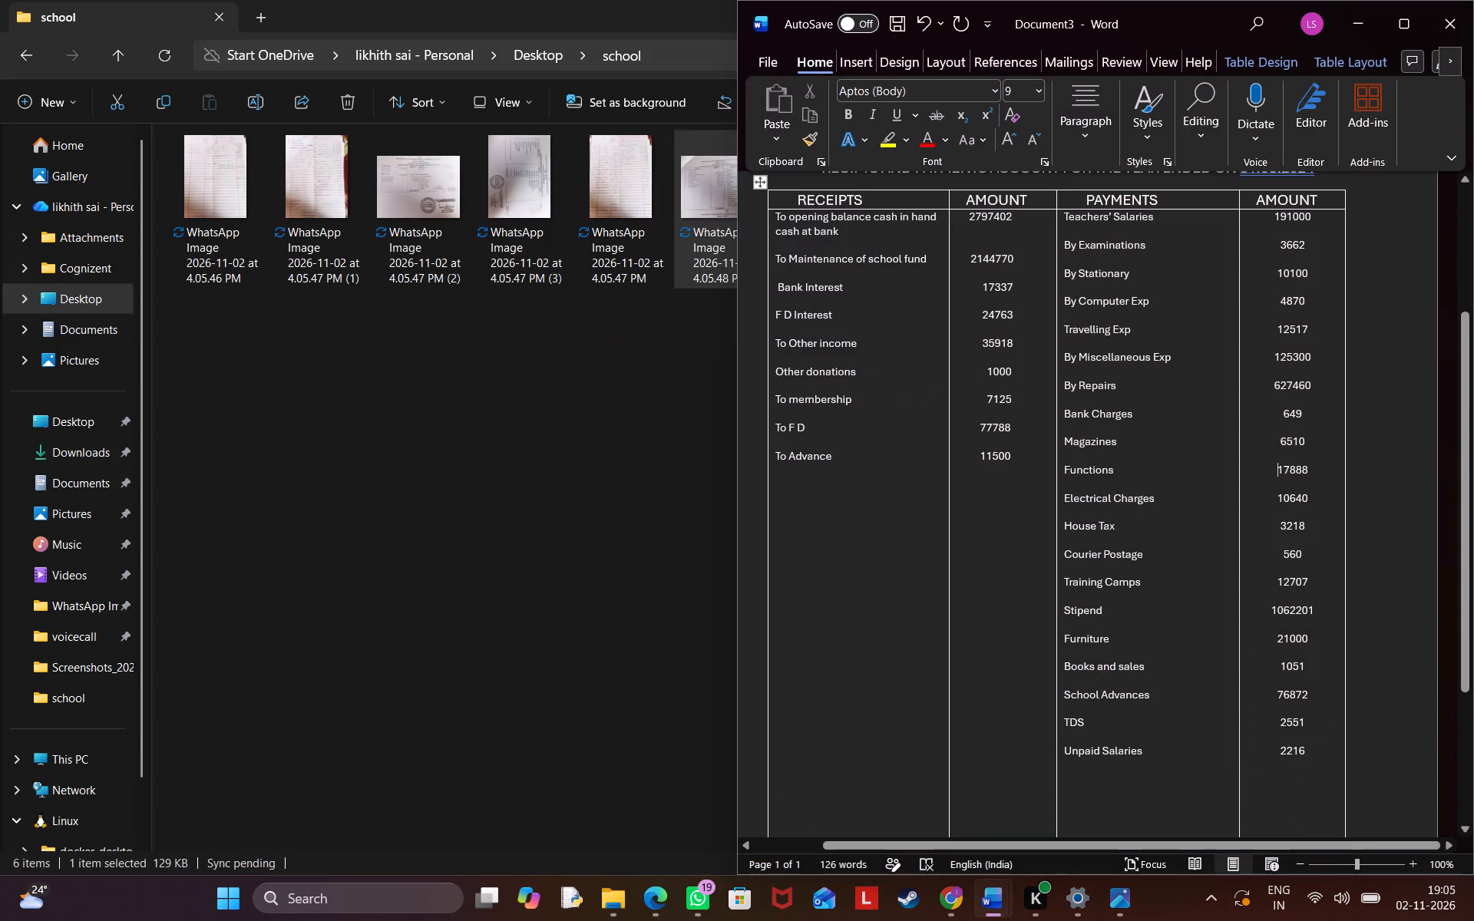
pyautogui.click(1410, 15)
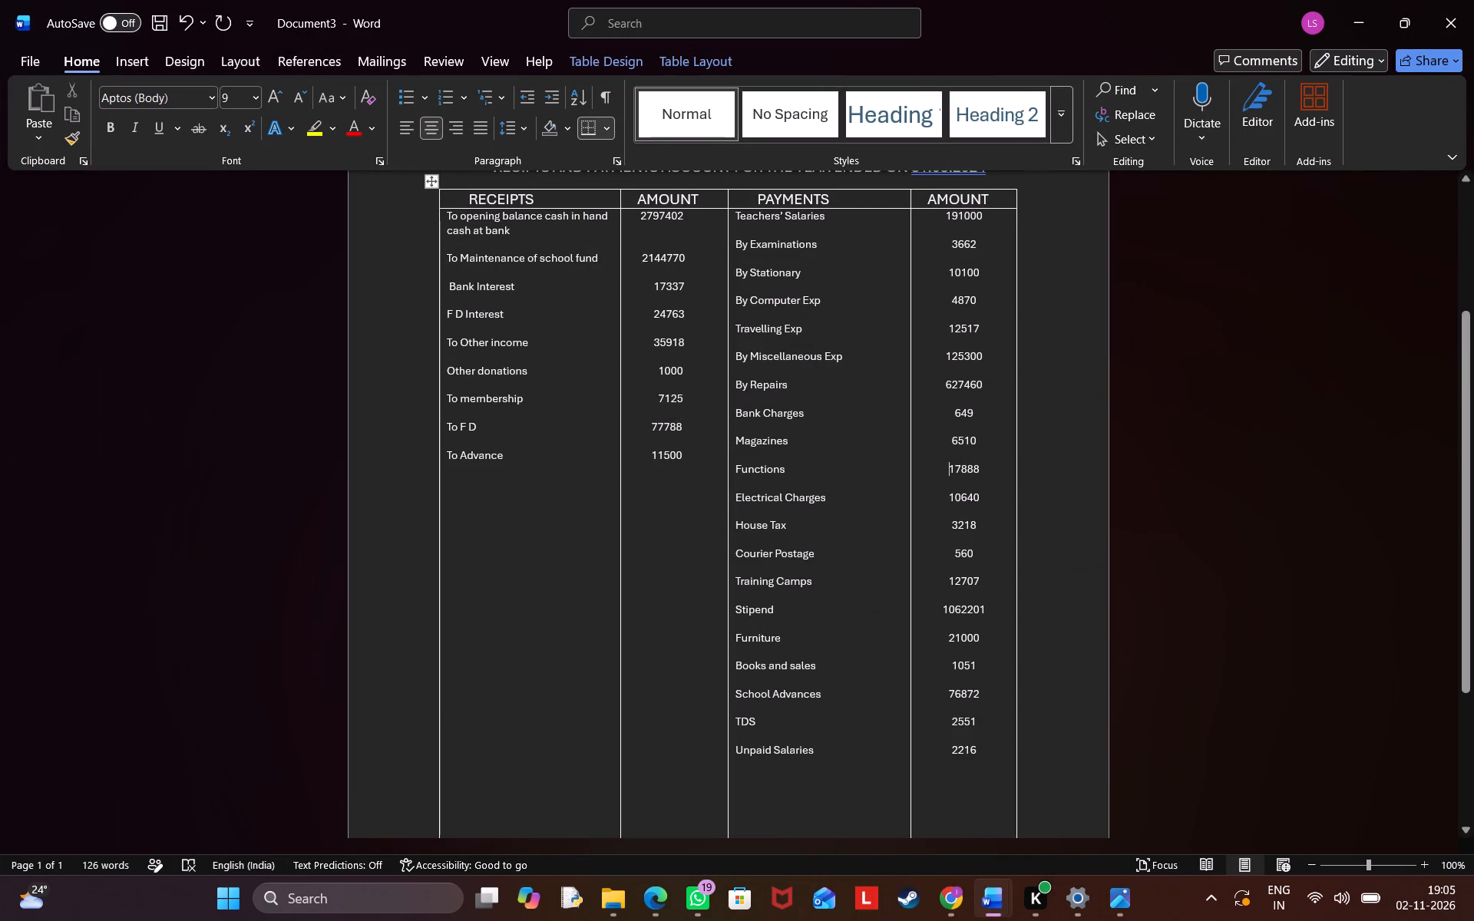
pyautogui.click(696, 190)
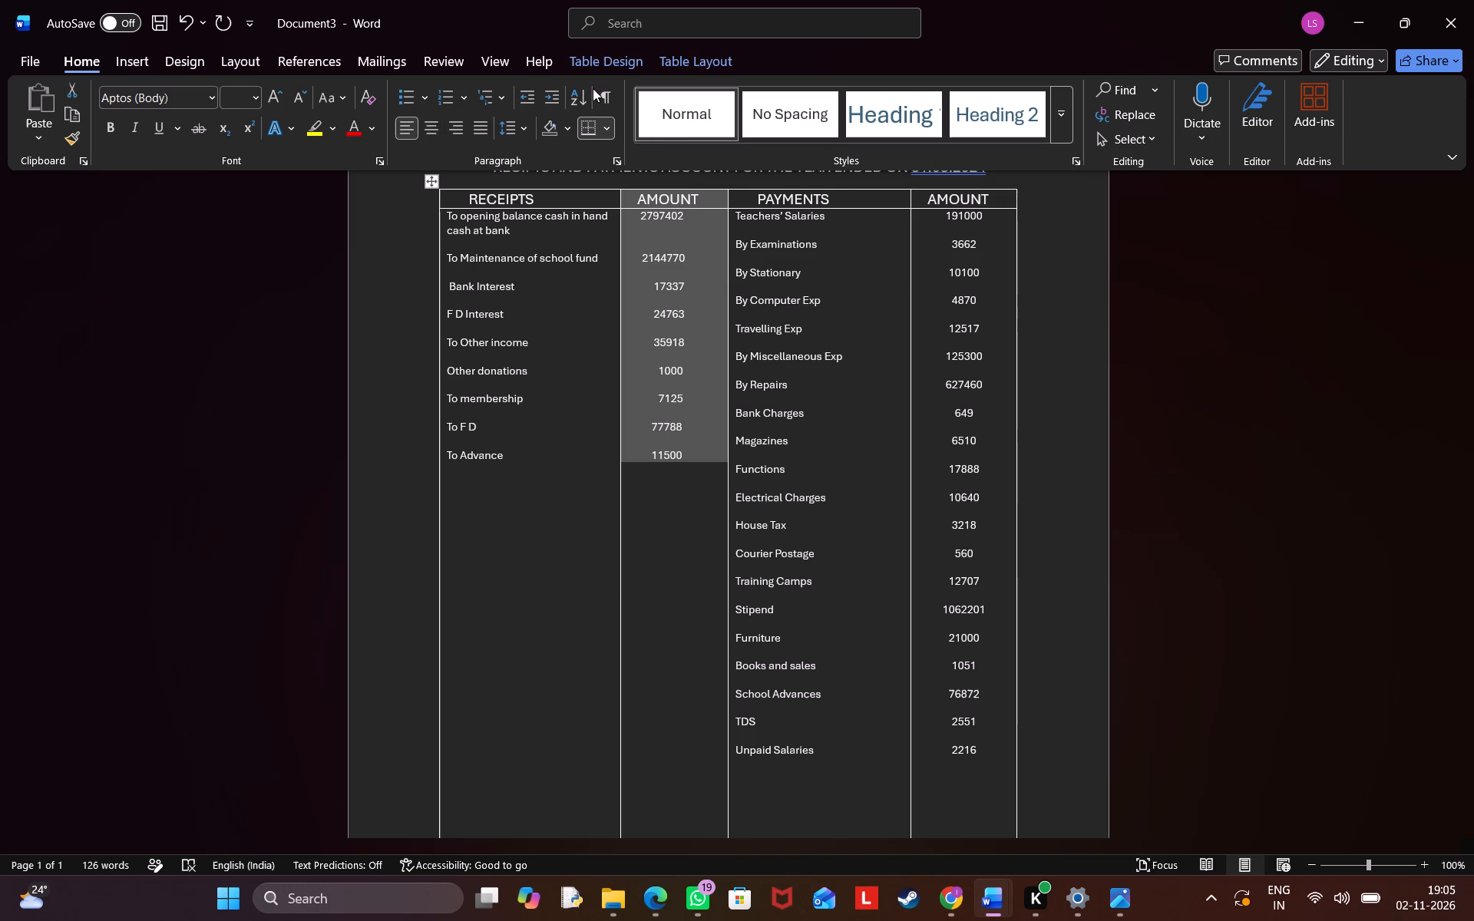
pyautogui.click(455, 132)
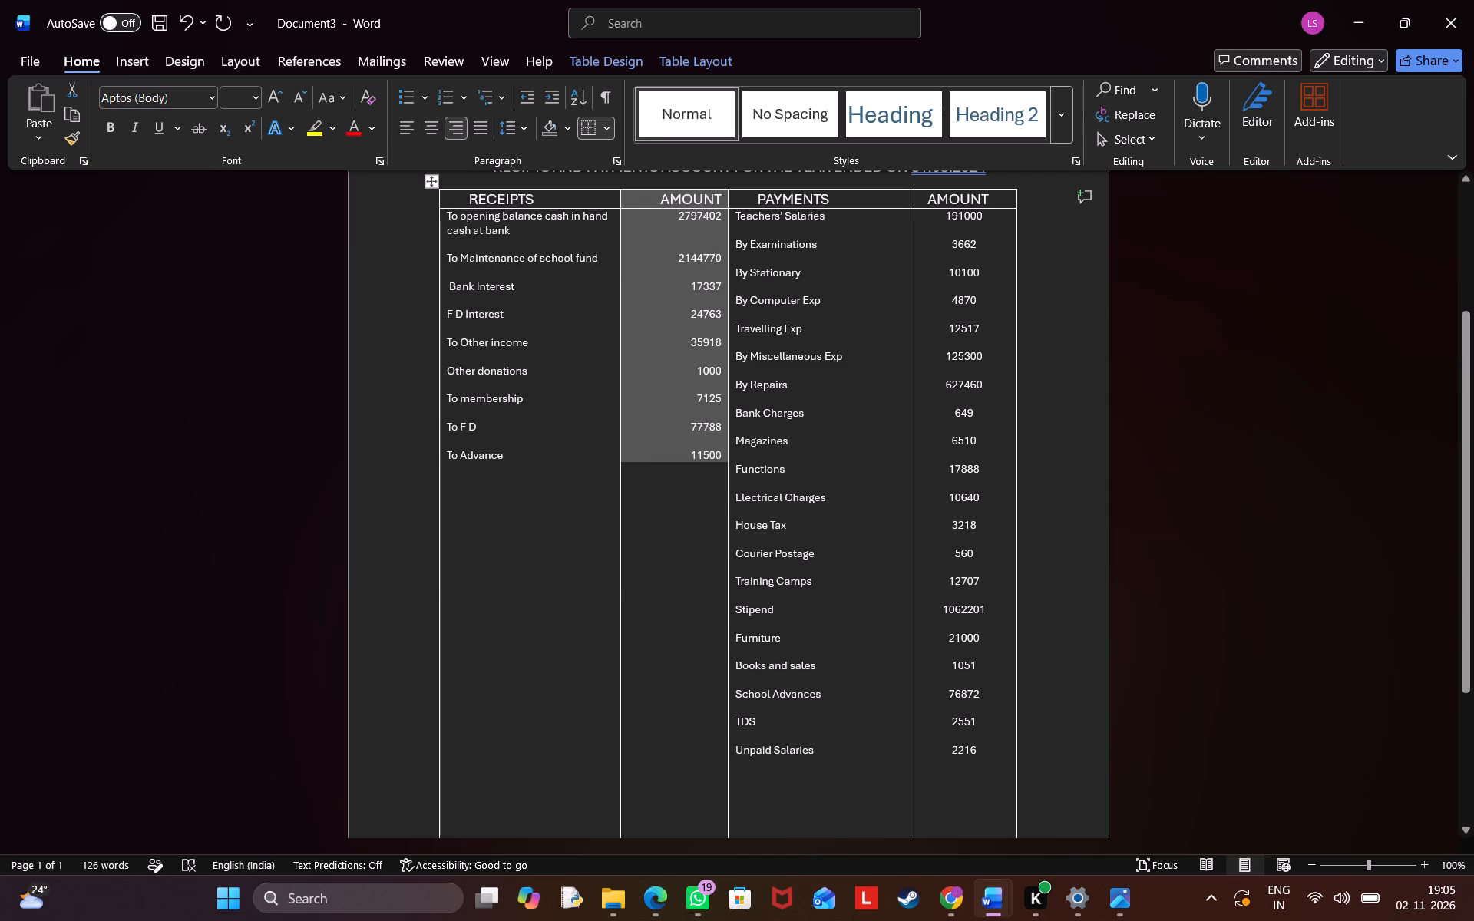
pyautogui.click(935, 436)
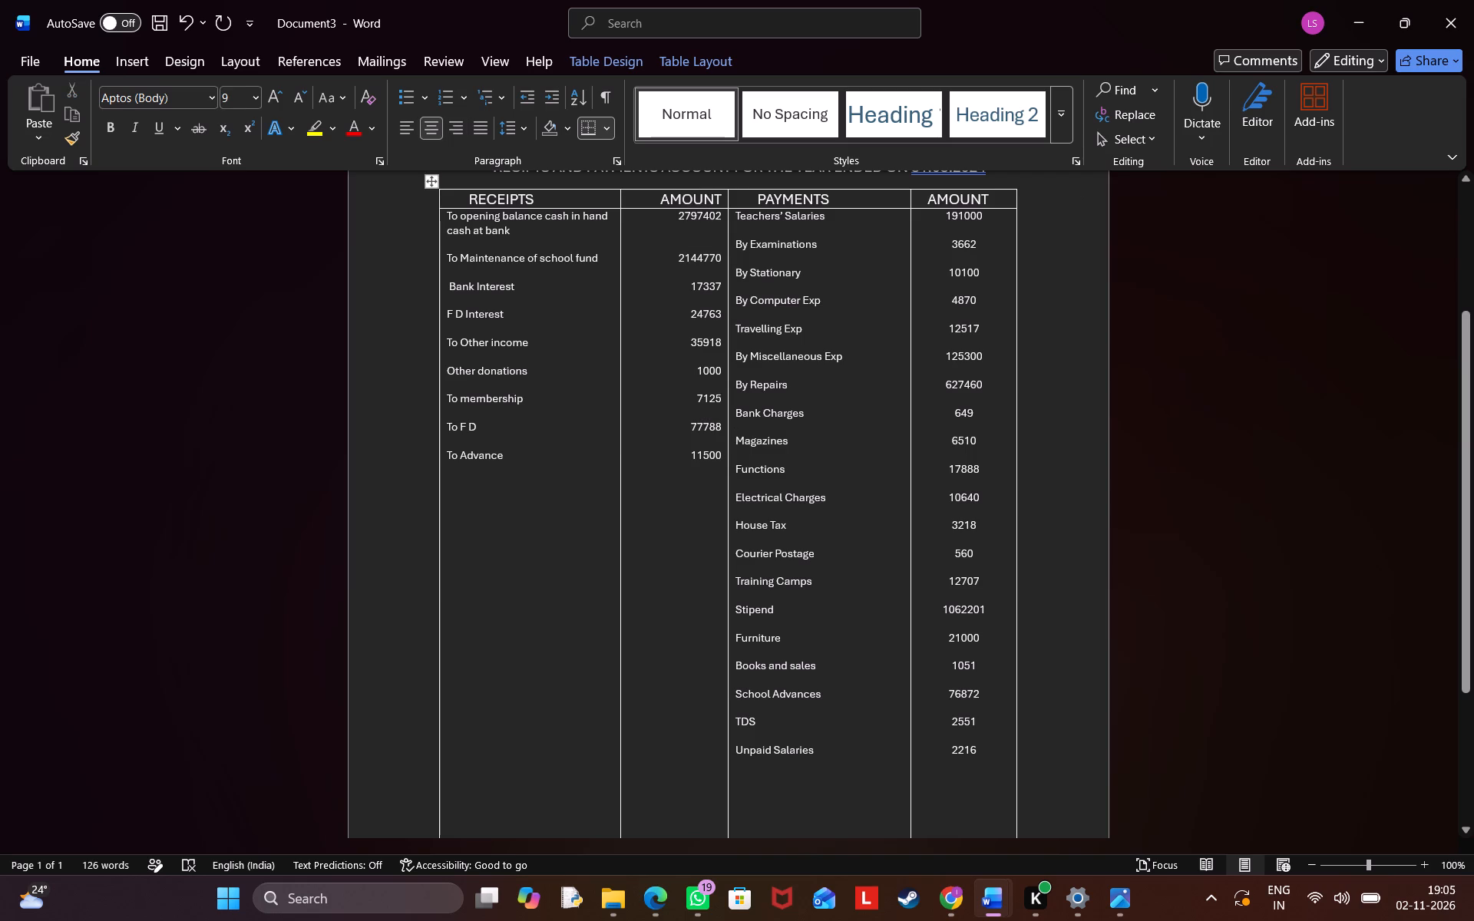
# Right-align the payment amounts from Teachers' Salaries to Unpaid Salaries, leaving out the column heading.
pyautogui.moveTo(993, 764); pyautogui.dragTo(790, 836)
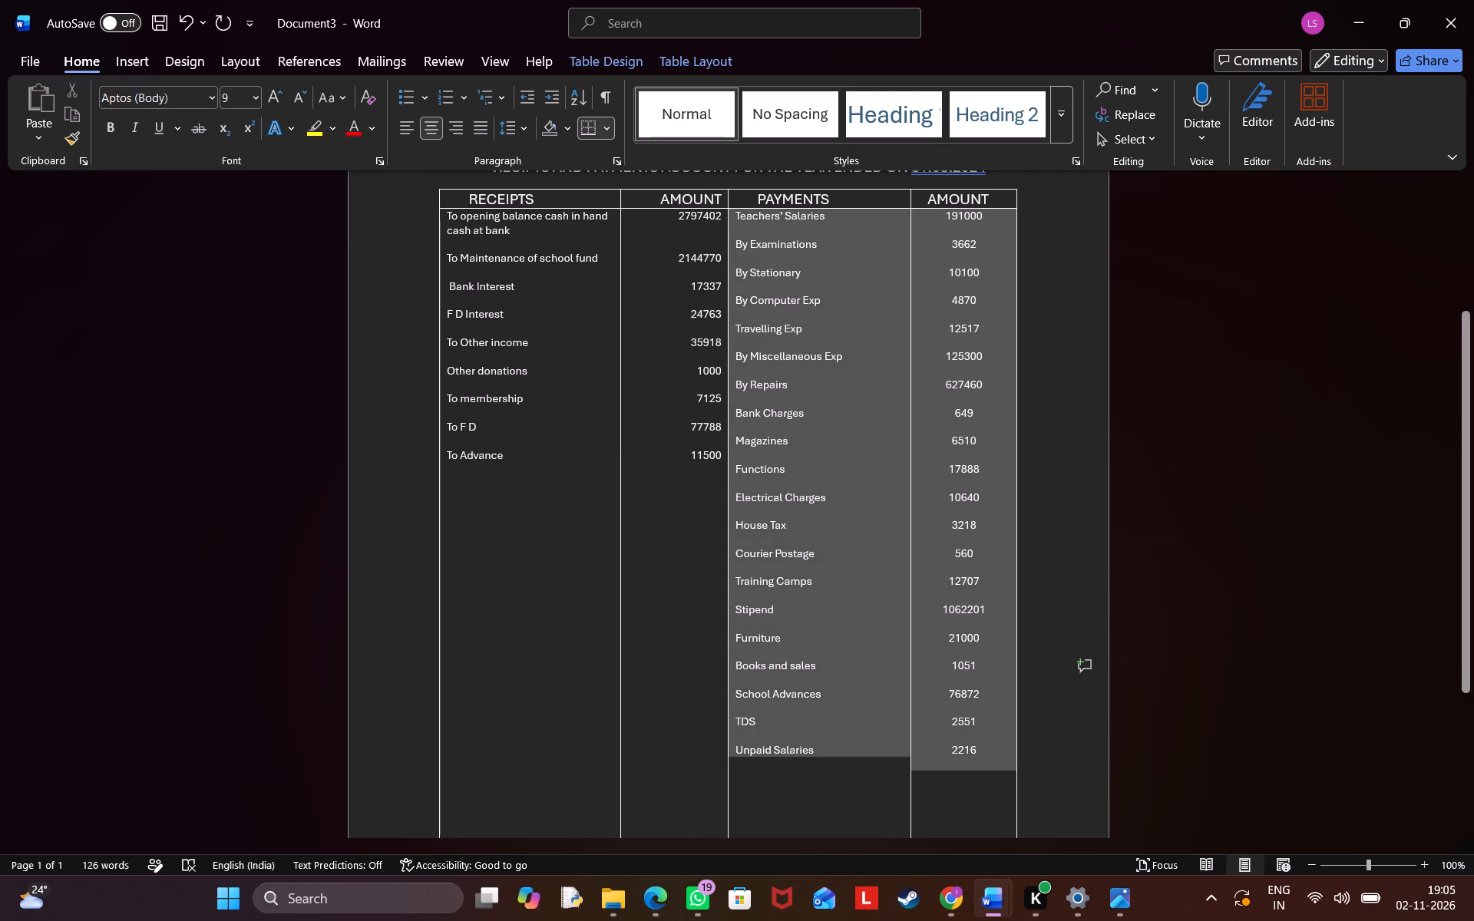
pyautogui.moveTo(790, 836); pyautogui.dragTo(969, 279)
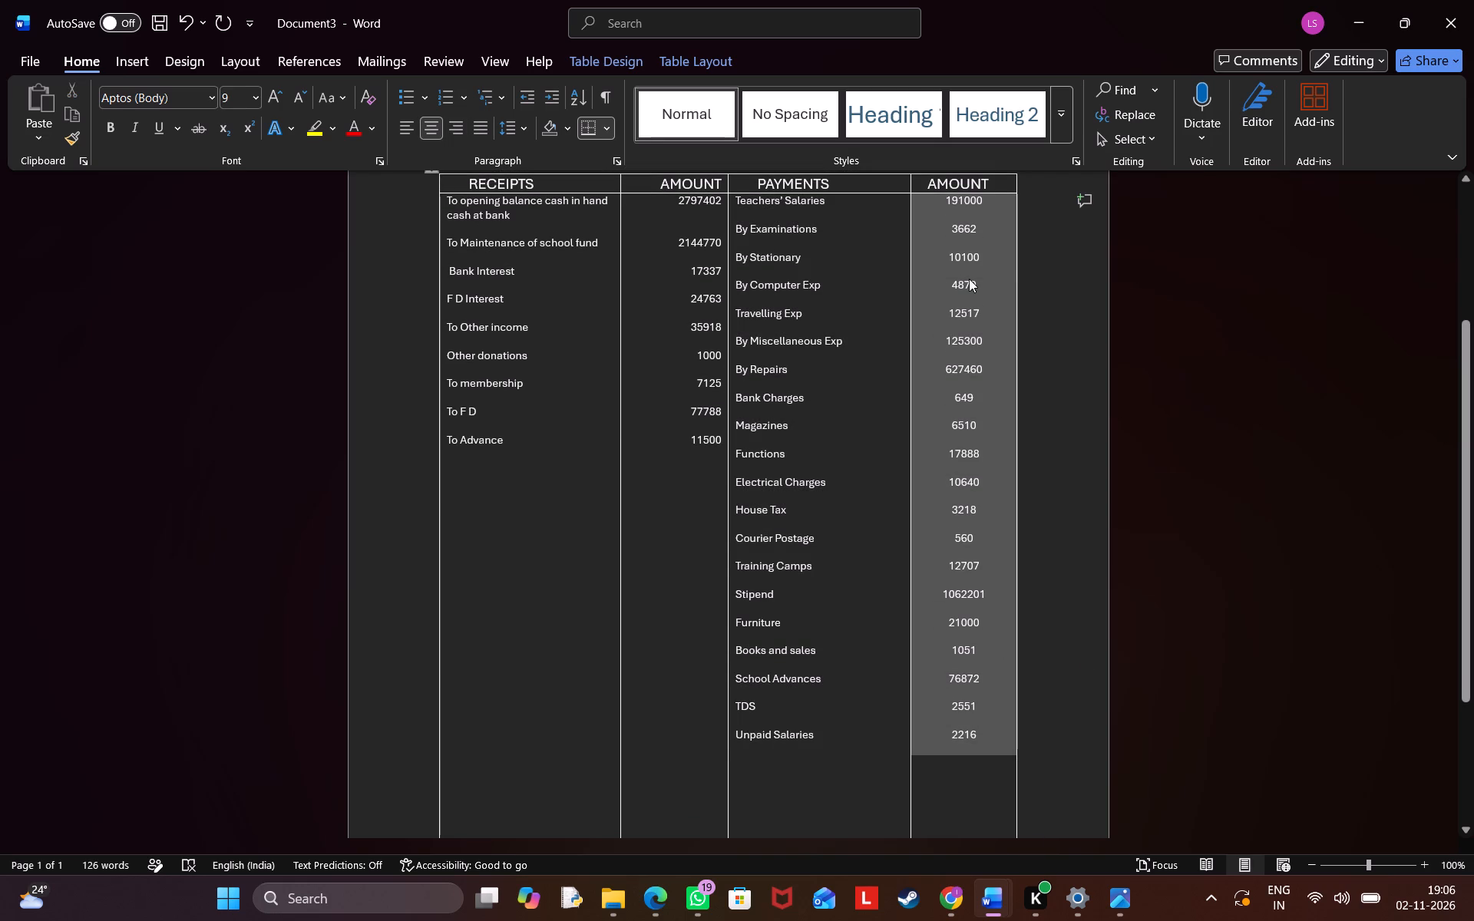
pyautogui.click(436, 130)
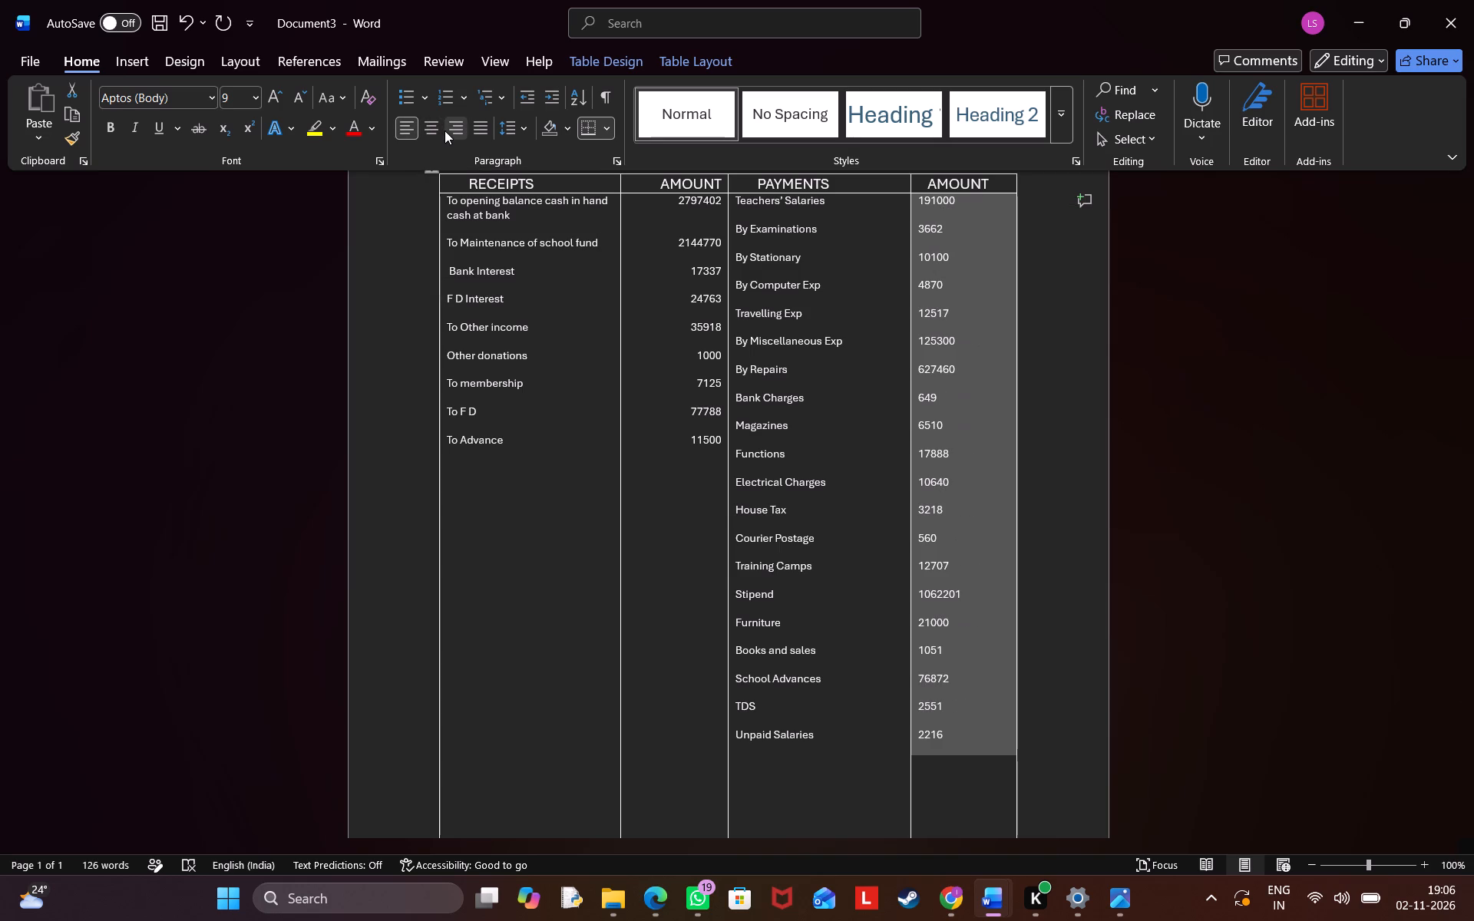
pyautogui.click(451, 129)
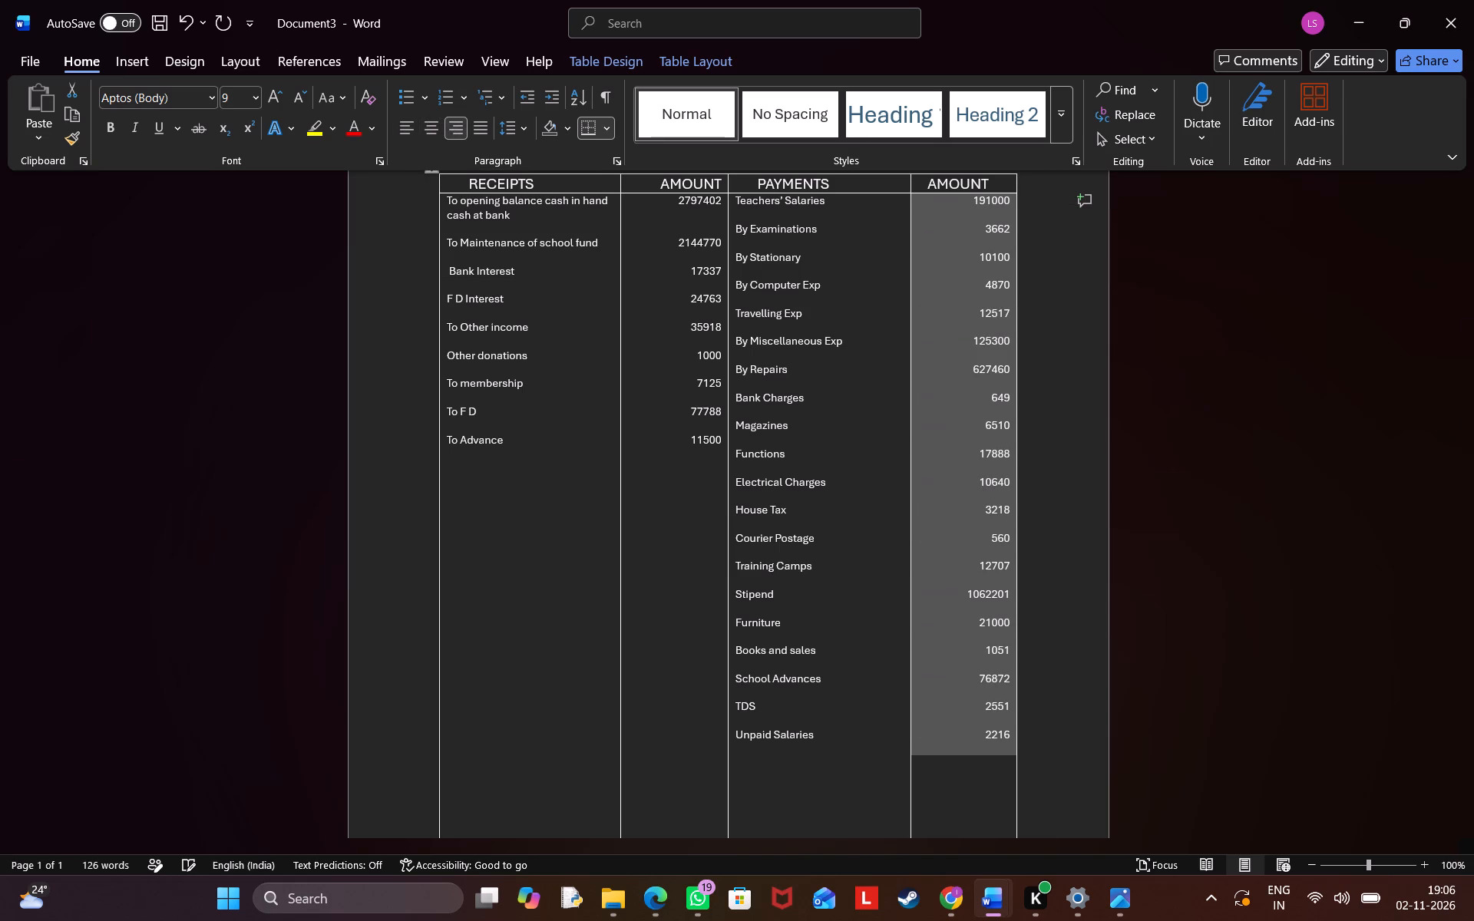
pyautogui.click(942, 444)
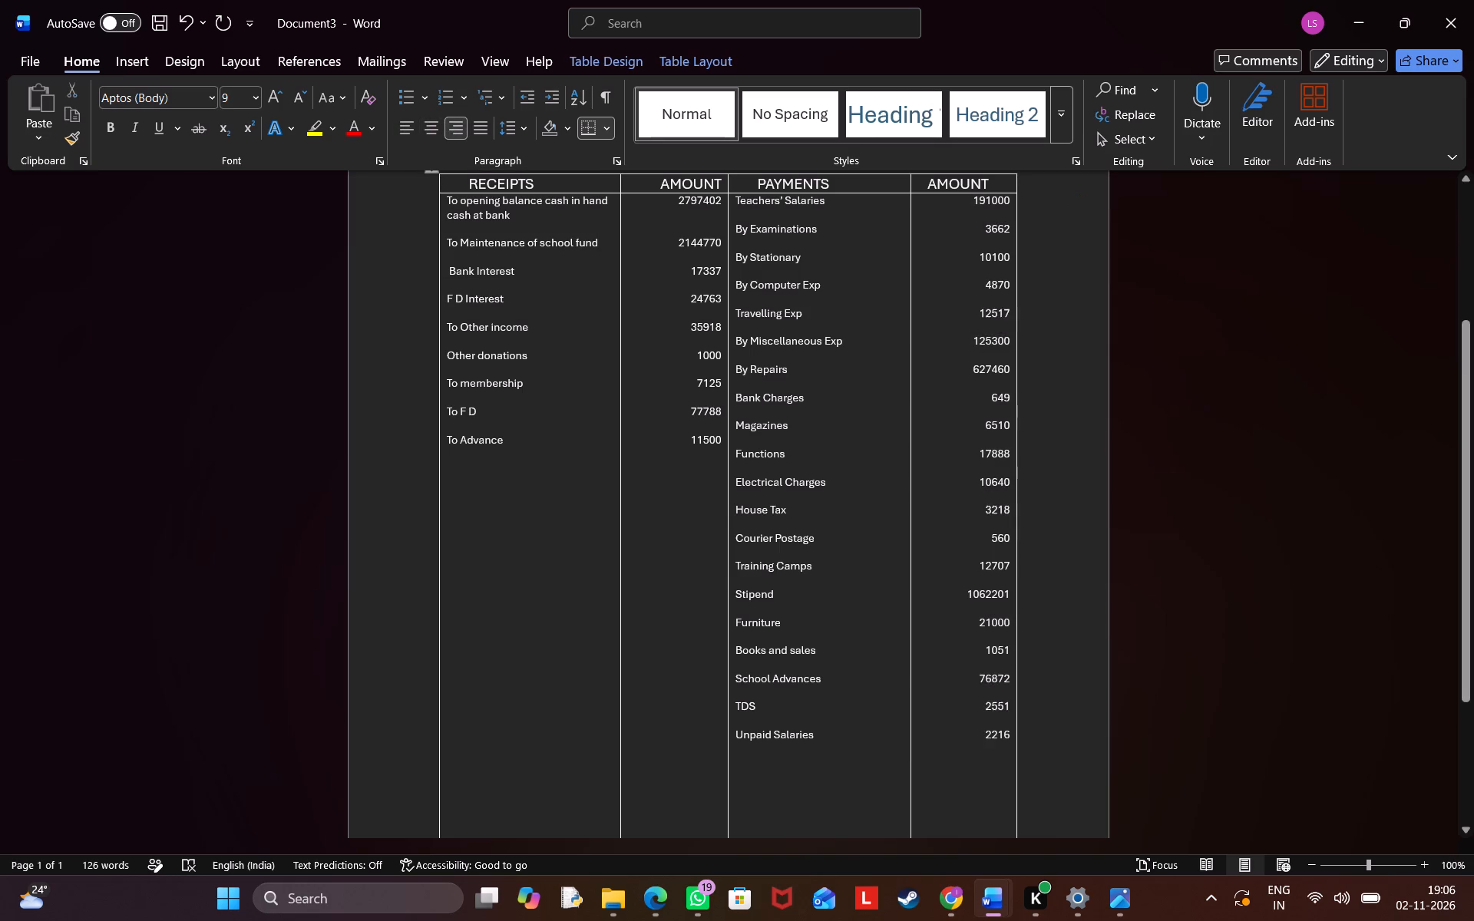
# Review the aligned account from its title down to the table's bottom border.
pyautogui.scroll(-1, 952, 542)
pyautogui.scroll(1, 952, 542)
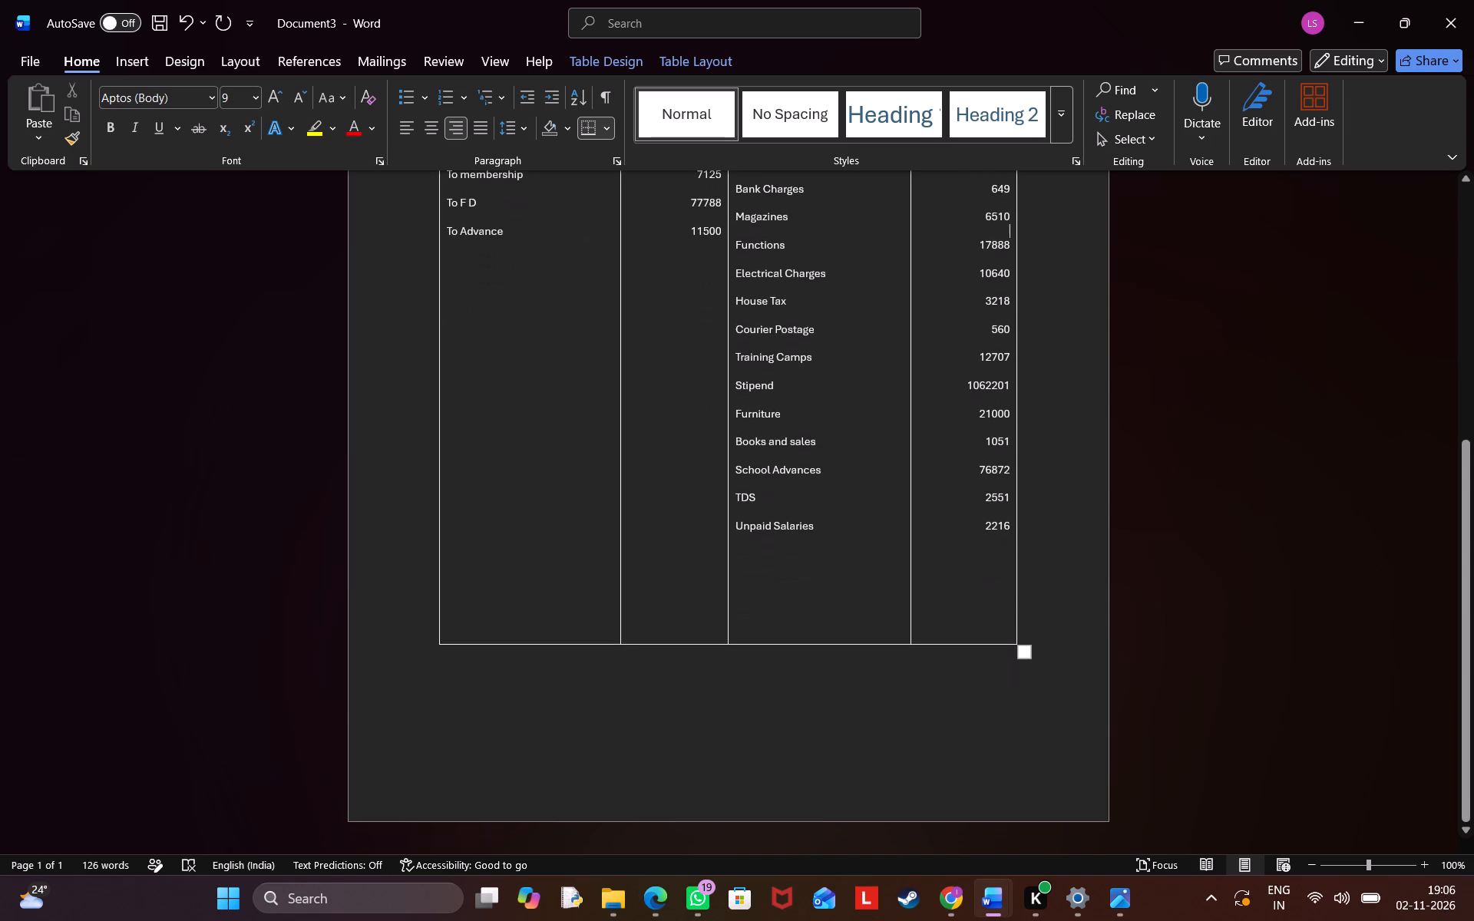
pyautogui.scroll(1, 952, 542)
pyautogui.scroll(-2, 952, 542)
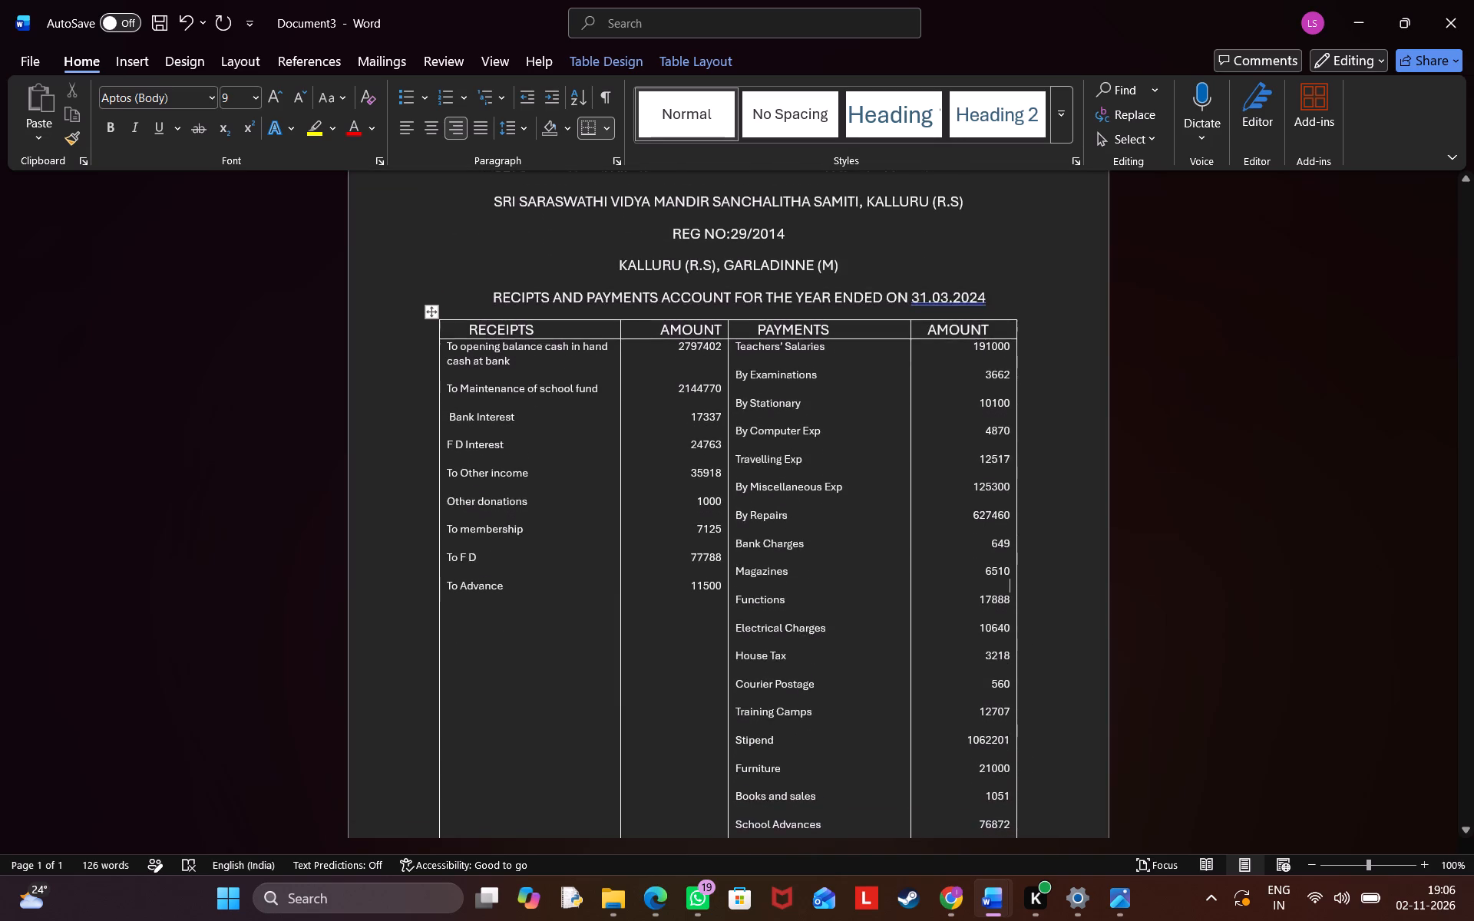
pyautogui.scroll(-2, 952, 542)
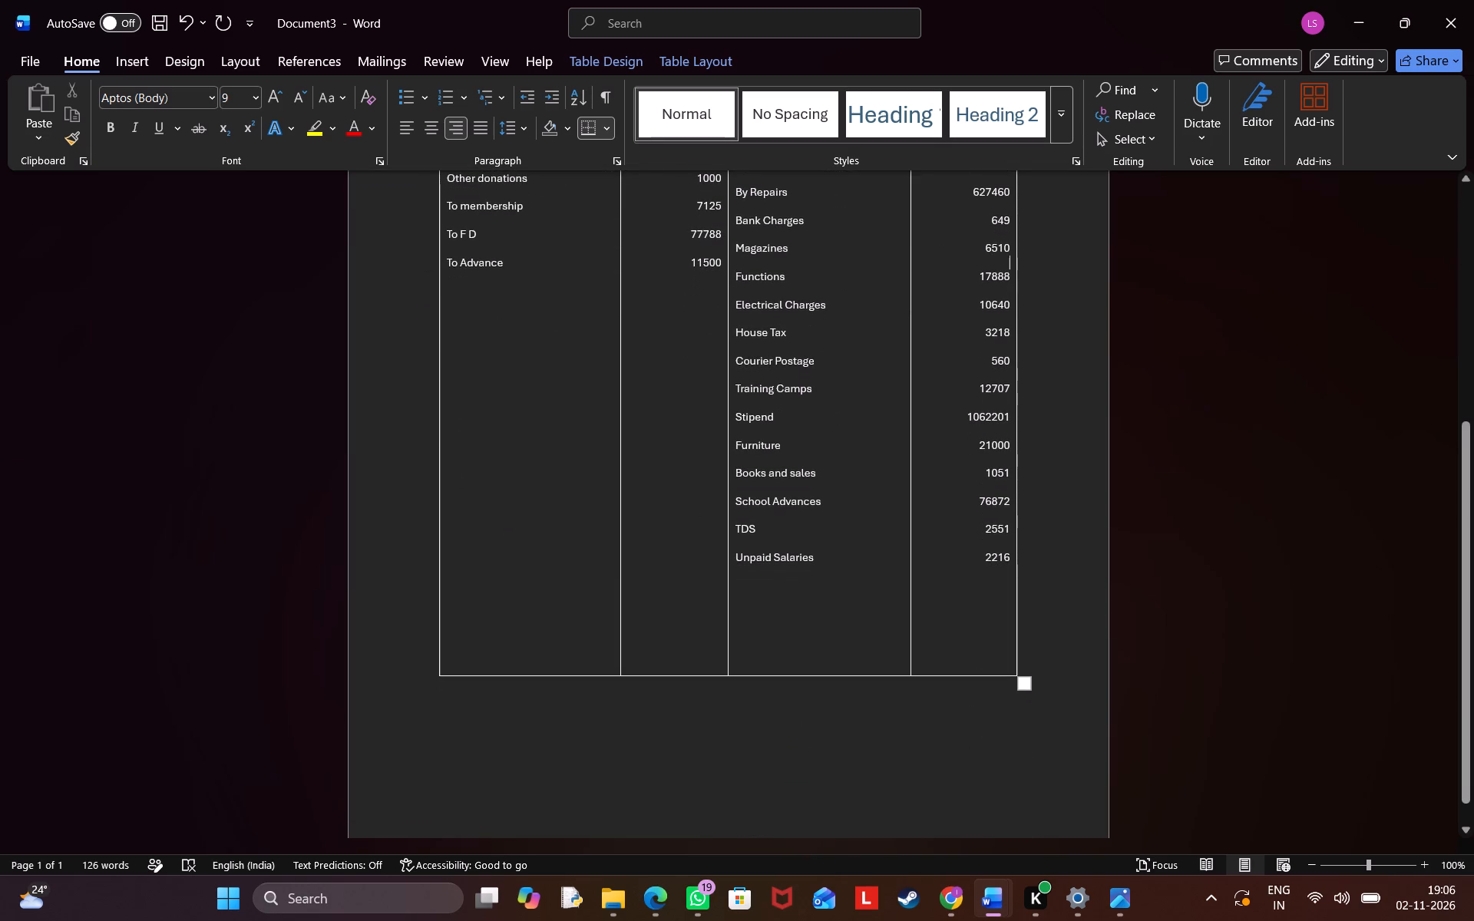
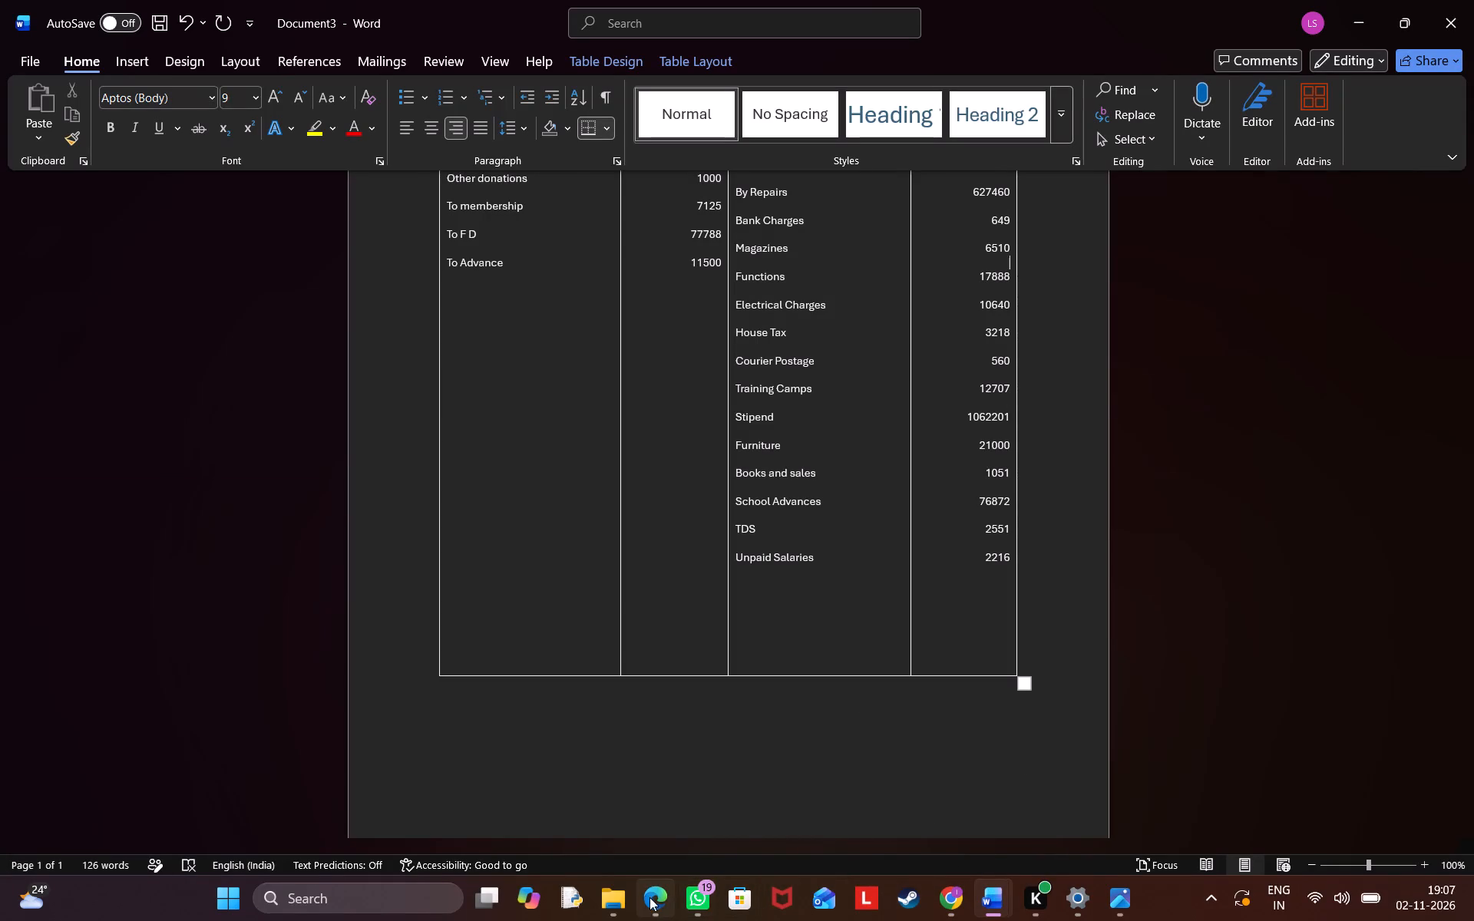
# Open the WhatsApp image of 4.05.48 PM from the school folder again to check the printed account's layout.
pyautogui.click(629, 823)
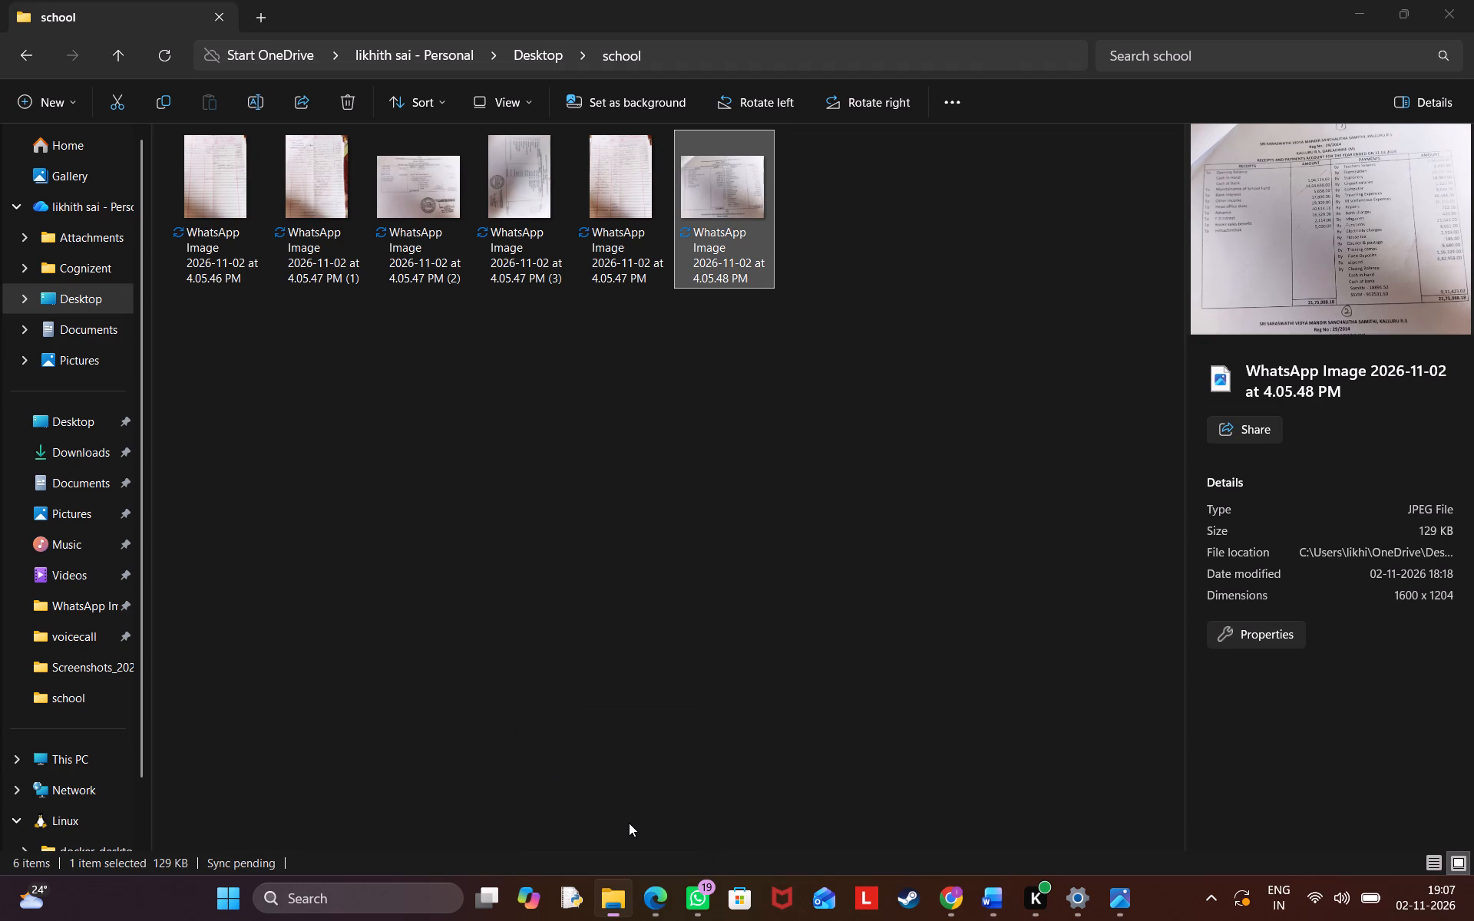
pyautogui.doubleClick(732, 192)
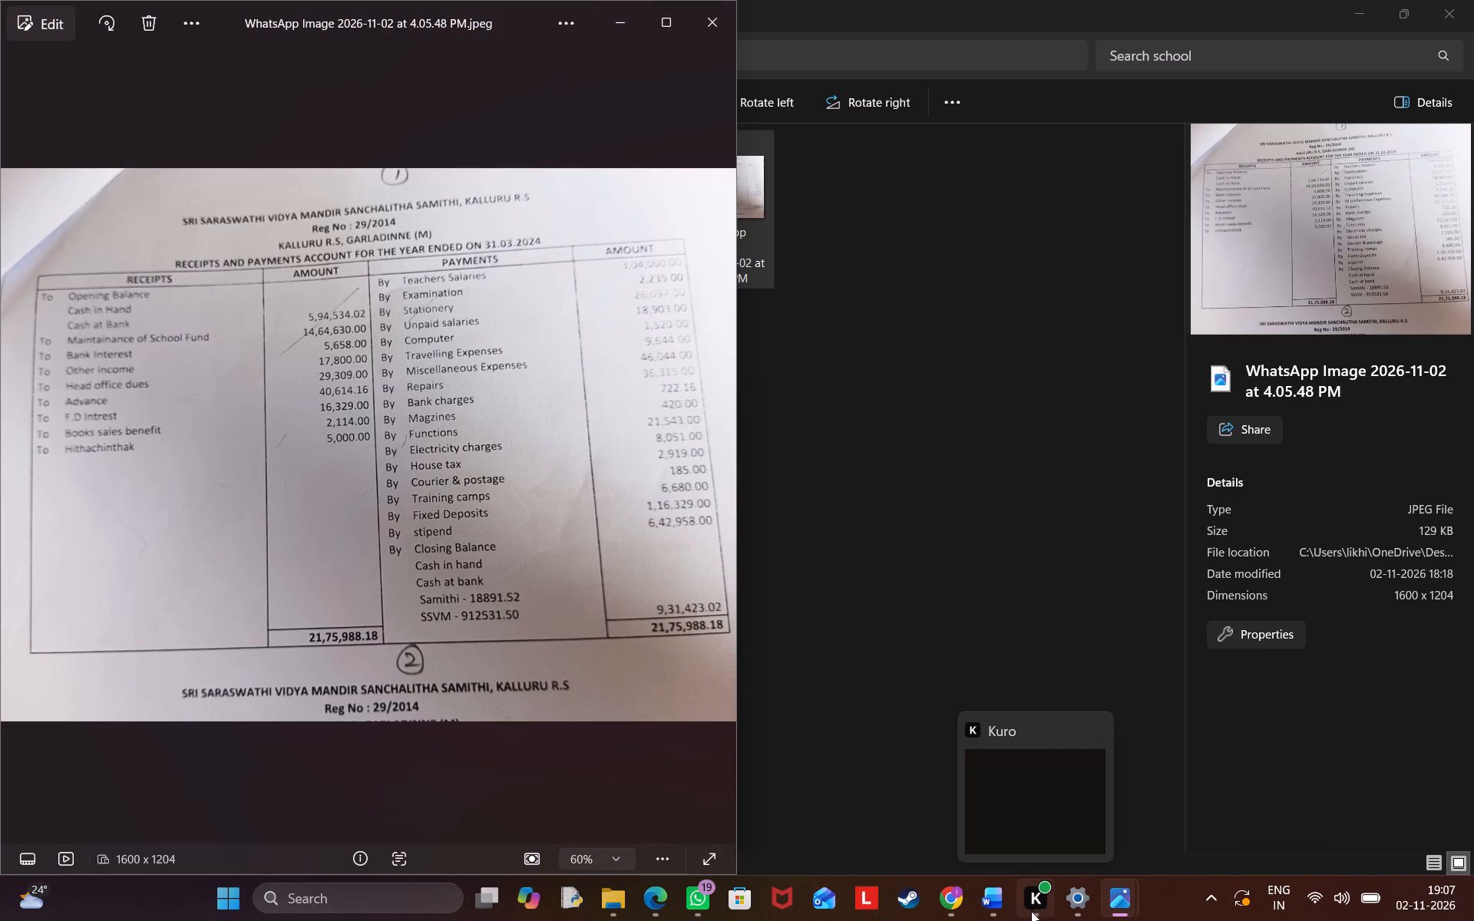
# Return to Document3 and add the missing "To" before Bank Interest, F D Interest and Other donations in the Receipts column.
pyautogui.click(1271, 791)
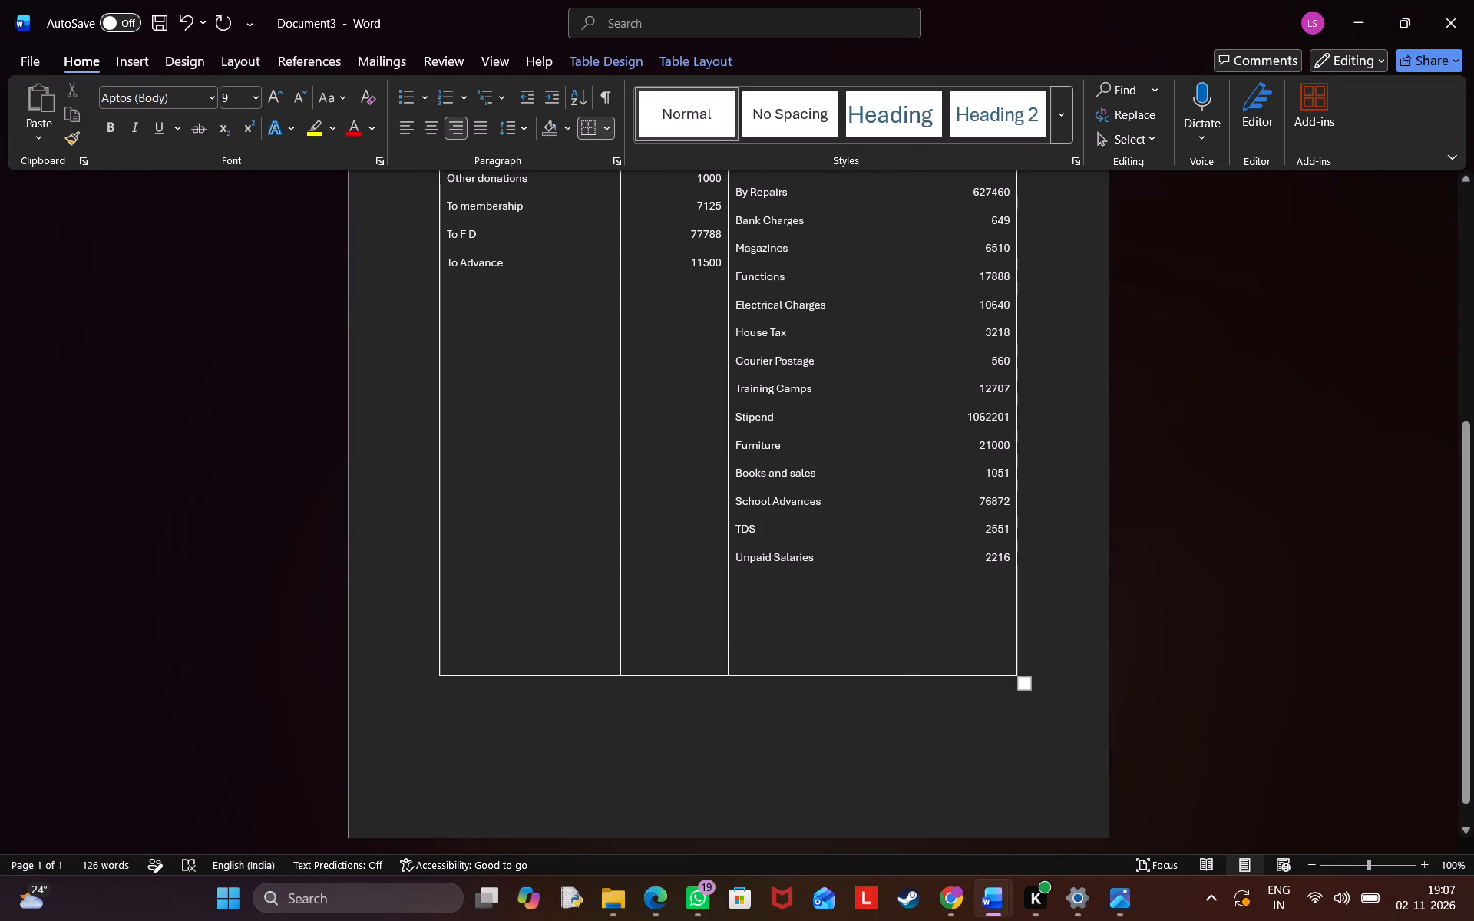
pyautogui.scroll(1, 471, 243)
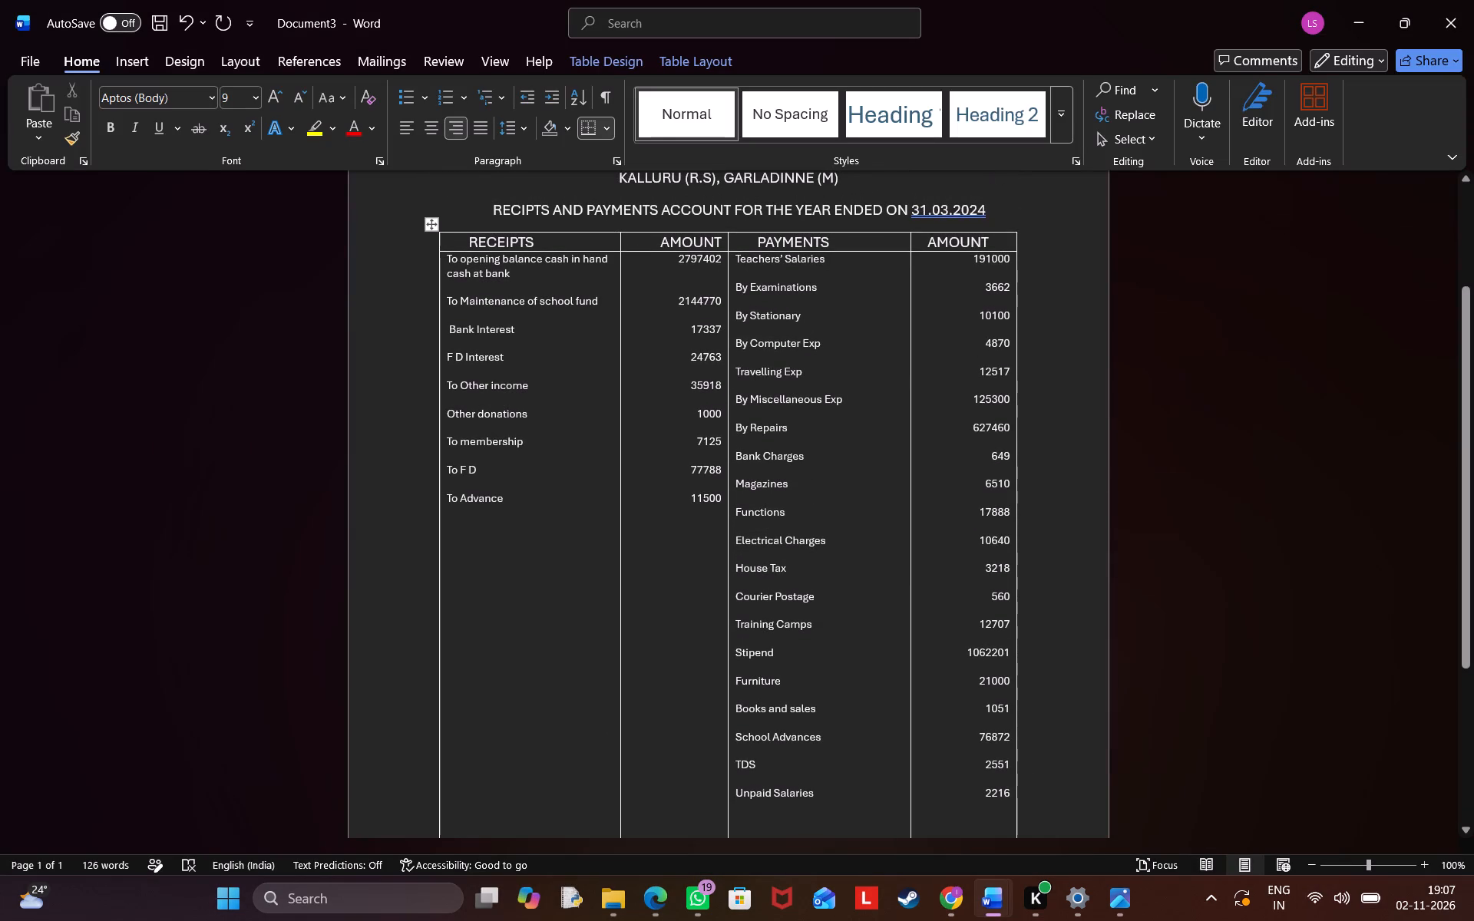
pyautogui.click(451, 330)
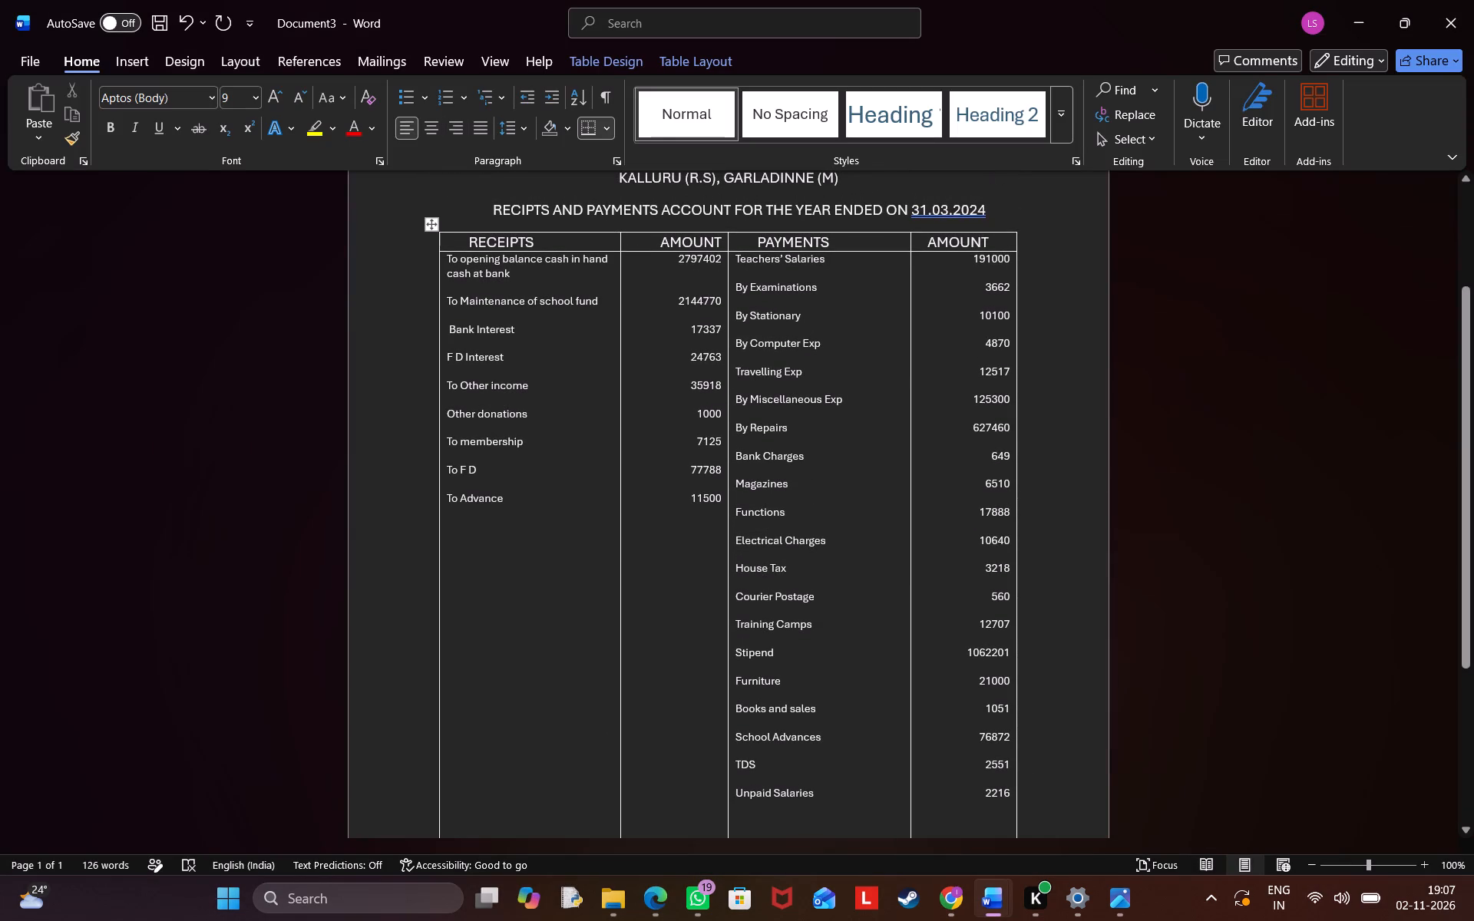
pyautogui.press('BackSpace')
pyautogui.press('BackSpace')
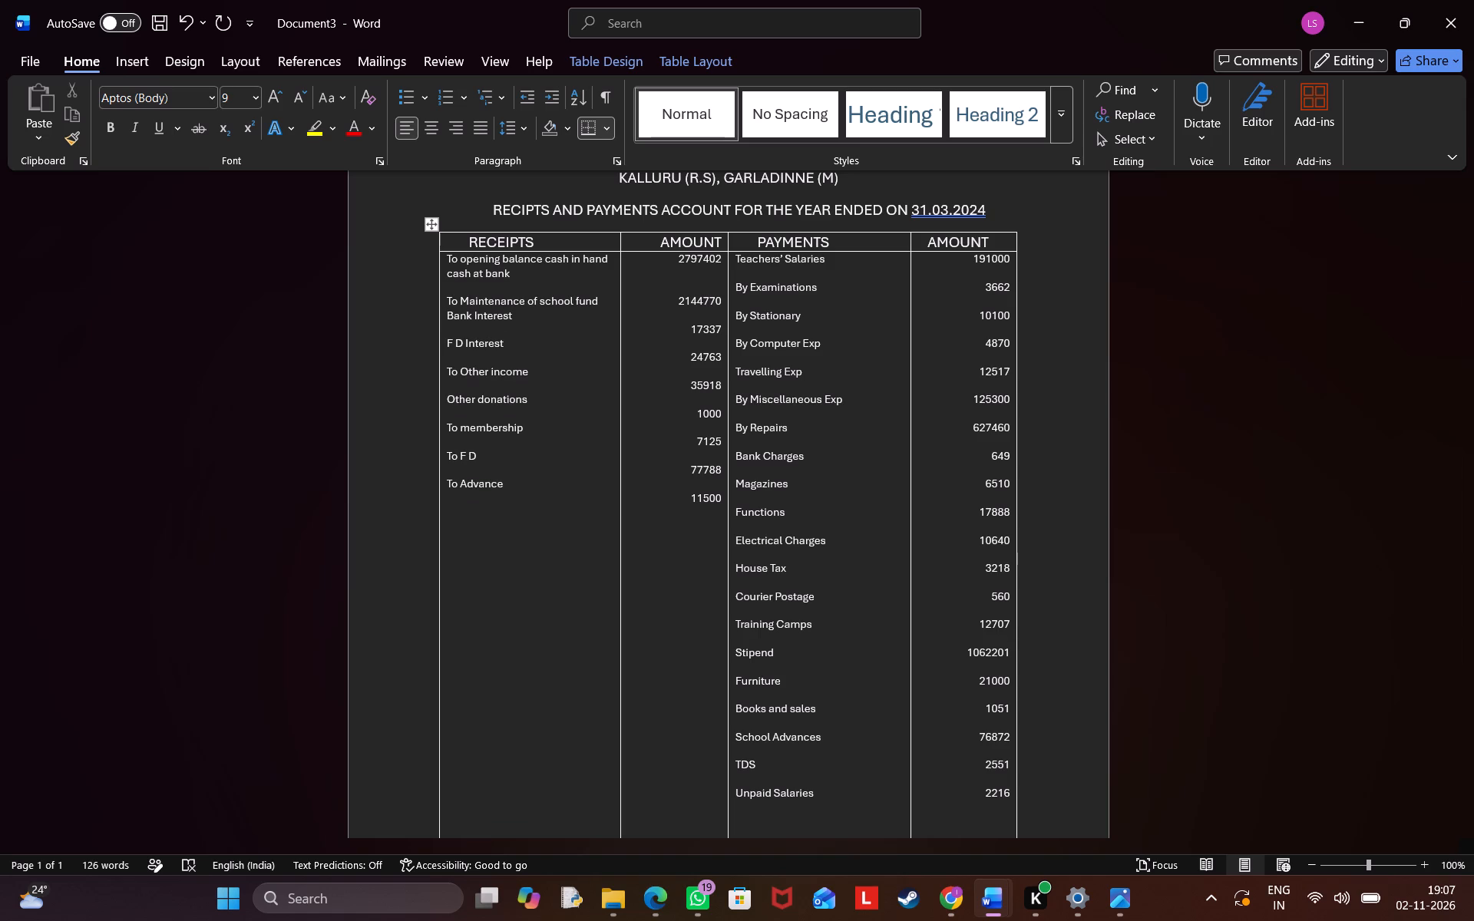
pyautogui.press('Return')
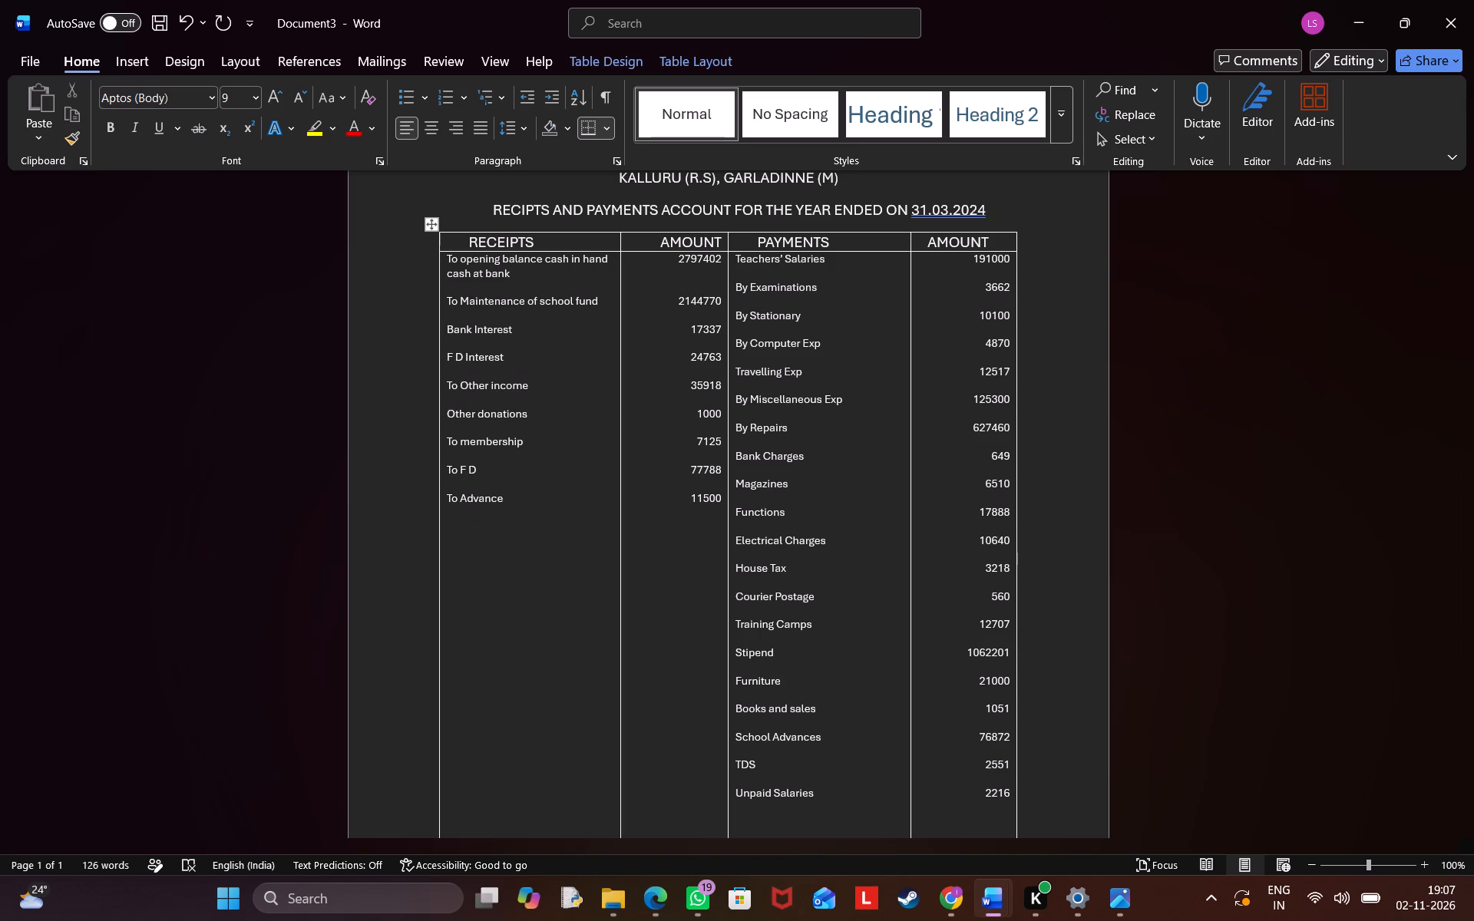
pyautogui.hotkey('shift', 't')
pyautogui.press('o')
pyautogui.press('space')
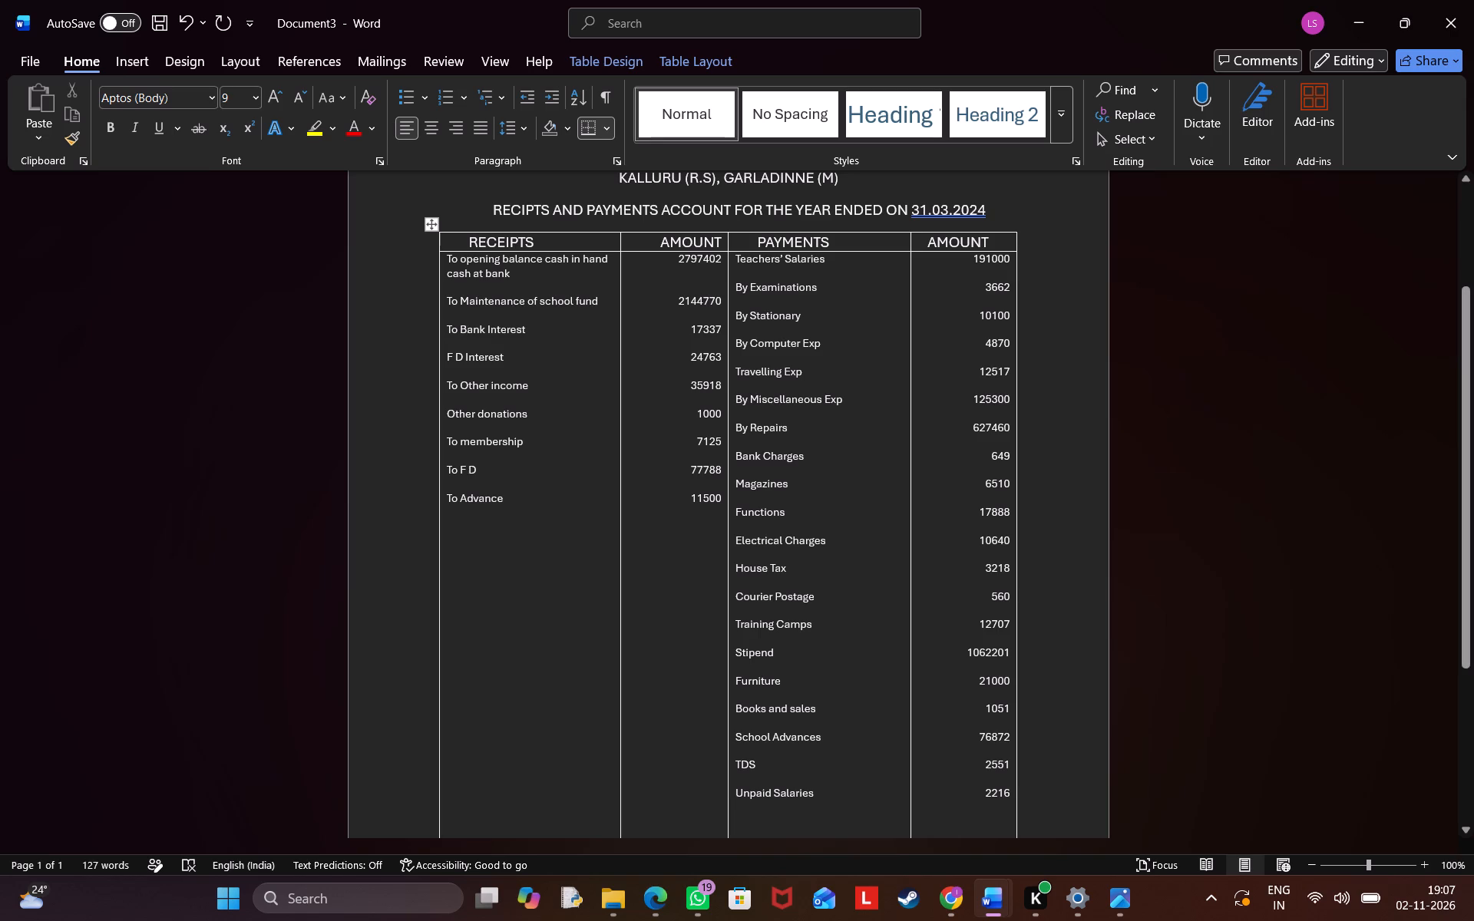
pyautogui.click(463, 357)
pyautogui.press('Left')
pyautogui.press('Left')
pyautogui.press('Left')
# Add the missing "To" before F D Interest and Other donations in the Receipts column, checking the printed account photo in between.
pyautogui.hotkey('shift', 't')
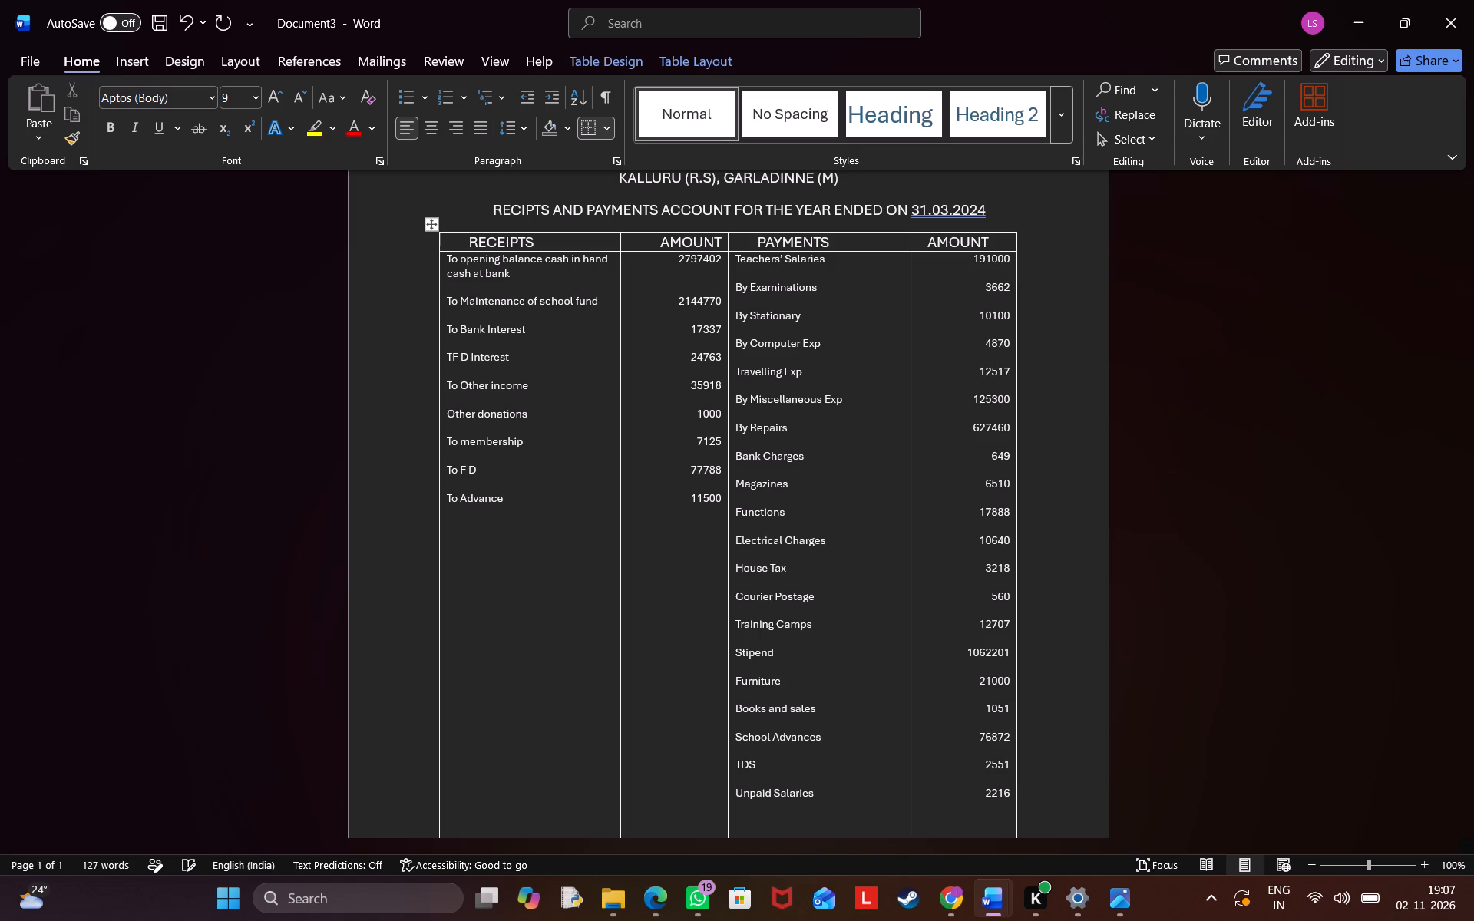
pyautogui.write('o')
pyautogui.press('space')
pyautogui.click(1181, 827)
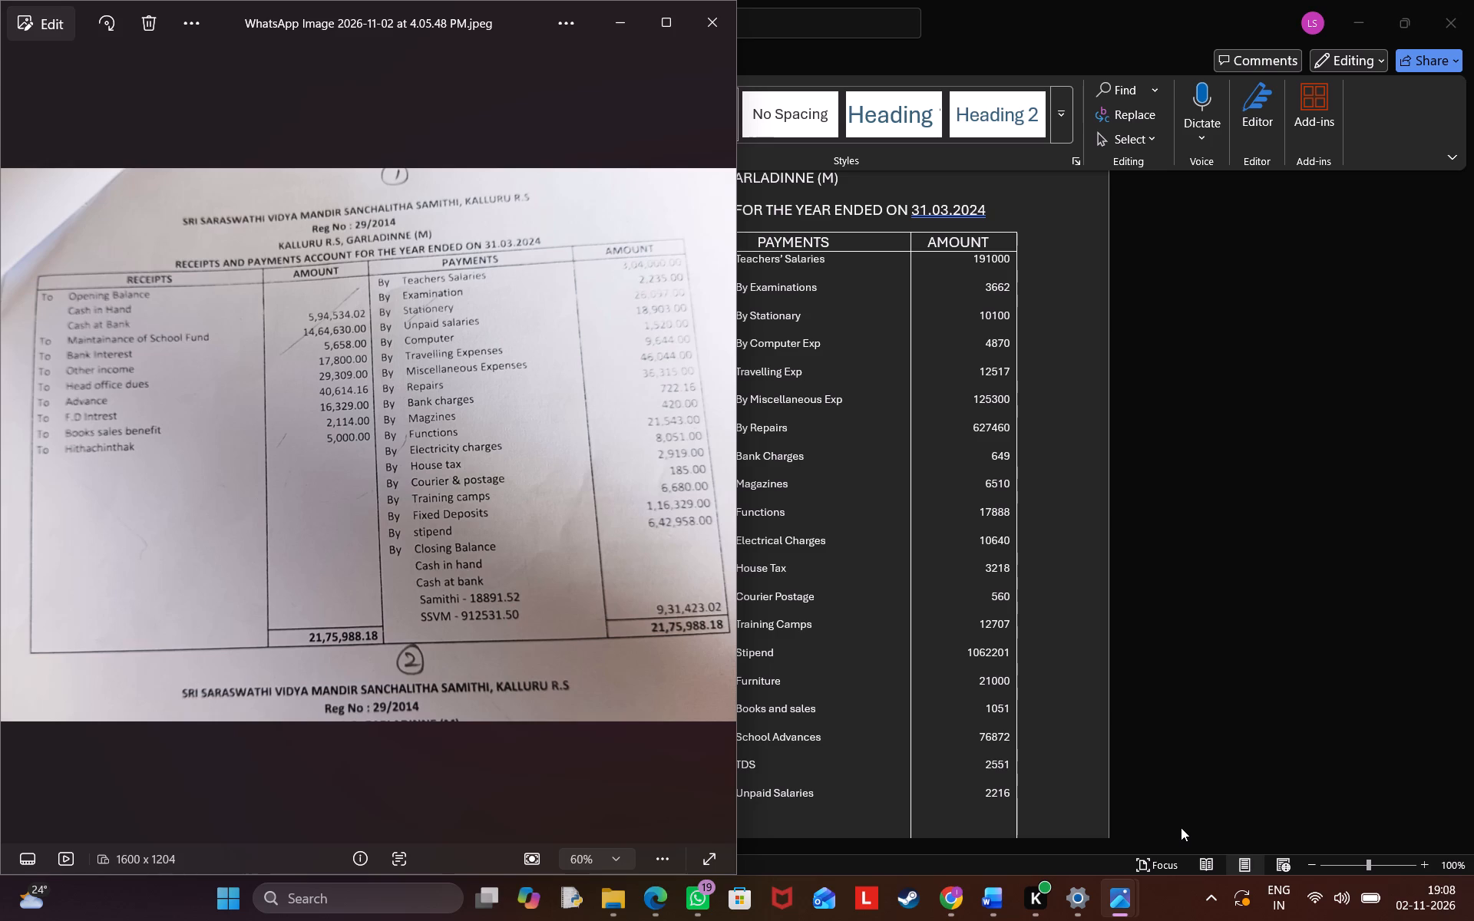
pyautogui.click(709, 16)
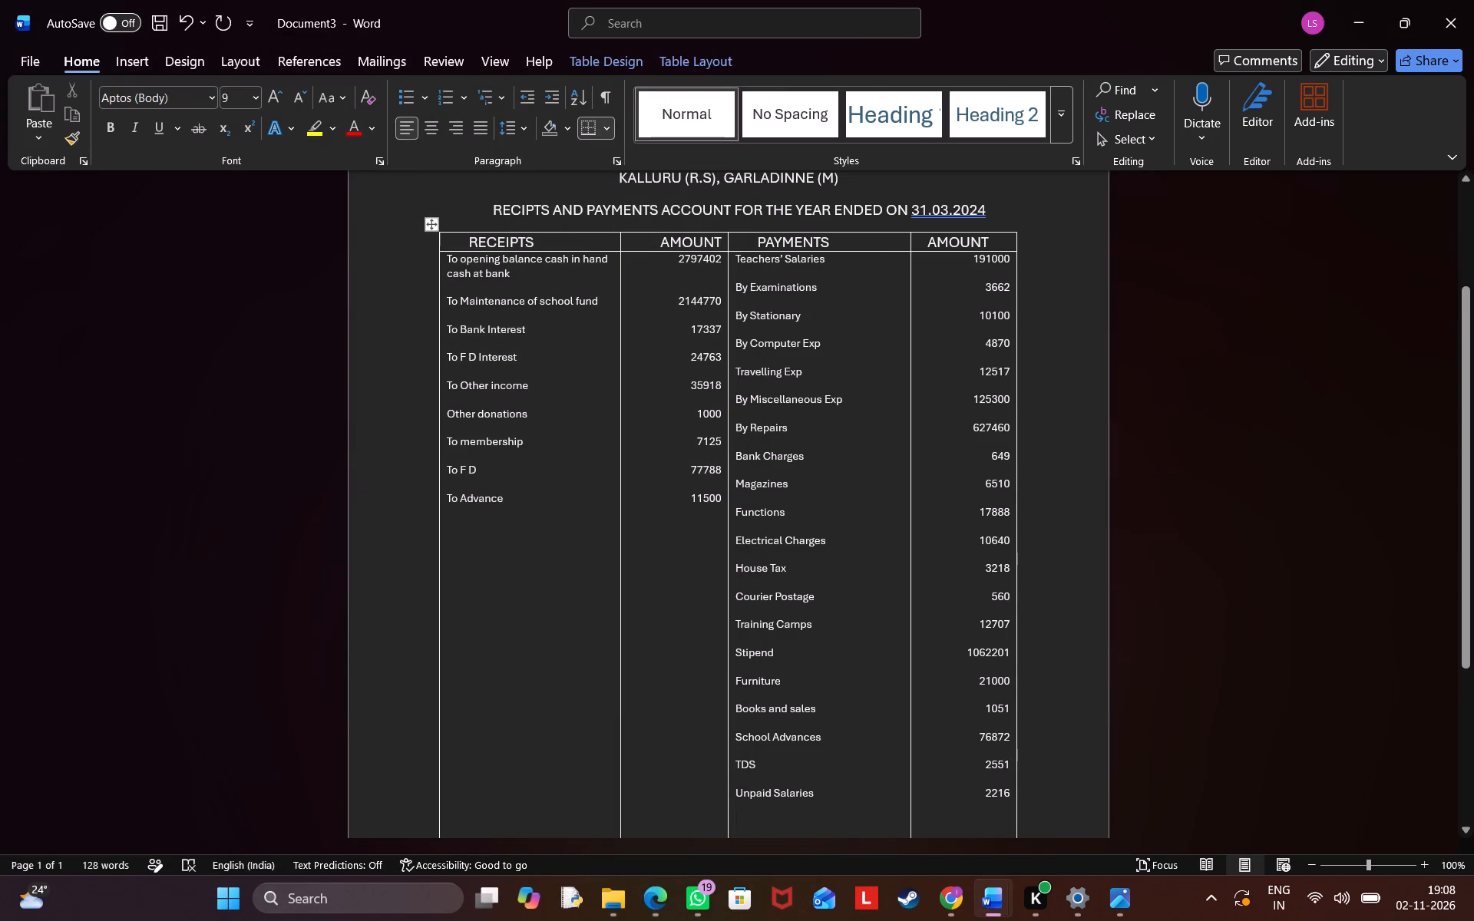
pyautogui.click(450, 408)
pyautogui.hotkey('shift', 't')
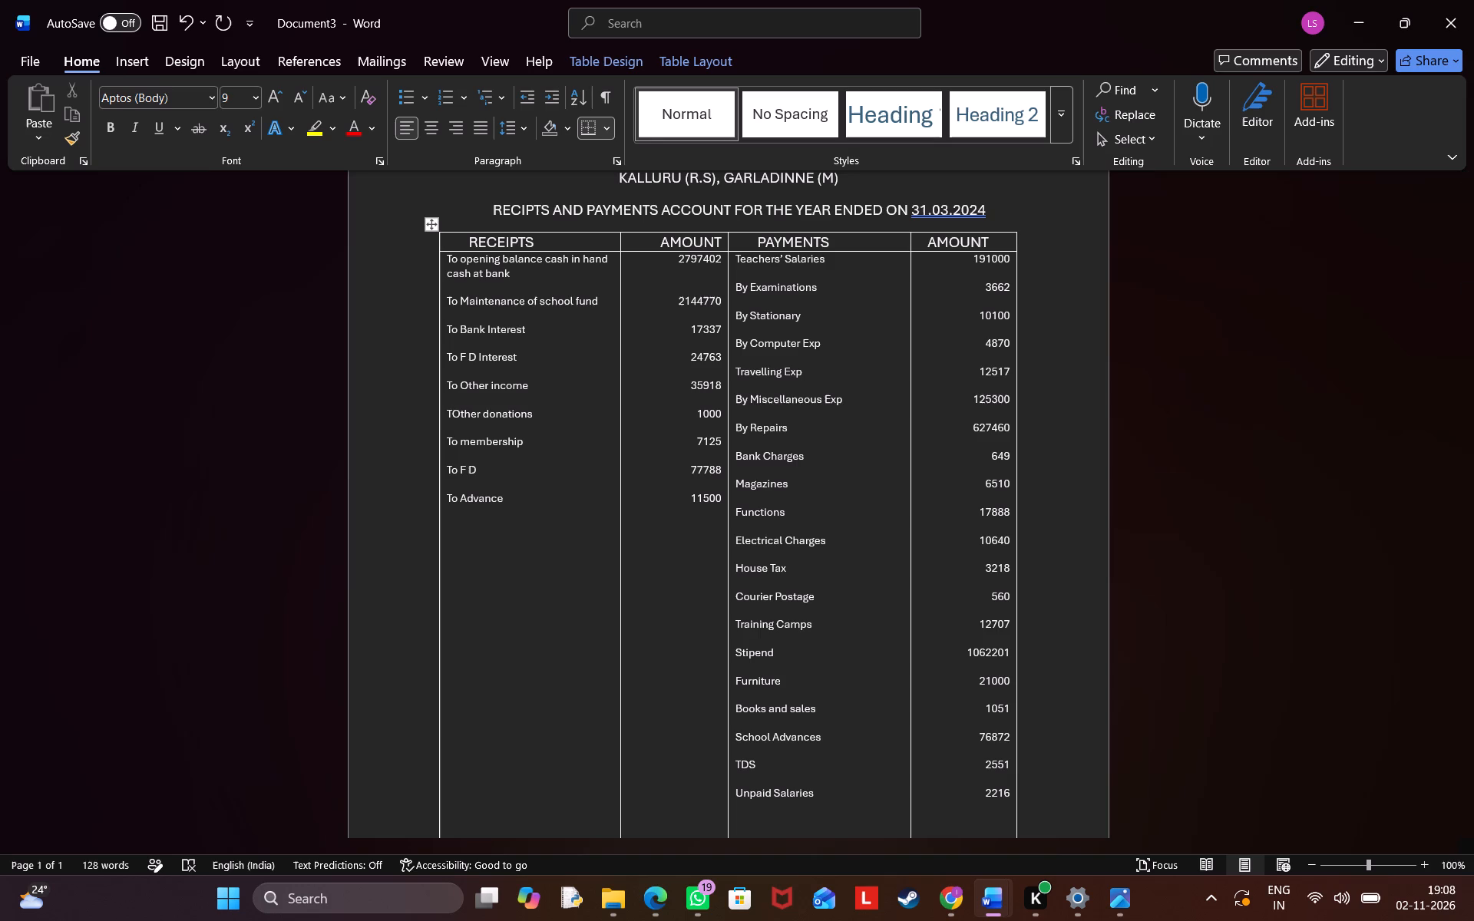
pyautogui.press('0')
pyautogui.press('BackSpace')
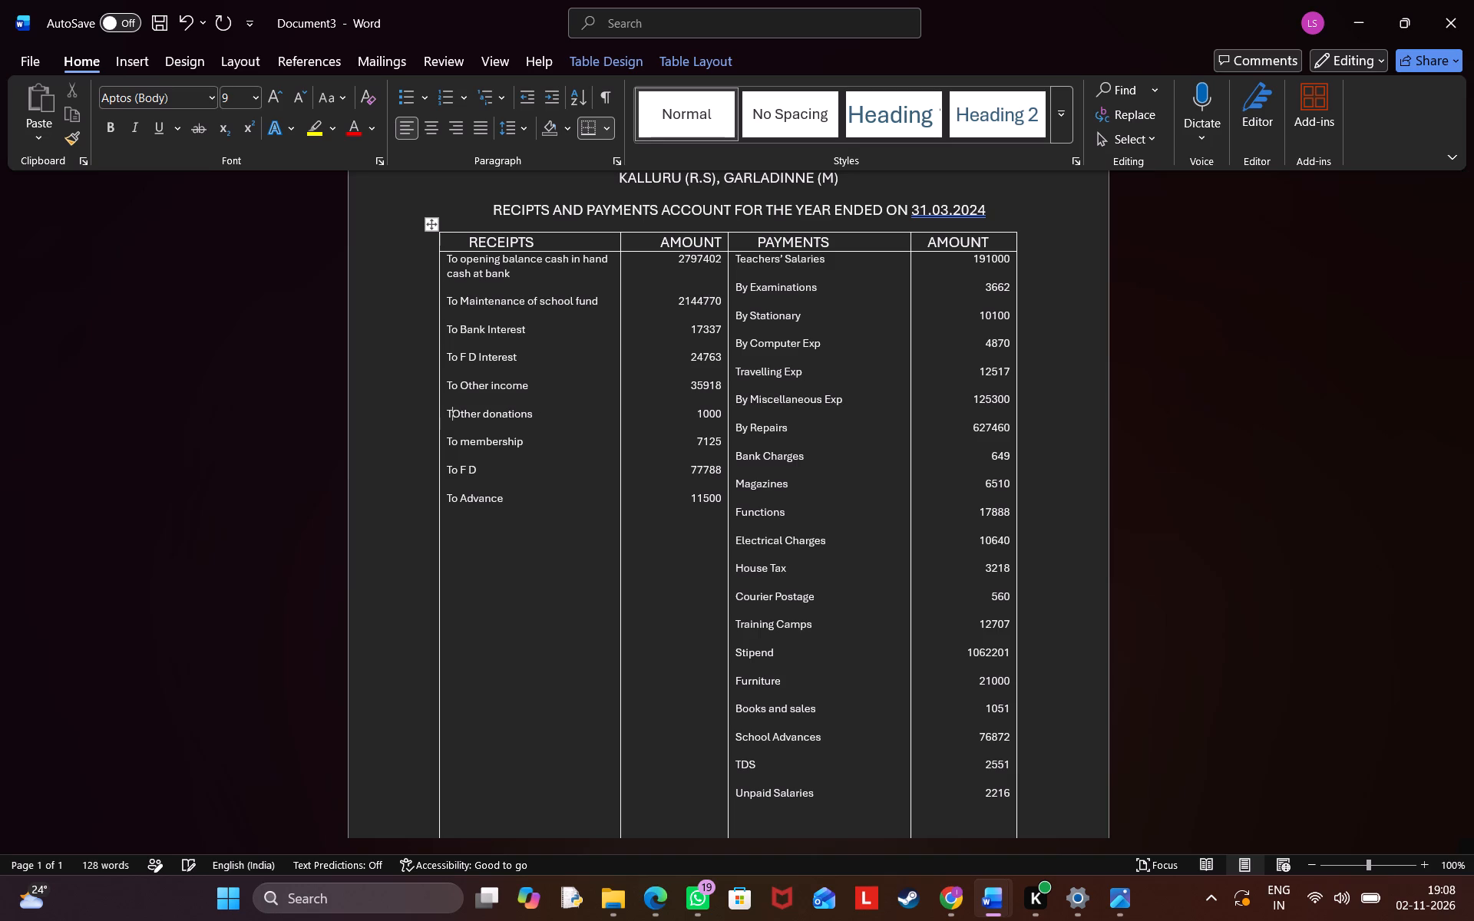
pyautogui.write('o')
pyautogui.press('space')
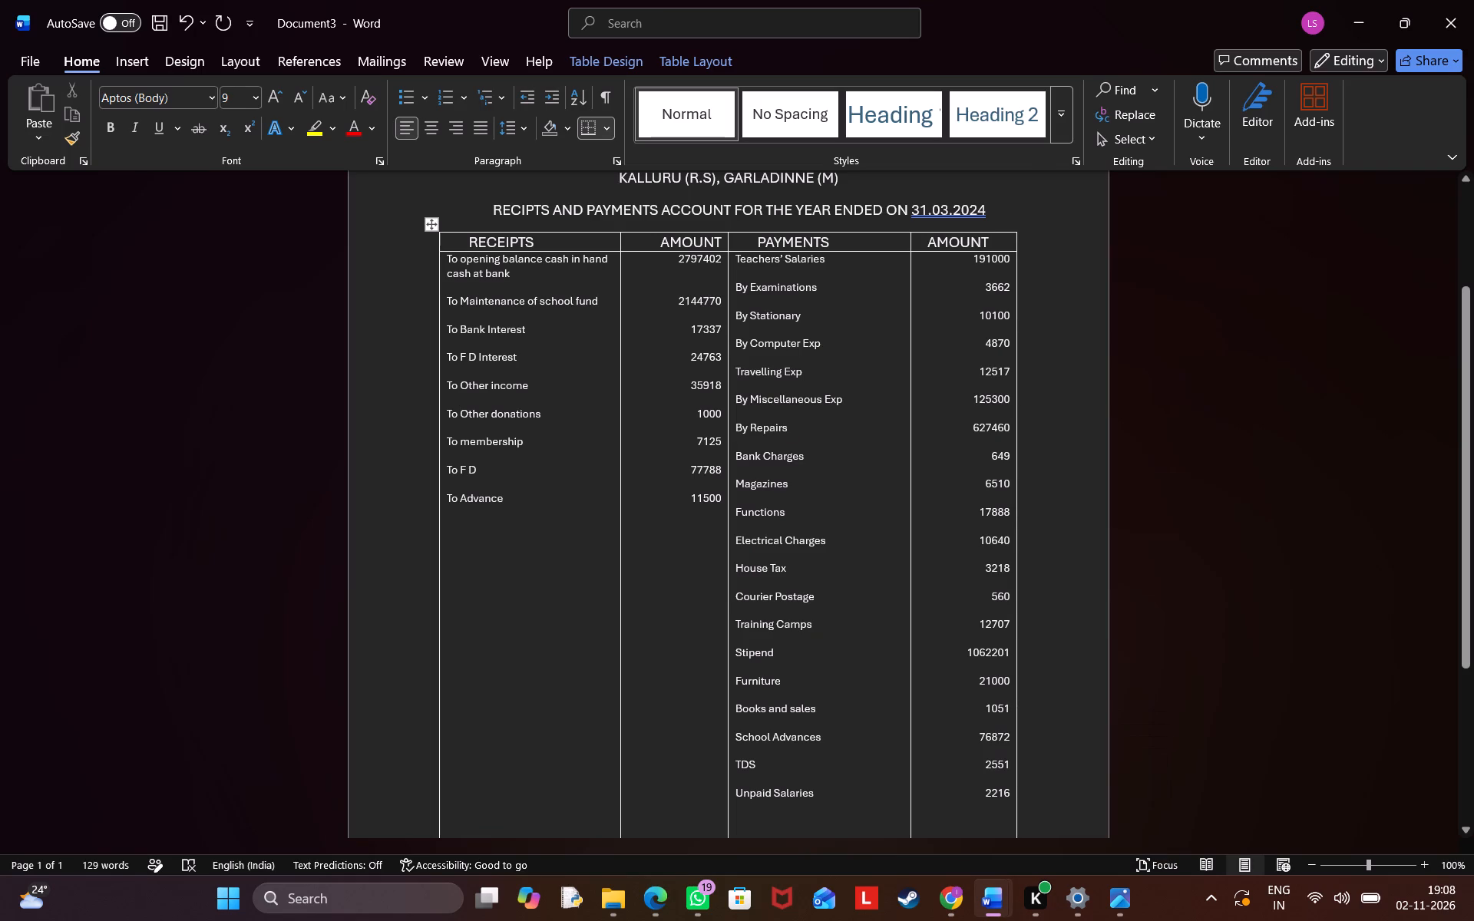
# Insert two extra spaces after "To" in the receipts entries from opening balance down to Other income.
pyautogui.click(458, 260)
pyautogui.press('space')
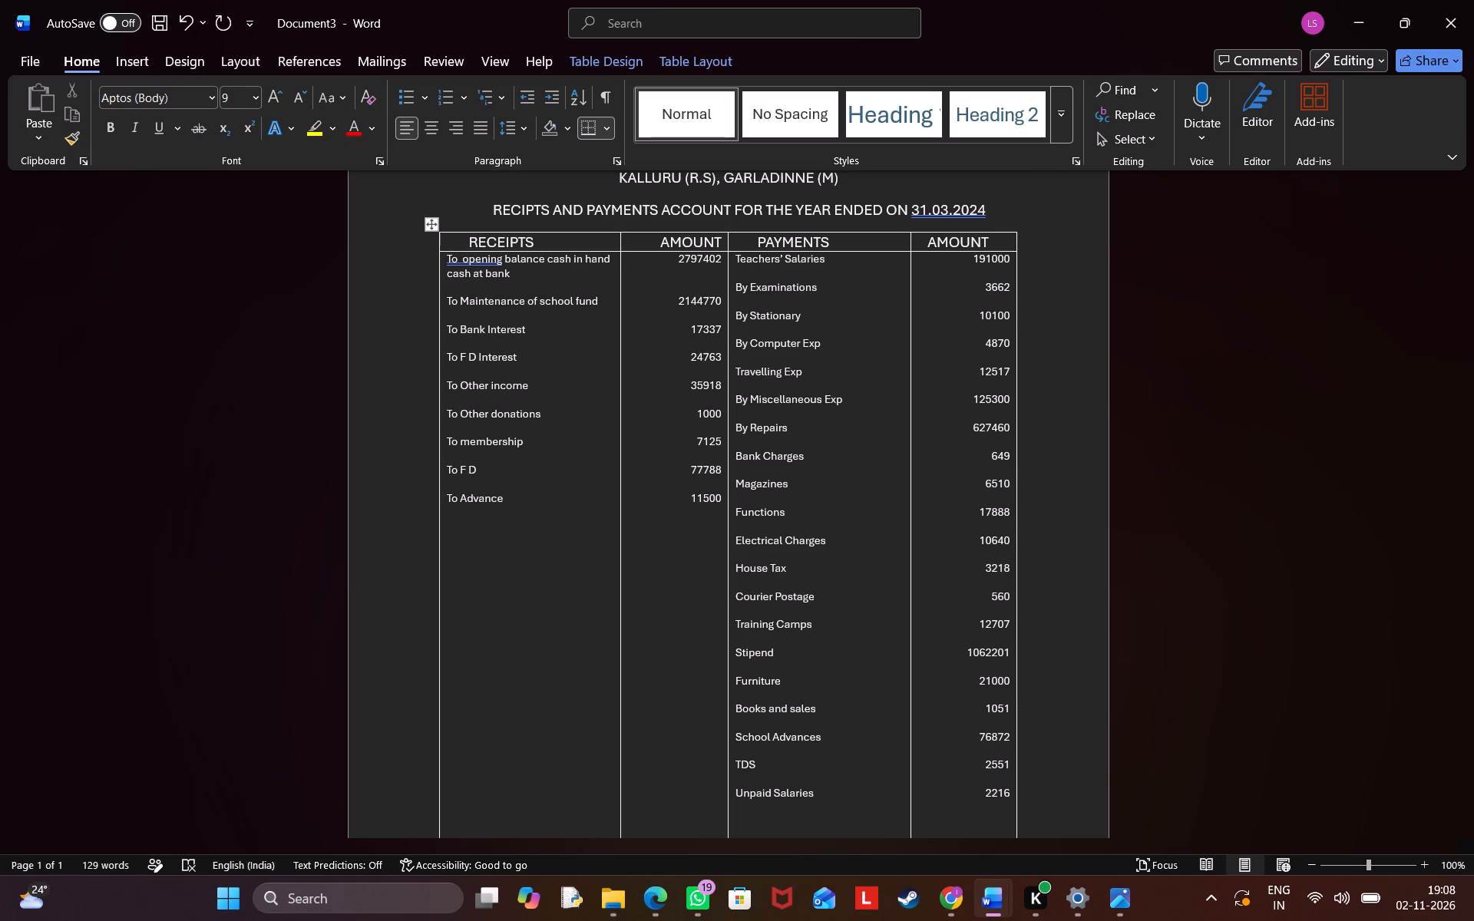
pyautogui.press('space')
pyautogui.click(460, 300)
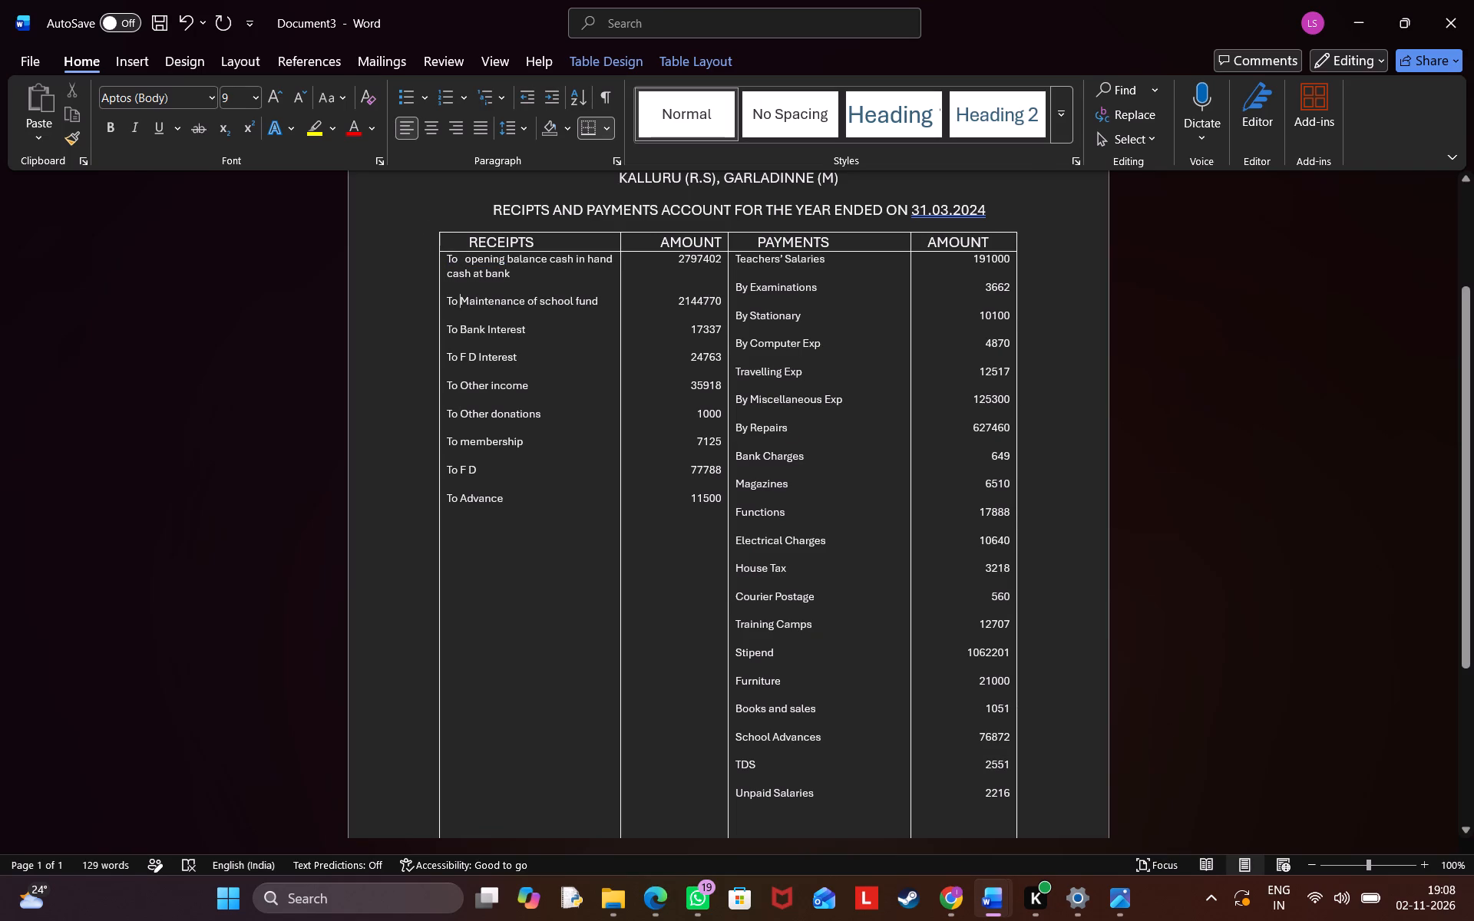
pyautogui.press('space')
pyautogui.press('space')
pyautogui.click(461, 328)
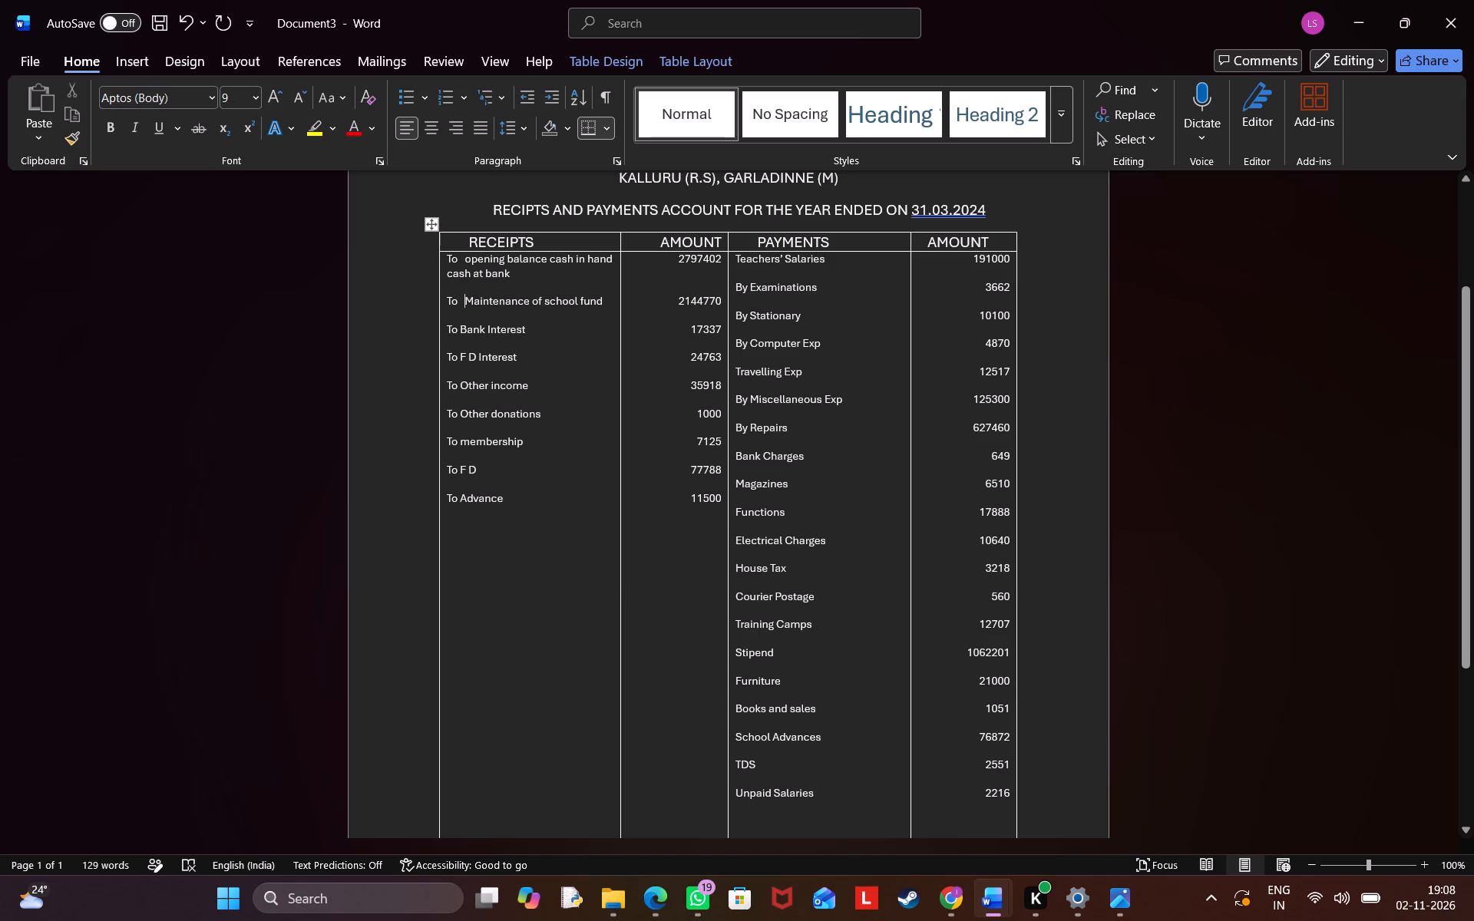
pyautogui.press('space')
pyautogui.press('space')
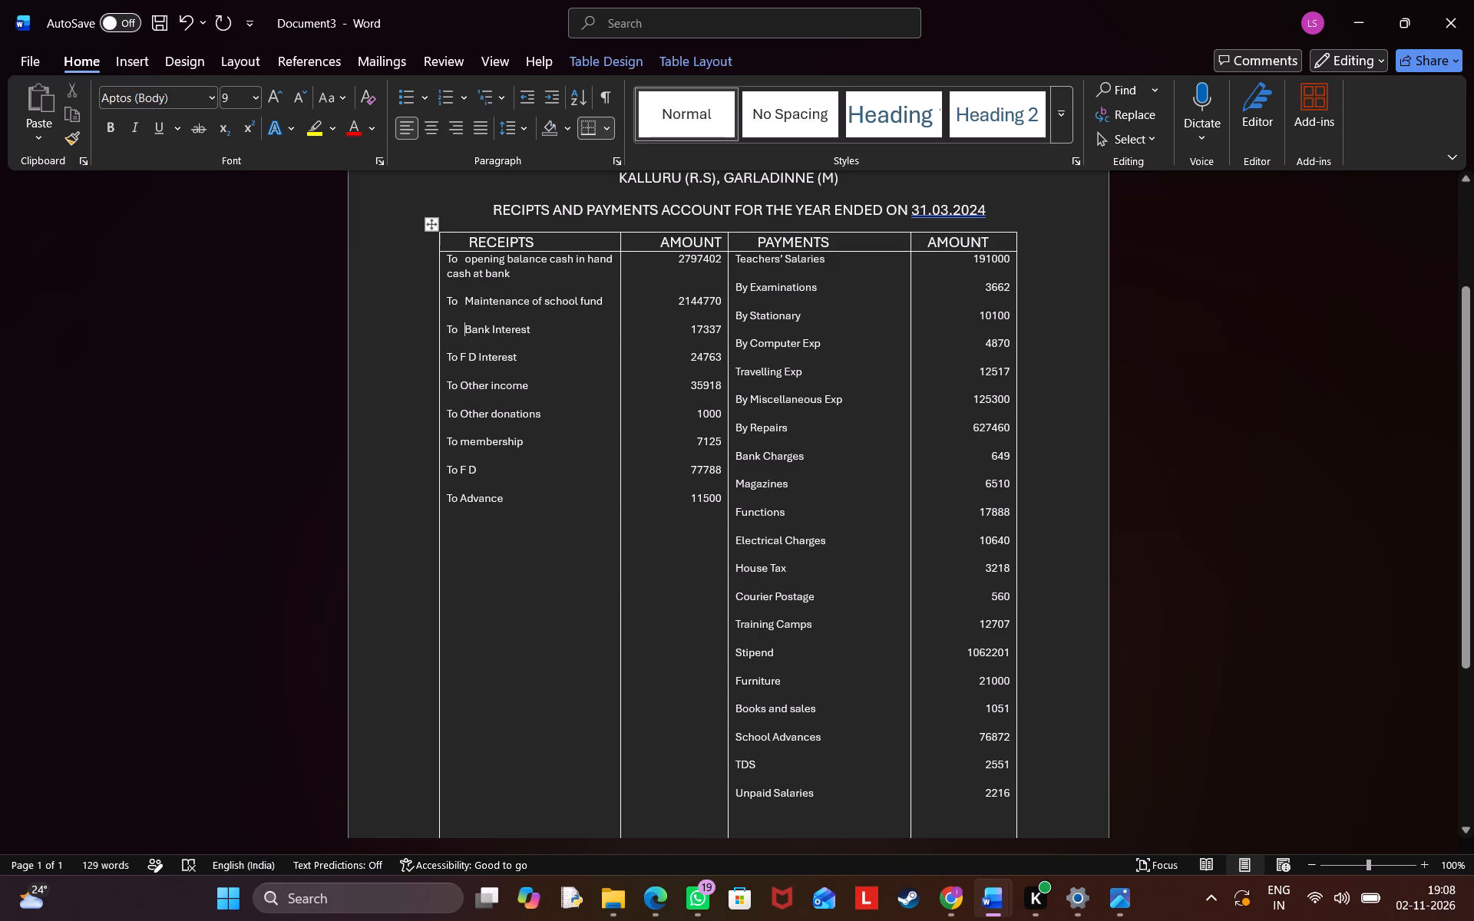
pyautogui.click(458, 360)
pyautogui.press('space')
pyautogui.press('space')
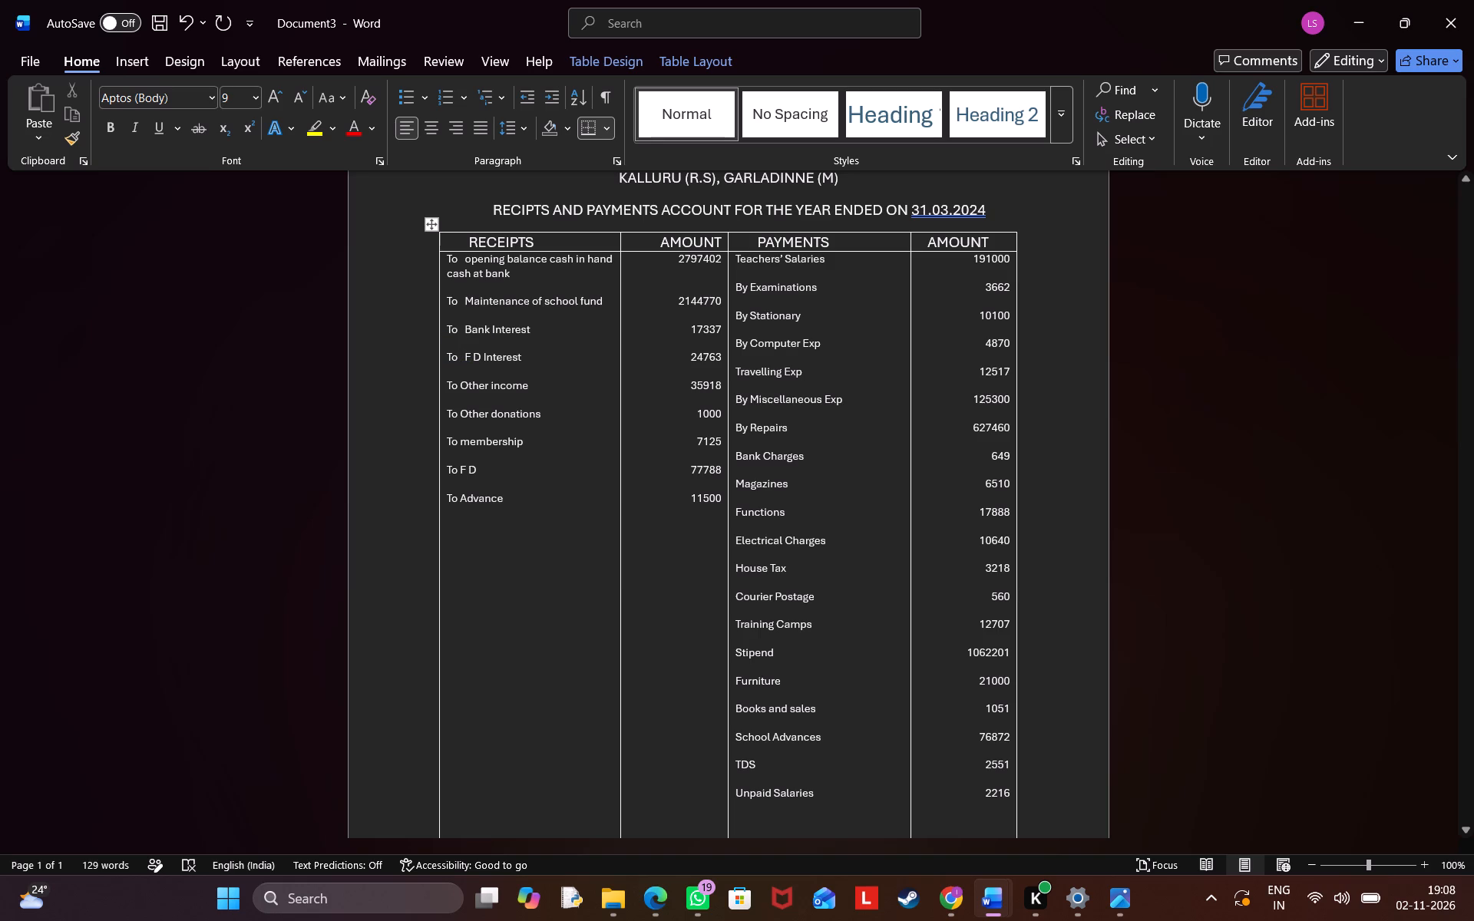
pyautogui.click(457, 381)
pyautogui.press('space')
pyautogui.press('space')
# Widen the gap after "To" with extra spaces in the Other donations, membership, F D and Advance receipts entries.
pyautogui.click(461, 413)
pyautogui.press('space')
pyautogui.press('space')
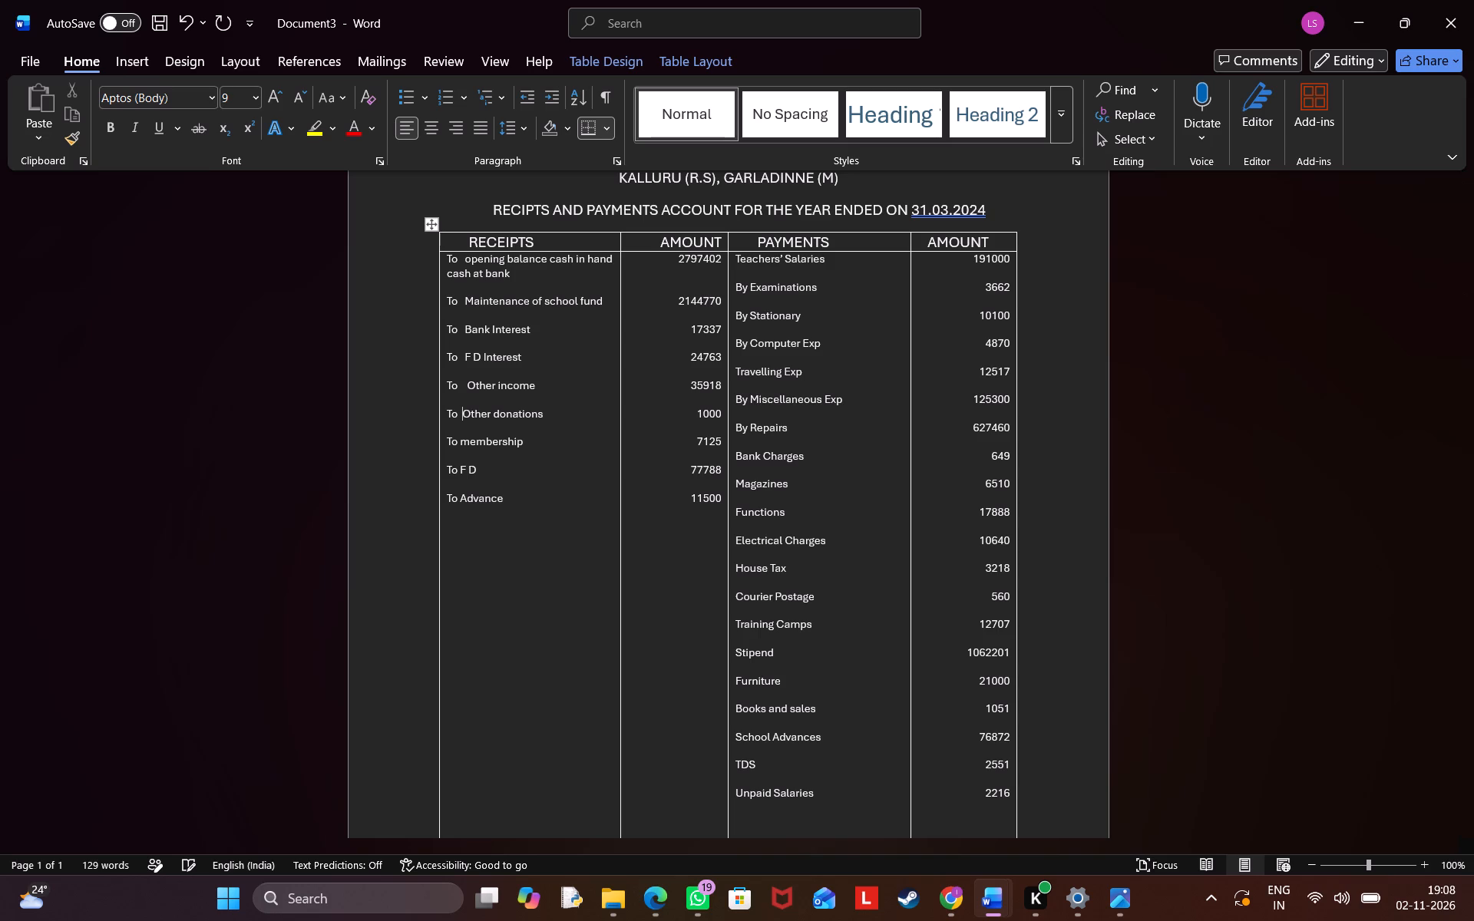
pyautogui.click(459, 416)
pyautogui.press('space')
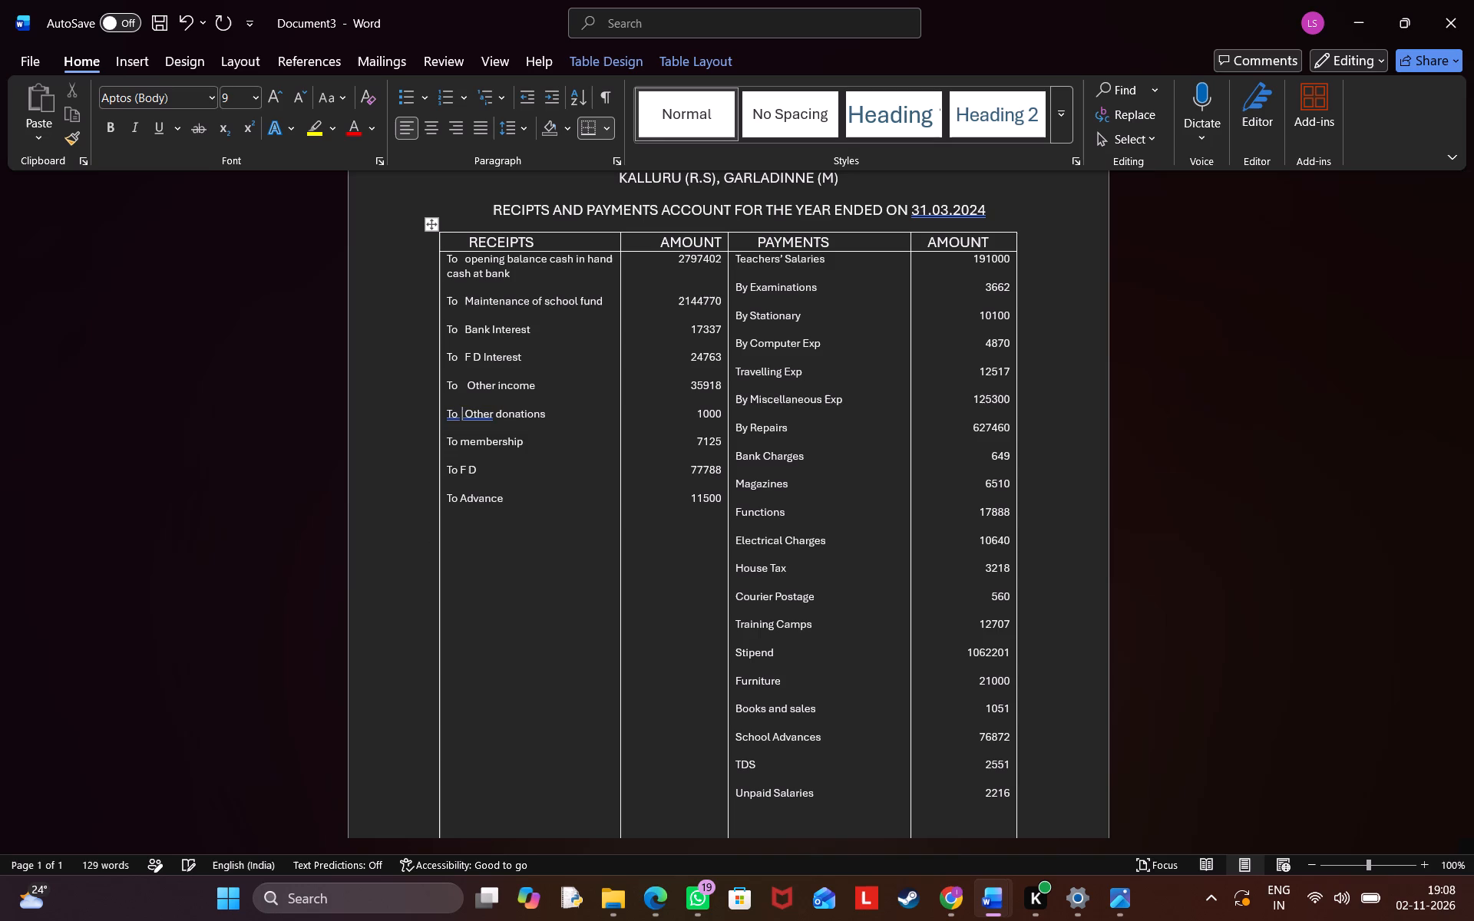
pyautogui.click(458, 444)
pyautogui.press('space')
pyautogui.press('space')
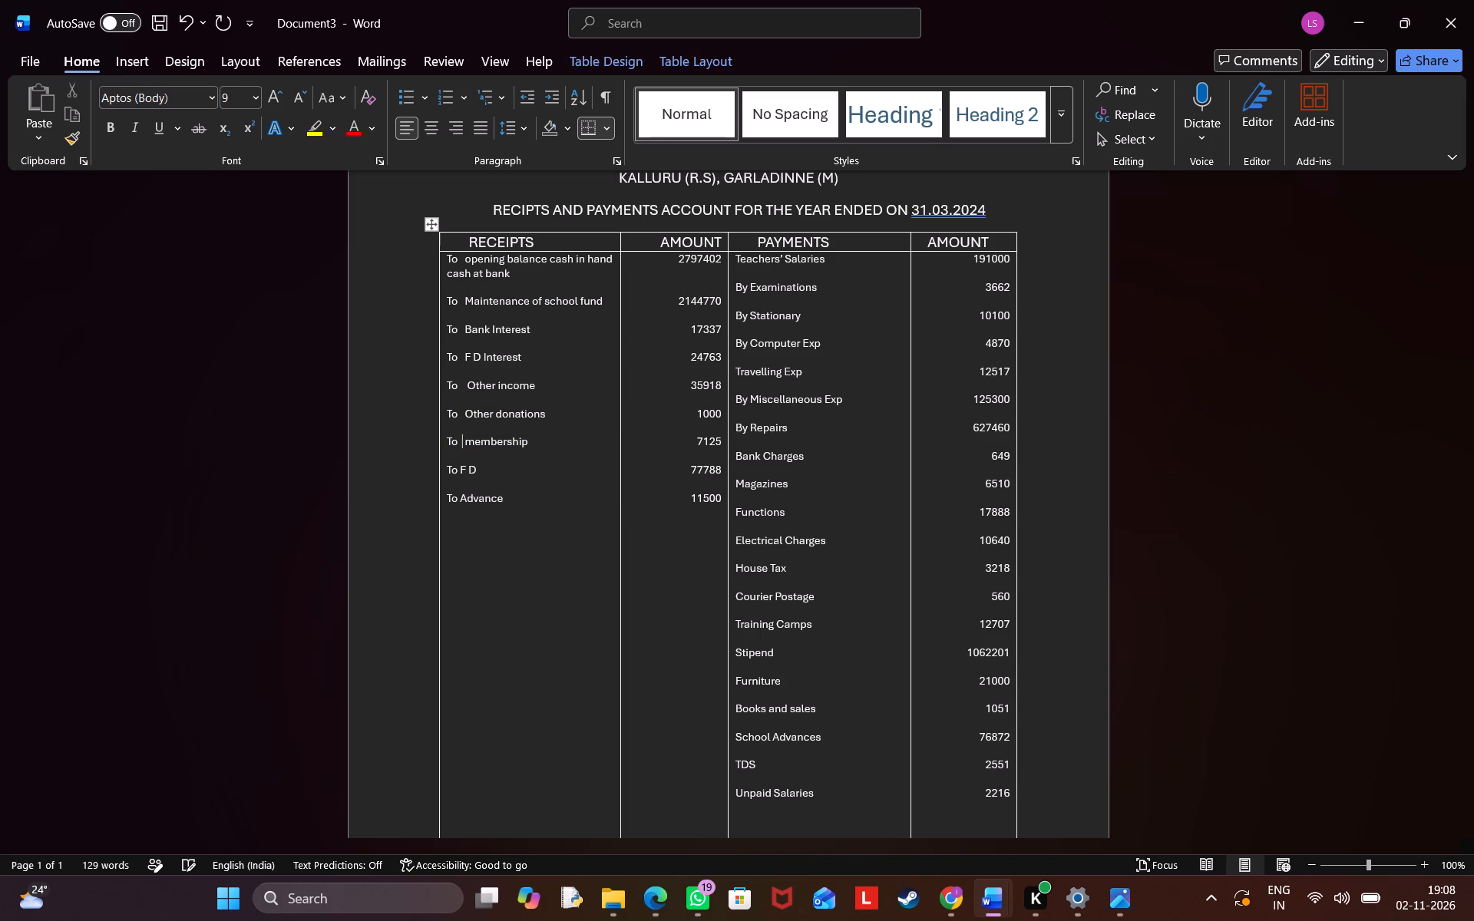
pyautogui.click(458, 475)
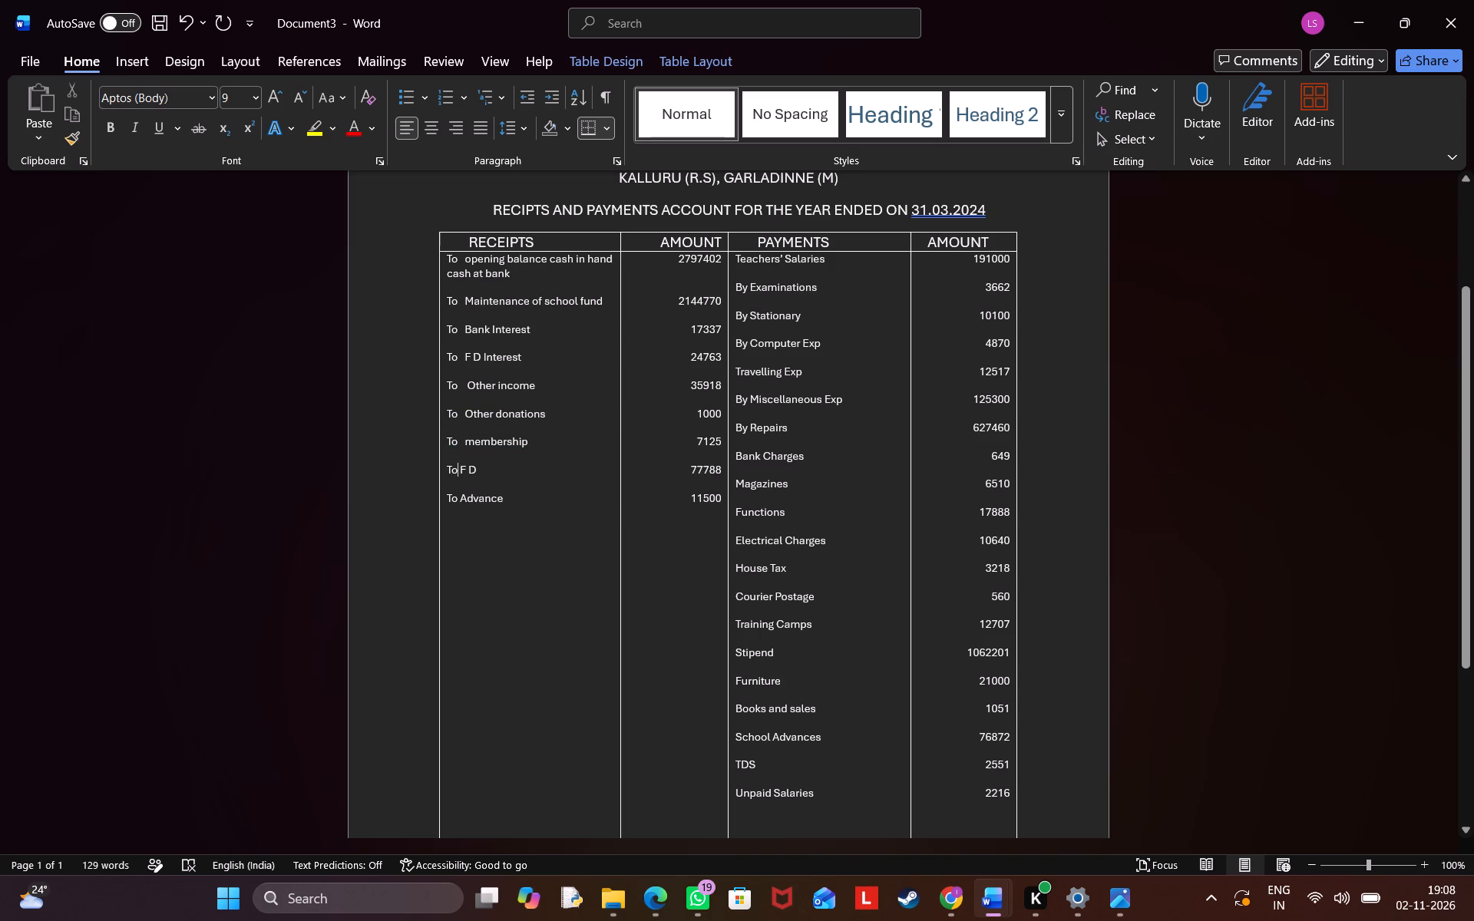
pyautogui.press('space')
pyautogui.press('space')
pyautogui.click(458, 494)
pyautogui.press('space')
pyautogui.press('space')
# Add "By" followed by three spaces before Teachers' Salaries in the Payments column.
pyautogui.click(736, 259)
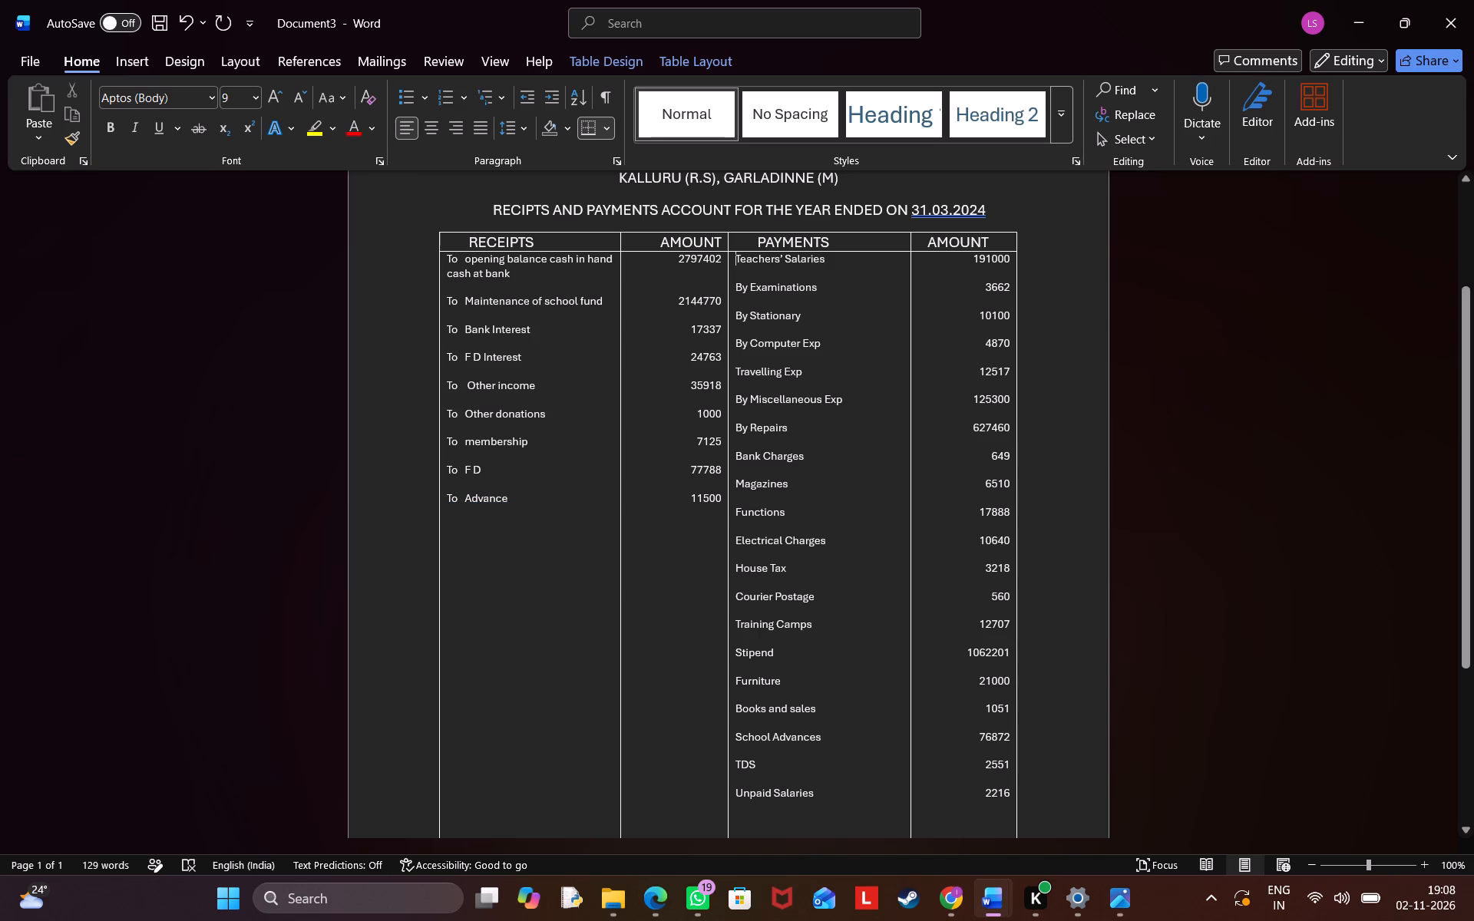
pyautogui.press('BackSpace')
pyautogui.press('BackSpace')
pyautogui.write('By')
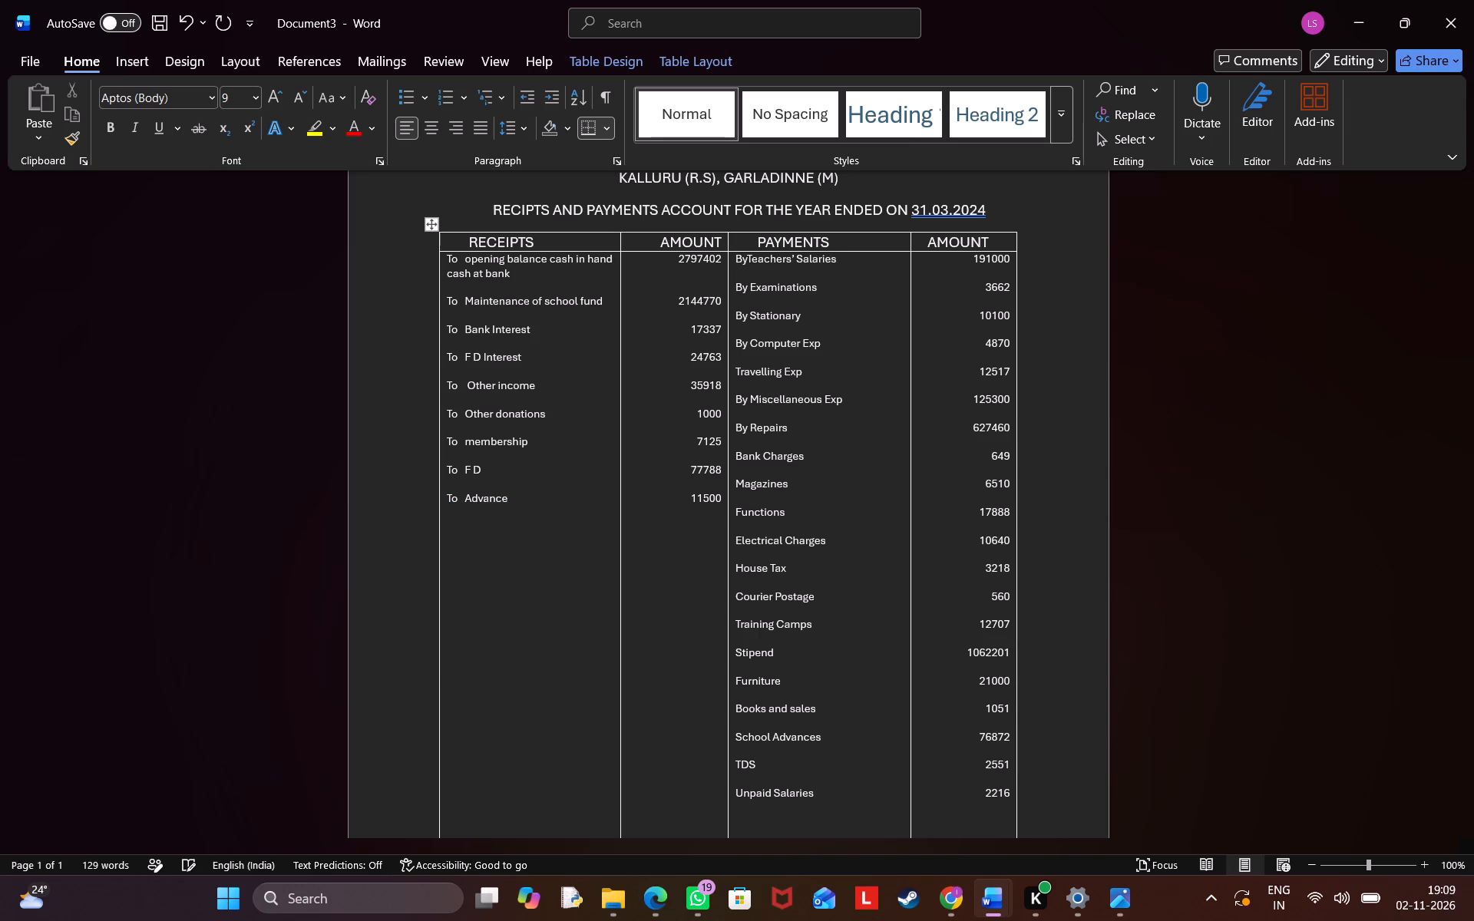
pyautogui.press('space')
pyautogui.press('space')
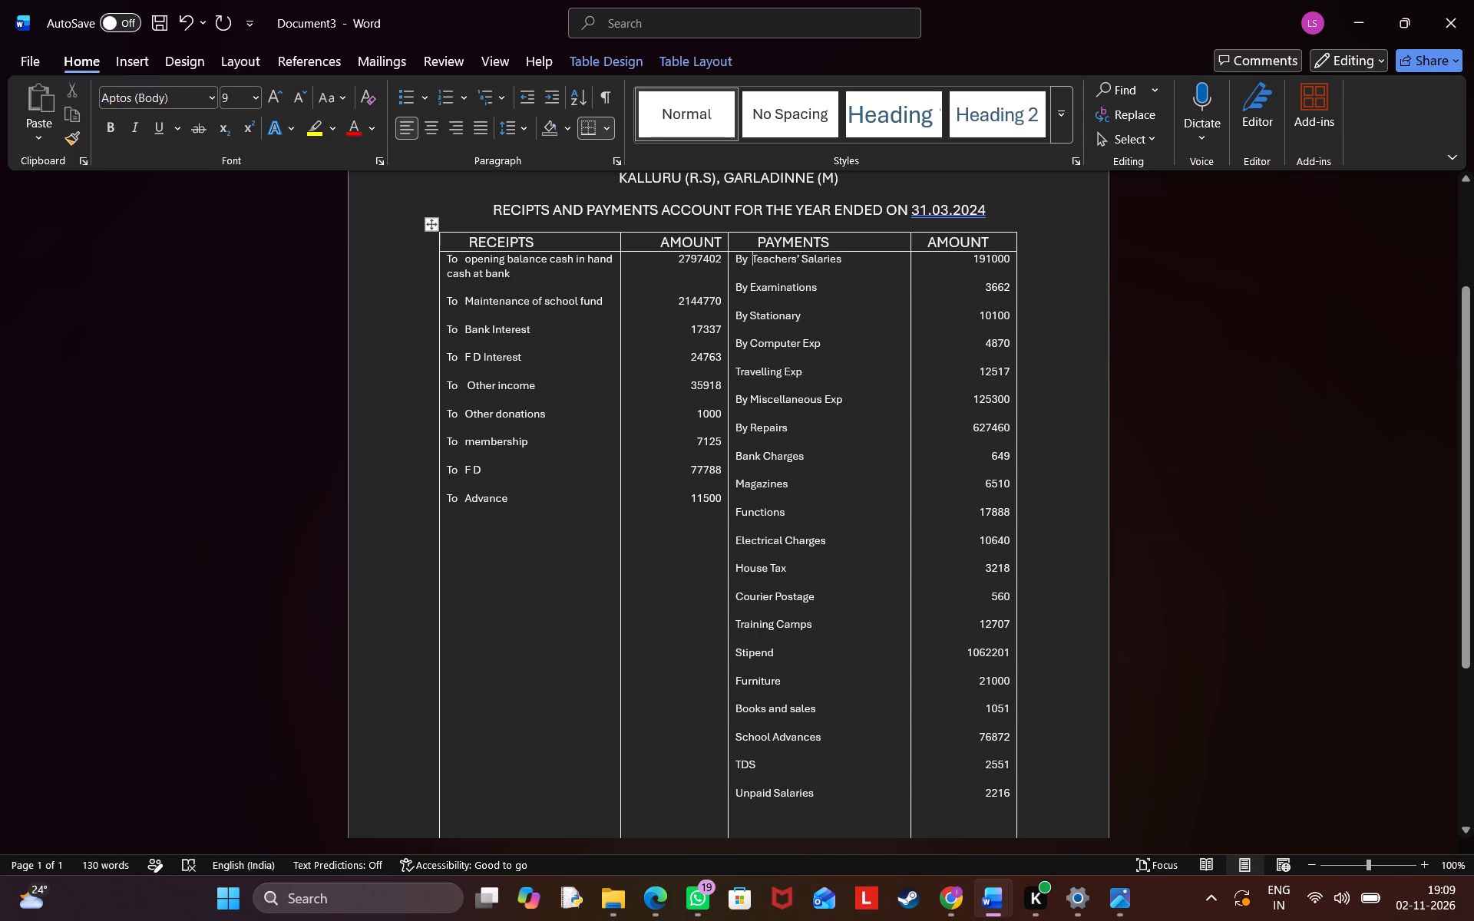
pyautogui.click(752, 294)
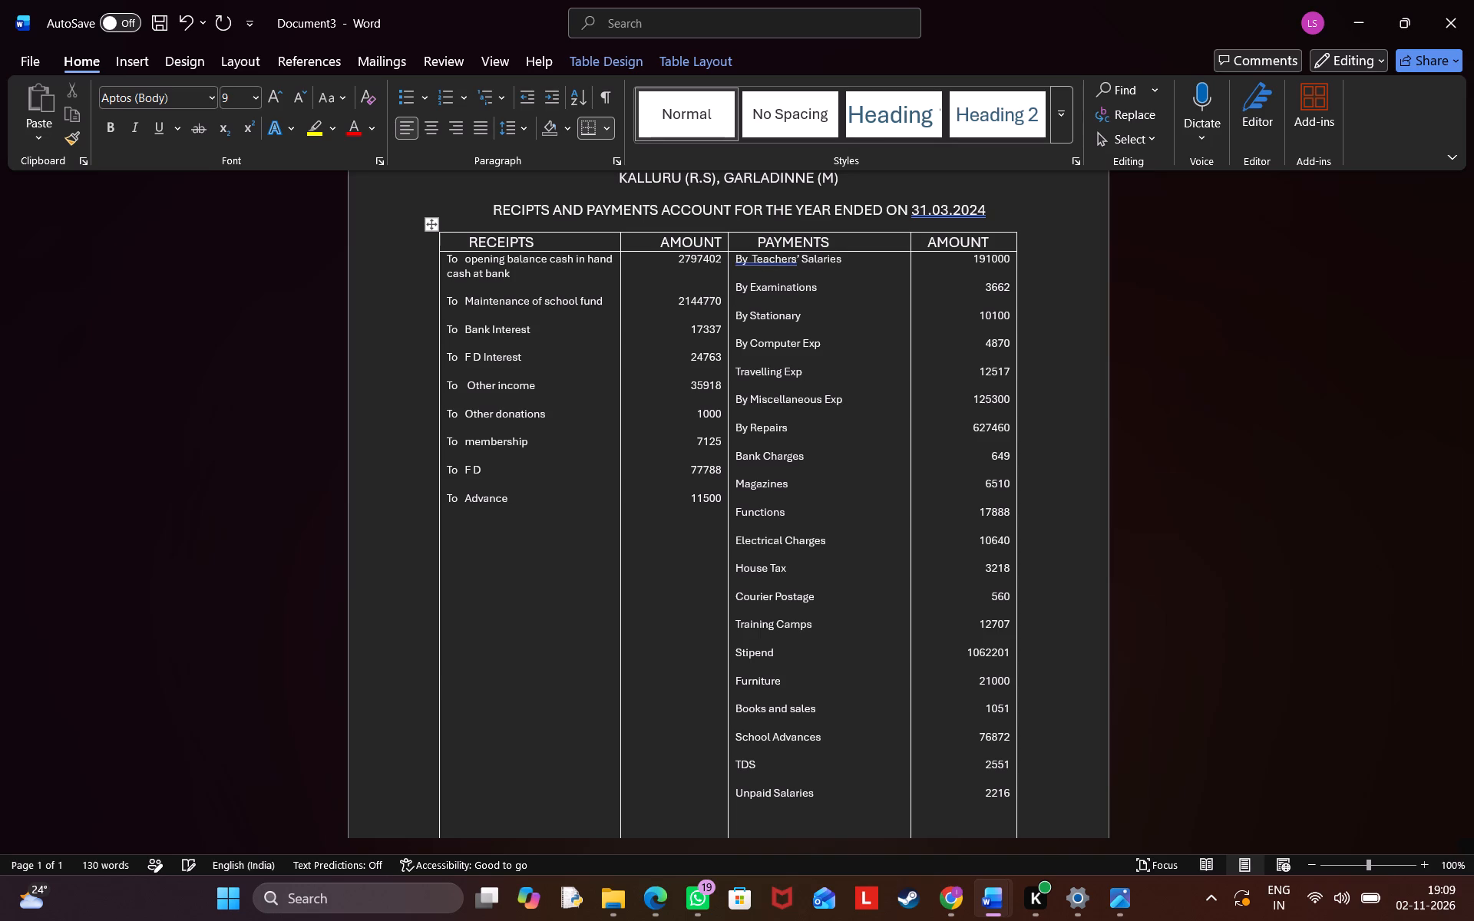
pyautogui.click(750, 258)
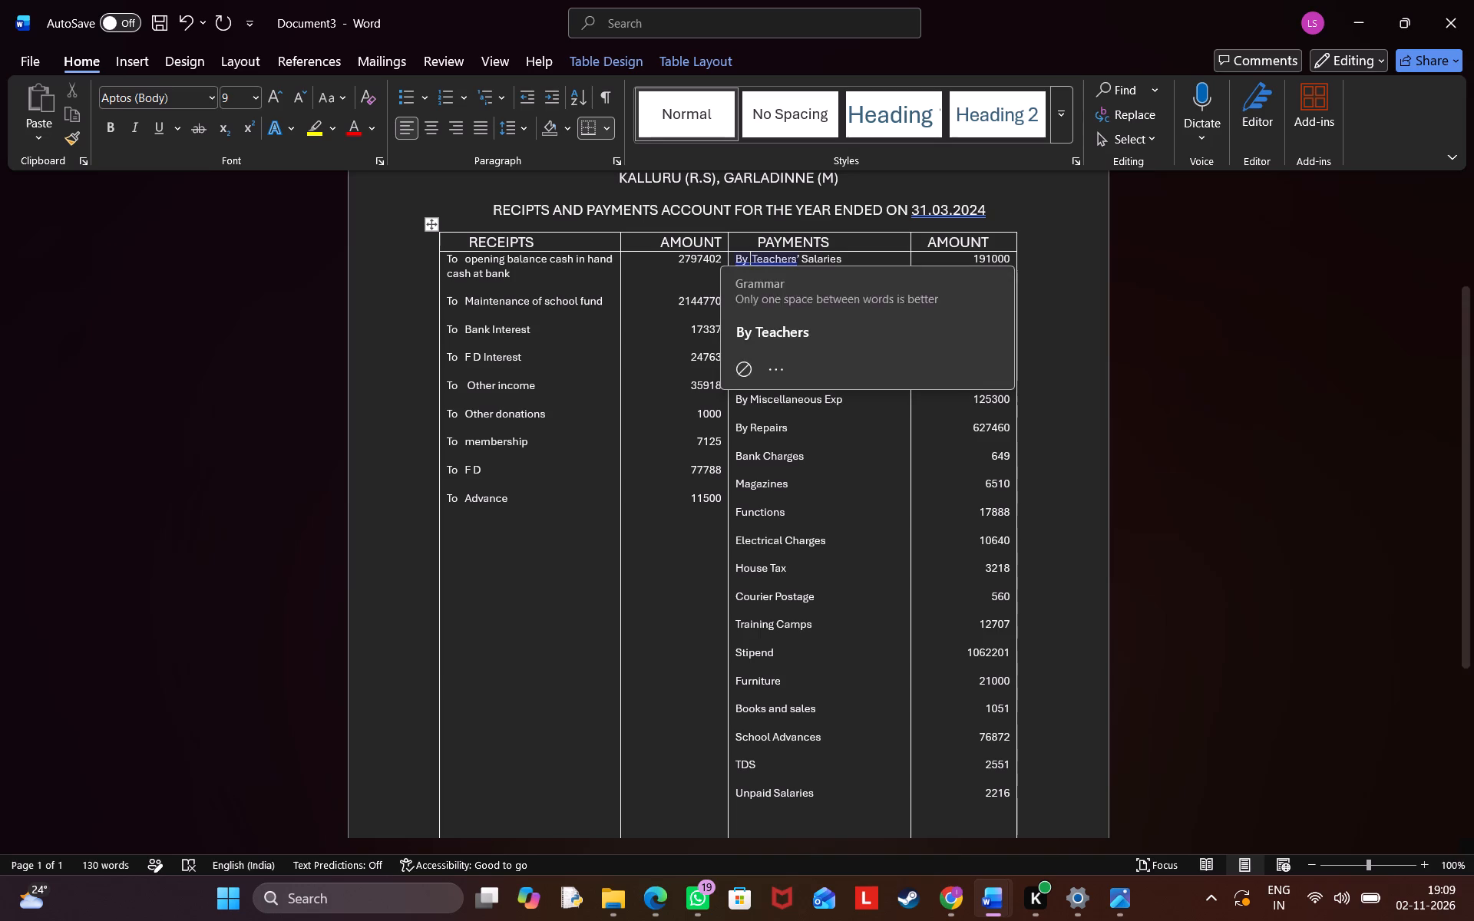
pyautogui.press('space')
# Insert two extra spaces after "By" in the Examinations, Stationary and Computer Exp payment entries.
pyautogui.click(744, 290)
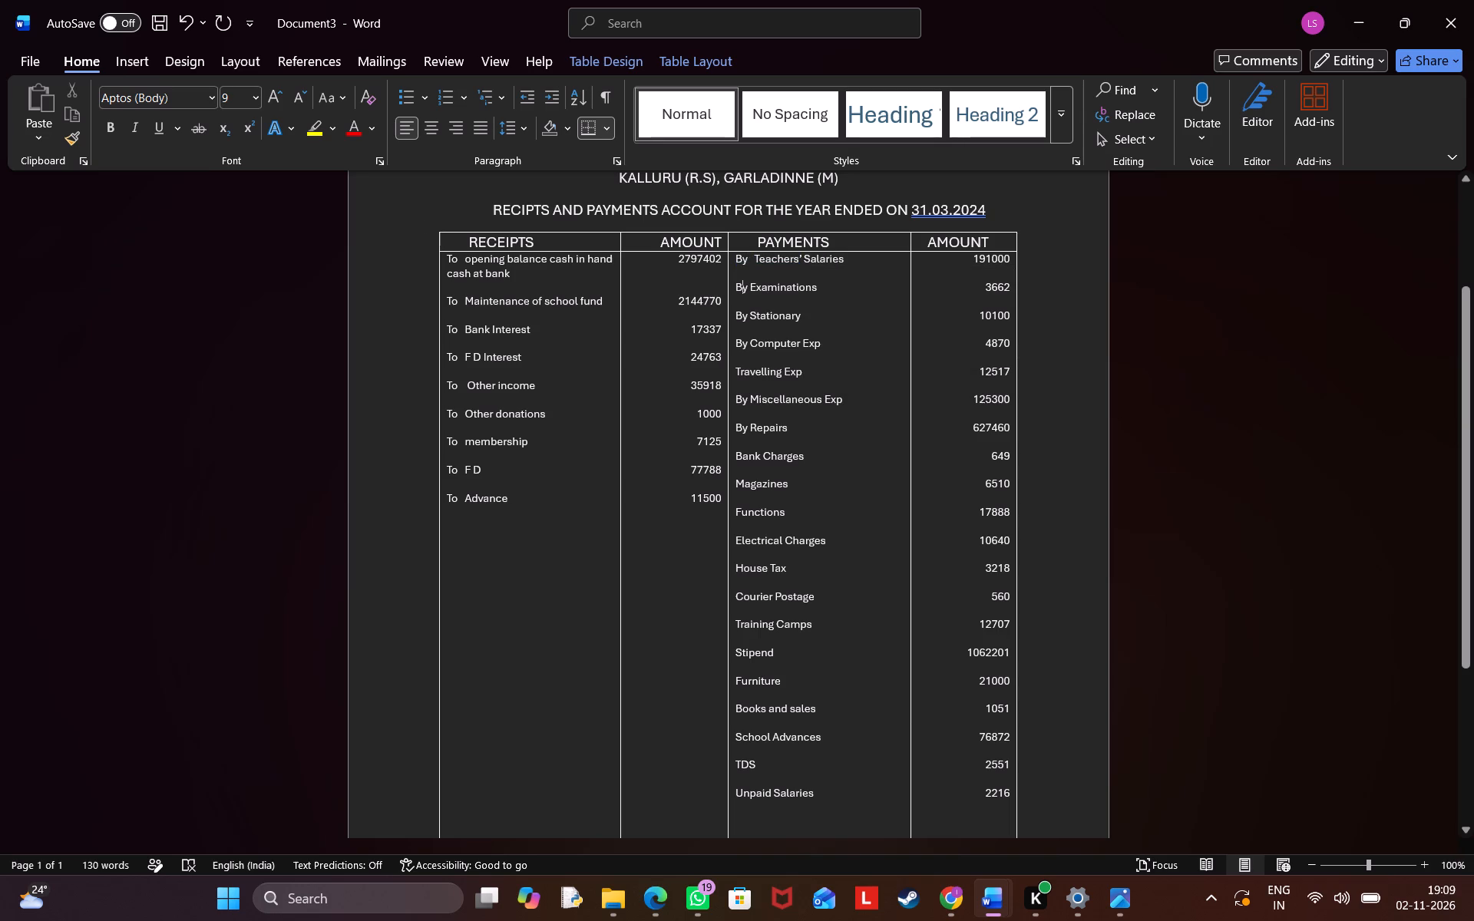
pyautogui.click(746, 289)
pyautogui.press('space')
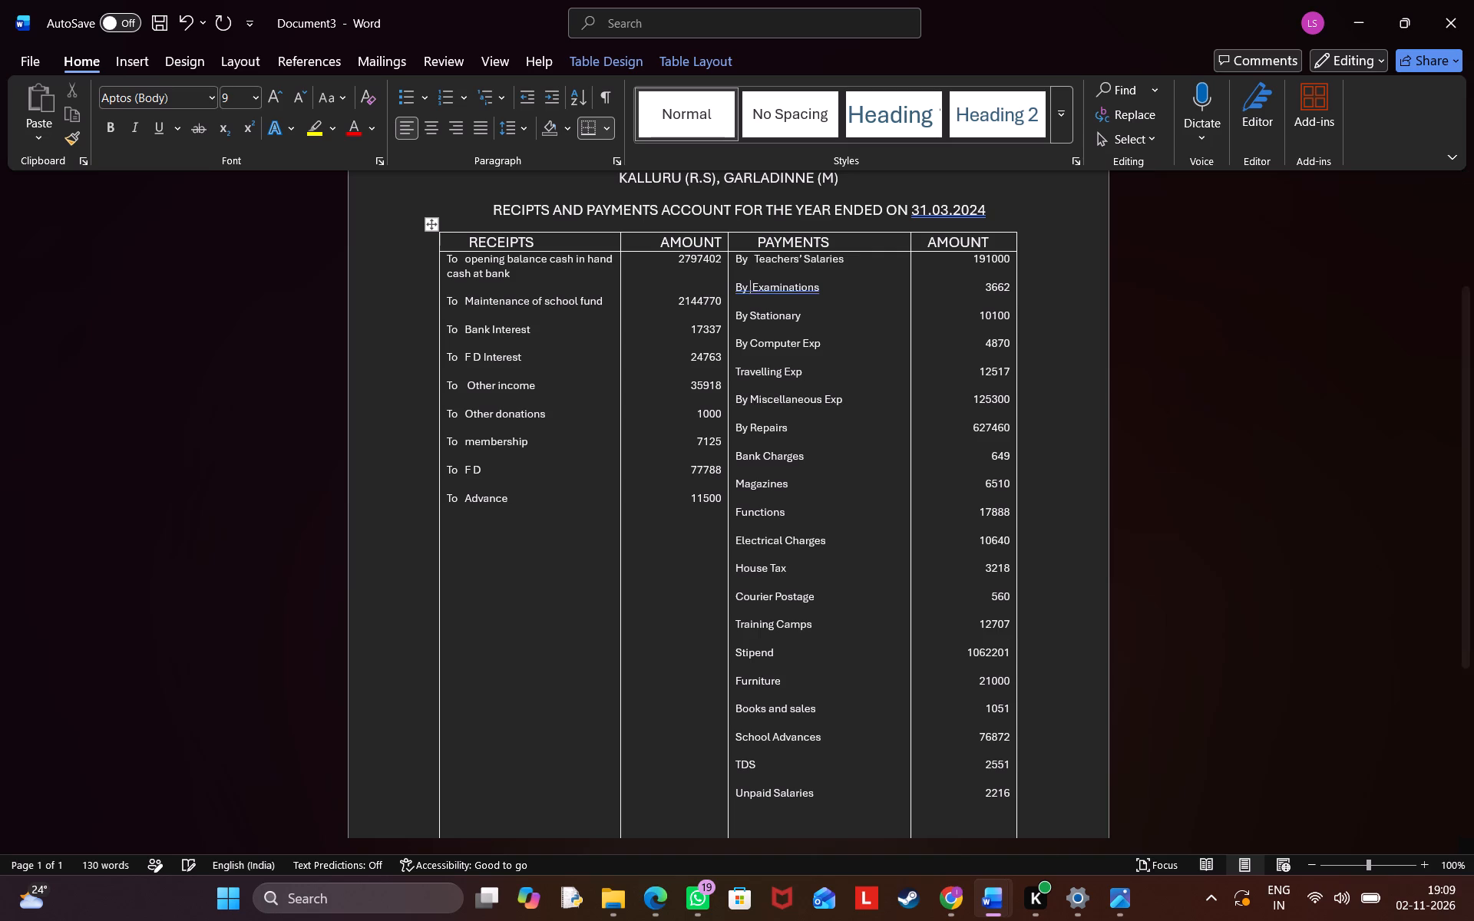
pyautogui.press('space')
pyautogui.click(746, 317)
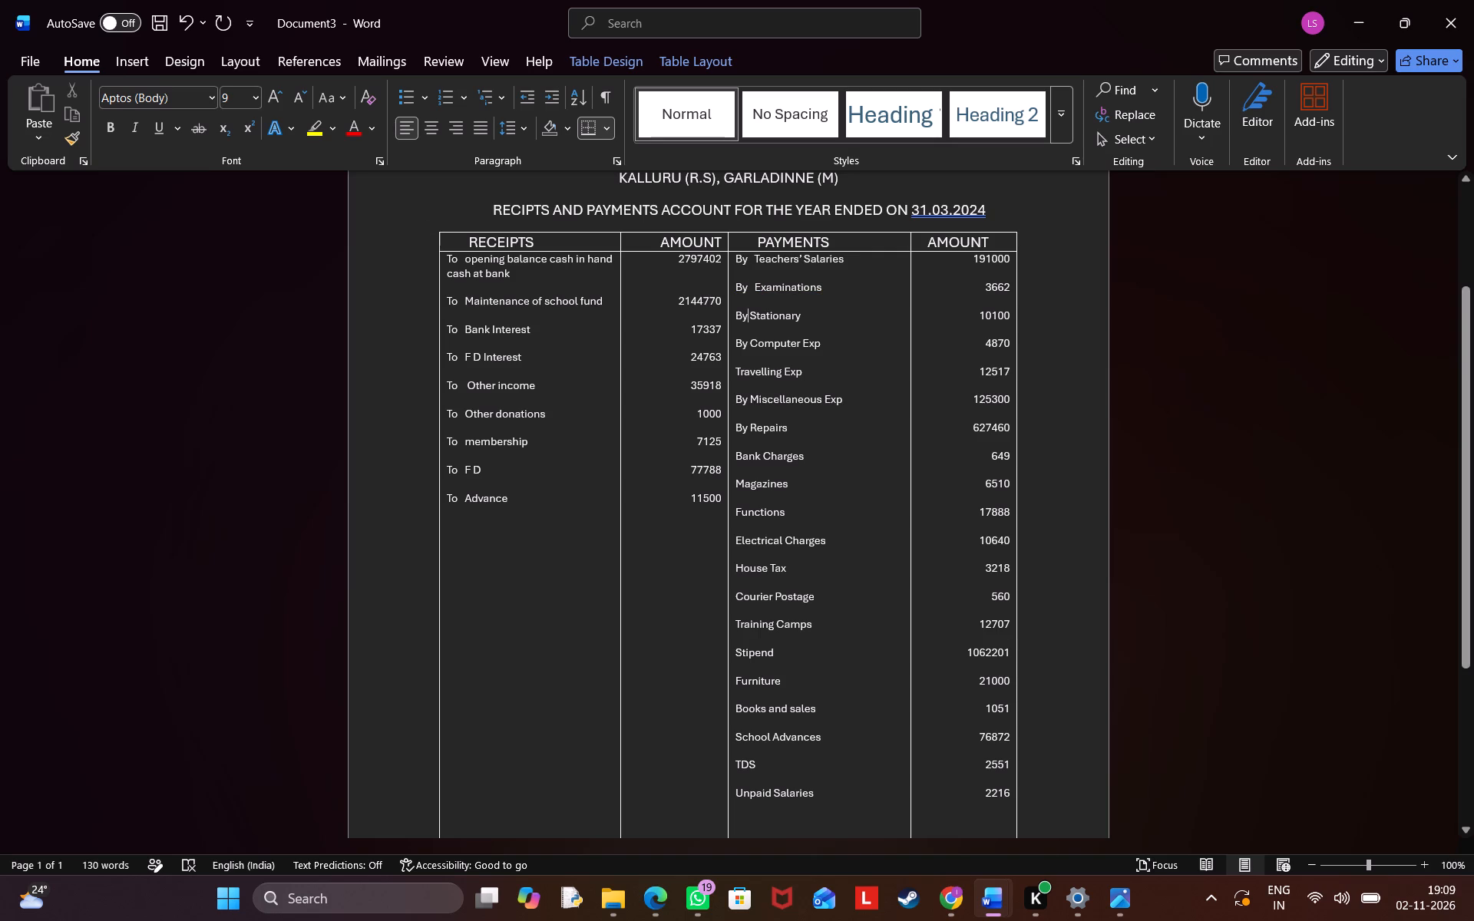
pyautogui.press('space')
pyautogui.press('space')
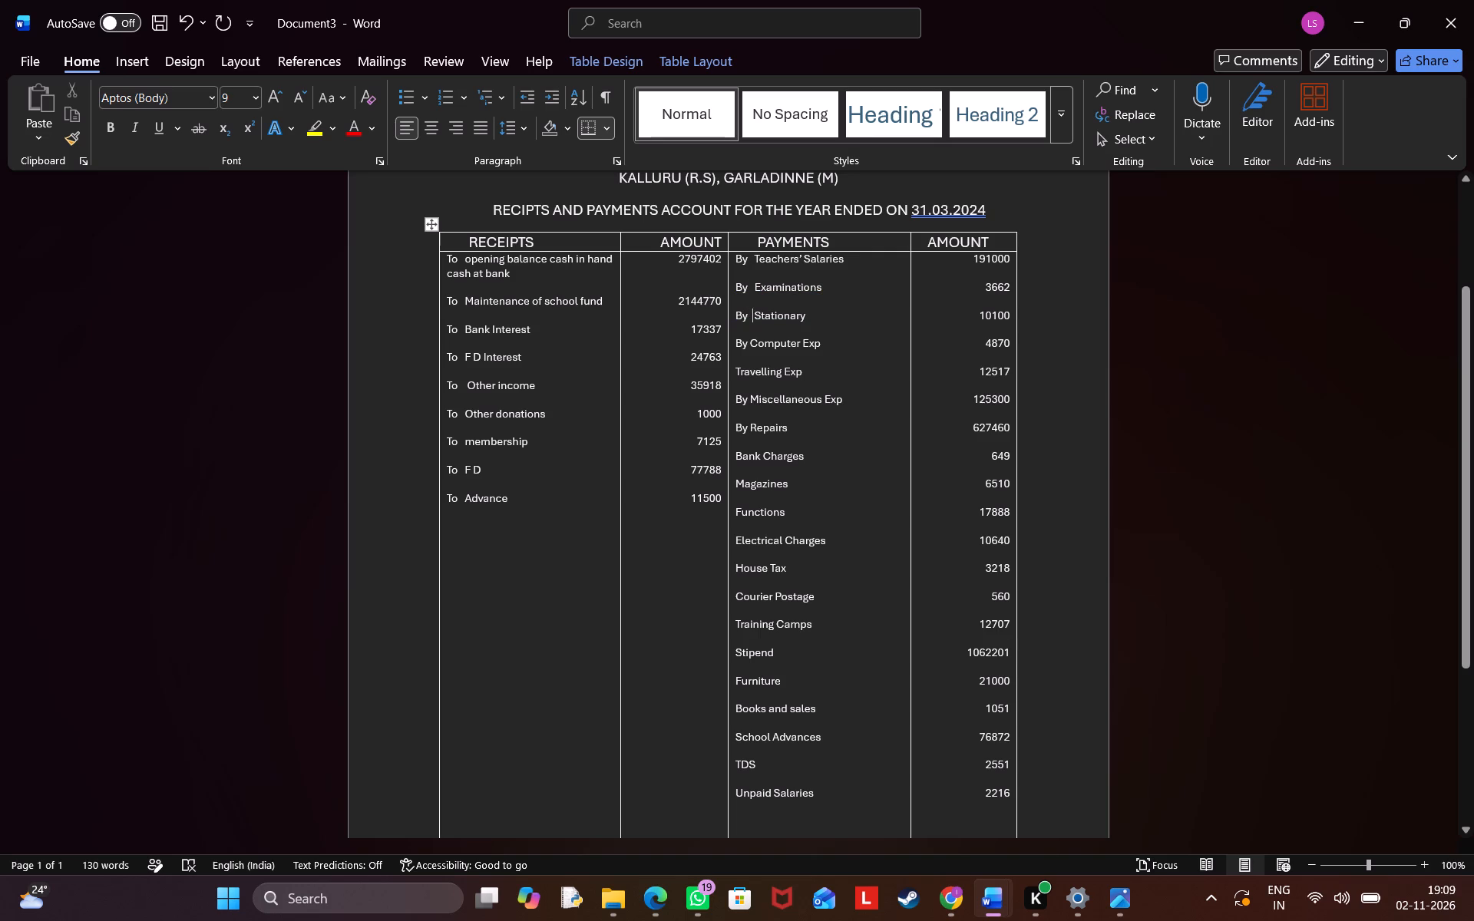
pyautogui.click(747, 344)
pyautogui.press('space')
pyautogui.press('space')
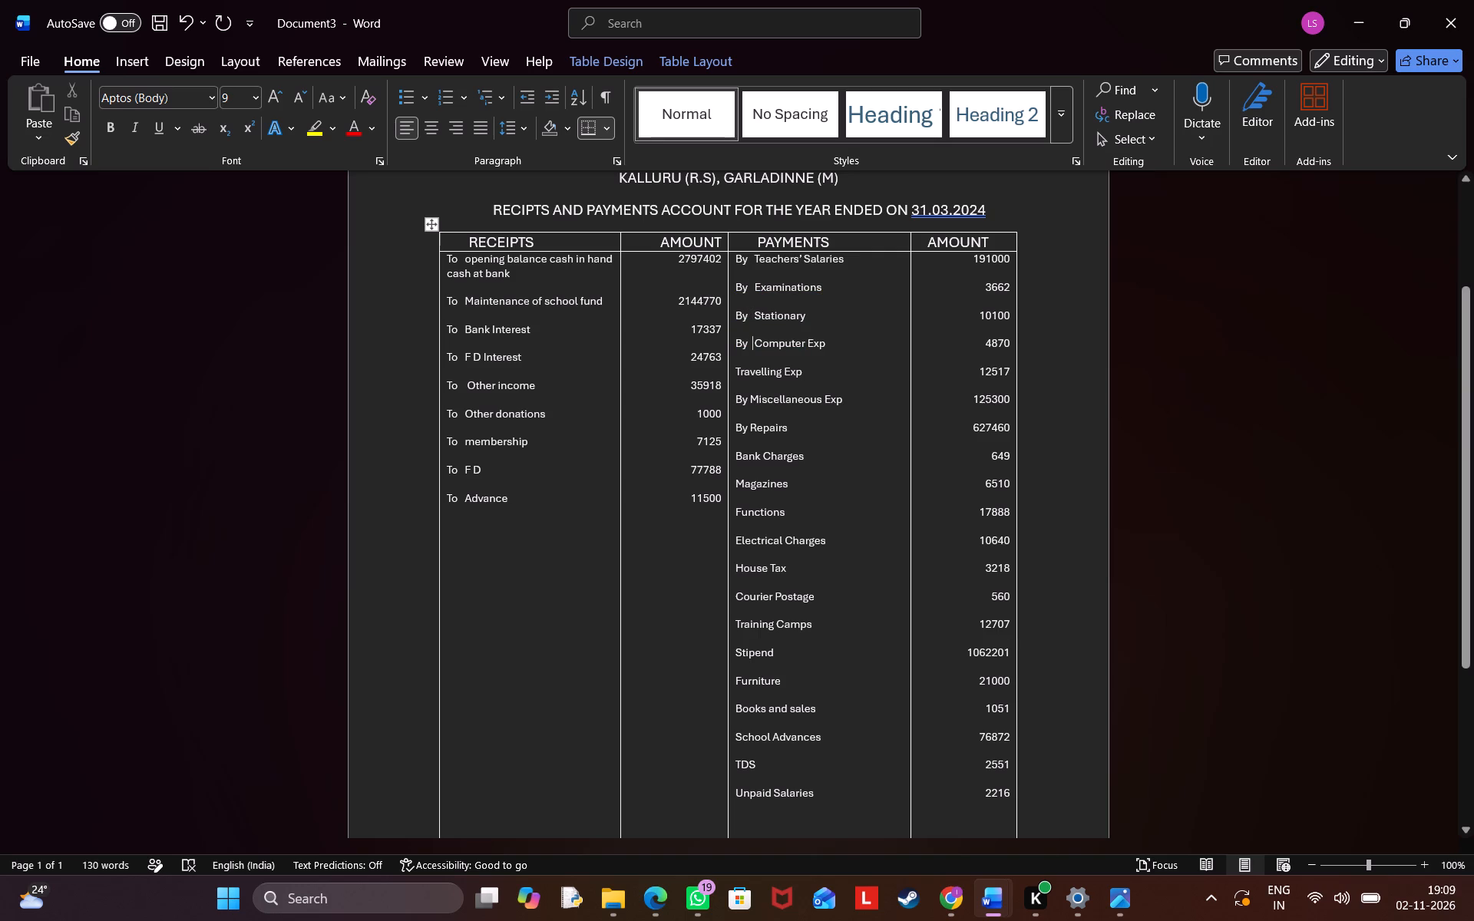
# Add "By" followed by three spaces before Travelling Exp in the Payments column.
pyautogui.click(740, 379)
pyautogui.press('Up')
pyautogui.write('By')
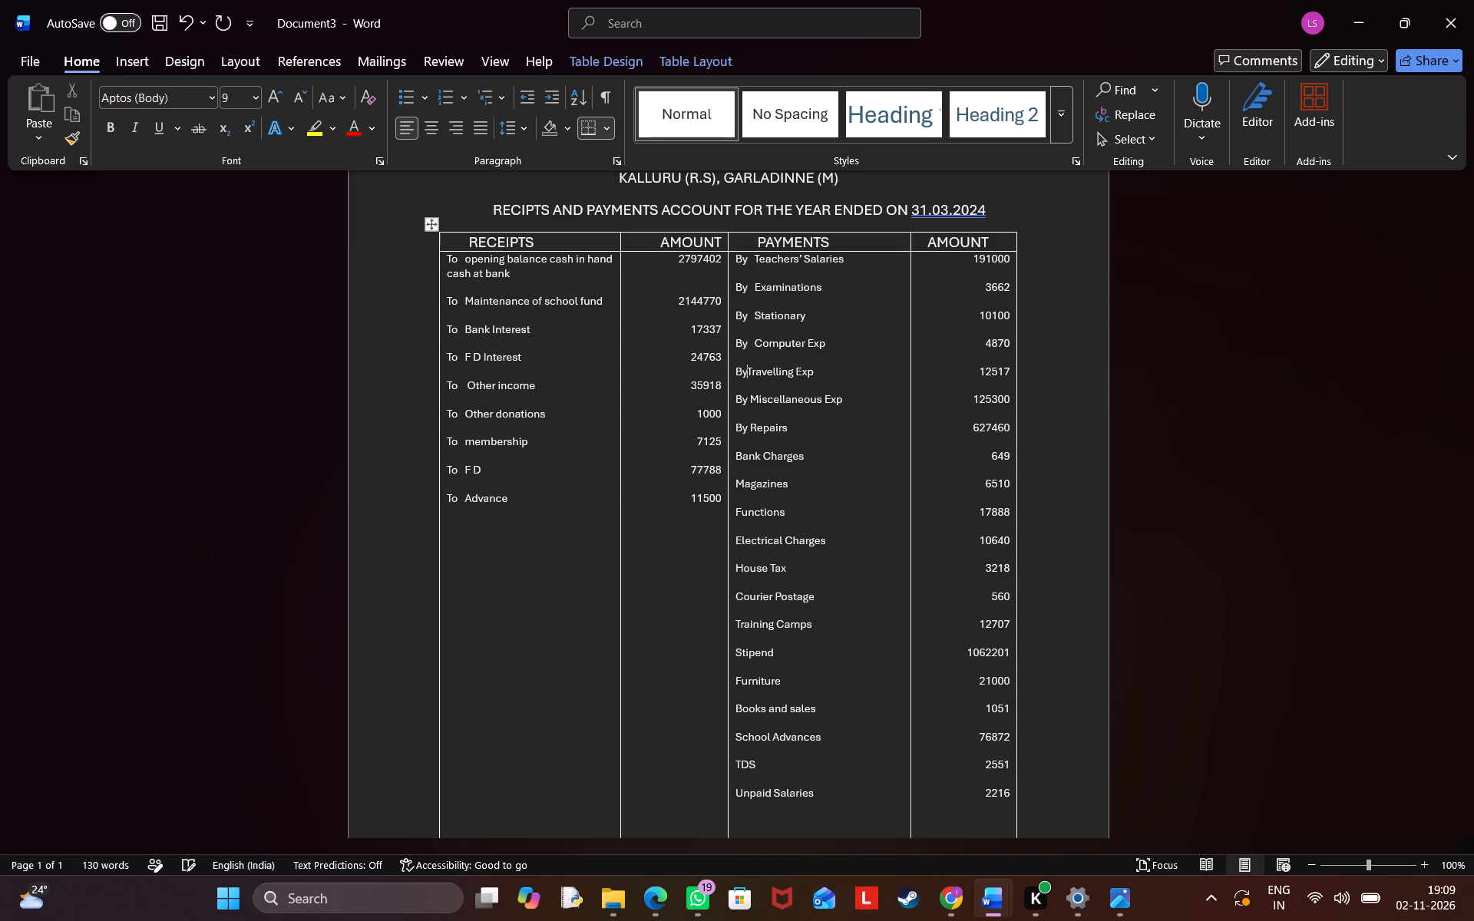
pyautogui.press('space')
pyautogui.press('space')
pyautogui.press('space')
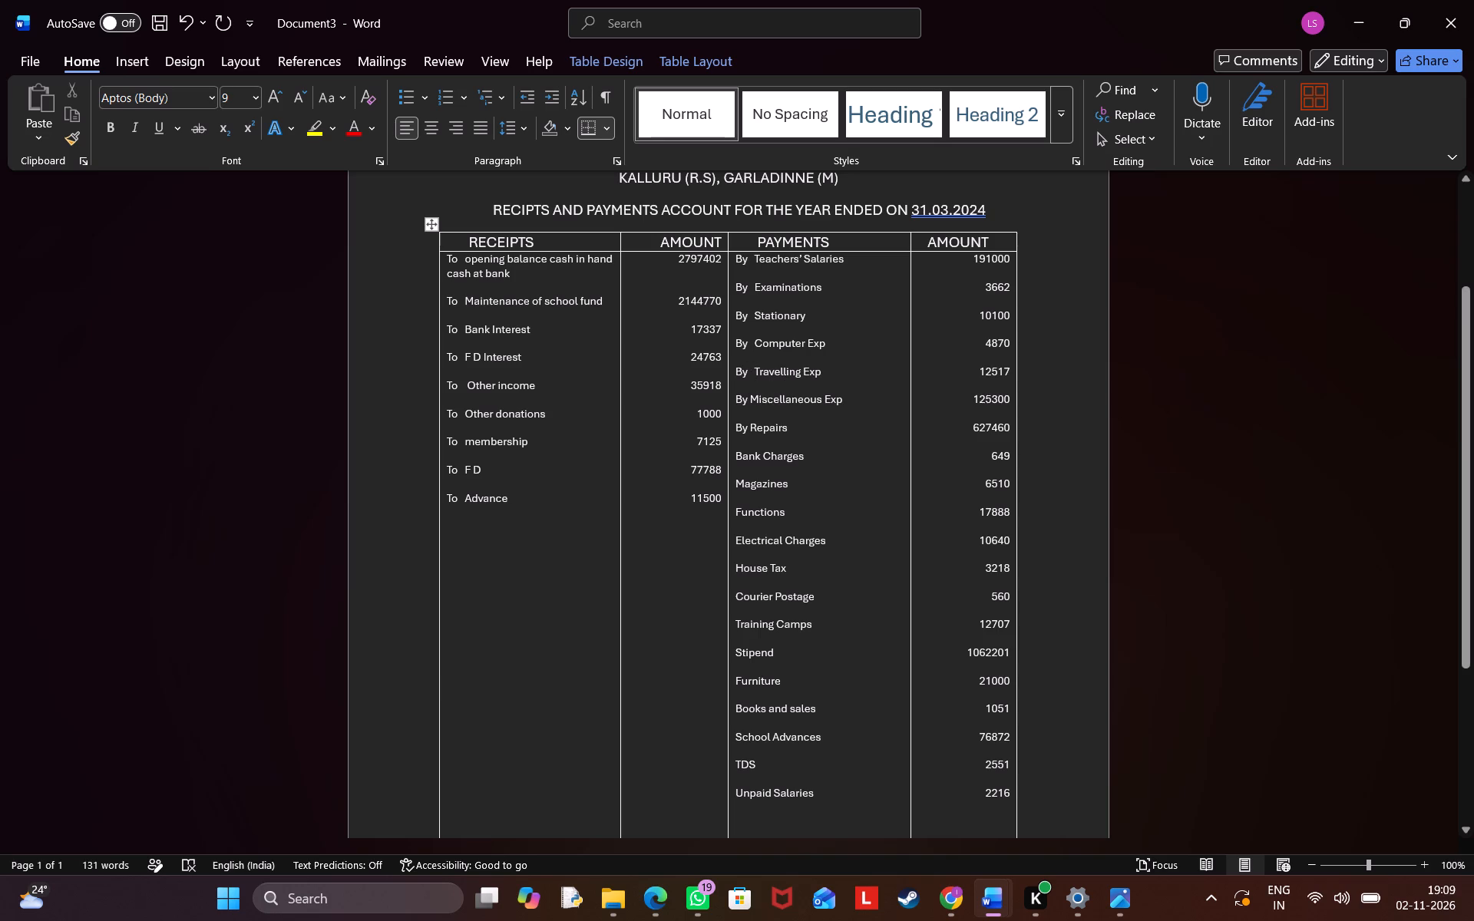
# Insert two extra spaces after "By" in the Miscellaneous Exp and Repairs payment entries.
pyautogui.click(751, 395)
pyautogui.press('space')
pyautogui.press('space')
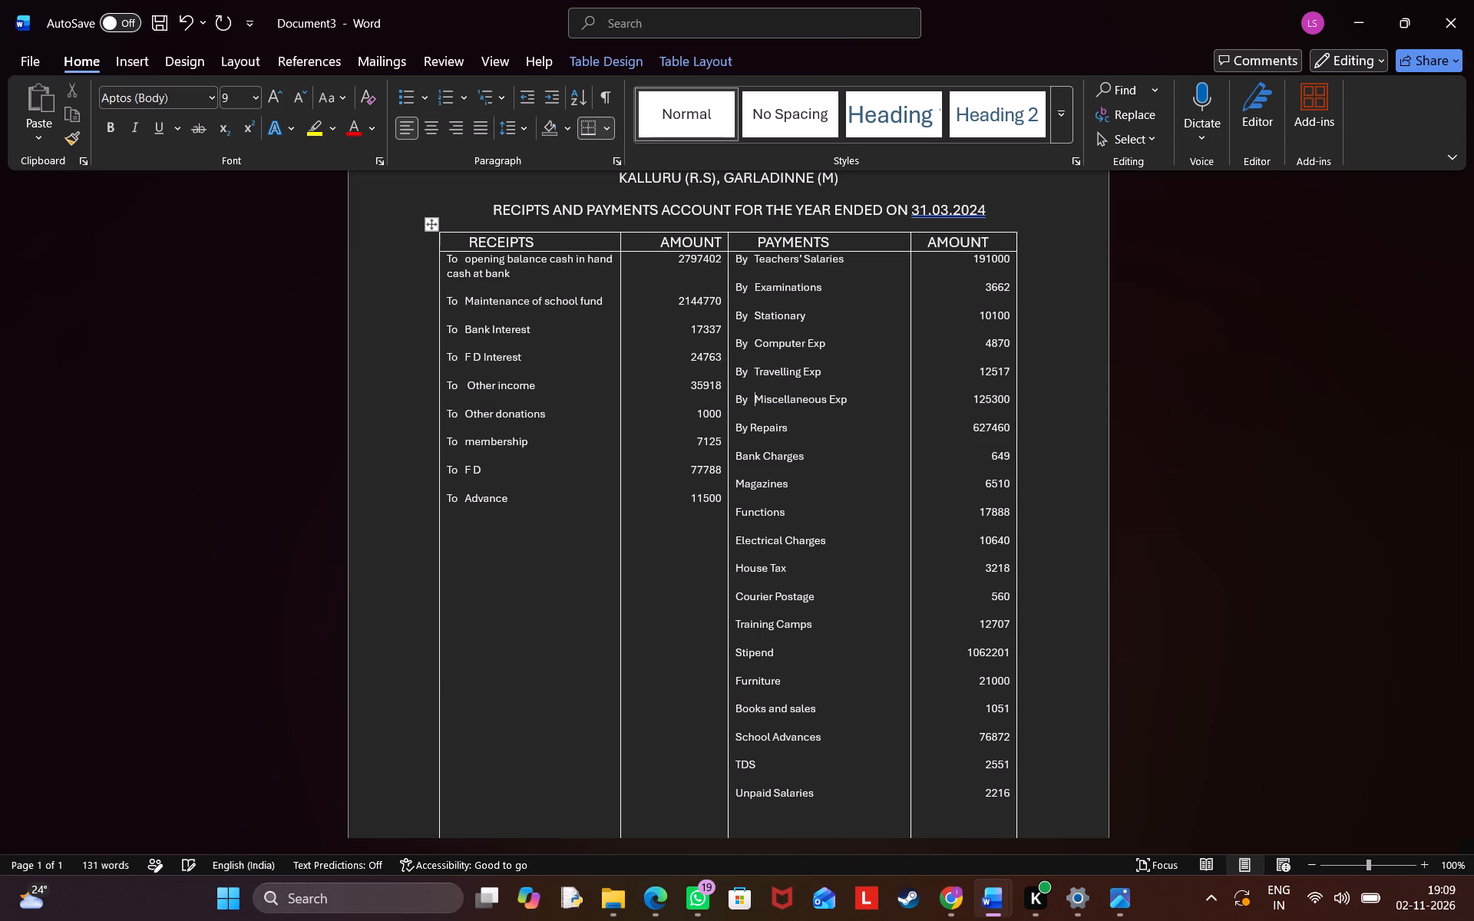
pyautogui.click(750, 431)
pyautogui.press('space')
pyautogui.press('space')
# Add "By" followed by three spaces before Bank Charges and before Magazines in the Payments column.
pyautogui.click(731, 455)
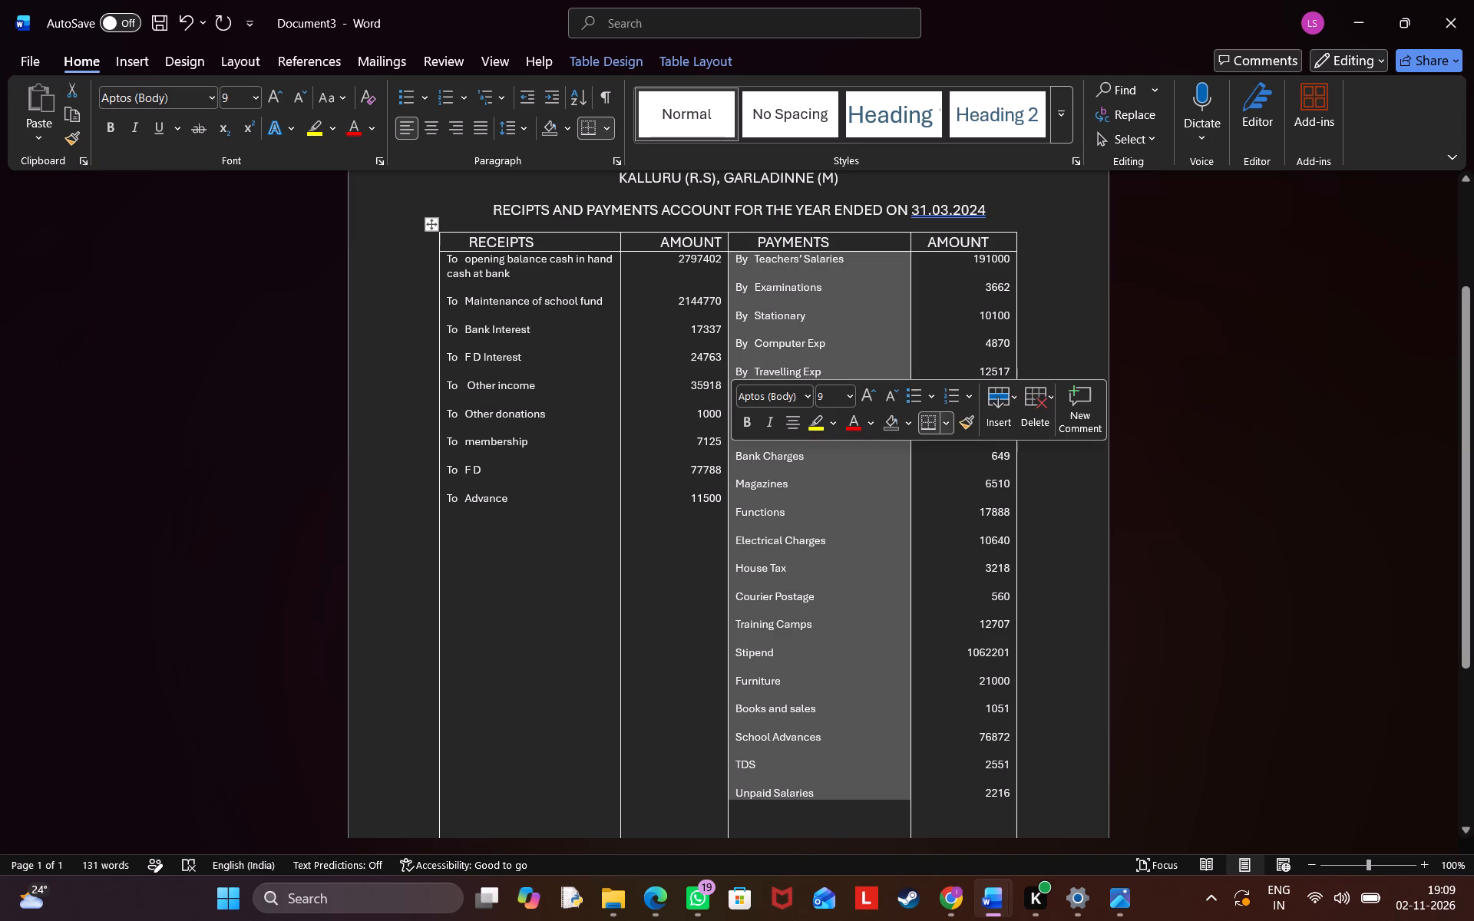
pyautogui.click(766, 464)
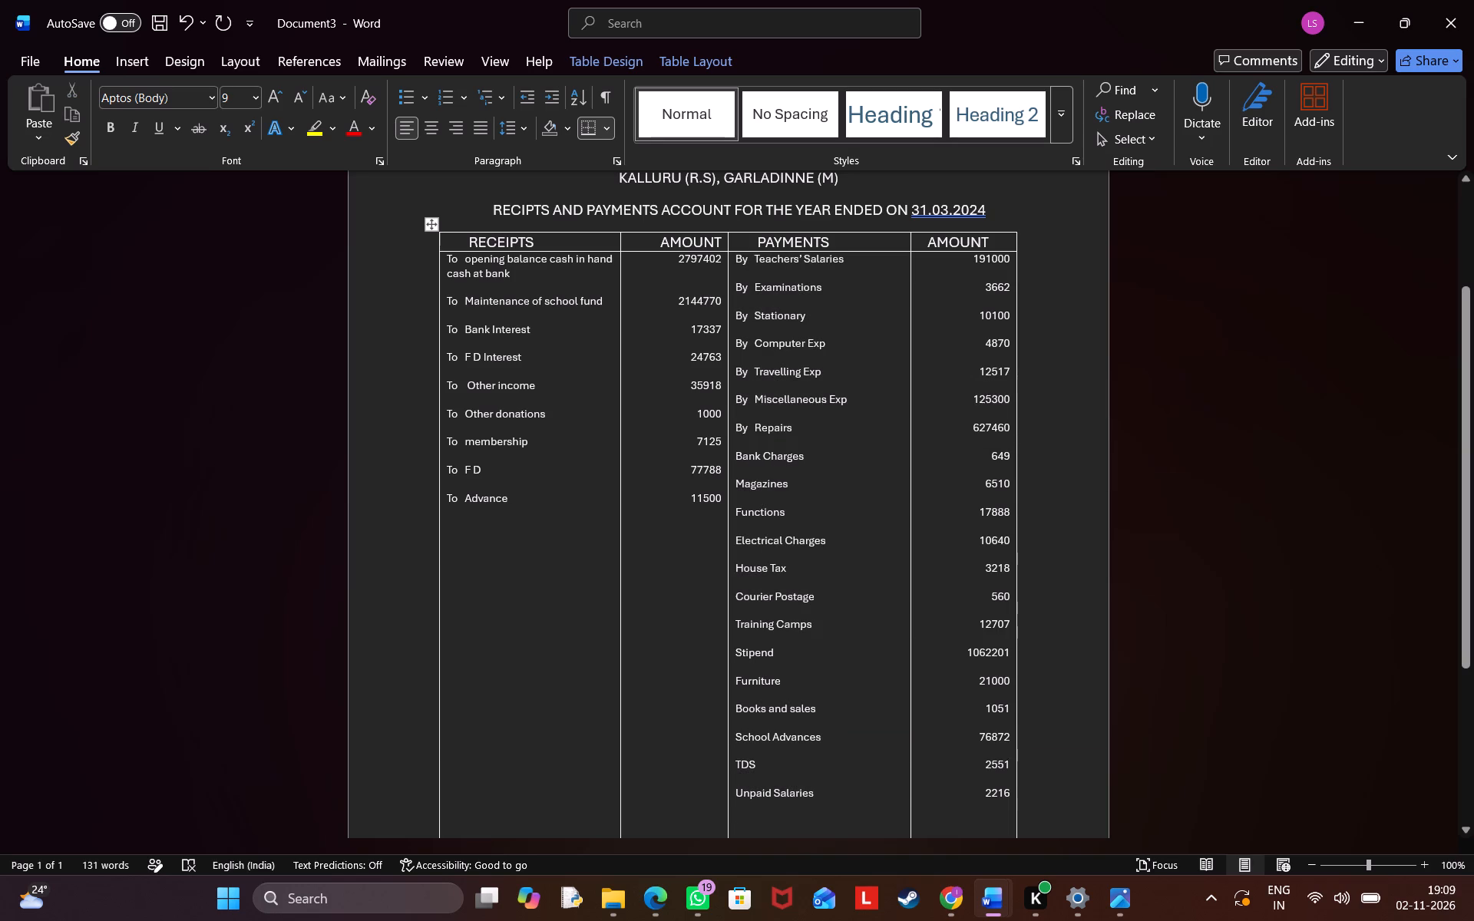
pyautogui.click(739, 458)
pyautogui.hotkey('shift', 'b')
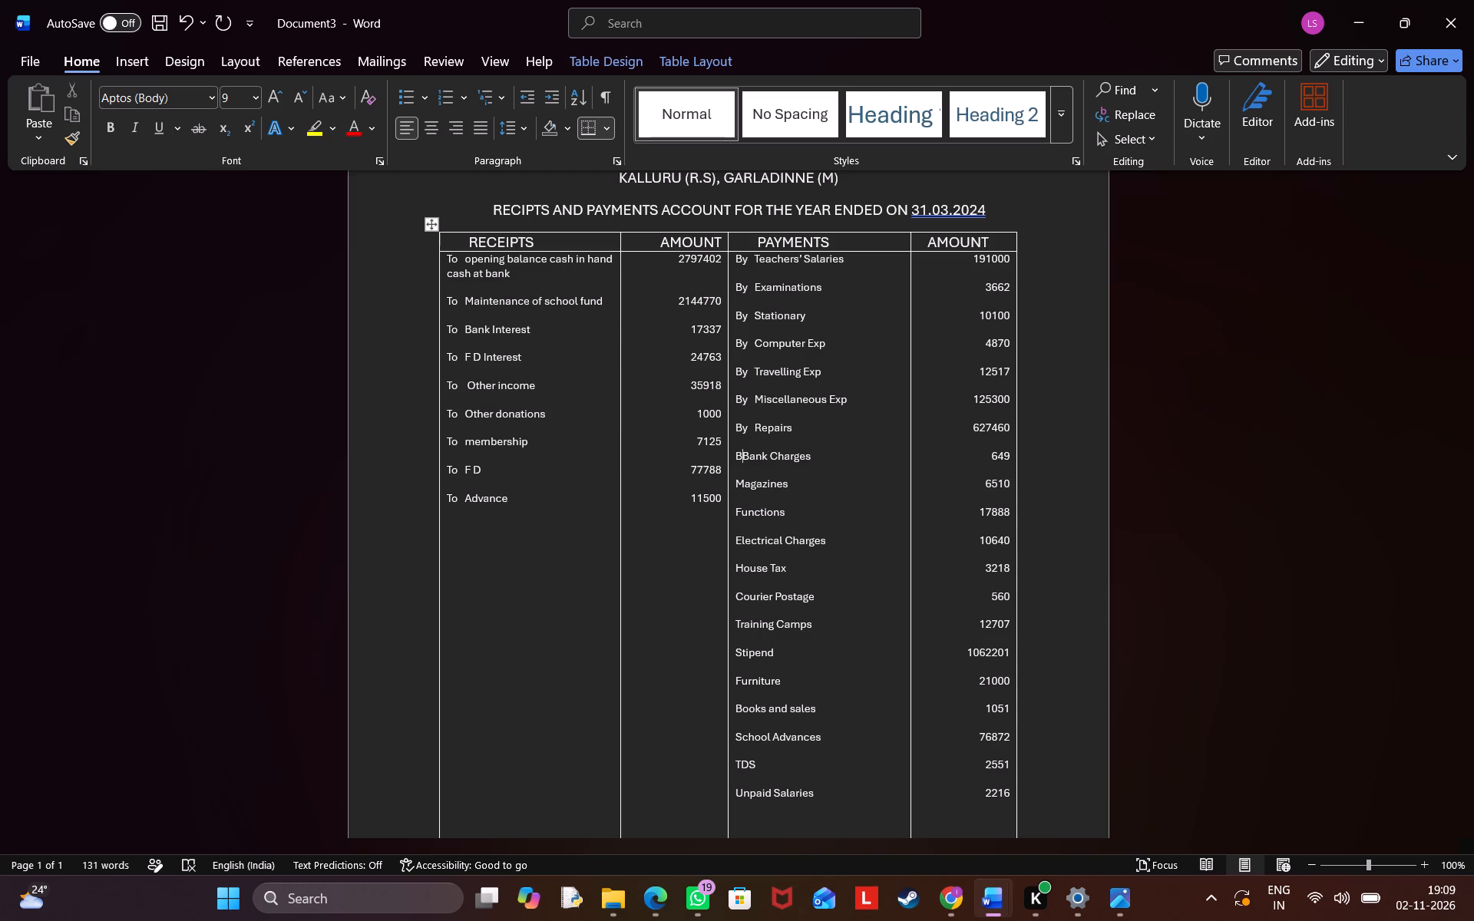
pyautogui.write('y')
pyautogui.press('space')
pyautogui.press('space')
pyautogui.press('space')
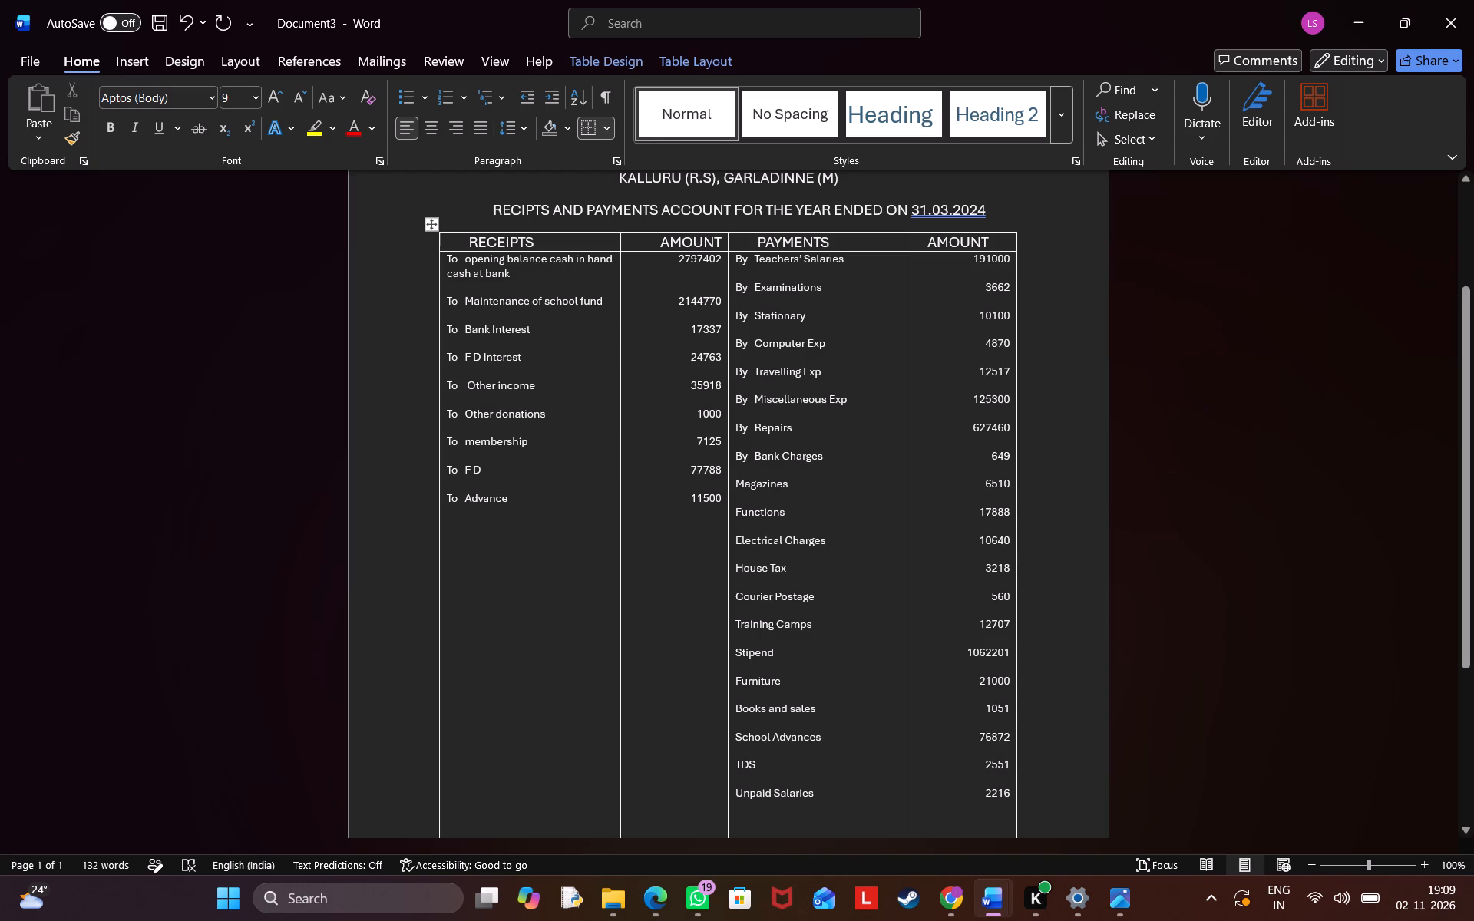
pyautogui.click(740, 487)
pyautogui.press('Left')
pyautogui.write('By')
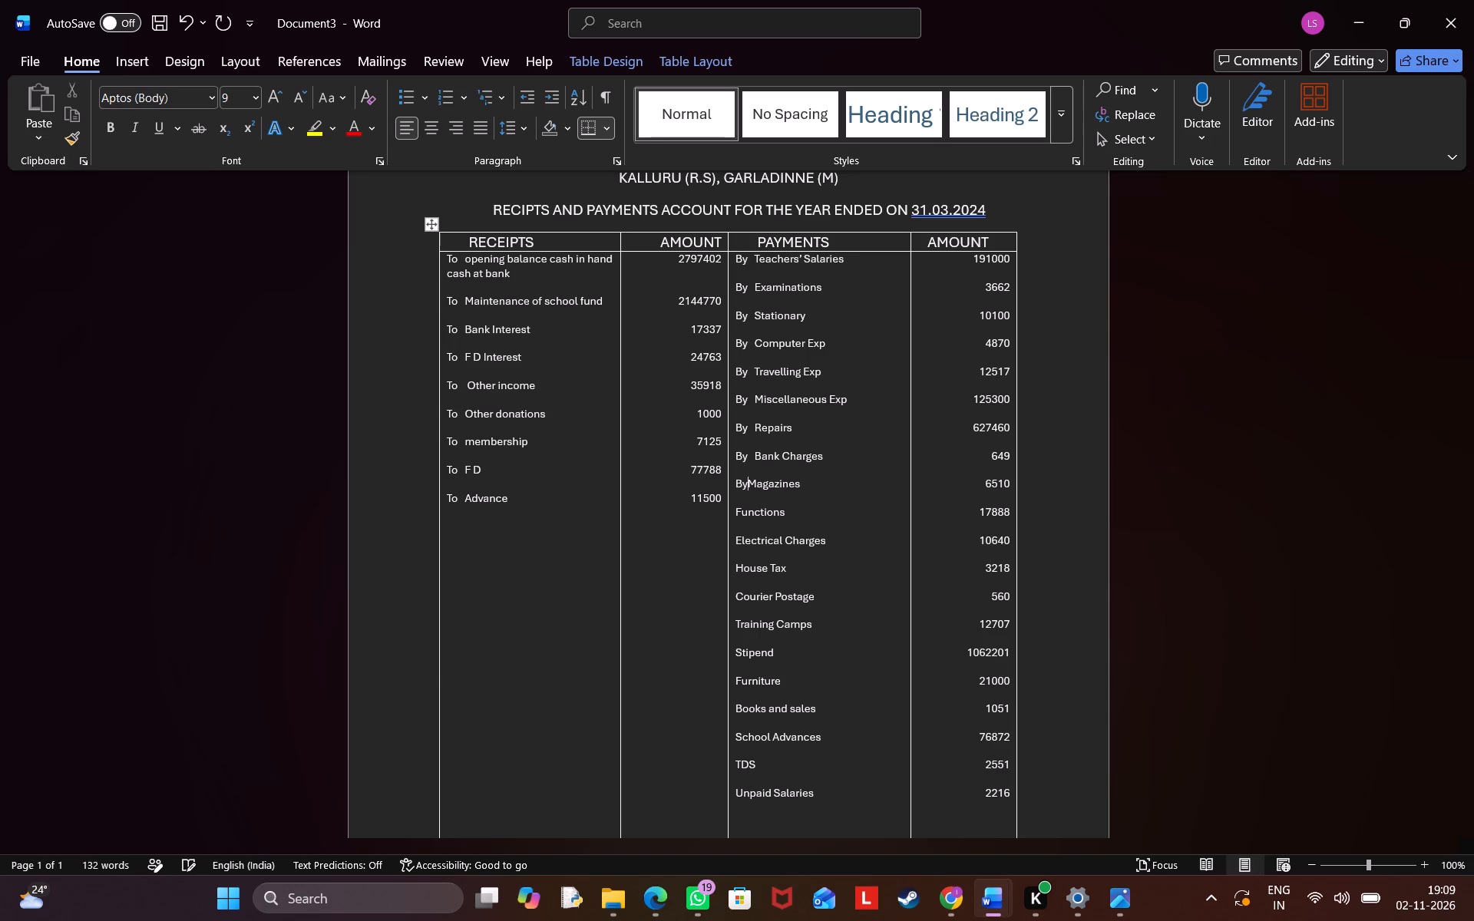
pyautogui.press('space')
pyautogui.press('space')
pyautogui.press('space')
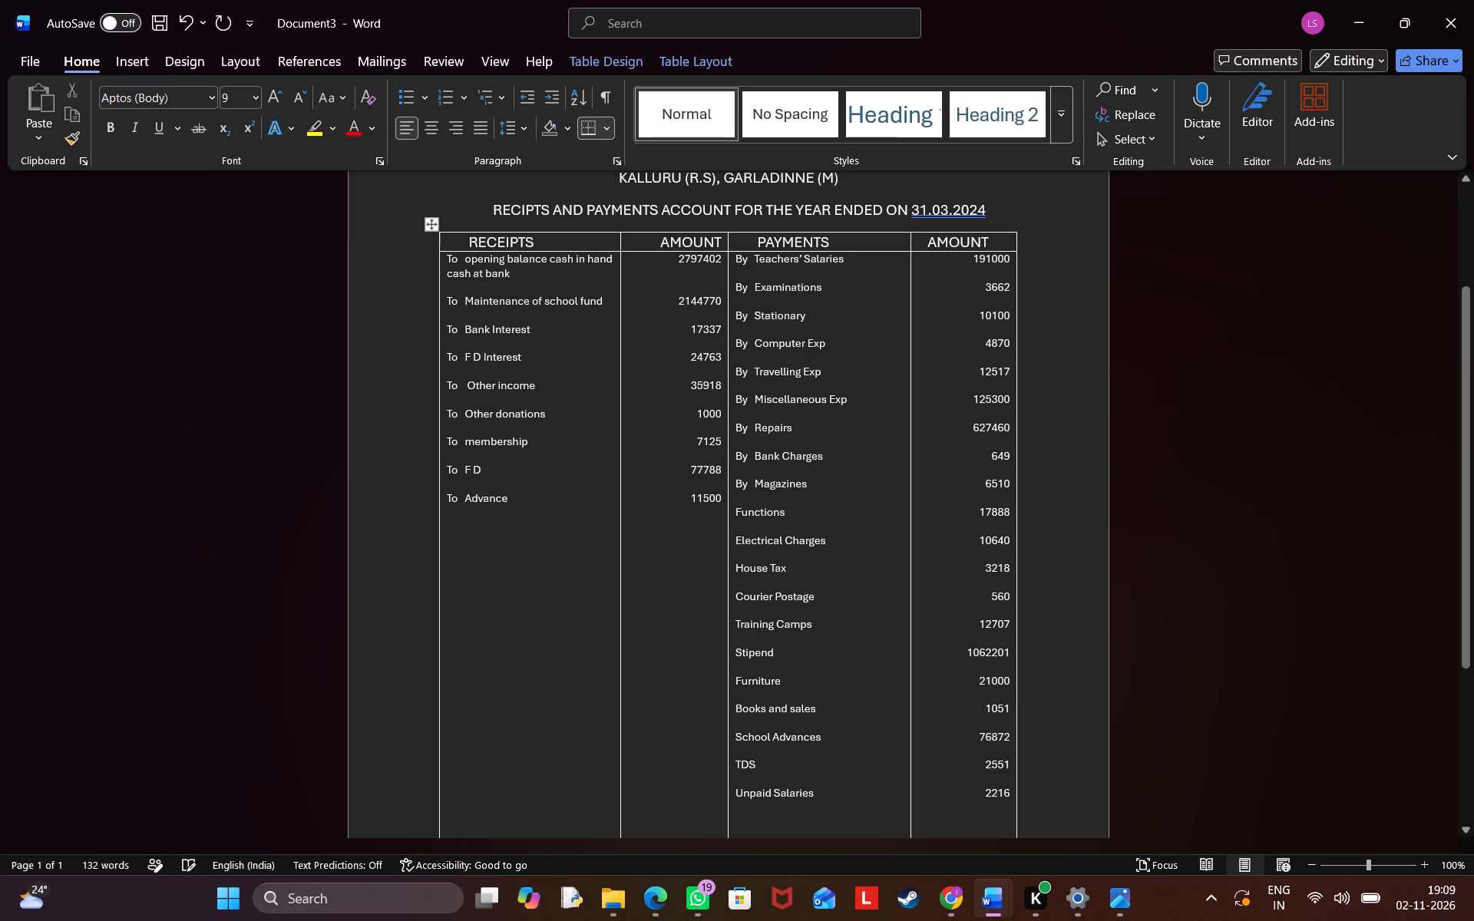
# Add "By" followed by three spaces before Functions and before Electrical Charges in the Payments column.
pyautogui.click(736, 516)
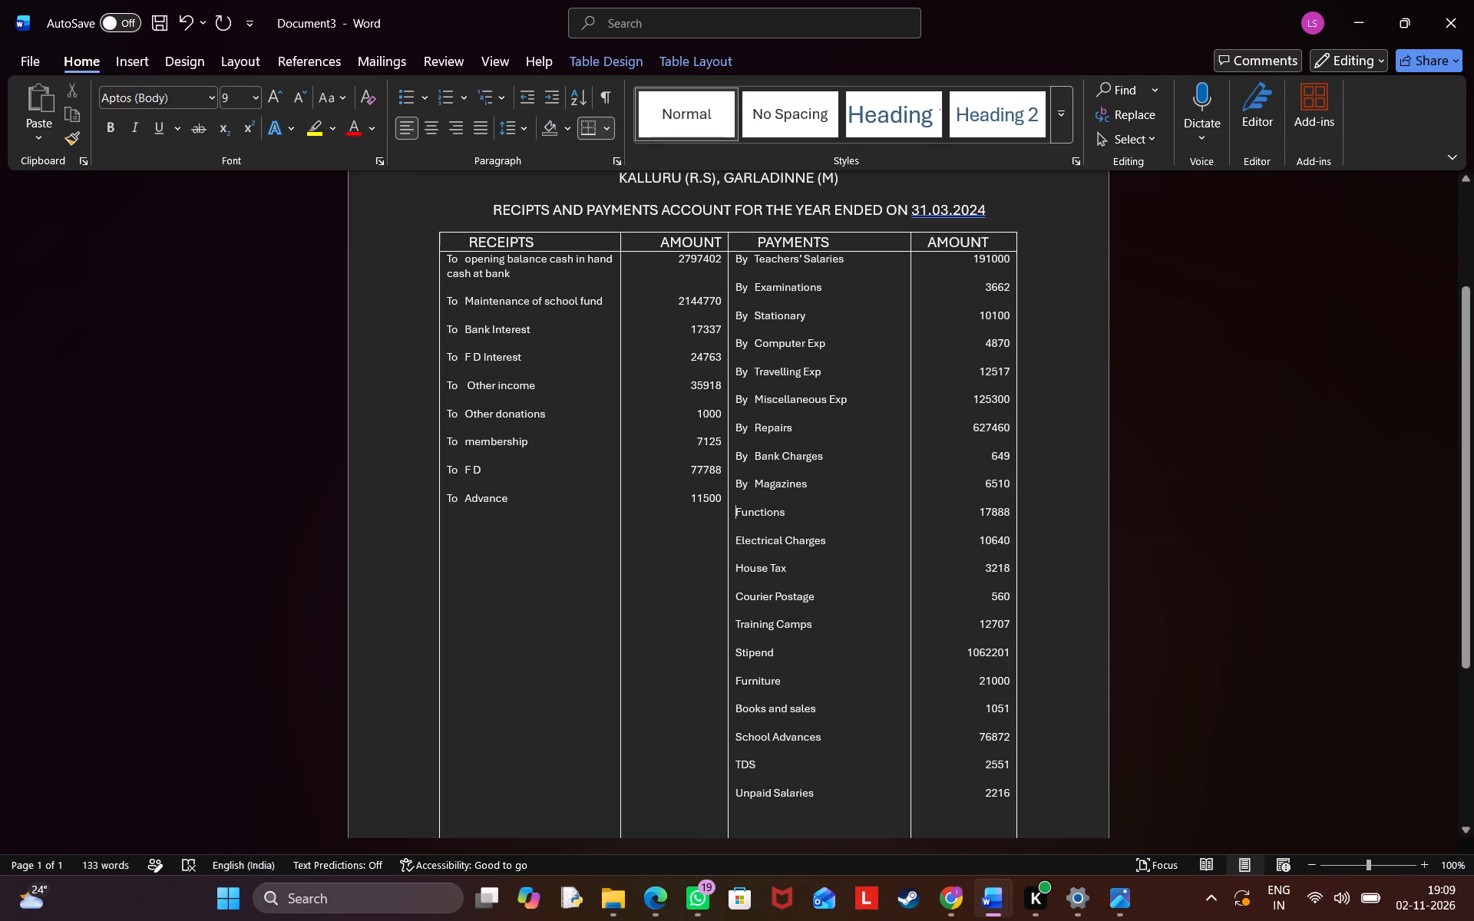
pyautogui.write('By')
pyautogui.press('space')
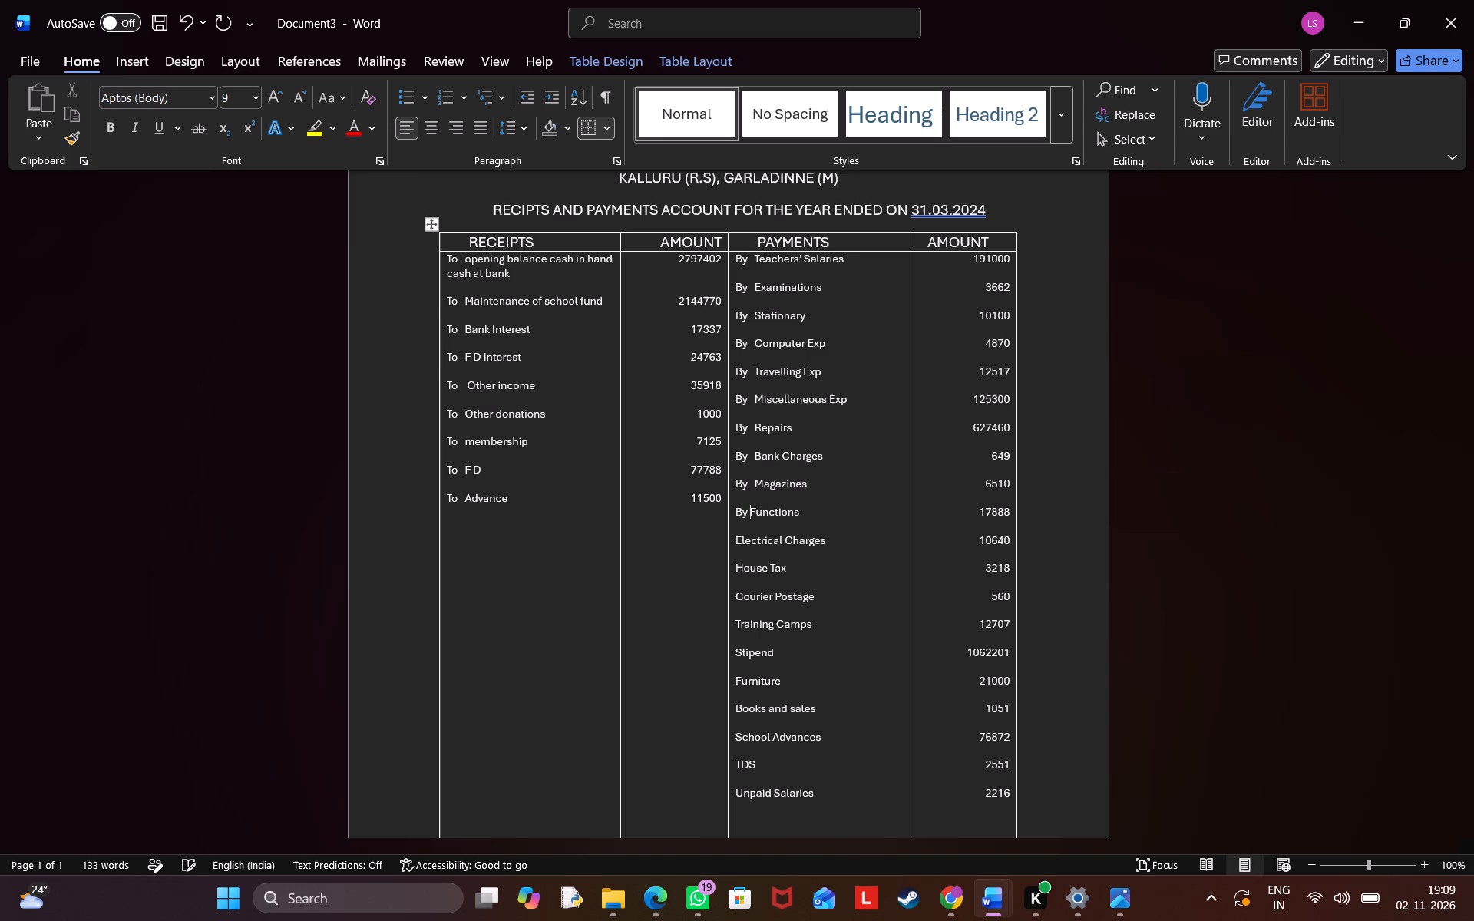
pyautogui.press('space')
pyautogui.press('space')
pyautogui.click(742, 552)
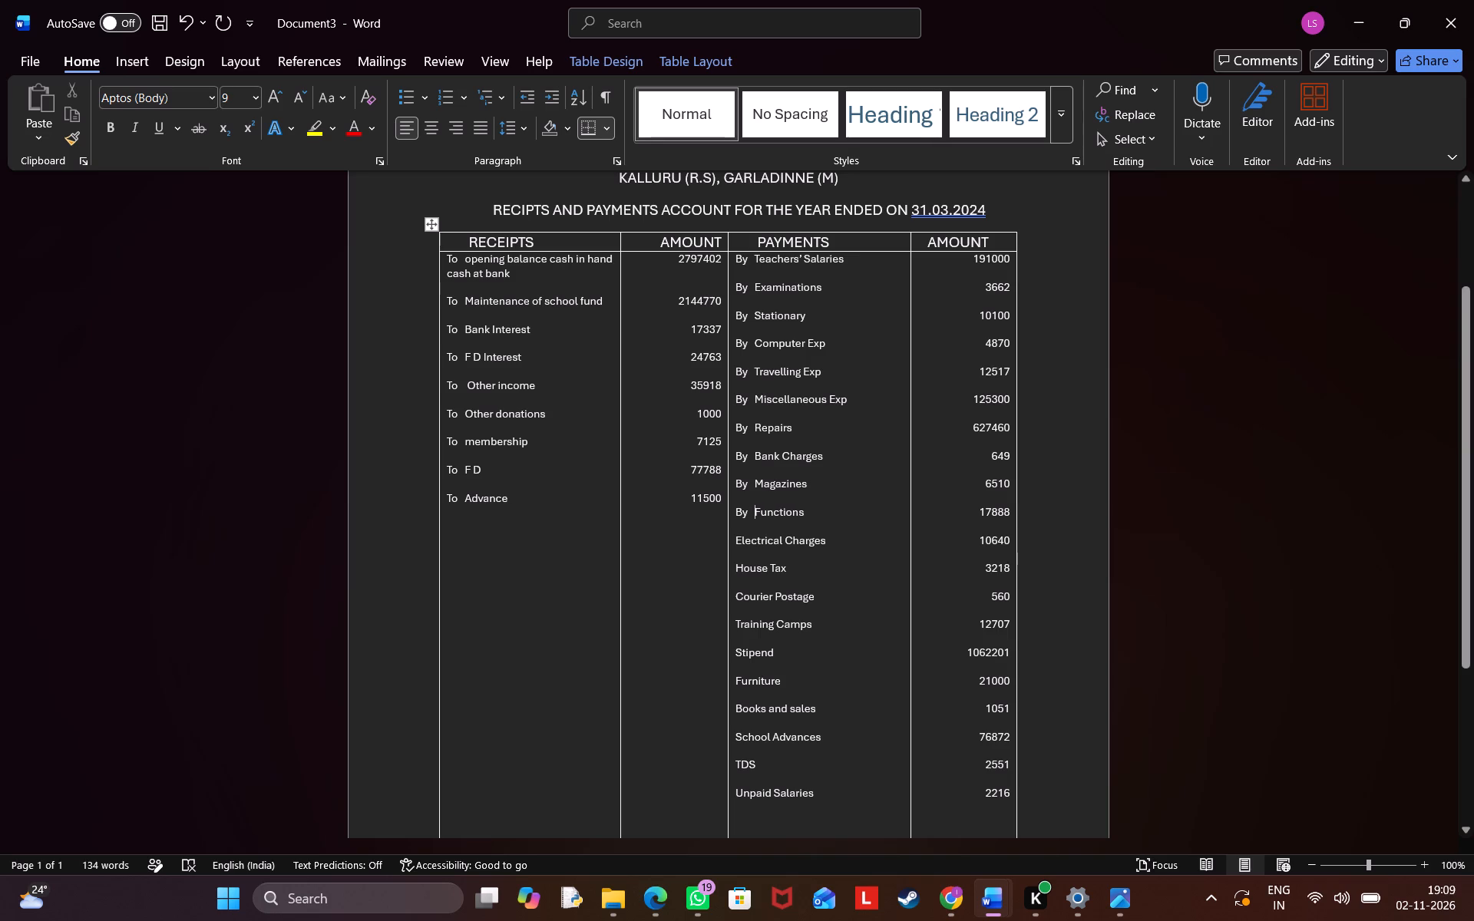
pyautogui.press('Up')
pyautogui.write('By')
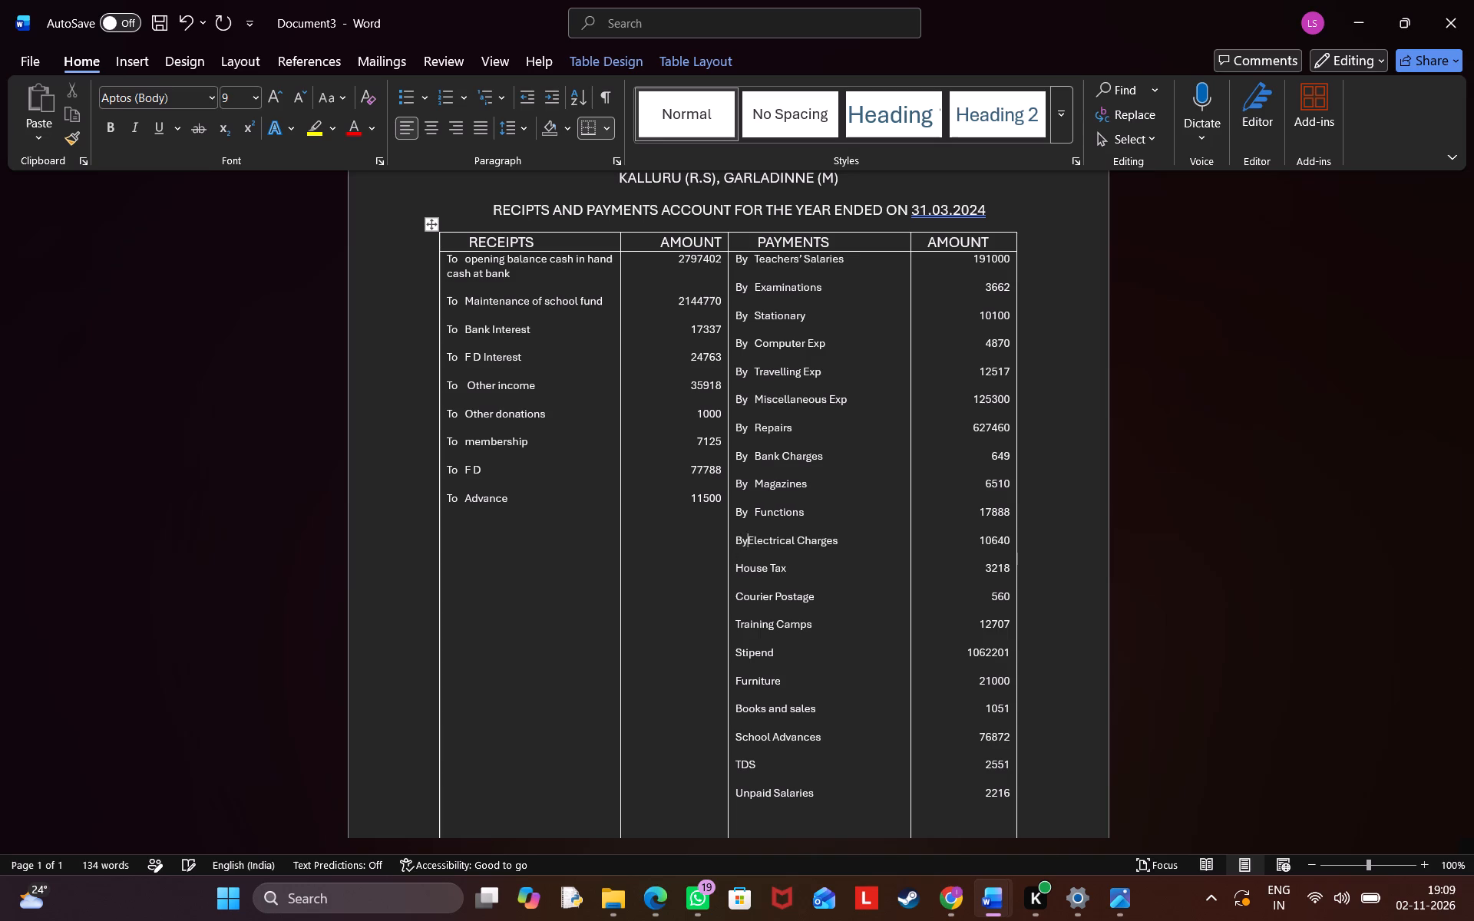
pyautogui.press('space')
pyautogui.press('space')
pyautogui.press('space')
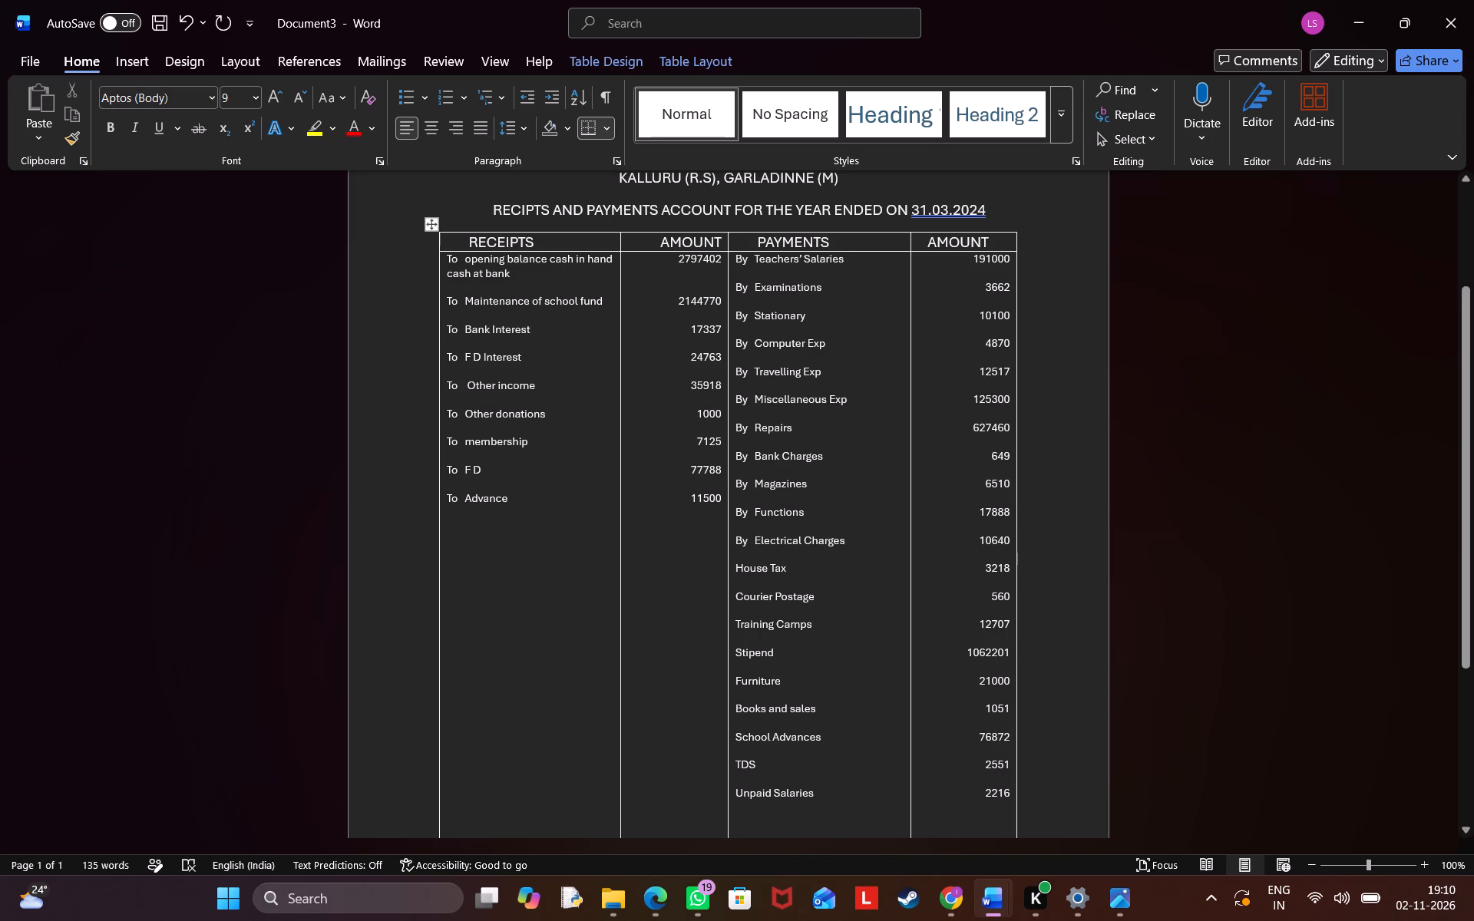
# Add "By" followed by three spaces before House Tax and before Courier Postage in the Payments column.
pyautogui.click(744, 561)
pyautogui.press('Left')
pyautogui.press('Left')
pyautogui.press('Down')
pyautogui.write('By')
pyautogui.press('space')
pyautogui.press('space')
pyautogui.press('space')
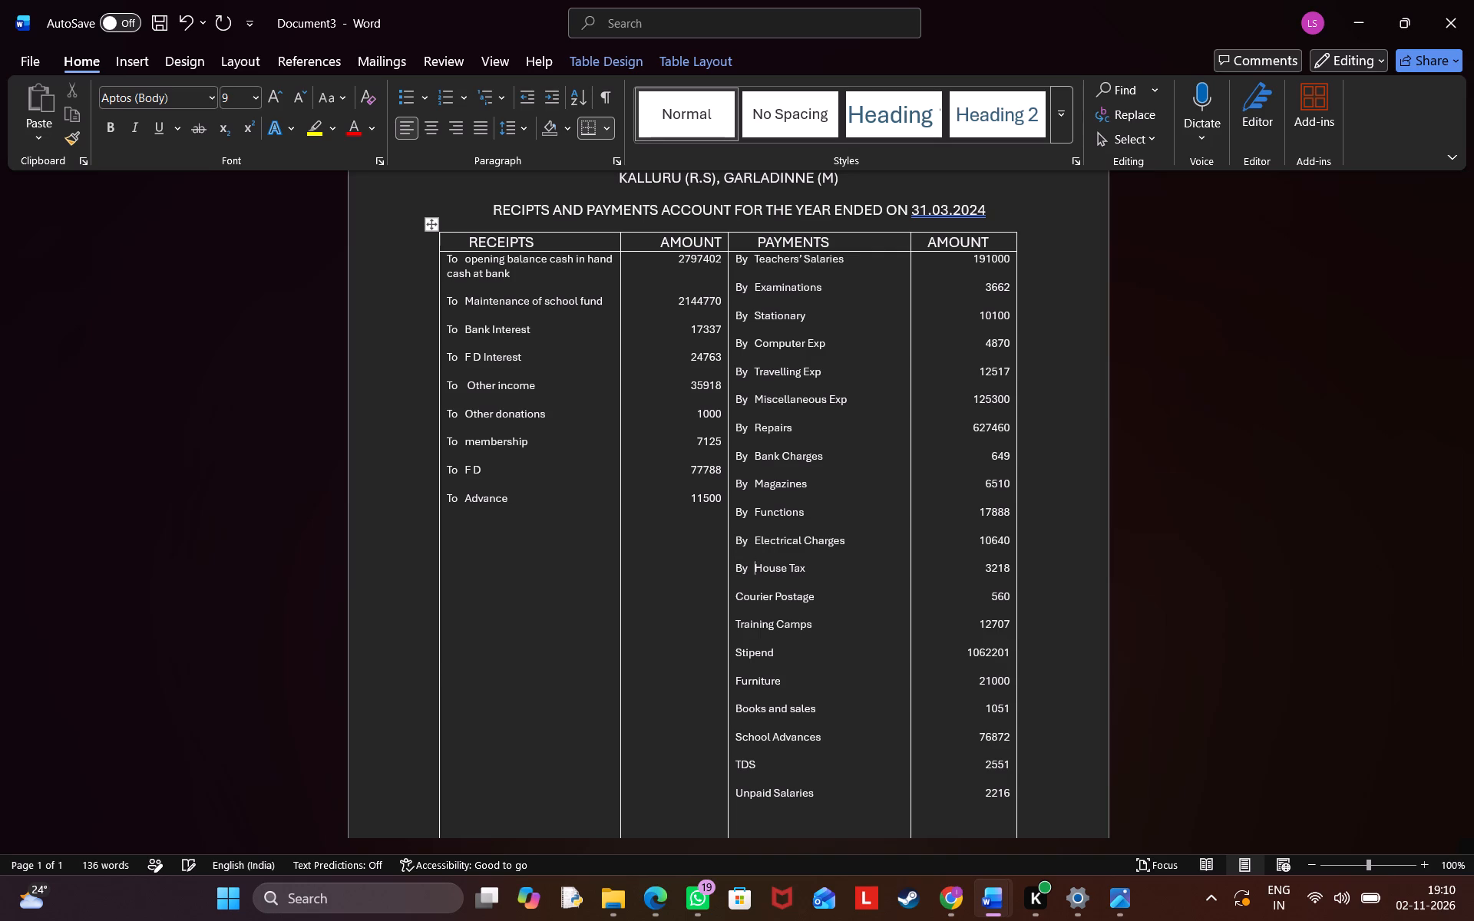
pyautogui.click(745, 589)
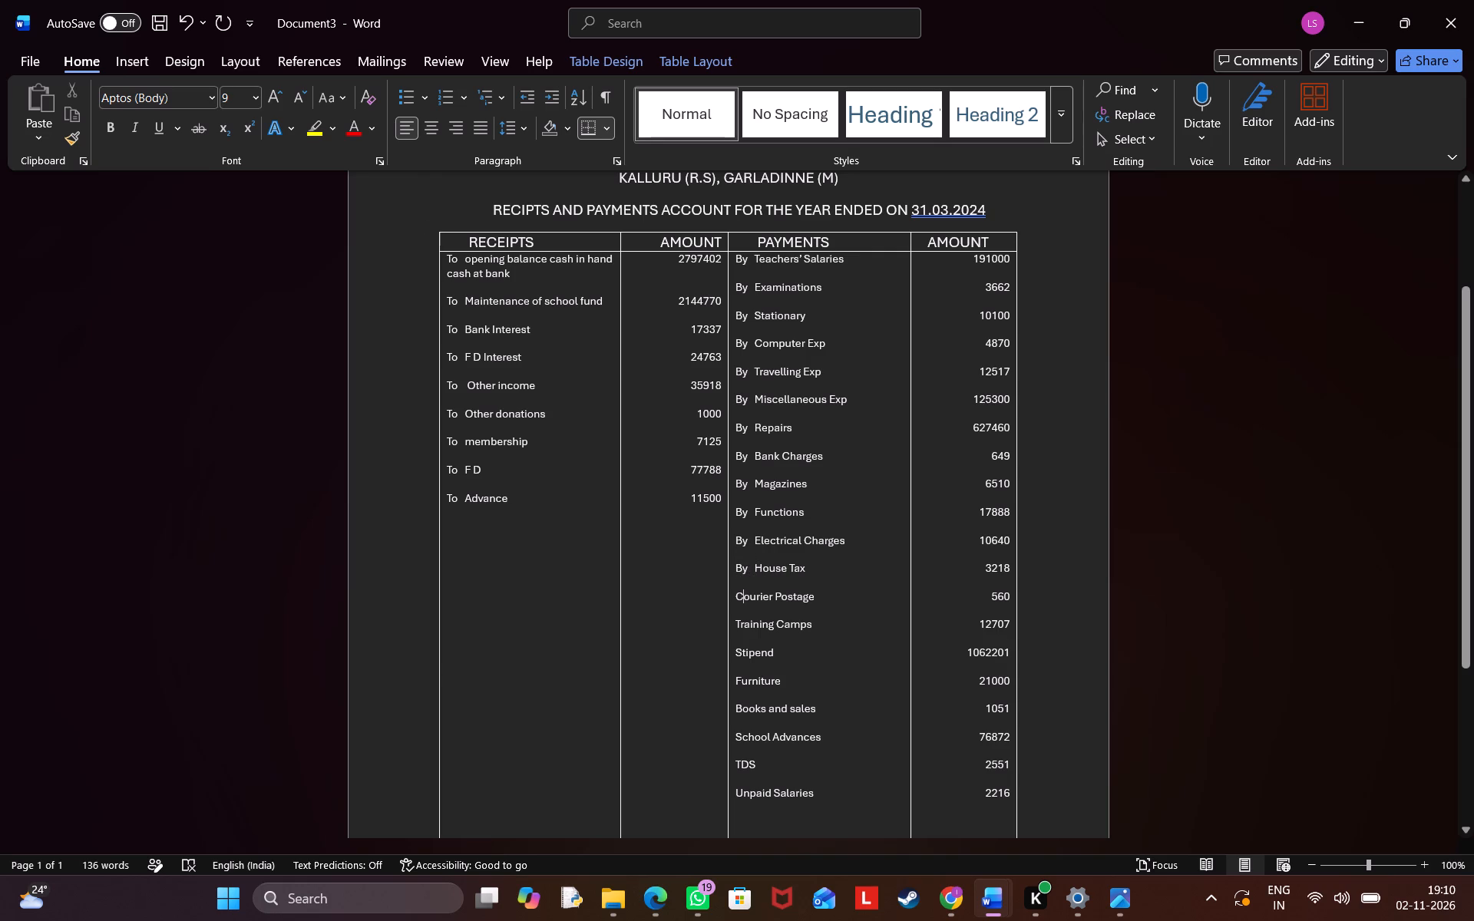
pyautogui.press('Left')
pyautogui.write('By')
pyautogui.press('space')
pyautogui.press('space')
pyautogui.press('space')
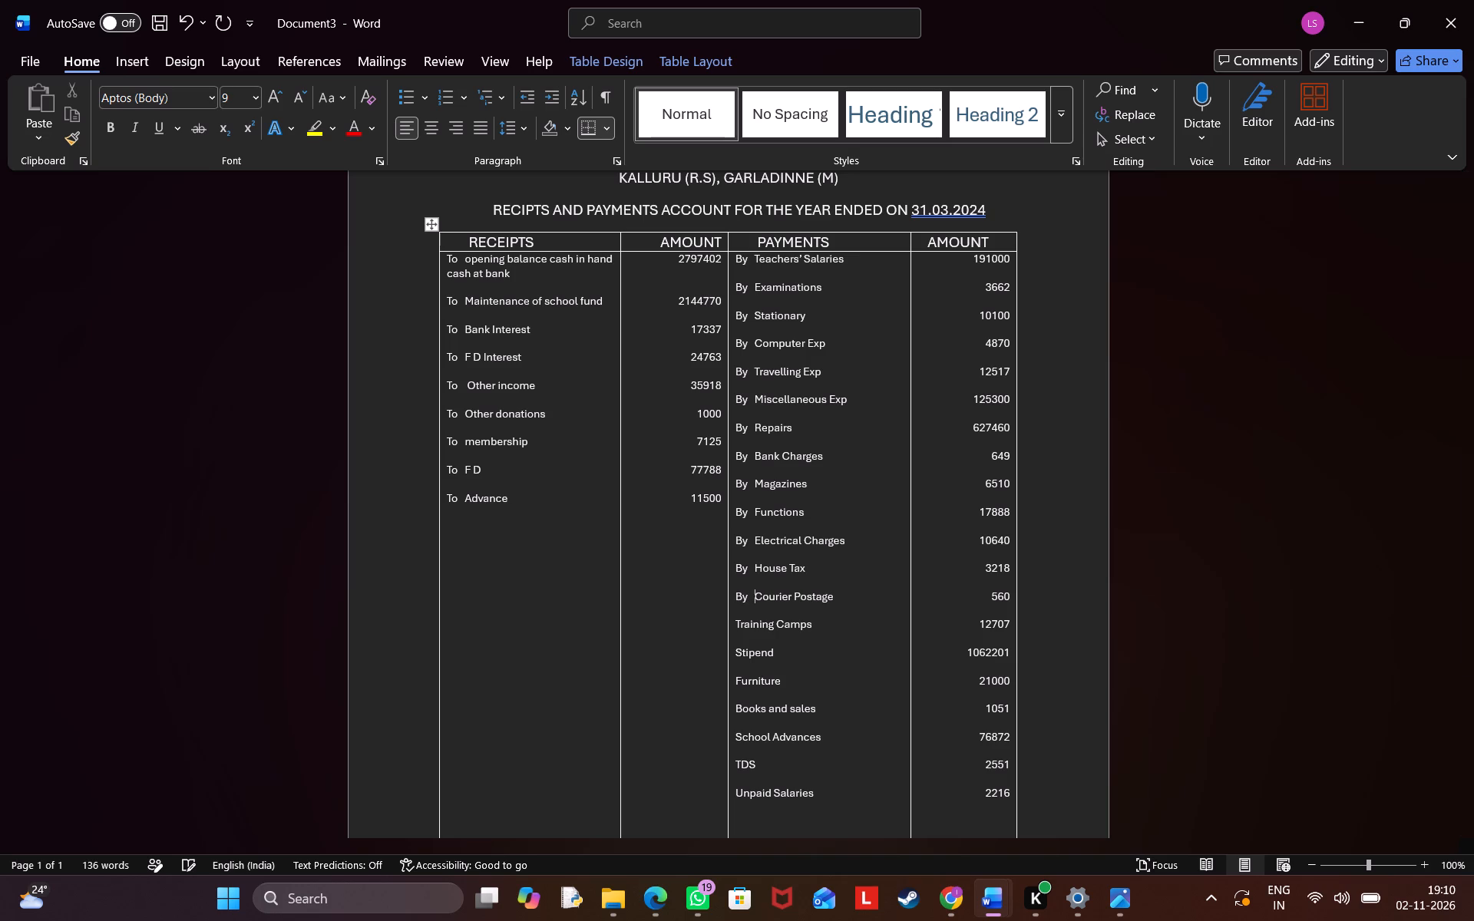
# Add "By" followed by three spaces before Training Camps and before Stipend in the Payments column.
pyautogui.click(737, 627)
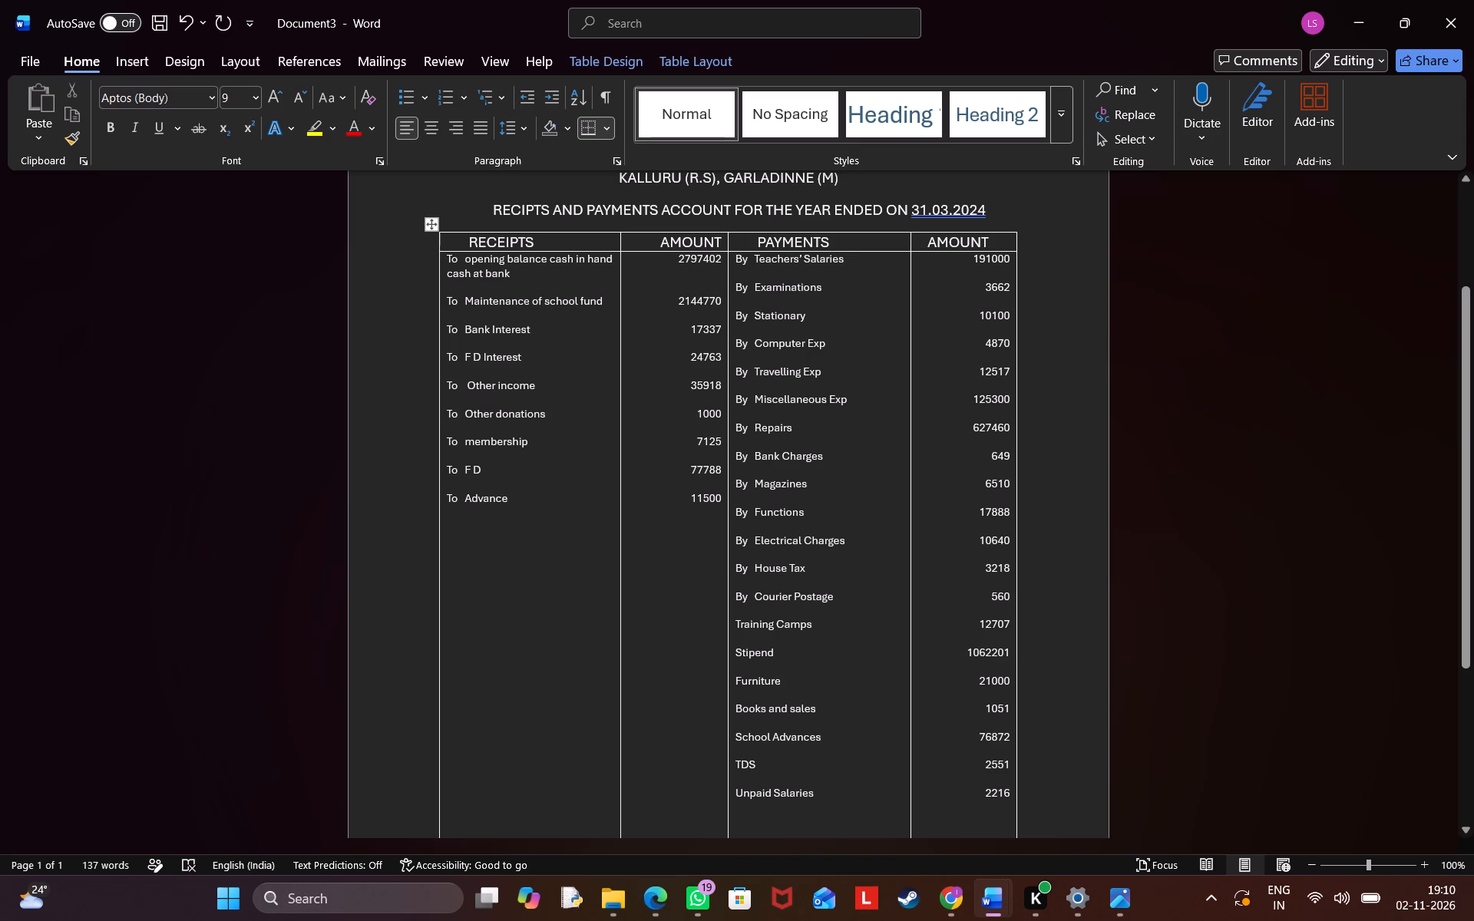
pyautogui.write('By')
pyautogui.press('space')
pyautogui.press('space')
pyautogui.press('space')
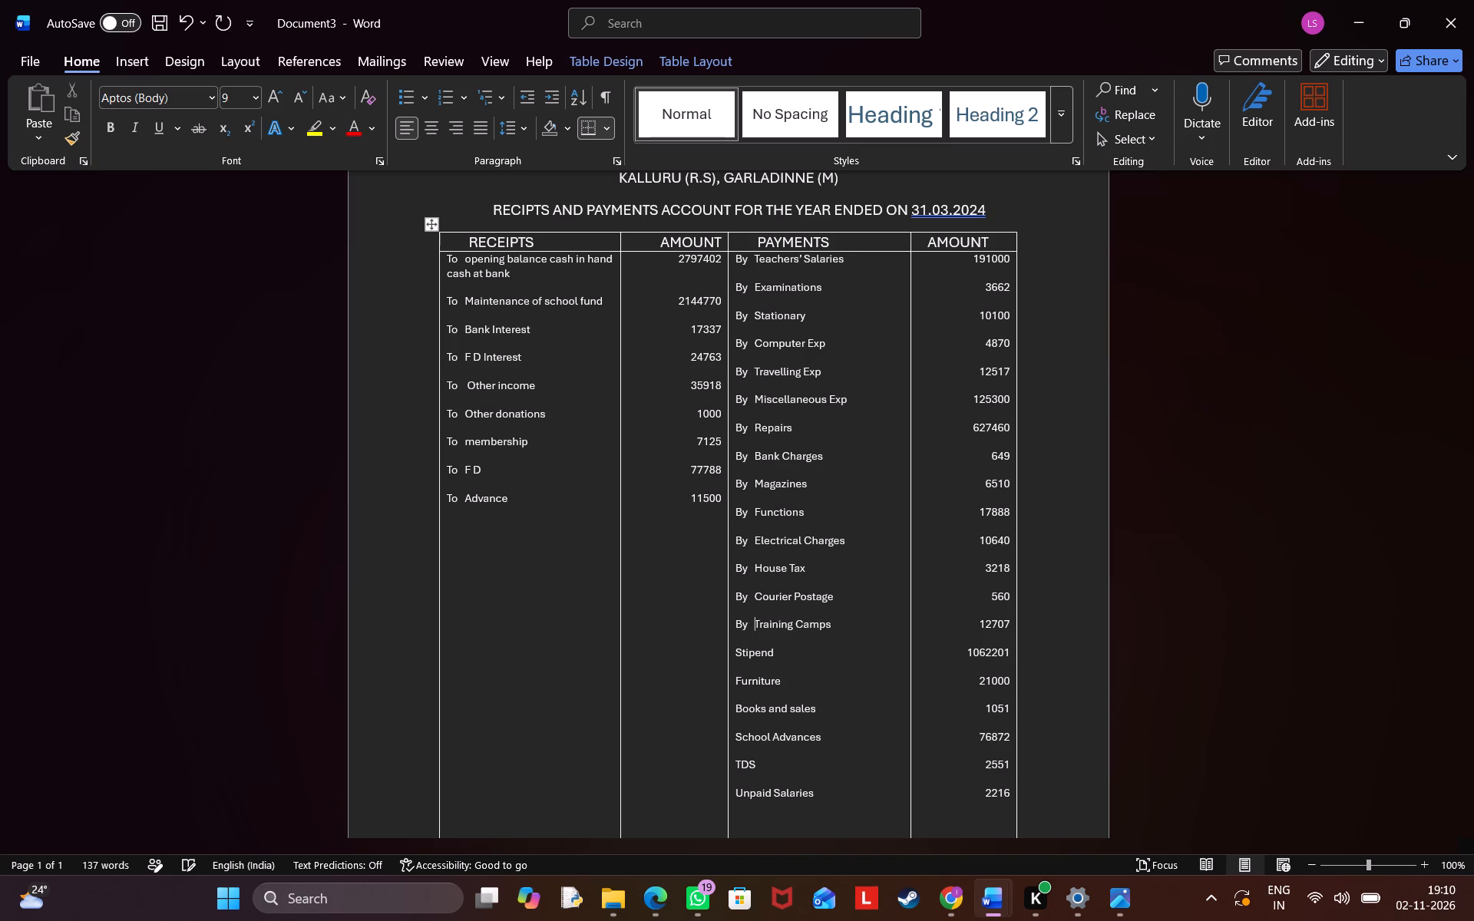
pyautogui.press('Down')
pyautogui.press('Down')
pyautogui.press('Left')
pyautogui.press('Left')
pyautogui.press('Left')
pyautogui.press('Left')
pyautogui.write('By')
pyautogui.press('space')
pyautogui.press('space')
pyautogui.press('space')
# Add "By" followed by three spaces before Furniture in the Payments column.
pyautogui.press('Down')
pyautogui.press('Down')
pyautogui.press('Left')
pyautogui.press('Left')
pyautogui.press('Left')
pyautogui.press('Left')
pyautogui.write('By')
pyautogui.press('space')
pyautogui.press('space')
pyautogui.press('space')
# Add "By" followed by three spaces before Books and sales in the Payments column.
pyautogui.press('Down')
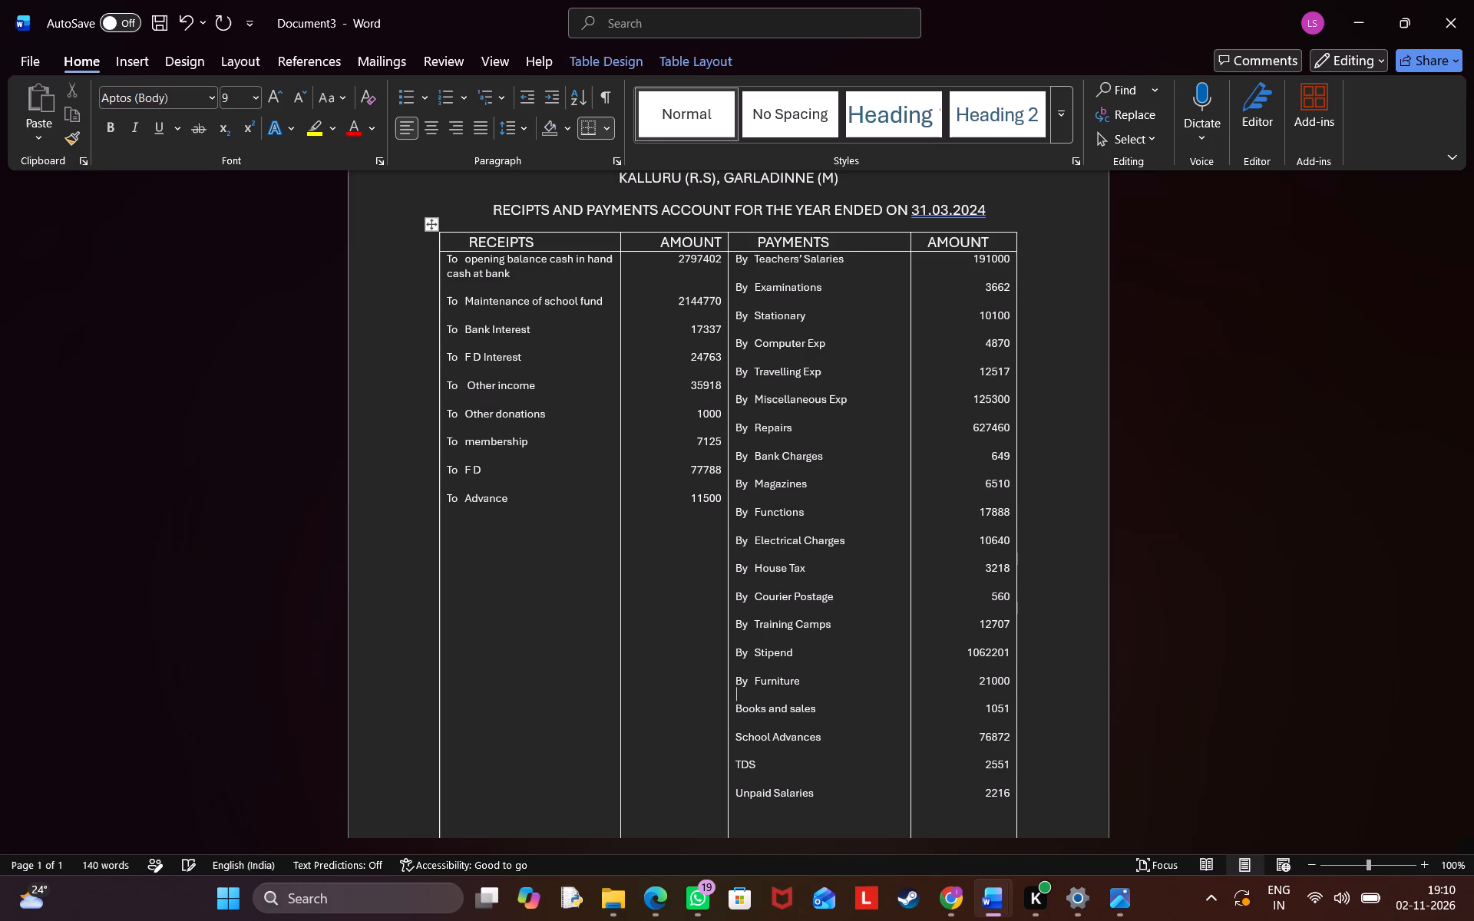
pyautogui.press('Down')
pyautogui.press('Left')
pyautogui.press('Left')
pyautogui.press('Left')
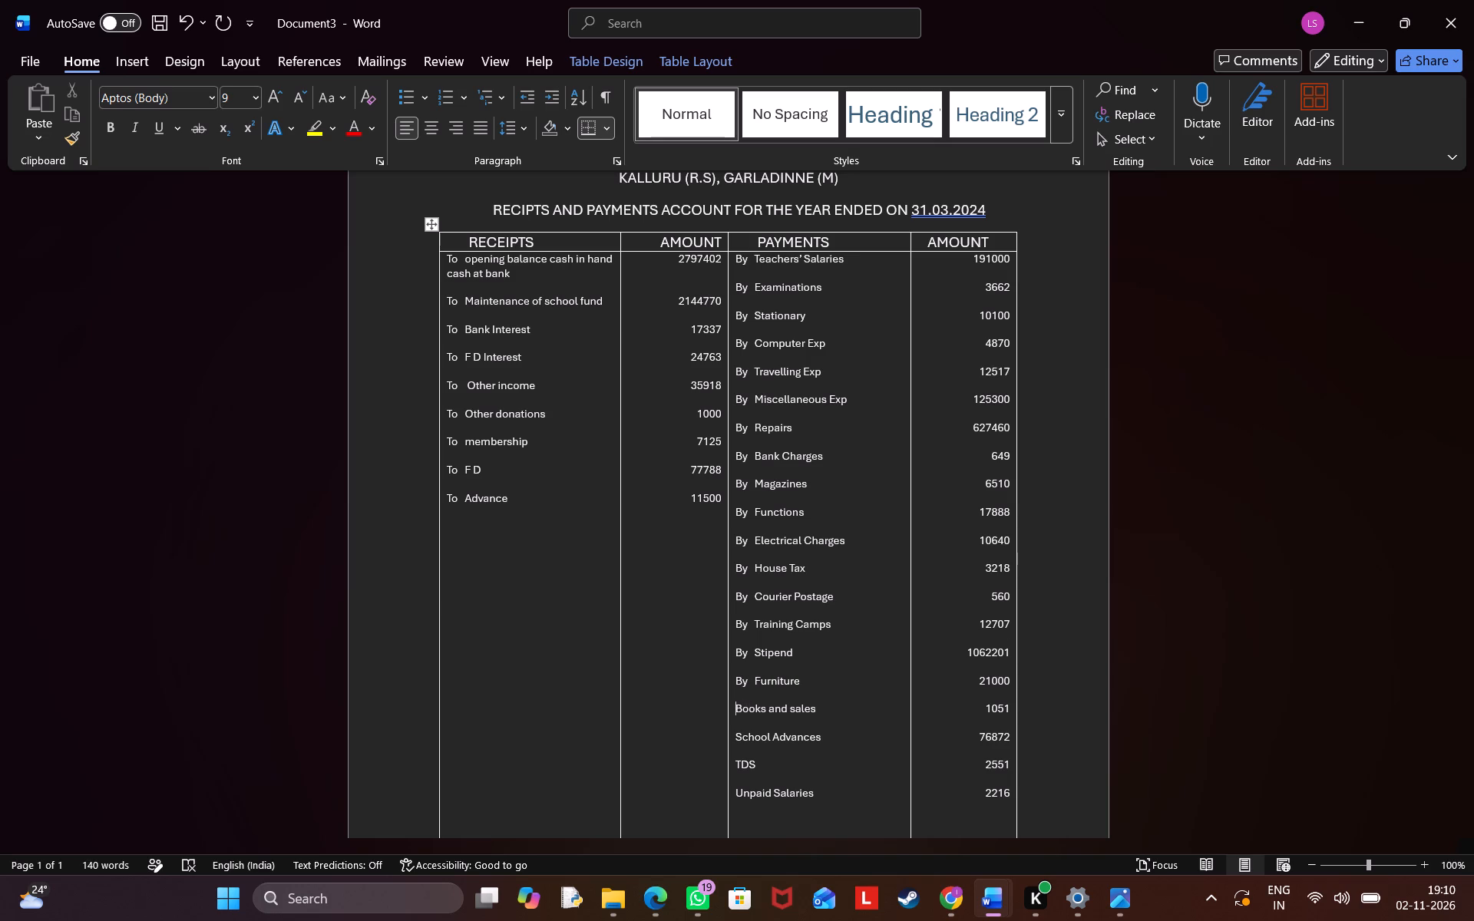
pyautogui.write('By')
pyautogui.press('space')
pyautogui.press('space')
pyautogui.press('space')
# Add "By" followed by three spaces before School Advances in the Payments column.
pyautogui.press('Down')
pyautogui.press('Down')
pyautogui.press('Left')
pyautogui.press('Left')
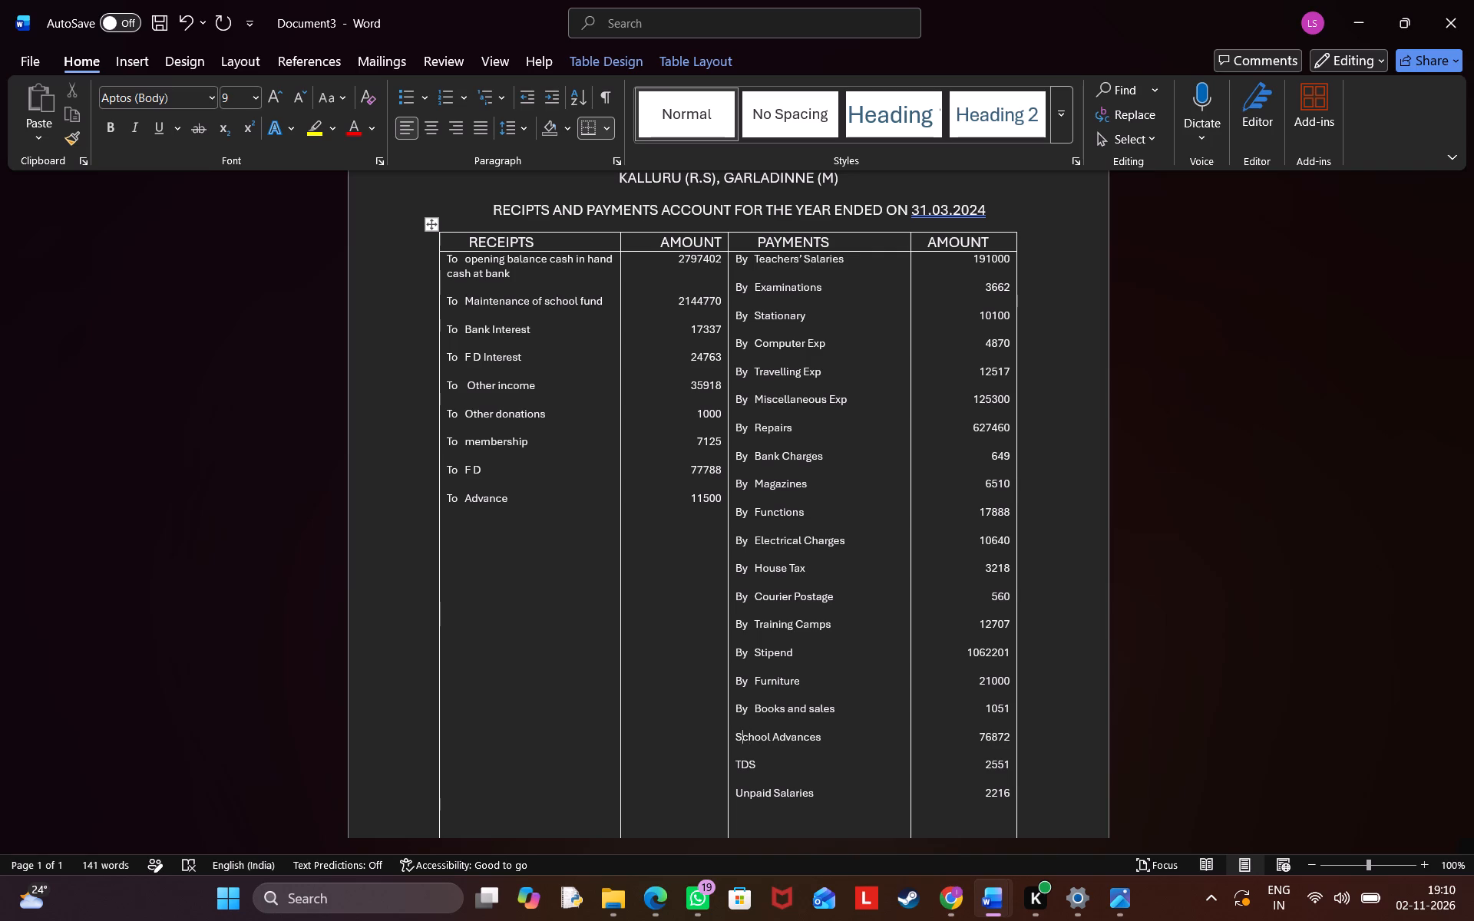
pyautogui.press('Left')
pyautogui.press('Left')
pyautogui.press('Down')
pyautogui.write('By')
pyautogui.press('space')
pyautogui.press('space')
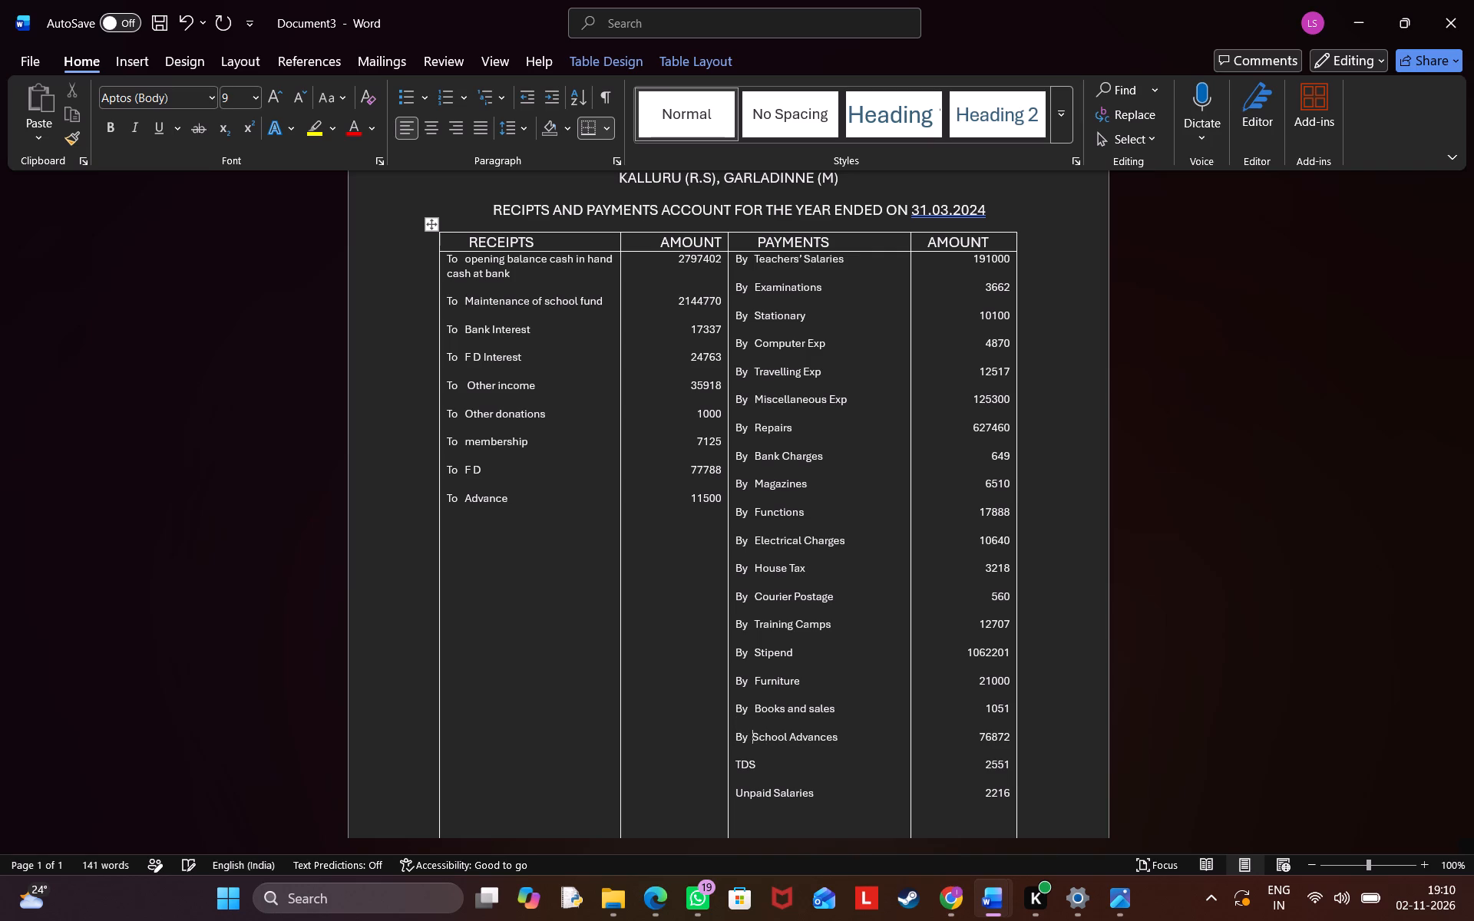
pyautogui.press('space')
# Add "By" followed by three spaces before TDS in the Payments column.
pyautogui.press('Down')
pyautogui.press('Down')
pyautogui.press('Left')
pyautogui.press('Left')
pyautogui.press('Left')
pyautogui.write('By')
pyautogui.press('space')
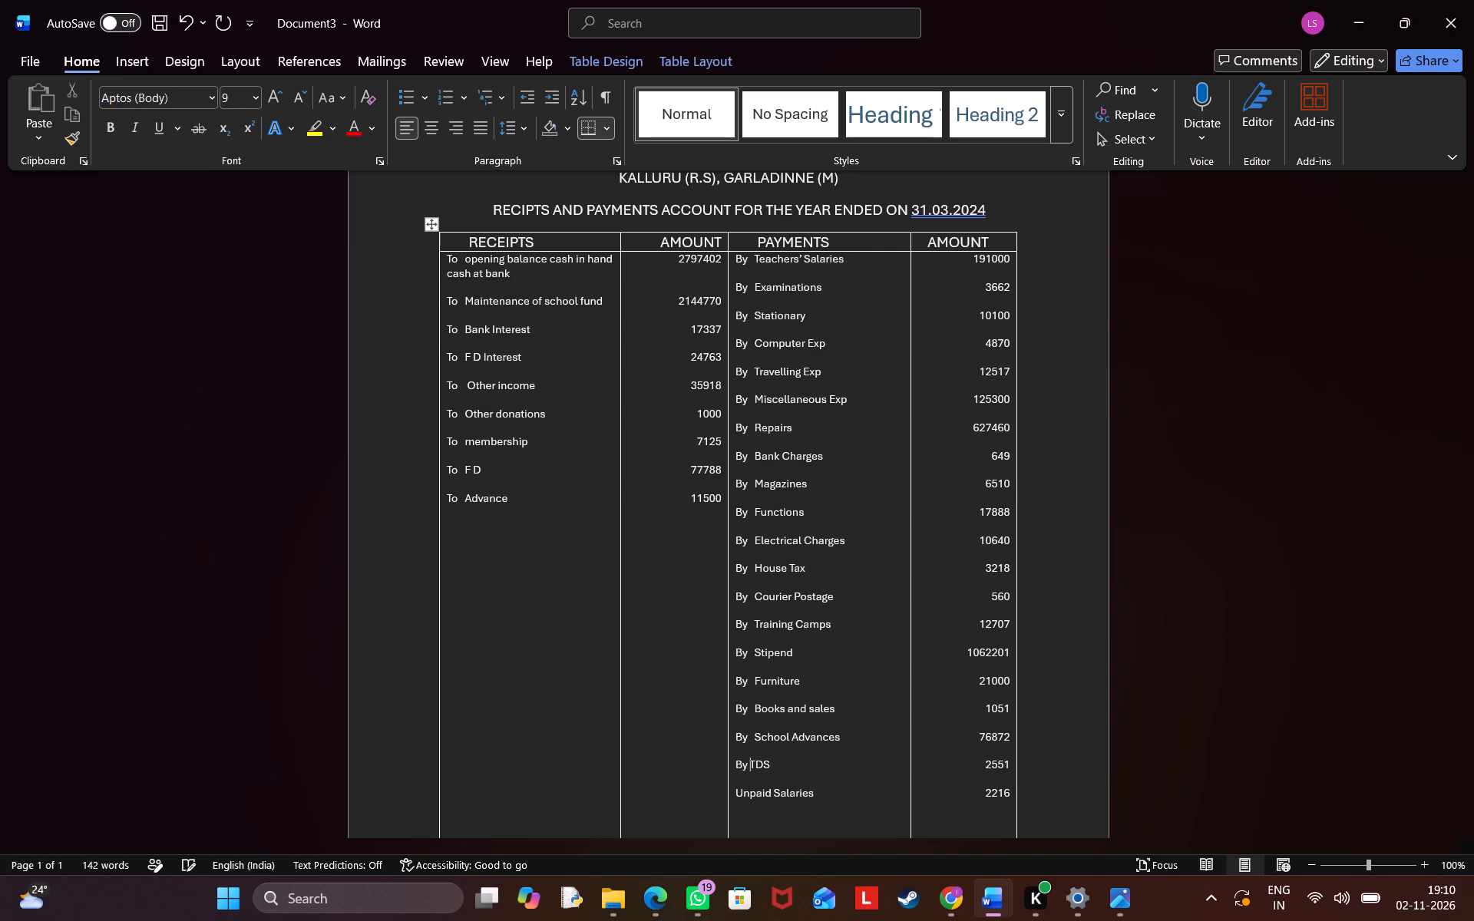
pyautogui.press('space')
pyautogui.press('space')
# Add "By" followed by three spaces before Unpaid Salaries in the Payments column.
pyautogui.press('Down')
pyautogui.press('Down')
pyautogui.press('Left')
pyautogui.press('Left')
pyautogui.press('Left')
pyautogui.write('By')
pyautogui.press('space')
pyautogui.press('space')
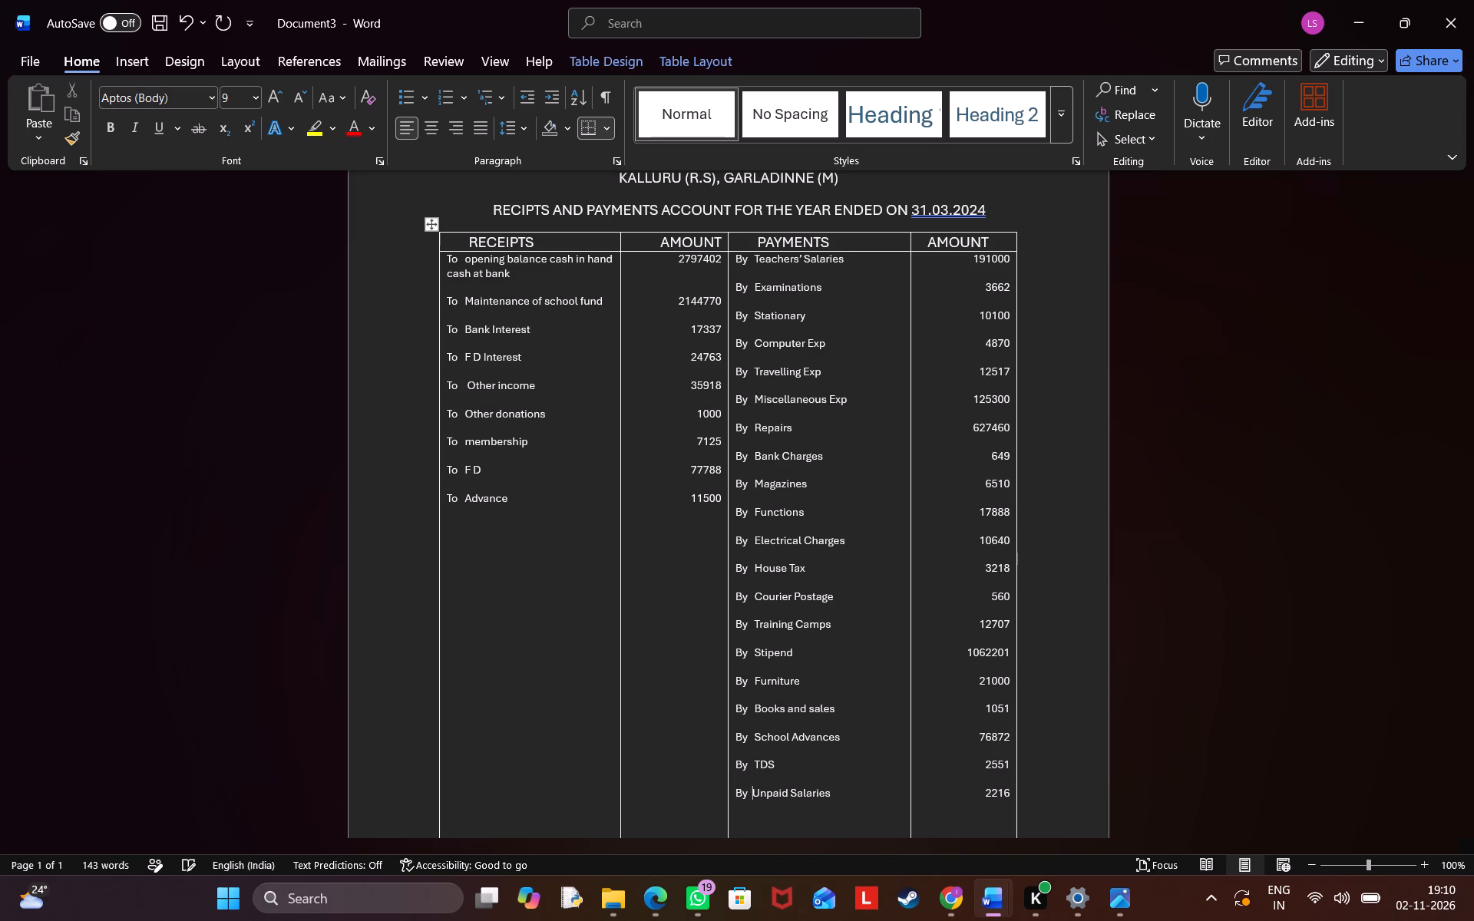
pyautogui.press('space')
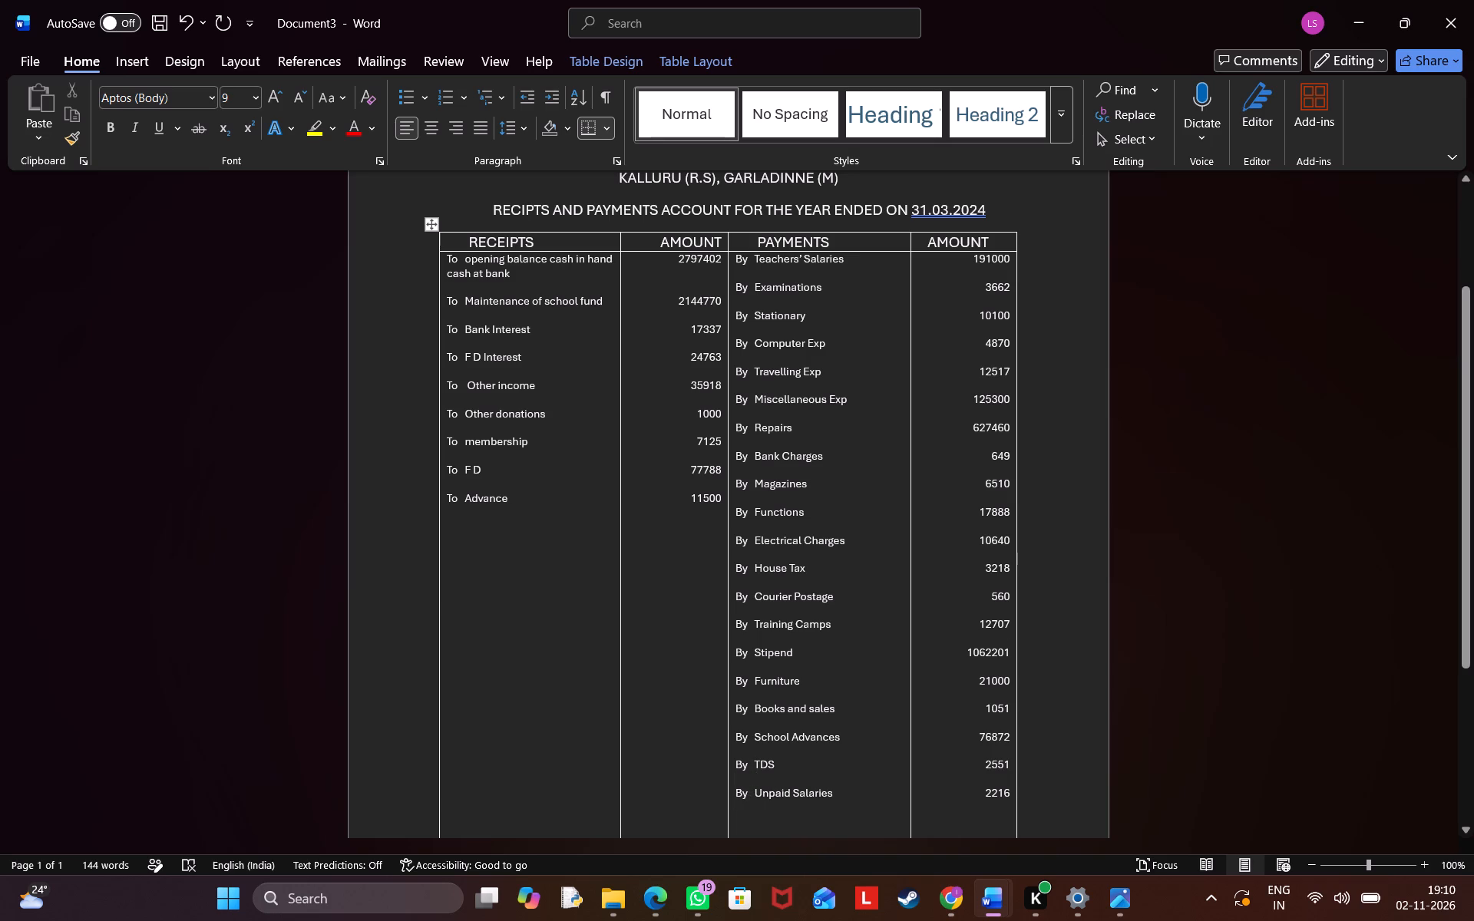
# Append ".00" to the receipts amounts for the opening balance and Maintenance of school fund.
pyautogui.click(713, 253)
pyautogui.click(713, 258)
pyautogui.press('Right')
pyautogui.press('.')
pyautogui.write('00')
pyautogui.press('Down')
pyautogui.press('Down')
pyautogui.press('Down')
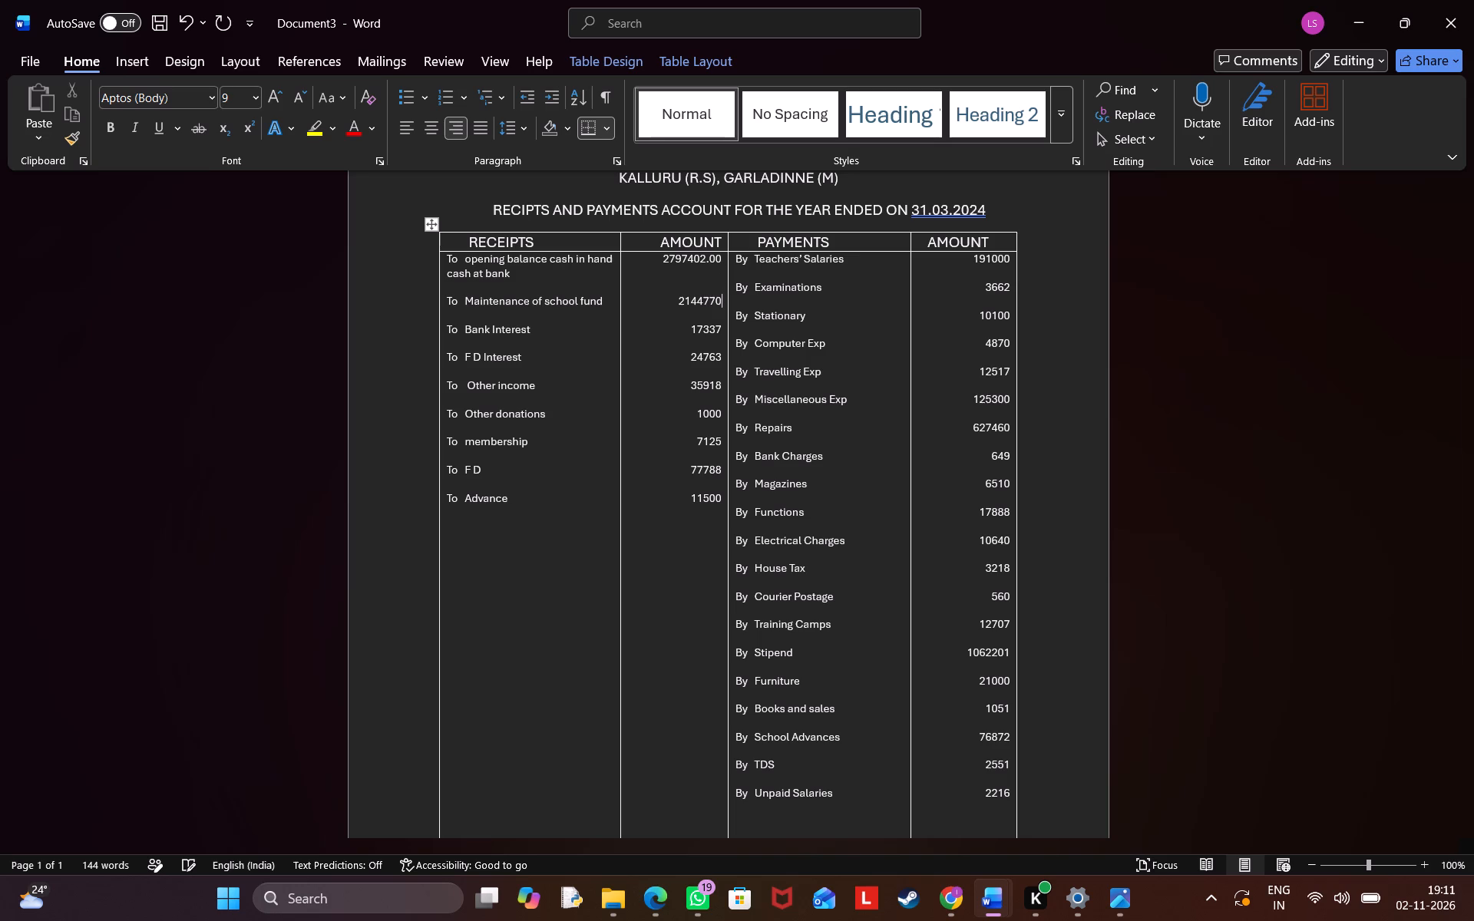
pyautogui.press('.')
pyautogui.write('oo')
pyautogui.press('BackSpace')
pyautogui.press('BackSpace')
pyautogui.write('00')
# Append ".00" to the receipts amounts for Bank Interest, F D Interest, Other income and Other donations.
pyautogui.press('Down')
pyautogui.press('Down')
pyautogui.write('.00')
pyautogui.press('Down')
pyautogui.press('Down')
pyautogui.write('.00')
pyautogui.press('Down')
pyautogui.press('Down')
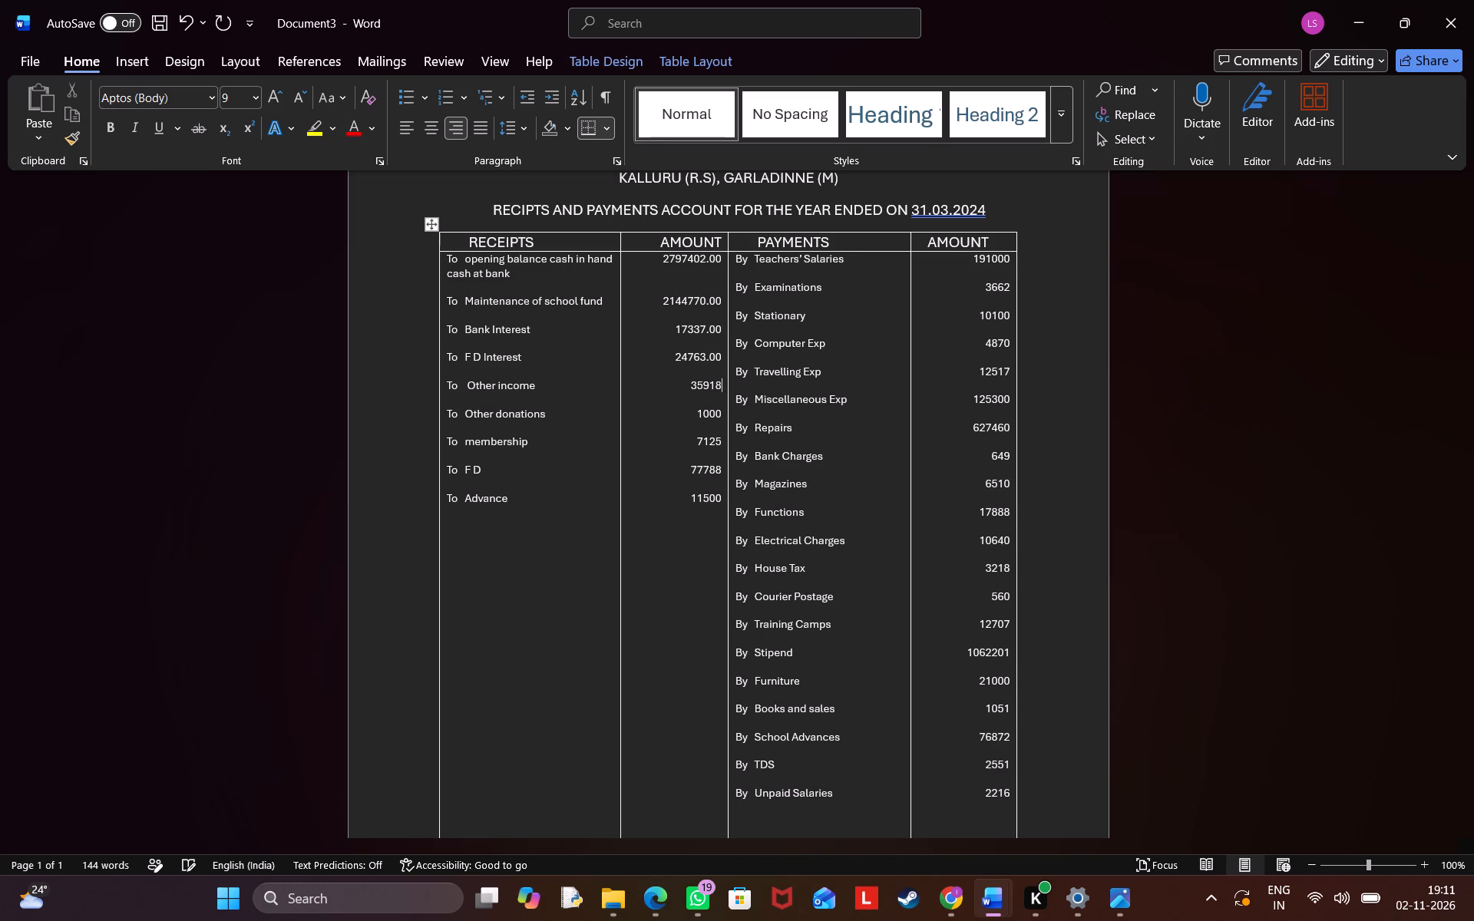
pyautogui.write('.00')
pyautogui.press('Down')
pyautogui.press('Down')
pyautogui.write('.00')
# Append ".00" to the receipts amounts for membership, F D and Advance.
pyautogui.press('Down')
pyautogui.press('Down')
pyautogui.write('.00')
pyautogui.press('Down')
pyautogui.press('Down')
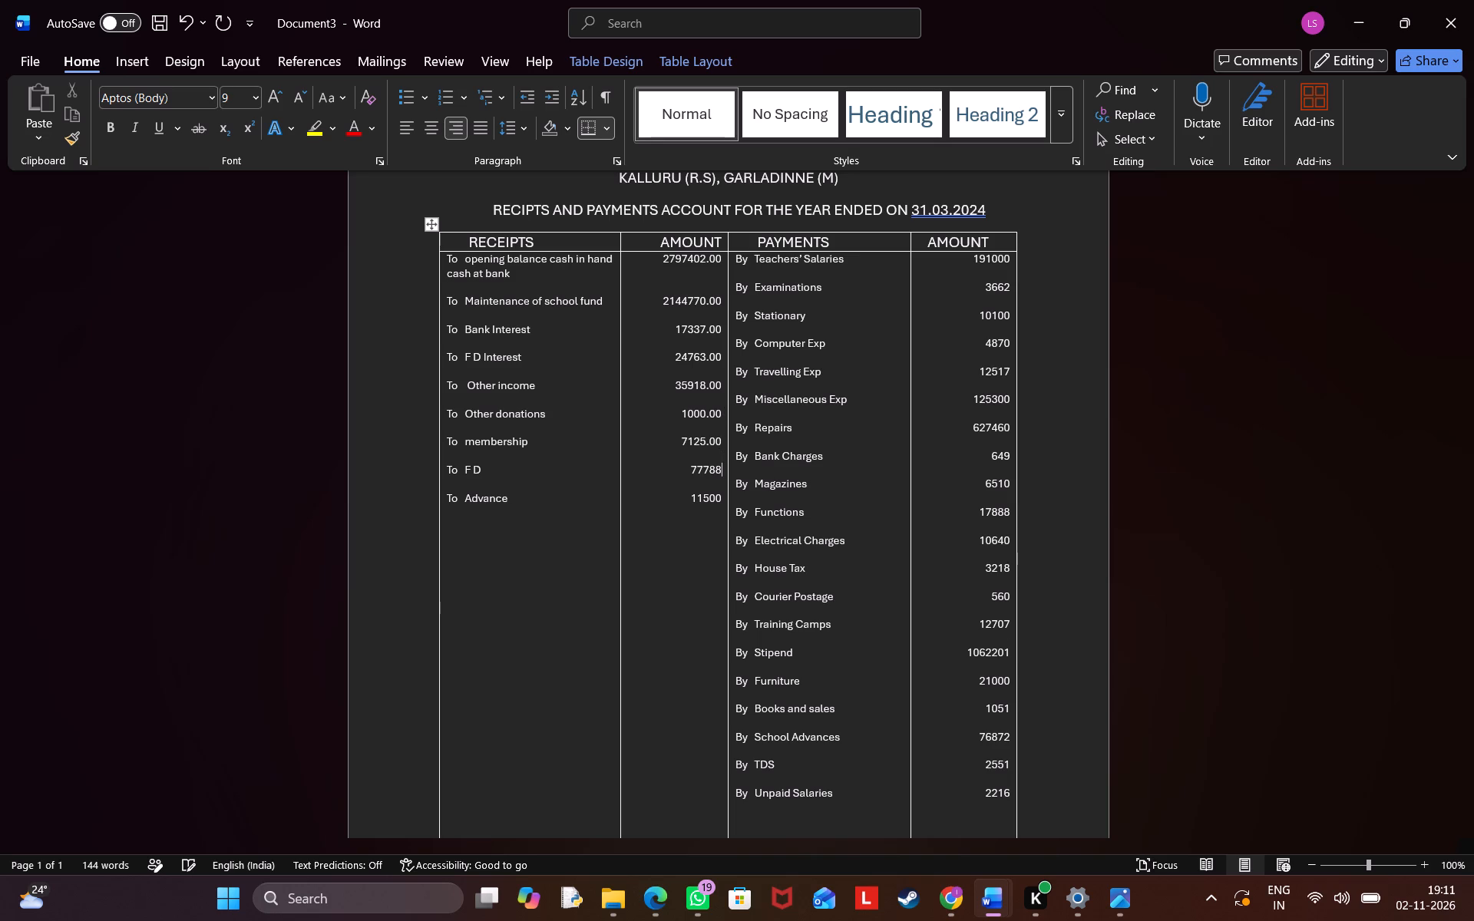
pyautogui.write('.00')
pyautogui.press('Down')
pyautogui.press('Down')
pyautogui.write('.00')
# Append ".00" to the payments amounts from Teachers' Salaries through Travelling Exp.
pyautogui.click(1011, 261)
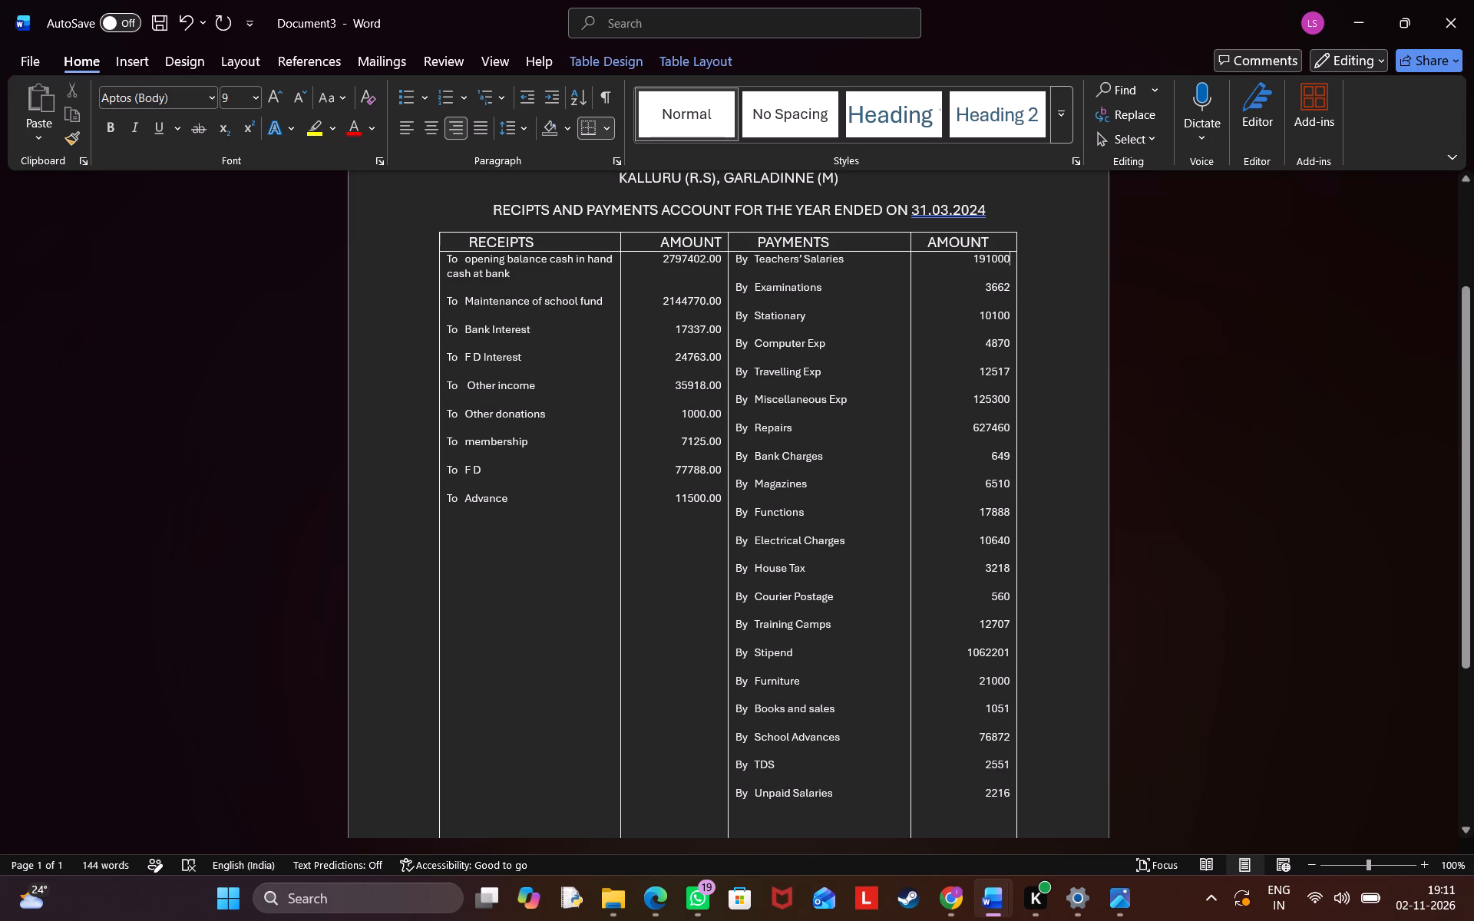
pyautogui.write('.00')
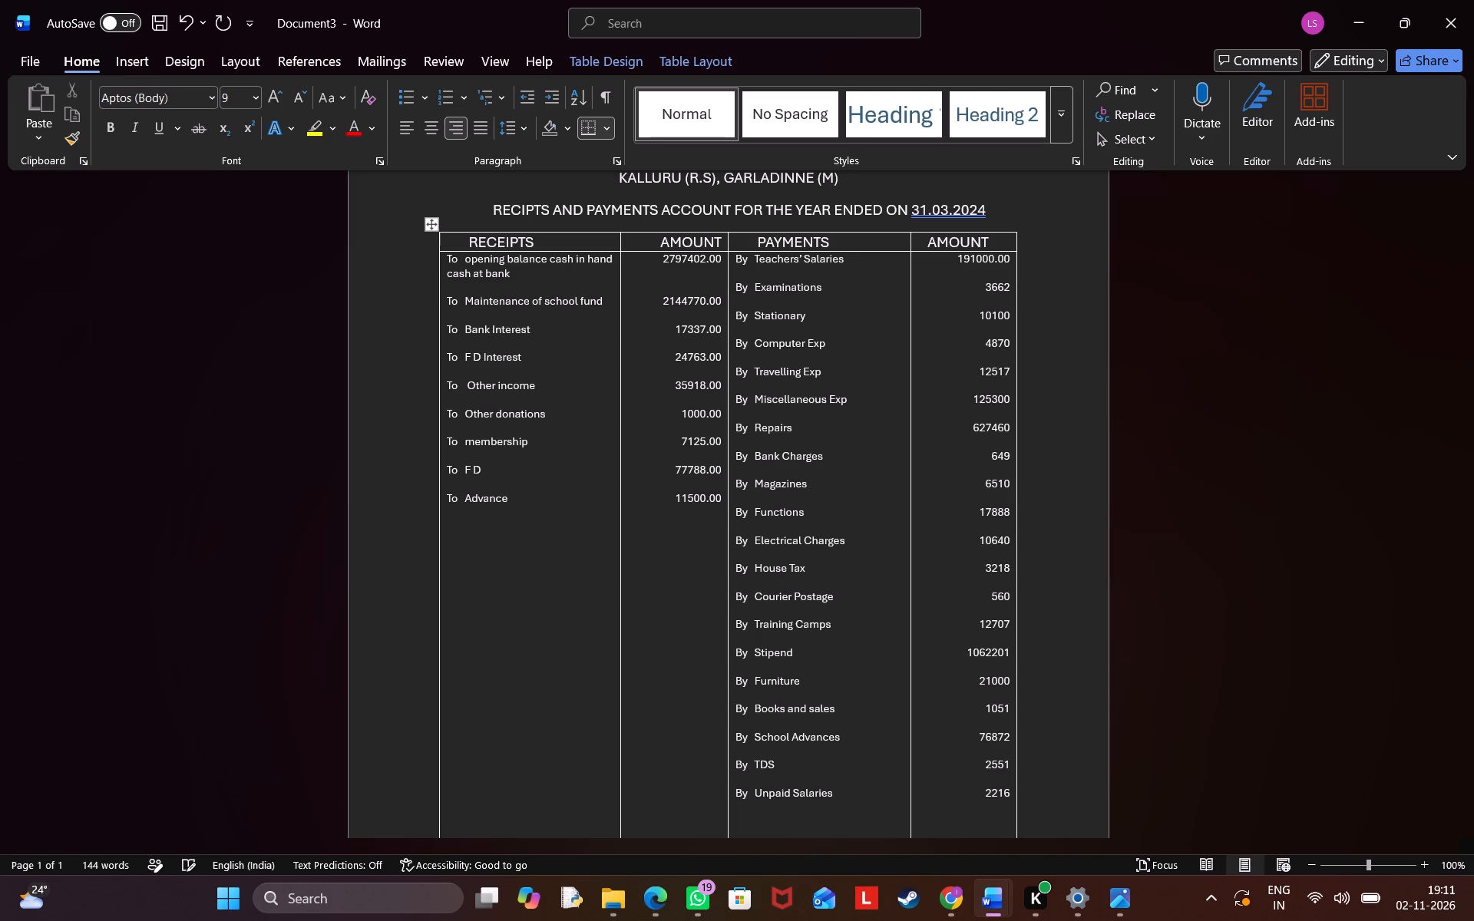
pyautogui.press('Down')
pyautogui.press('Down')
pyautogui.write('.00')
pyautogui.press('Down')
pyautogui.press('Down')
pyautogui.write('.00')
pyautogui.press('Down')
pyautogui.press('Down')
pyautogui.write('.00')
pyautogui.press('Down')
pyautogui.press('Down')
pyautogui.write('.00')
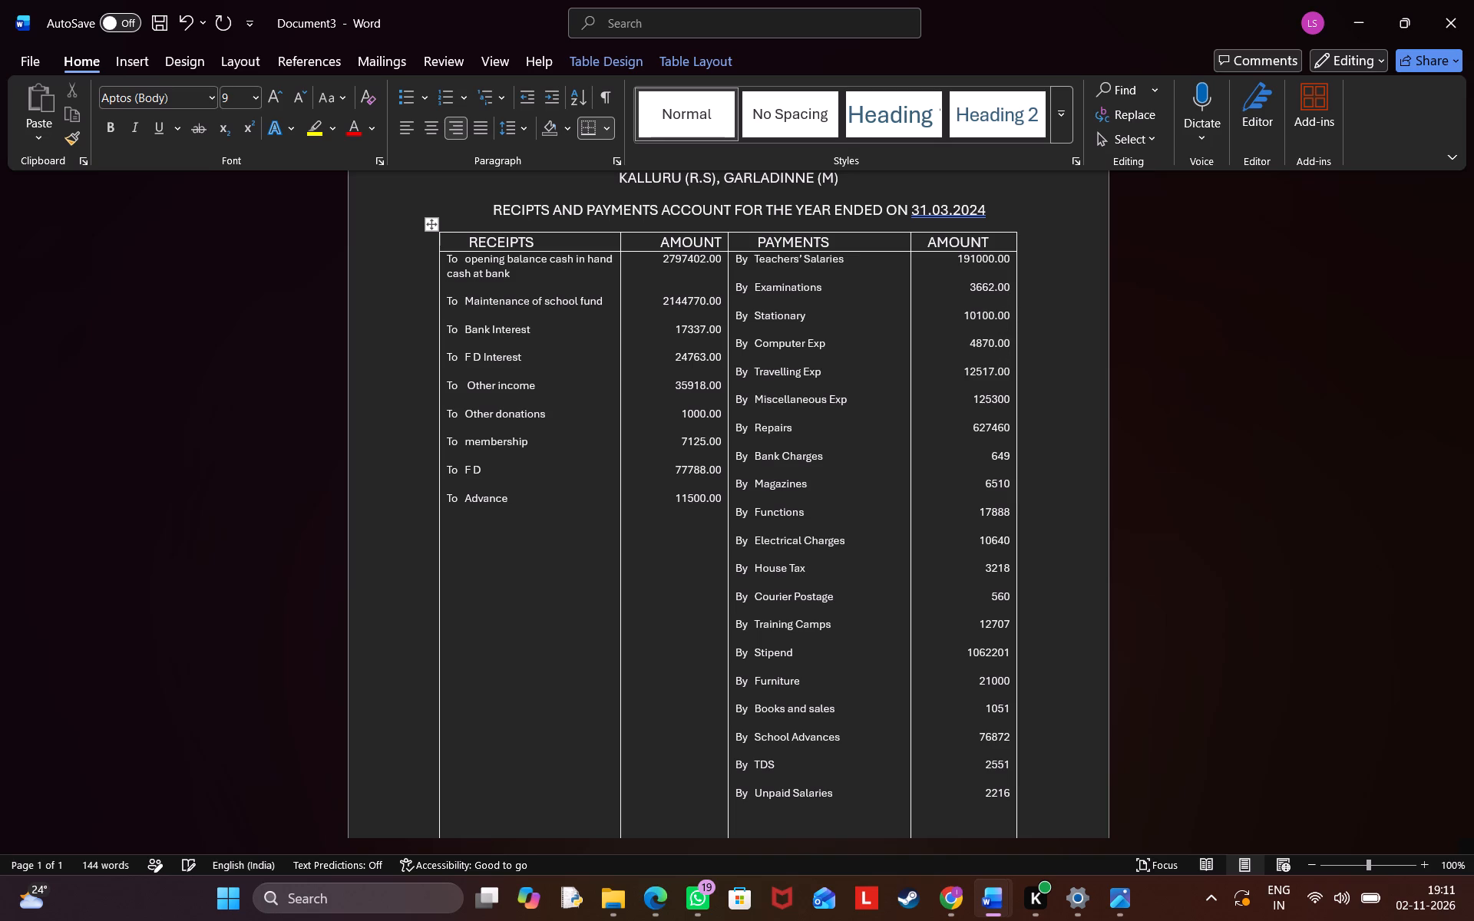
# Append ".00" to the payments amounts for Miscellaneous Exp, Repairs, Bank Charges and Magazines.
pyautogui.press('Down')
pyautogui.press('Down')
pyautogui.write('.00')
pyautogui.press('Down')
pyautogui.press('Down')
pyautogui.write('.00')
pyautogui.press('Down')
pyautogui.press('Down')
pyautogui.write('.00')
pyautogui.press('Down')
pyautogui.press('Down')
pyautogui.write('.00')
# Append ".00" to the payments amounts for Functions, Electrical Charges, House Tax and Courier Postage.
pyautogui.press('Down')
pyautogui.press('Down')
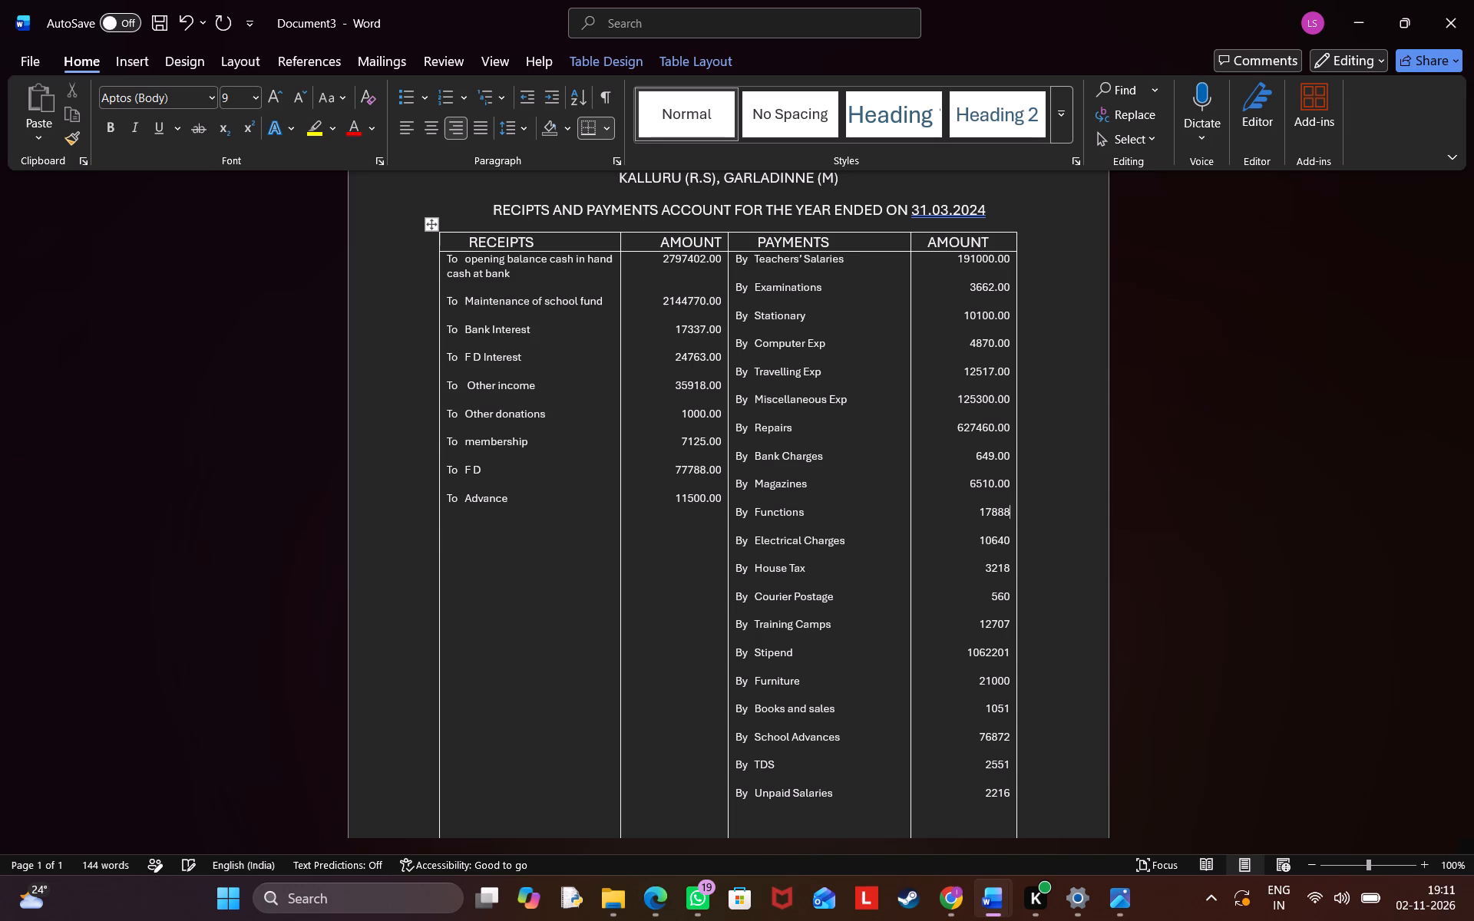
pyautogui.write('.00')
pyautogui.press('Down')
pyautogui.press('Down')
pyautogui.write('.00')
pyautogui.press('Down')
pyautogui.press('Down')
pyautogui.write('.00')
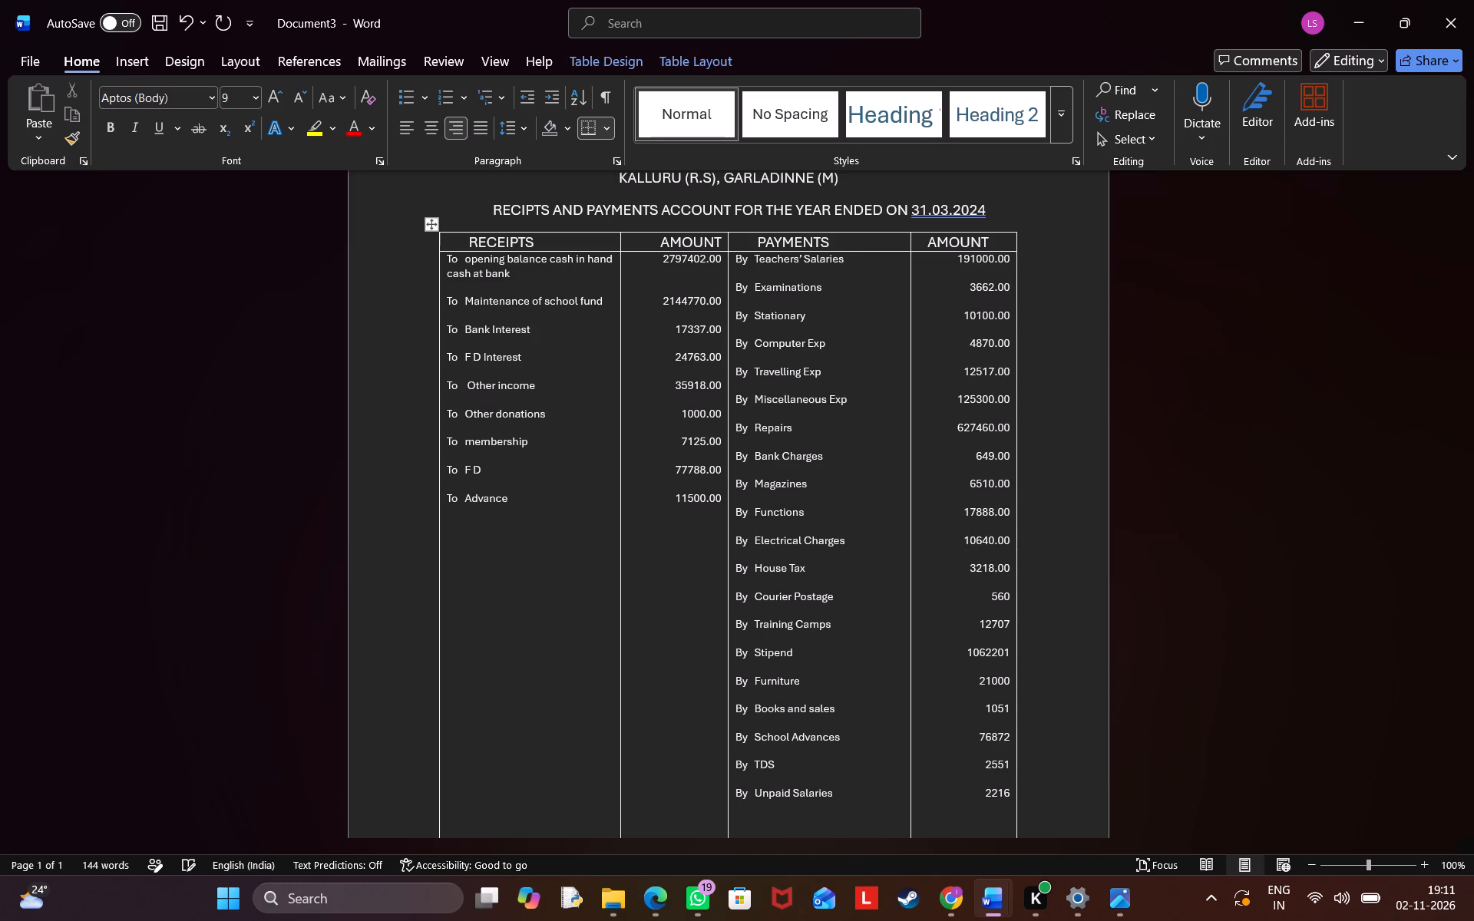
pyautogui.press('Down')
pyautogui.press('Down')
pyautogui.write('.00')
# Append ".00" to the payments amounts for Training Camps, Stipend and Furniture.
pyautogui.press('Down')
pyautogui.press('Down')
pyautogui.write('.00')
pyautogui.press('Down')
pyautogui.press('Down')
pyautogui.write('.00')
pyautogui.press('Down')
pyautogui.press('Down')
pyautogui.write('.00')
# Append ".00" to the payments amounts for Books and sales, School Advances, TDS and Unpaid Salaries.
pyautogui.press('Down')
pyautogui.press('Down')
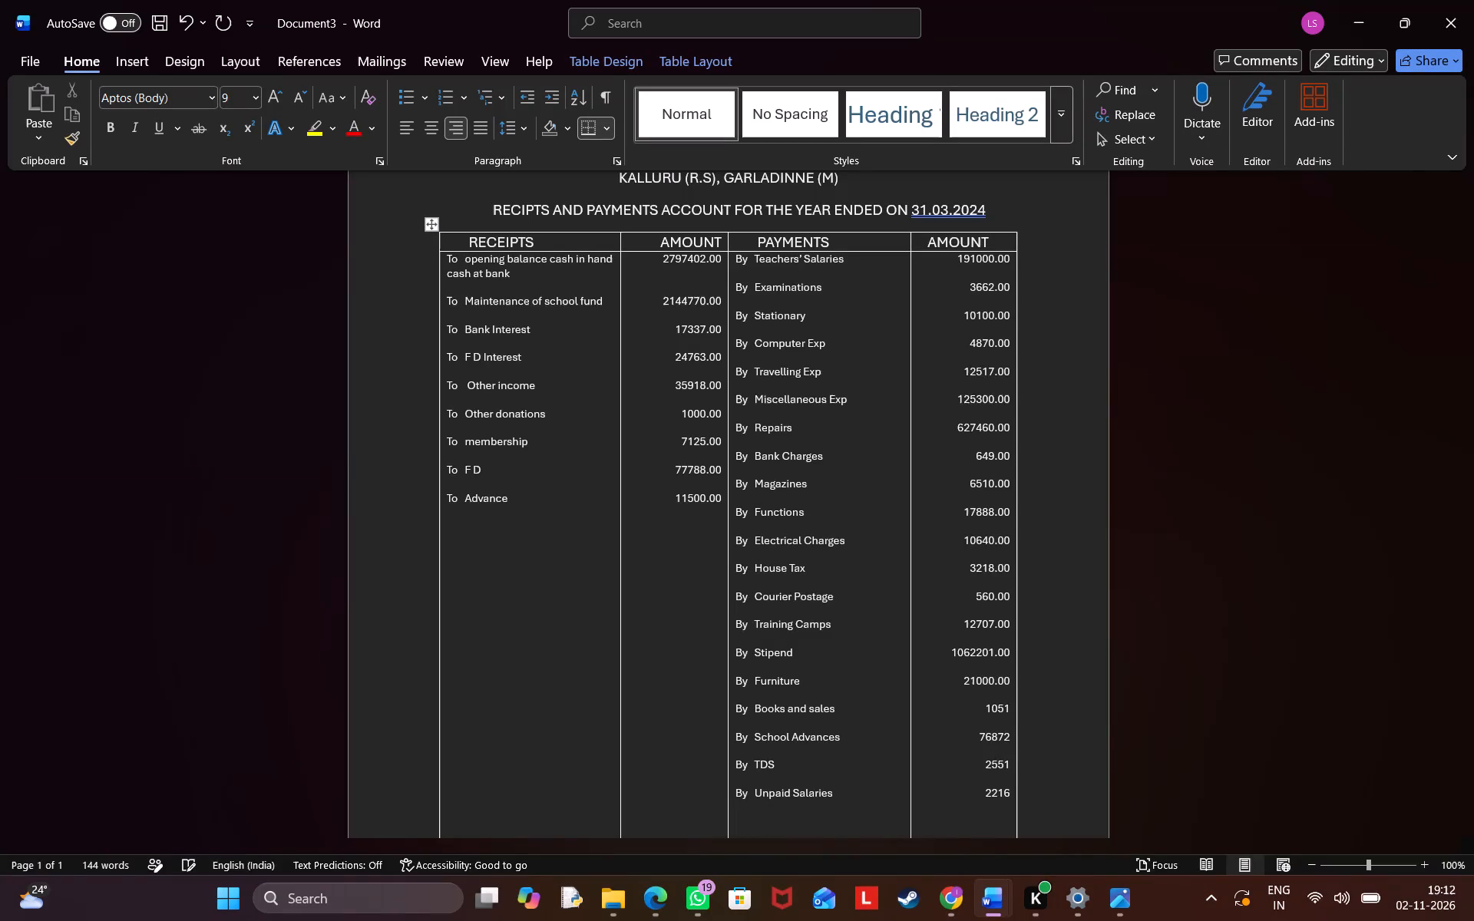
pyautogui.write('.00')
pyautogui.press('Down')
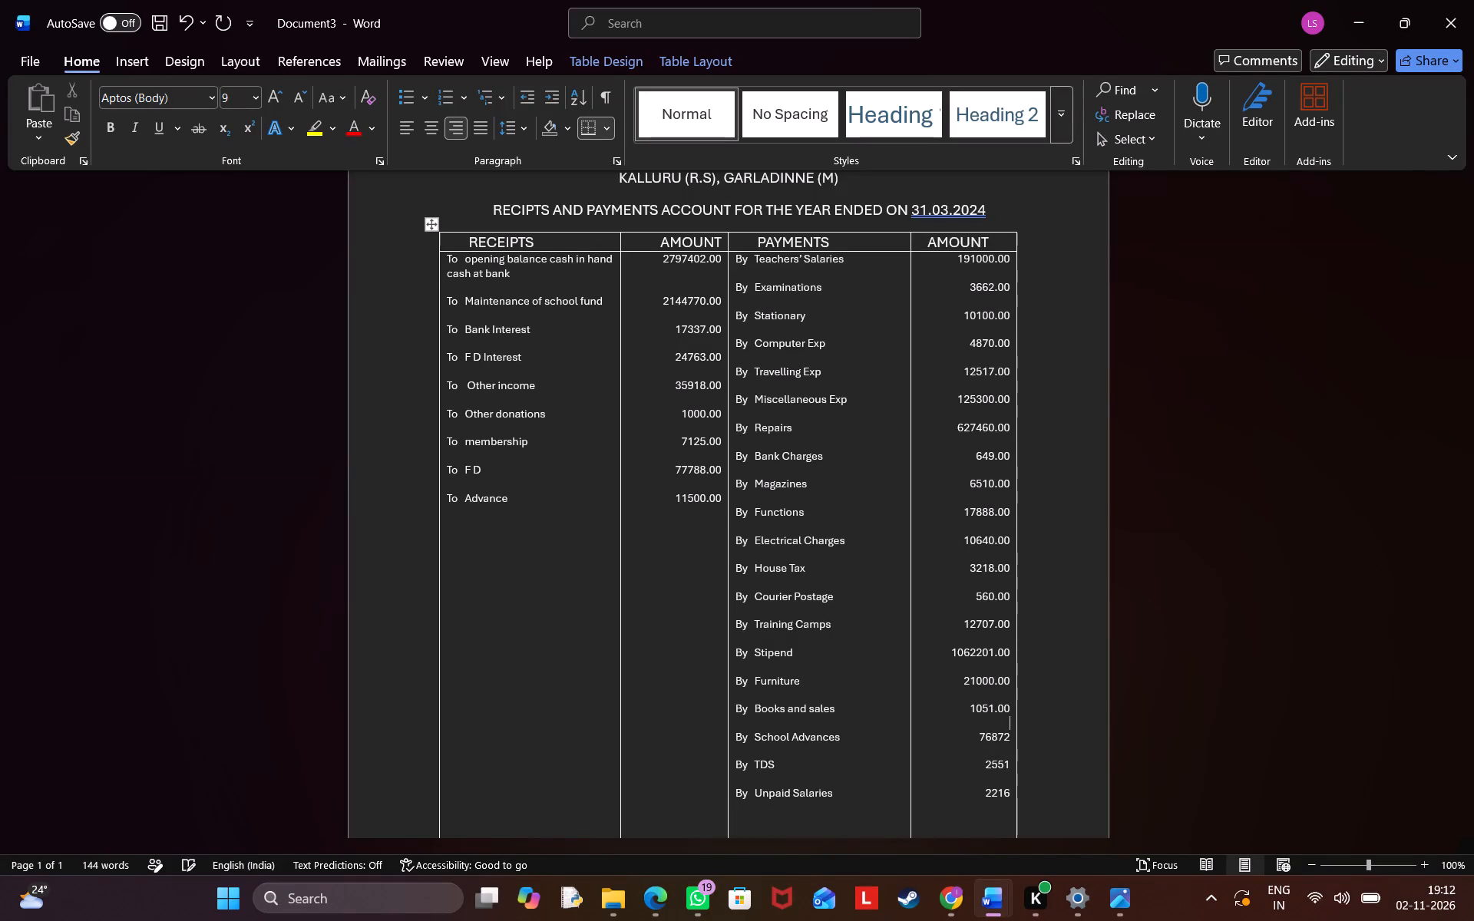
pyautogui.press('Down')
pyautogui.write('.00')
pyautogui.press('Down')
pyautogui.press('Down')
pyautogui.write('.00')
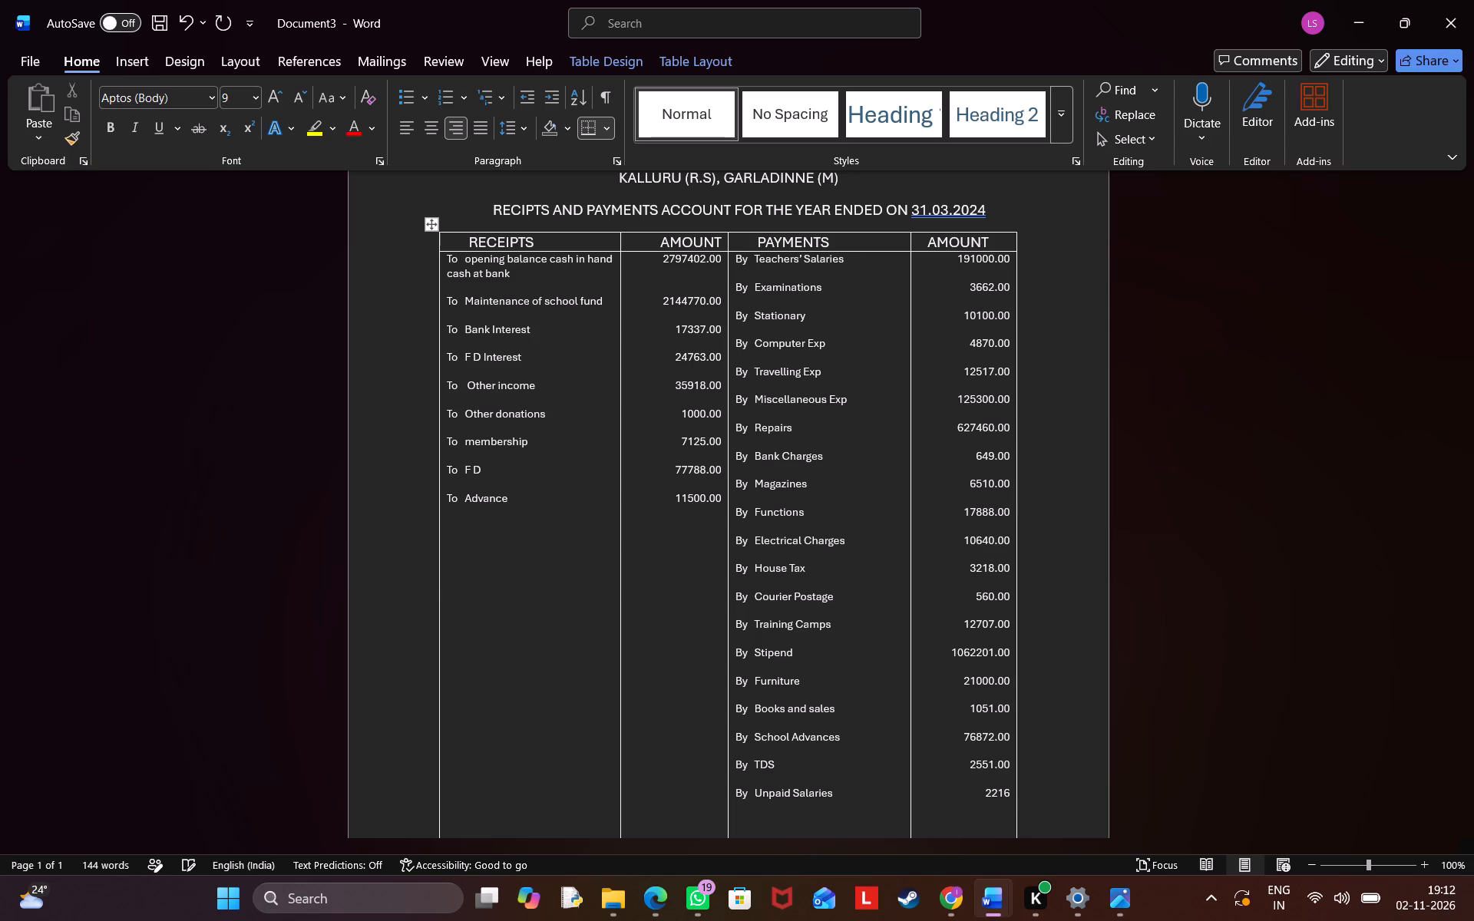
pyautogui.press('Down')
pyautogui.press('Down')
pyautogui.write('.00')
# Review the lower part of the table and examine the printed sample account in the Photos image.
pyautogui.scroll(-2, 800, 432)
pyautogui.scroll(1, 800, 432)
pyautogui.scroll(-1, 800, 432)
pyautogui.scroll(1, 800, 432)
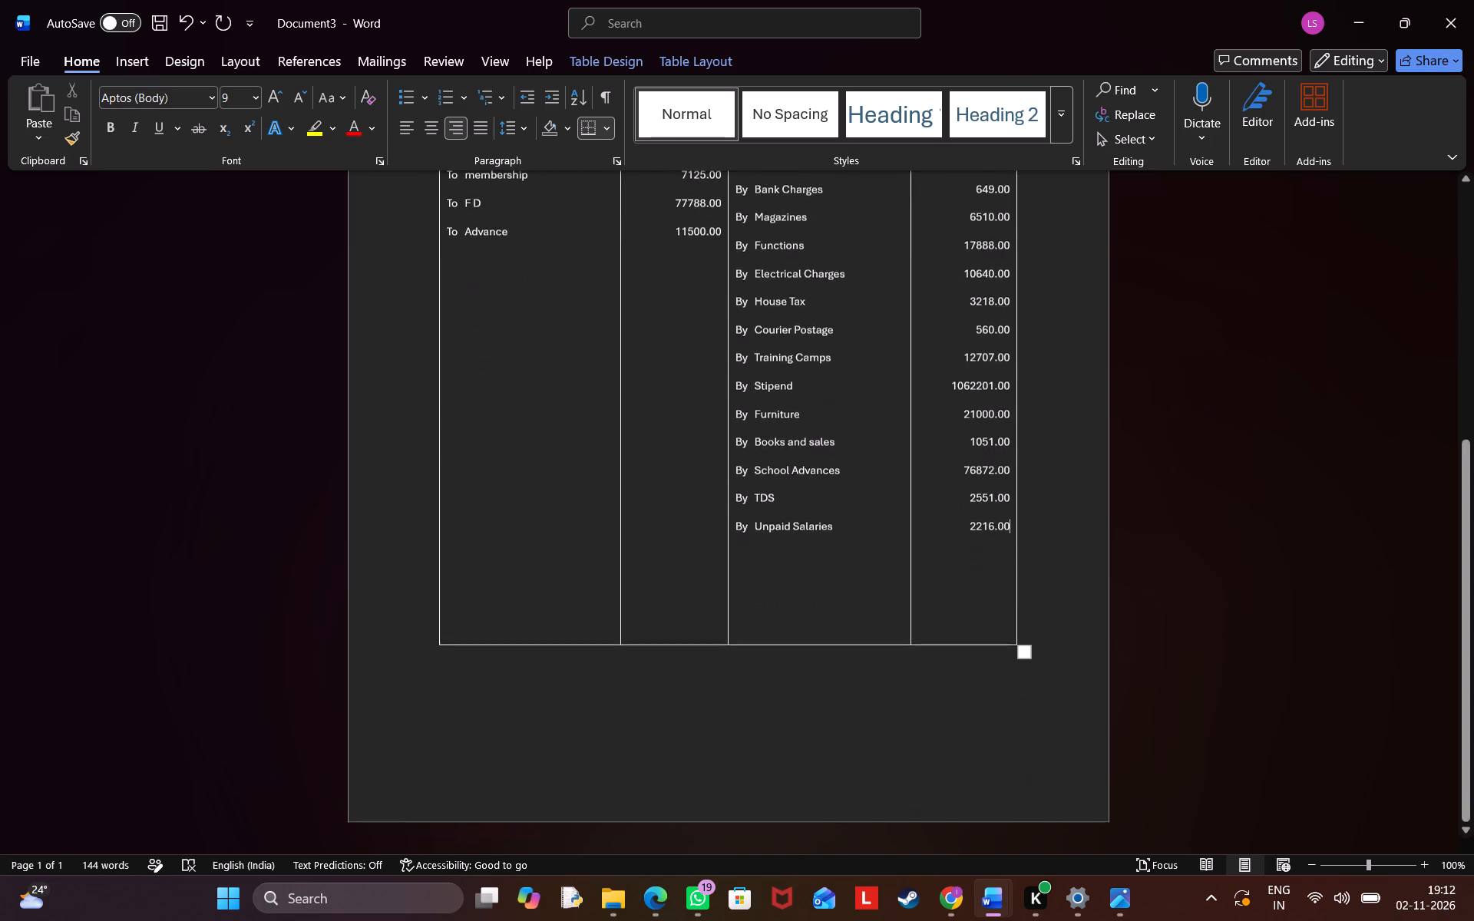
pyautogui.scroll(1, 800, 432)
pyautogui.scroll(-3, 800, 432)
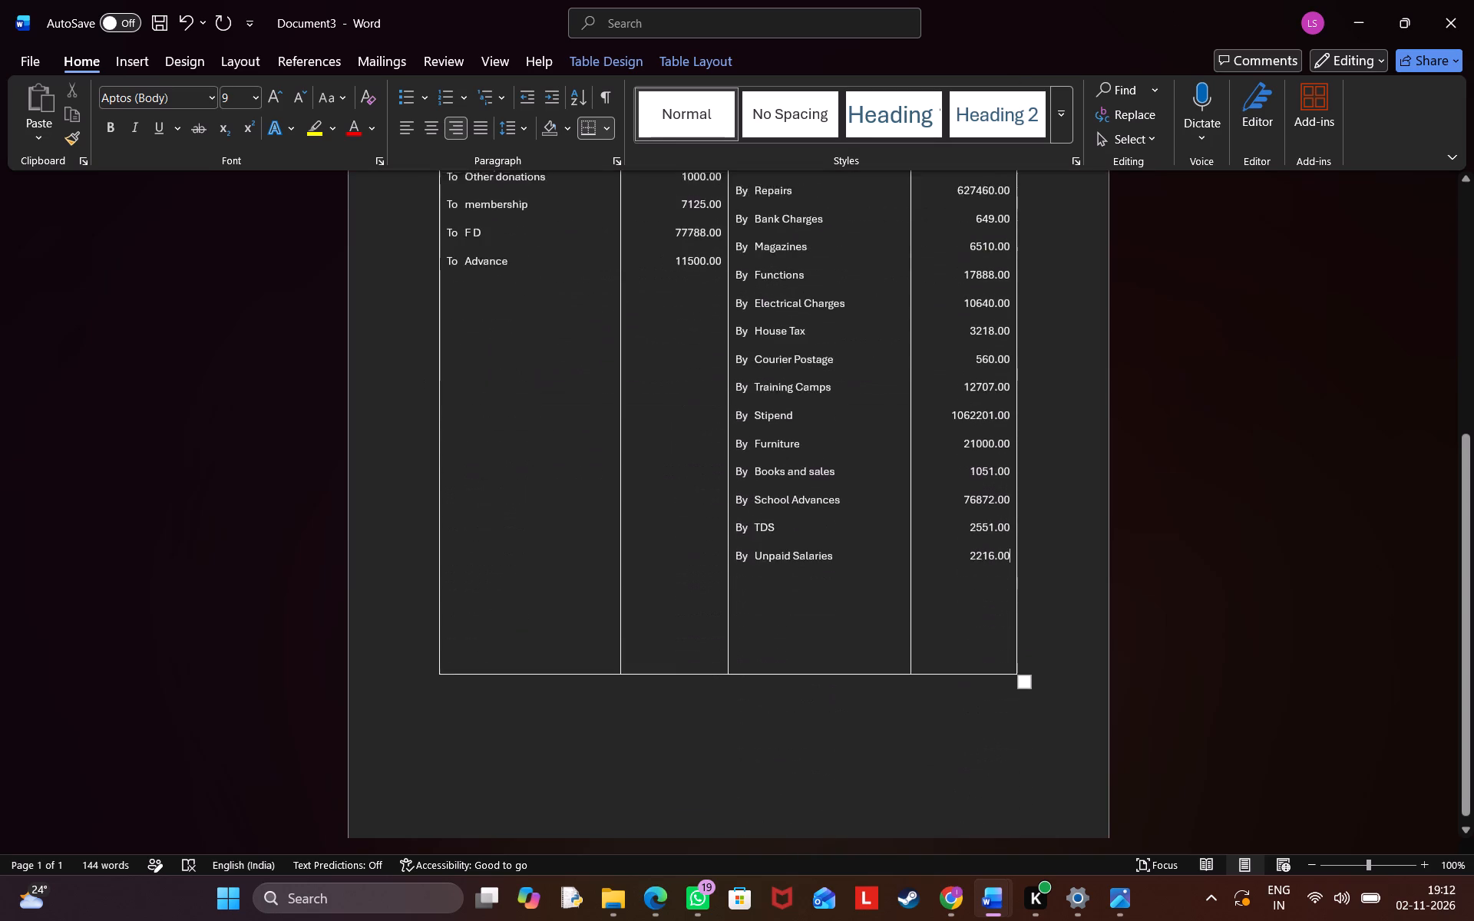
pyautogui.click(798, 568)
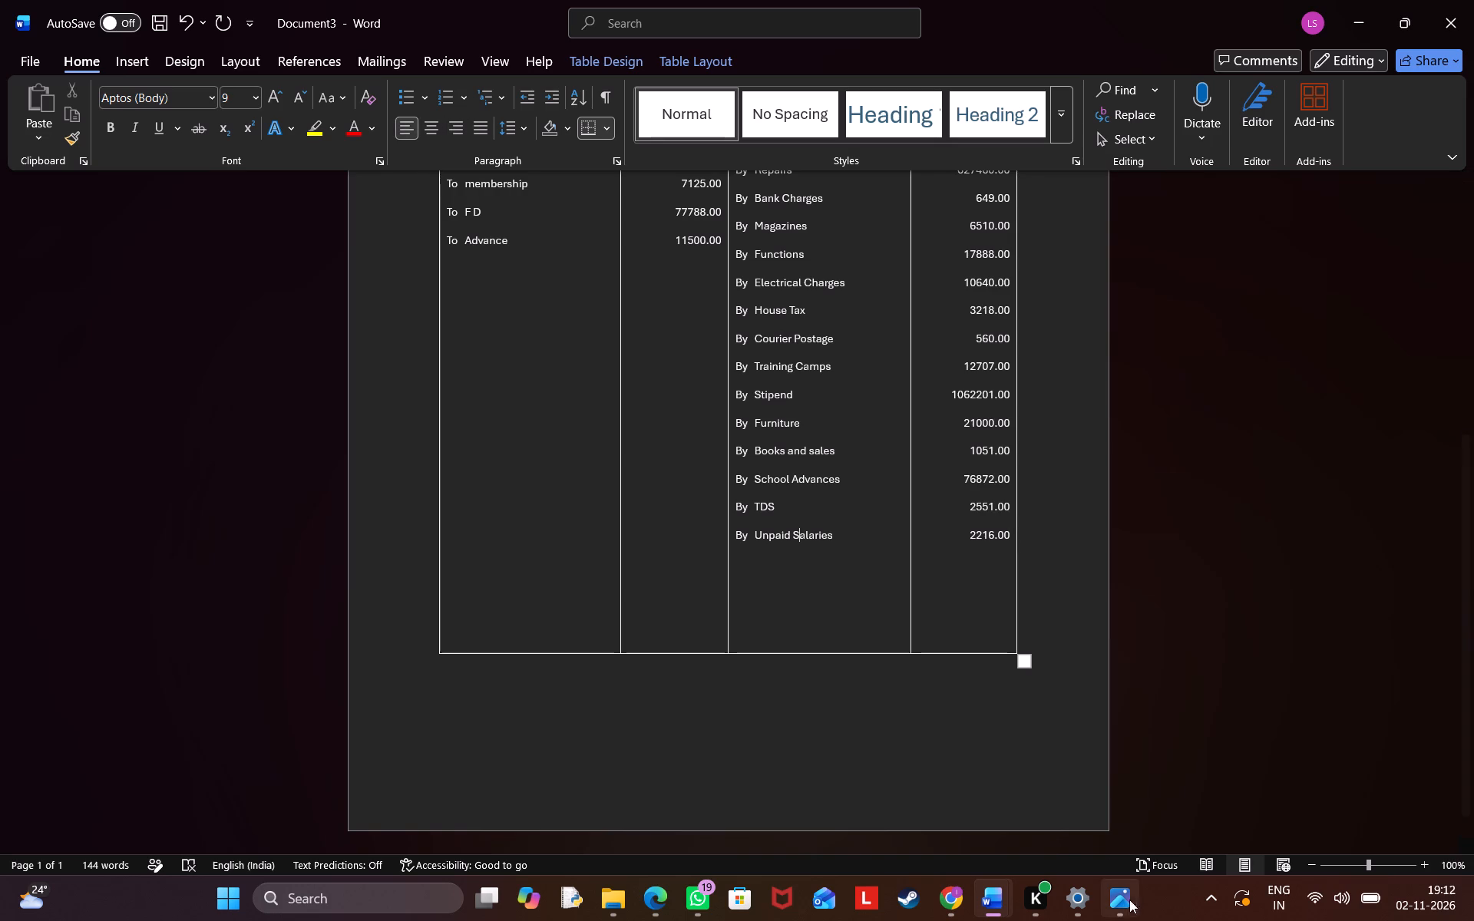
pyautogui.click(1124, 825)
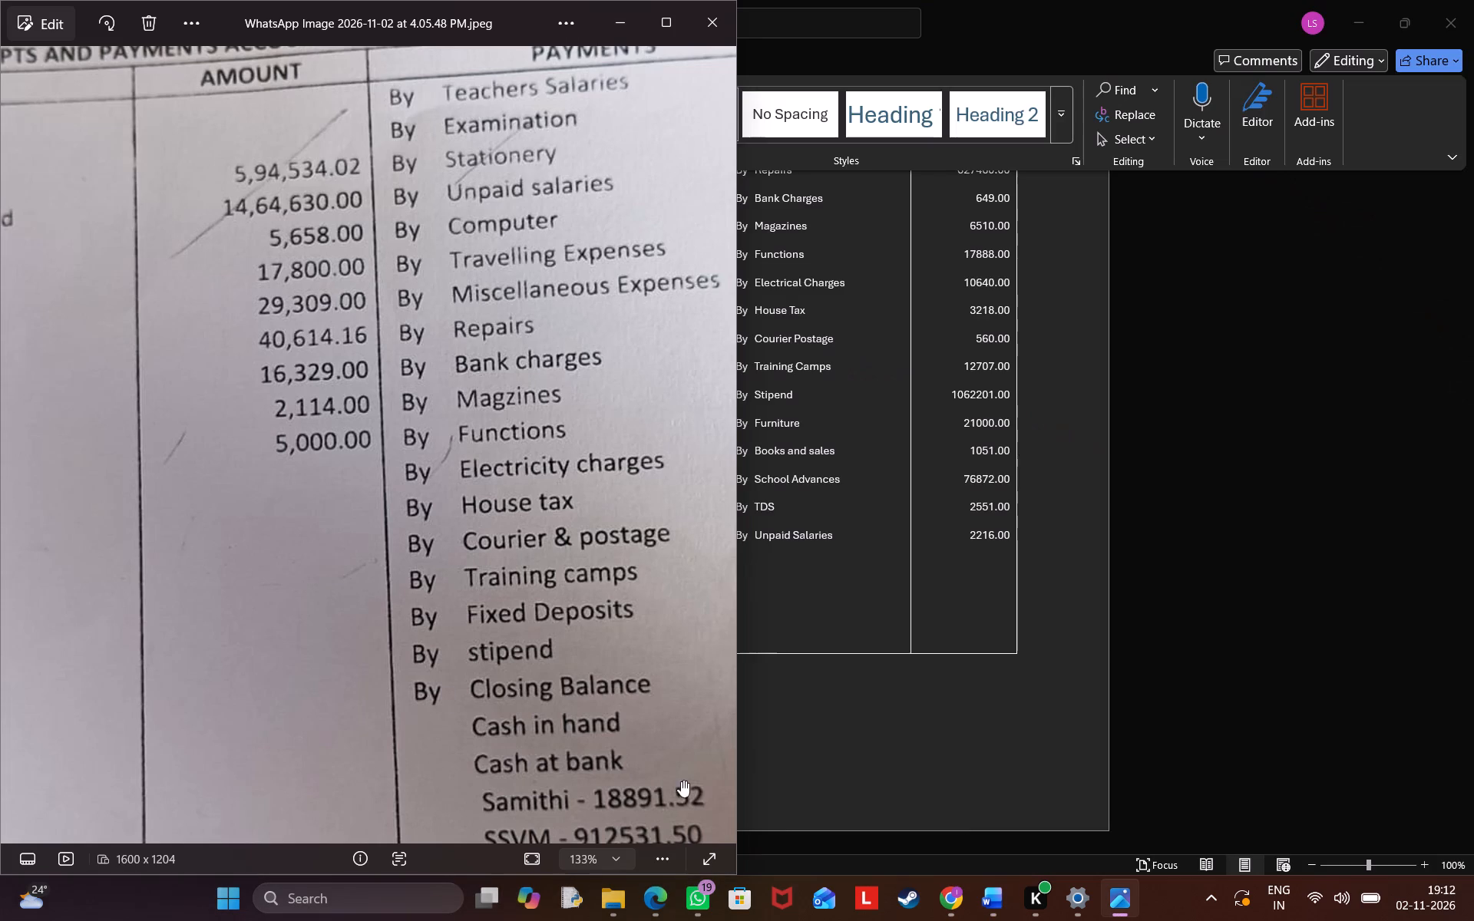
pyautogui.scroll(1, 333, 616)
pyautogui.keyDown('ctrl'); pyautogui.scroll(-1, 333, 616); pyautogui.keyUp('ctrl')
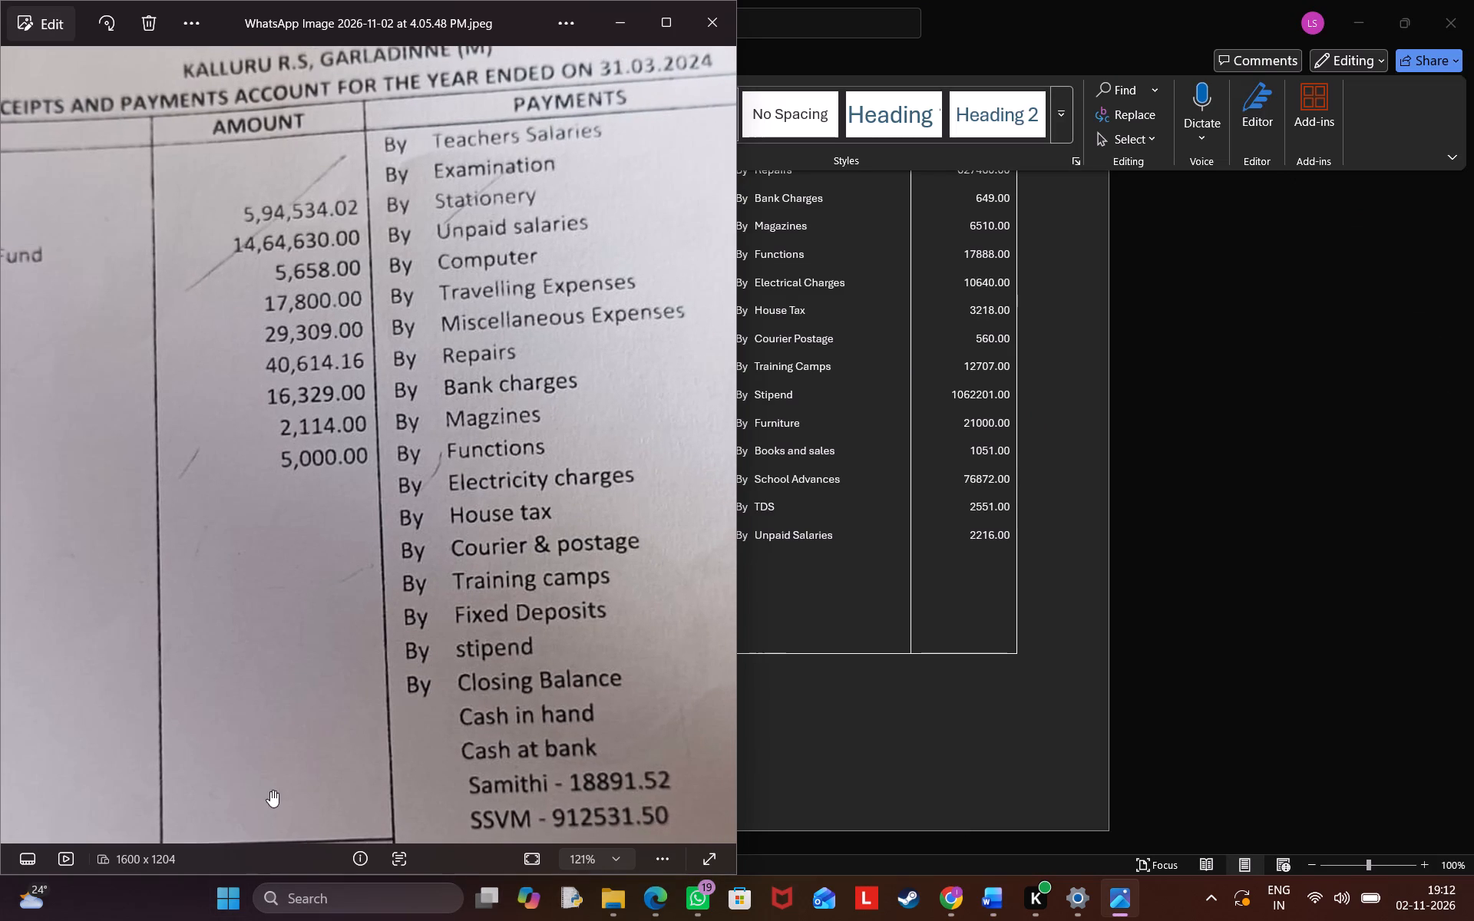
pyautogui.keyDown('ctrl'); pyautogui.scroll(-7, 292, 766); pyautogui.keyUp('ctrl')
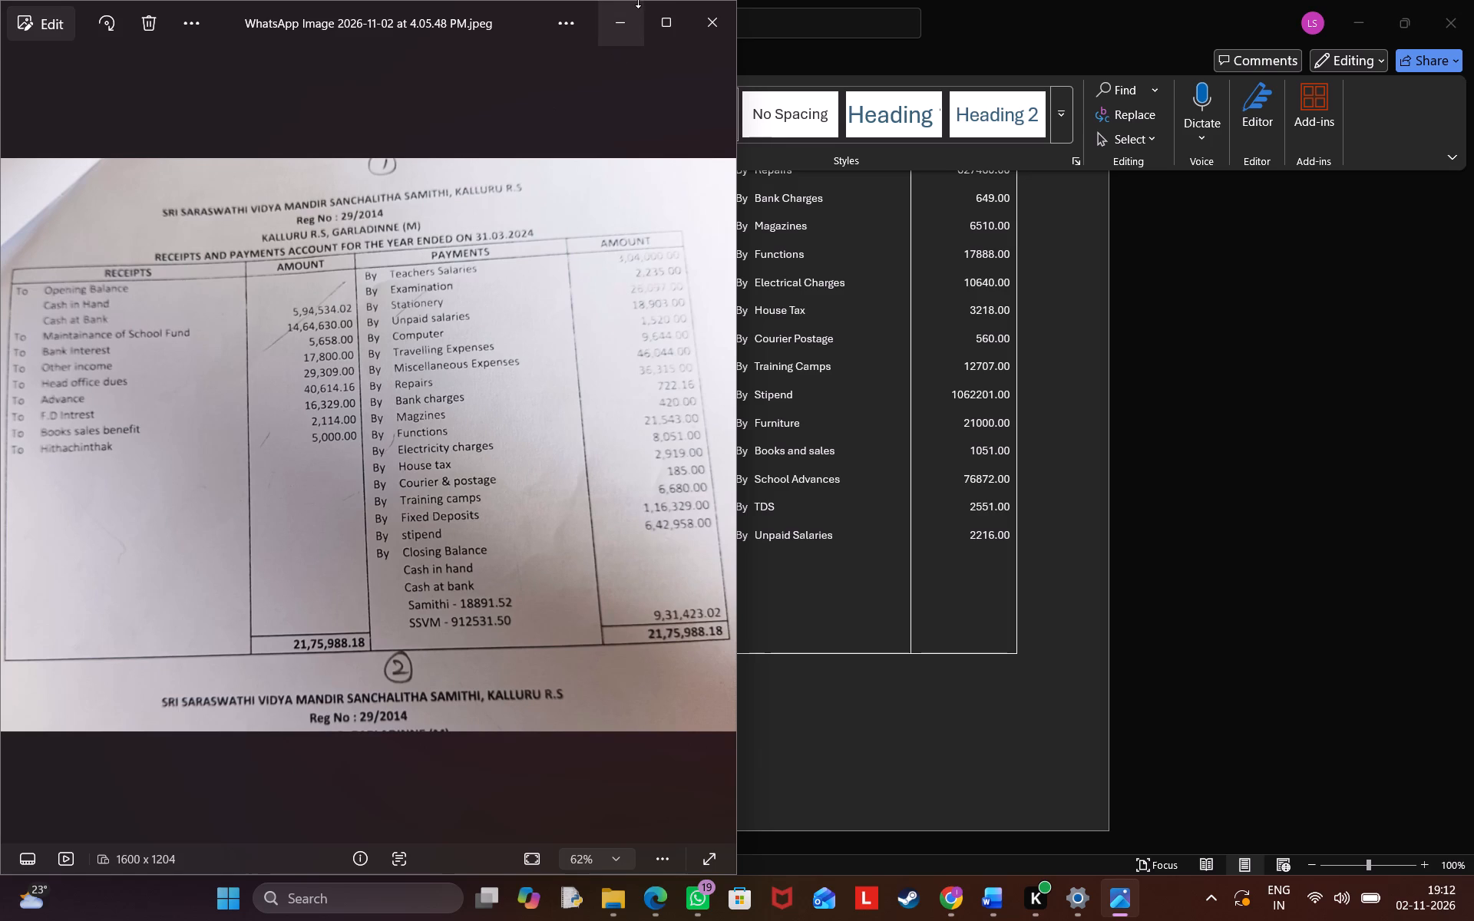
pyautogui.click(626, 38)
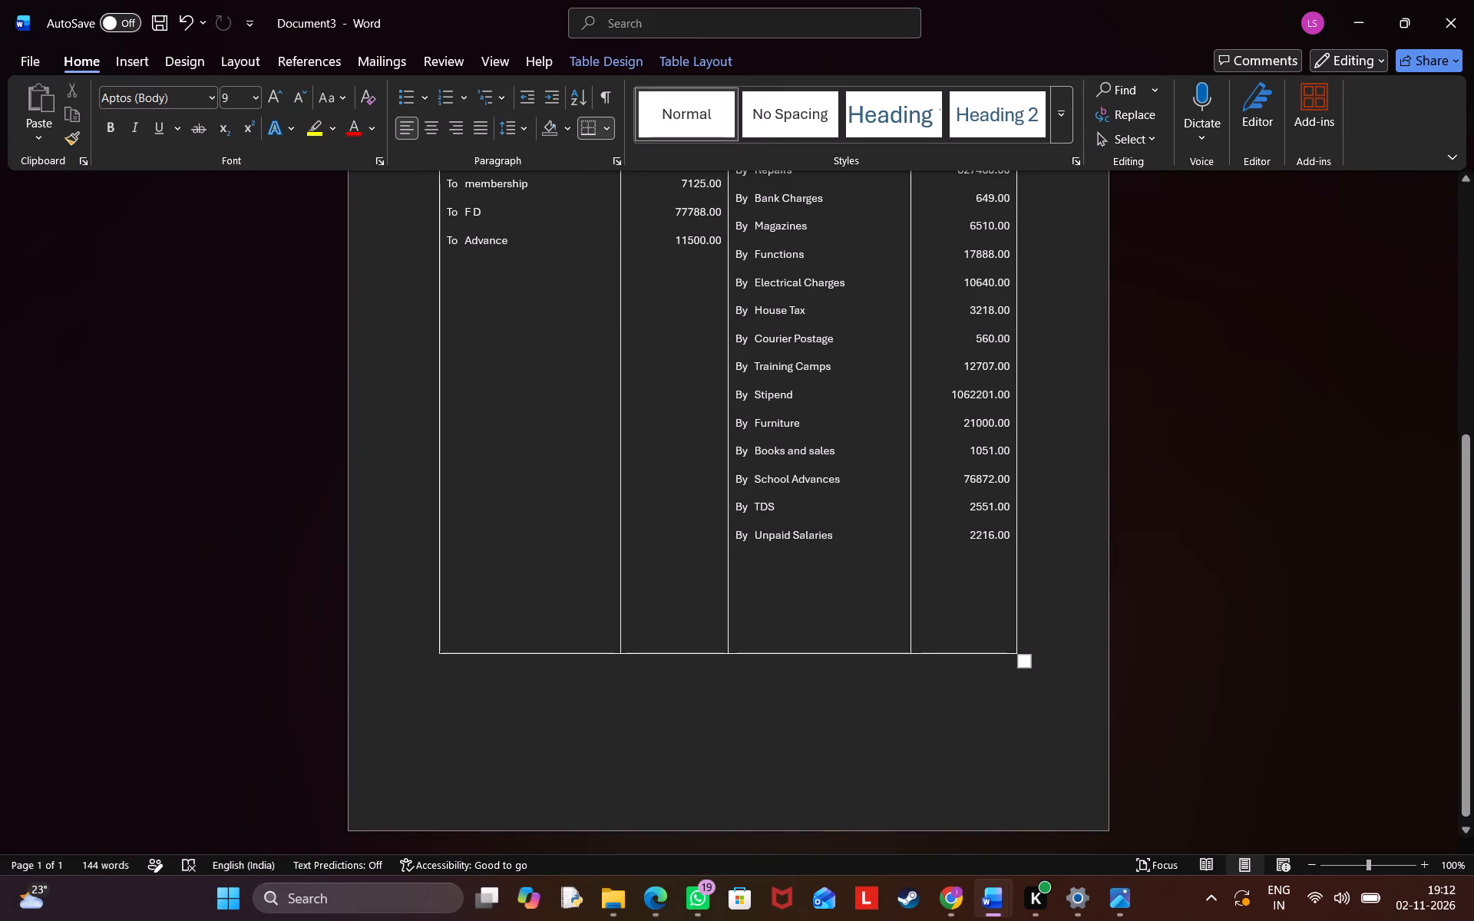
# Look over the whole Word table and compare its layout with the totals area in the sample account photo.
pyautogui.scroll(2, 612, 313)
pyautogui.scroll(-2, 612, 313)
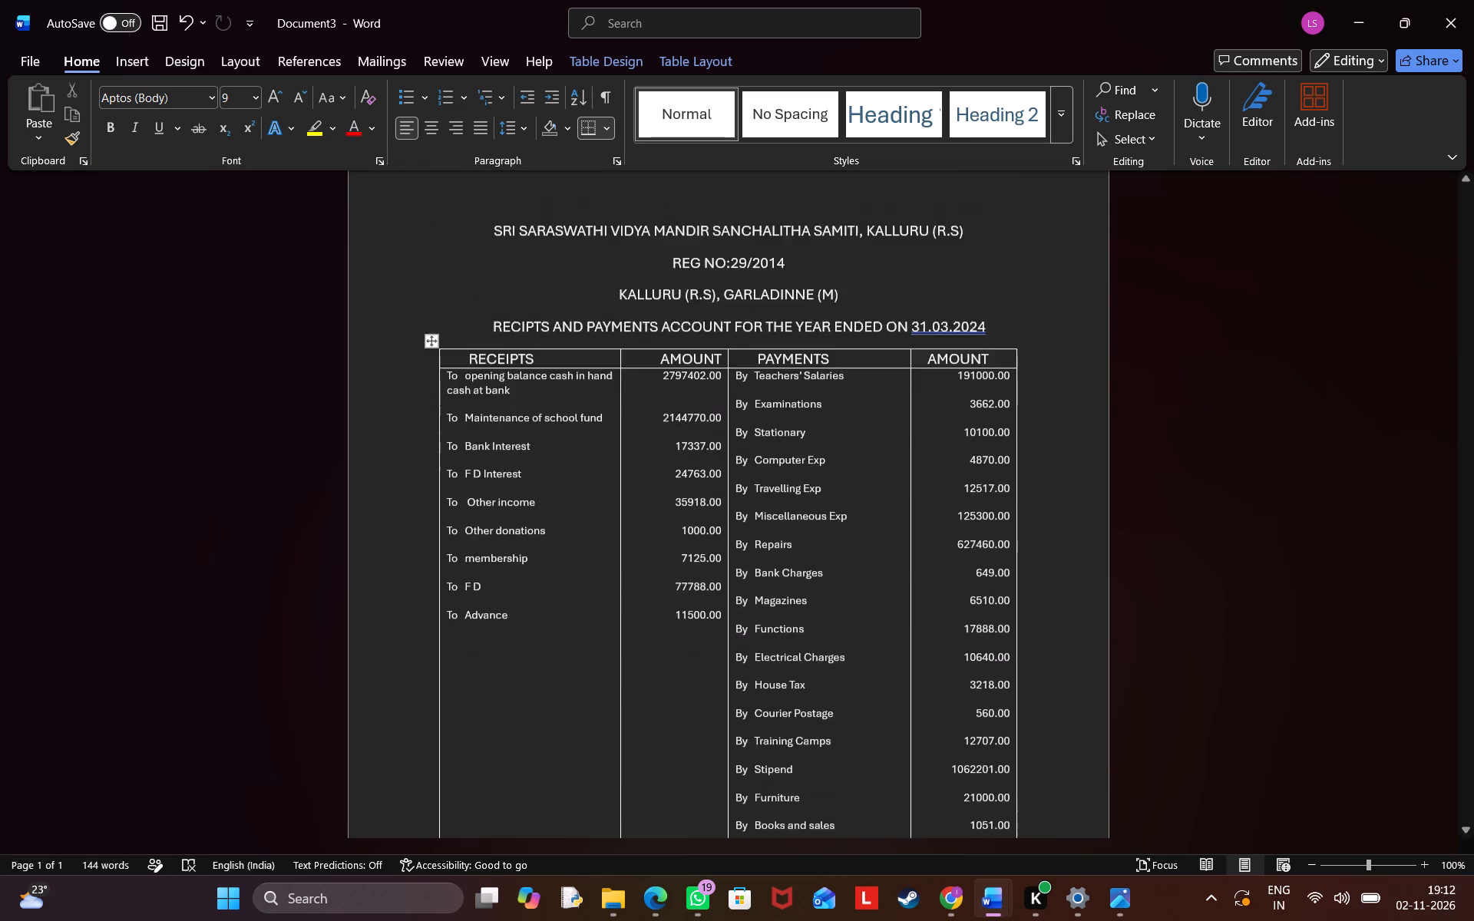
pyautogui.scroll(-4, 612, 313)
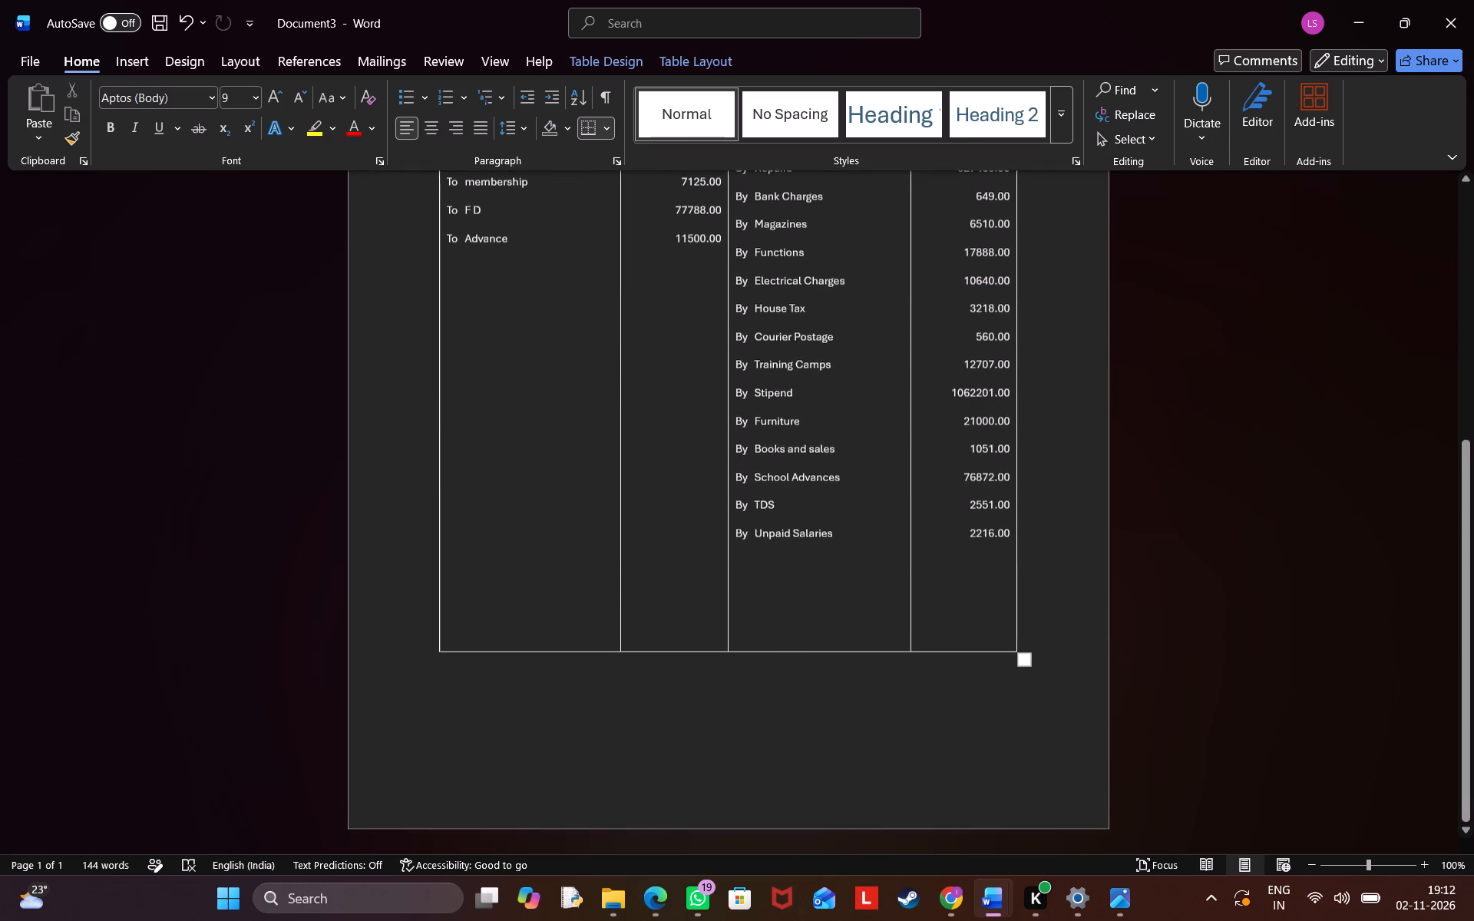
pyautogui.scroll(4, 612, 313)
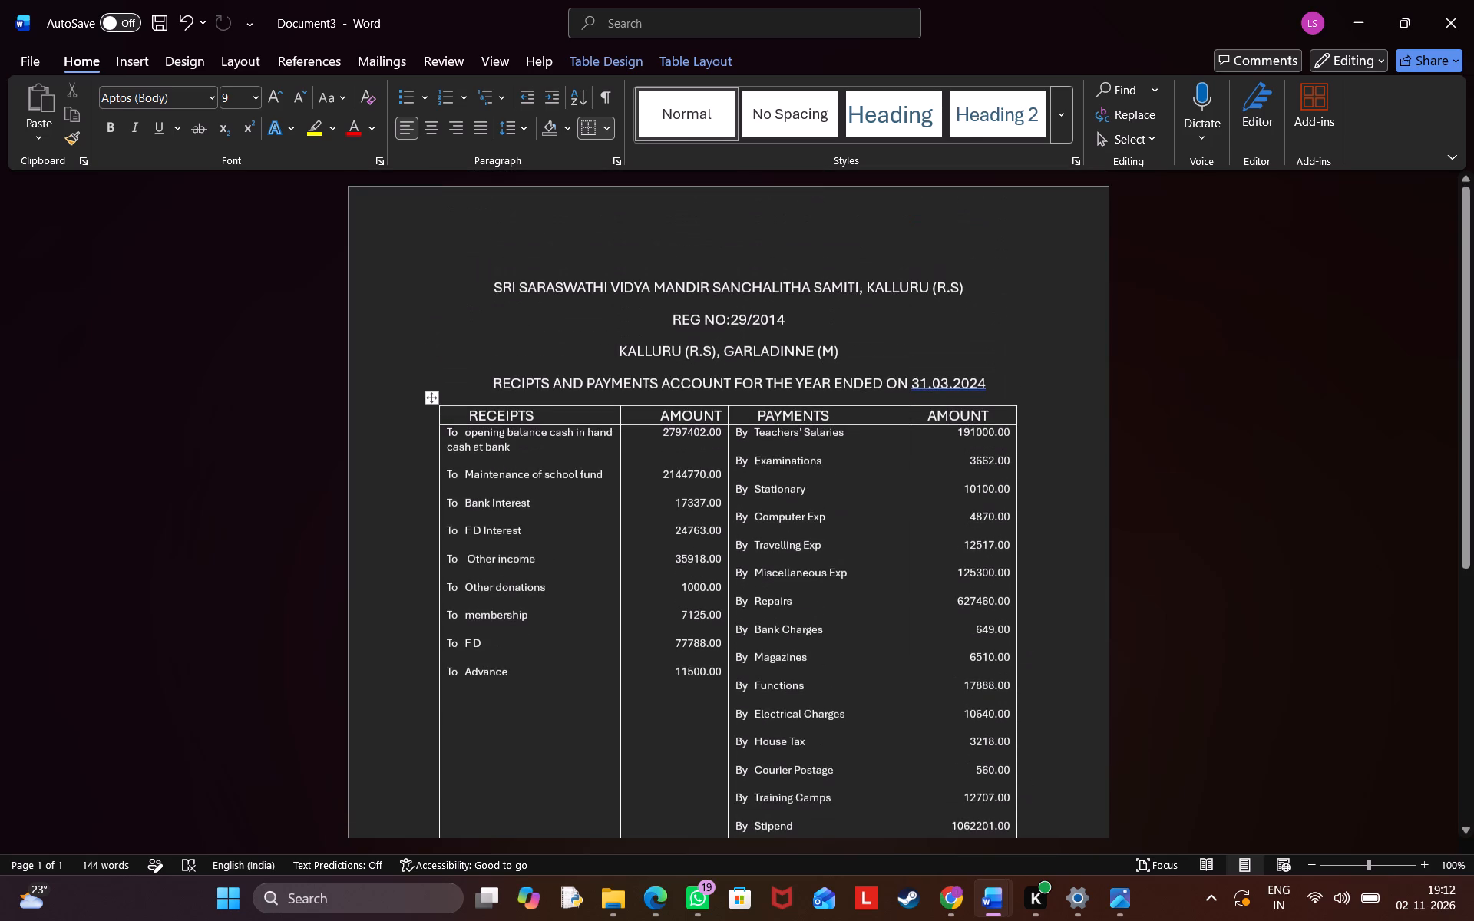
pyautogui.scroll(-2, 612, 313)
pyautogui.scroll(2, 612, 313)
pyautogui.scroll(-2, 612, 313)
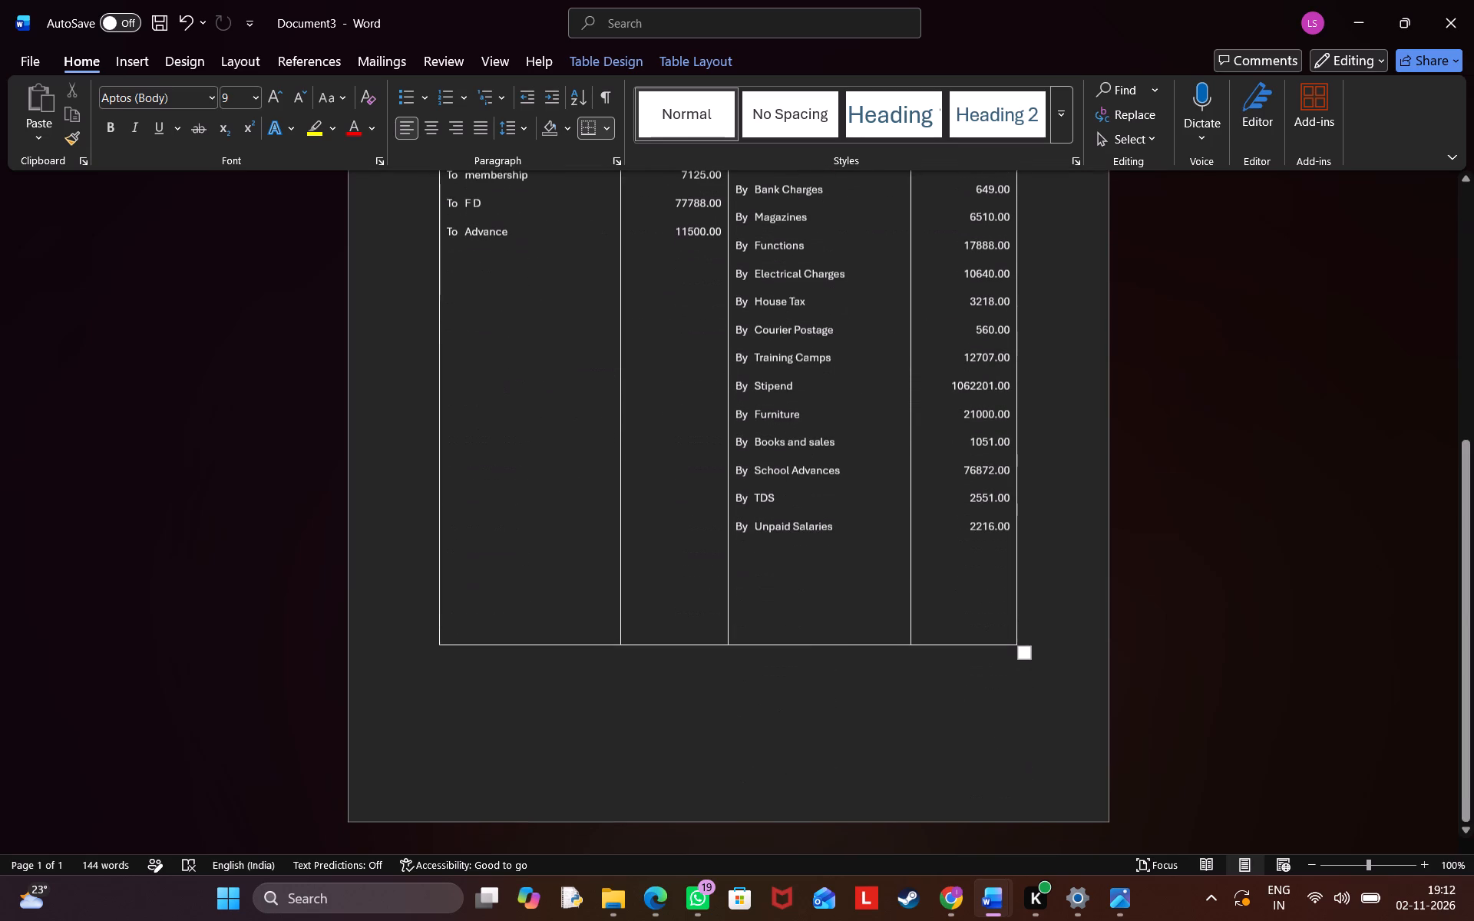
pyautogui.click(1132, 889)
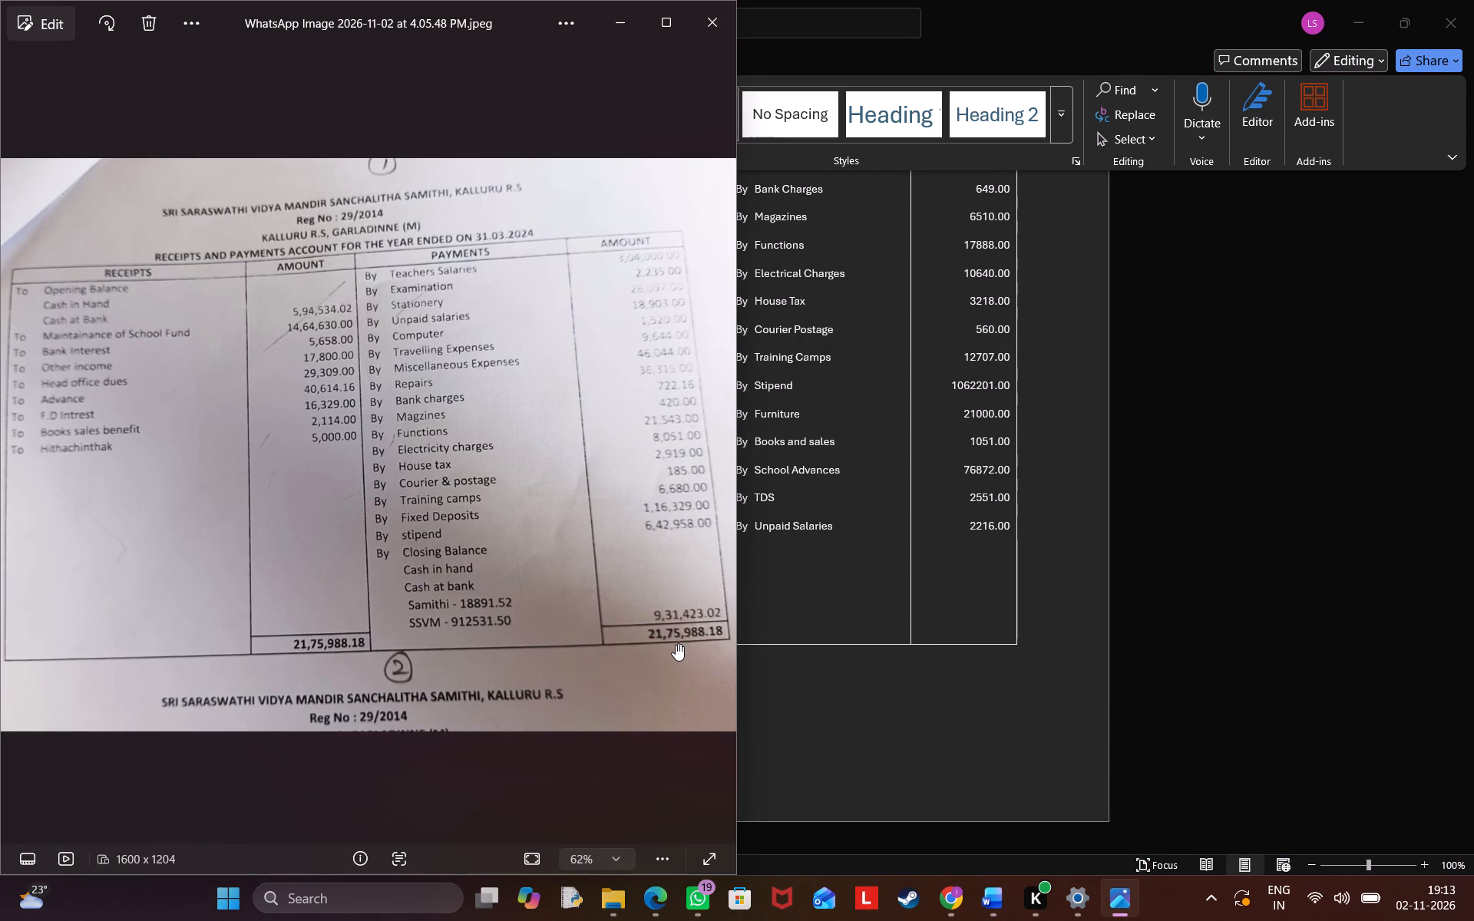
pyautogui.keyDown('ctrl'); pyautogui.scroll(-5, 676, 644); pyautogui.keyUp('ctrl')
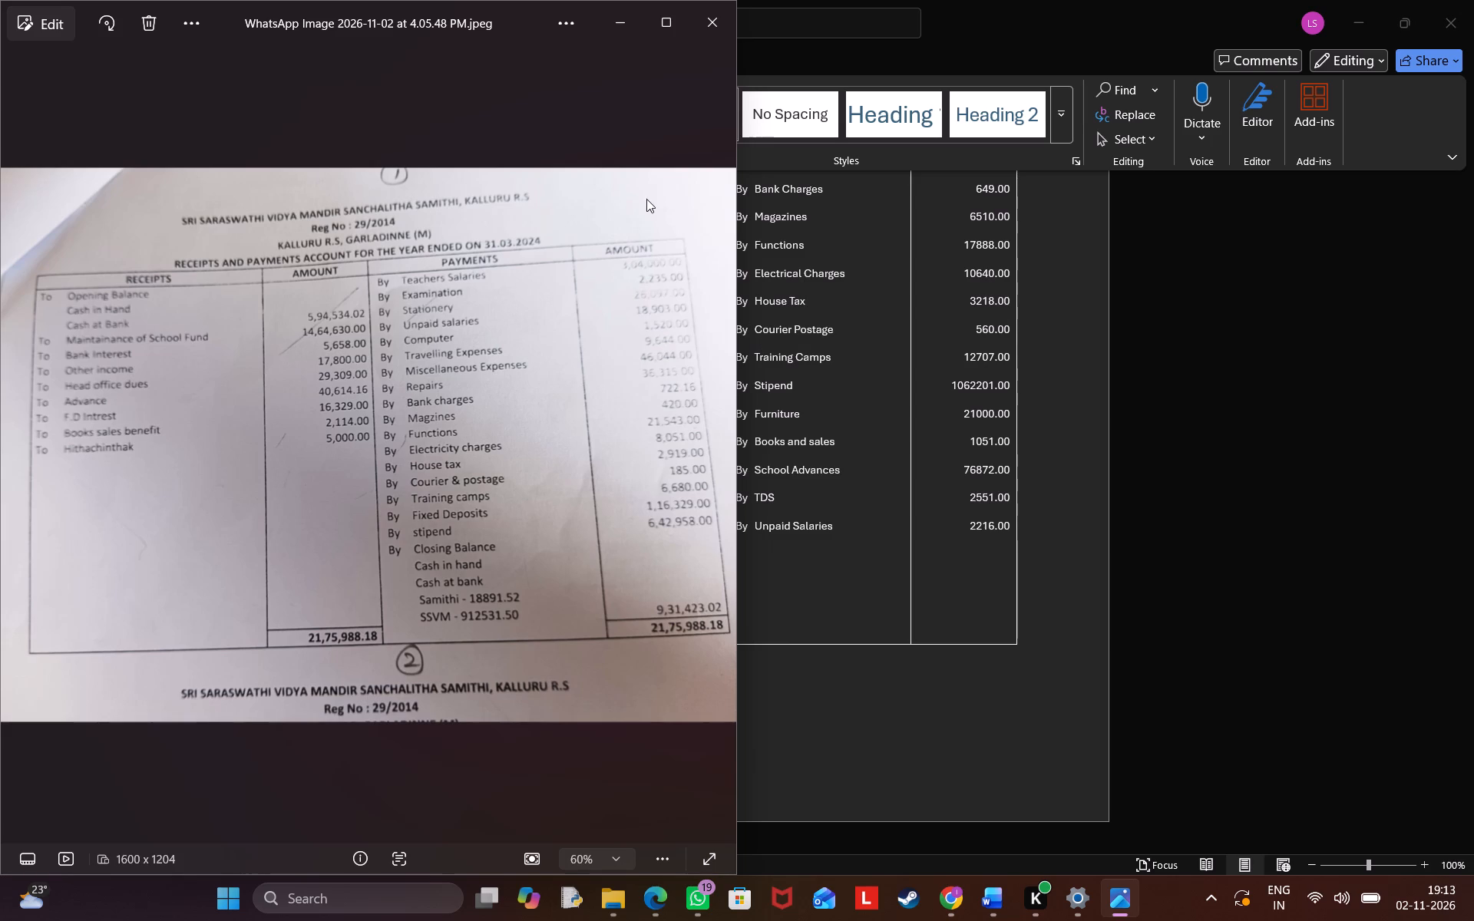
pyautogui.click(613, 31)
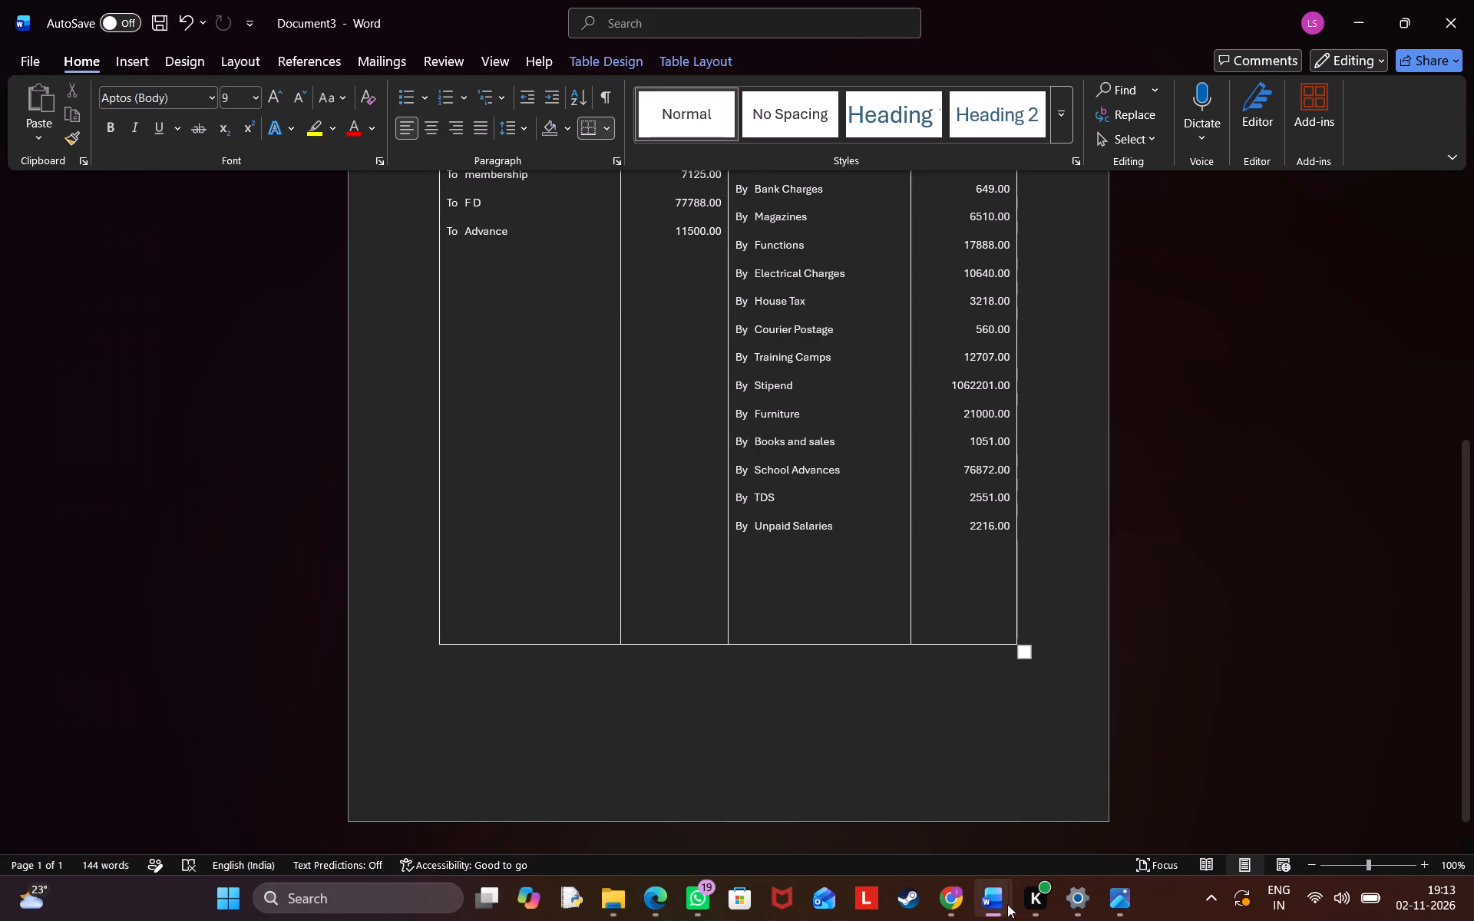
# Check the handwritten sheet in Photos and correct the opening balance amount in the Word table to 27974.02.
pyautogui.click(1122, 906)
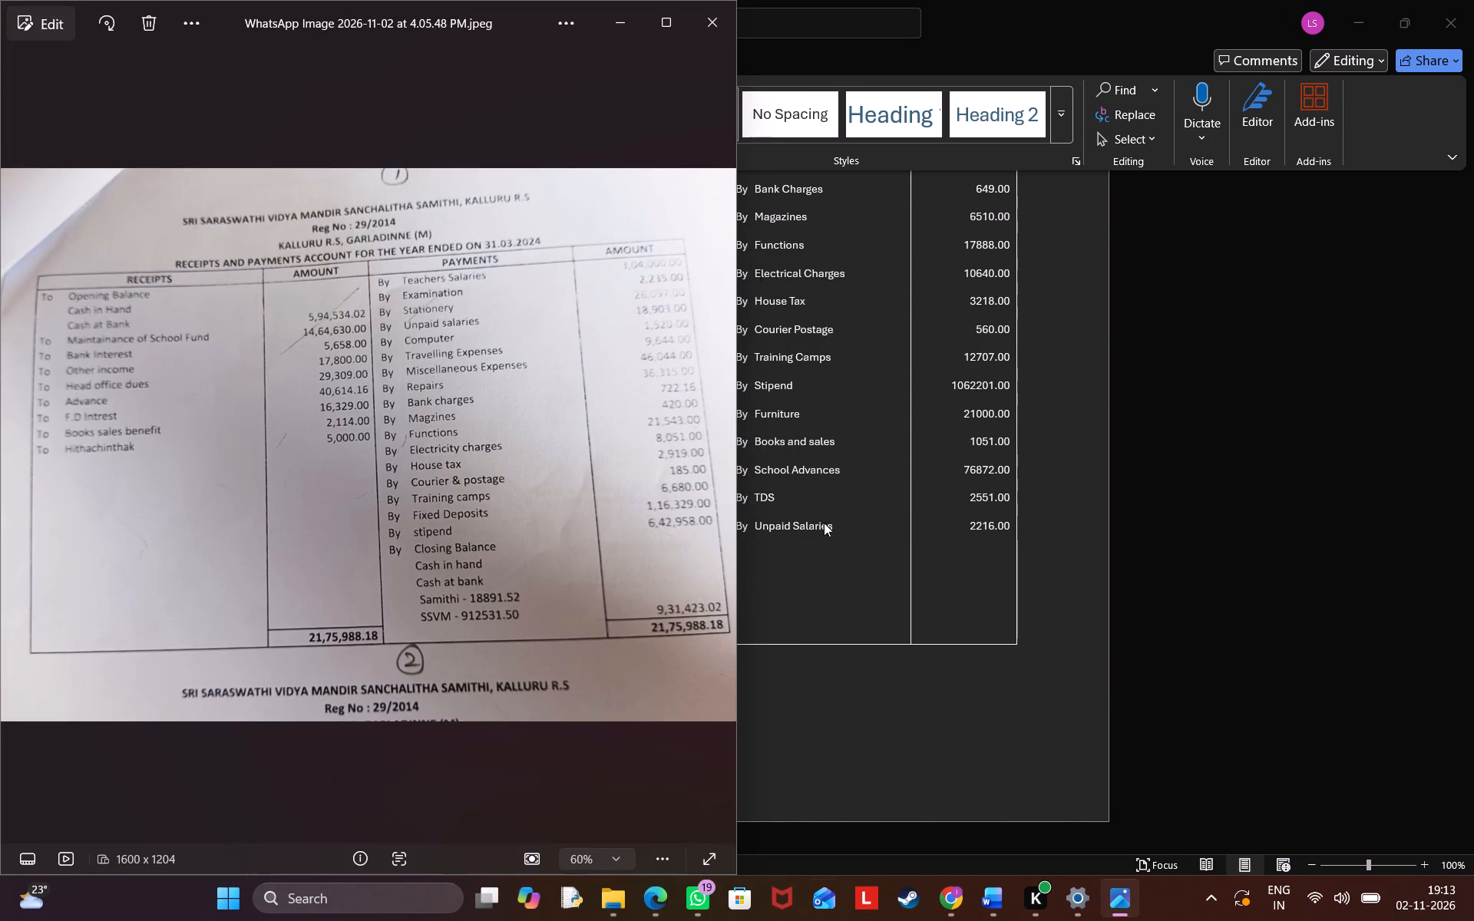
pyautogui.click(618, 891)
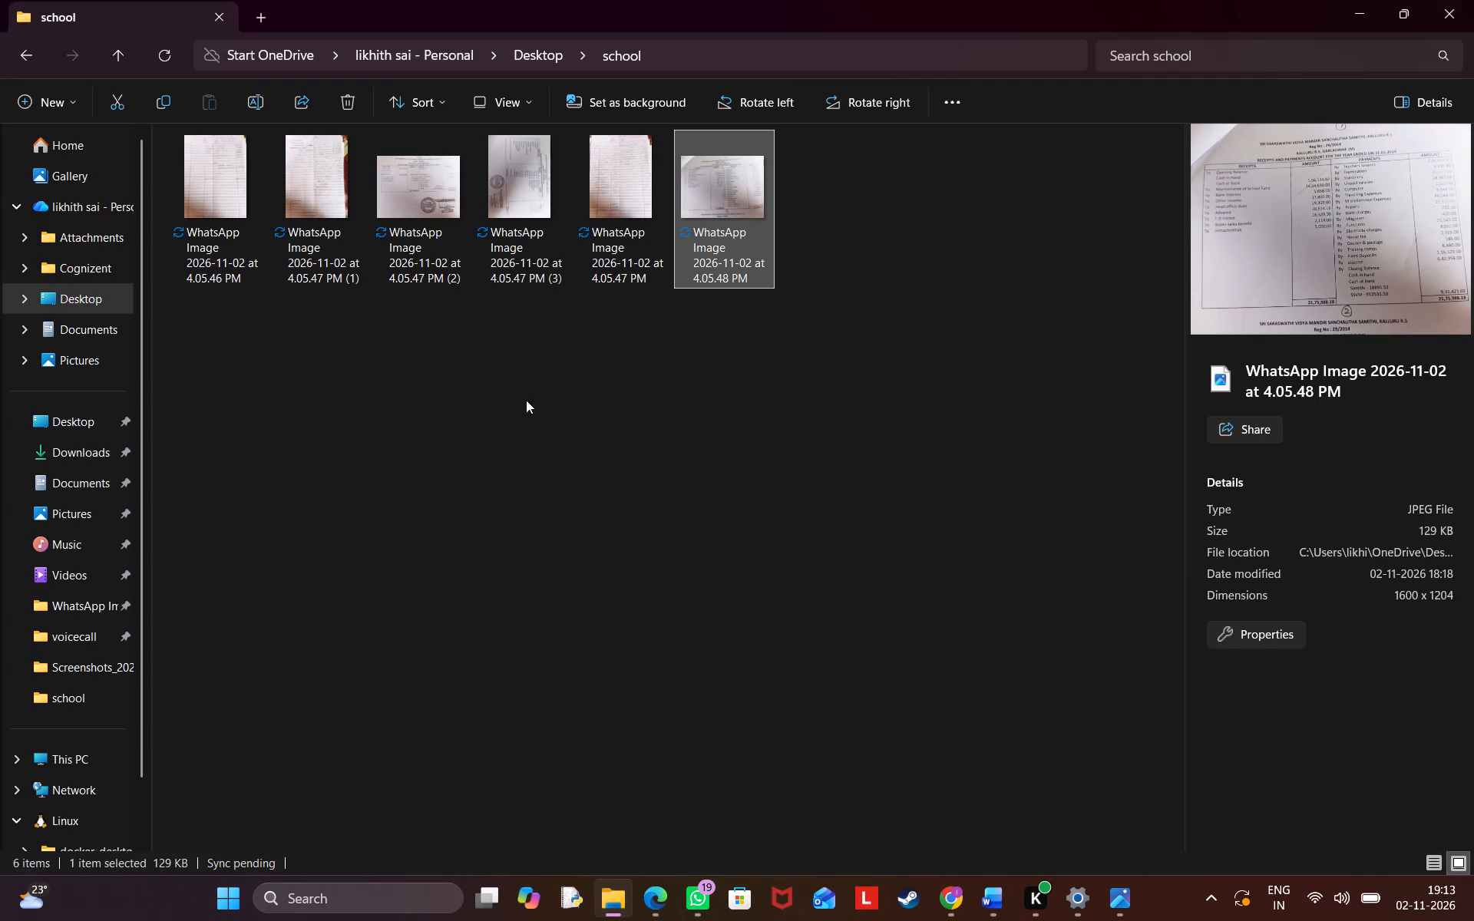
pyautogui.doubleClick(333, 191)
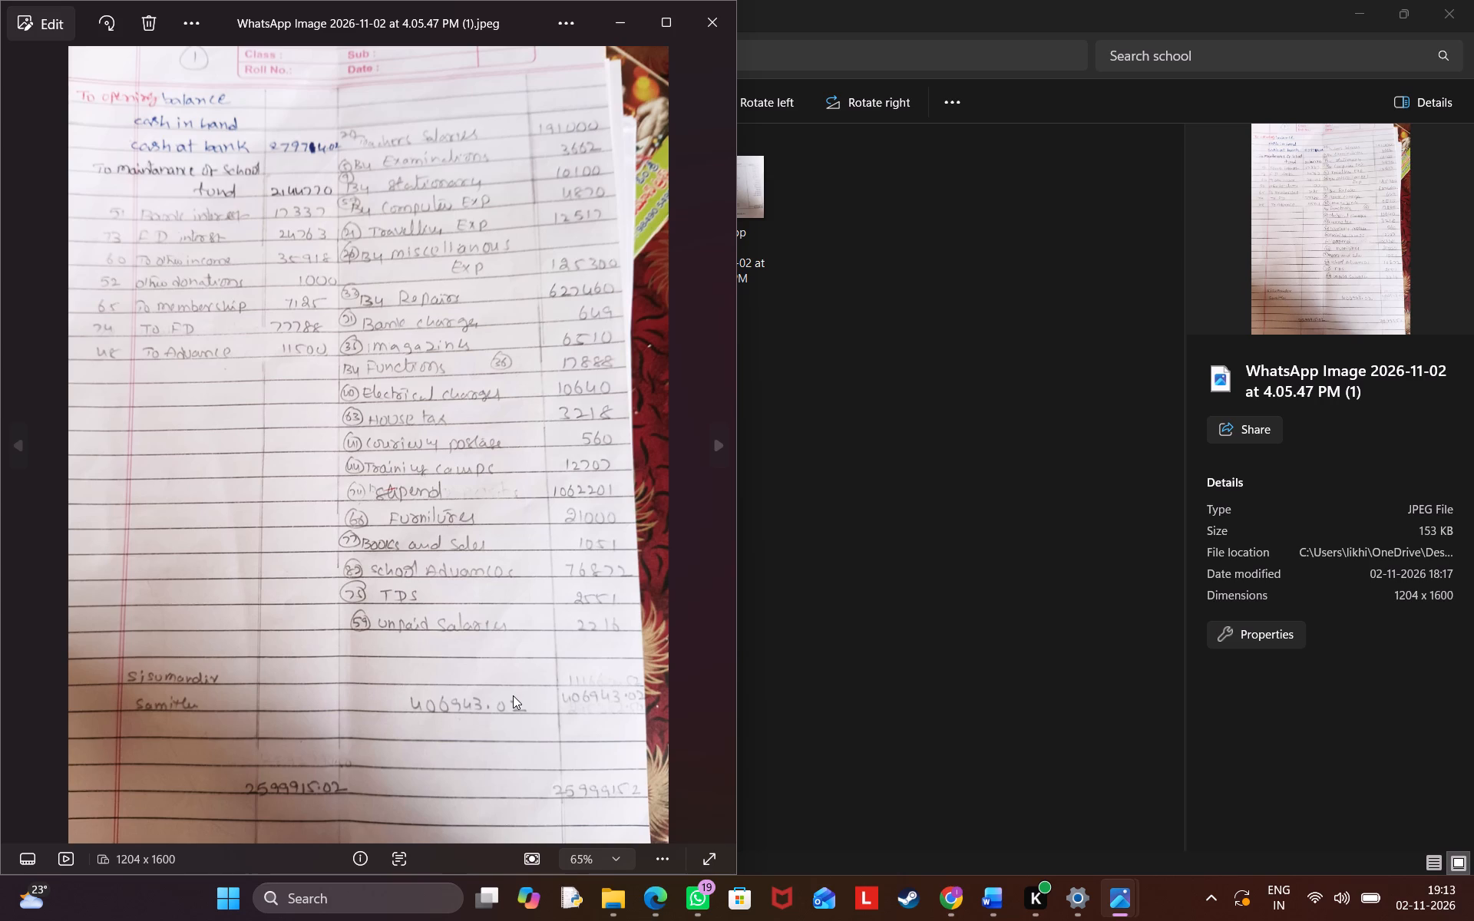
pyautogui.click(633, 5)
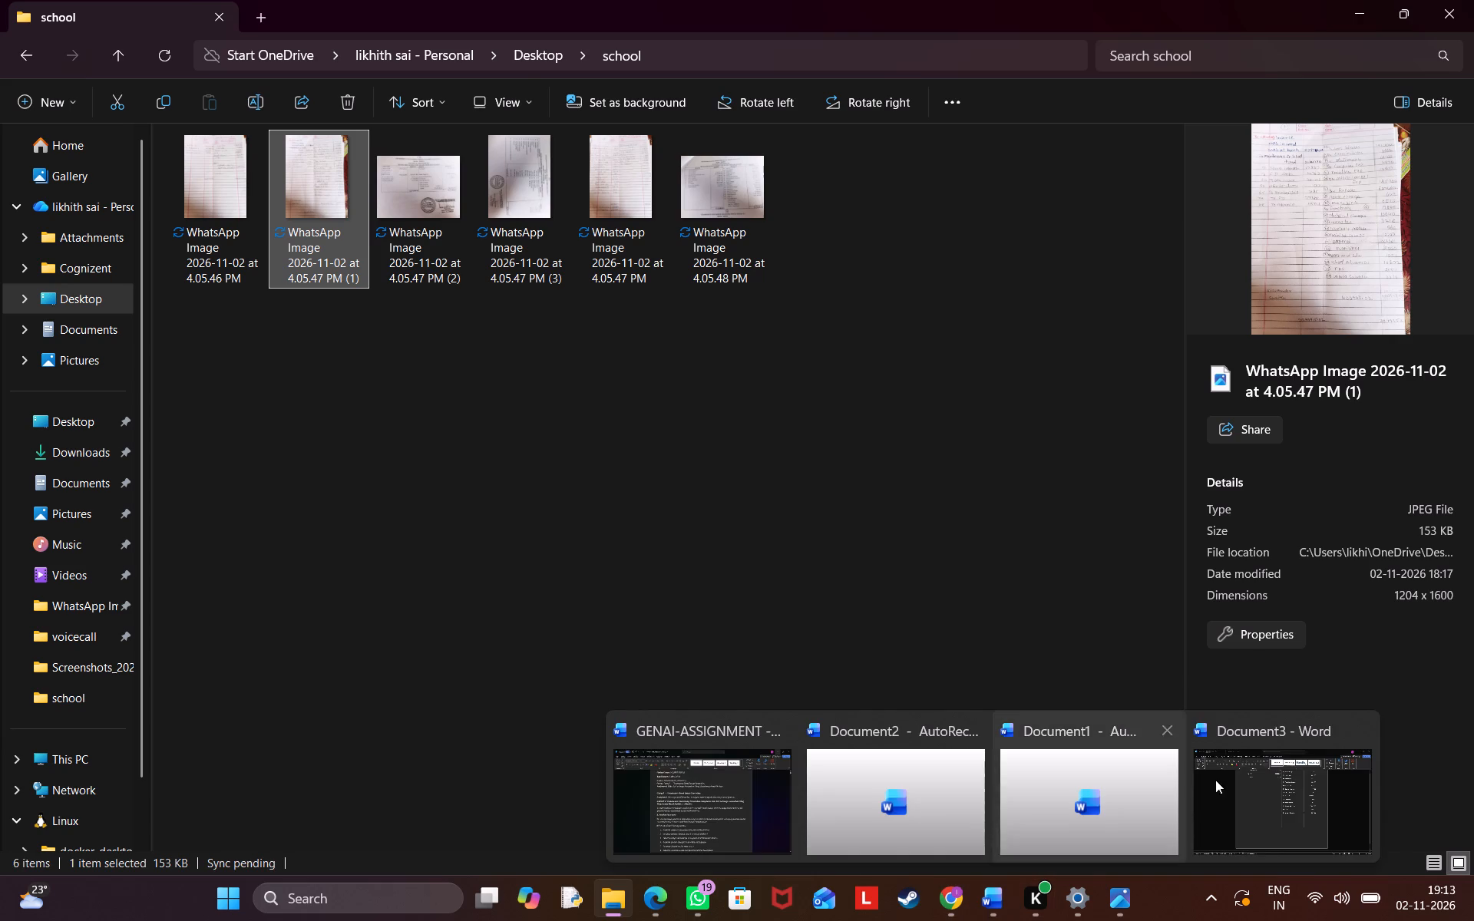
pyautogui.click(1258, 769)
pyautogui.scroll(1, 696, 532)
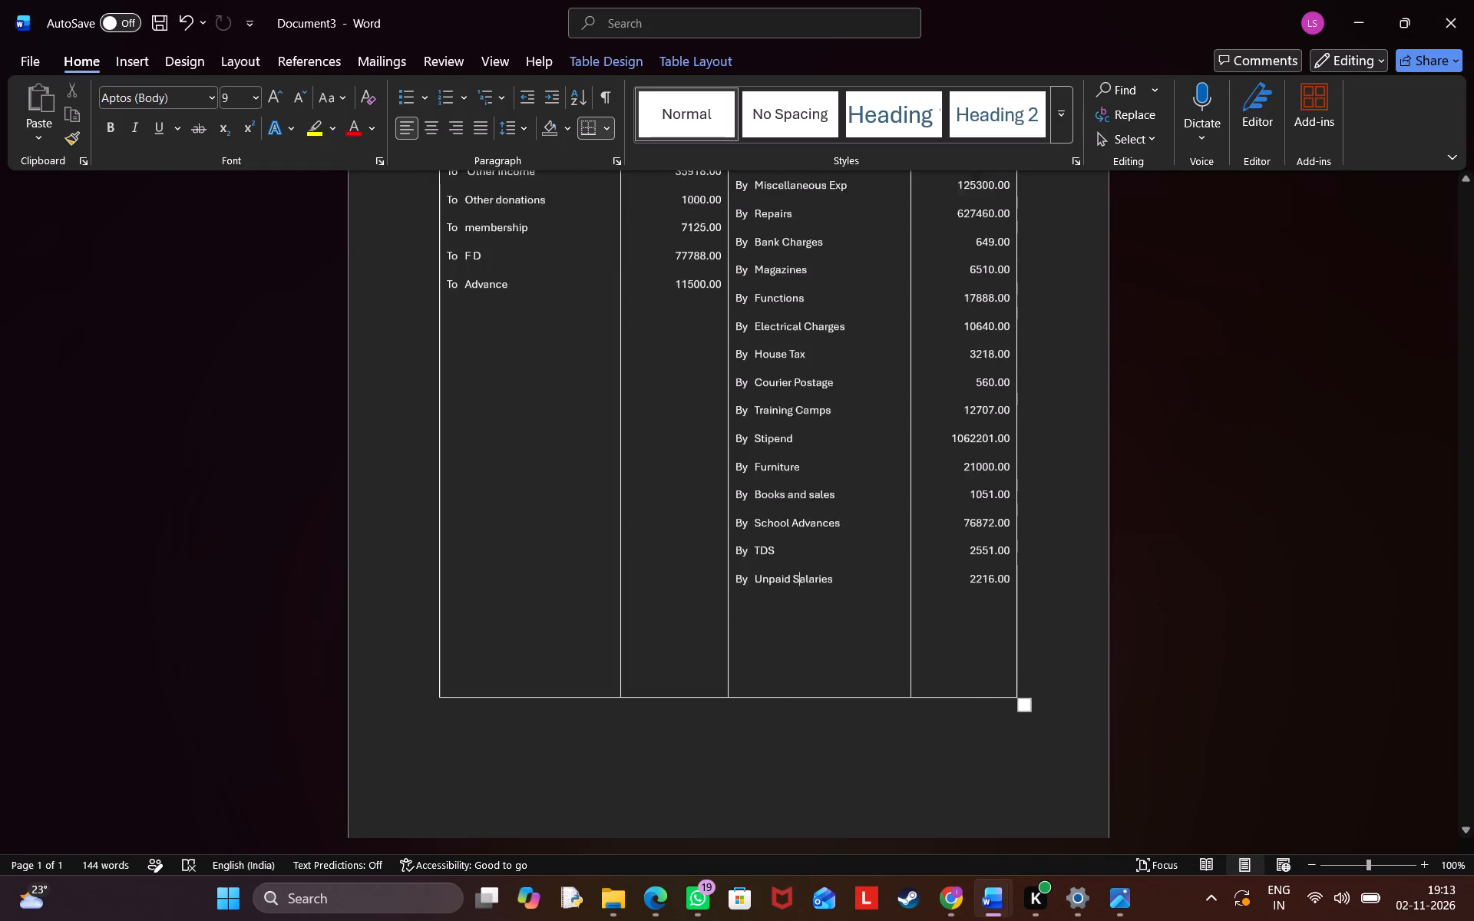
pyautogui.scroll(2, 696, 532)
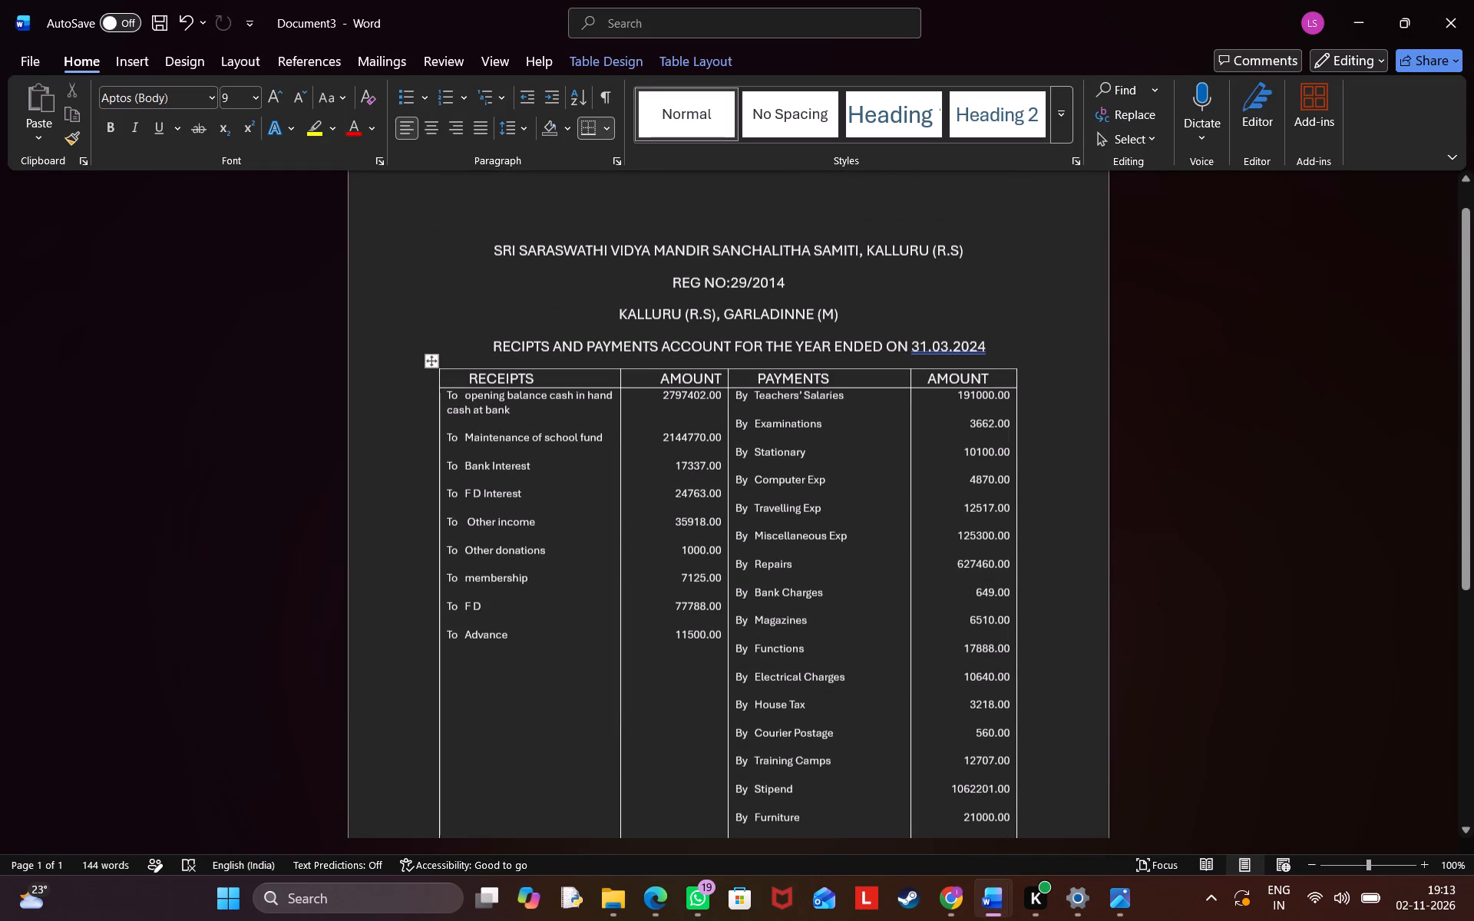
pyautogui.click(704, 398)
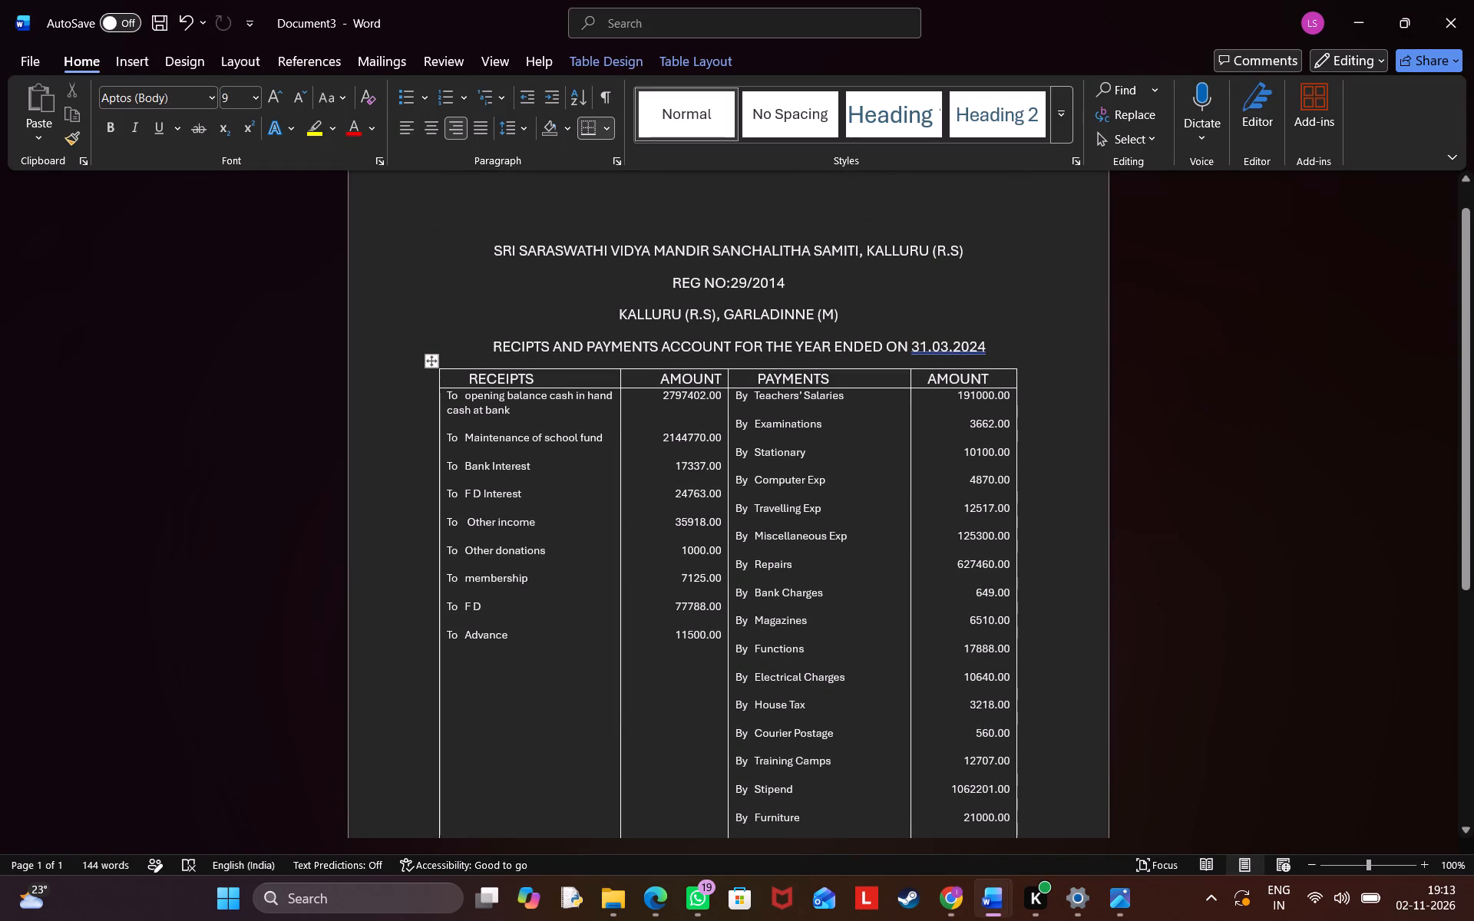
pyautogui.press('BackSpace')
pyautogui.press('BackSpace')
pyautogui.press('Right')
pyautogui.press('Right')
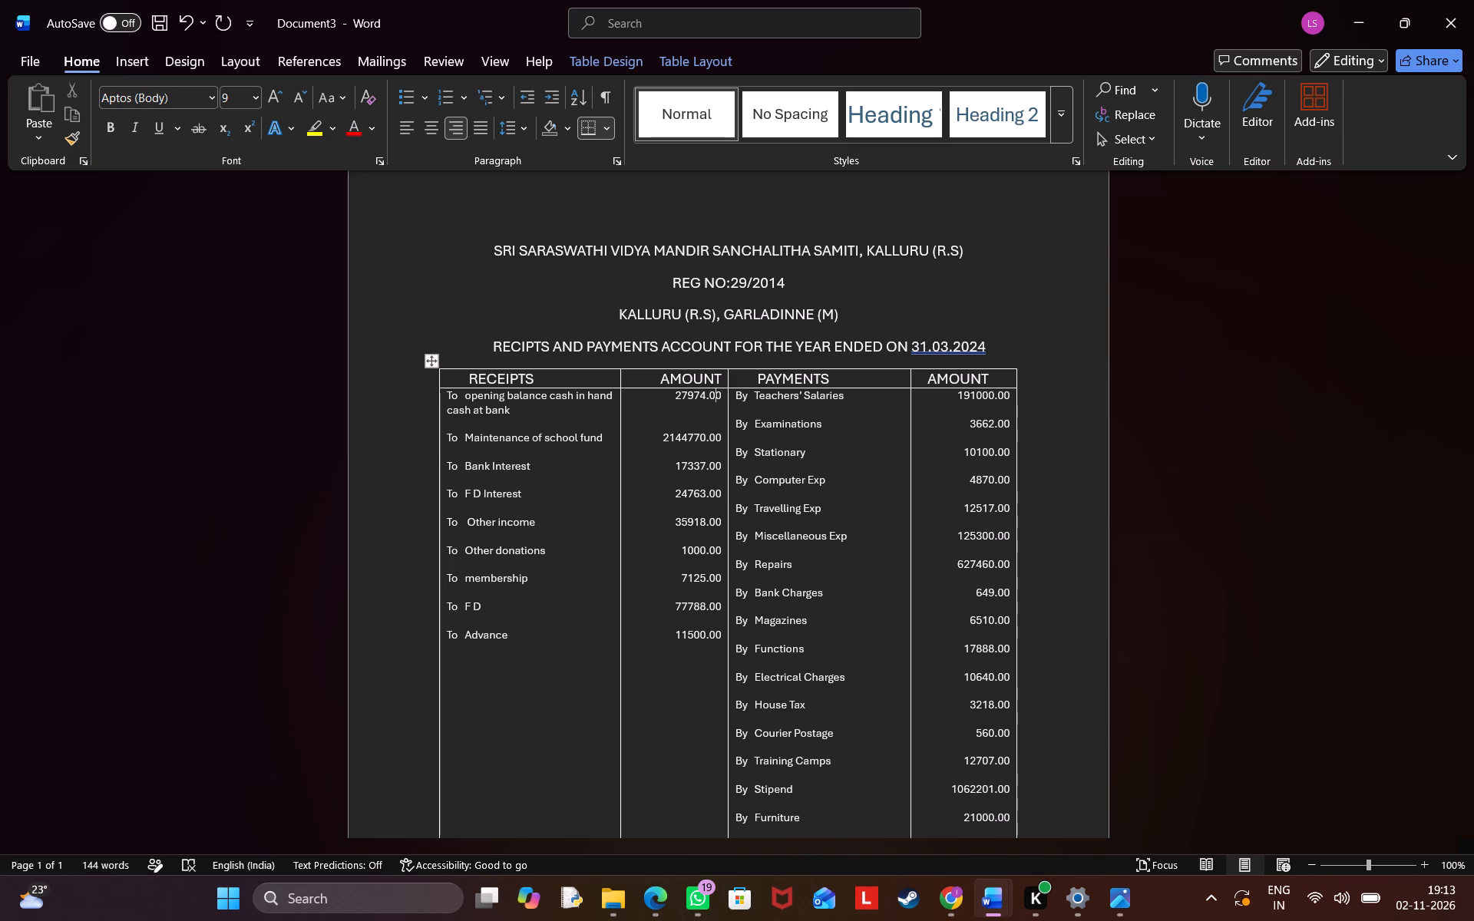
pyautogui.press('Right')
pyautogui.press('BackSpace')
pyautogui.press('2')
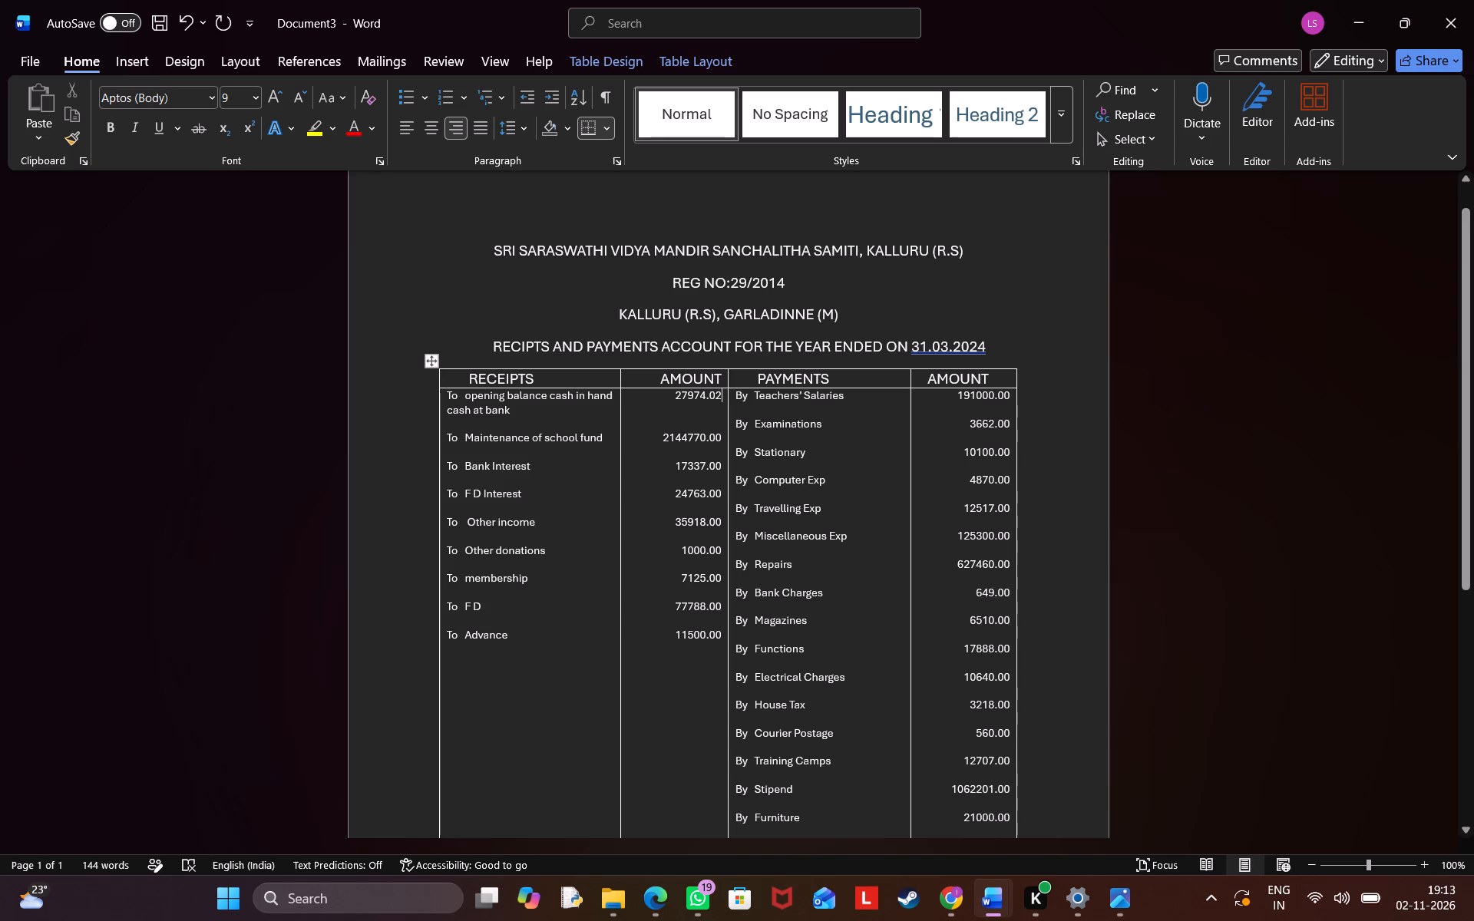
pyautogui.scroll(-1, 696, 616)
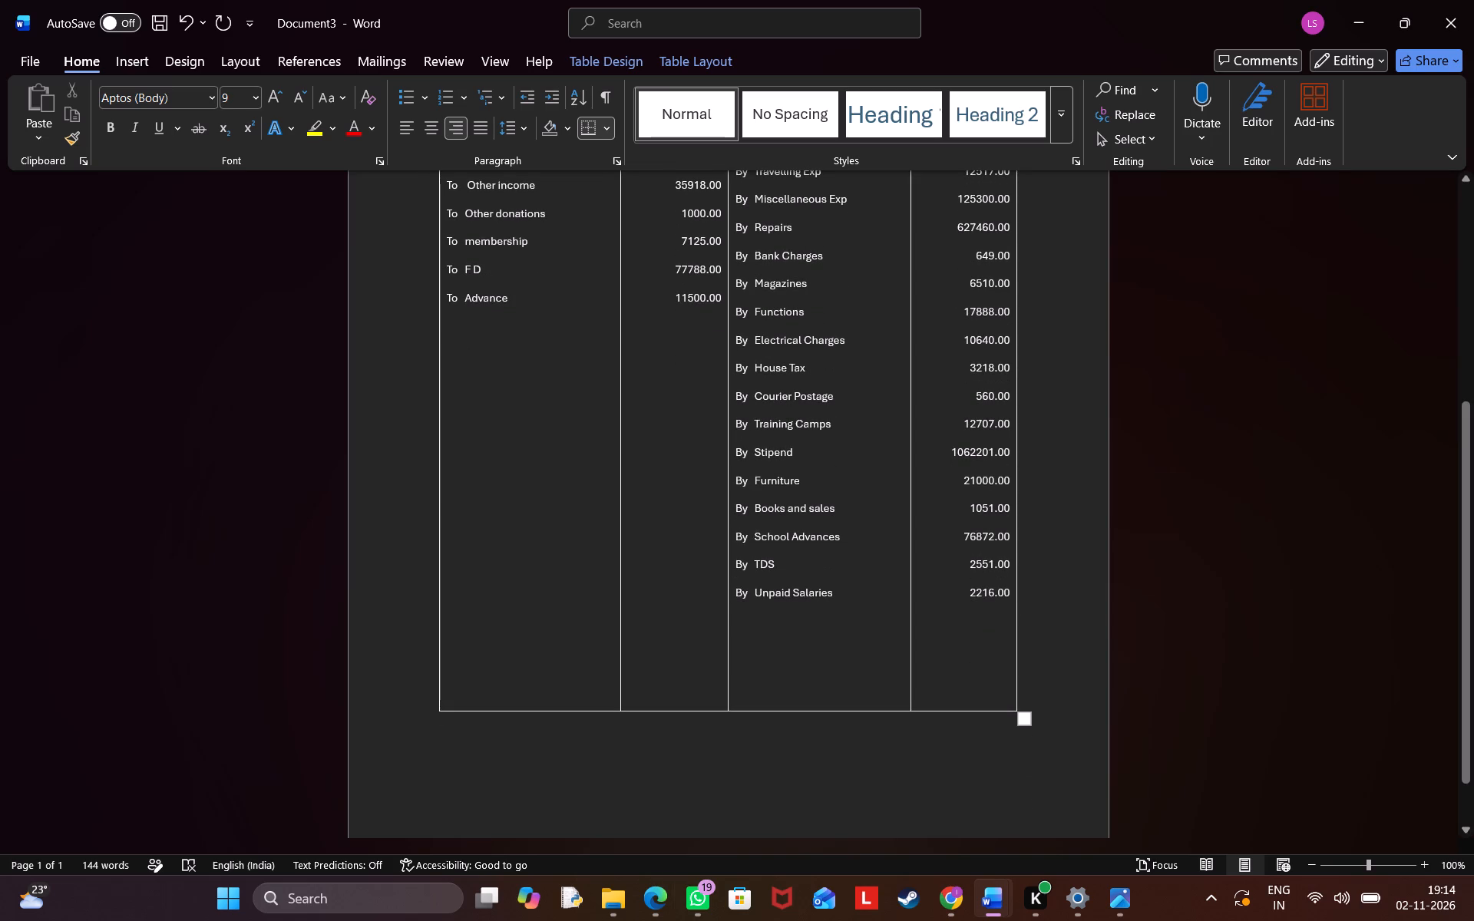
# Draw a horizontal line about 3 cm long across the receipts amount column, just above the table's bottom border.
pyautogui.click(133, 61)
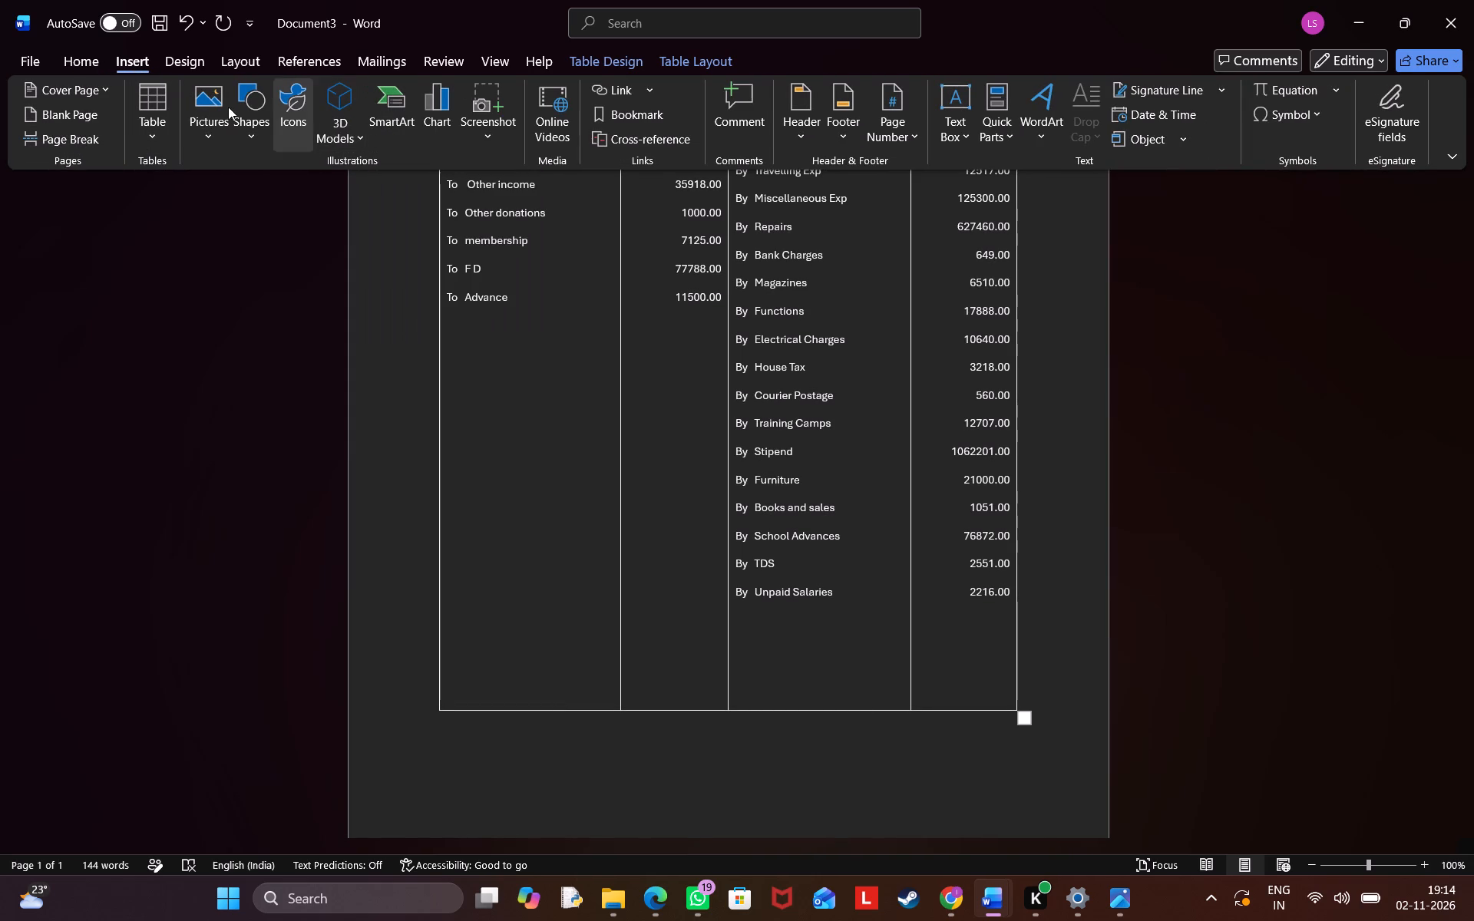
pyautogui.click(195, 51)
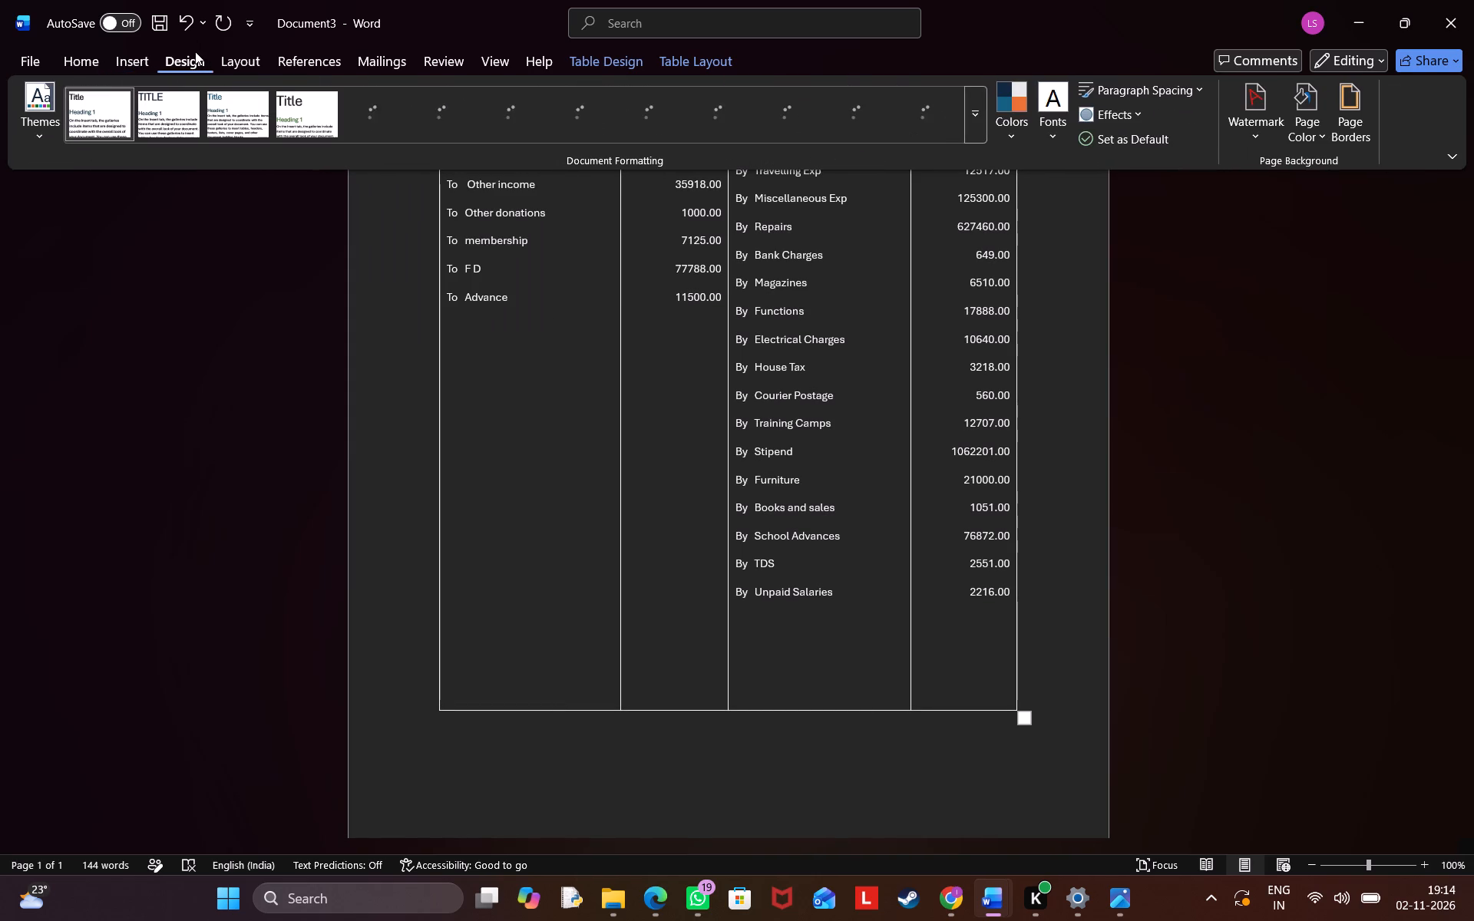
pyautogui.click(224, 54)
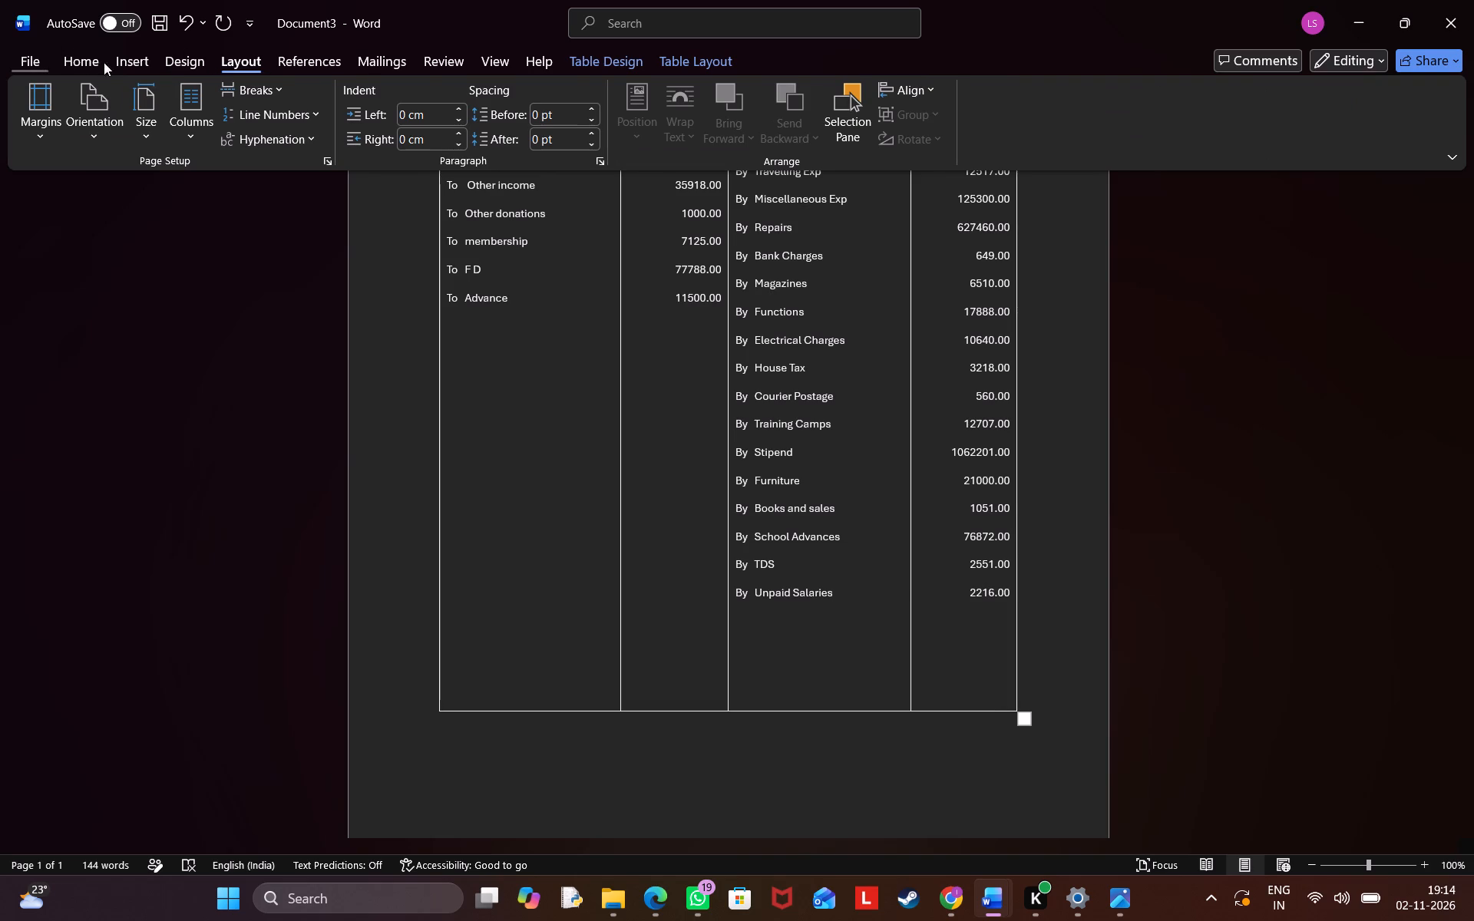
pyautogui.click(130, 61)
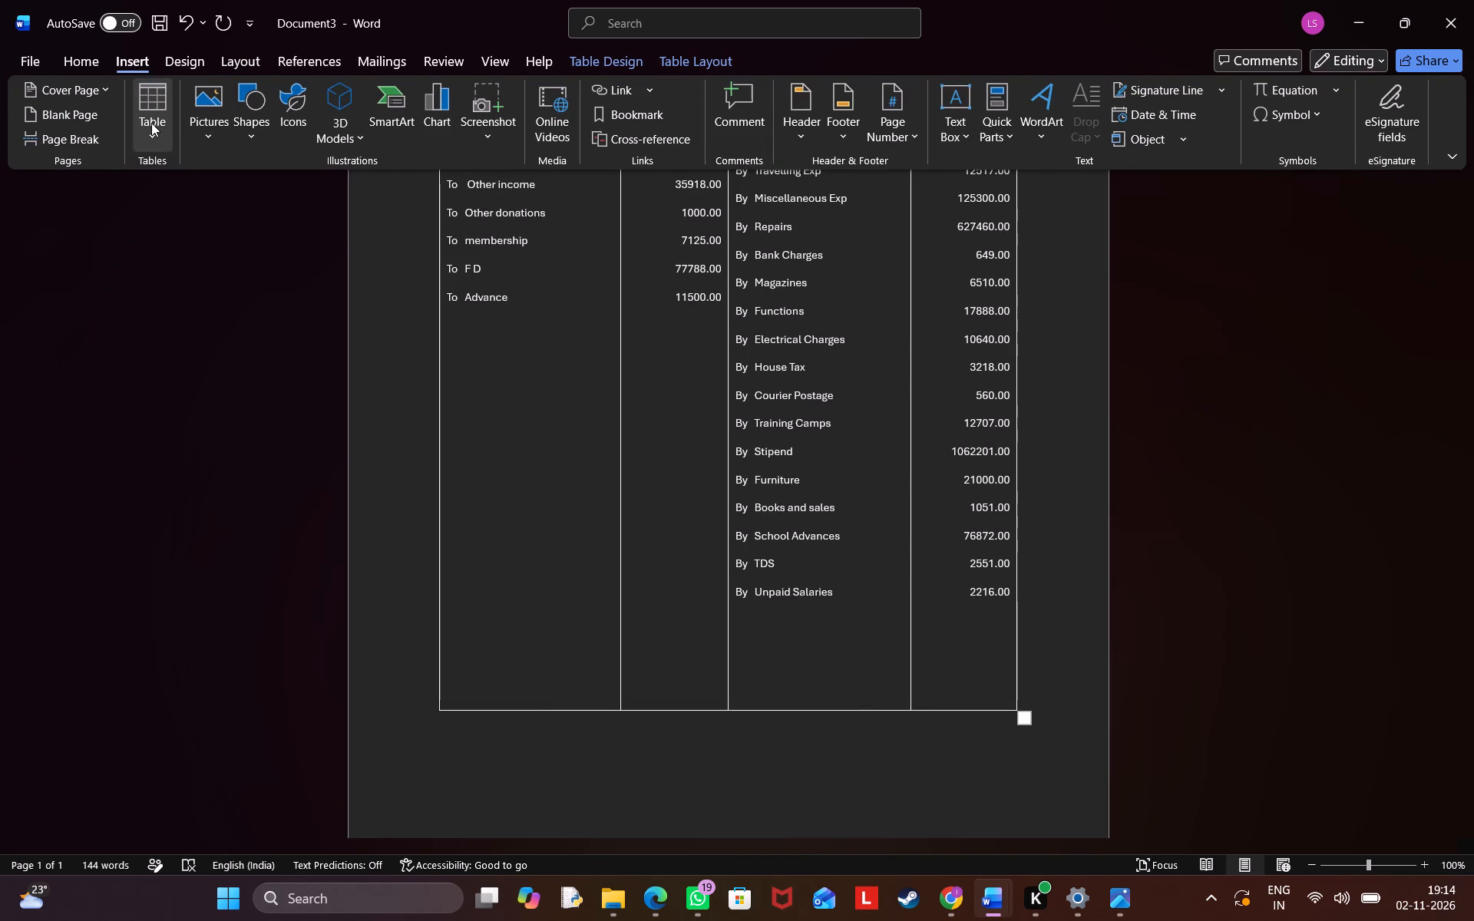
pyautogui.click(245, 137)
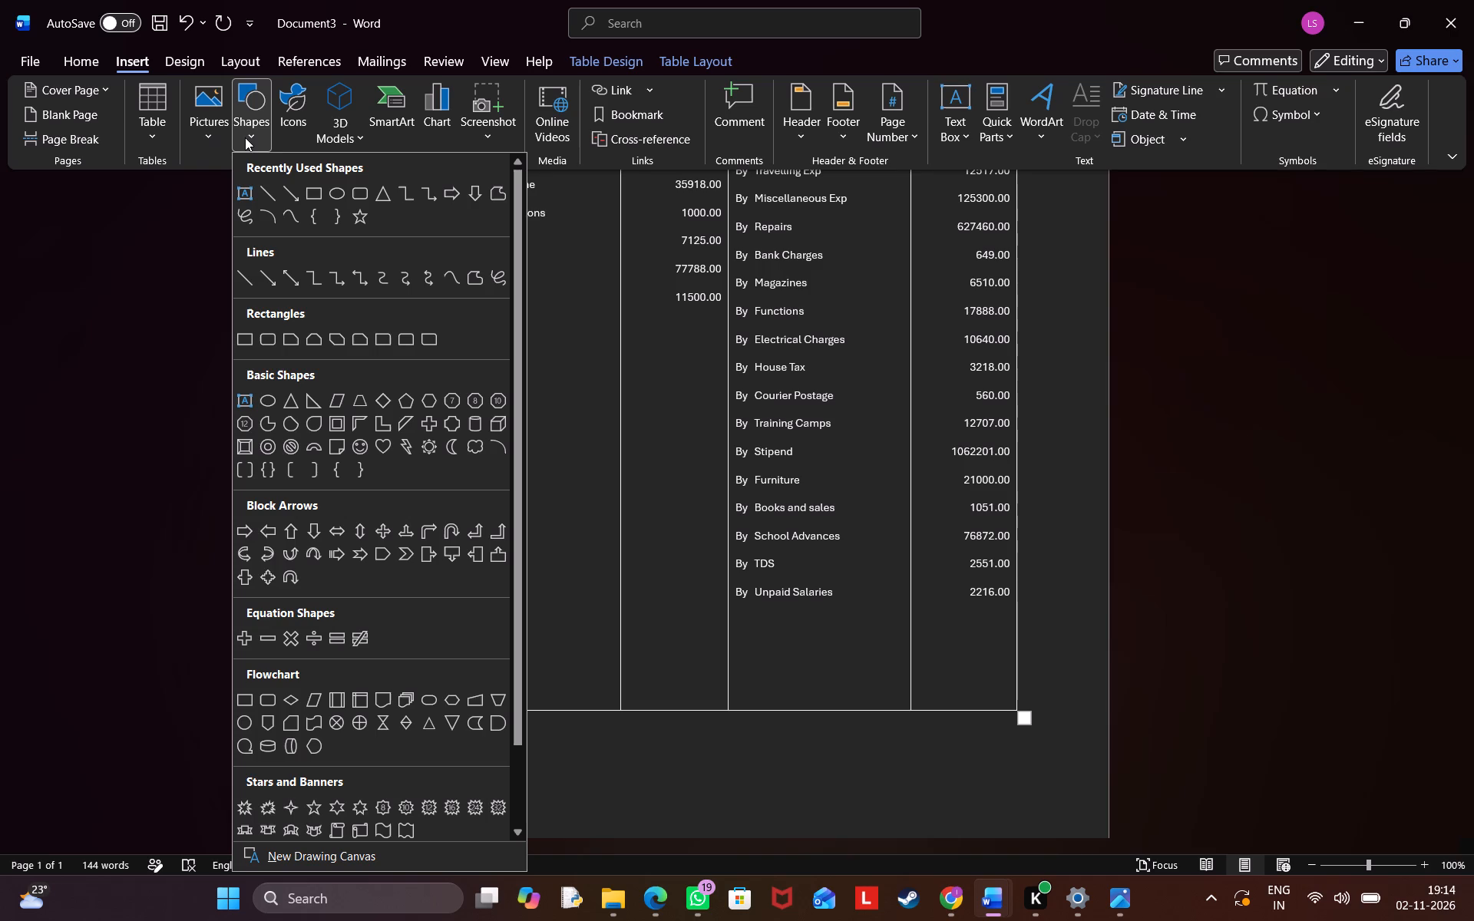
pyautogui.click(274, 192)
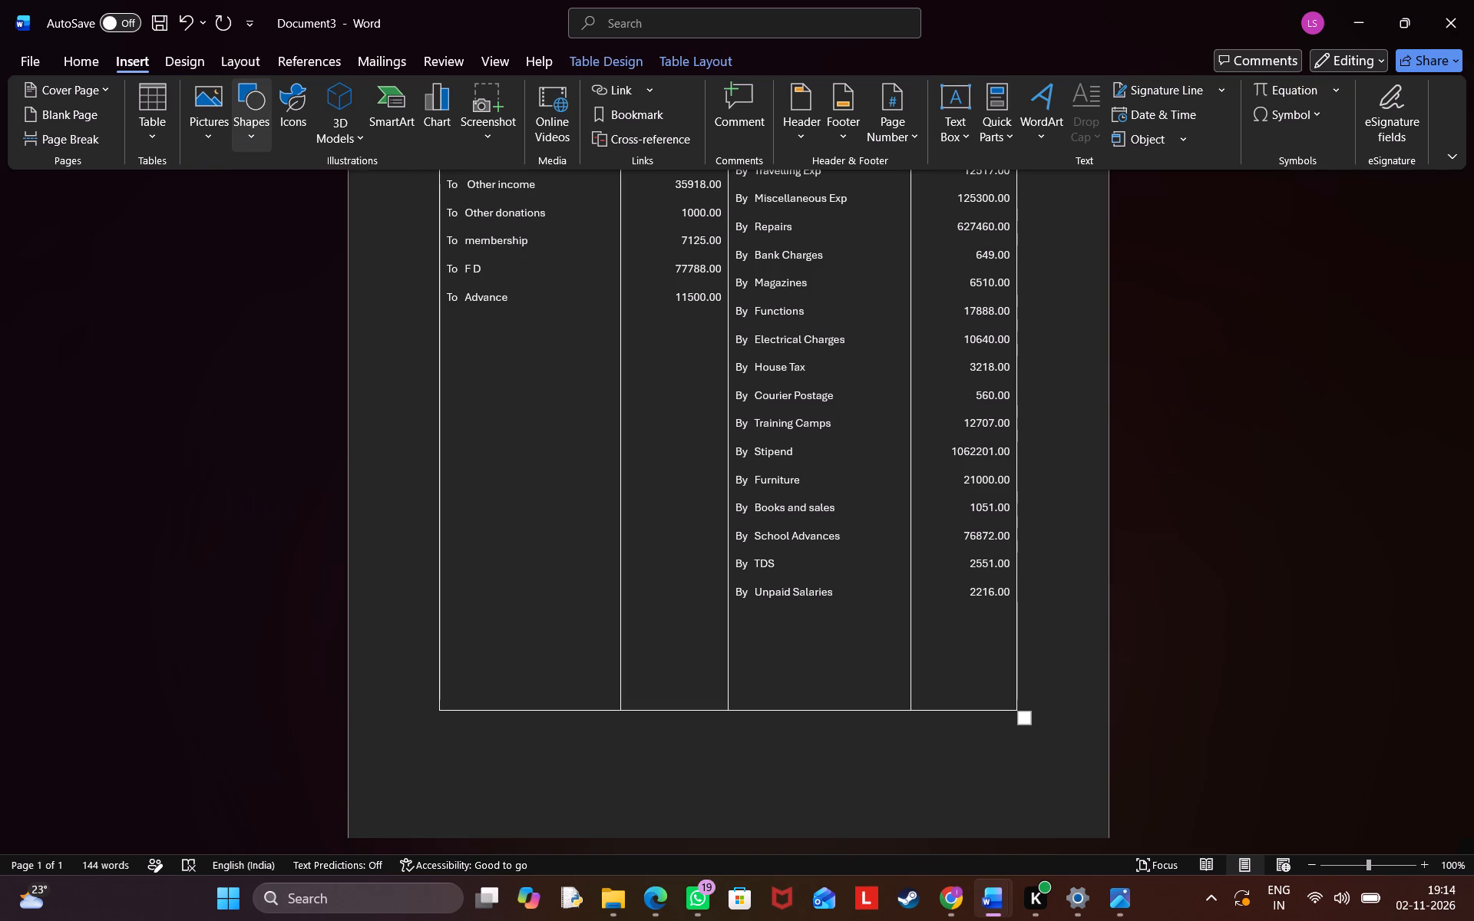
pyautogui.moveTo(620, 675); pyautogui.dragTo(719, 675)
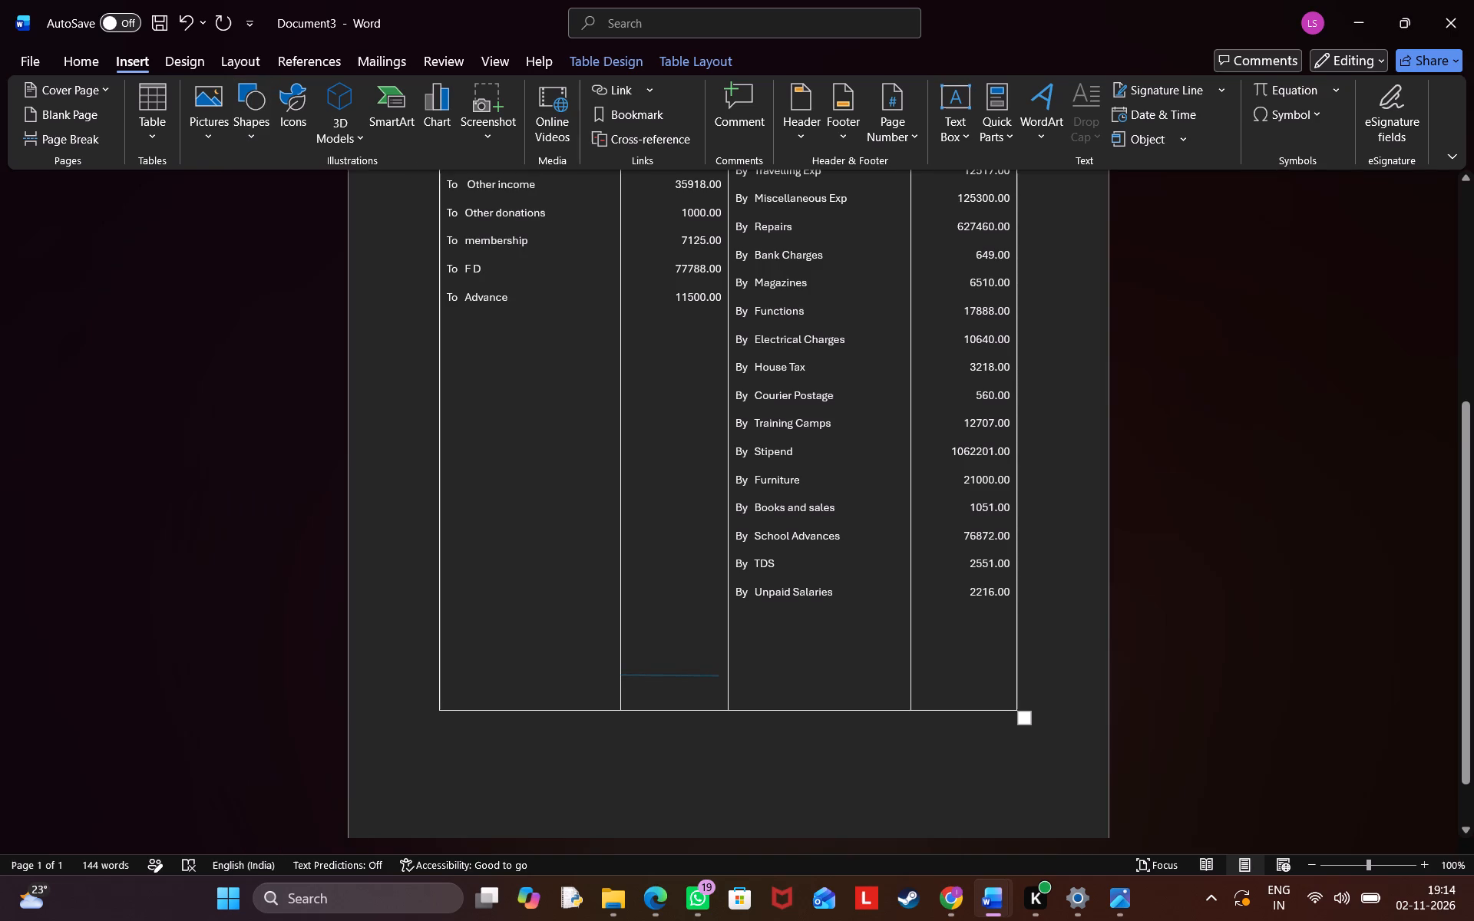
pyautogui.moveTo(719, 675); pyautogui.dragTo(725, 675)
pyautogui.moveTo(725, 675); pyautogui.dragTo(729, 675)
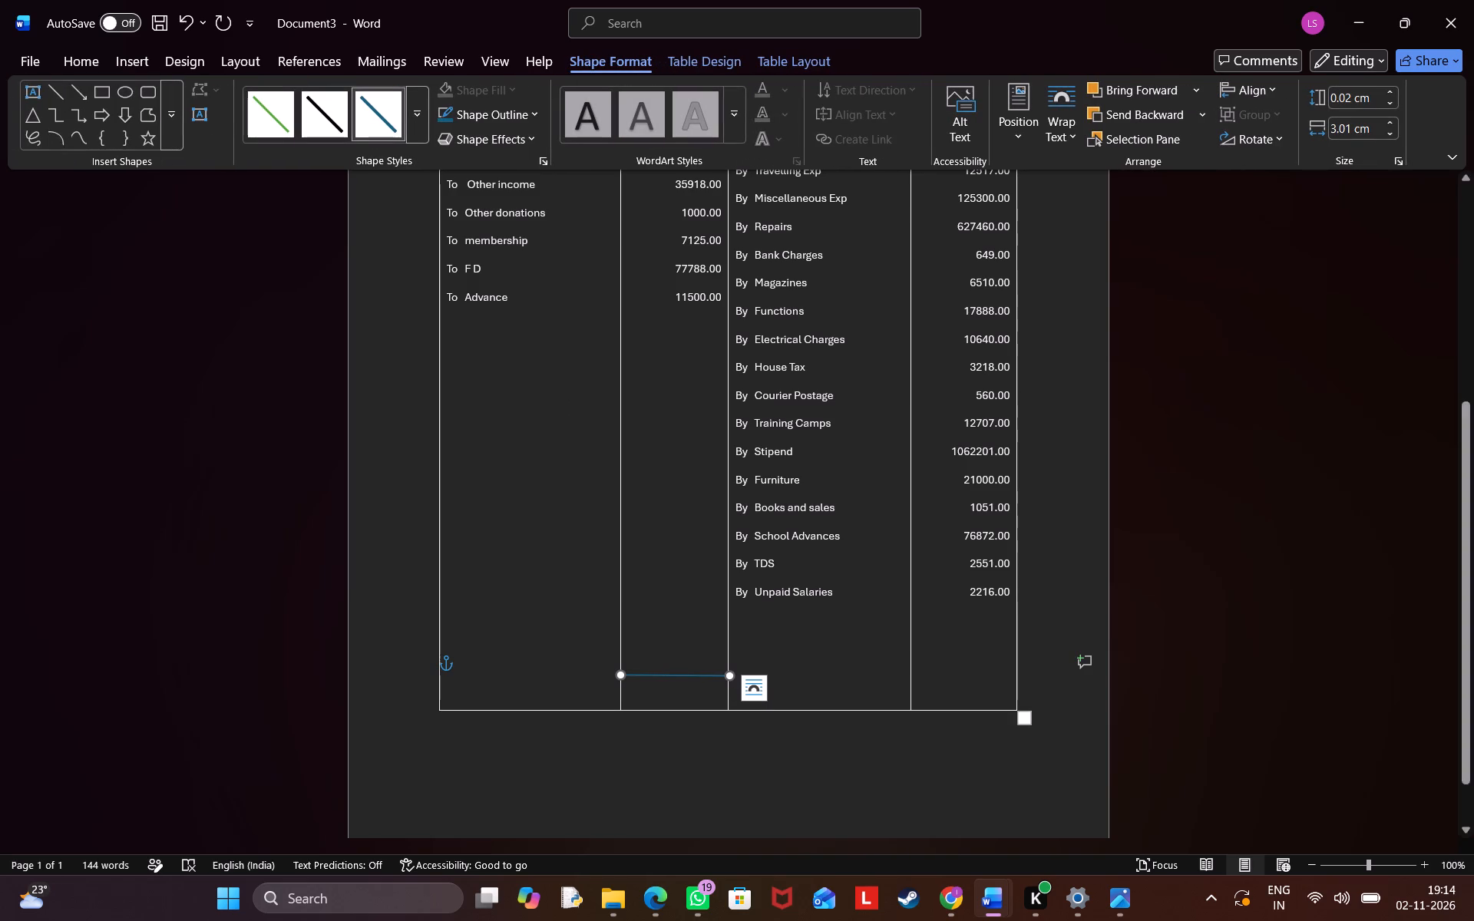
pyautogui.click(814, 659)
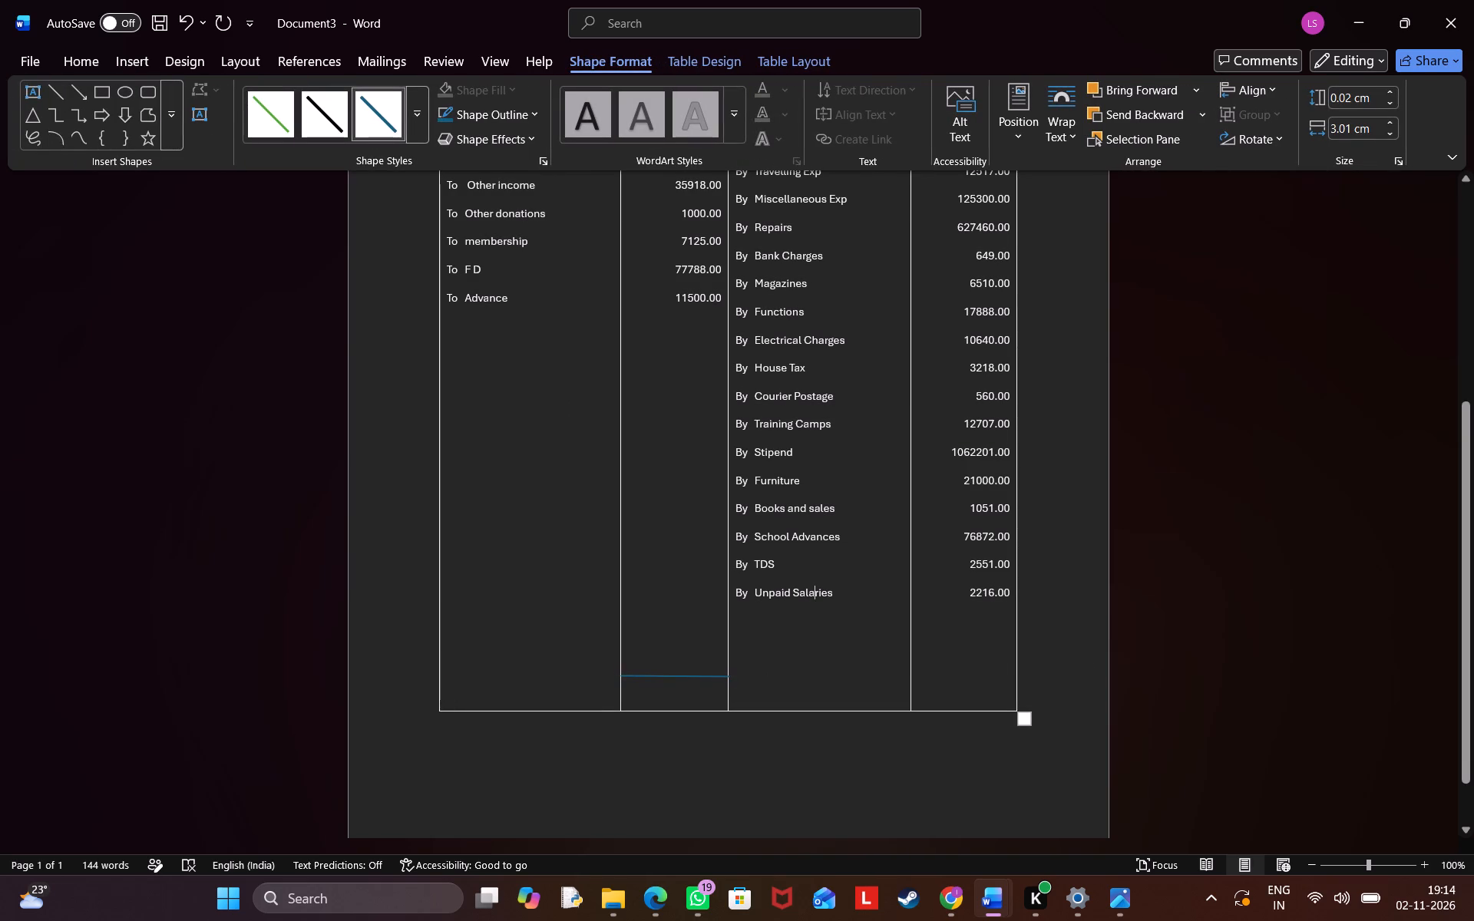
pyautogui.click(329, 114)
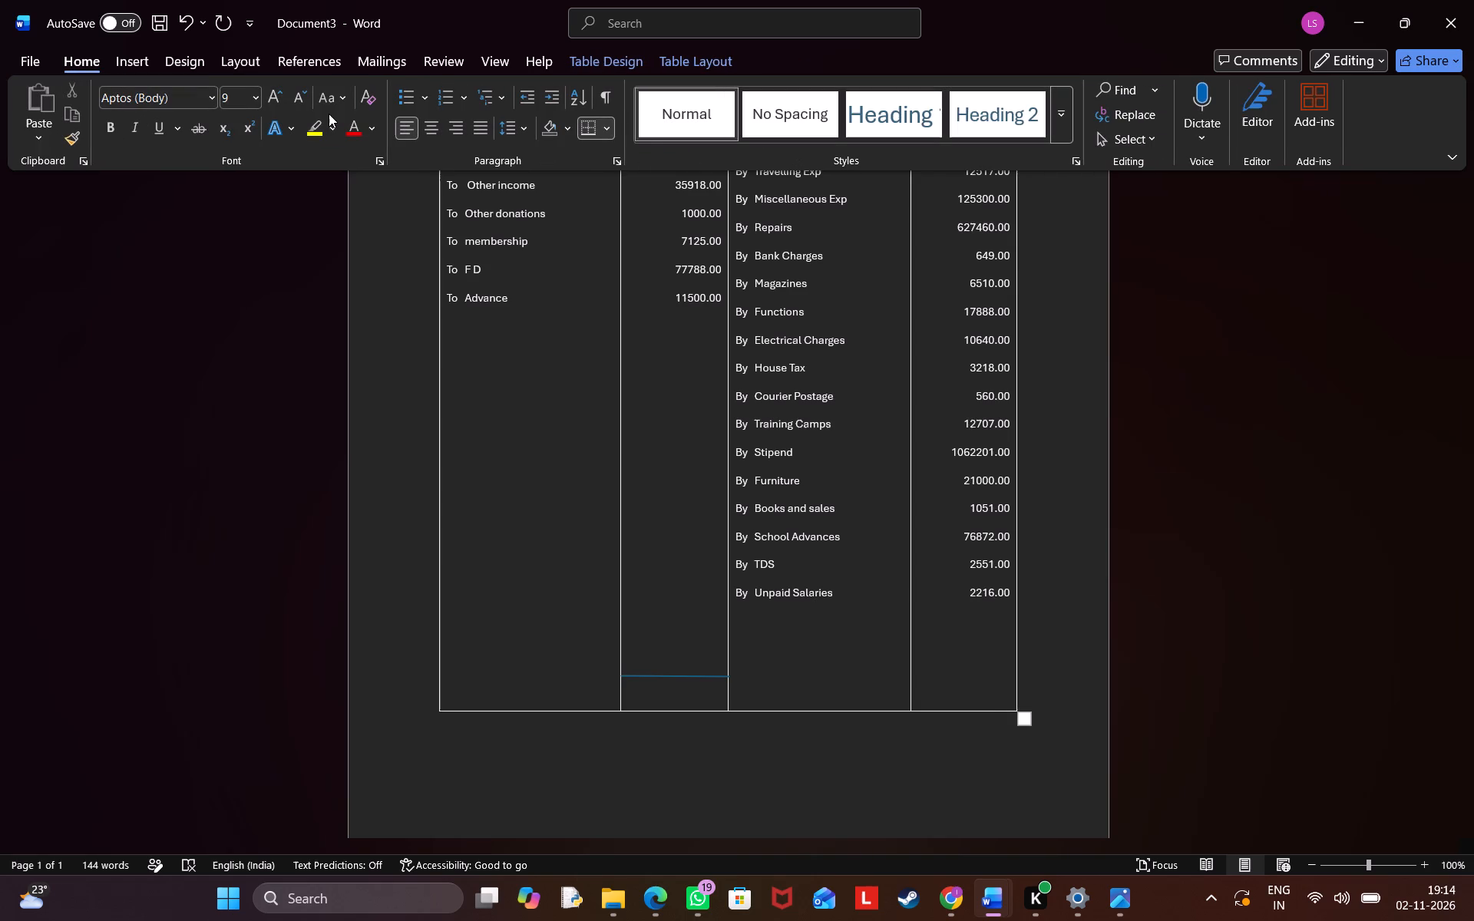
# Extend the table downward by lowering its bottom border a little further below the line in the receipts amount column.
pyautogui.click(662, 678)
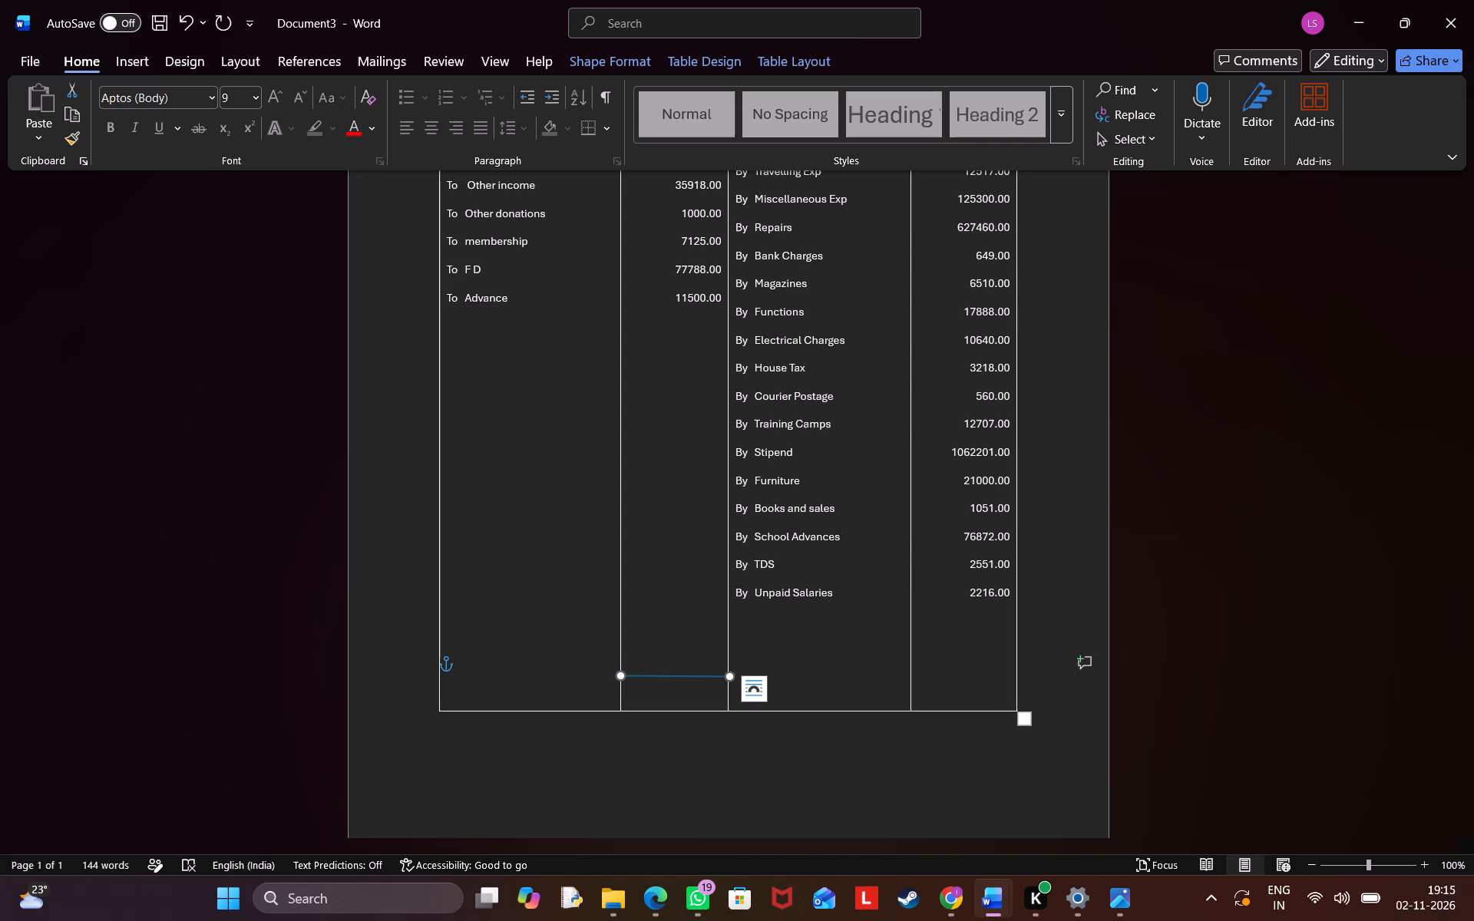
pyautogui.scroll(-2, 695, 685)
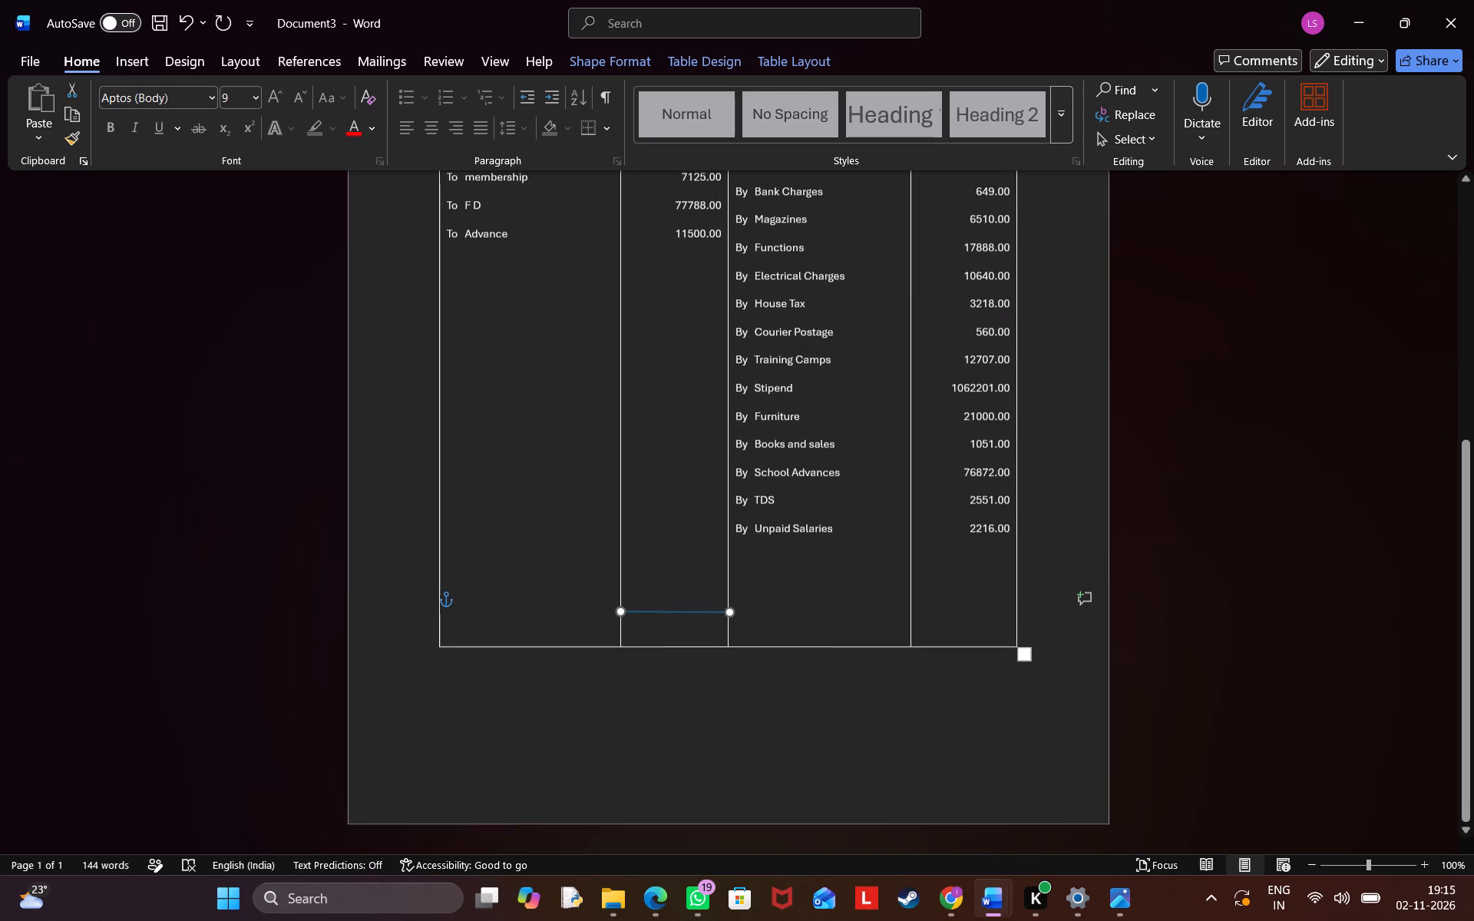
pyautogui.scroll(-2, 695, 685)
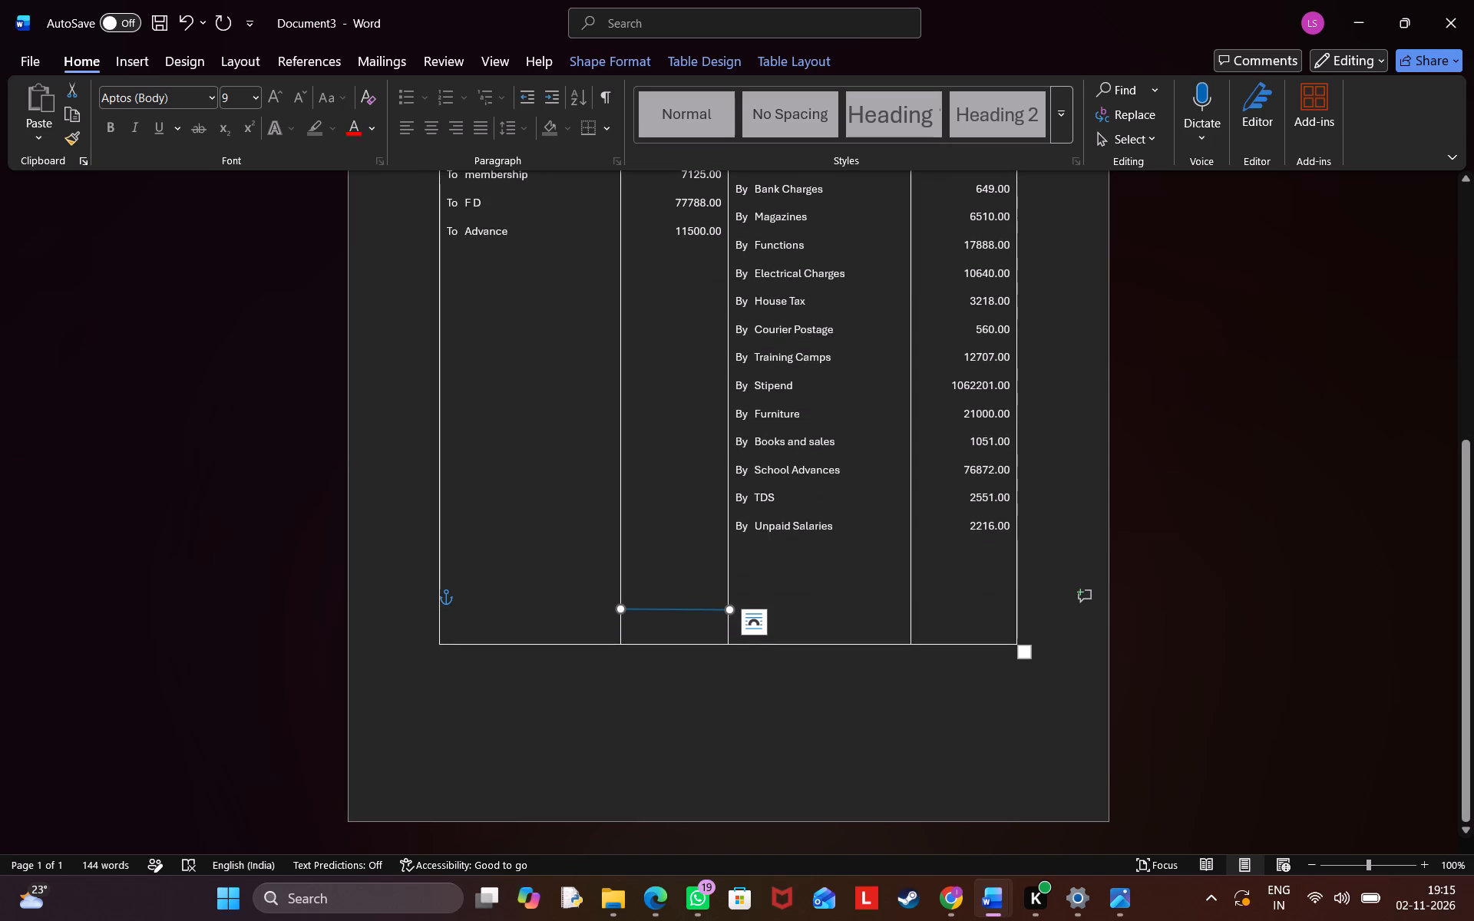
pyautogui.moveTo(775, 643); pyautogui.dragTo(789, 734)
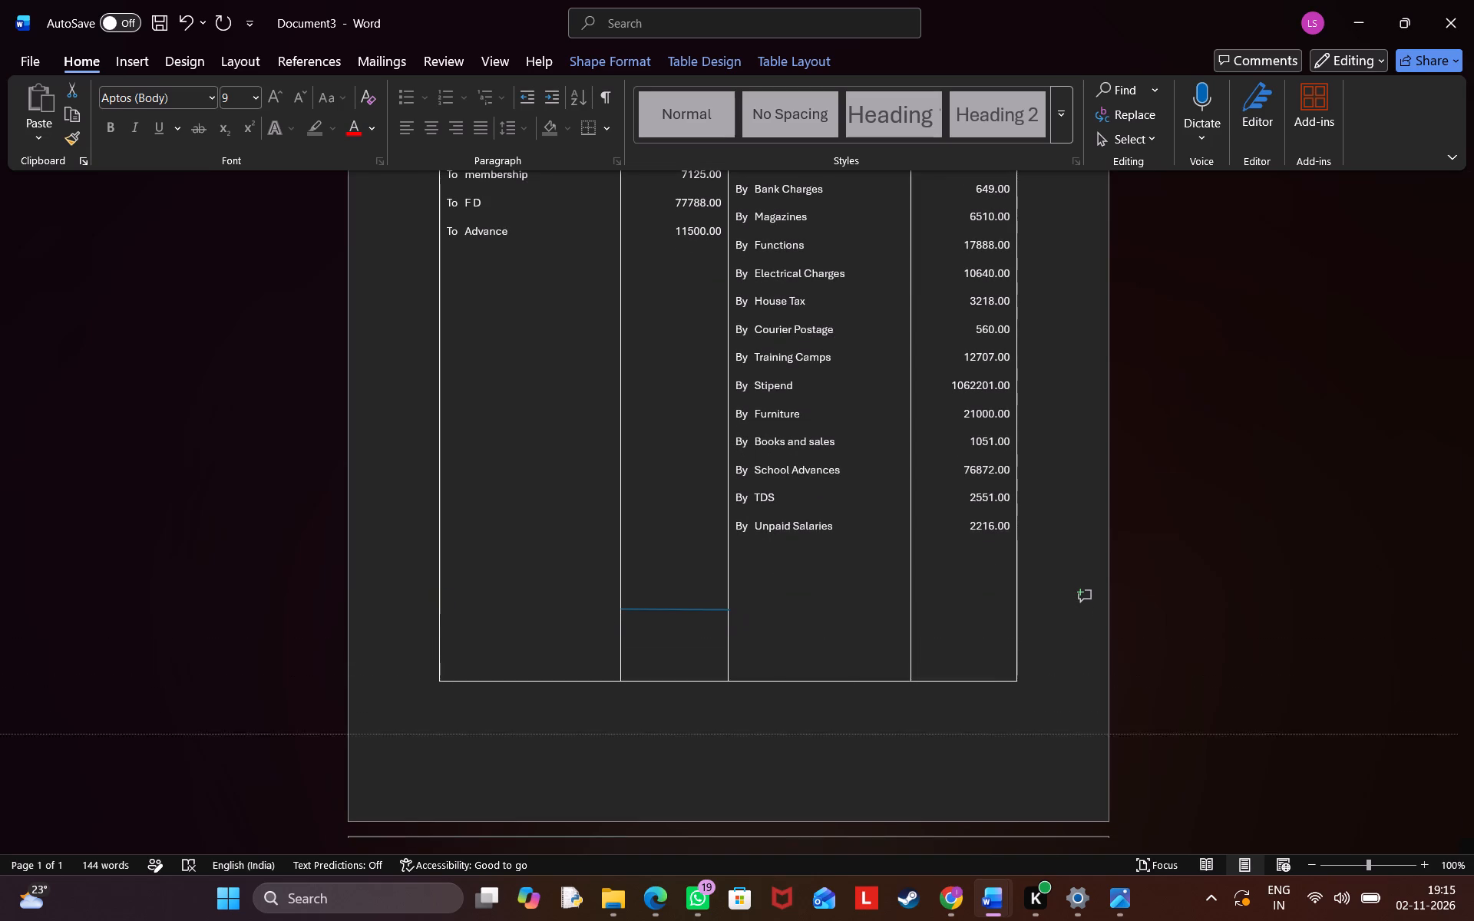
pyautogui.moveTo(789, 734); pyautogui.dragTo(766, 677)
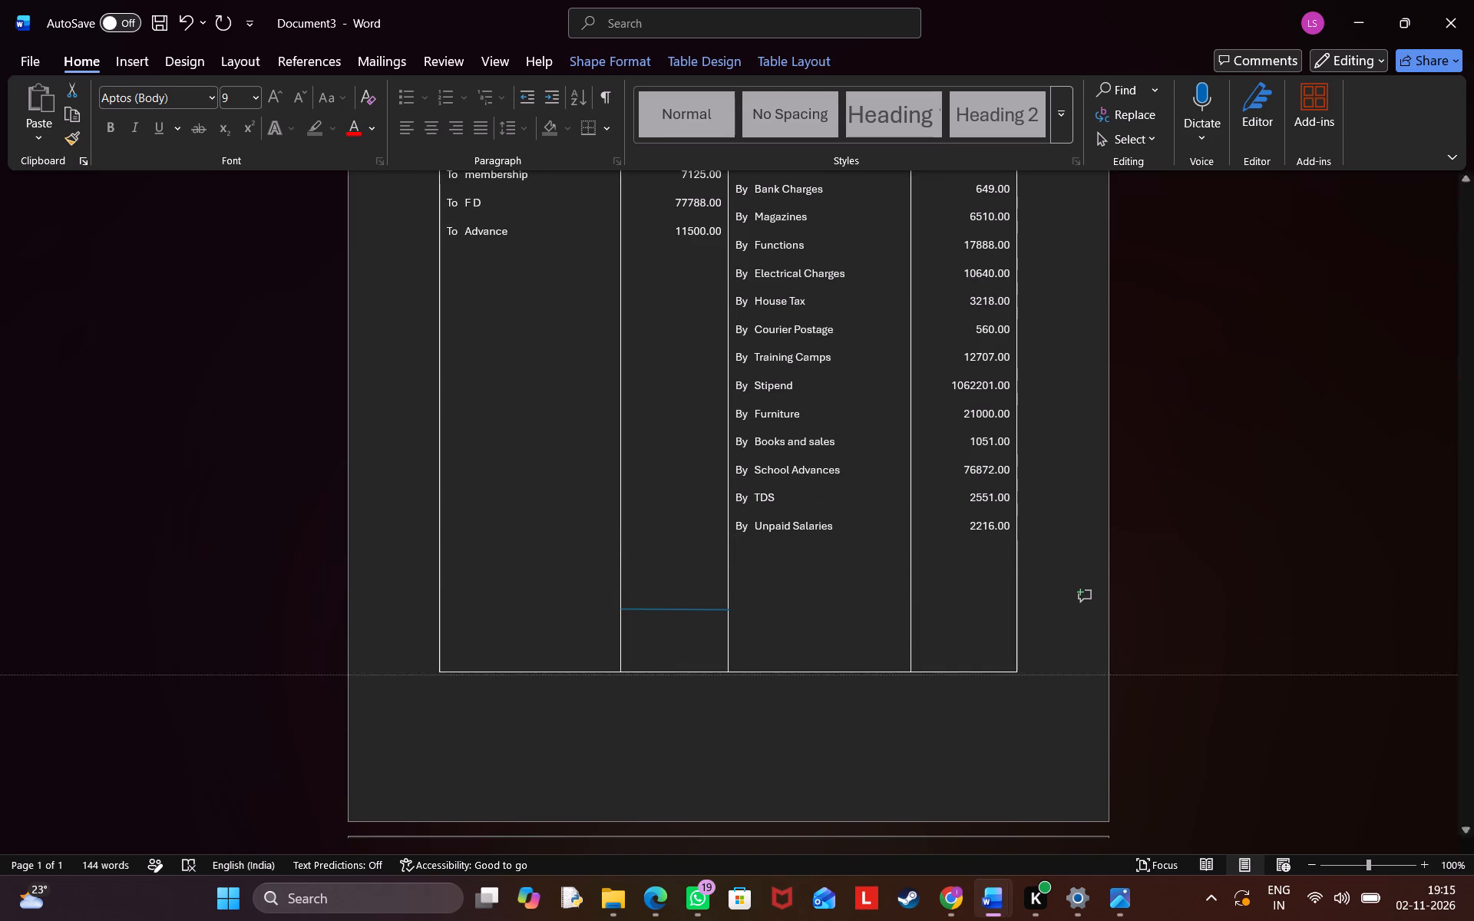
pyautogui.moveTo(766, 677); pyautogui.dragTo(767, 685)
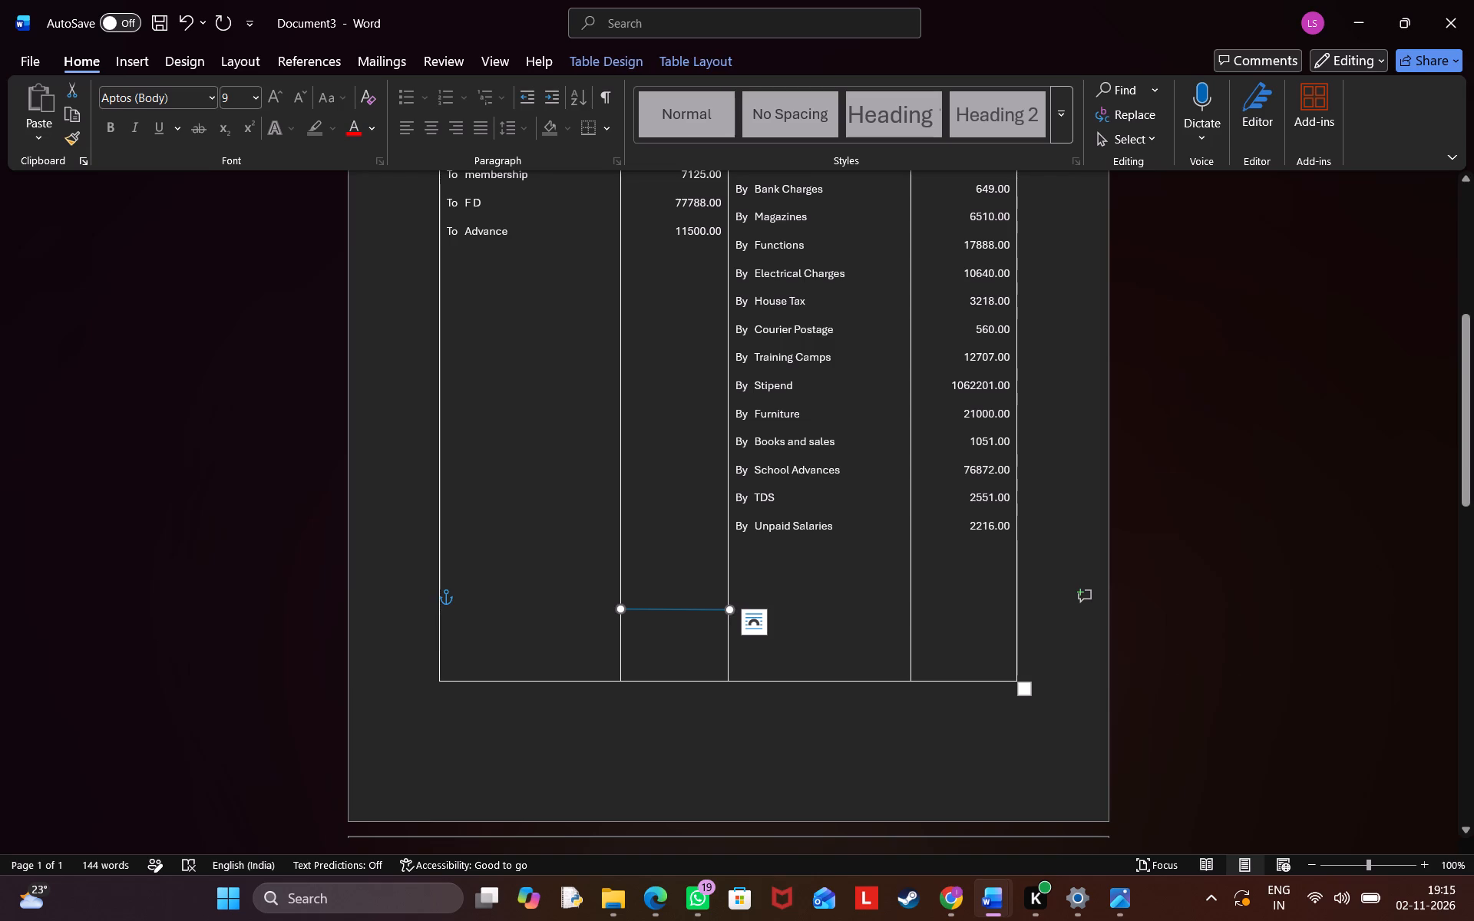
# Delete the blue horizontal line from the receipts amount column.
pyautogui.click(686, 612)
pyautogui.press('Delete')
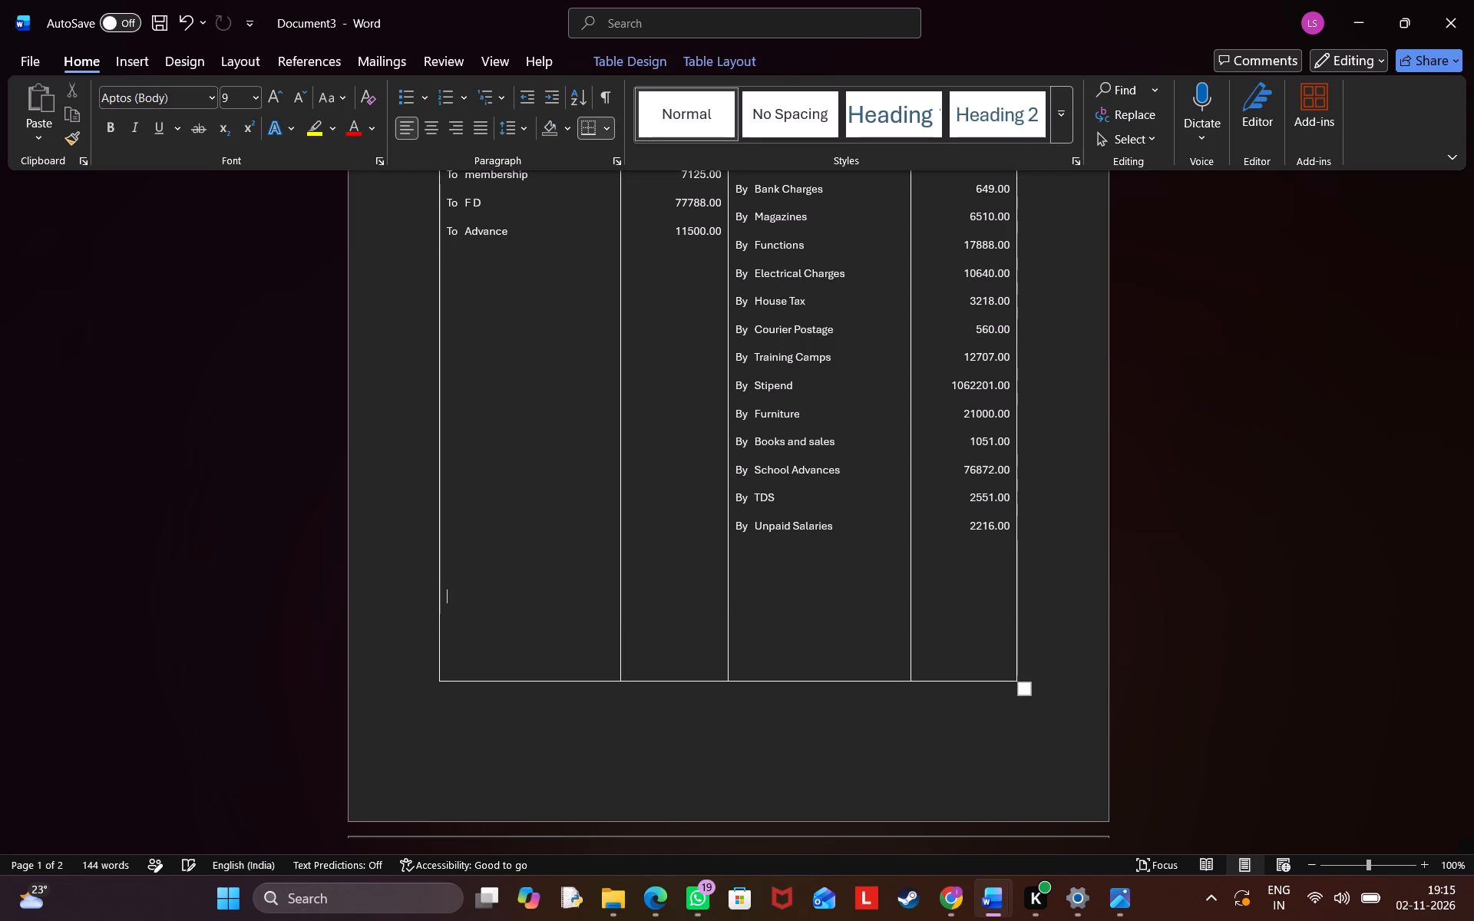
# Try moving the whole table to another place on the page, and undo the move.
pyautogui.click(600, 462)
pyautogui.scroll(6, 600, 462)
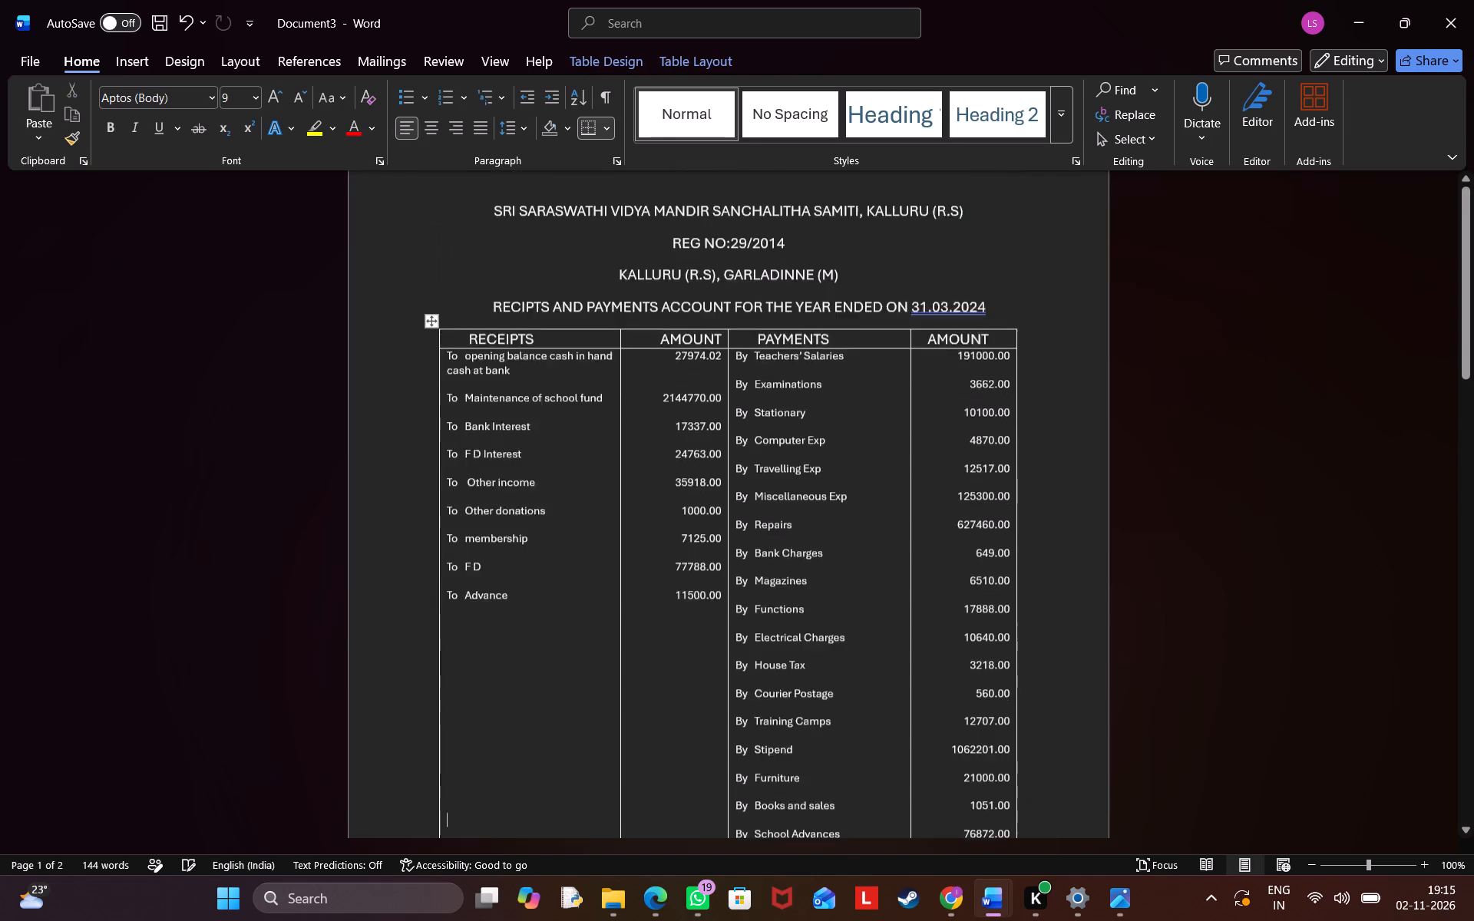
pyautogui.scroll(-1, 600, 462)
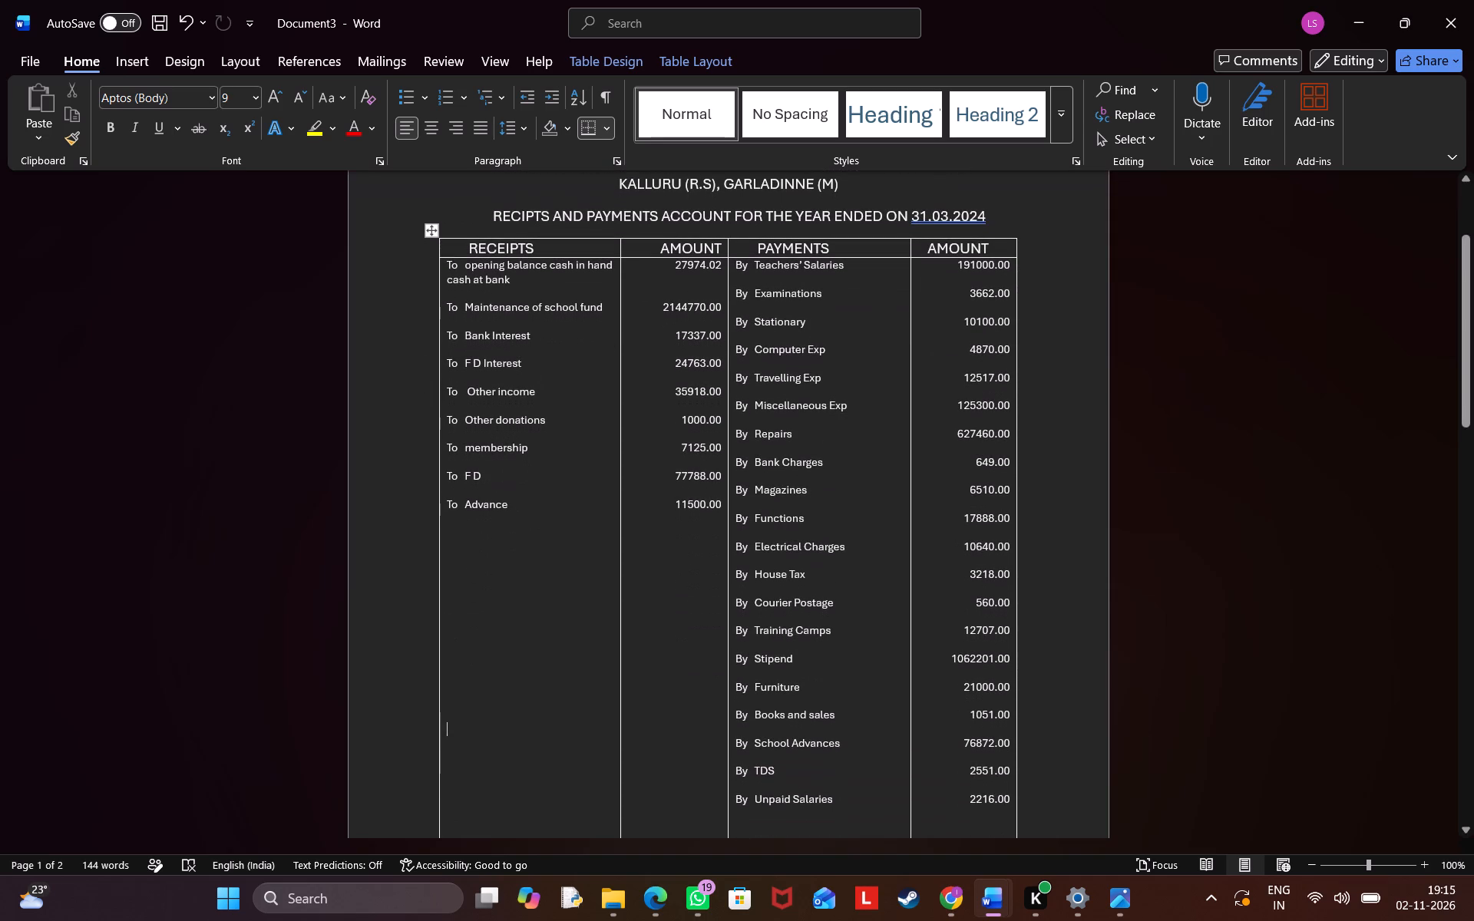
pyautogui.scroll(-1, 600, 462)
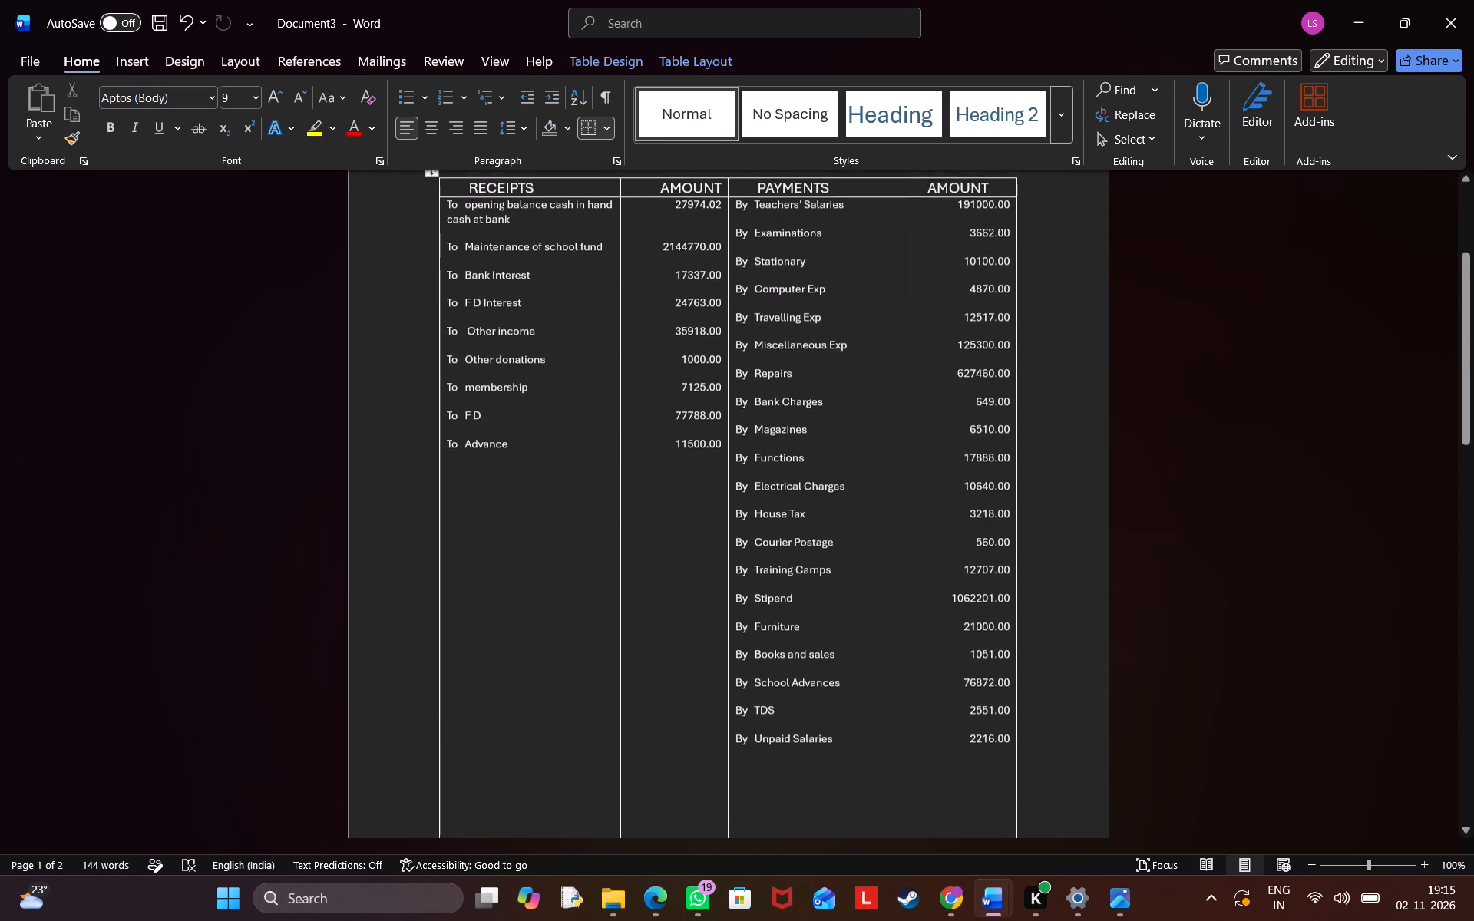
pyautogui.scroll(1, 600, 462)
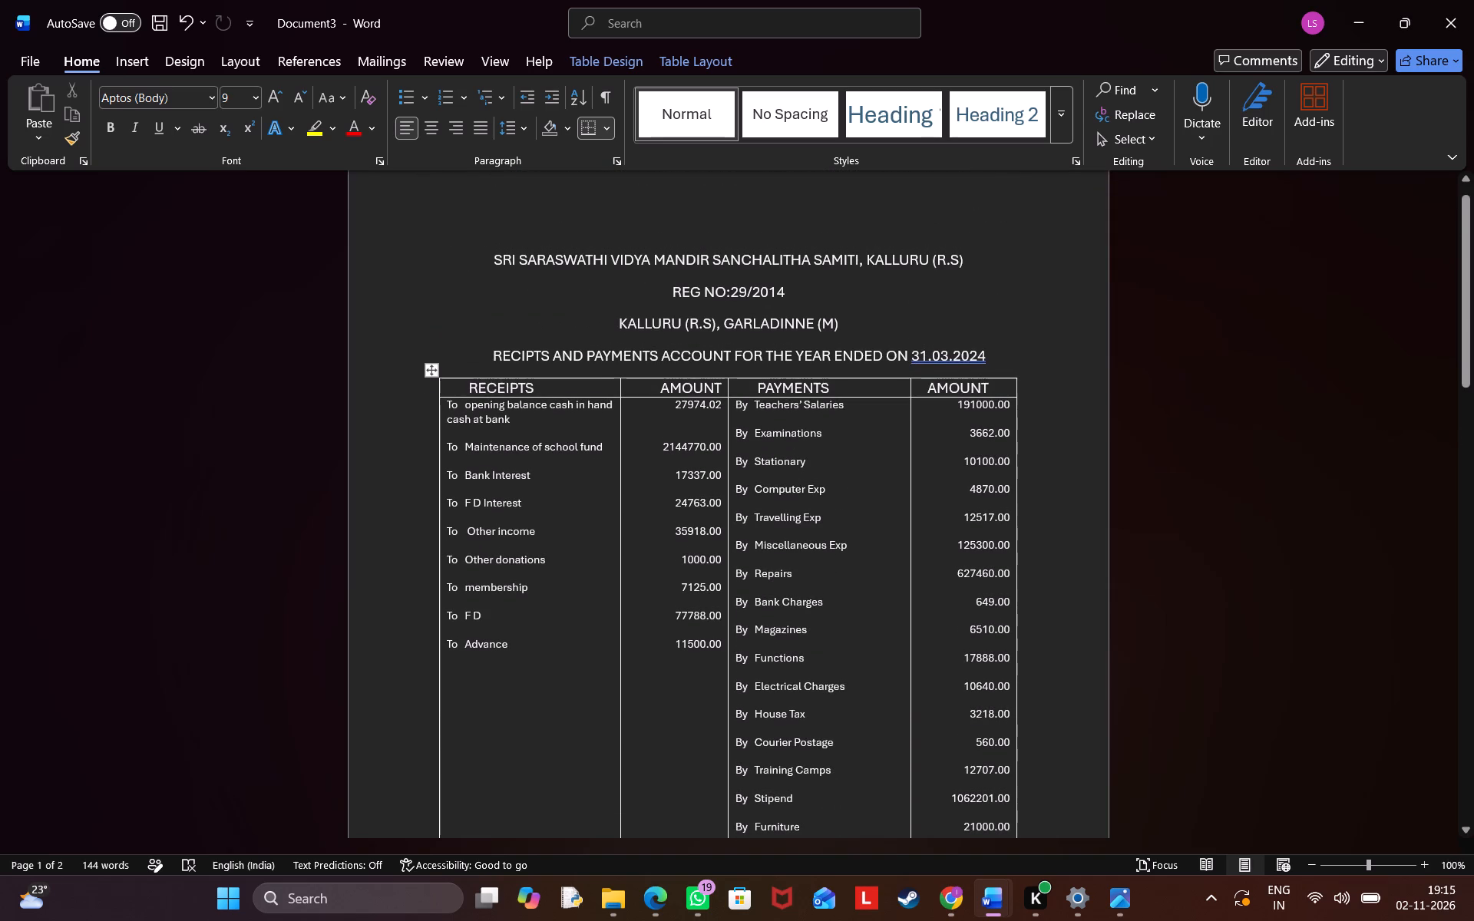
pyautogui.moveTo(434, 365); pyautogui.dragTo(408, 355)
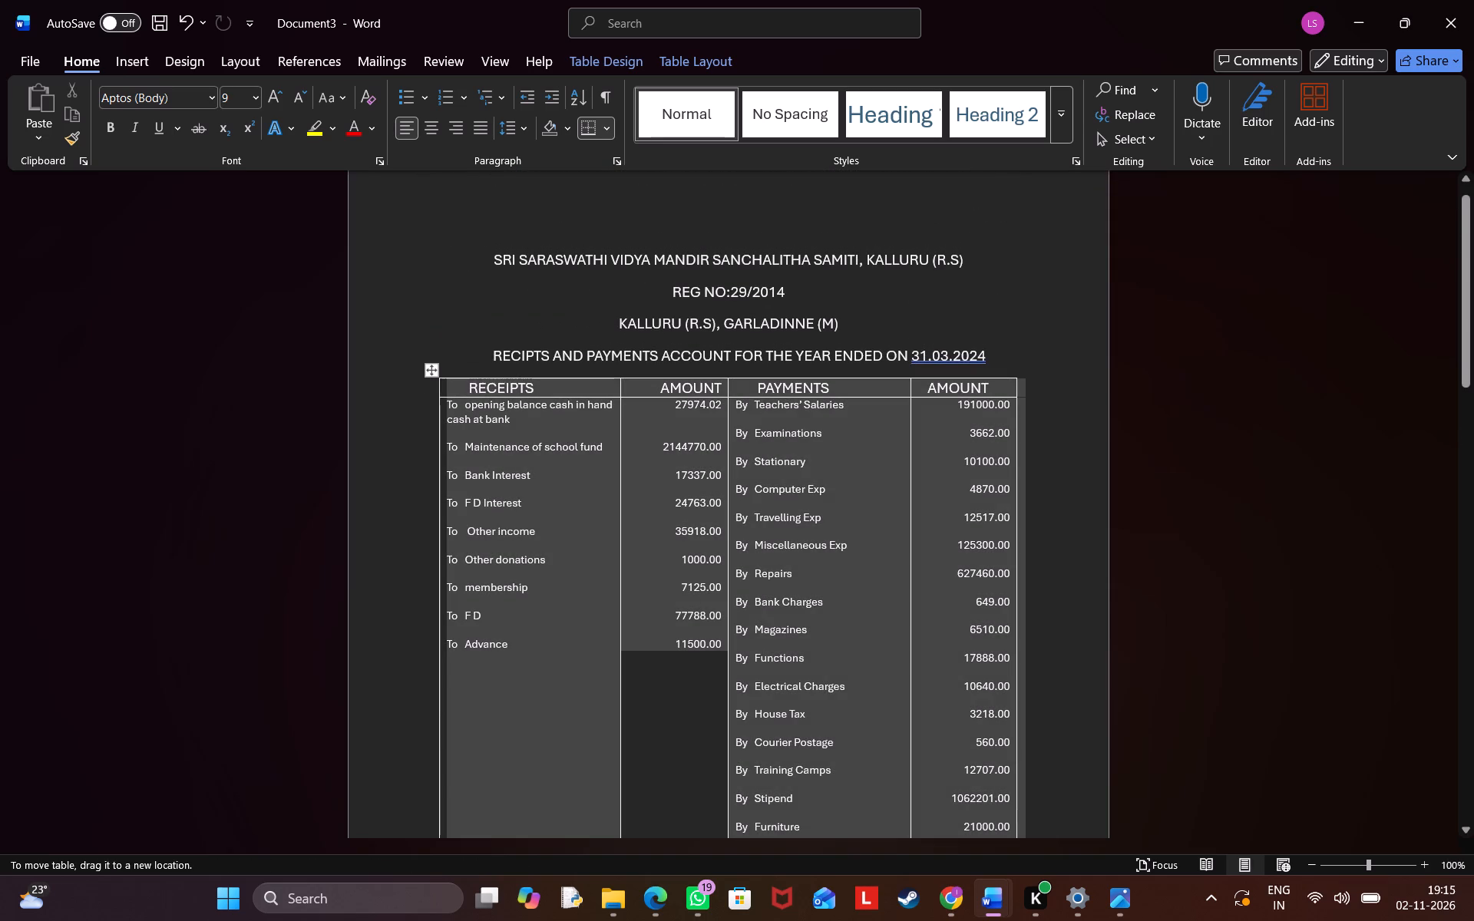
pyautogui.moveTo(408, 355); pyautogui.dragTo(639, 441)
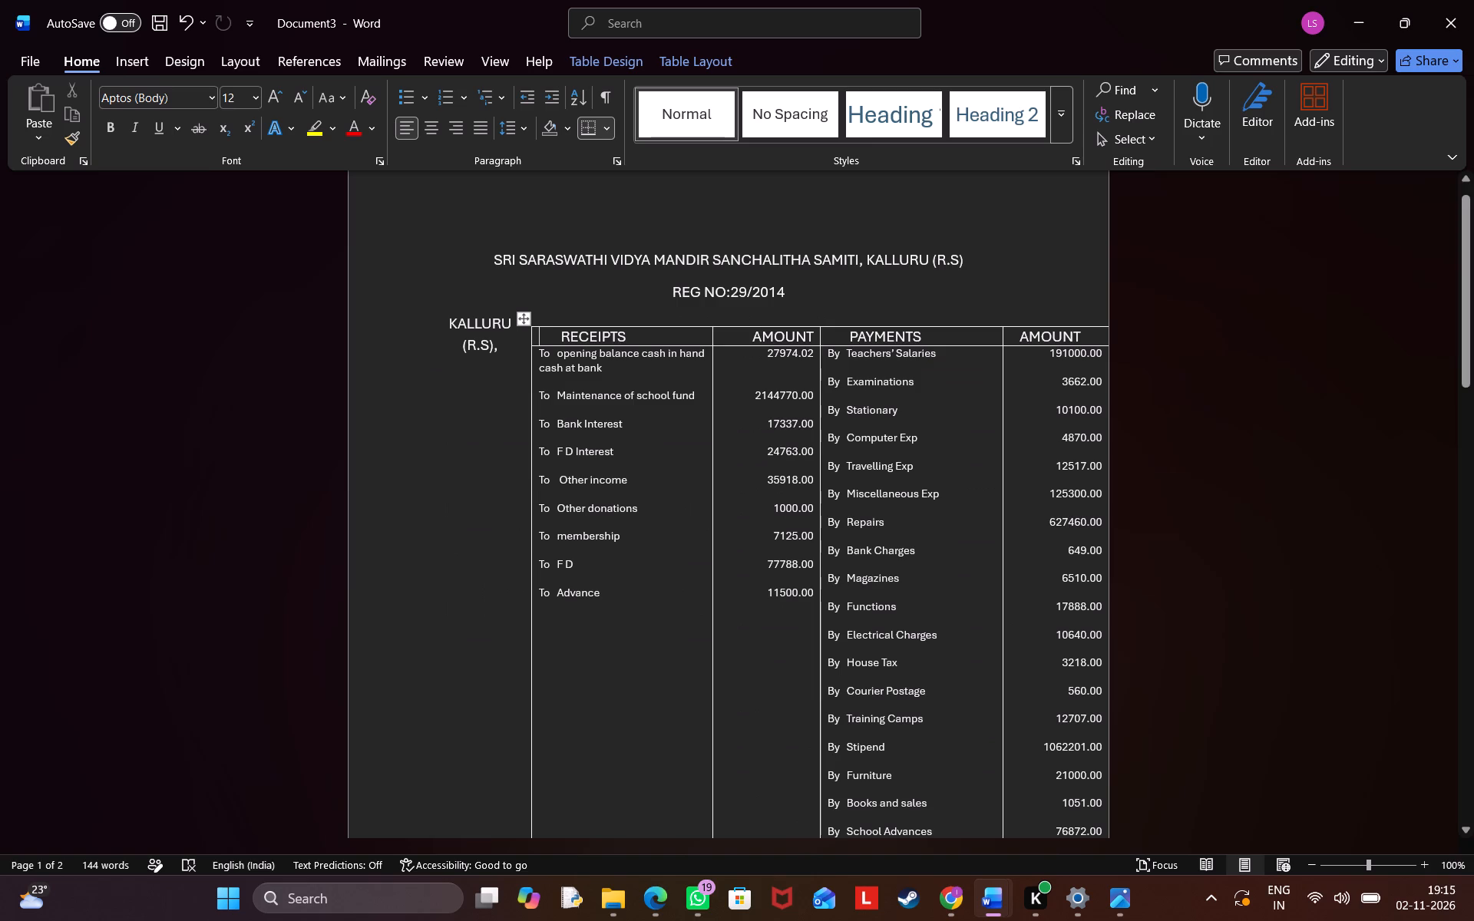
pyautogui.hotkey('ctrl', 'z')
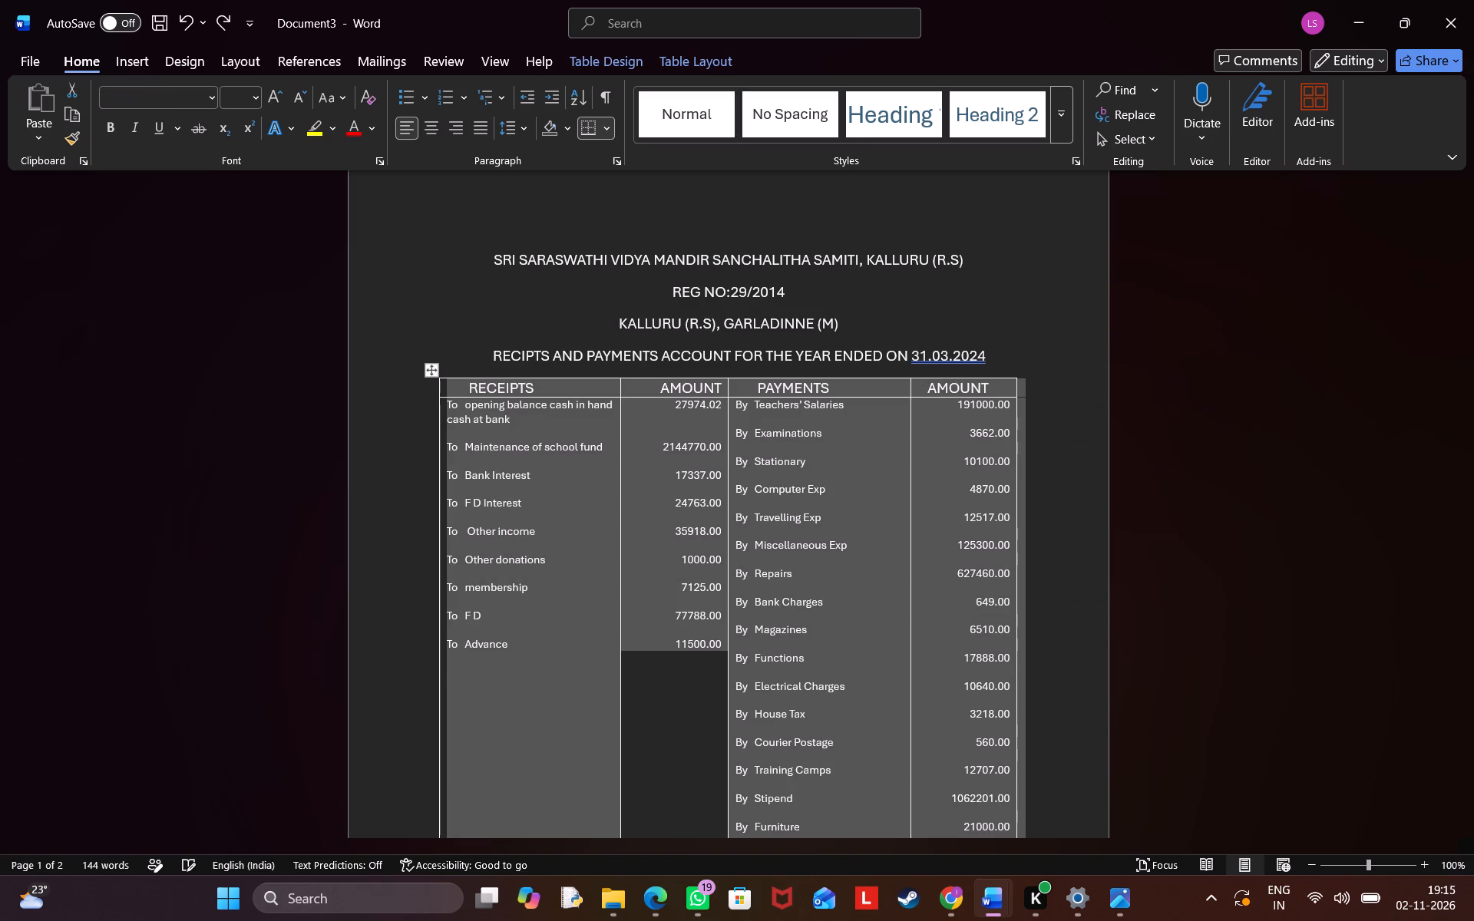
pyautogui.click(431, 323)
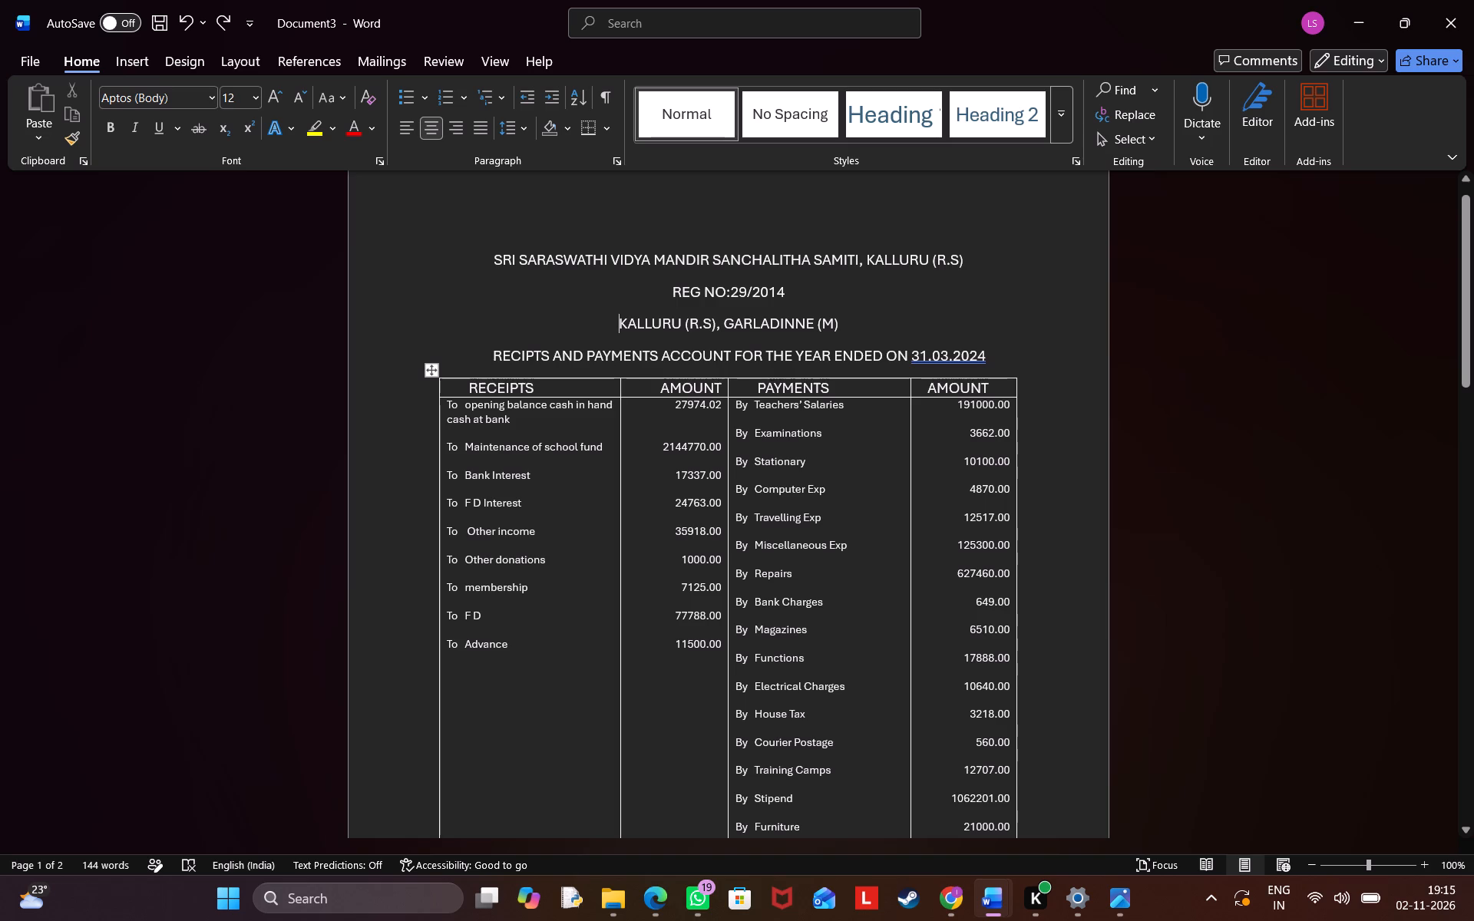
# Draw a horizontal line about 2.9 cm long across the receipts amount column just above the table's bottom border, in the black preset style.
pyautogui.scroll(-1, 547, 637)
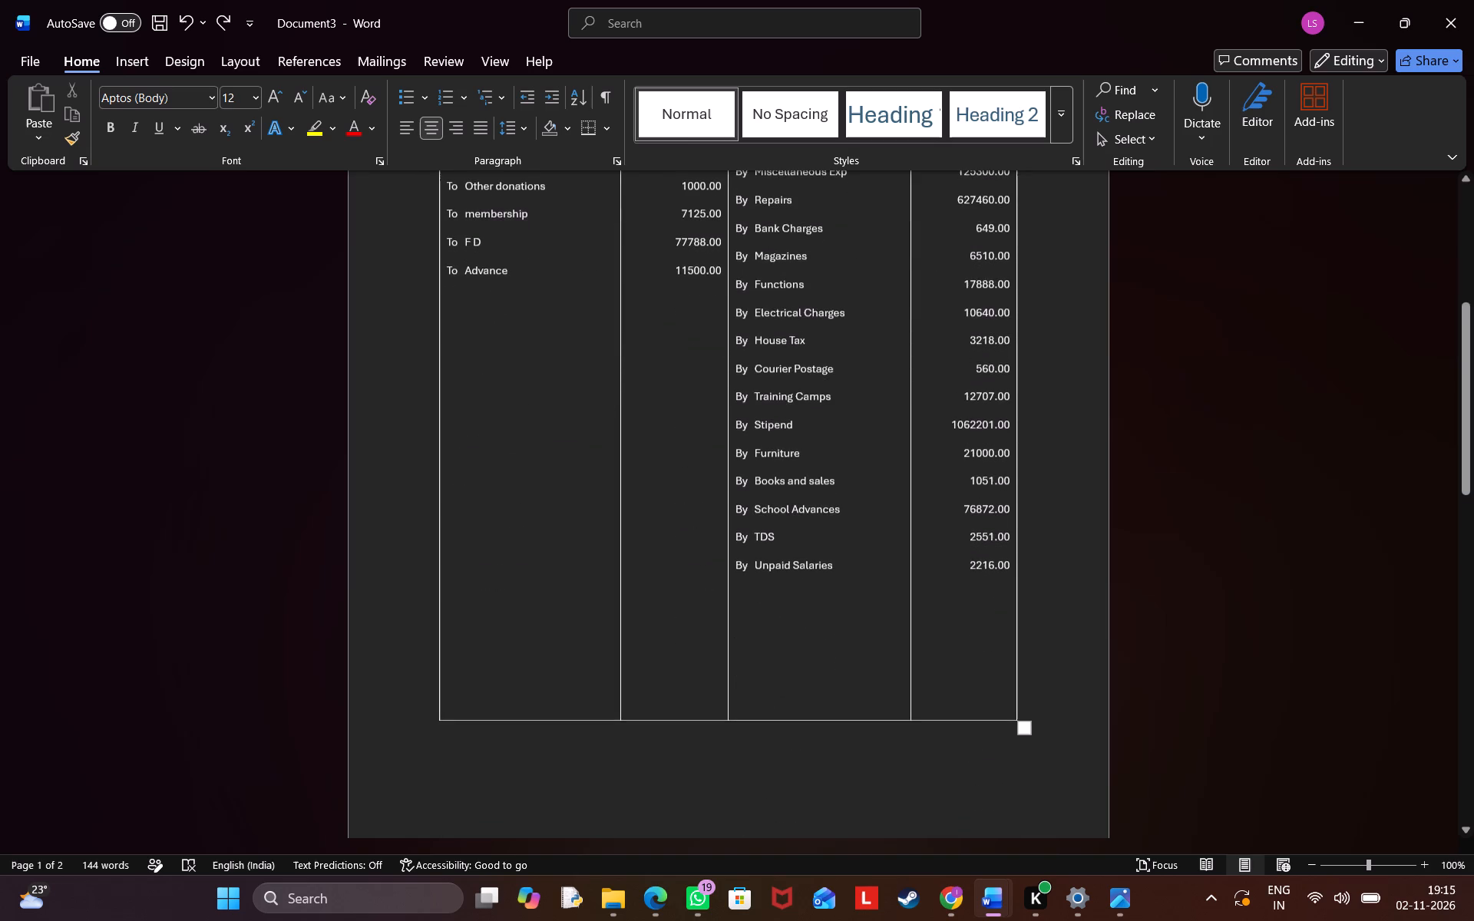
pyautogui.scroll(1, 547, 637)
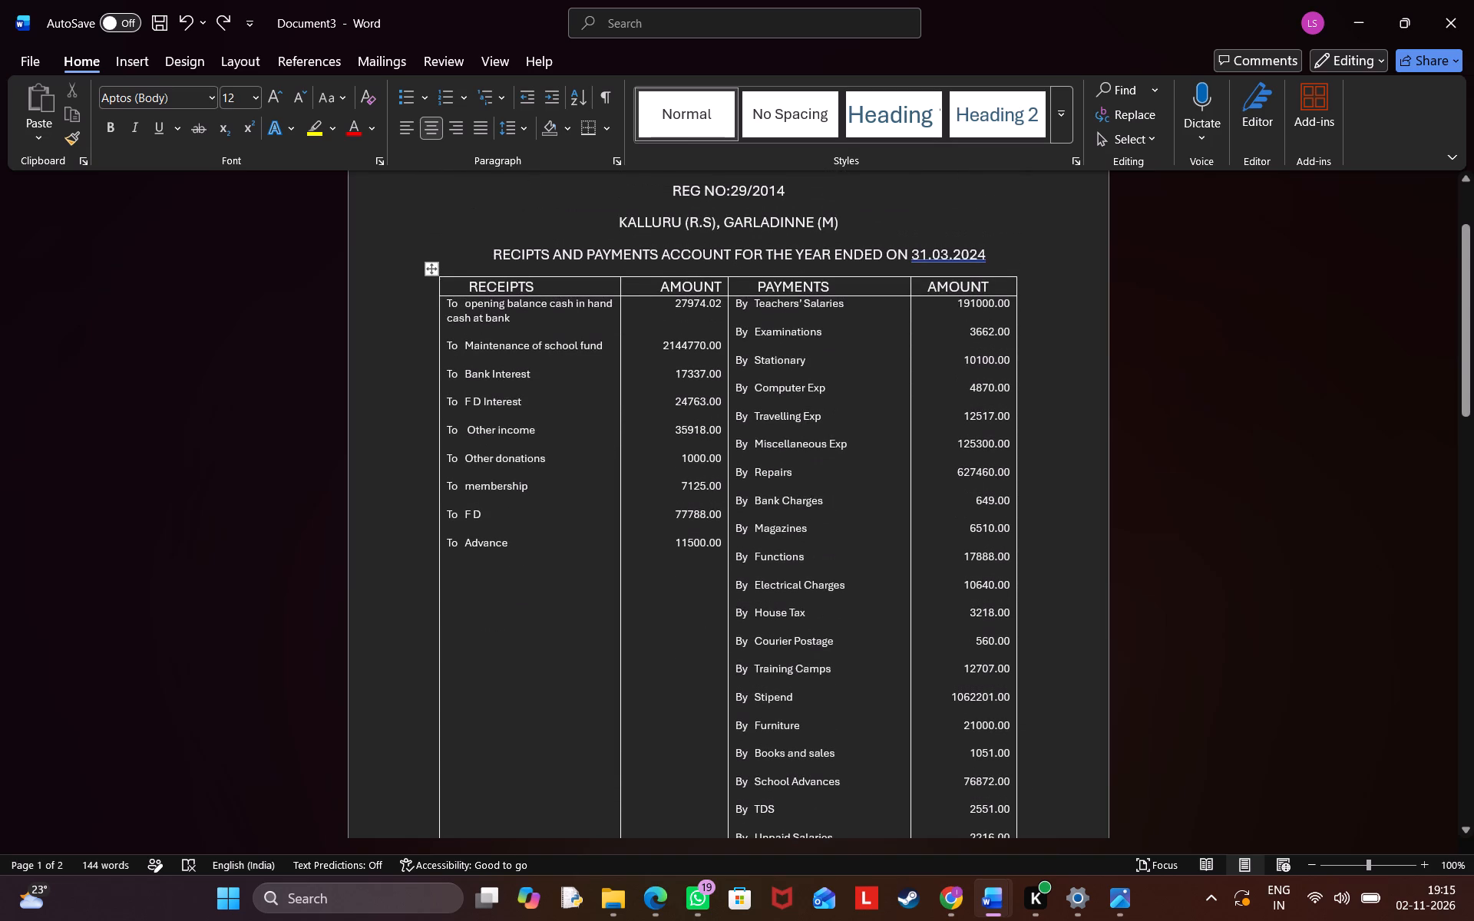
pyautogui.scroll(-5, 547, 637)
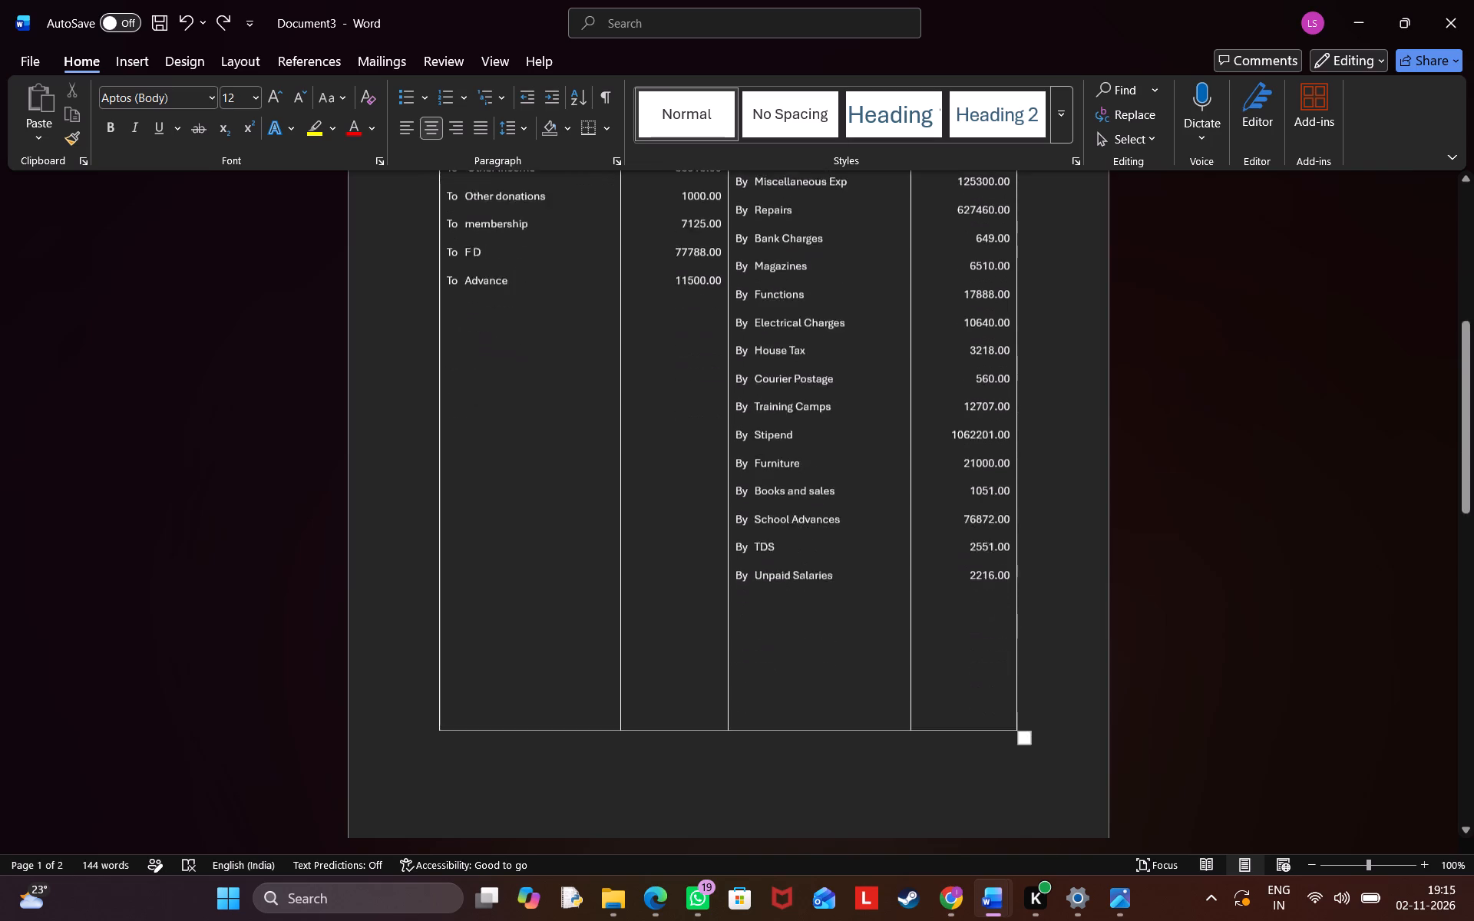
pyautogui.click(131, 66)
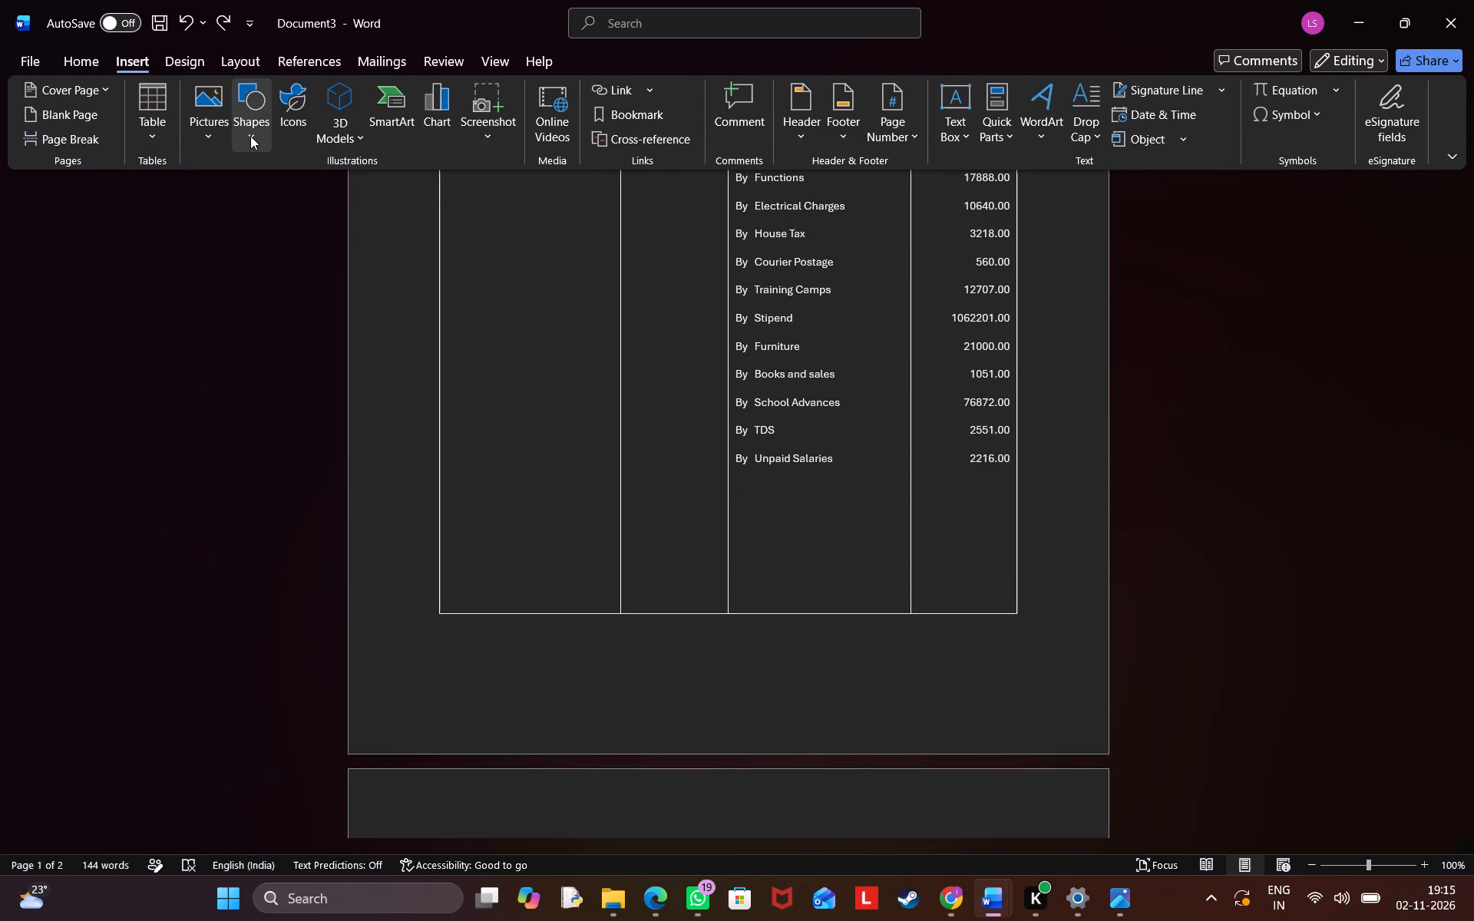
pyautogui.click(250, 136)
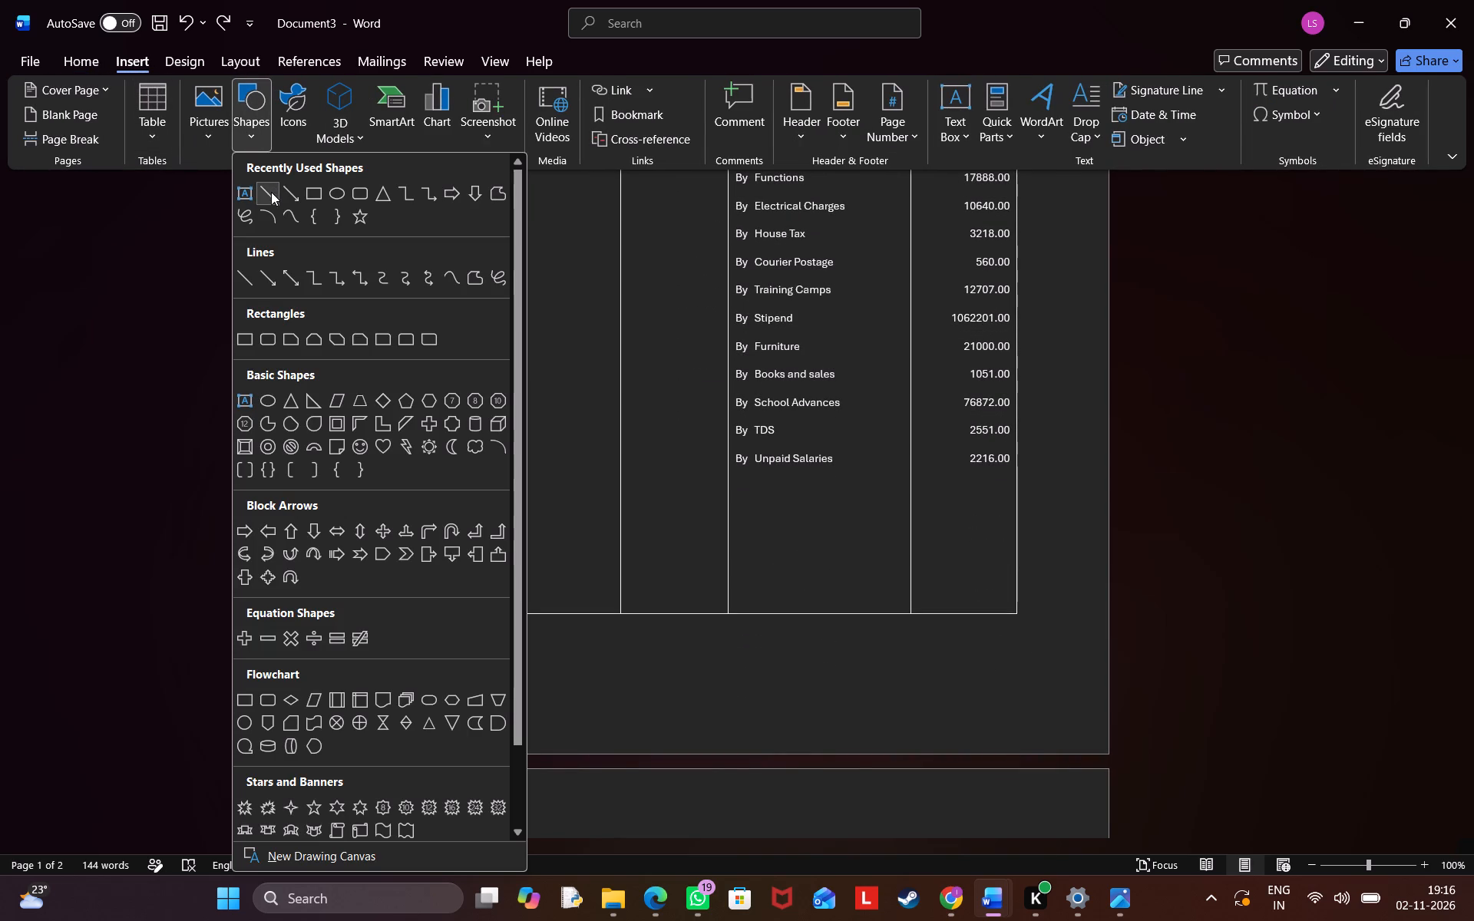
pyautogui.click(246, 277)
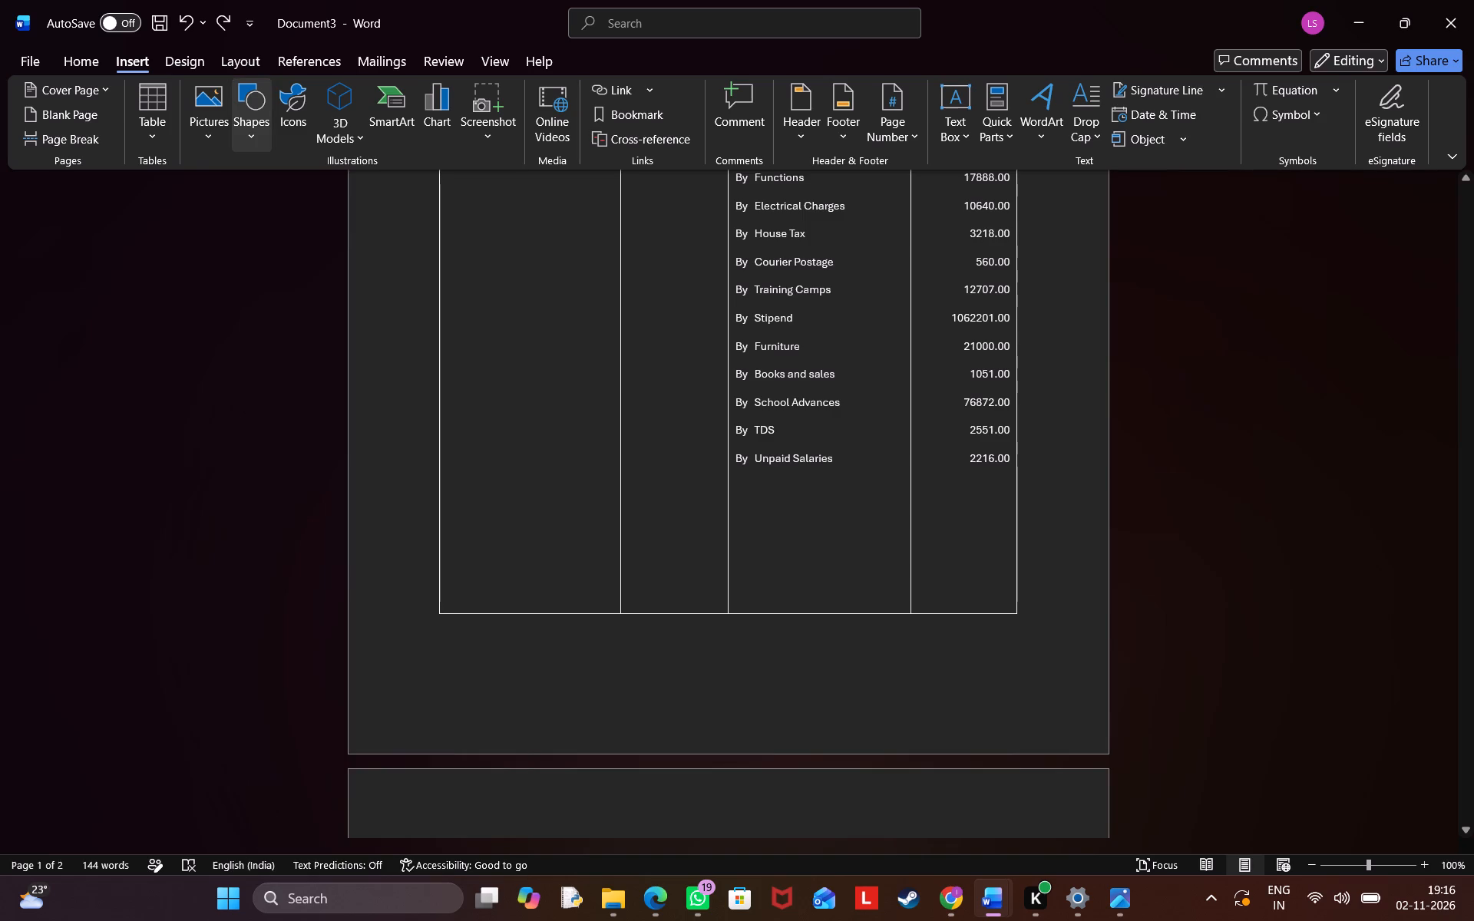
pyautogui.moveTo(621, 576); pyautogui.dragTo(649, 578)
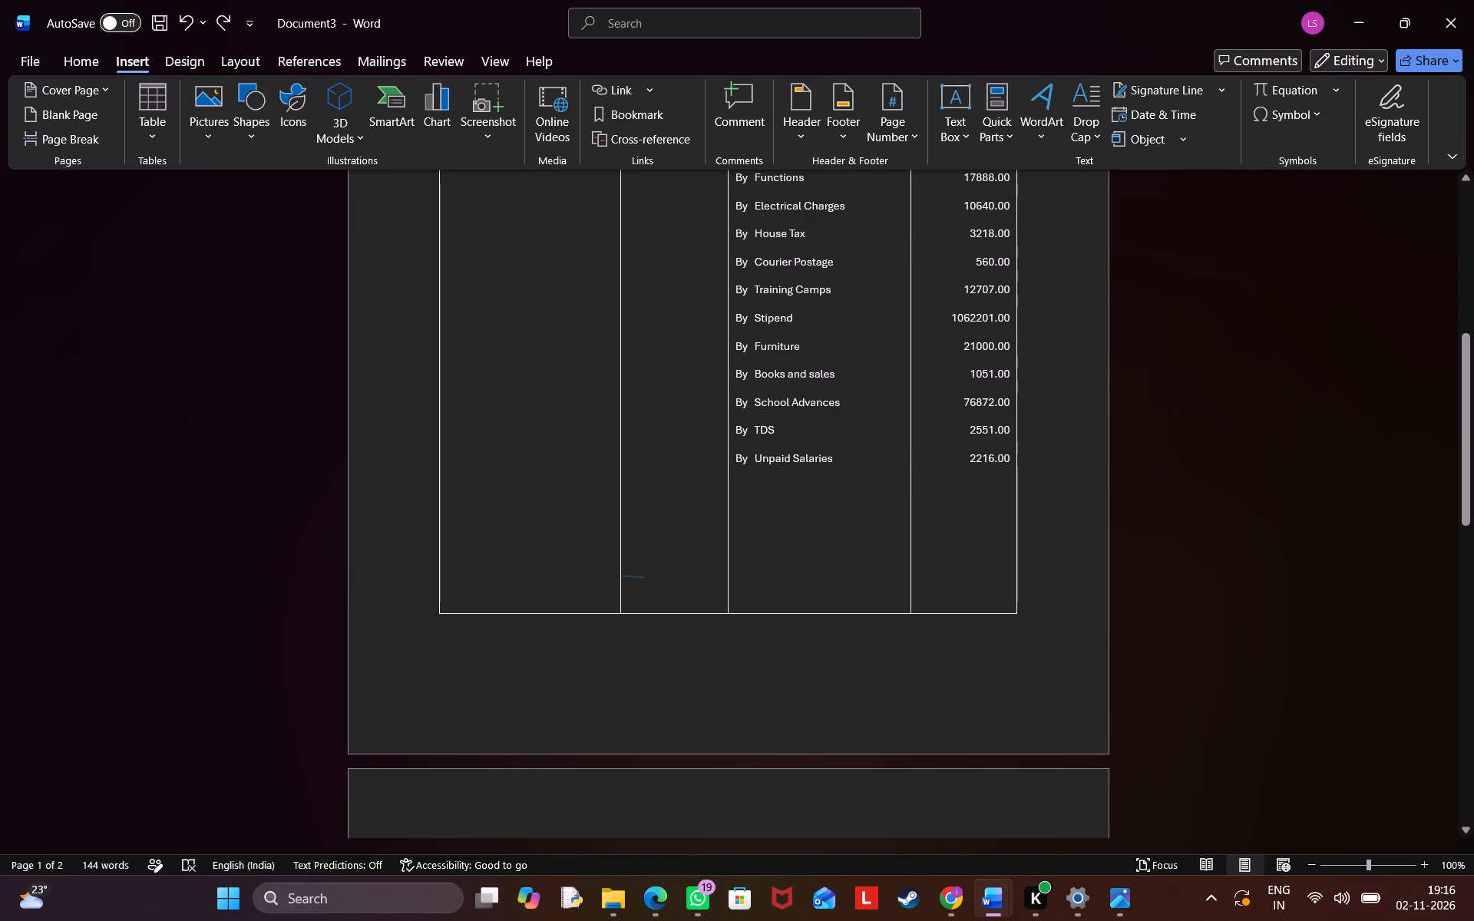
pyautogui.moveTo(649, 578); pyautogui.dragTo(683, 581)
pyautogui.moveTo(683, 581); pyautogui.dragTo(728, 573)
pyautogui.moveTo(728, 573); pyautogui.dragTo(728, 577)
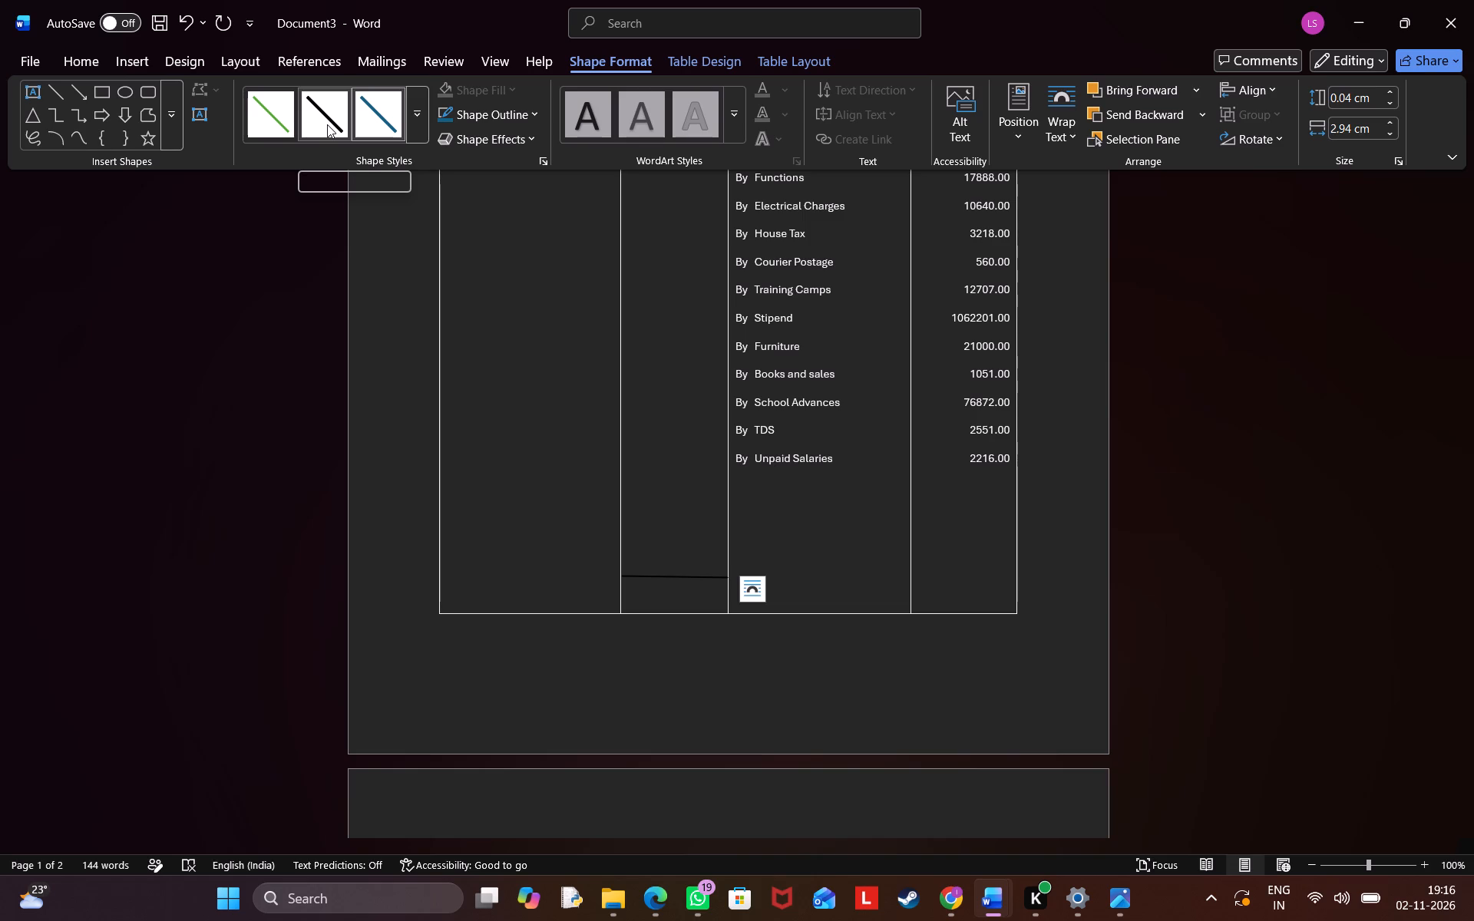
pyautogui.click(327, 124)
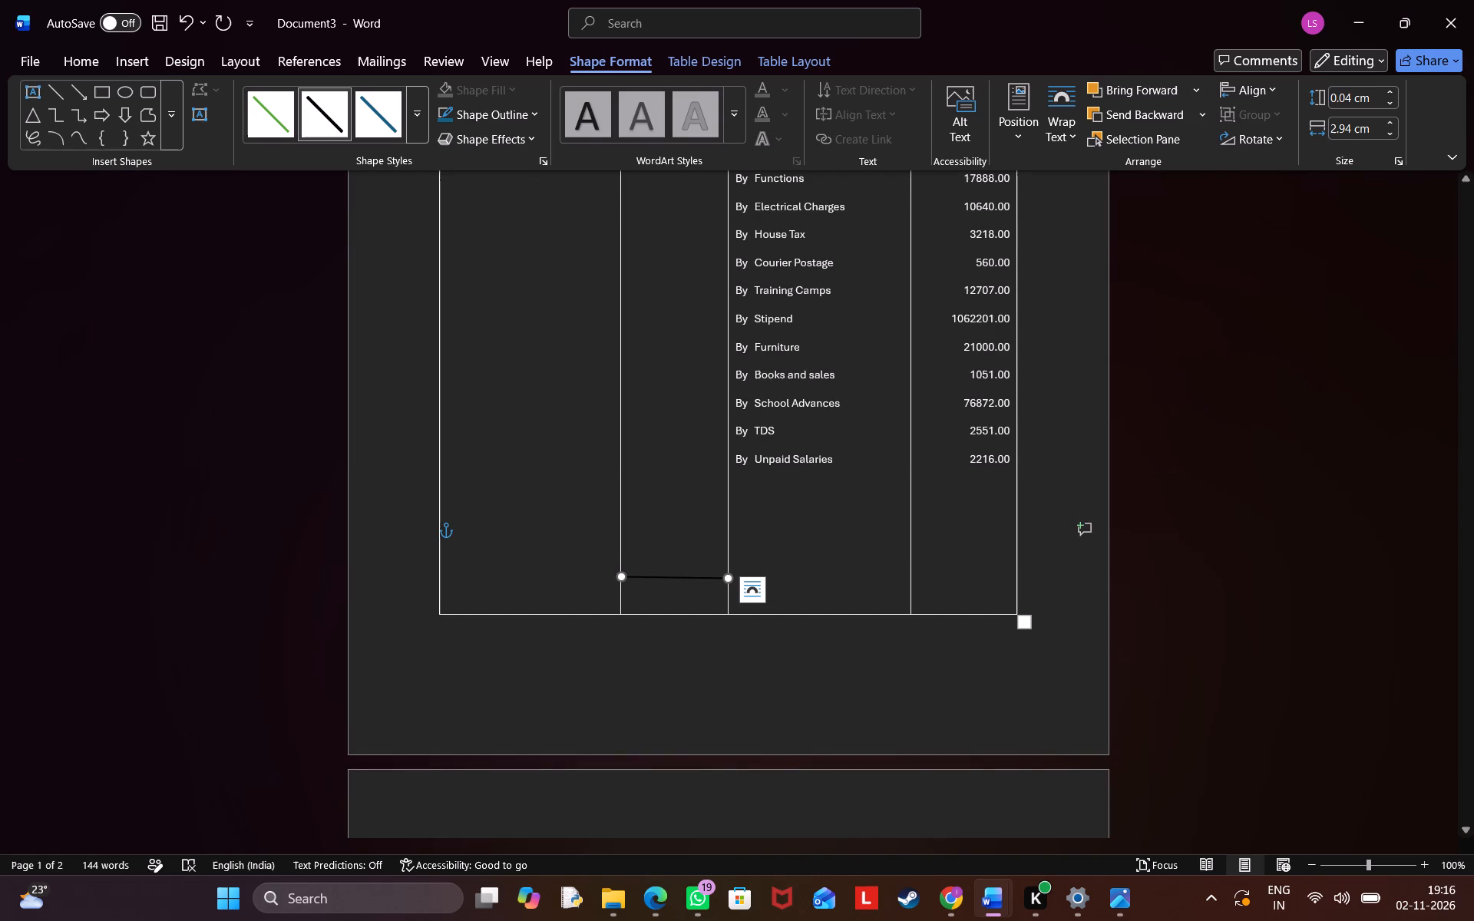
pyautogui.click(724, 684)
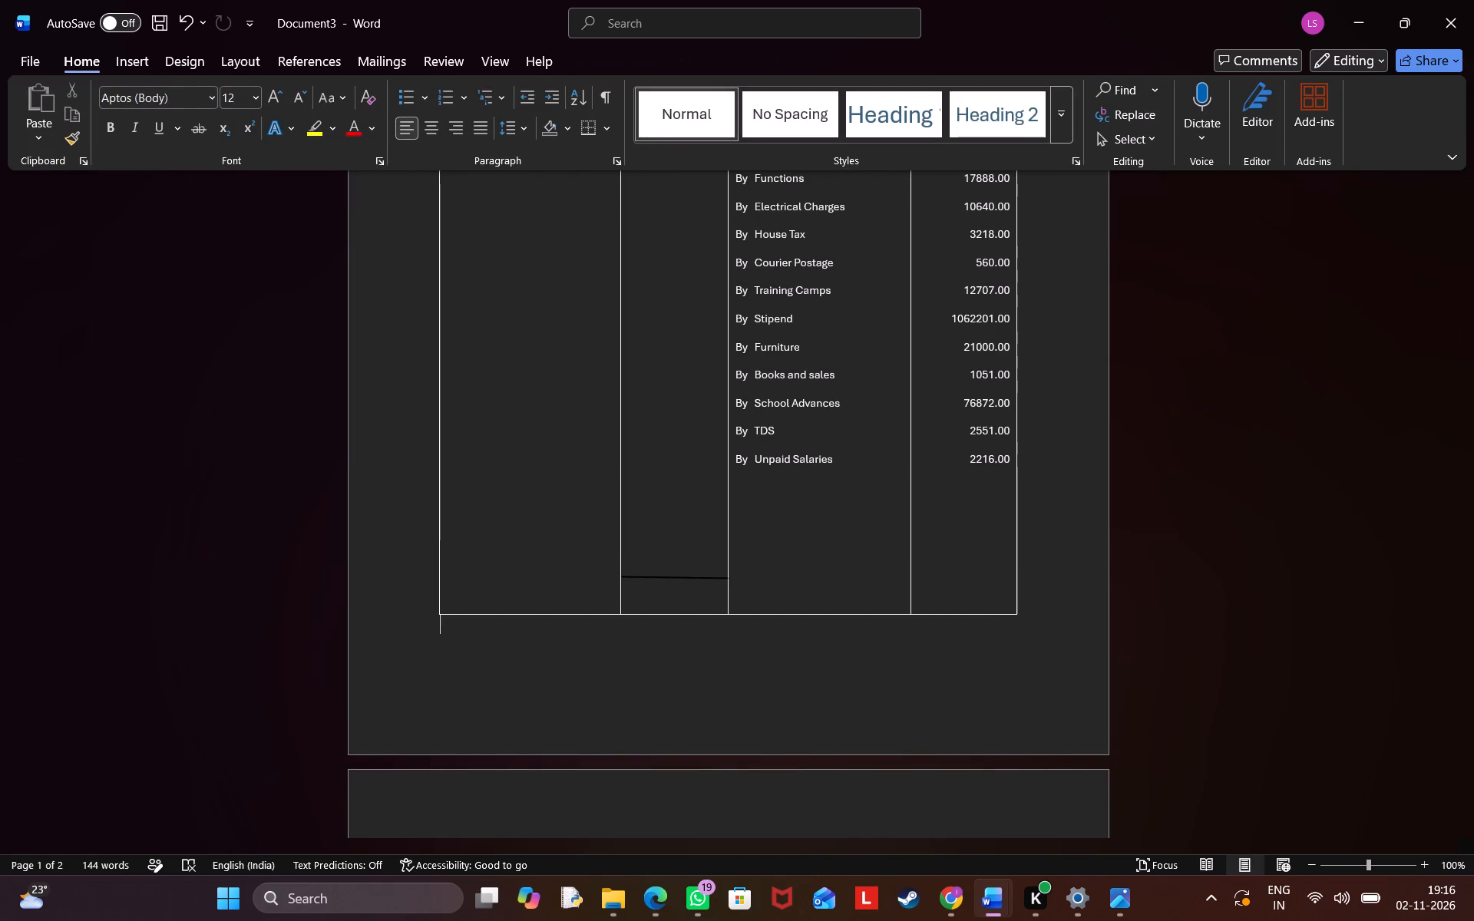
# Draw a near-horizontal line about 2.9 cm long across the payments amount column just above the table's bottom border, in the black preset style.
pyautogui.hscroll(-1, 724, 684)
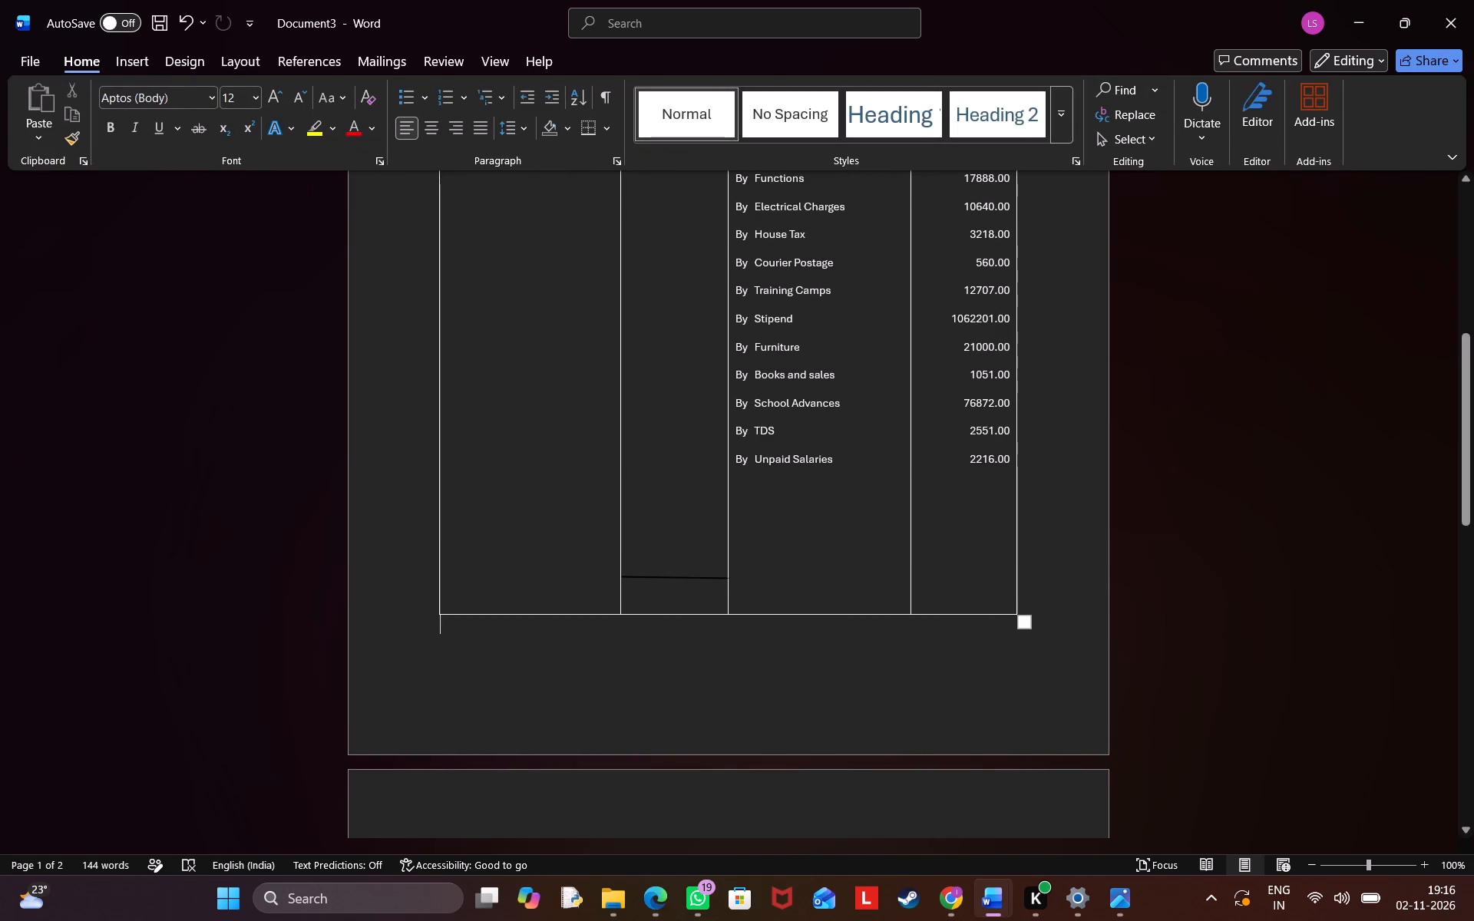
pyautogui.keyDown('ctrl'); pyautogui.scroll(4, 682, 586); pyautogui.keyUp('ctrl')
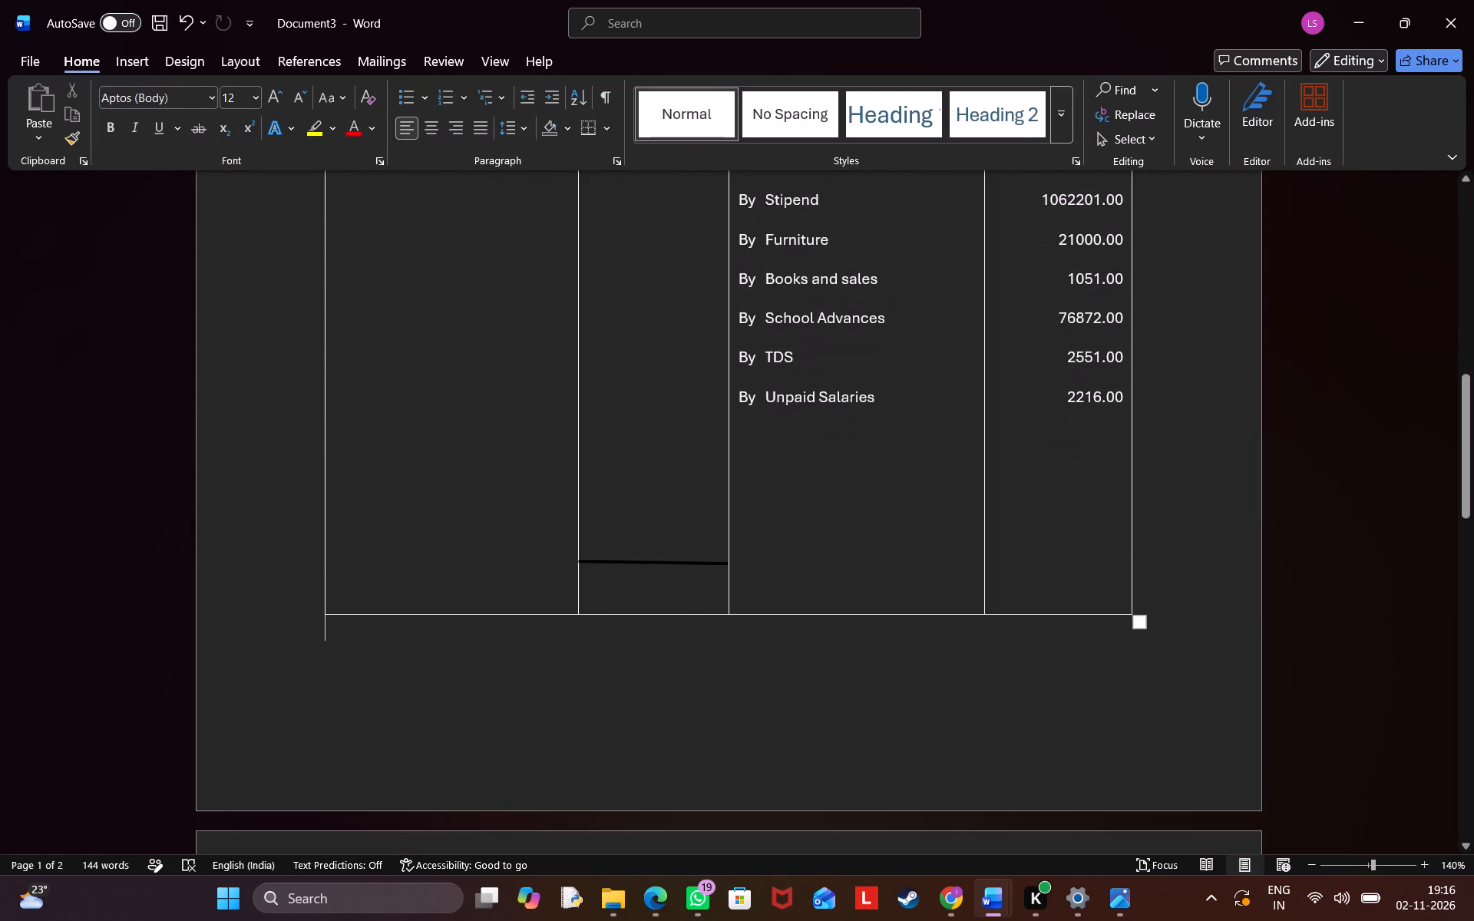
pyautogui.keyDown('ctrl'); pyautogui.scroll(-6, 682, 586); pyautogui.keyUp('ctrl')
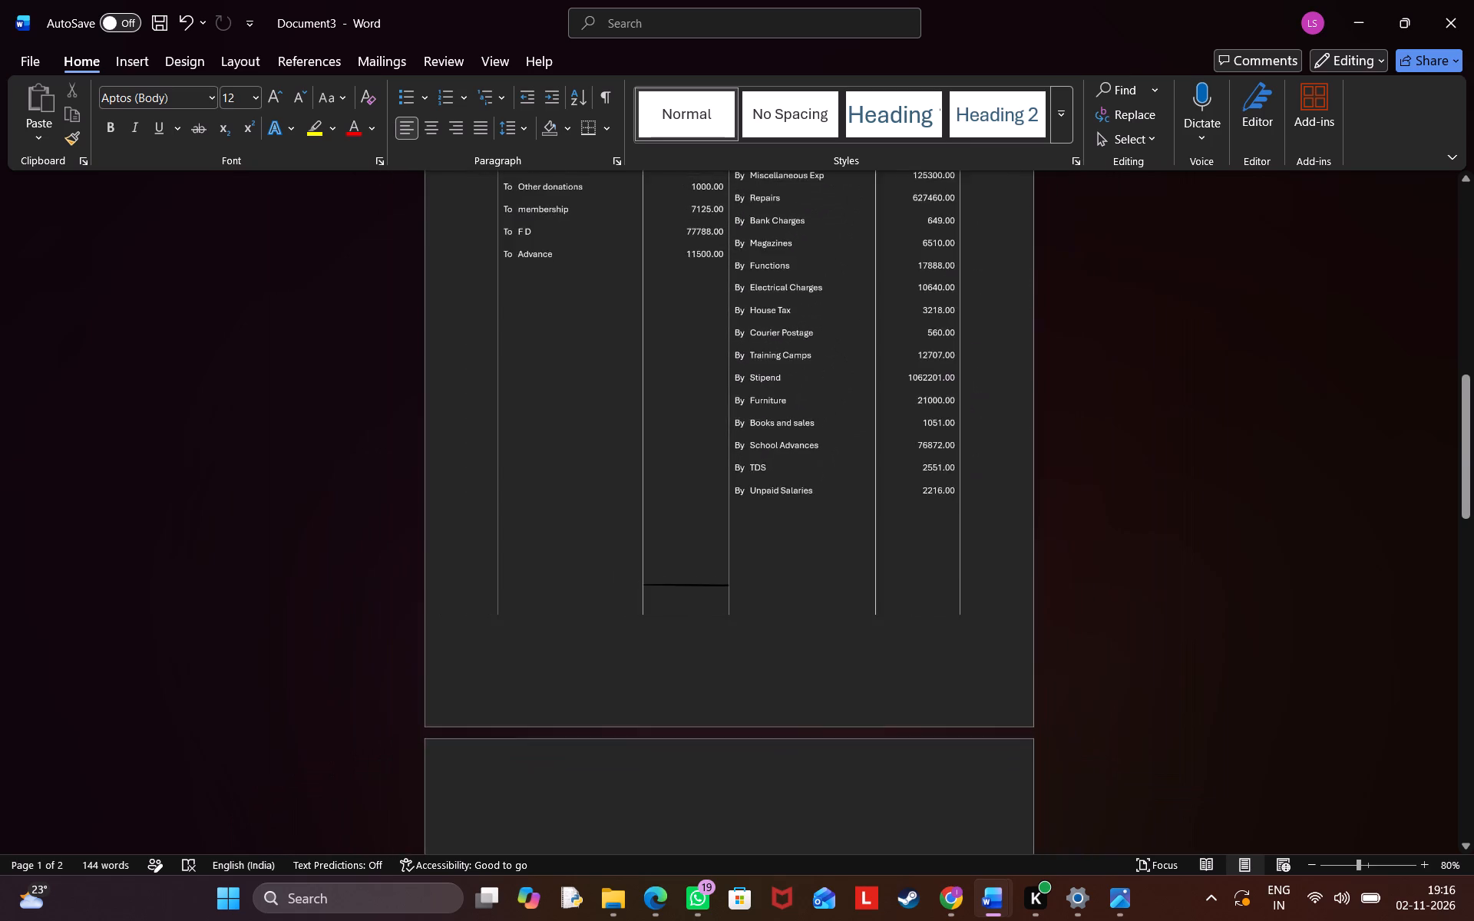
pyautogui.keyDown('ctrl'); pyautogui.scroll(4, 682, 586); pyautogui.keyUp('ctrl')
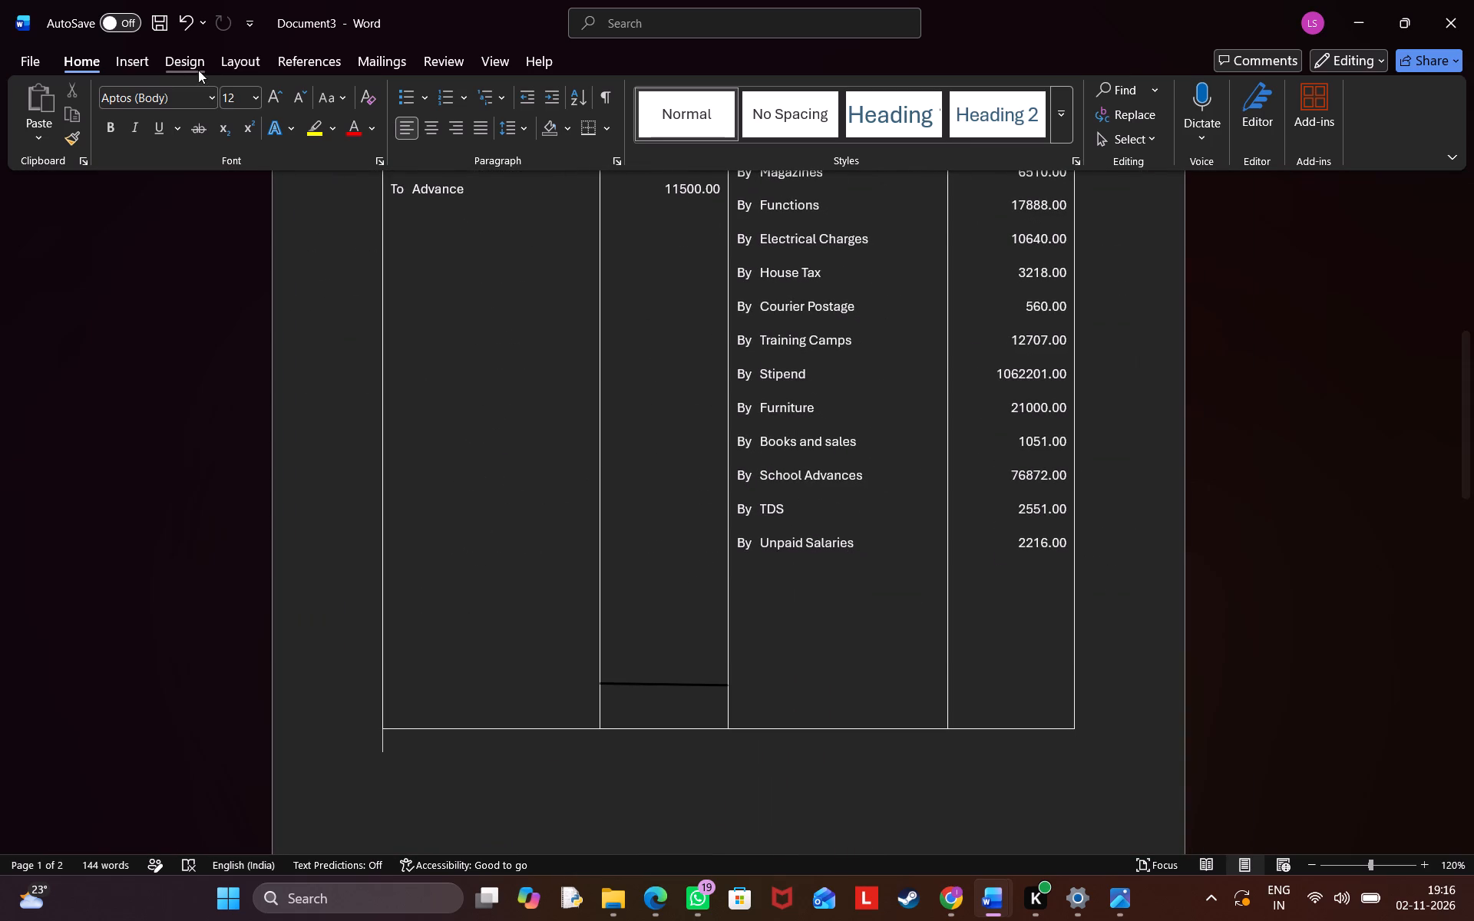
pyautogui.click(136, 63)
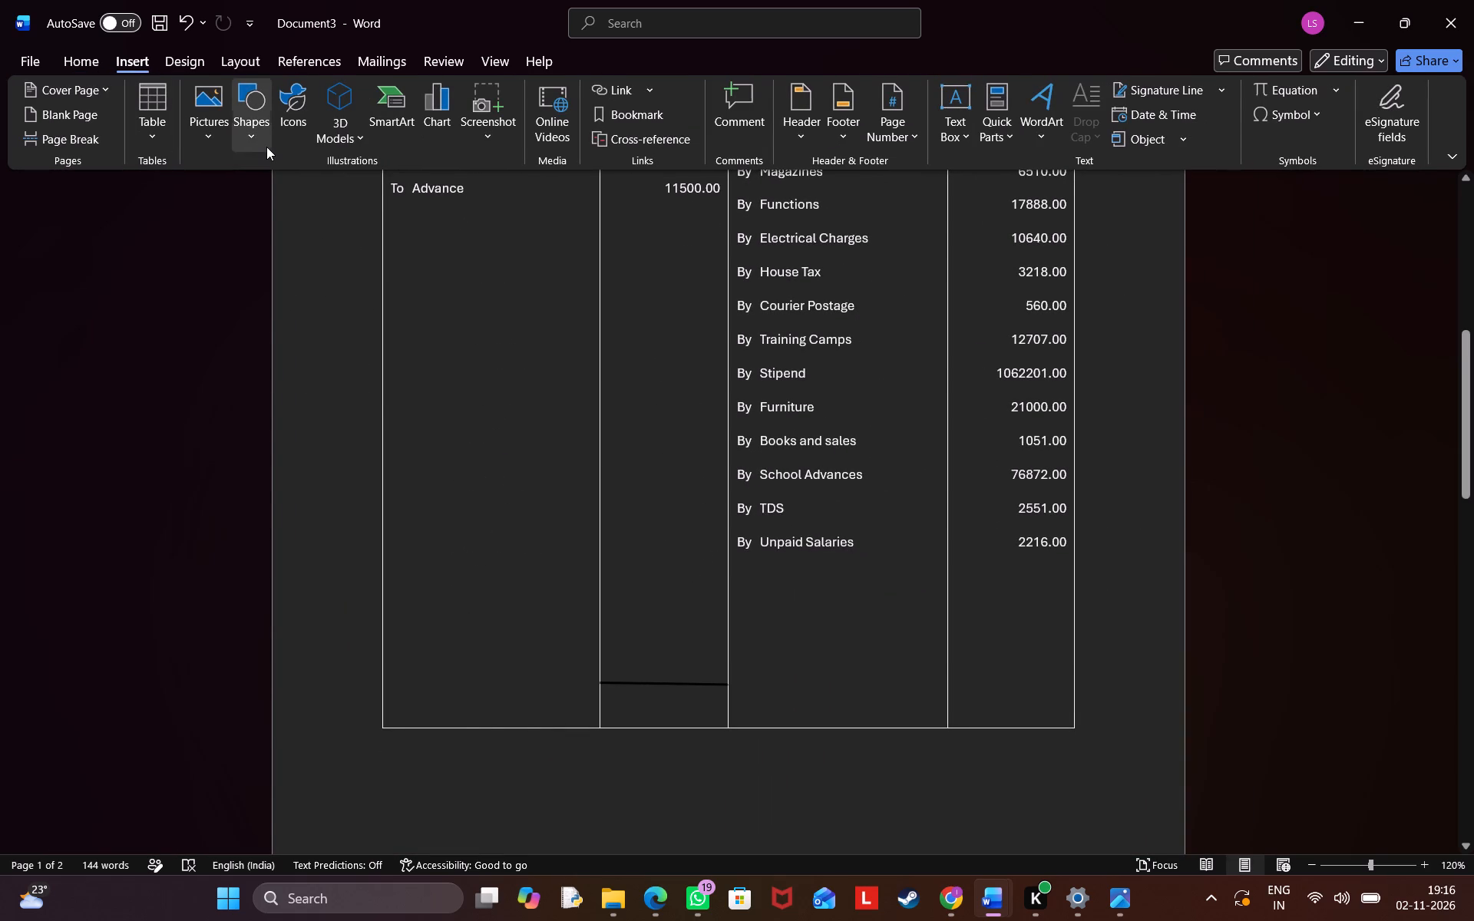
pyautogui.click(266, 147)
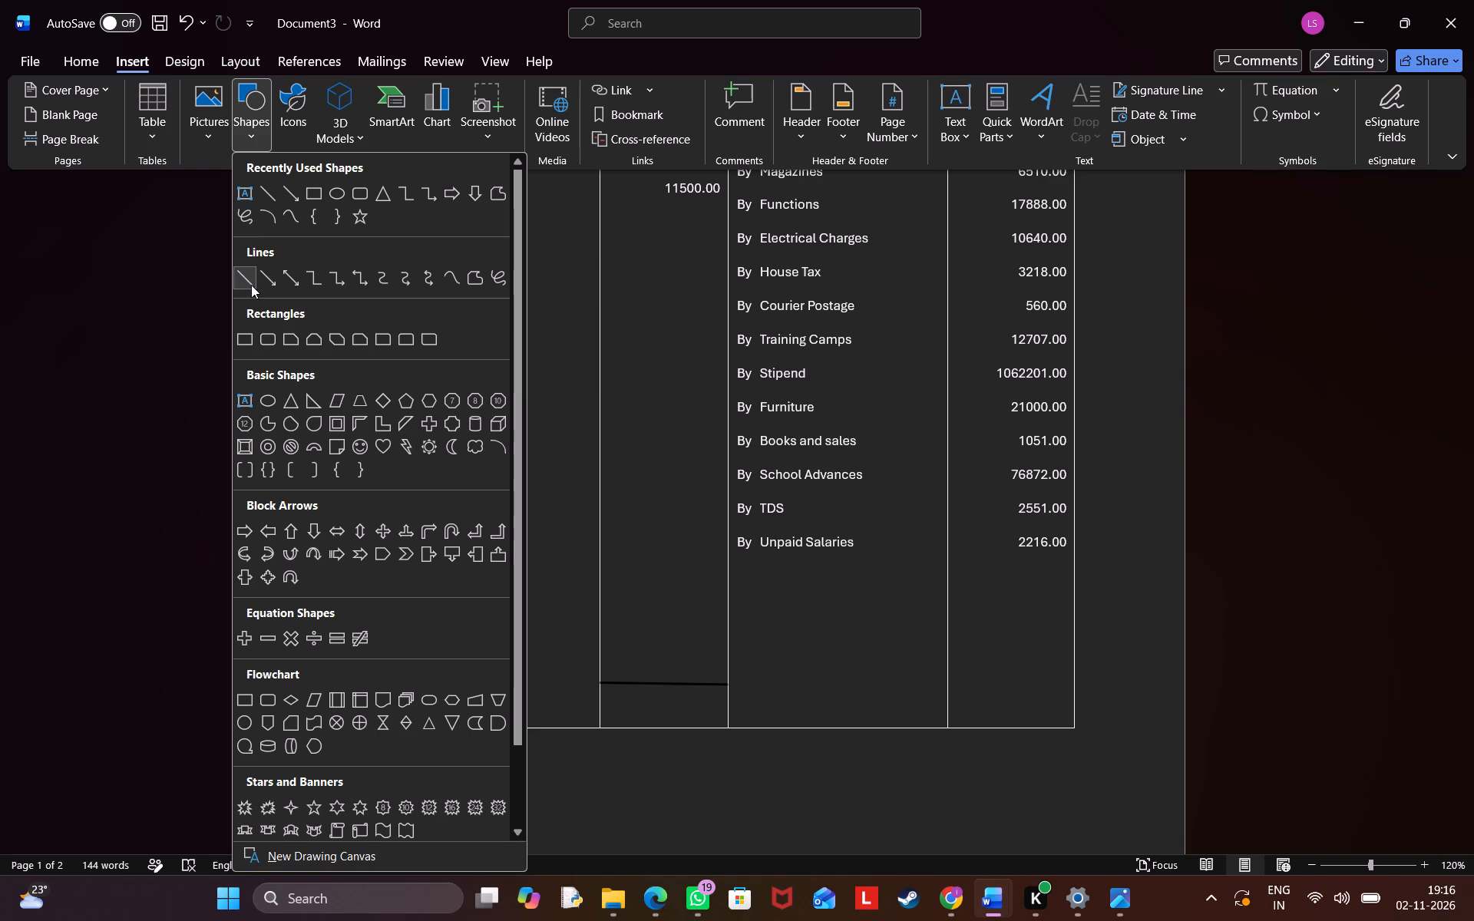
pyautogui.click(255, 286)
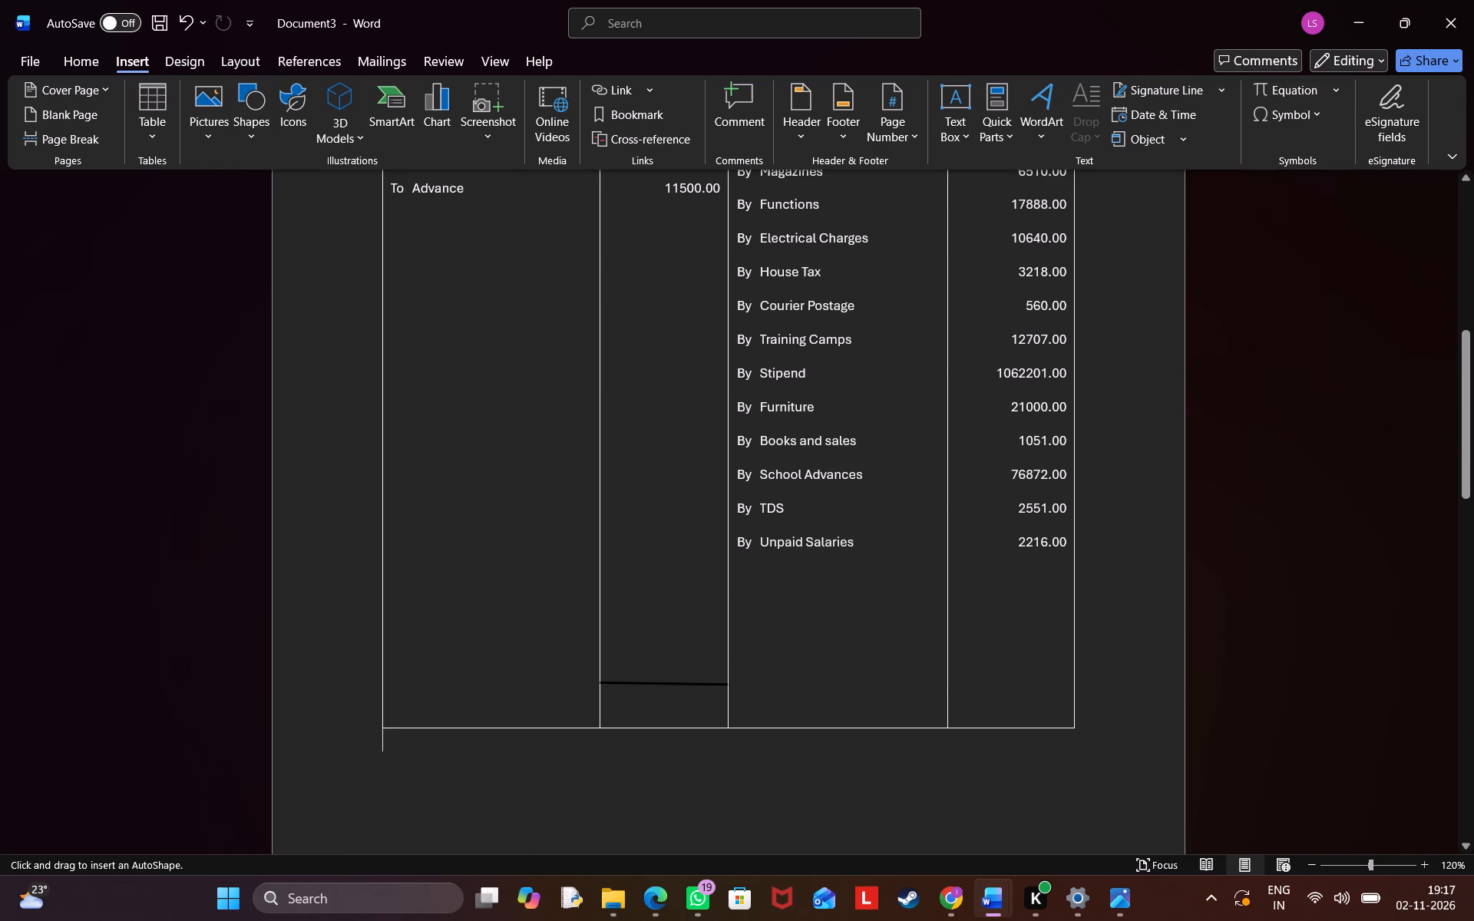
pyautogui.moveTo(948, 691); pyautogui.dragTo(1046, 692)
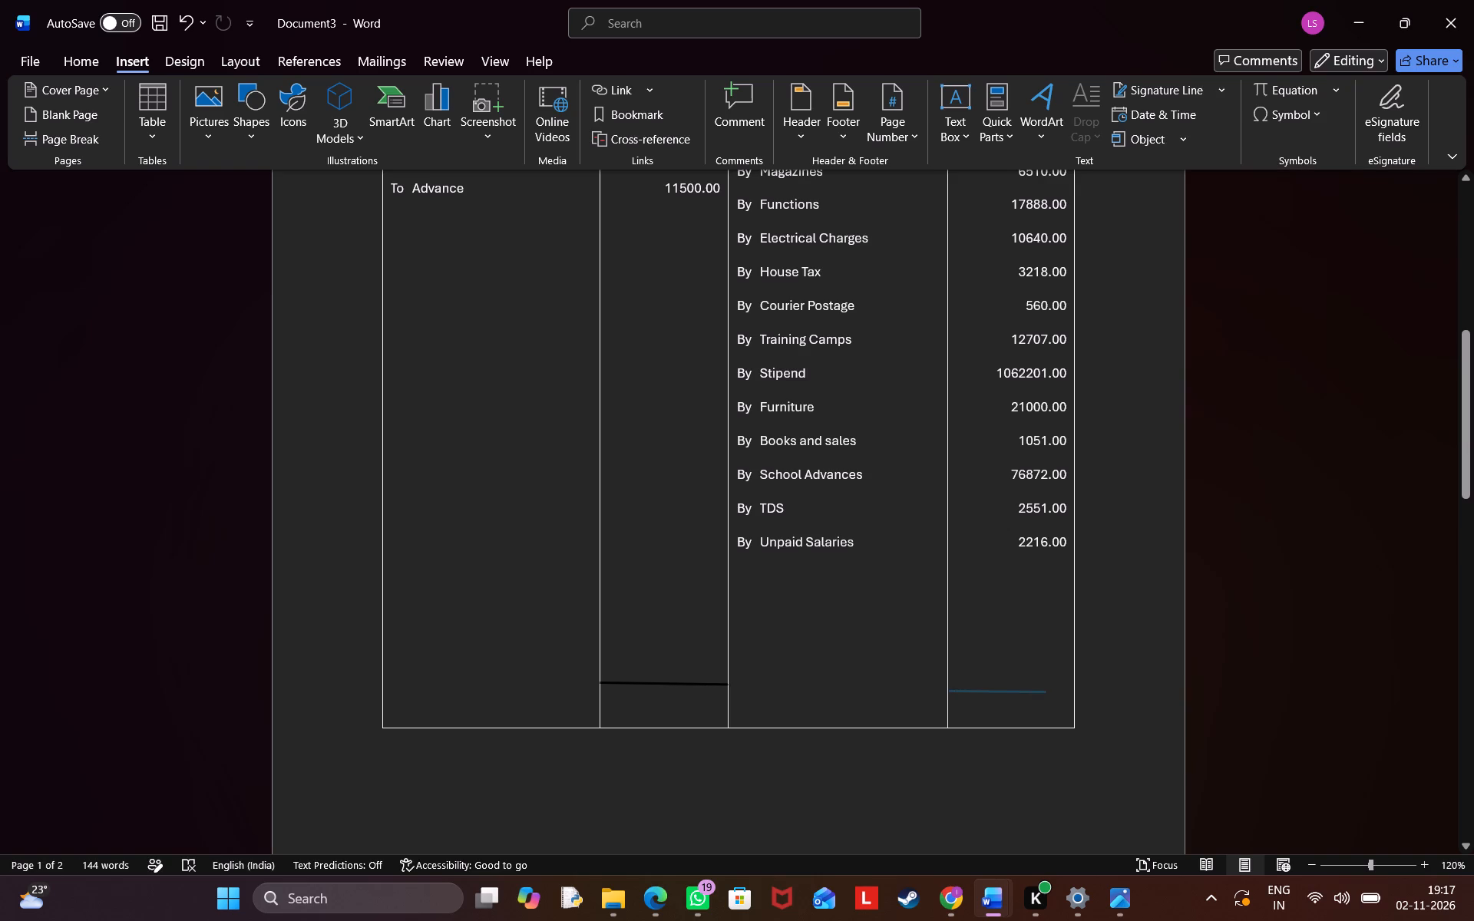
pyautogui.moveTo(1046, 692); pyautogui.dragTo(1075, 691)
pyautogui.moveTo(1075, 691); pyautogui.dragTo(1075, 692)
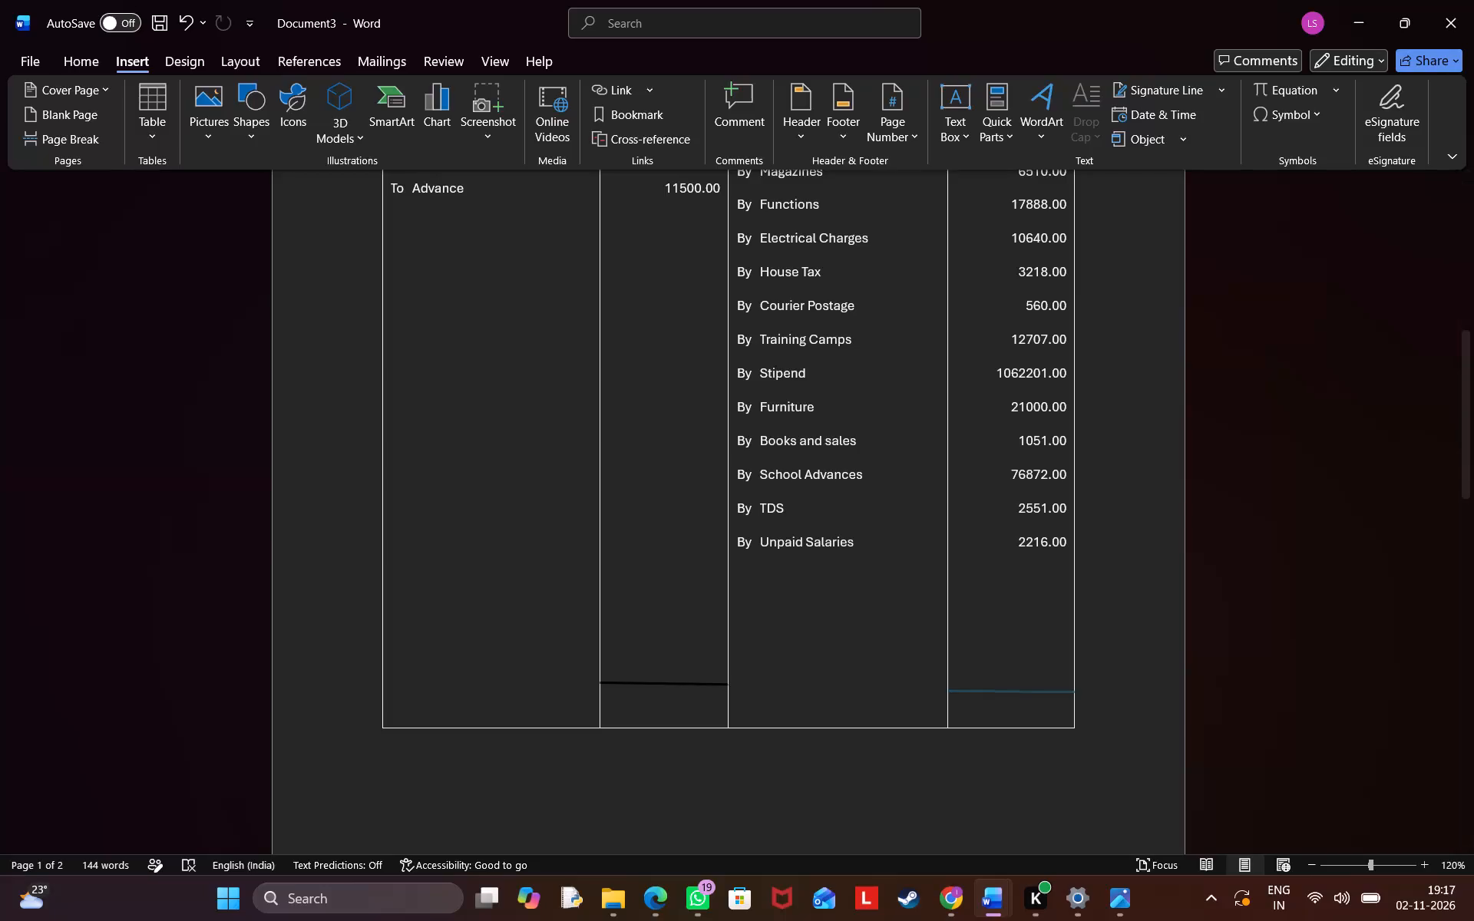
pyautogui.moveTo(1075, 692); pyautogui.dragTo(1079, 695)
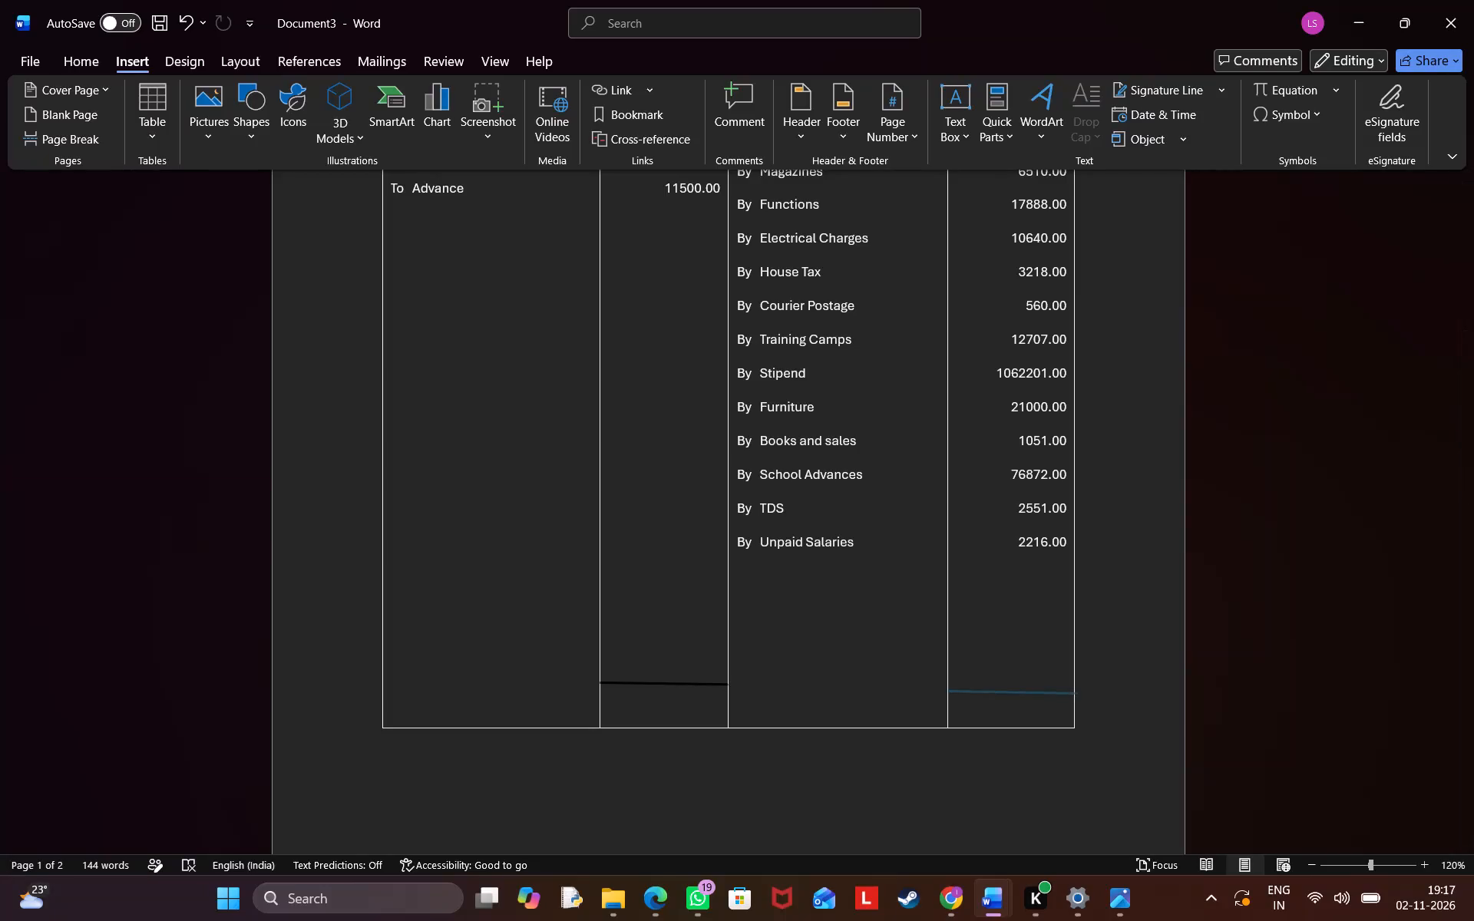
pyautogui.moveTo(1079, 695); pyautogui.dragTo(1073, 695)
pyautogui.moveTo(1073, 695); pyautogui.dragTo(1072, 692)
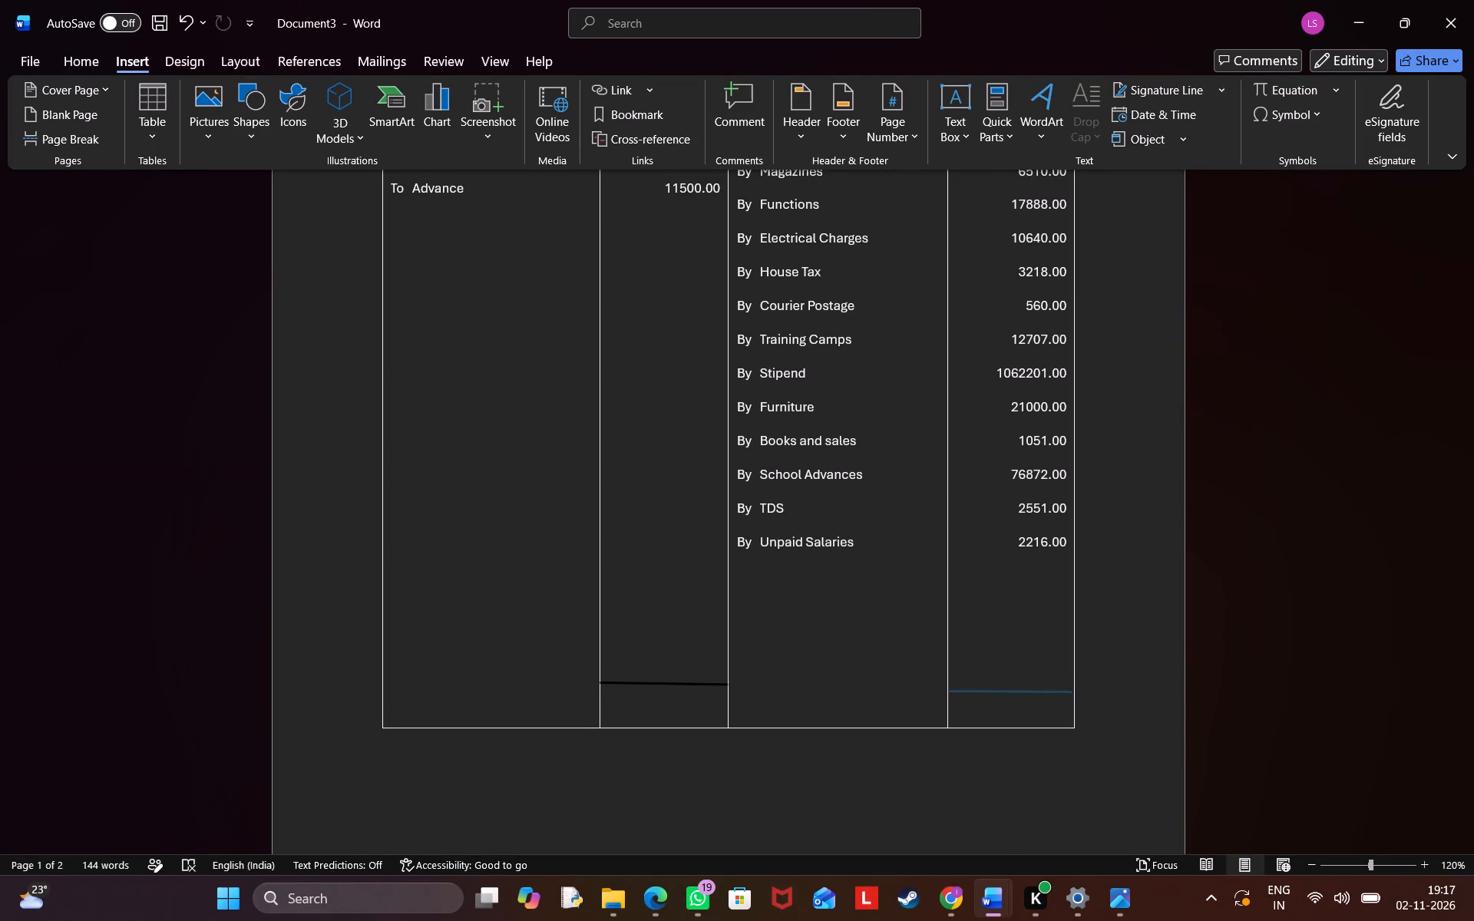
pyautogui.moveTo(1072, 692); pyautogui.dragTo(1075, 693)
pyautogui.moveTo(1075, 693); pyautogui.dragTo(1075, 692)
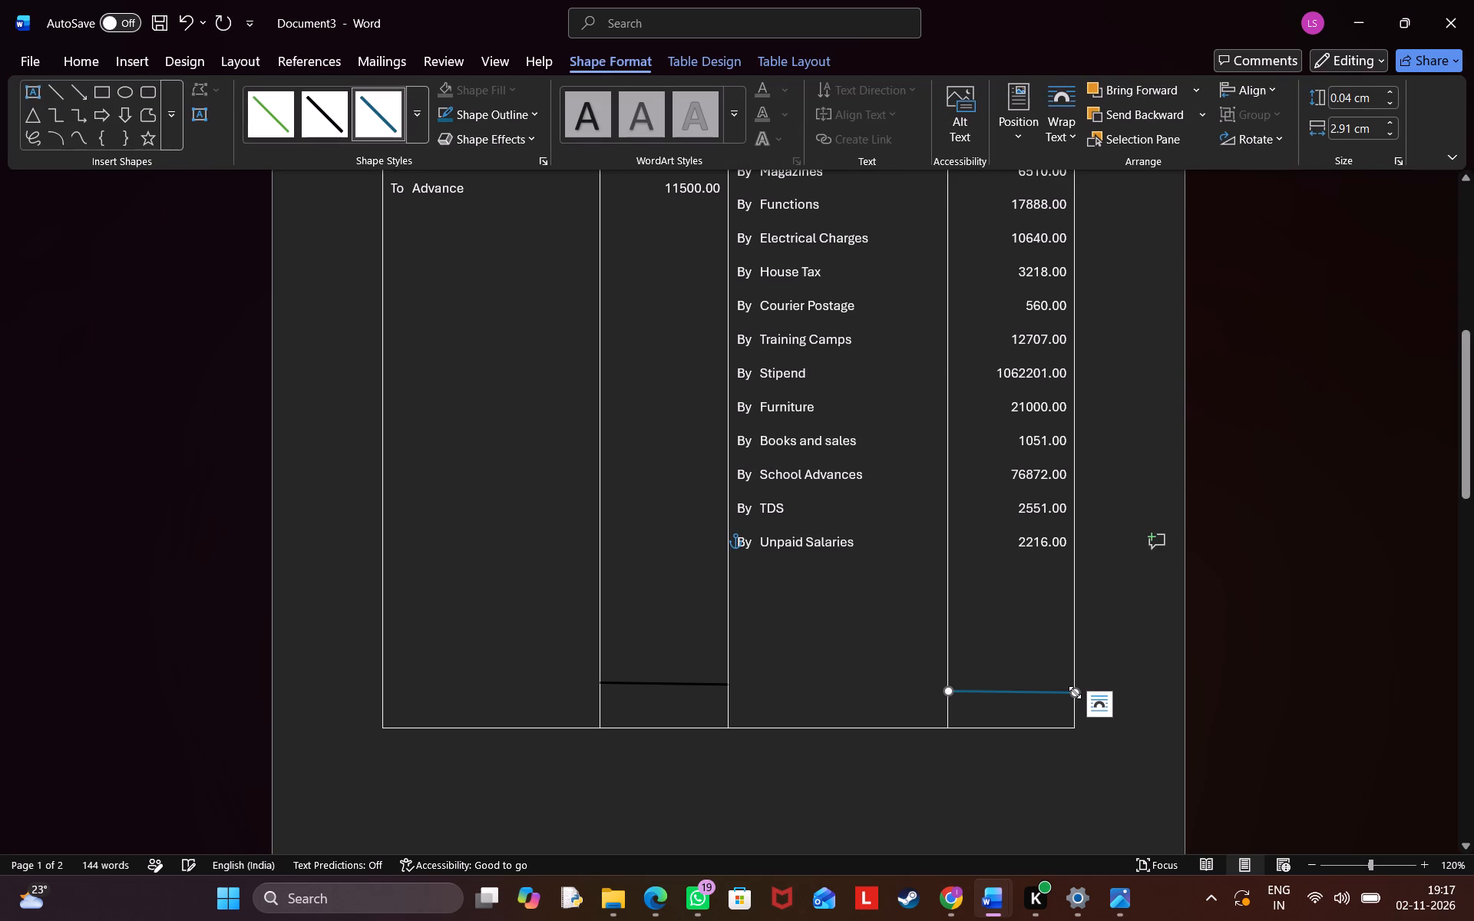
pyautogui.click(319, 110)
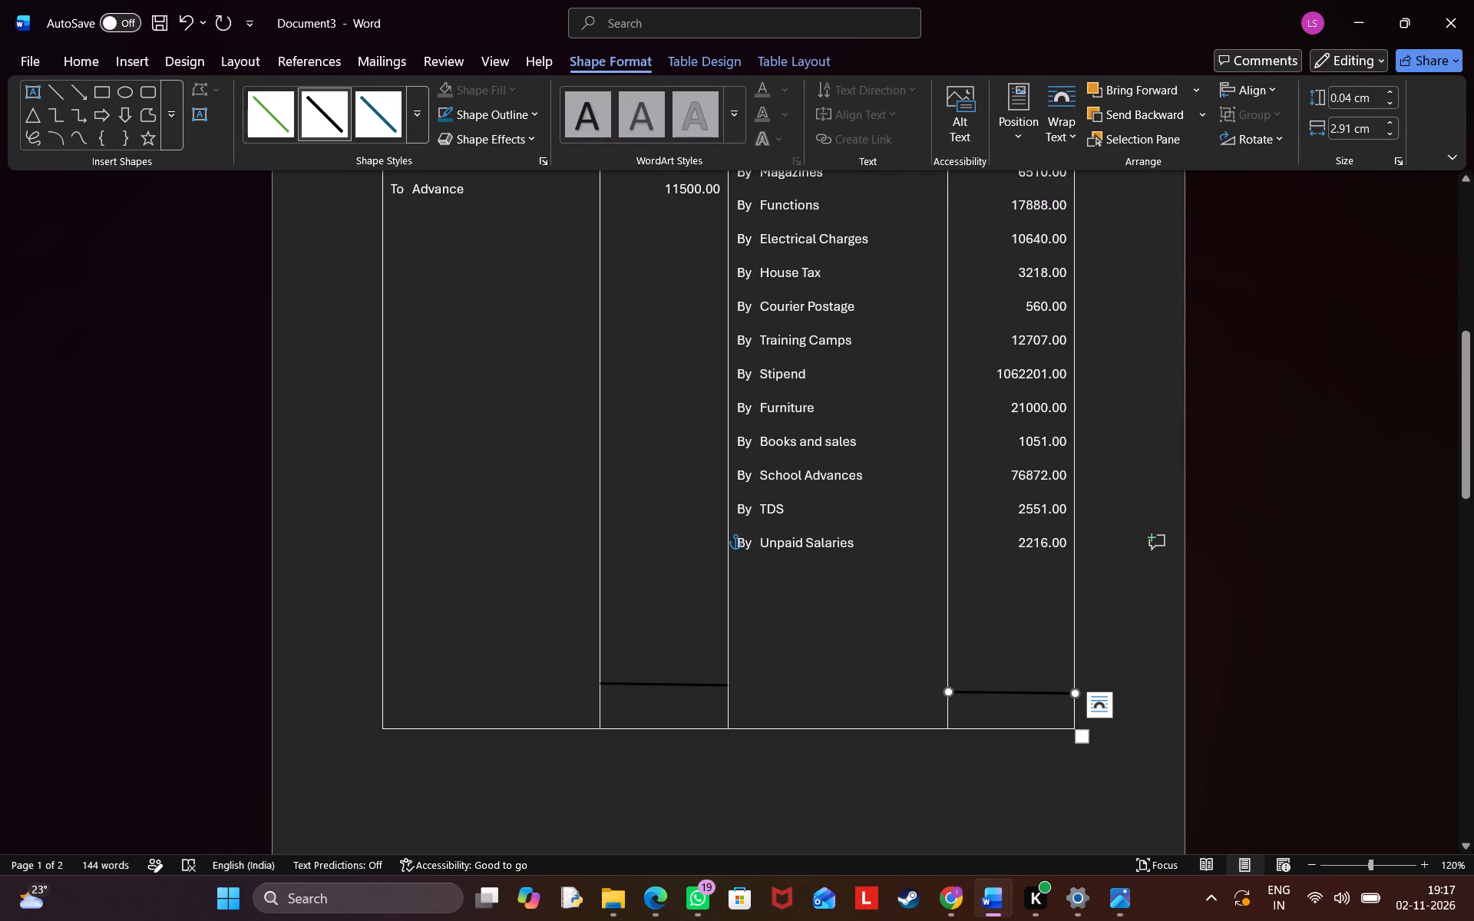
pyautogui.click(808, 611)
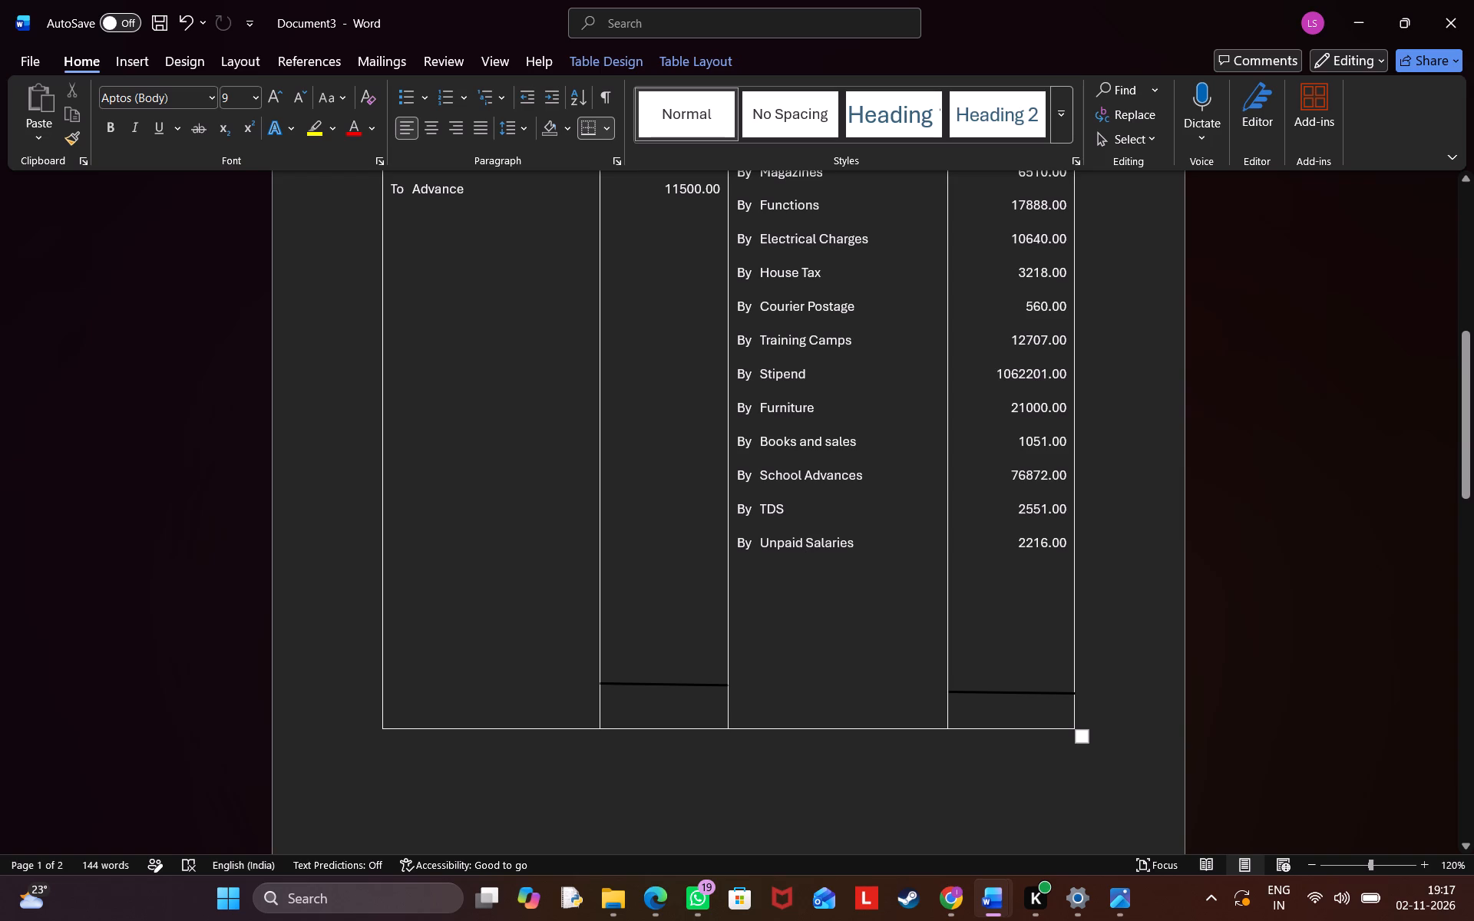
# Delete the black horizontal line from the receipts amount column.
pyautogui.click(604, 685)
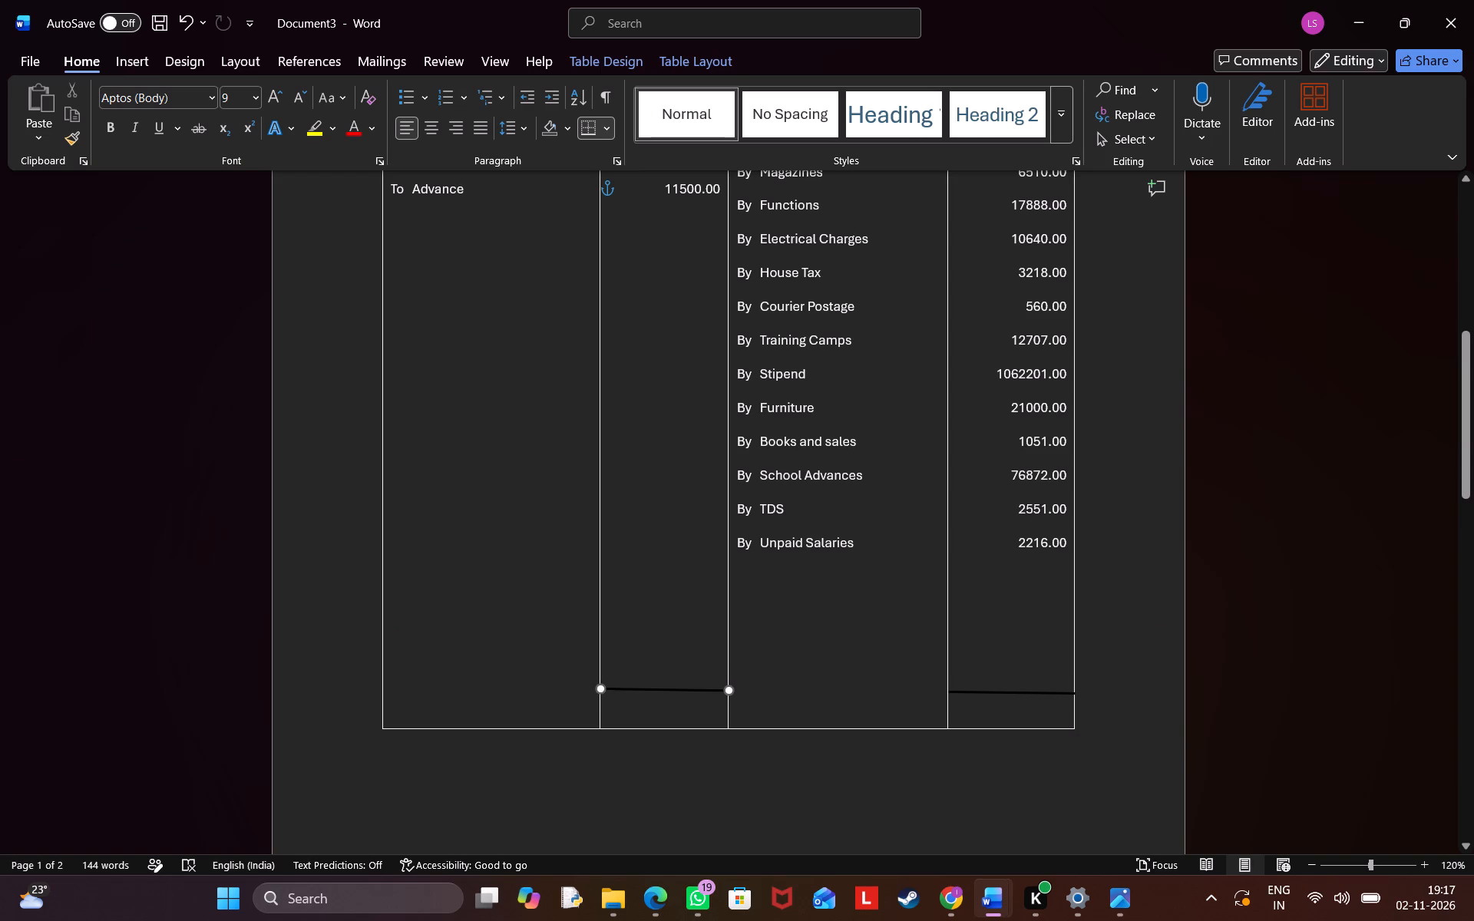
pyautogui.click(629, 689)
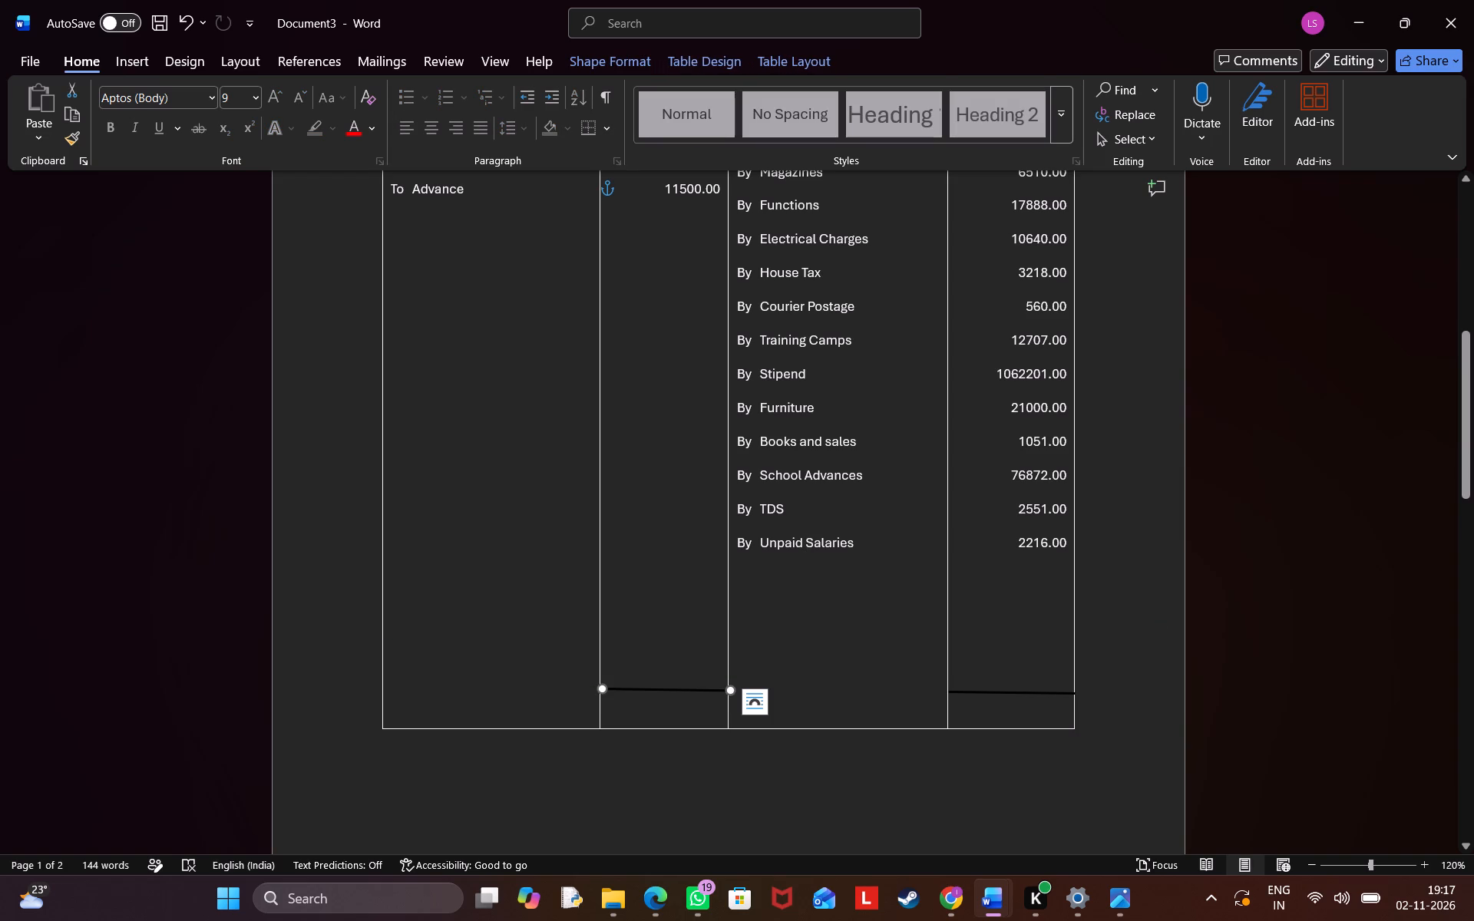
pyautogui.press('Delete')
pyautogui.press('Return')
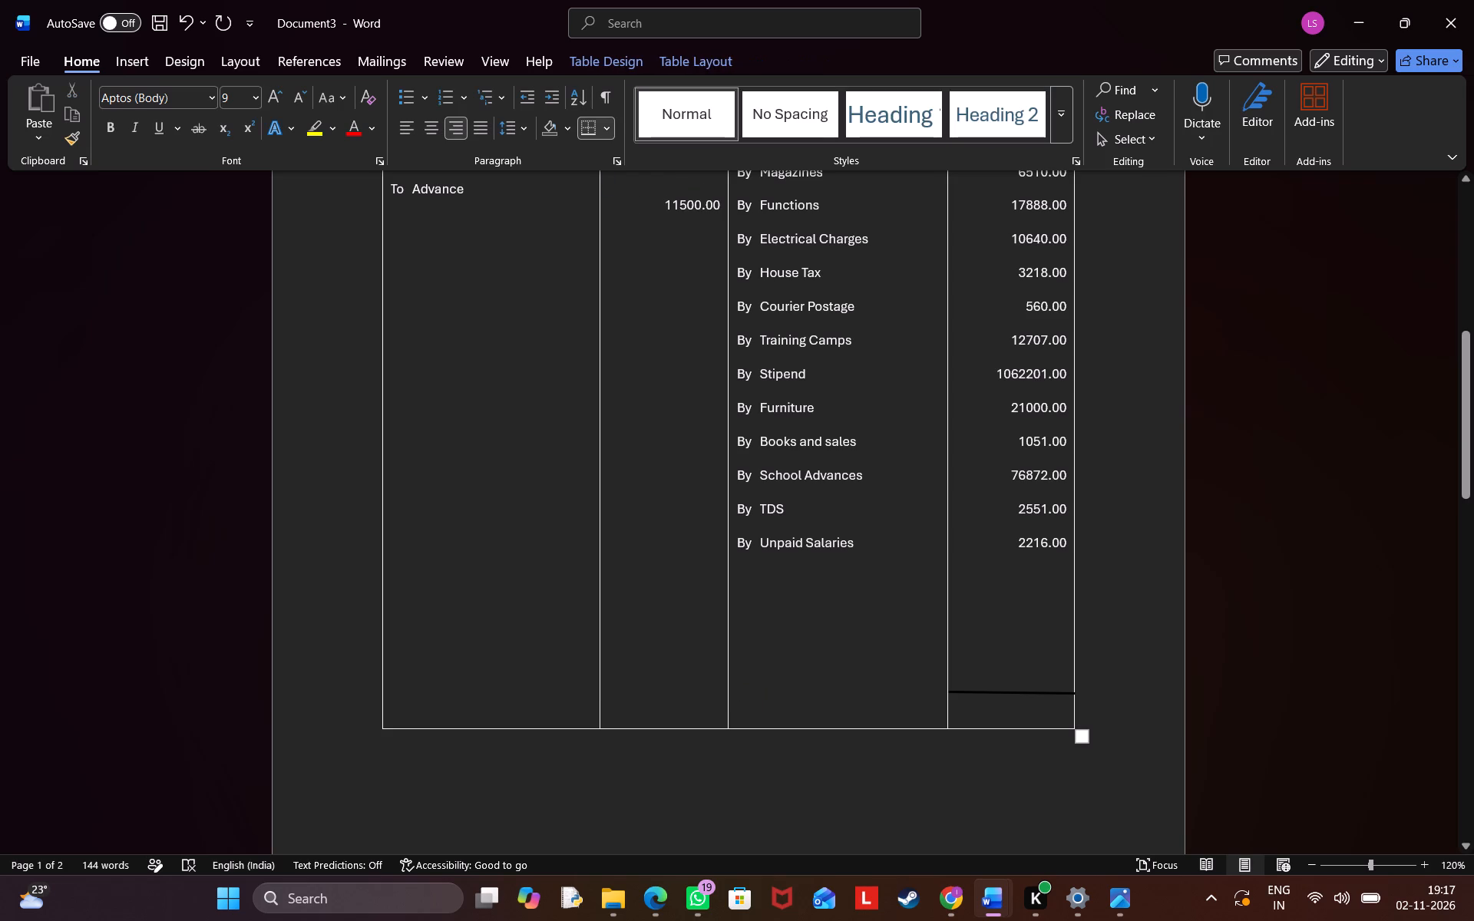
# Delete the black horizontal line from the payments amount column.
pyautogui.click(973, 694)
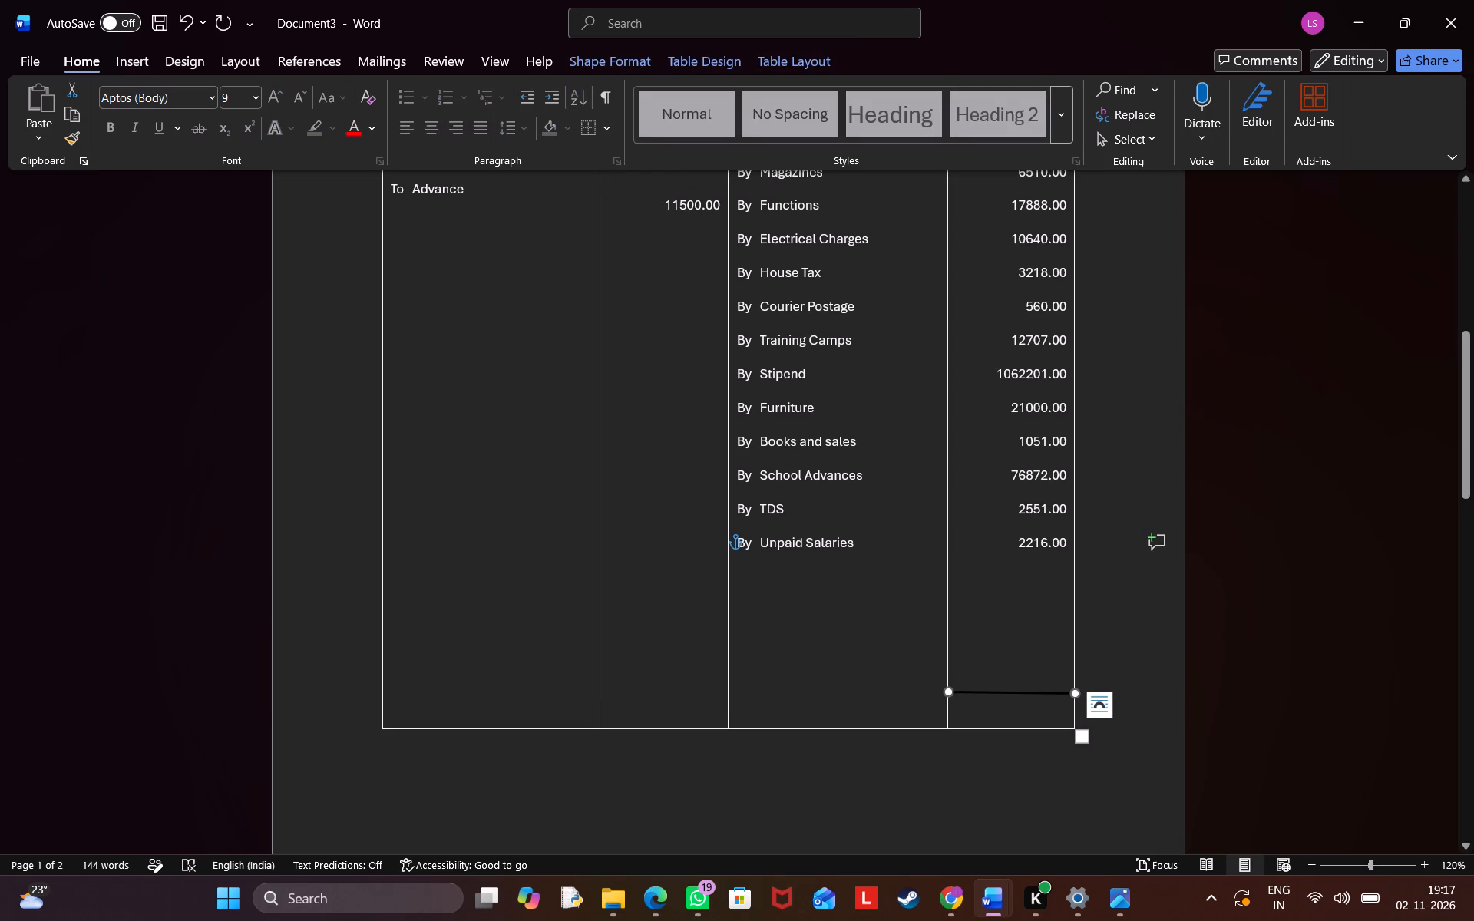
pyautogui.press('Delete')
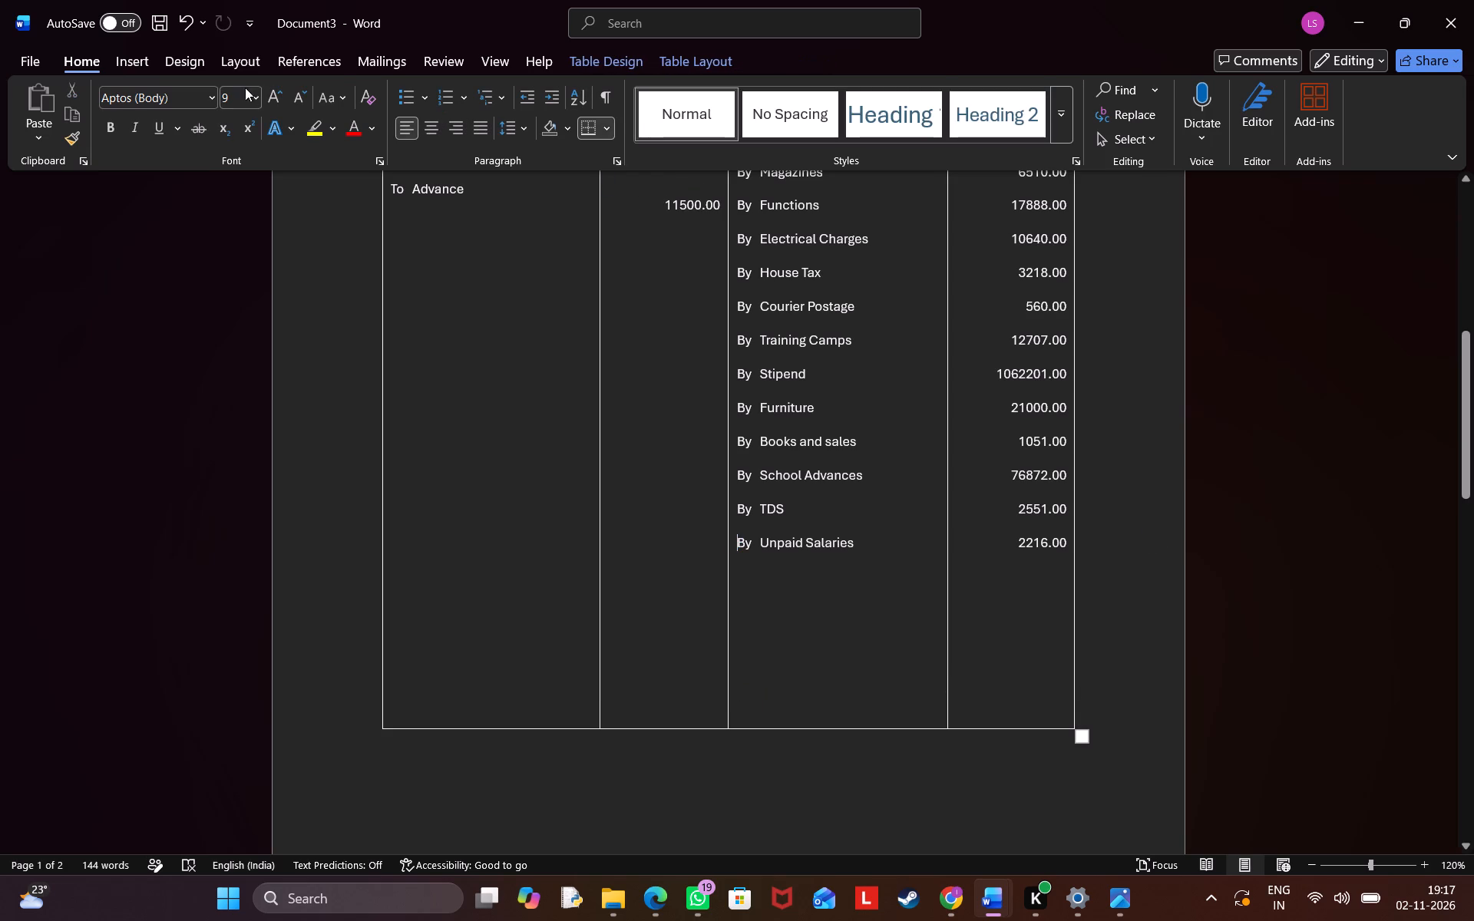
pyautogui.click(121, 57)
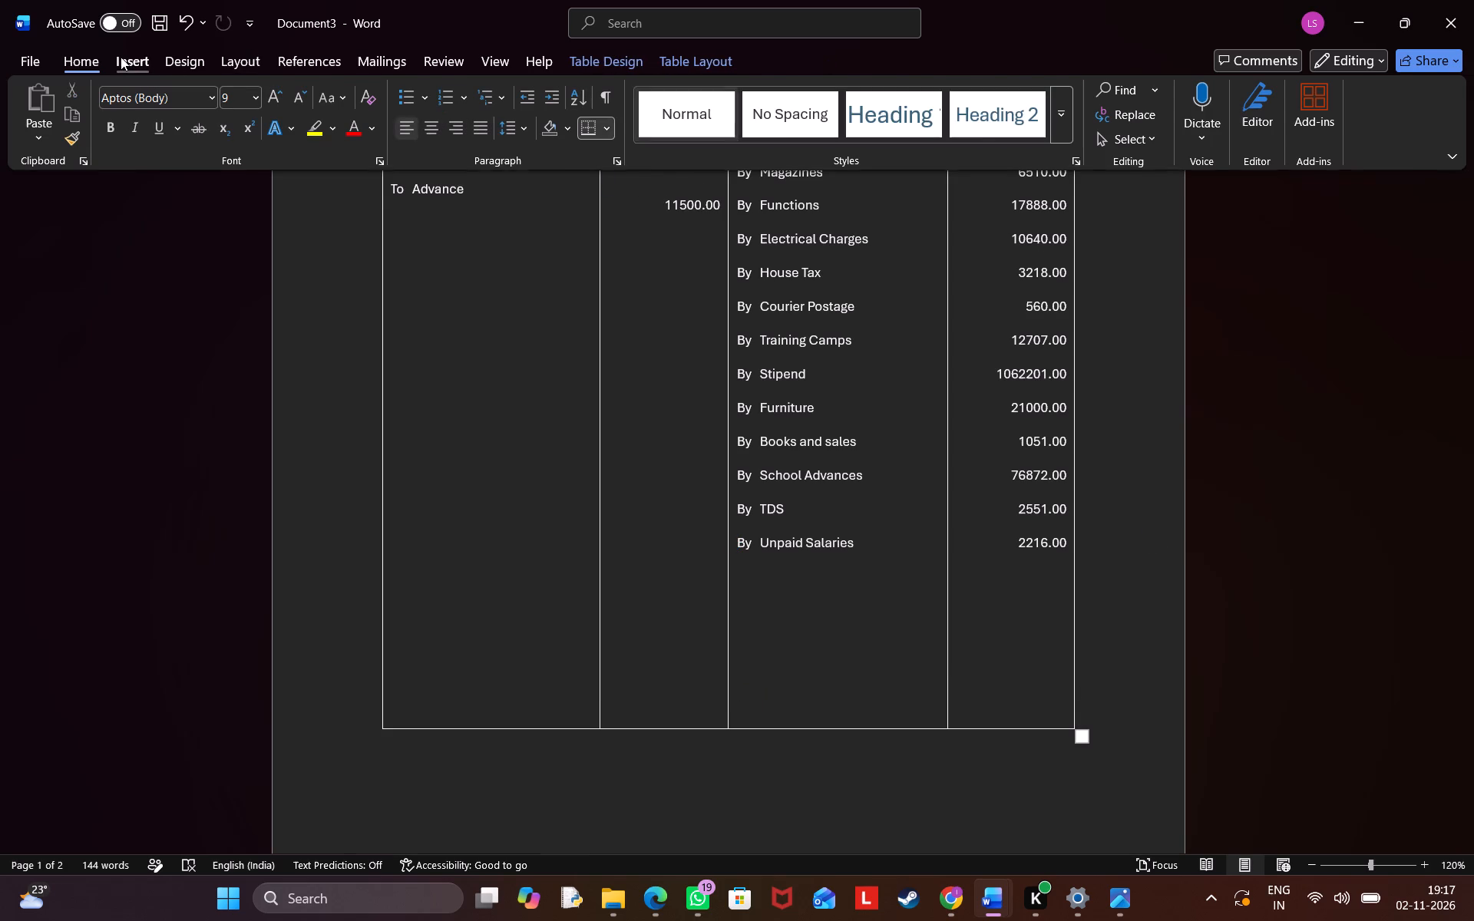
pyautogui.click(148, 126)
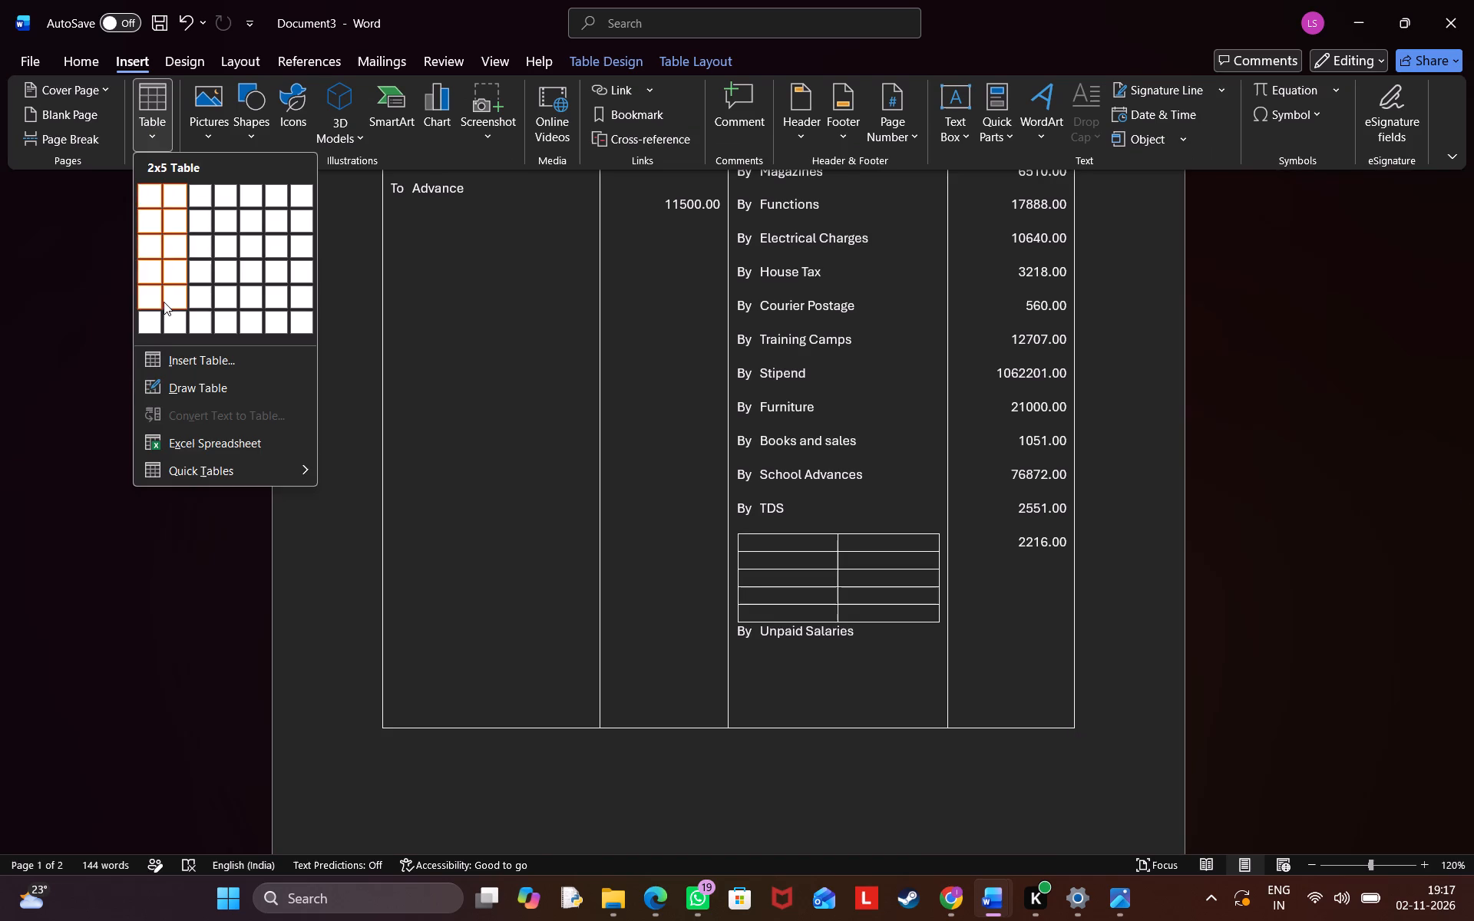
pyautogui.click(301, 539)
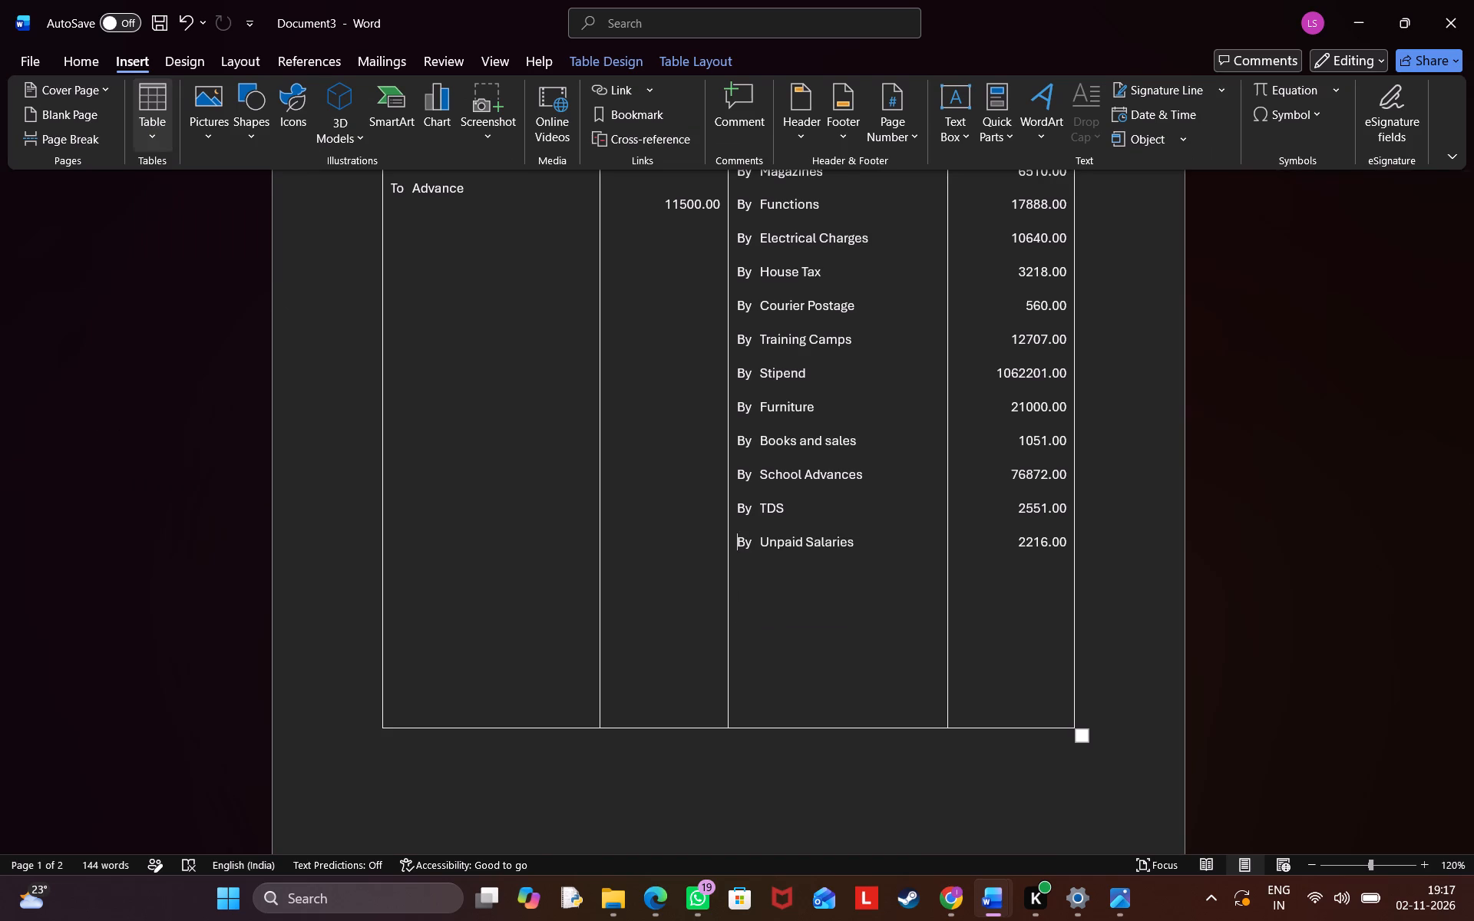
# Select the whole table and insert new rows below it.
pyautogui.click(556, 447)
pyautogui.scroll(2, 556, 447)
pyautogui.scroll(-2, 556, 447)
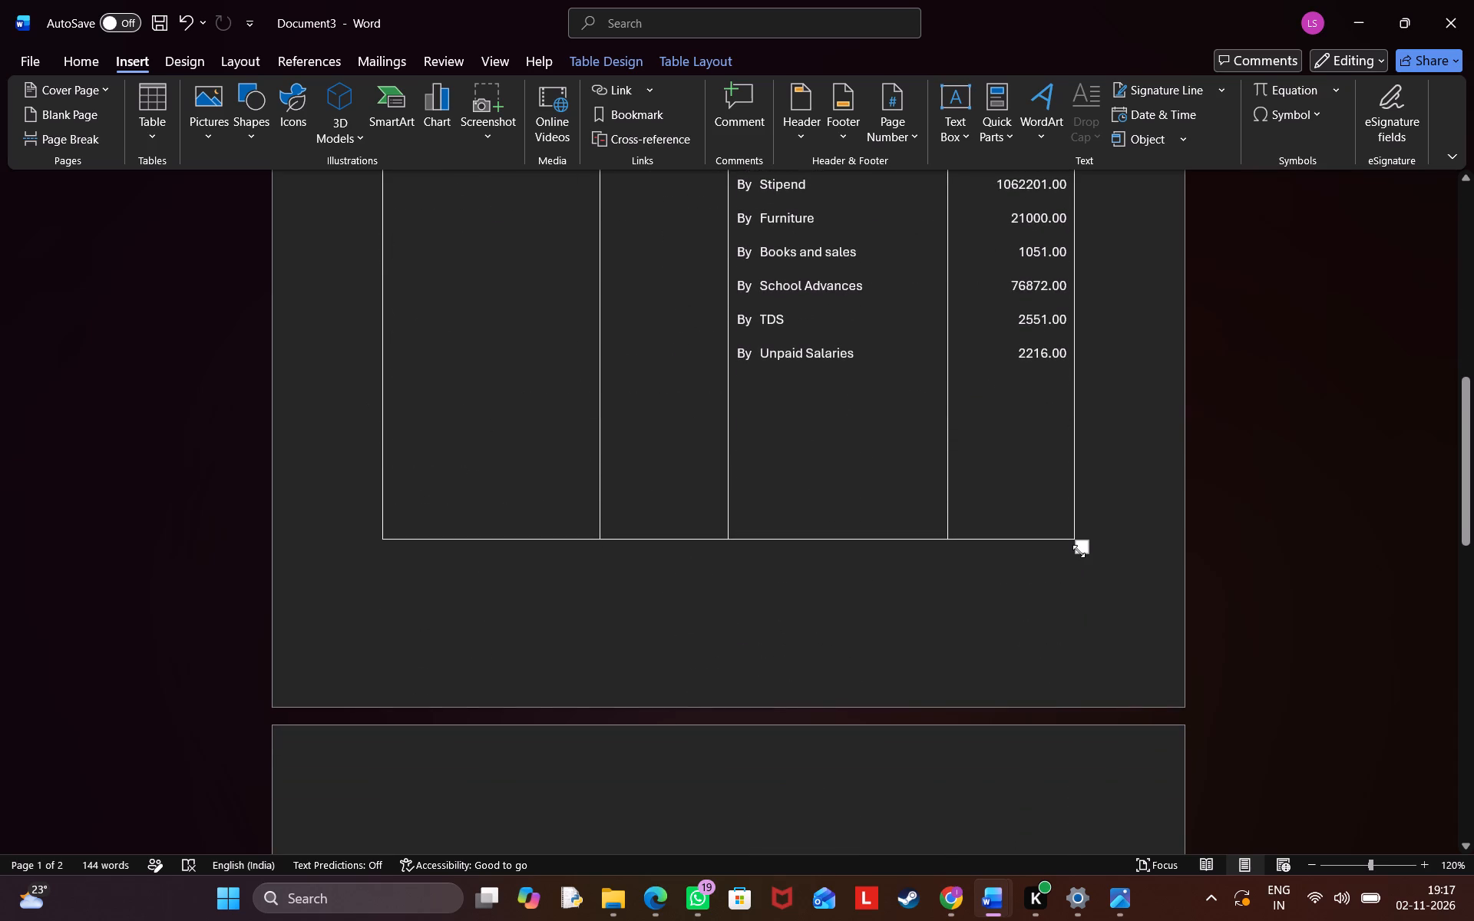
pyautogui.click(1084, 548)
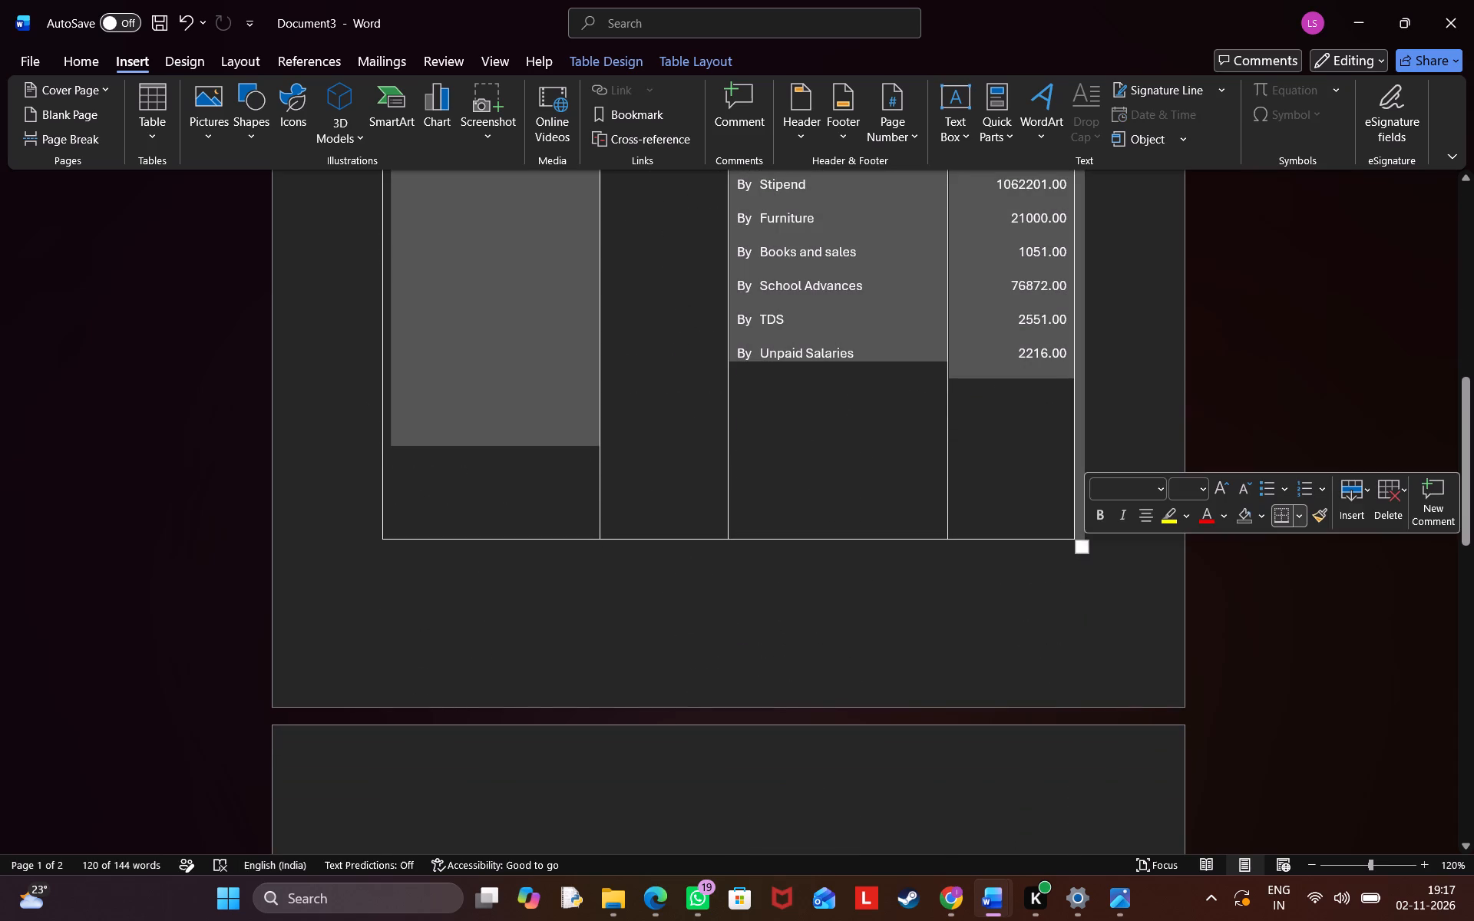
pyautogui.click(1346, 494)
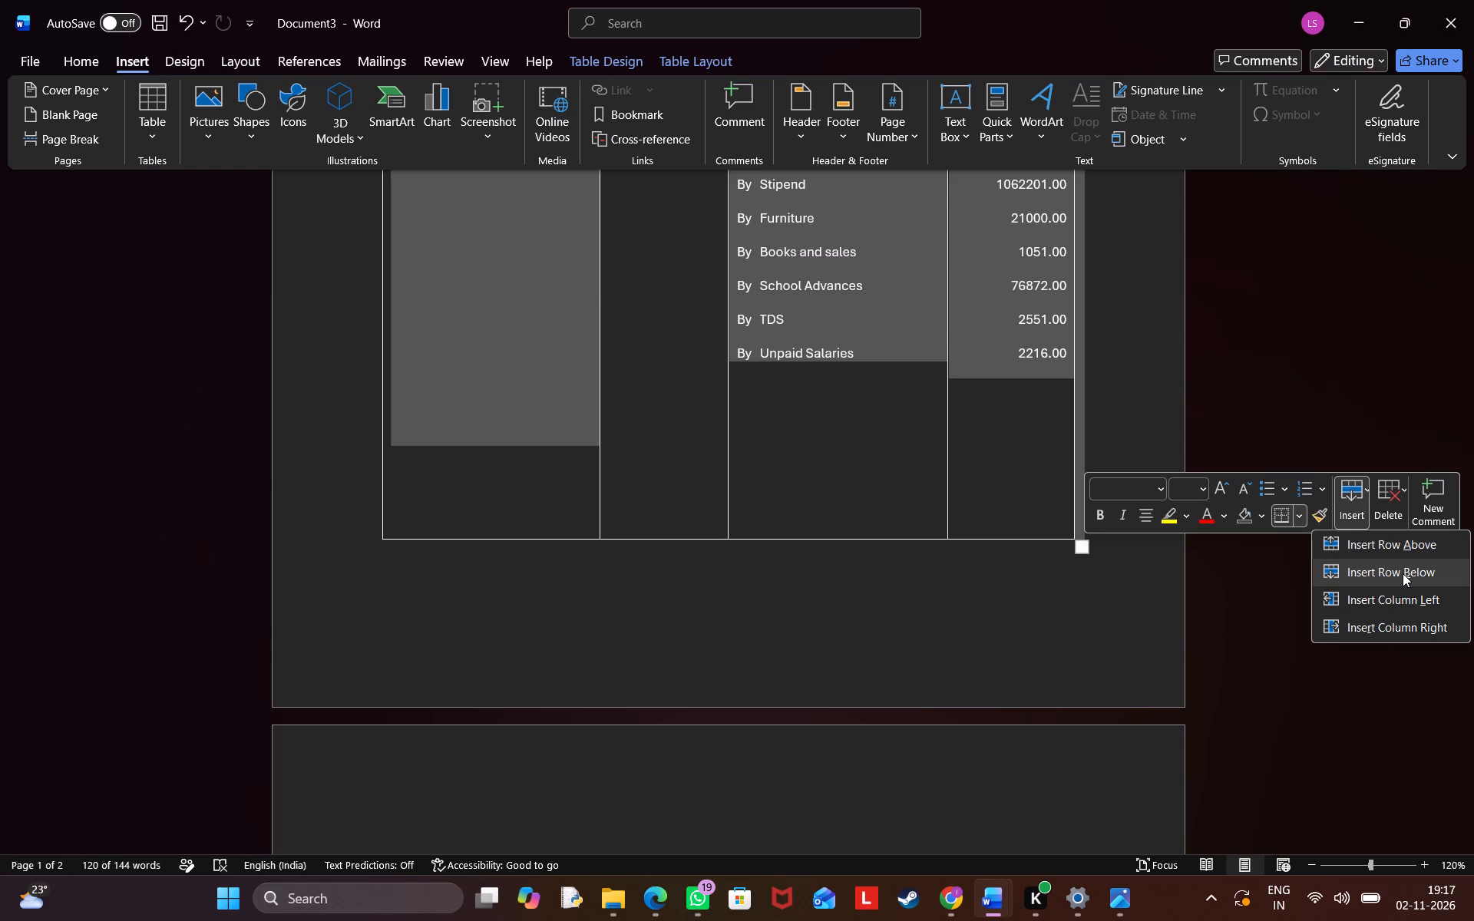
pyautogui.click(1403, 573)
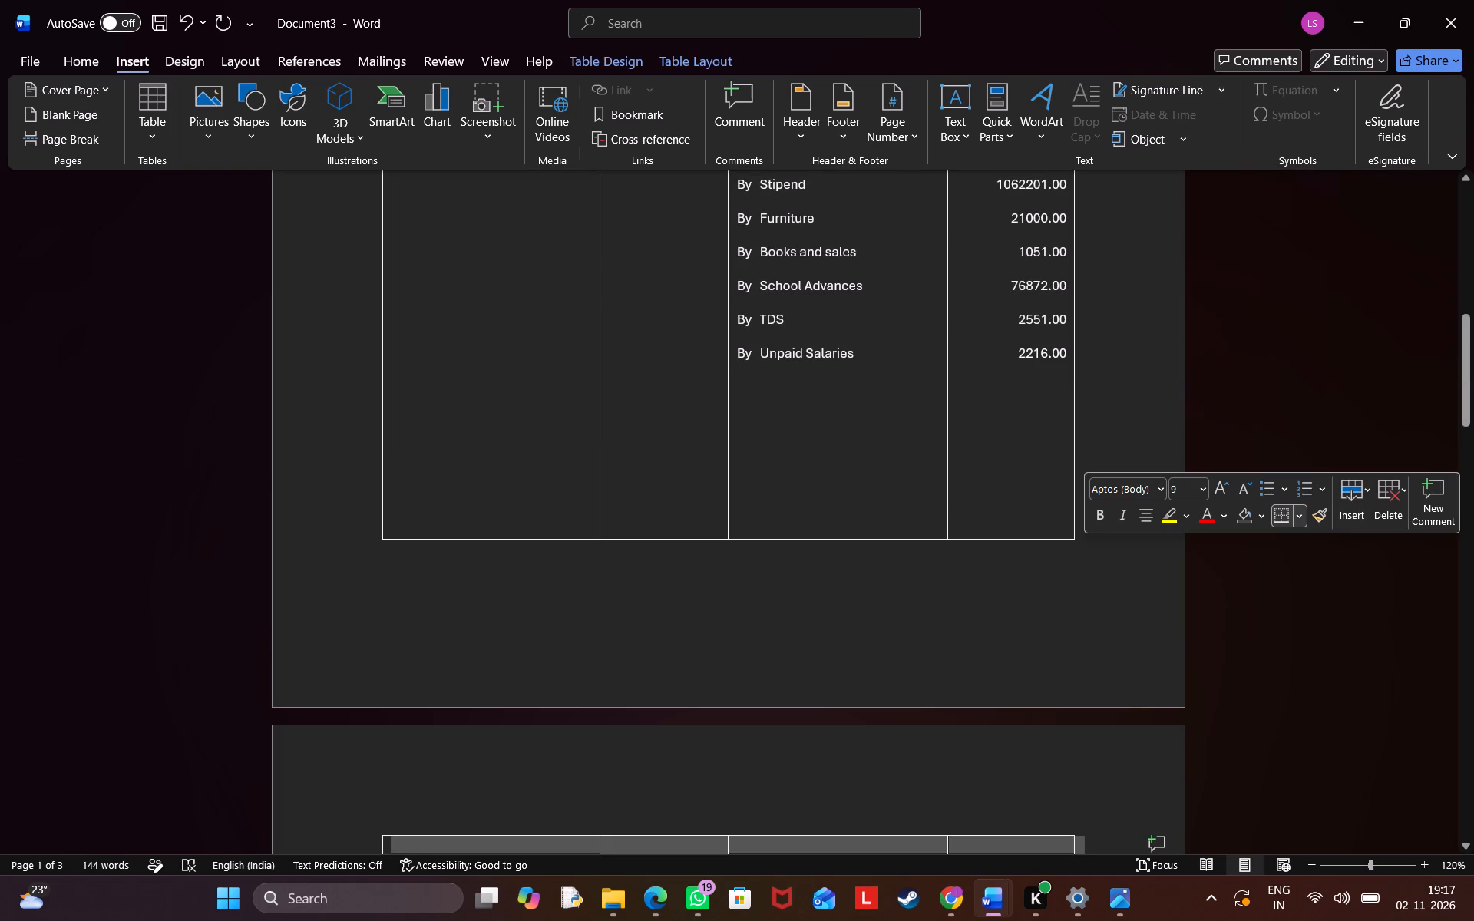
pyautogui.click(1031, 572)
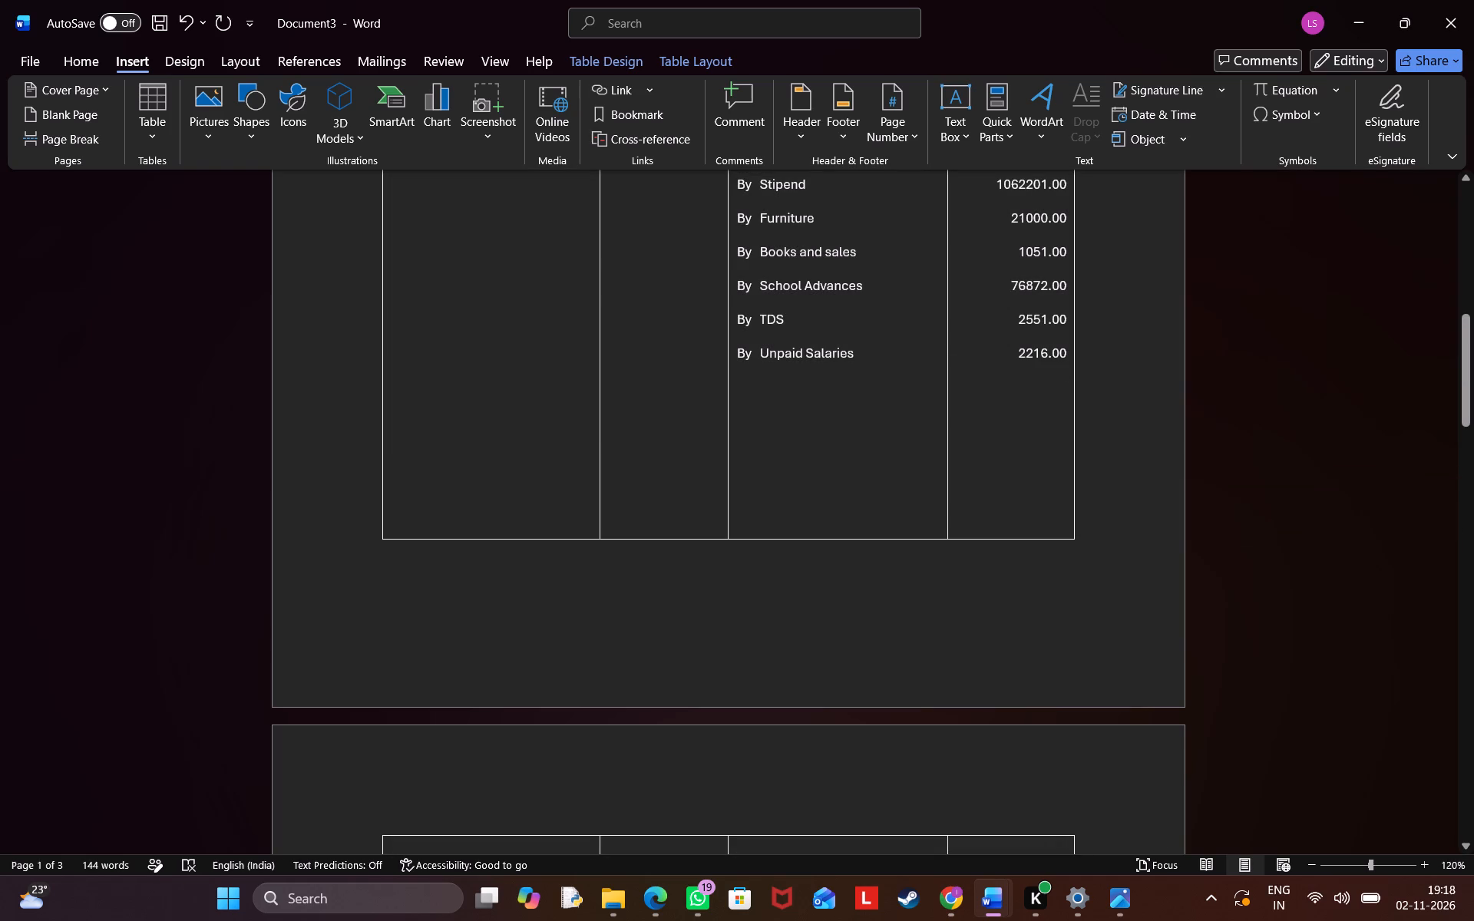
# Widen the whole table slightly from its bottom corner on the last page.
pyautogui.scroll(3, 1068, 534)
pyautogui.scroll(-6, 1068, 534)
pyautogui.scroll(5, 1068, 534)
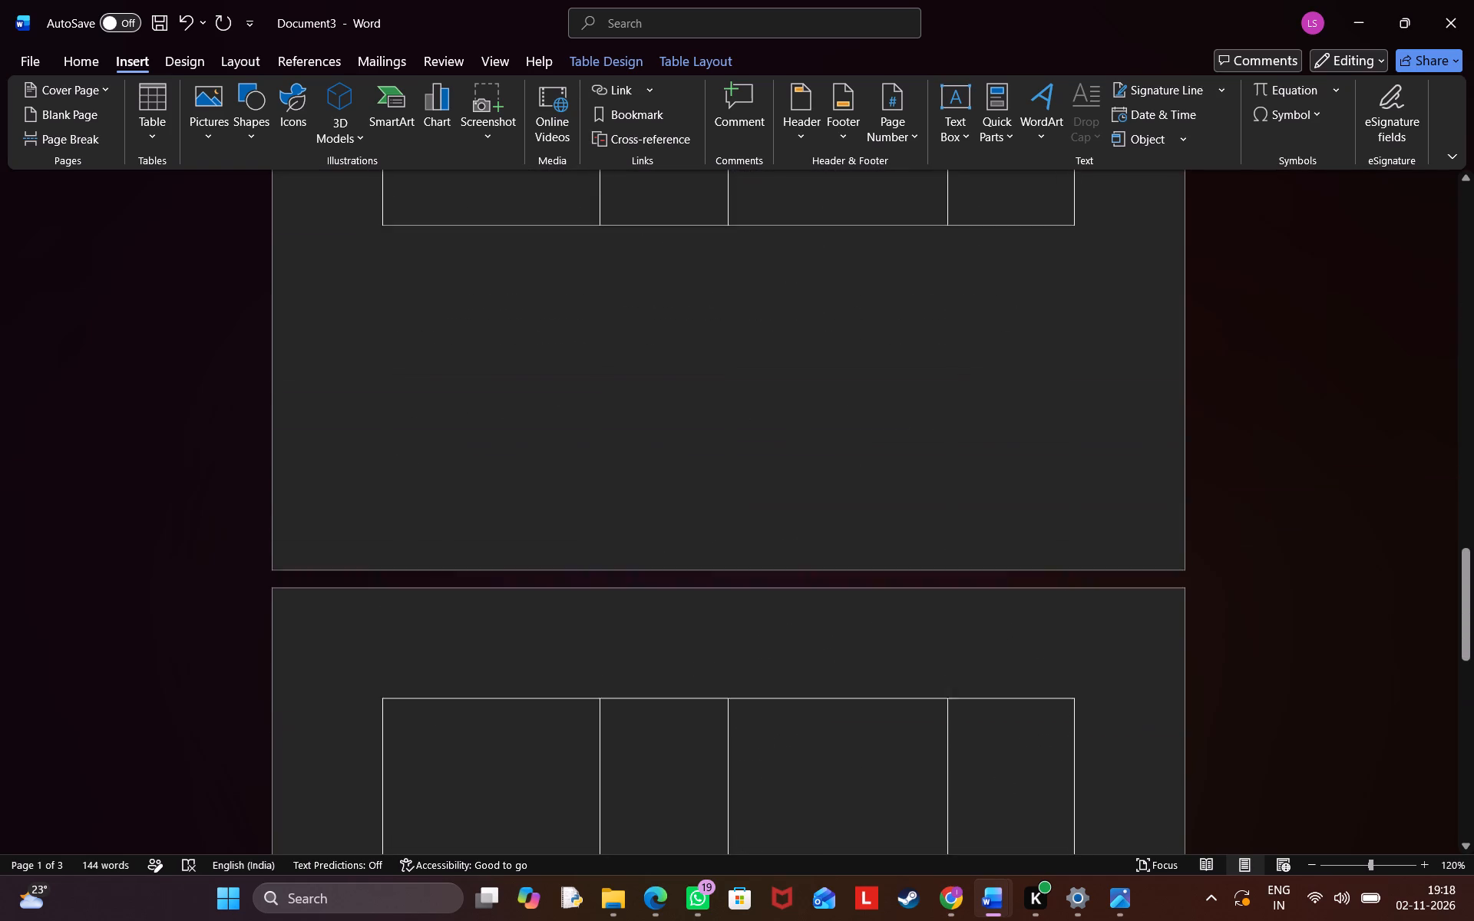
pyautogui.scroll(2, 1068, 534)
pyautogui.scroll(-8, 1068, 534)
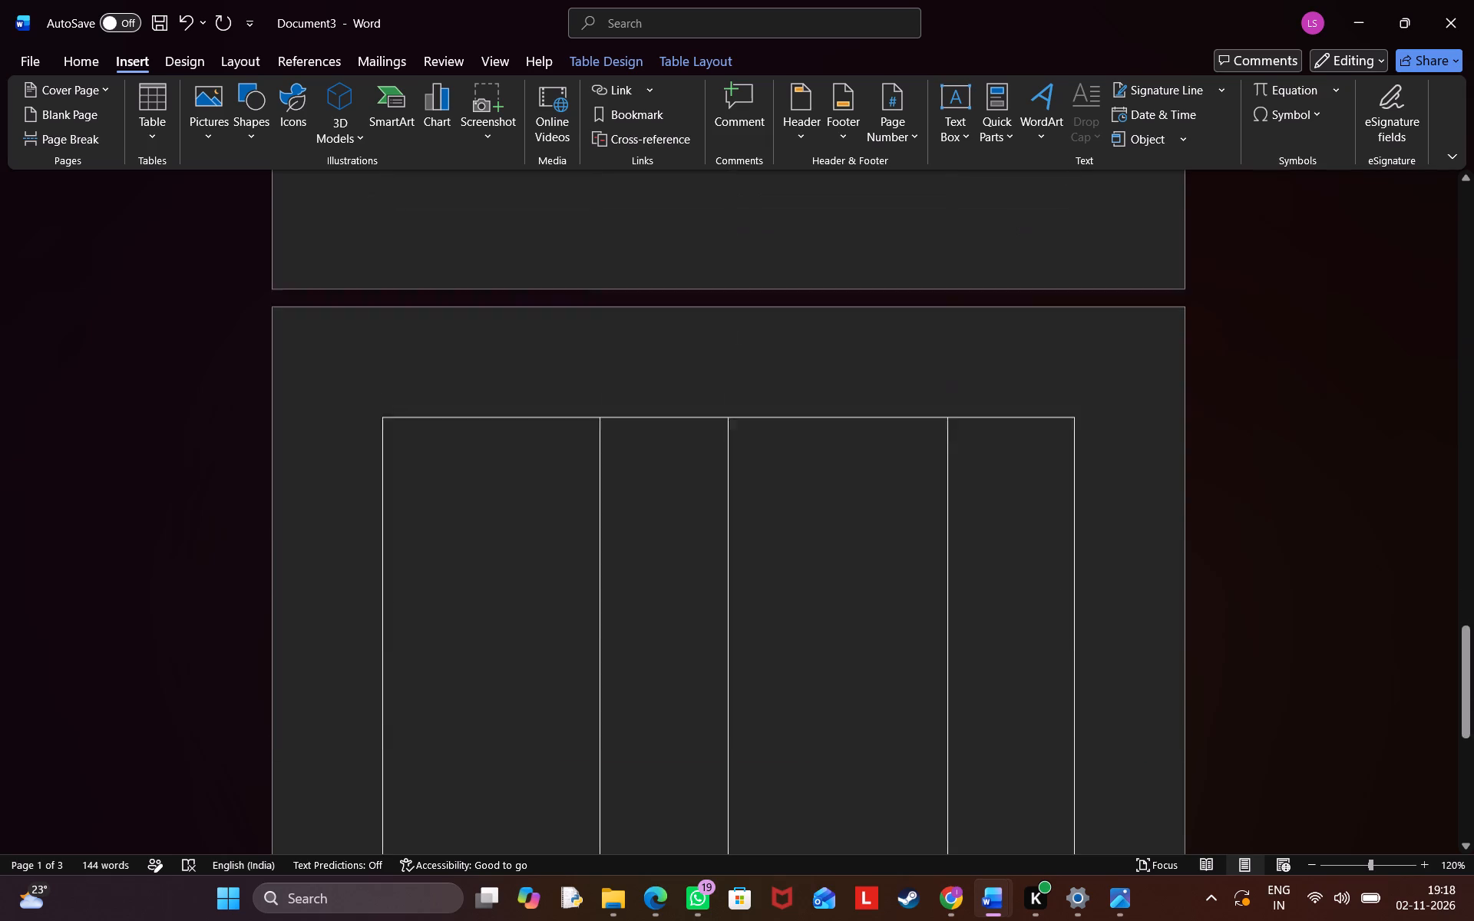
pyautogui.scroll(-8, 1068, 534)
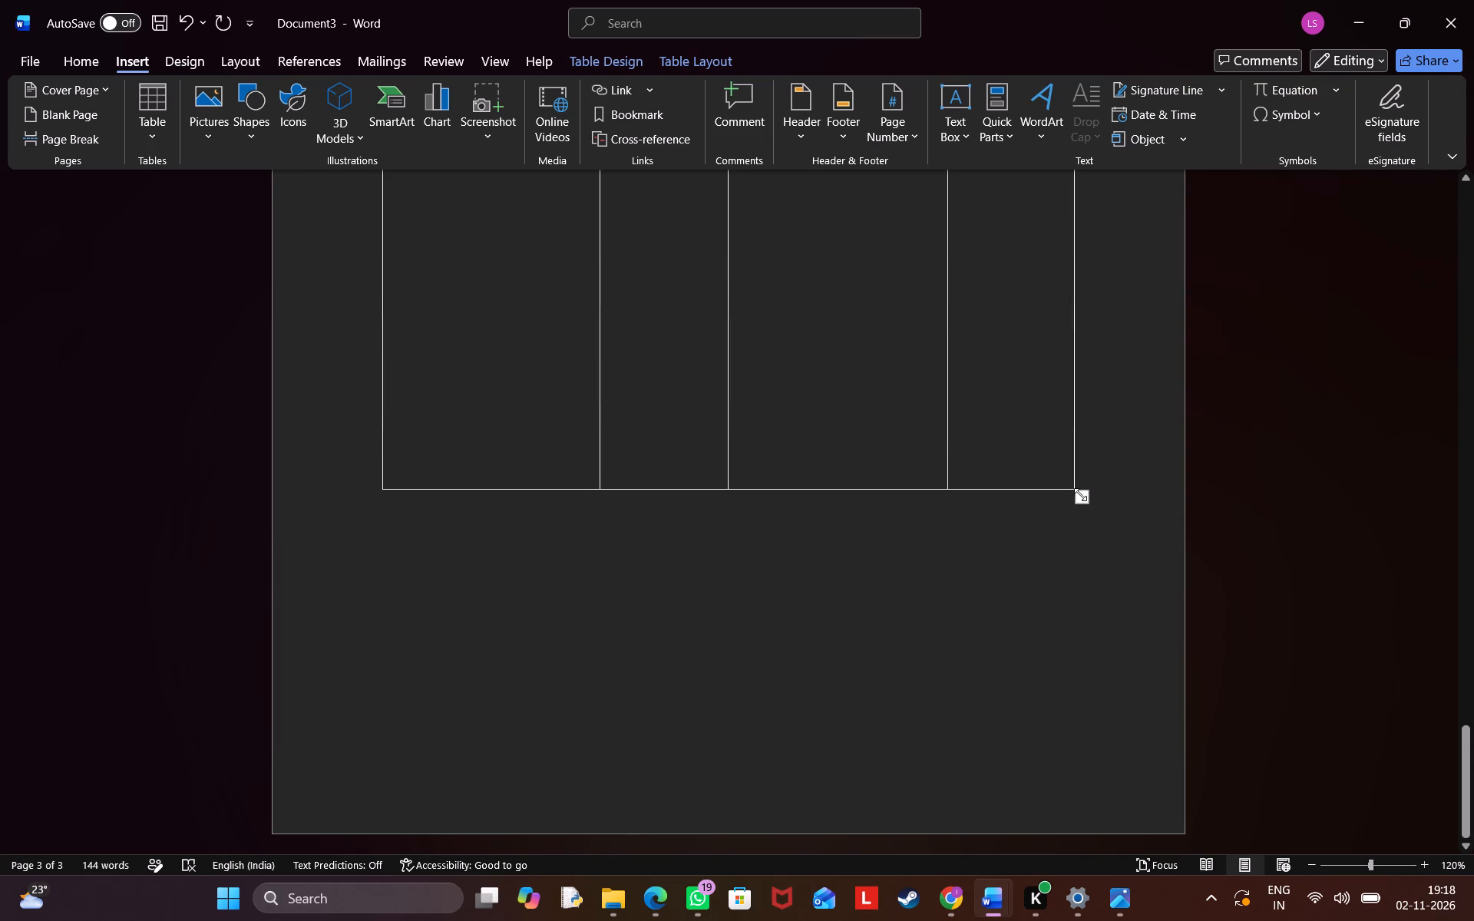
pyautogui.click(1082, 494)
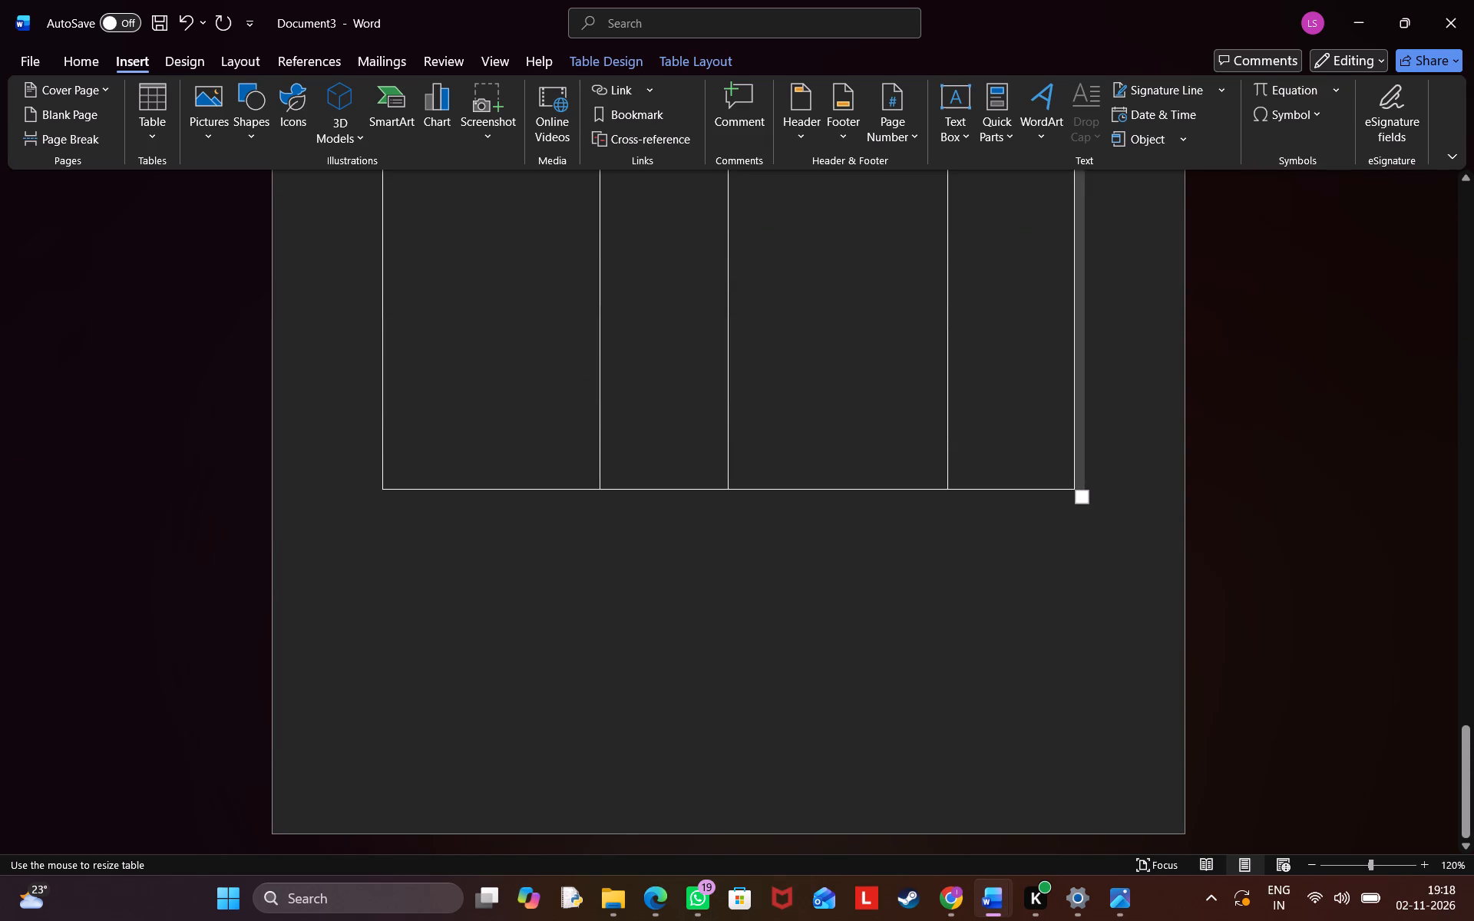
pyautogui.scroll(-4, 1081, 493)
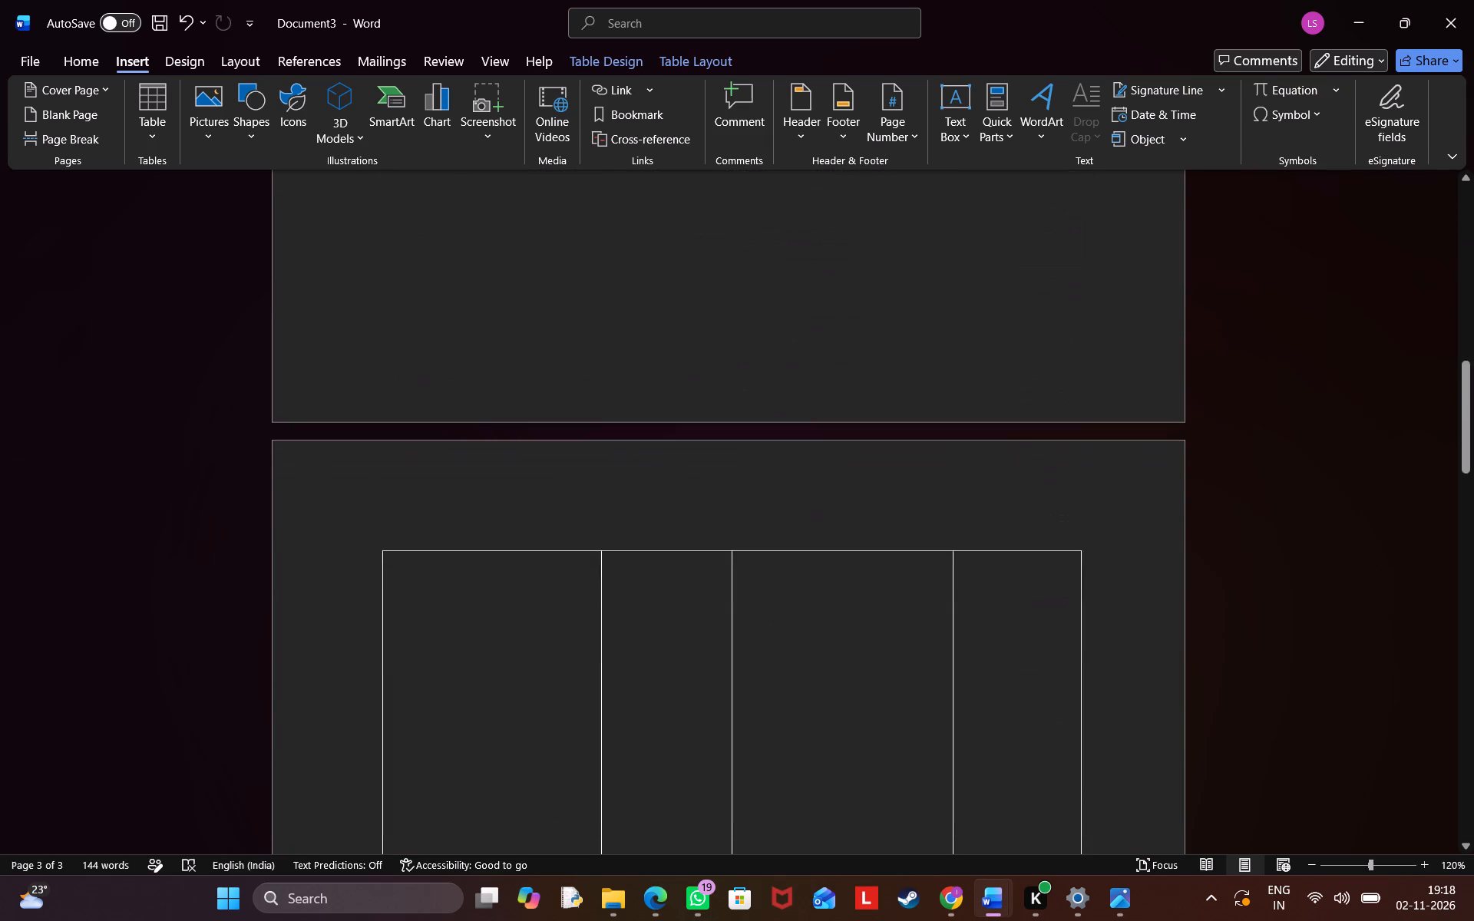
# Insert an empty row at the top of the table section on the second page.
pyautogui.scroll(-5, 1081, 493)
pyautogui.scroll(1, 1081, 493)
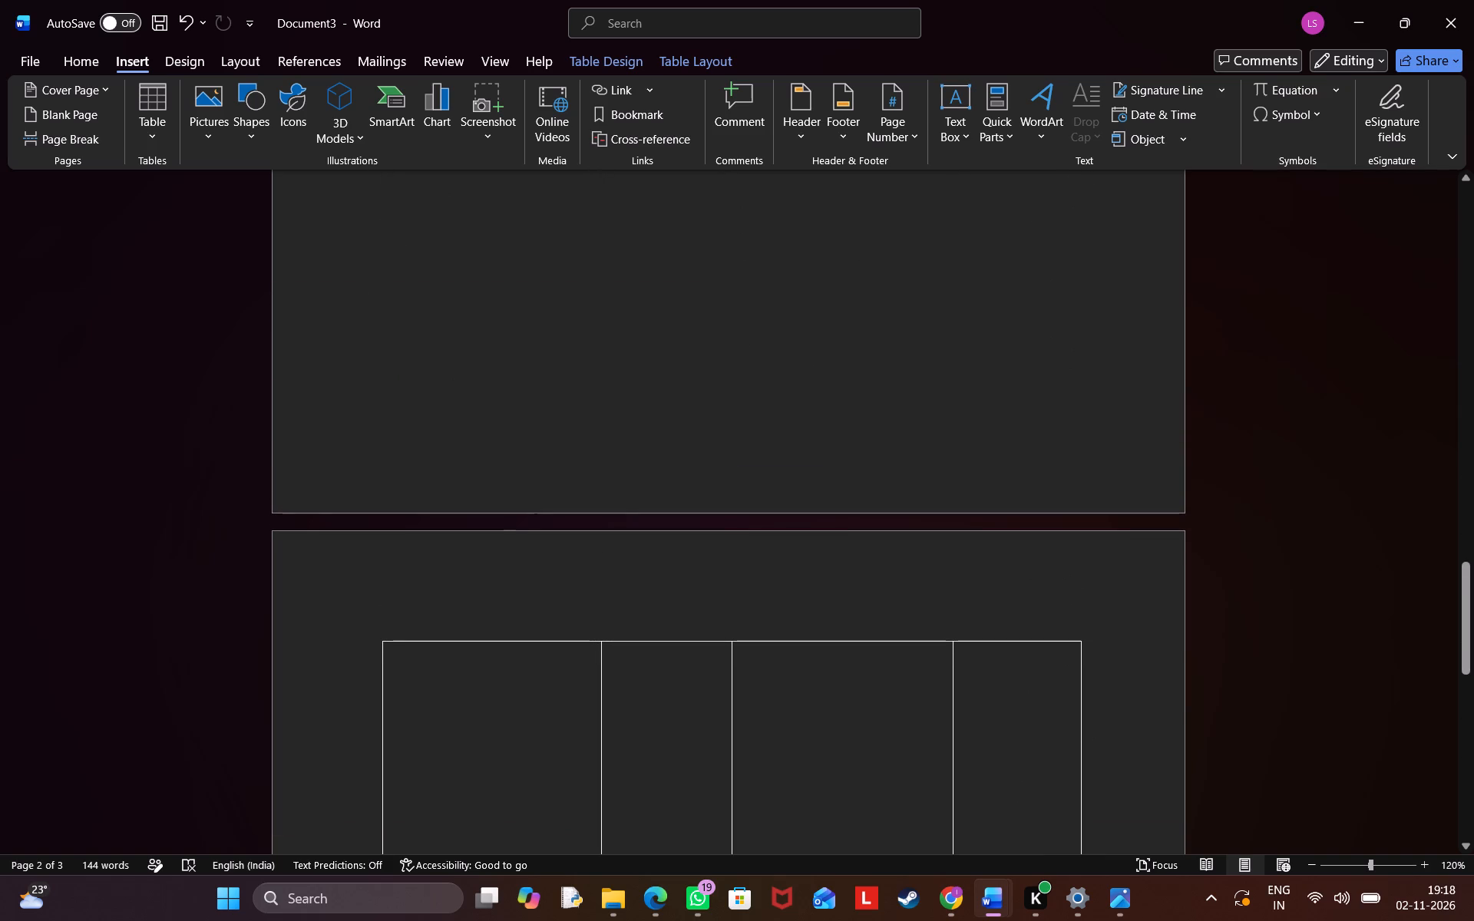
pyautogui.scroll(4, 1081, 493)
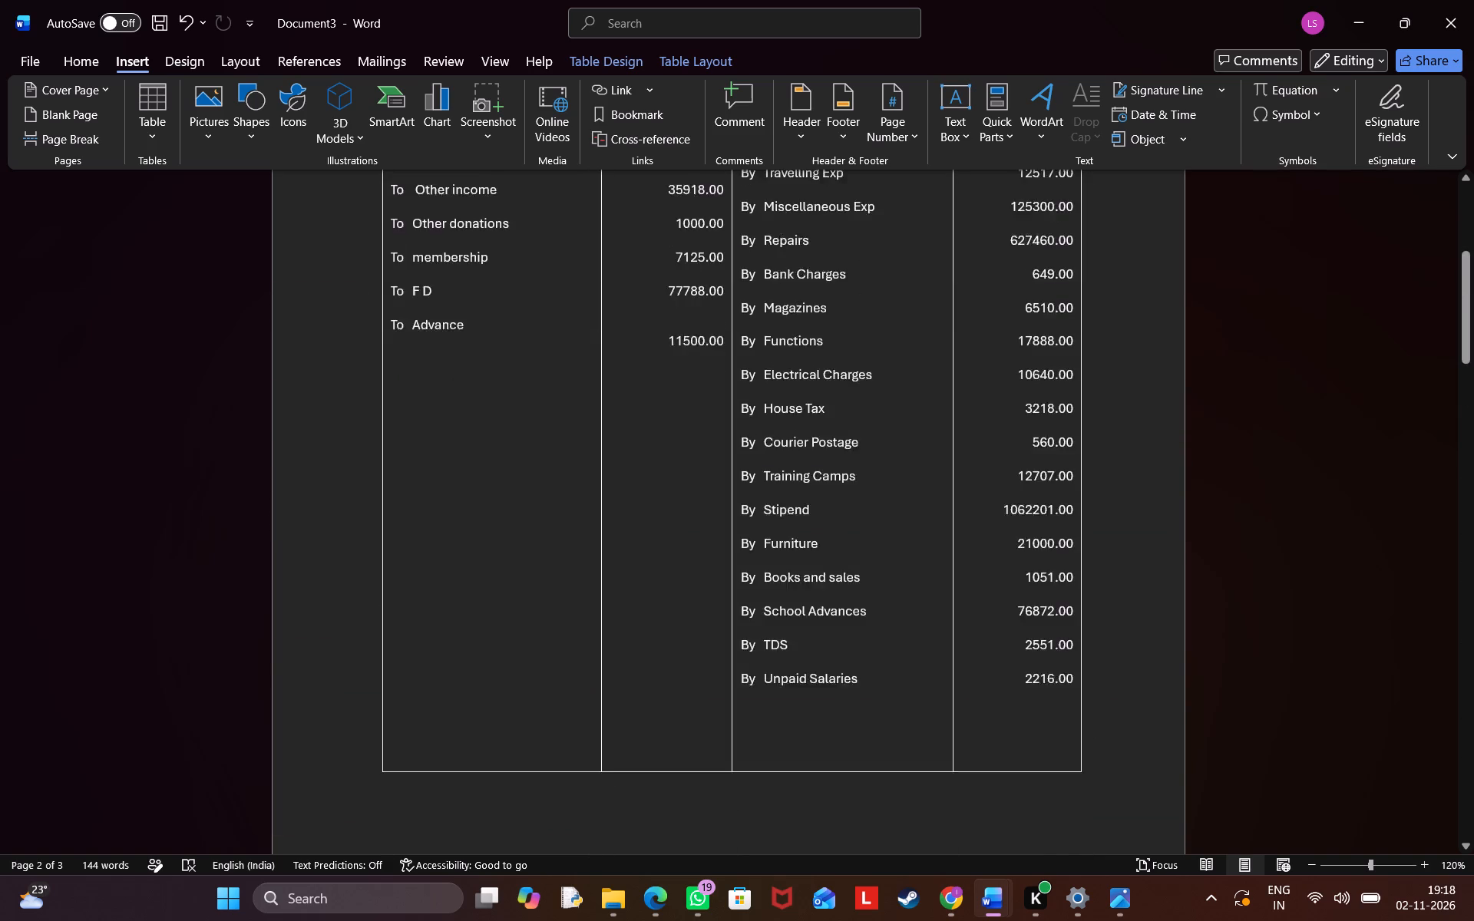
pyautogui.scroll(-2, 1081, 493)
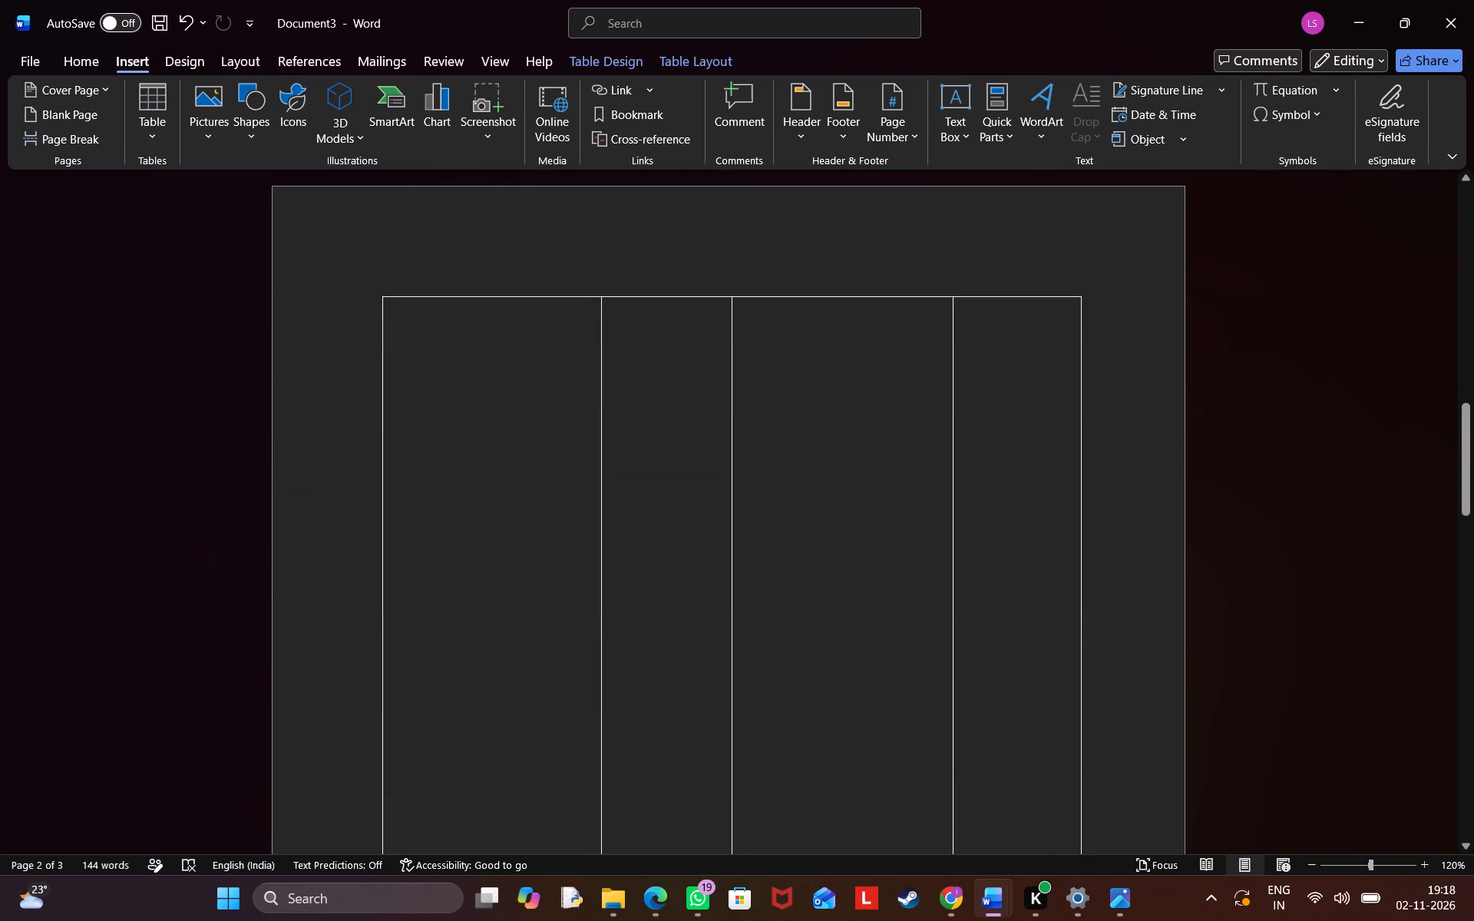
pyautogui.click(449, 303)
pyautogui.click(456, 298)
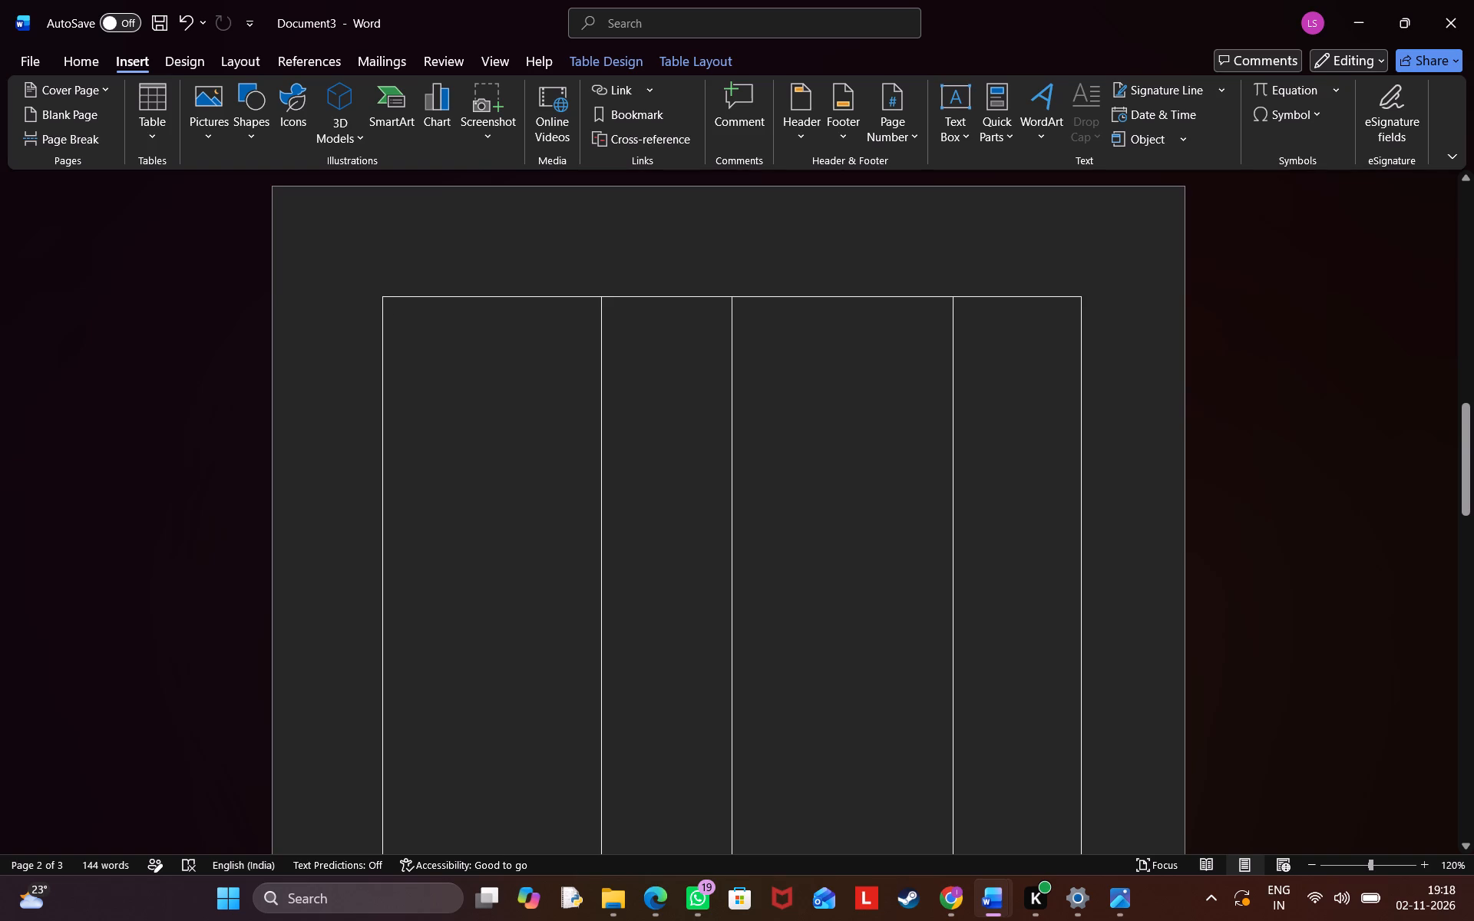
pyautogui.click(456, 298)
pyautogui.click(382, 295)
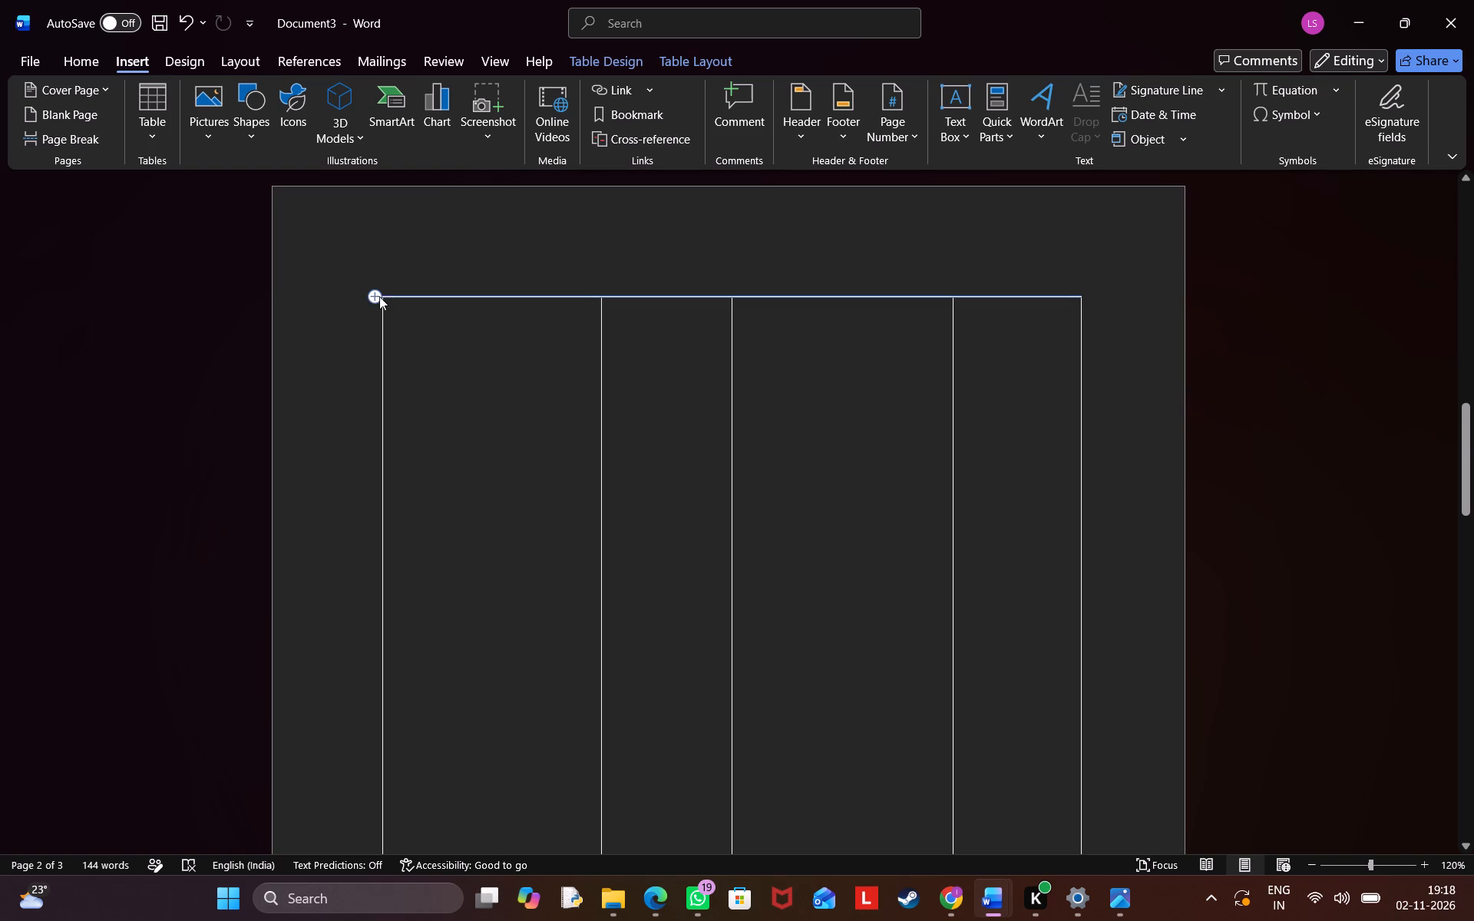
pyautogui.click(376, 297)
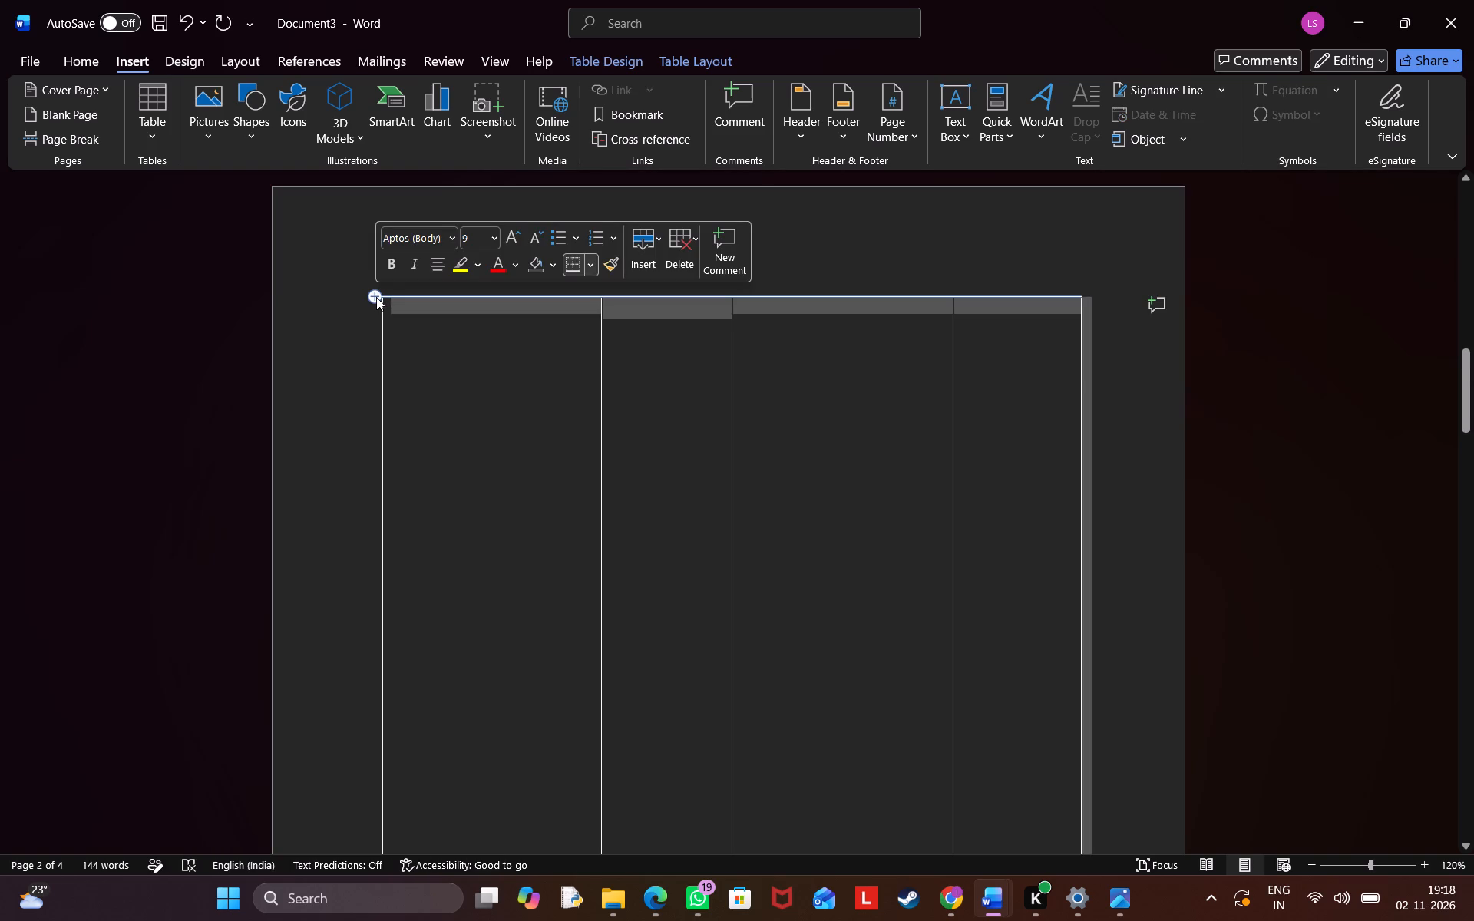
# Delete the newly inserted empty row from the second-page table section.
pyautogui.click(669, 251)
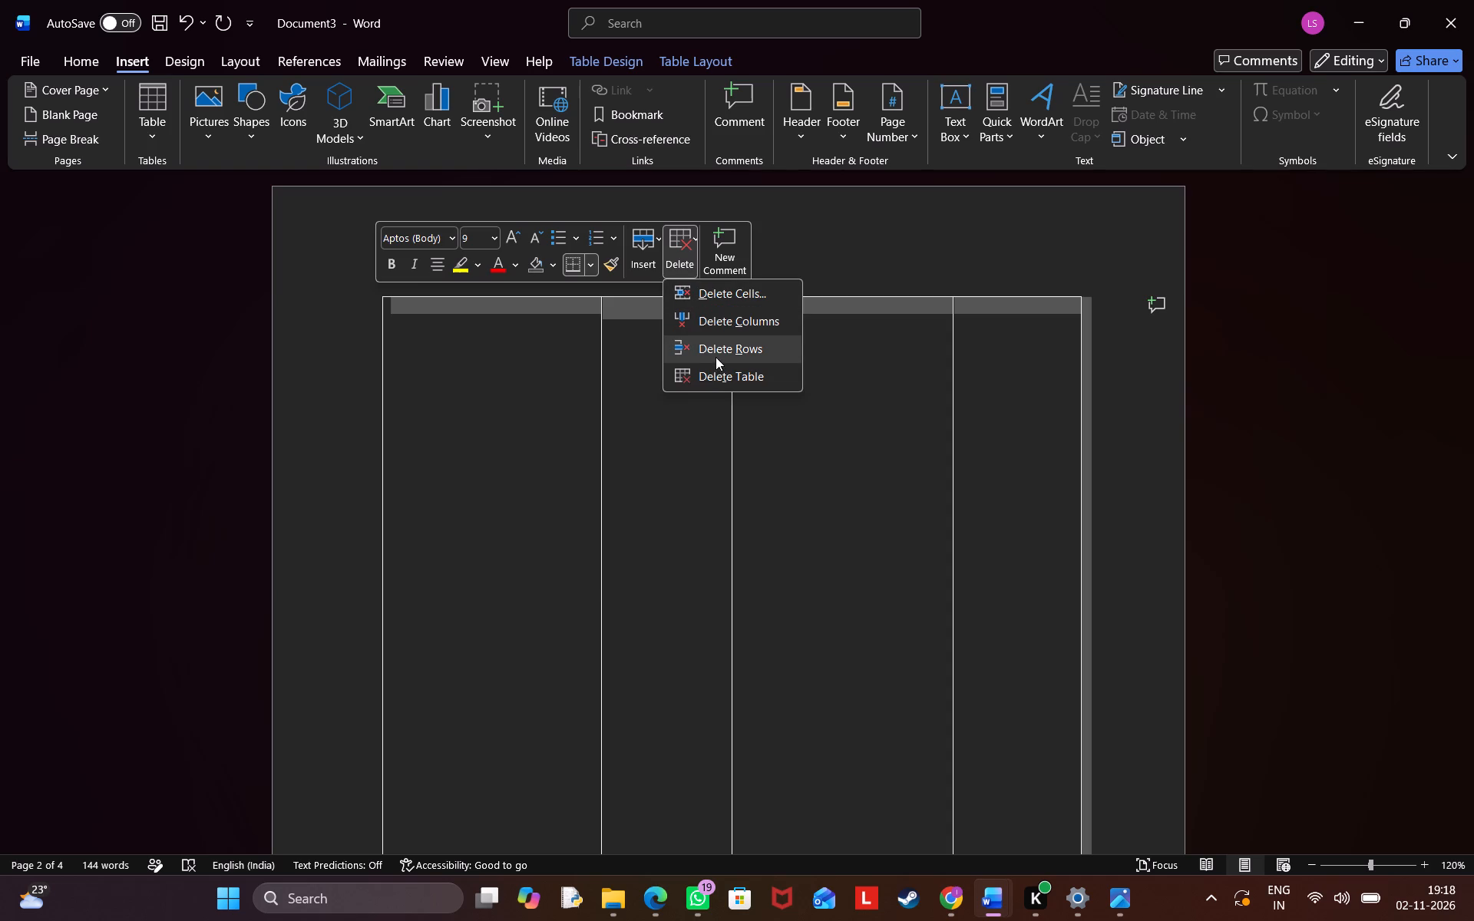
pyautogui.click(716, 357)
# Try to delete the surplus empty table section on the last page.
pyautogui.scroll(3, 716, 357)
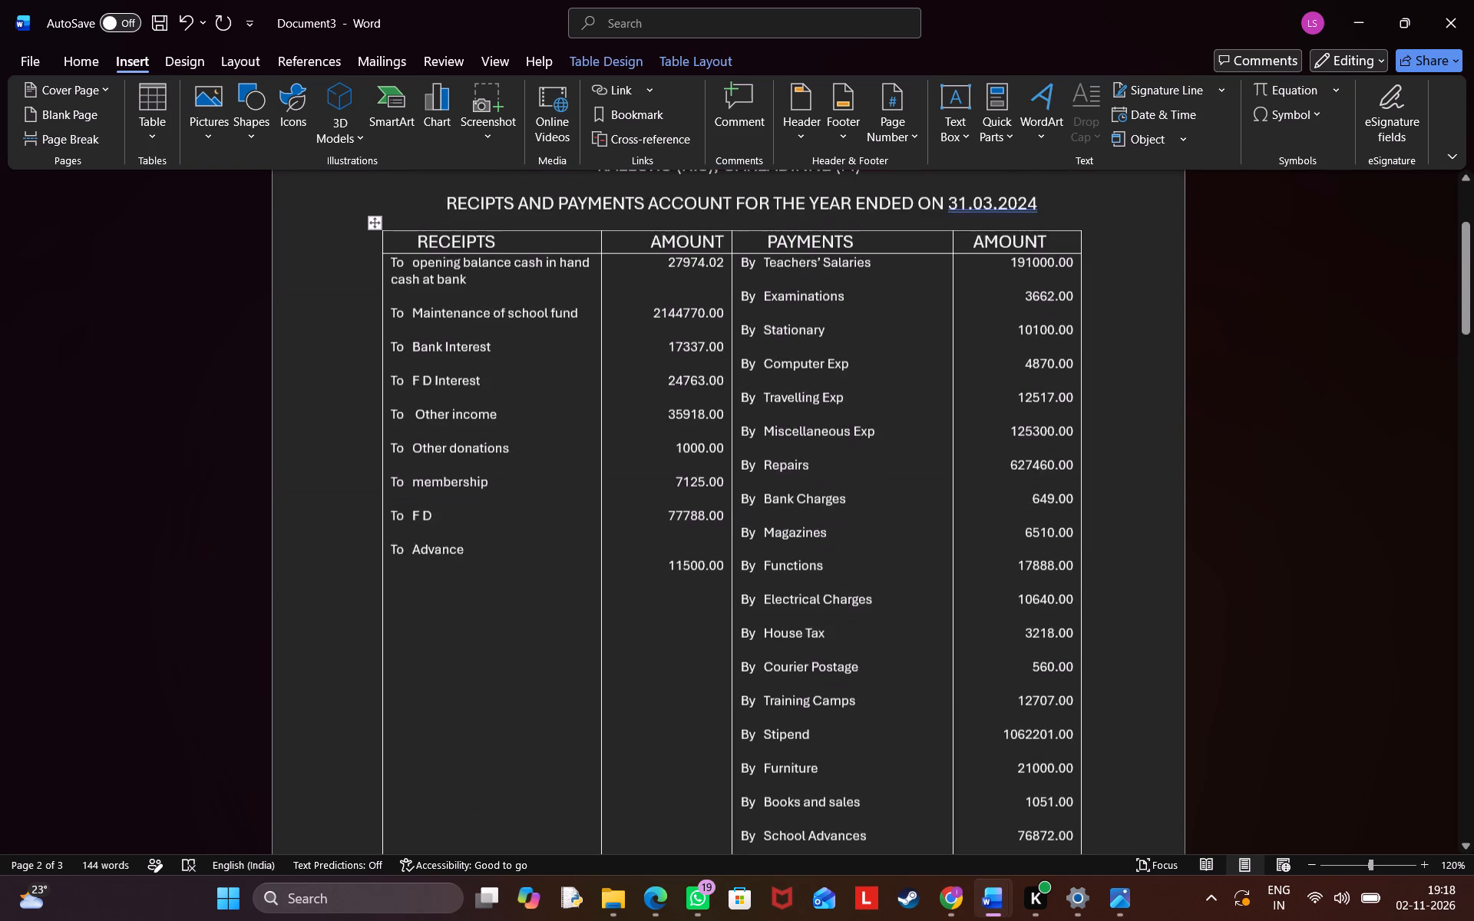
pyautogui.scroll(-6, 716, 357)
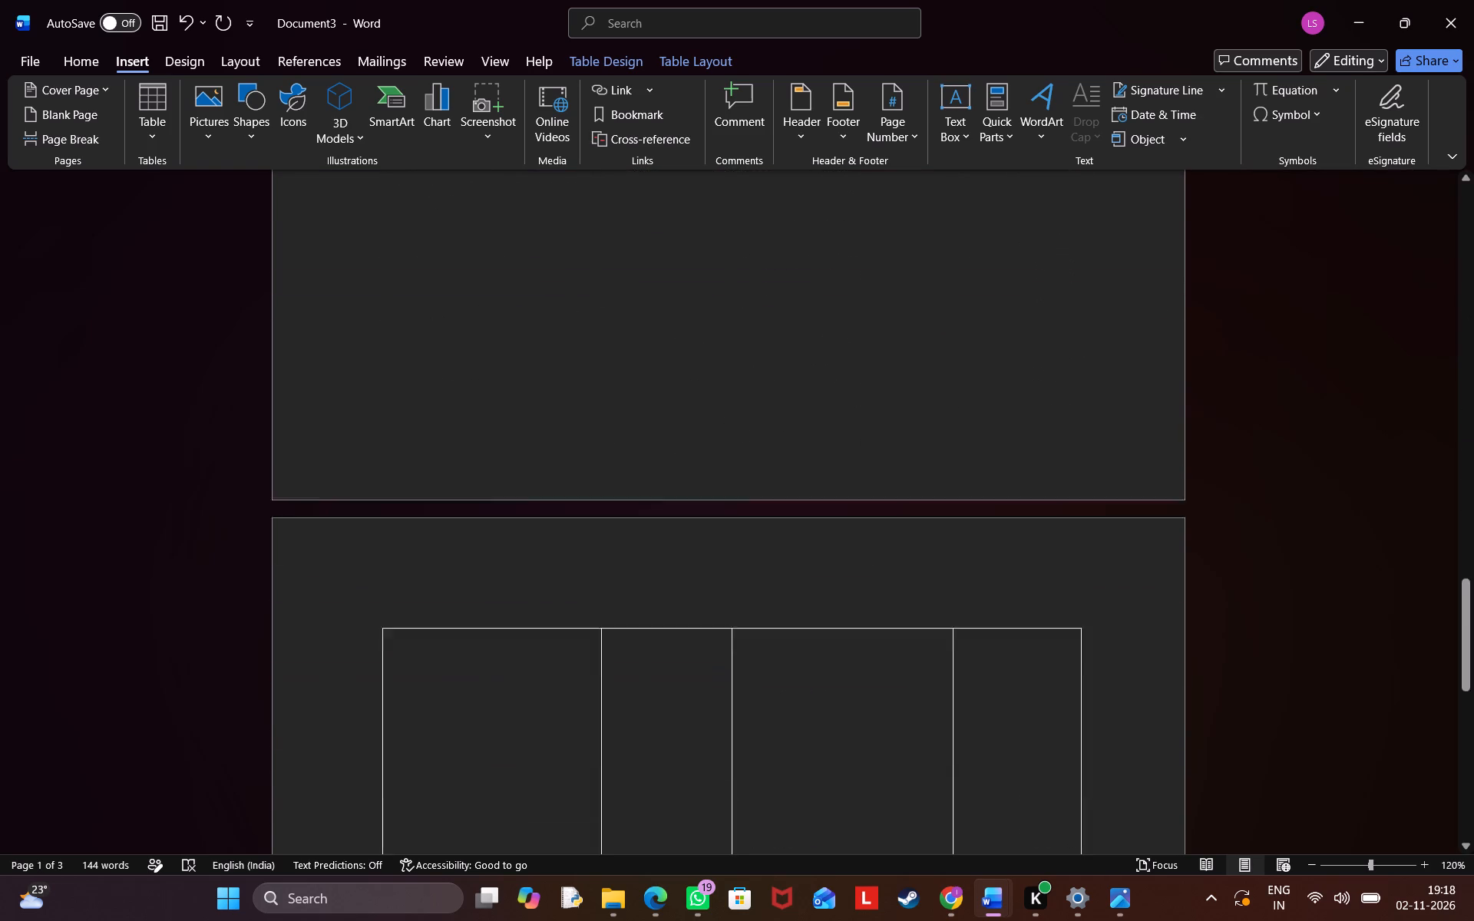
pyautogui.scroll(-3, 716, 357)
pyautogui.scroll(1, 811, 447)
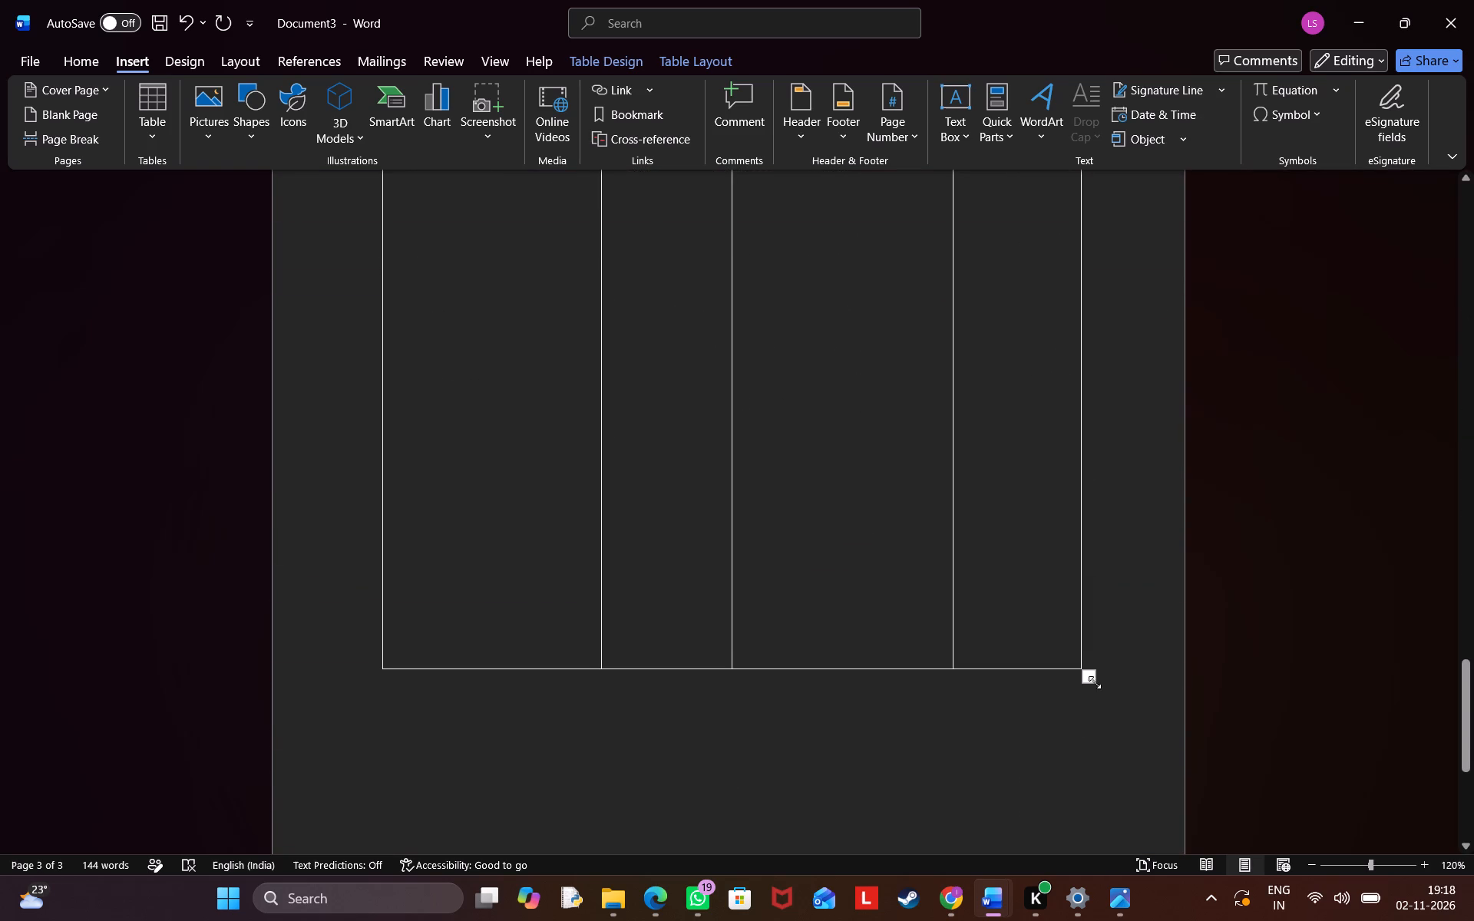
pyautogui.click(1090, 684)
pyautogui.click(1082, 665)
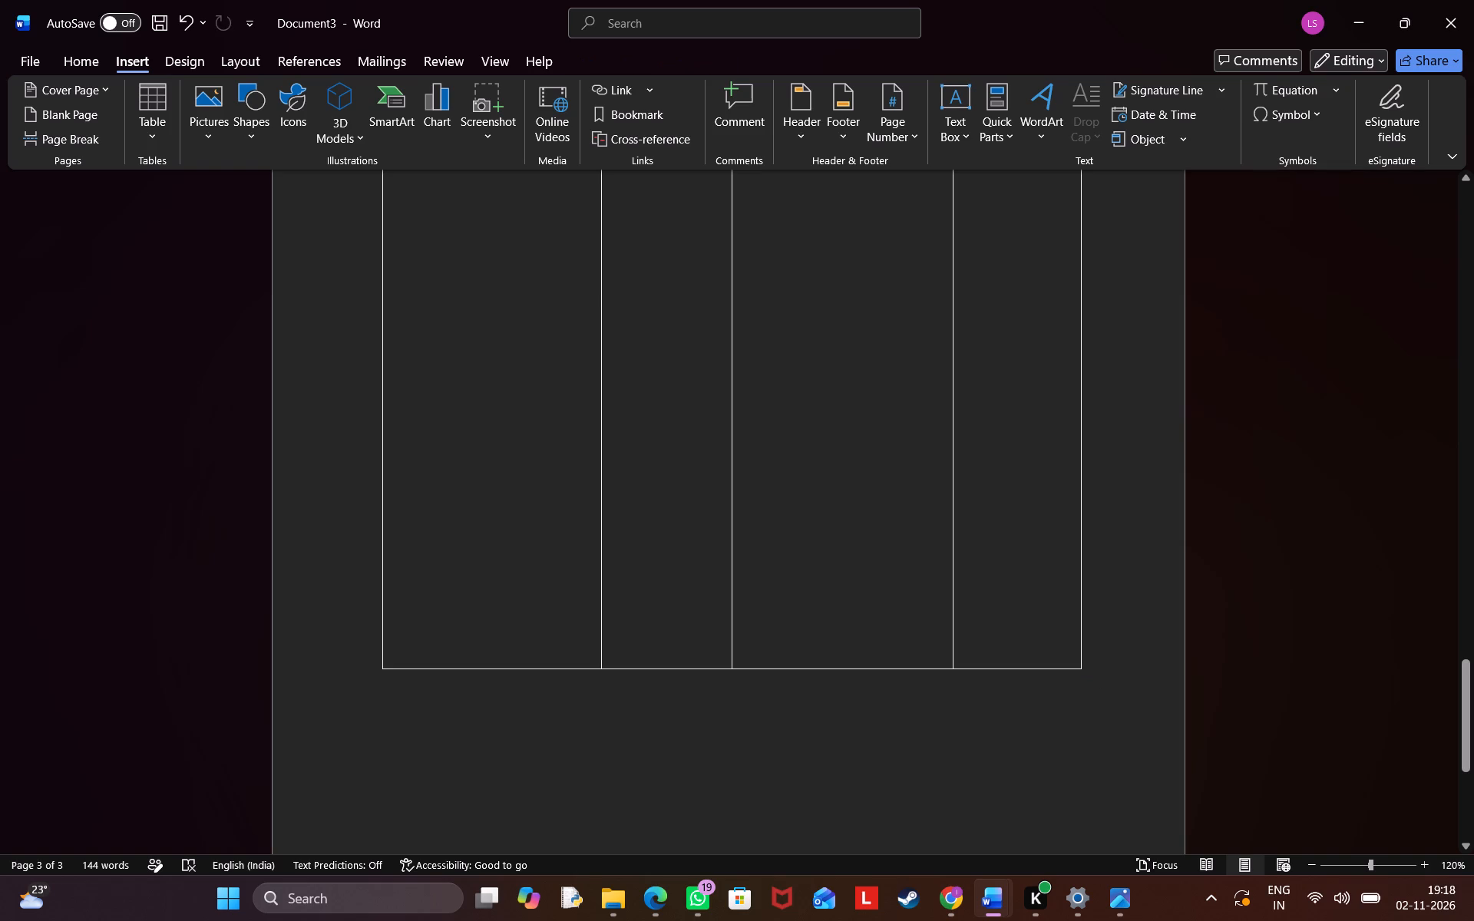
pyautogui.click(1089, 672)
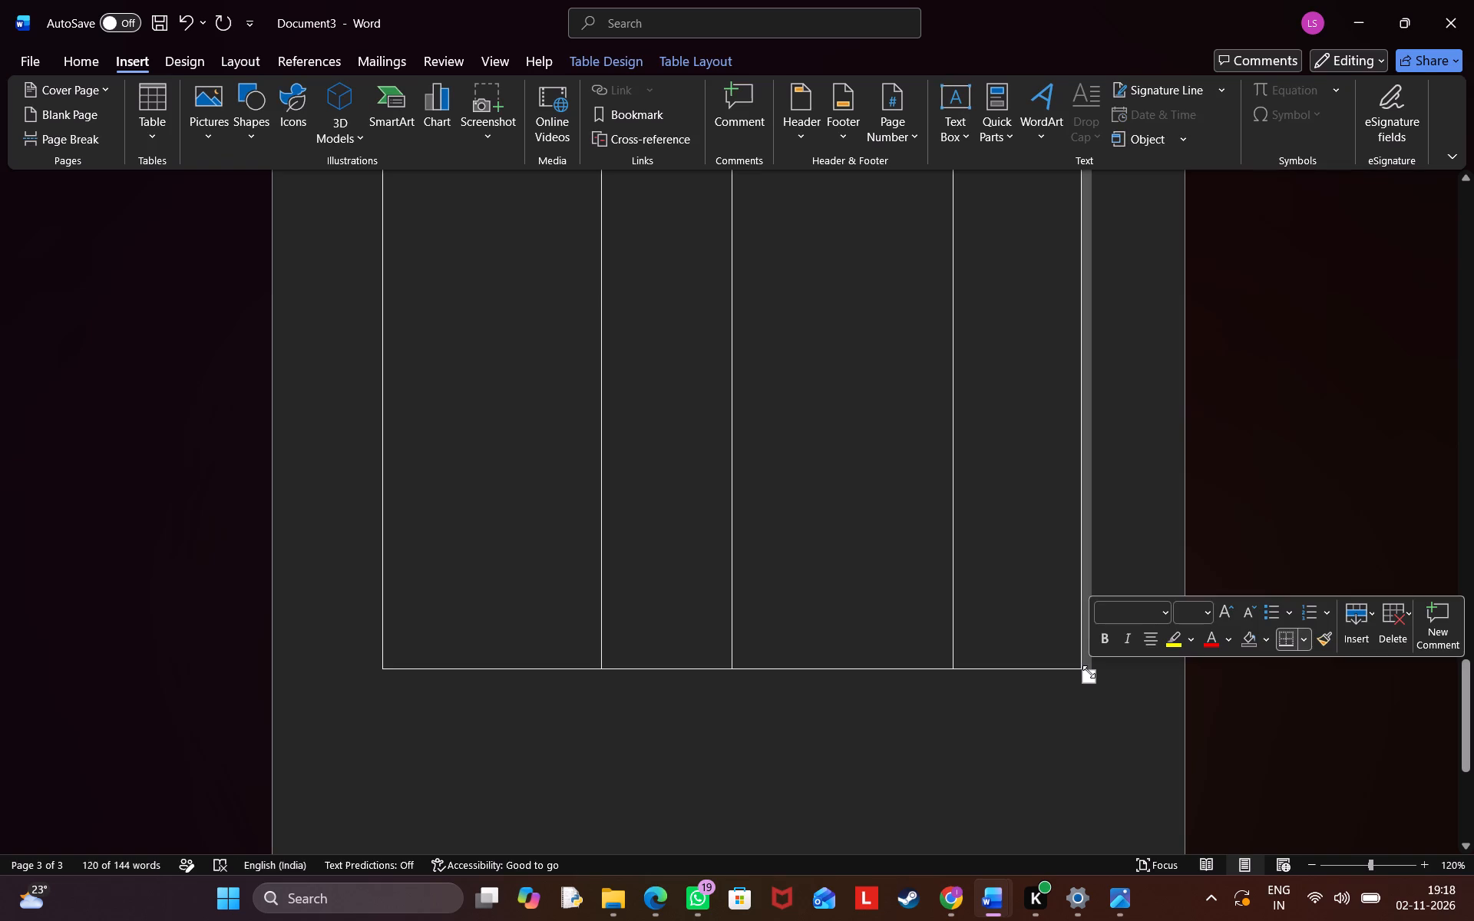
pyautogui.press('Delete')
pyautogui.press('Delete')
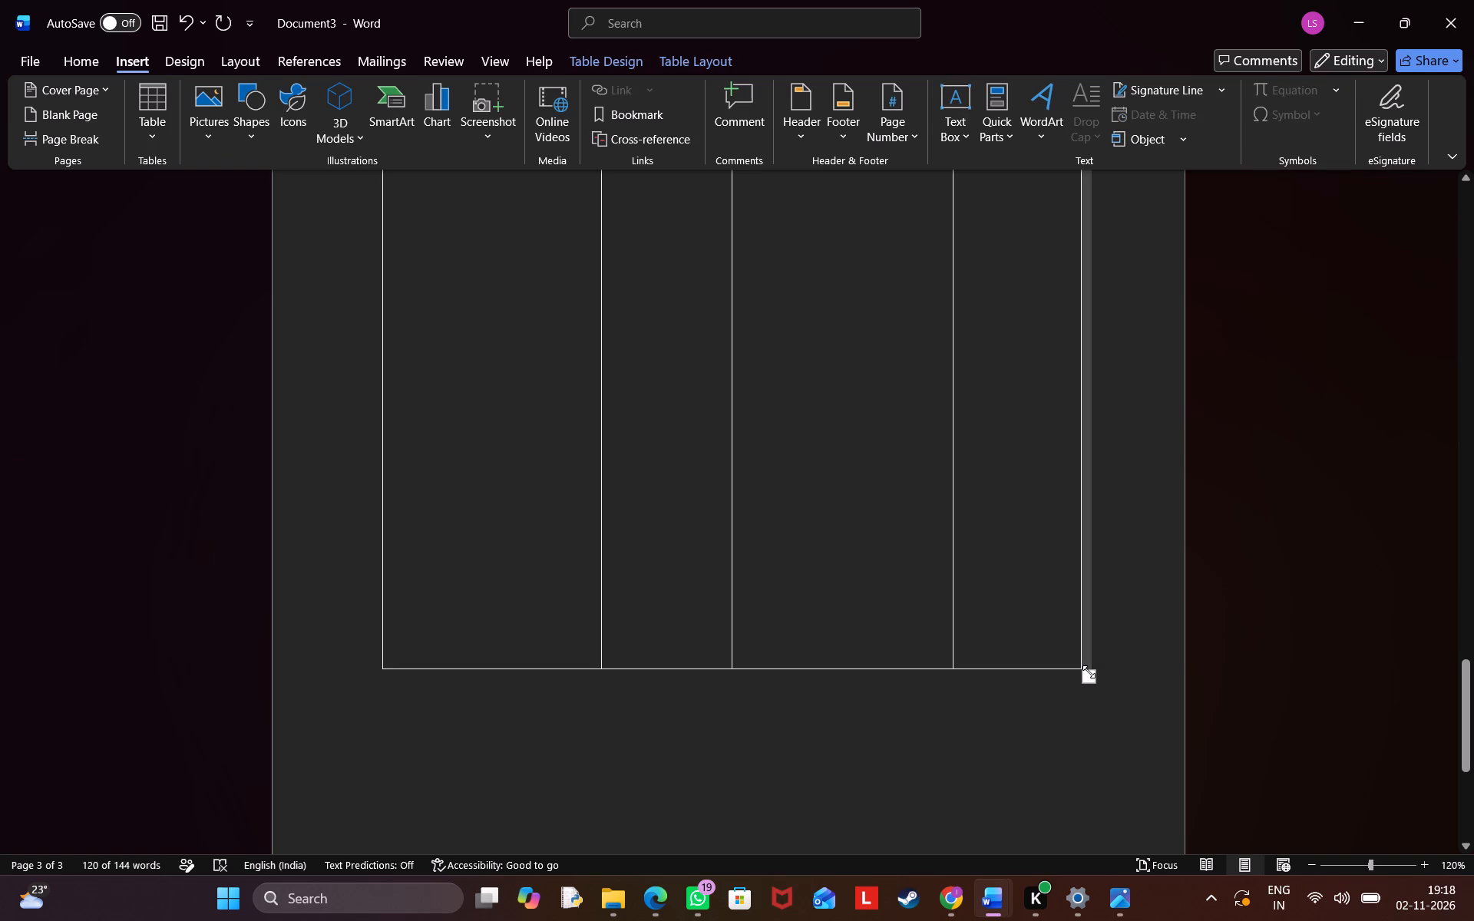
# Undo the recent row insertions and table changes that spread the table over extra pages.
pyautogui.hotkey('ctrl', 'z')
pyautogui.hotkey('ctrl', 'z')
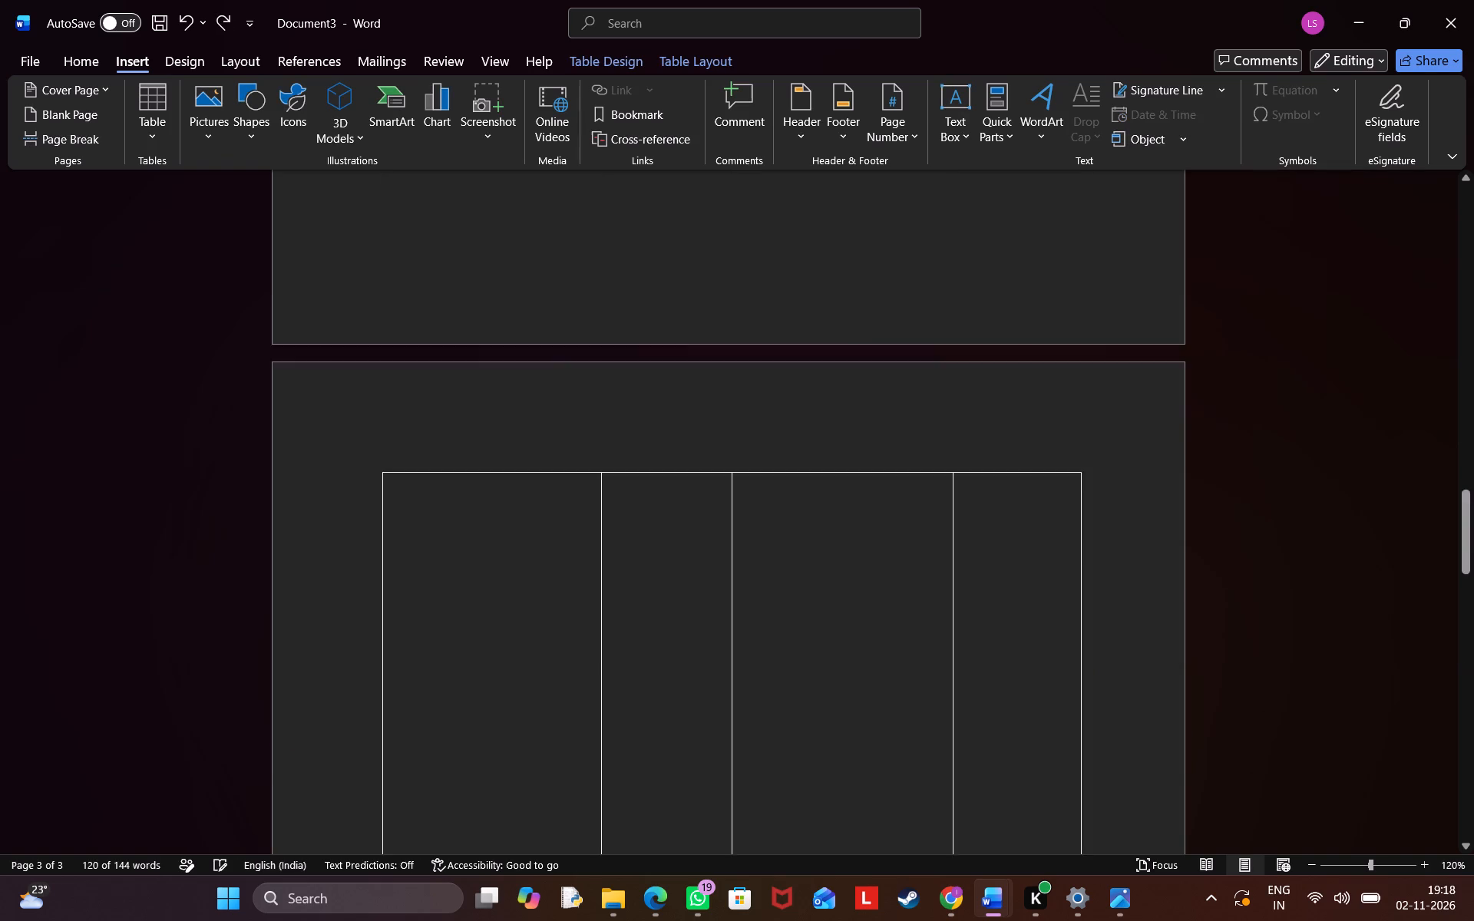
pyautogui.hotkey('ctrl', 'z')
pyautogui.hotkey('ctrl', 'z')
pyautogui.hotkey('ctrl', 'z')
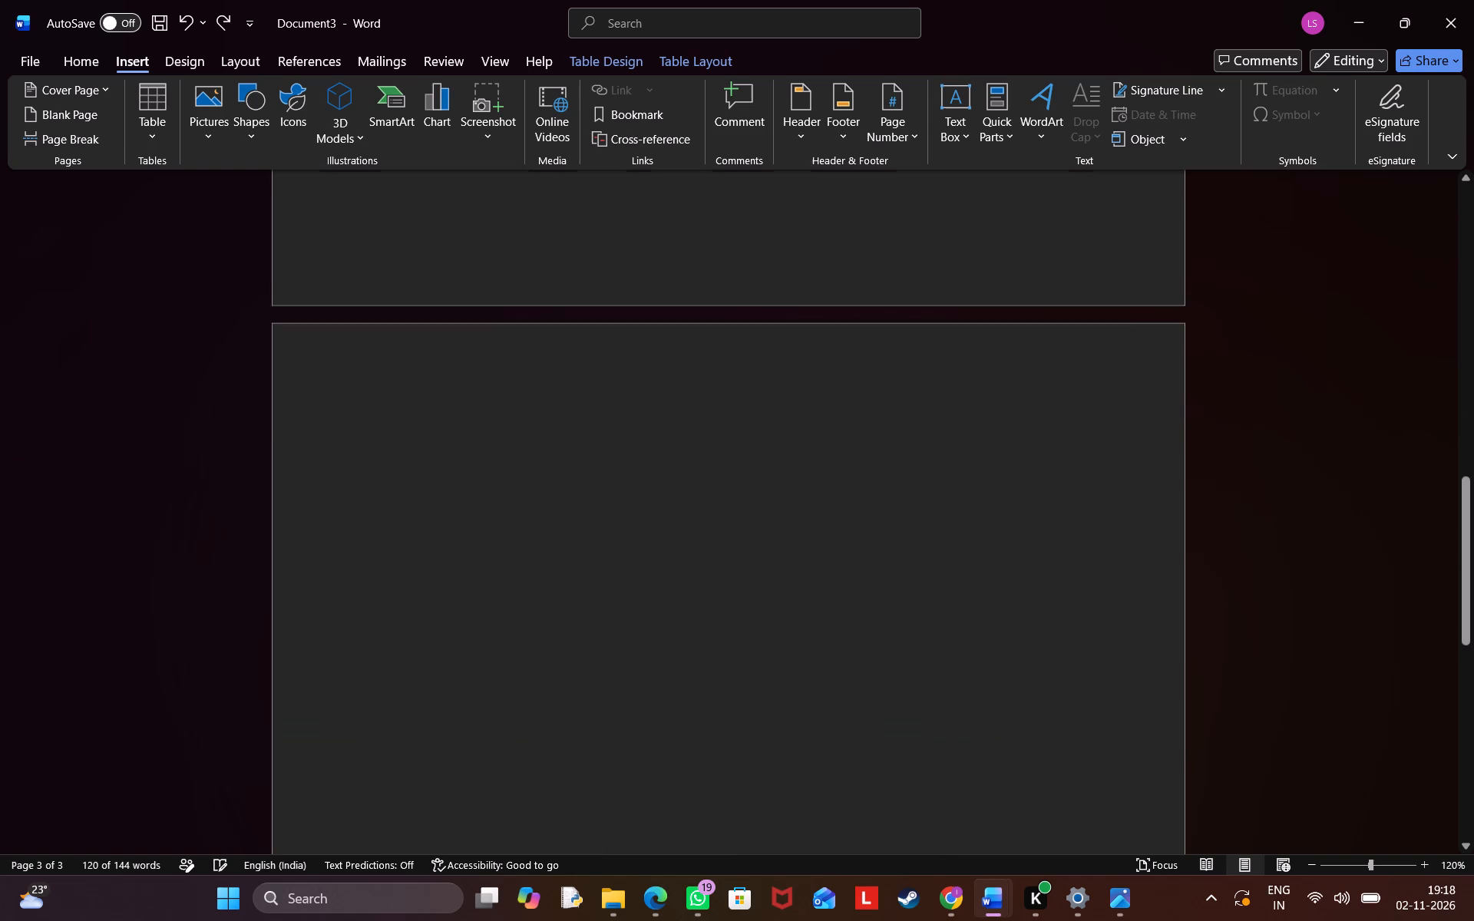
# Shorten the table by raising its bottom border to a little below the Unpaid Salaries entry.
pyautogui.scroll(1, 1089, 672)
pyautogui.keyDown('ctrl'); pyautogui.scroll(-4, 1089, 672); pyautogui.keyUp('ctrl')
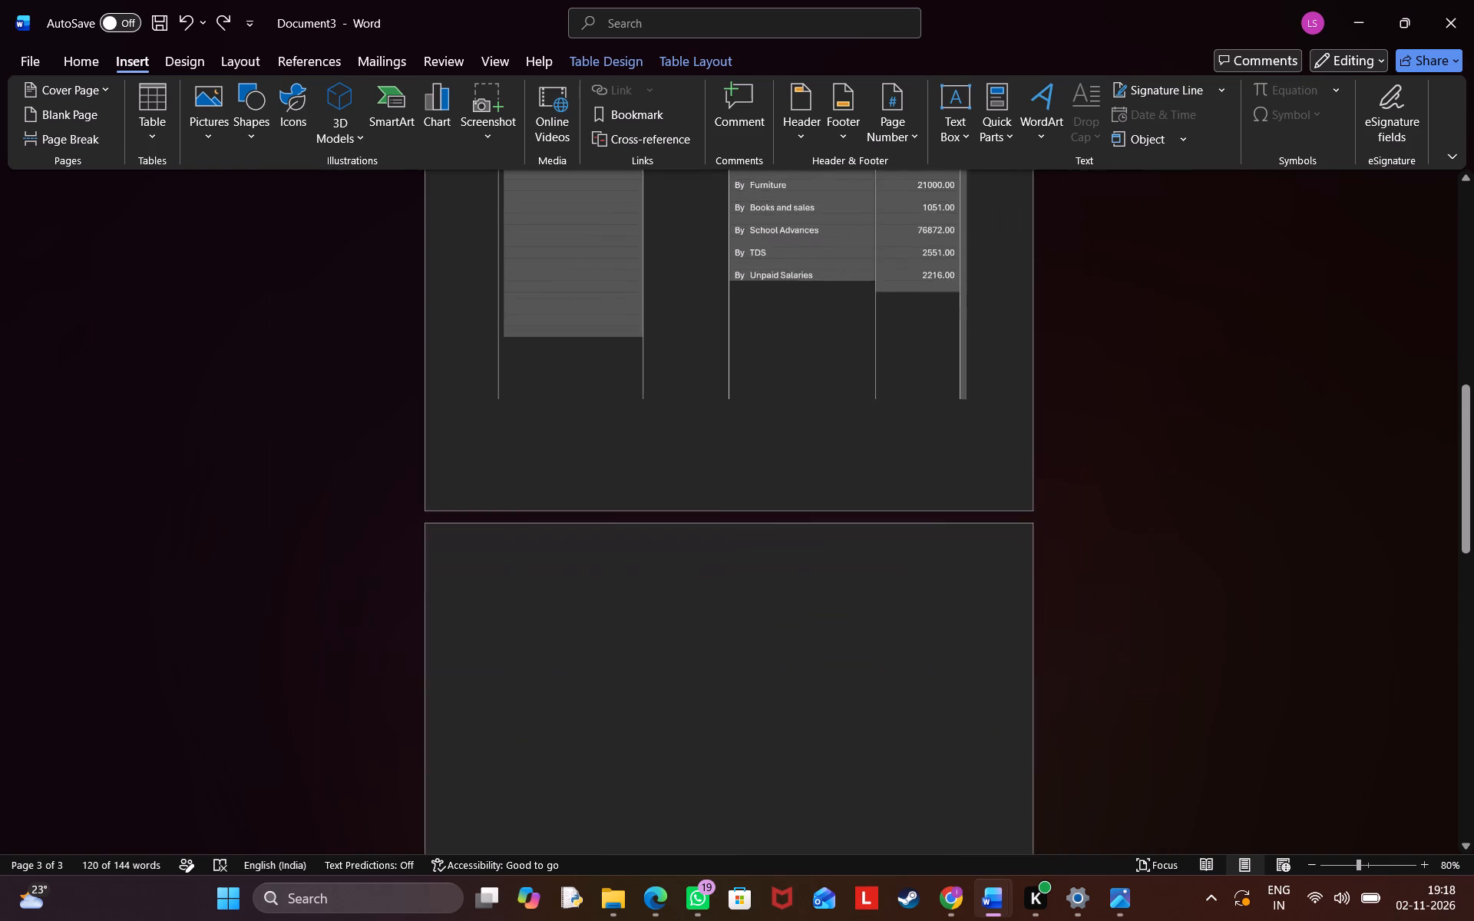
pyautogui.scroll(1, 1089, 672)
pyautogui.scroll(-1, 1089, 672)
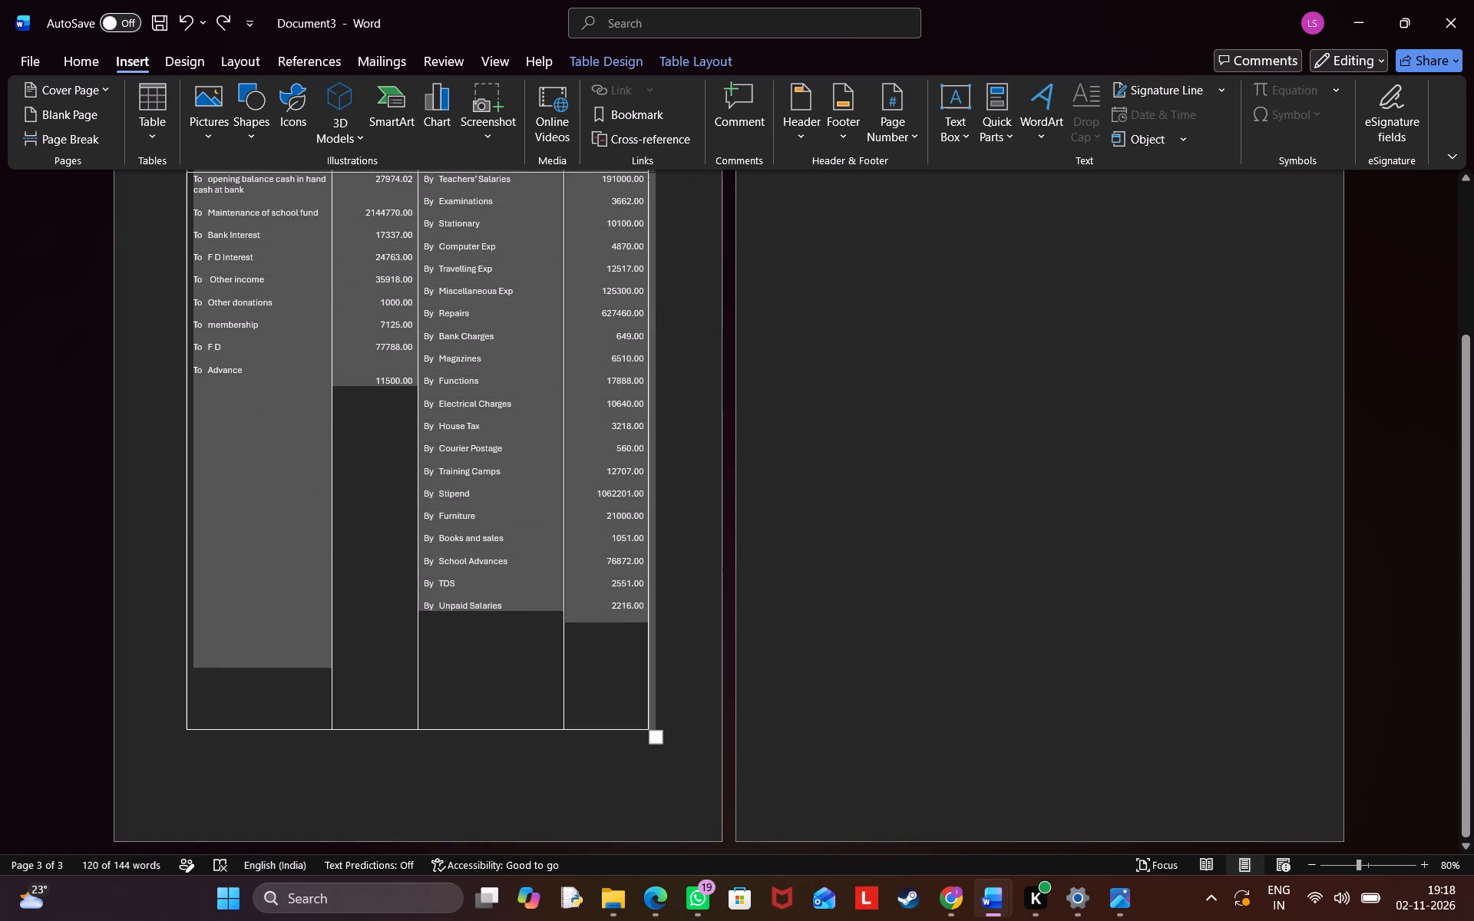
pyautogui.click(659, 734)
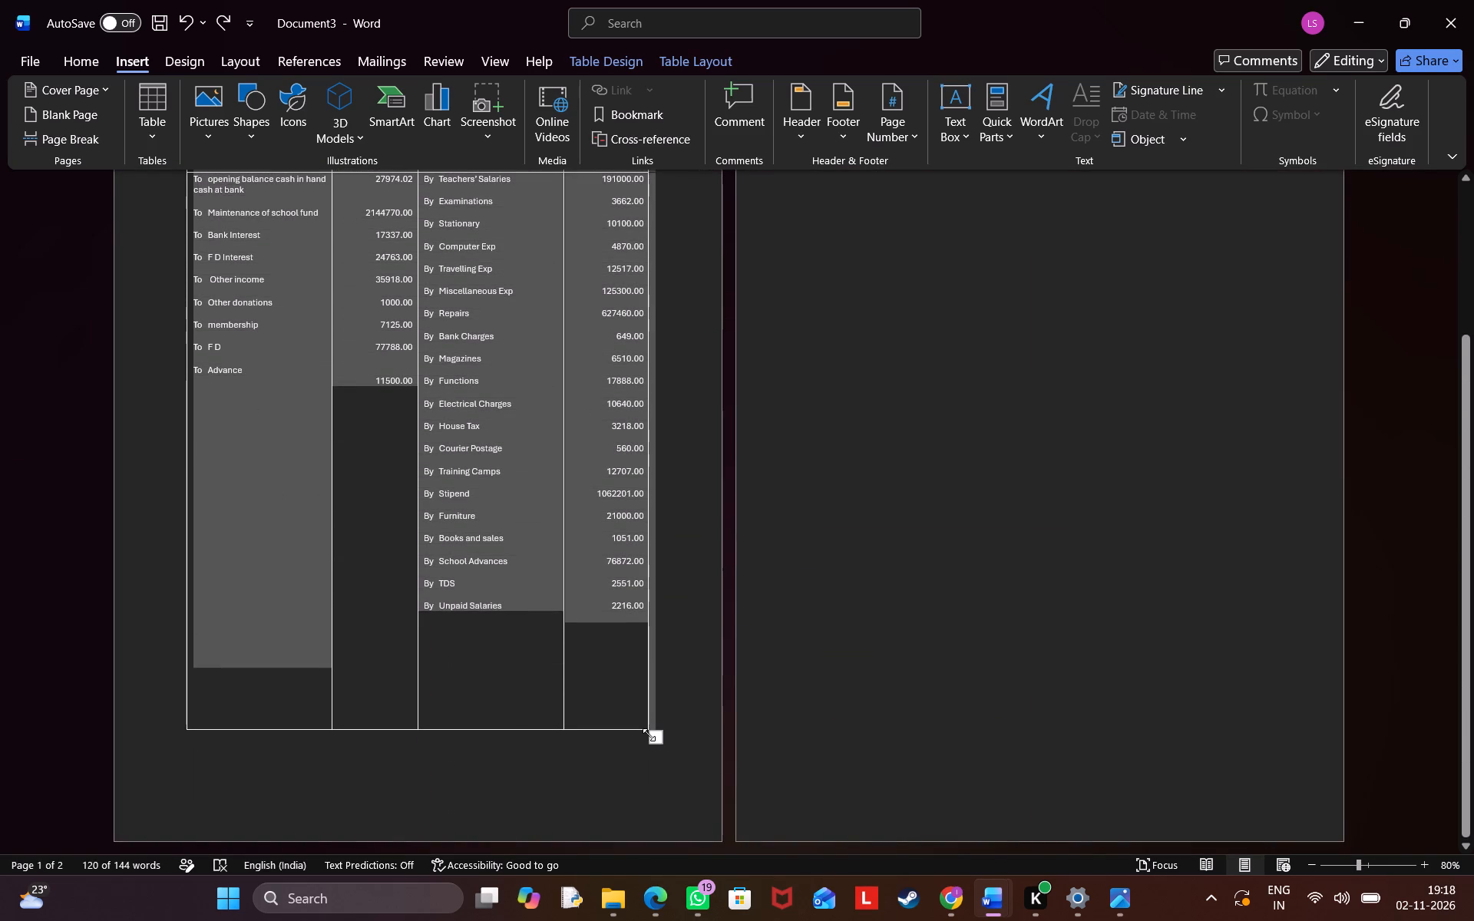
pyautogui.click(646, 728)
pyautogui.moveTo(645, 729); pyautogui.dragTo(631, 639)
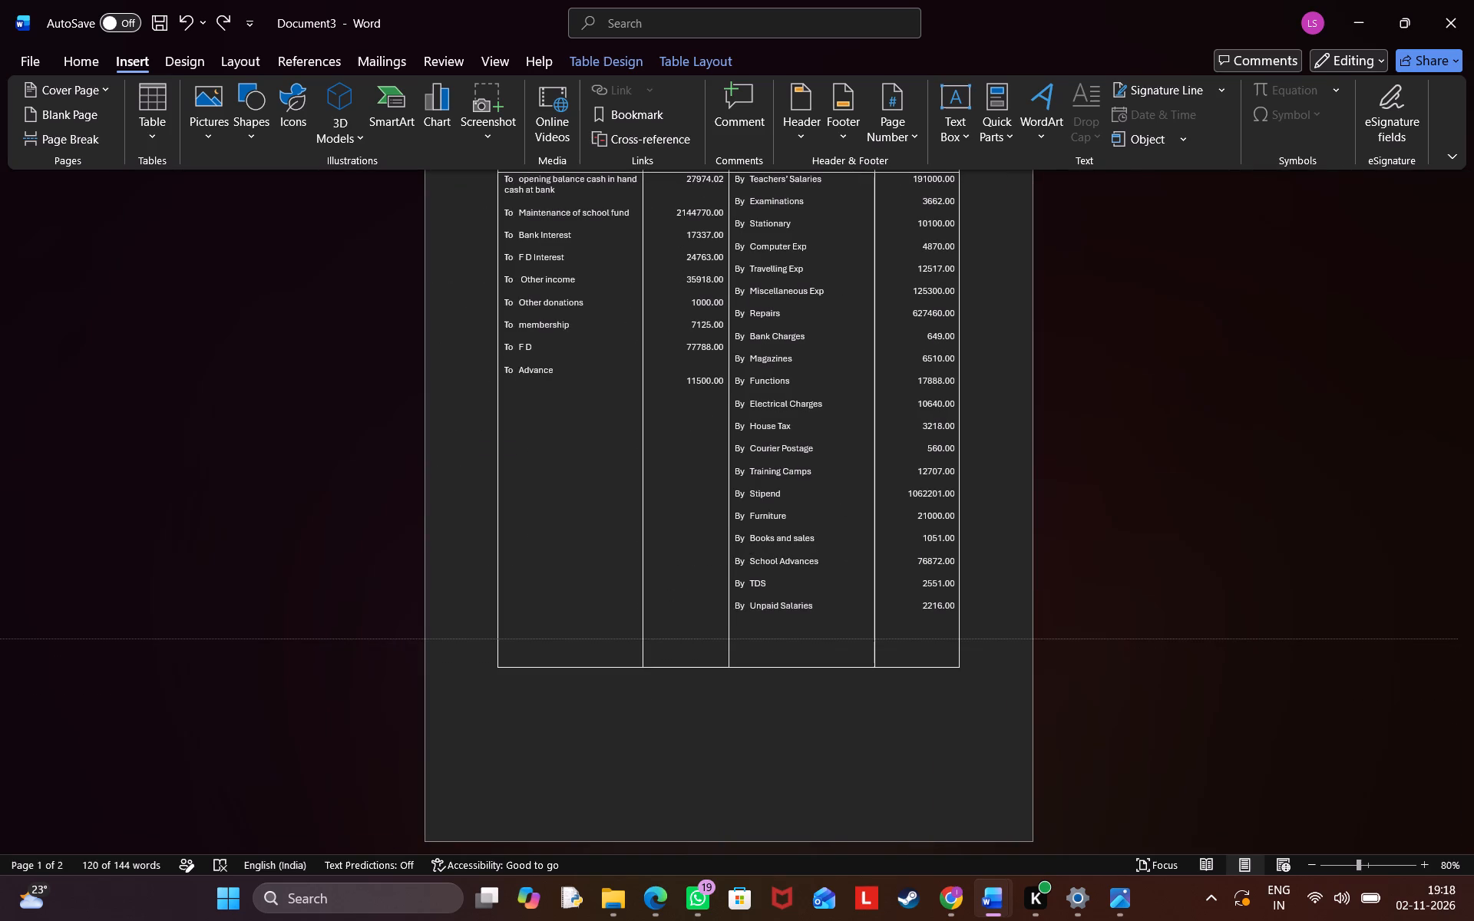
pyautogui.moveTo(631, 639); pyautogui.dragTo(639, 625)
pyautogui.click(639, 625)
pyautogui.scroll(1, 649, 575)
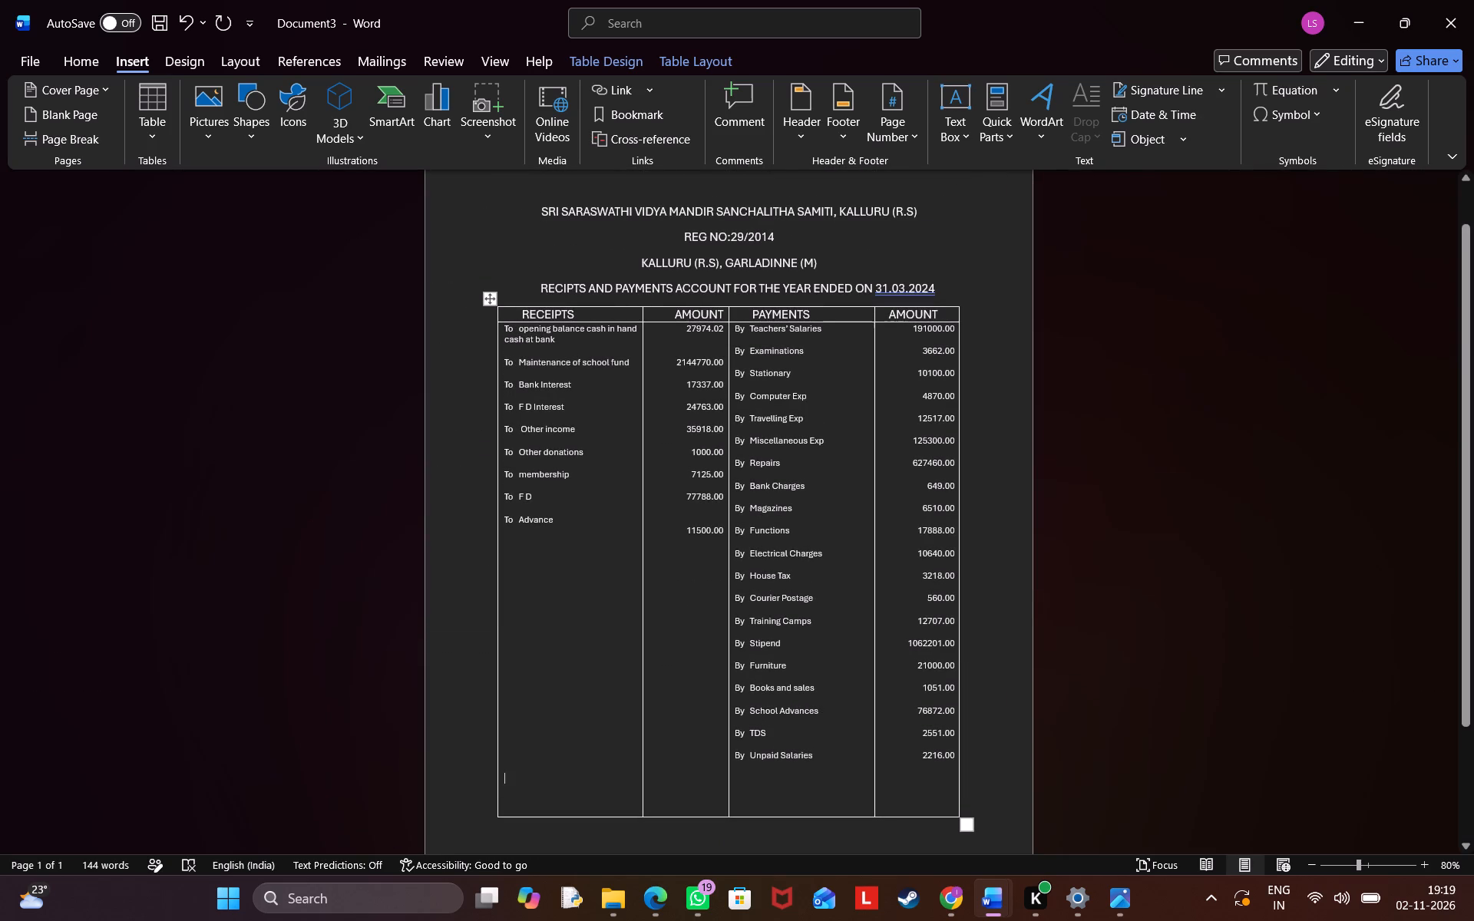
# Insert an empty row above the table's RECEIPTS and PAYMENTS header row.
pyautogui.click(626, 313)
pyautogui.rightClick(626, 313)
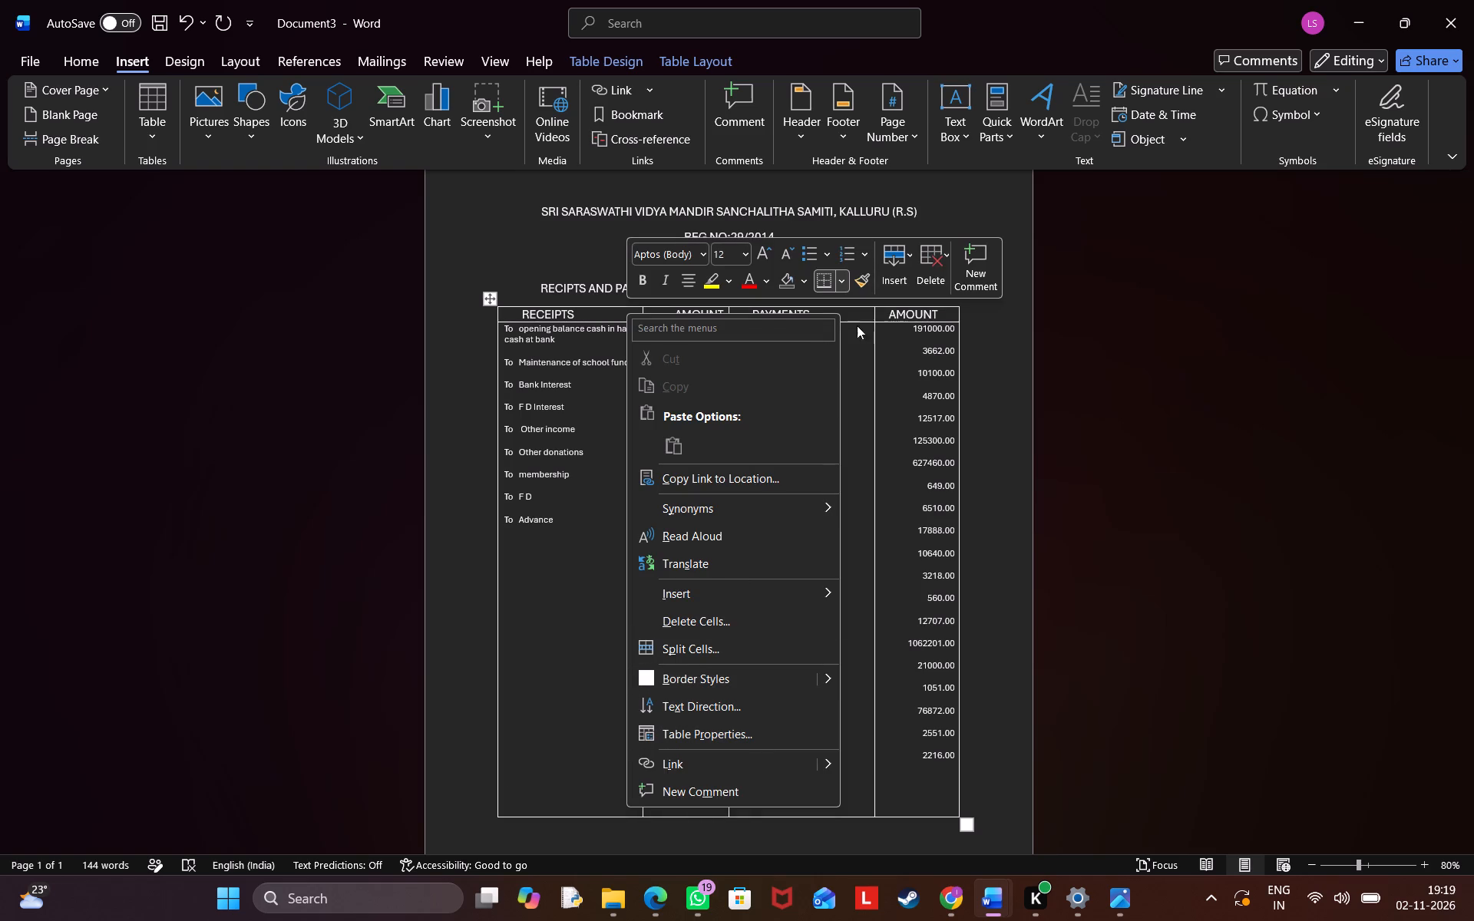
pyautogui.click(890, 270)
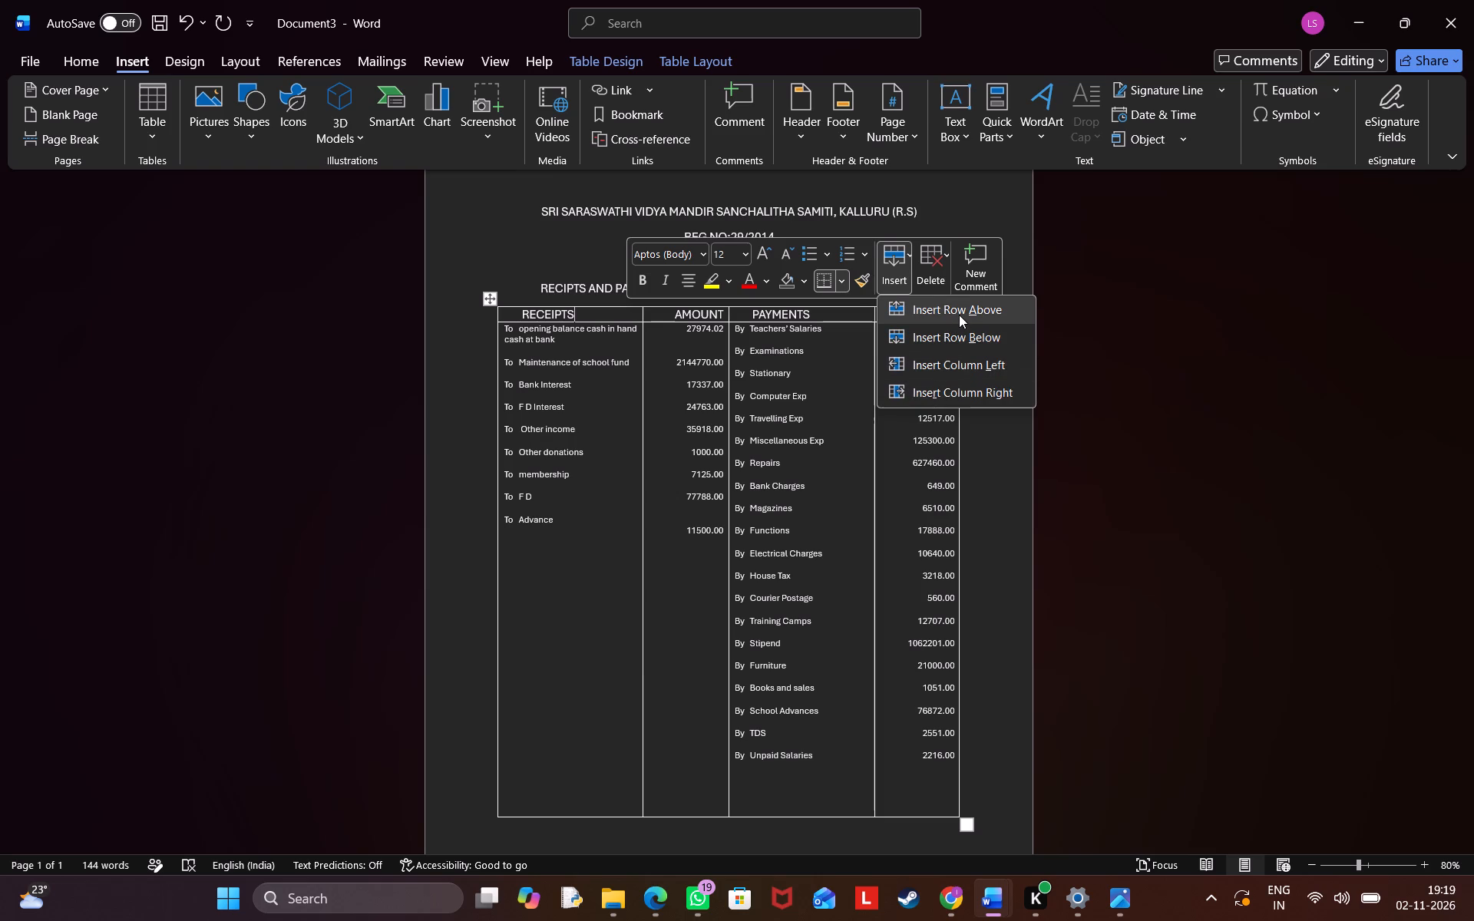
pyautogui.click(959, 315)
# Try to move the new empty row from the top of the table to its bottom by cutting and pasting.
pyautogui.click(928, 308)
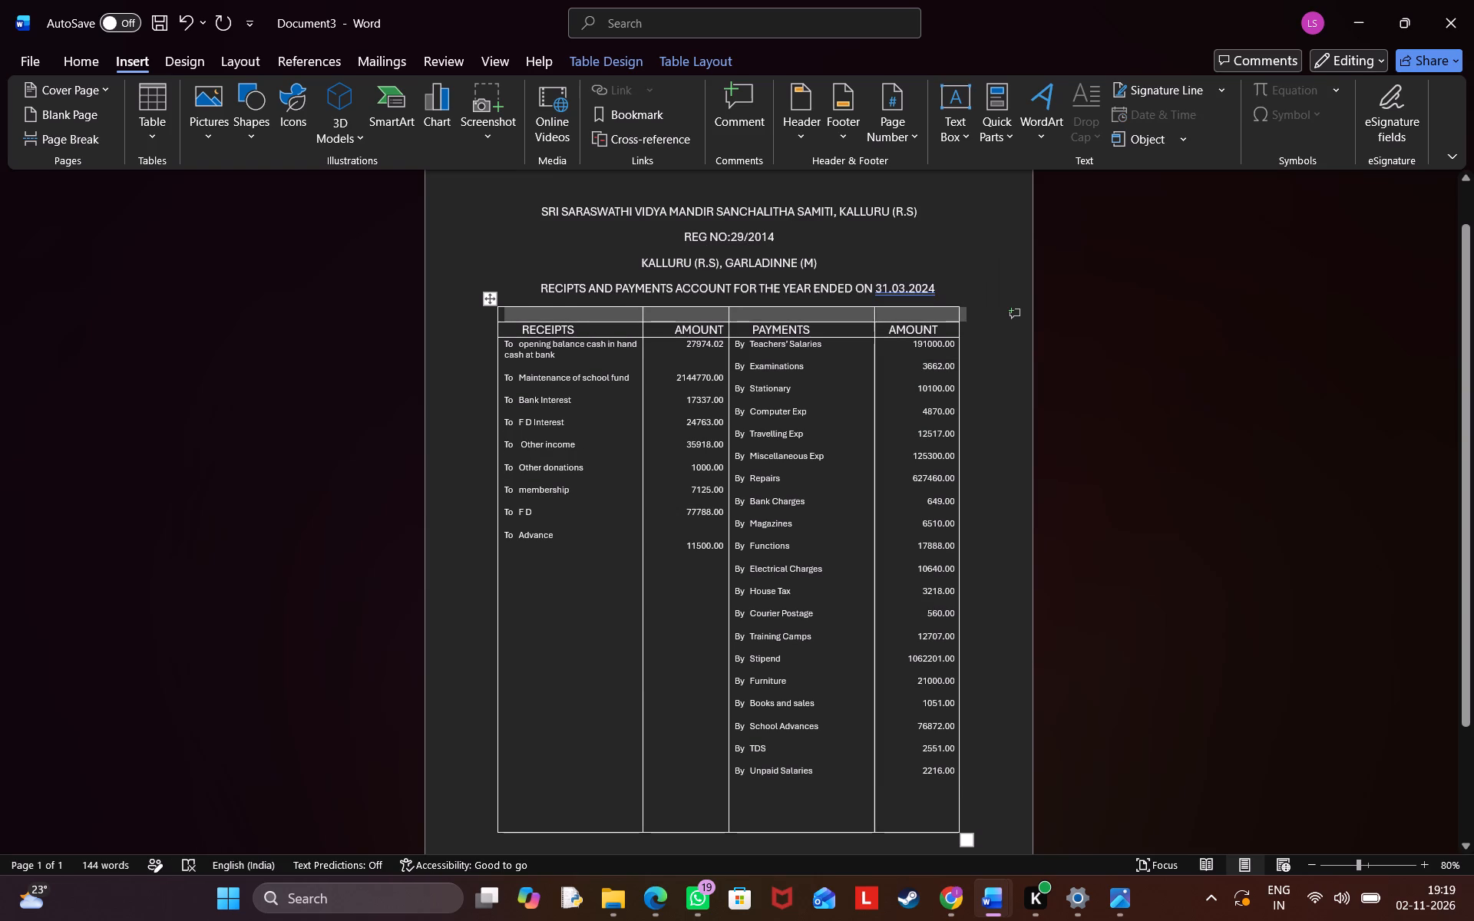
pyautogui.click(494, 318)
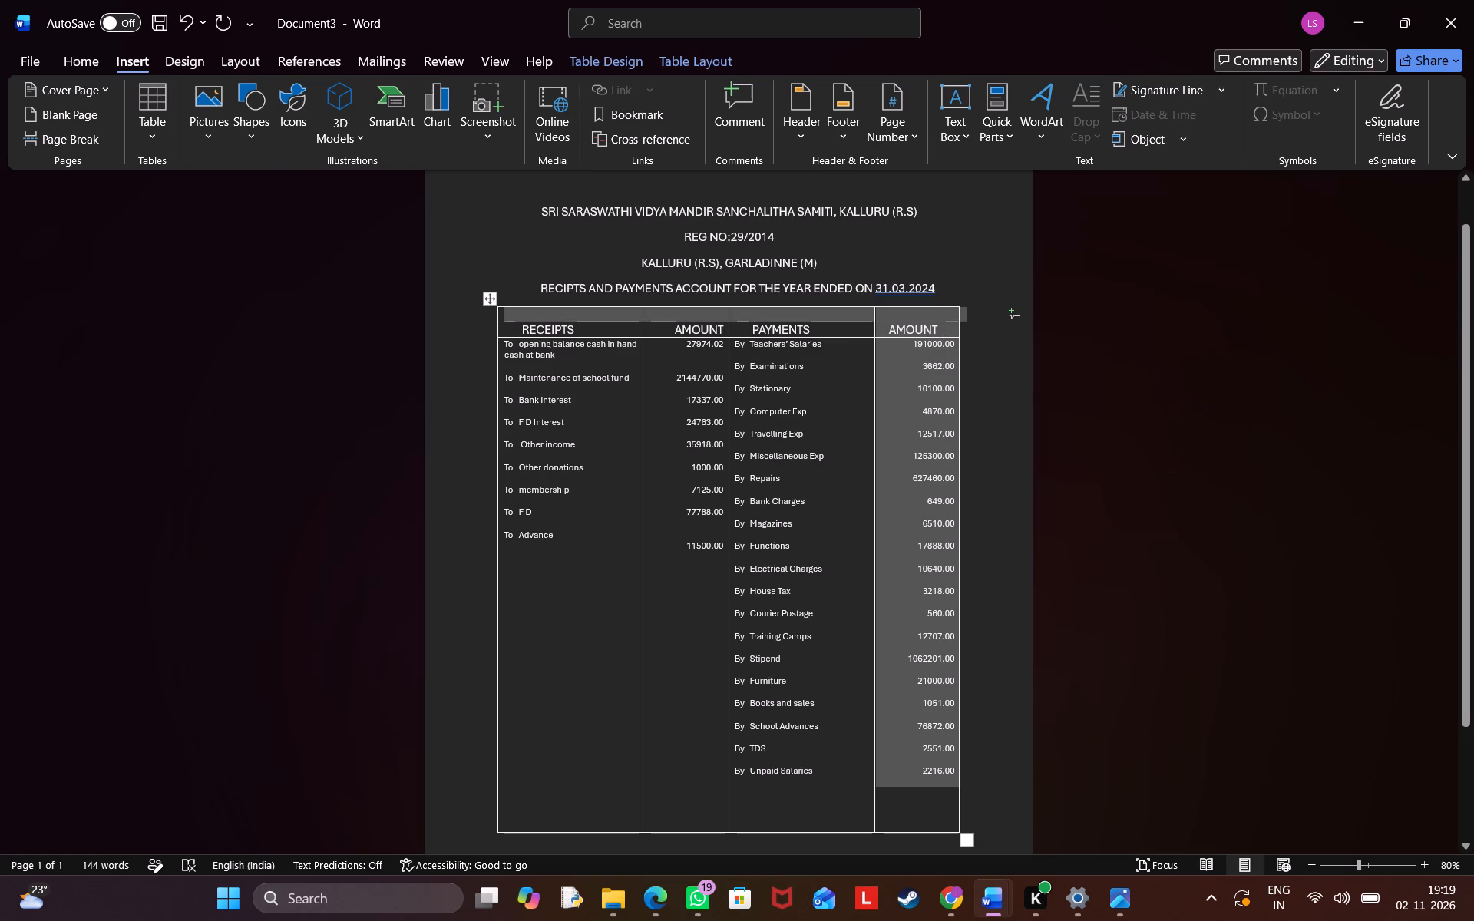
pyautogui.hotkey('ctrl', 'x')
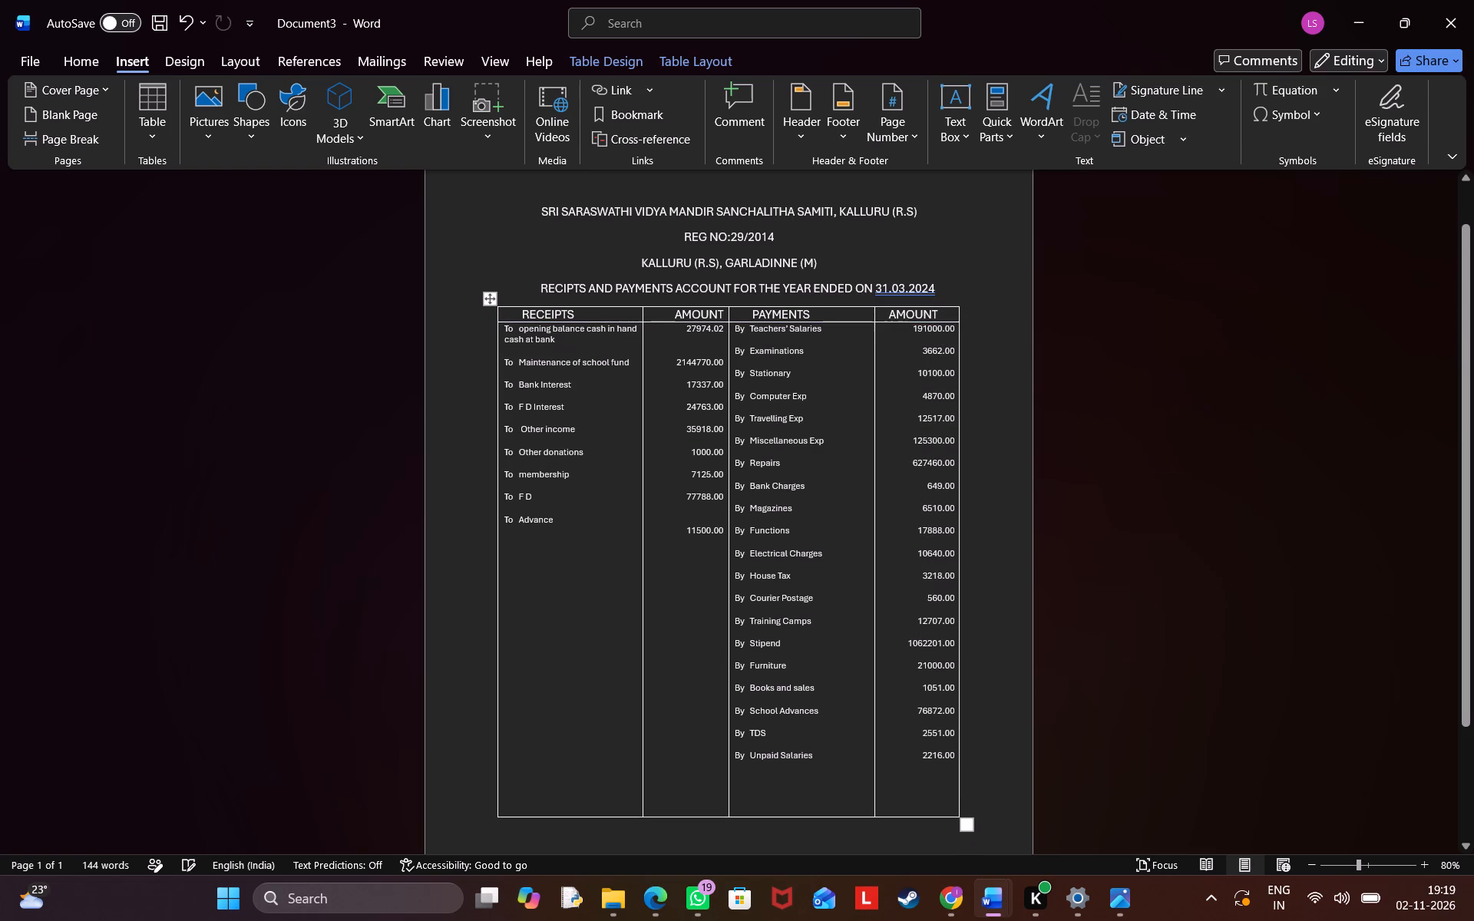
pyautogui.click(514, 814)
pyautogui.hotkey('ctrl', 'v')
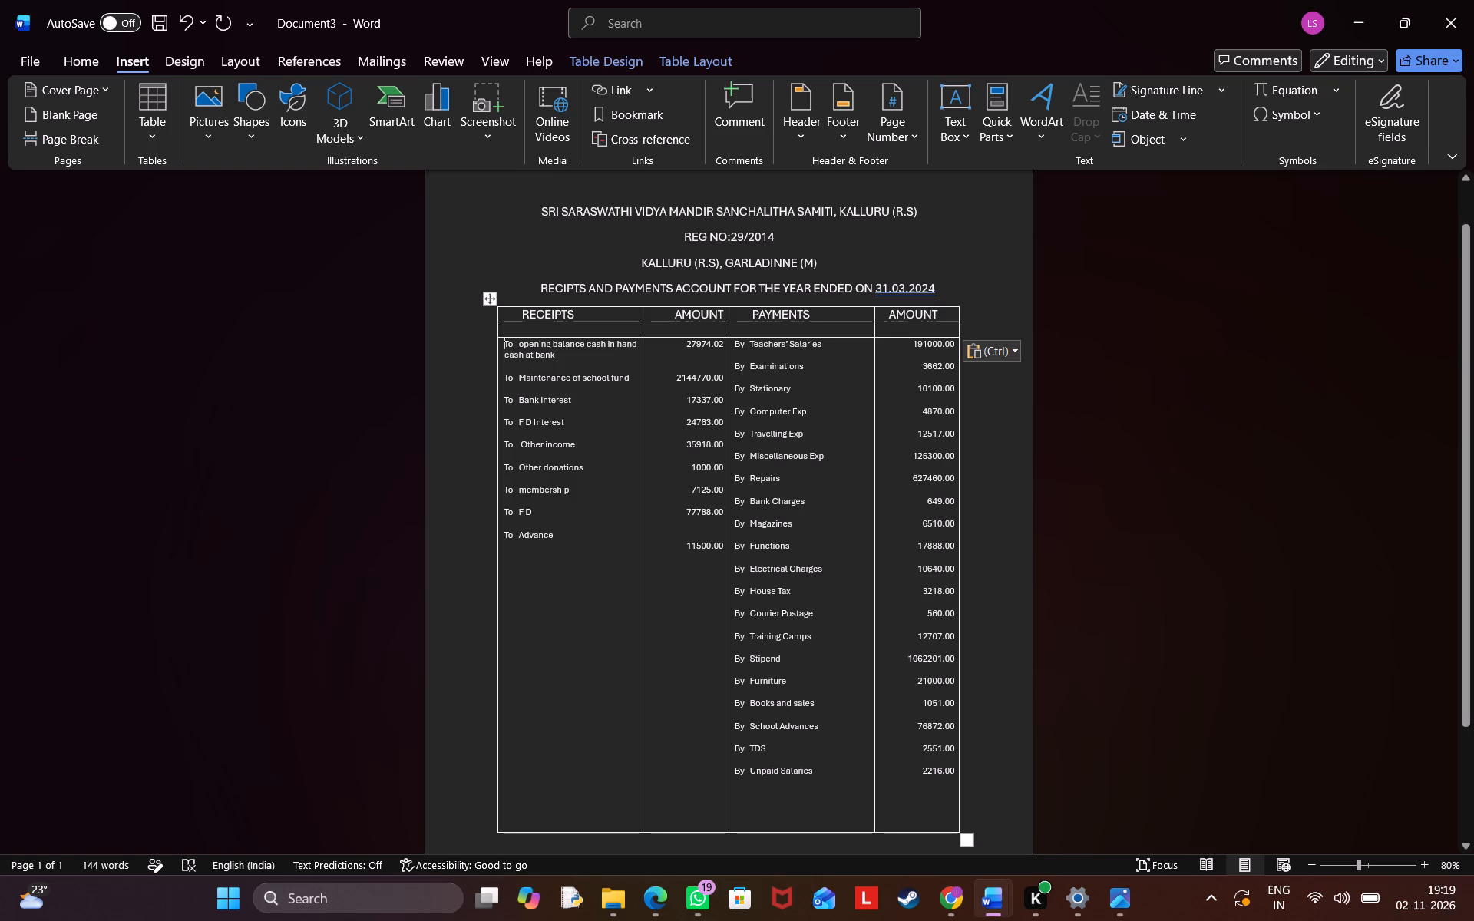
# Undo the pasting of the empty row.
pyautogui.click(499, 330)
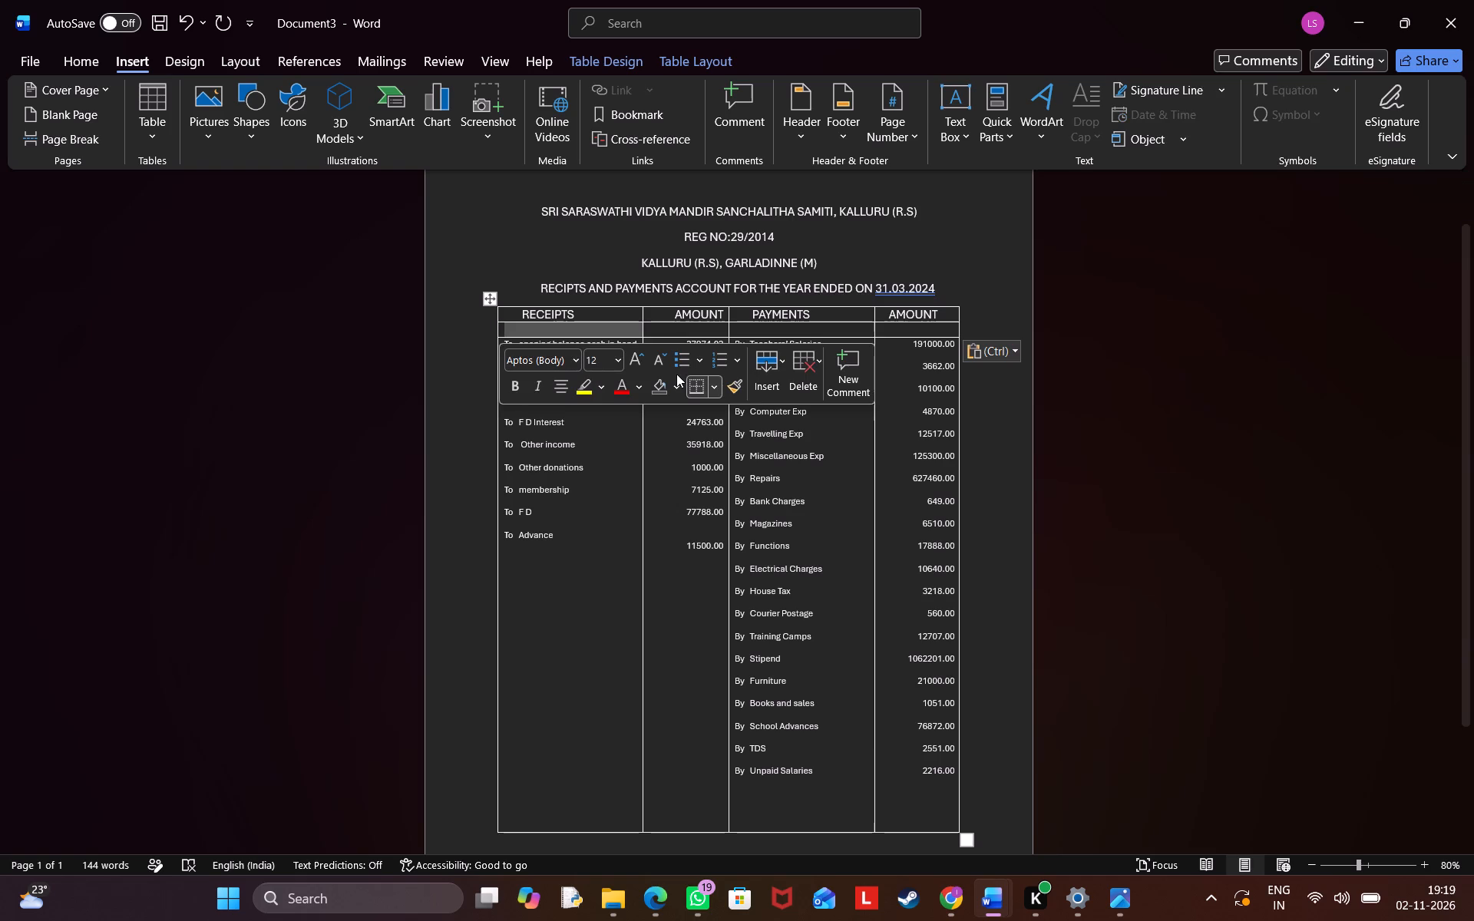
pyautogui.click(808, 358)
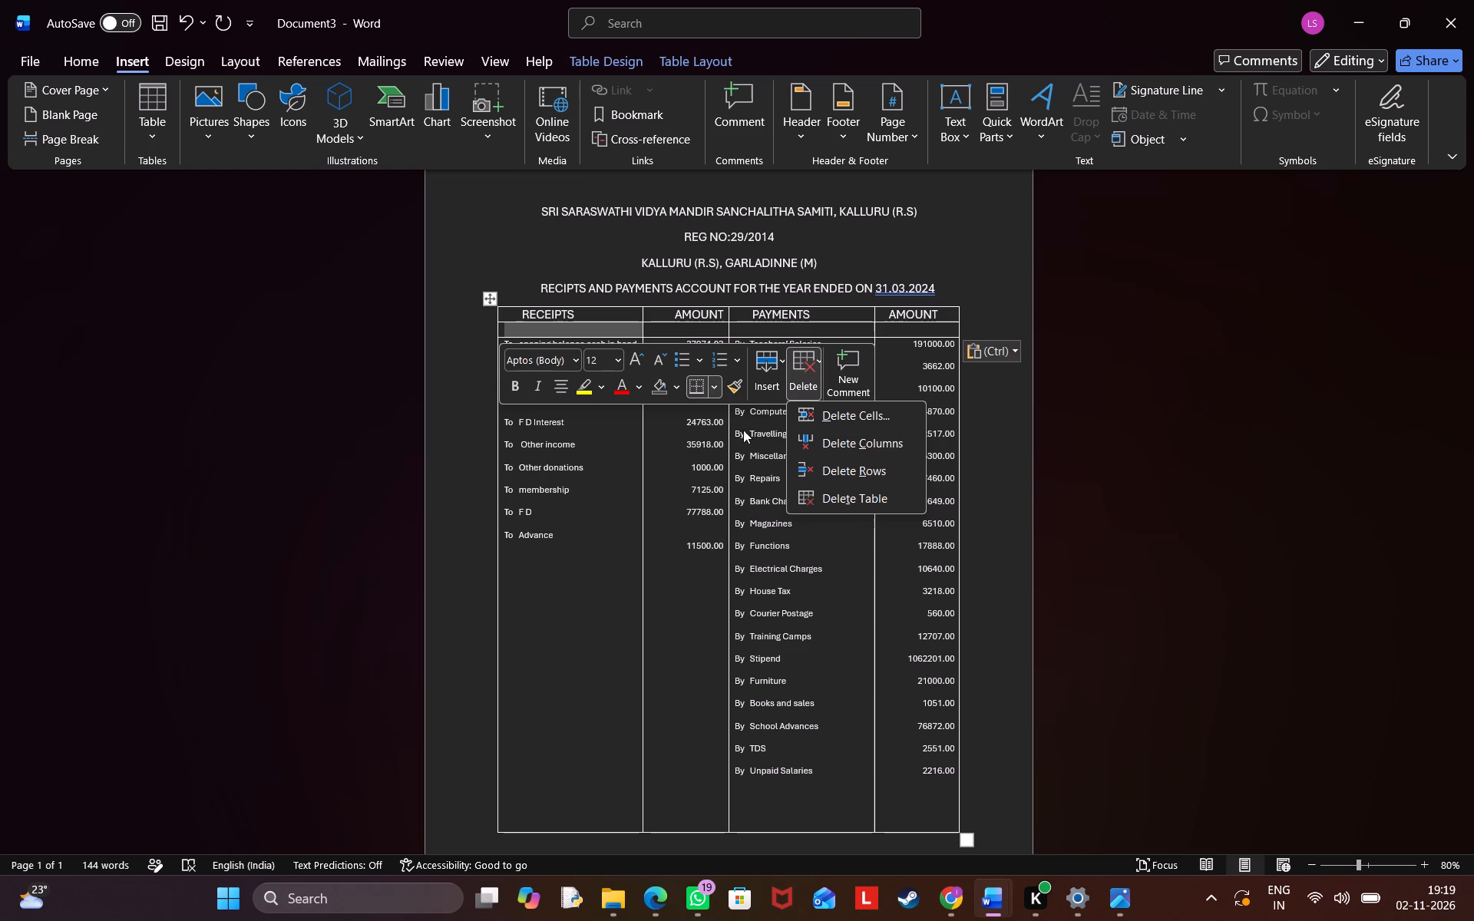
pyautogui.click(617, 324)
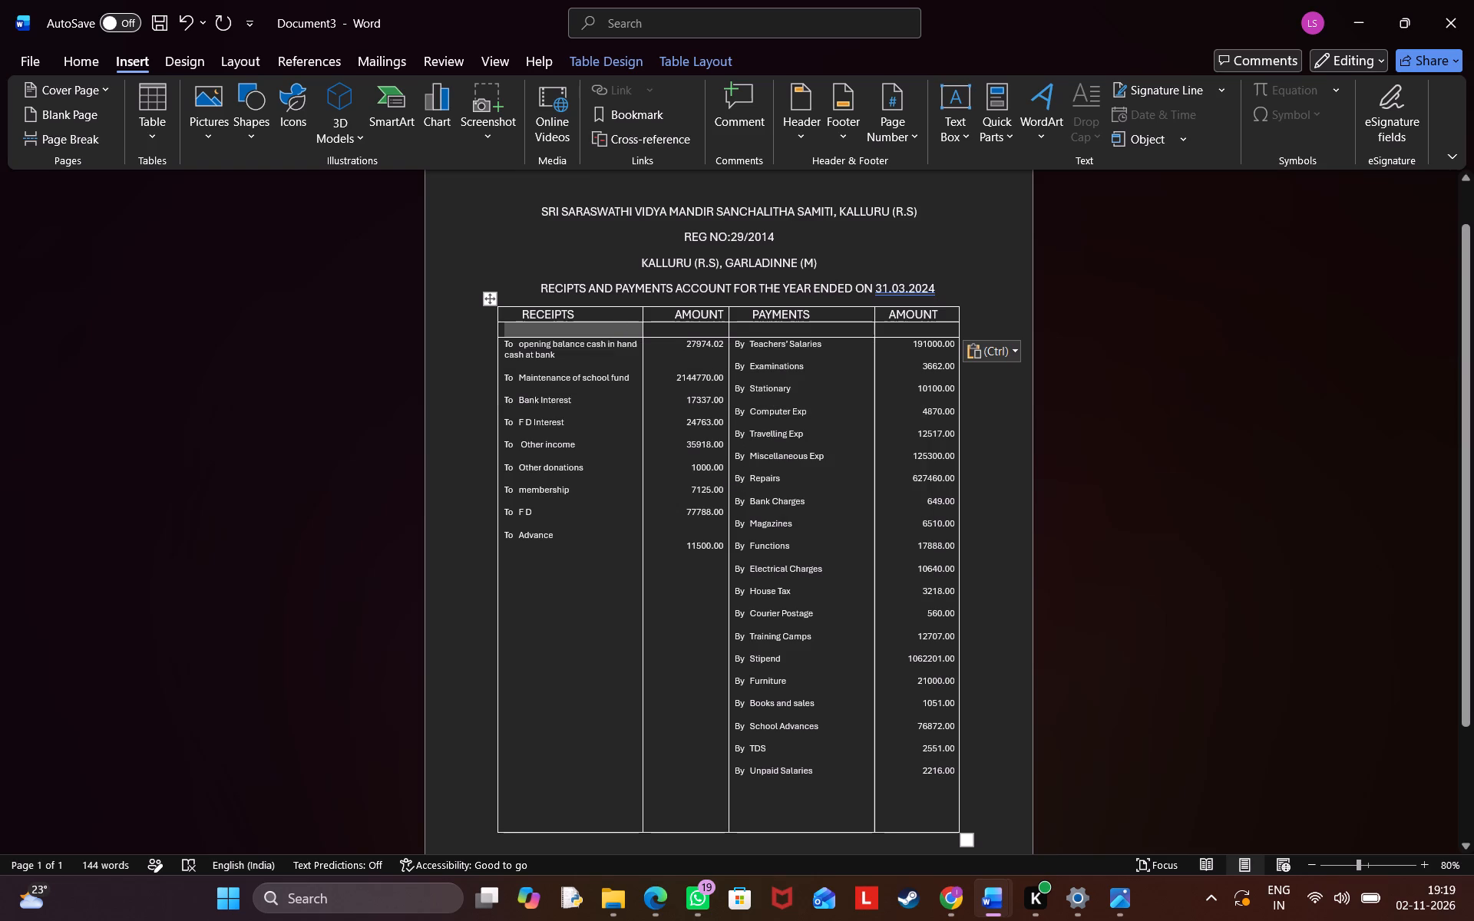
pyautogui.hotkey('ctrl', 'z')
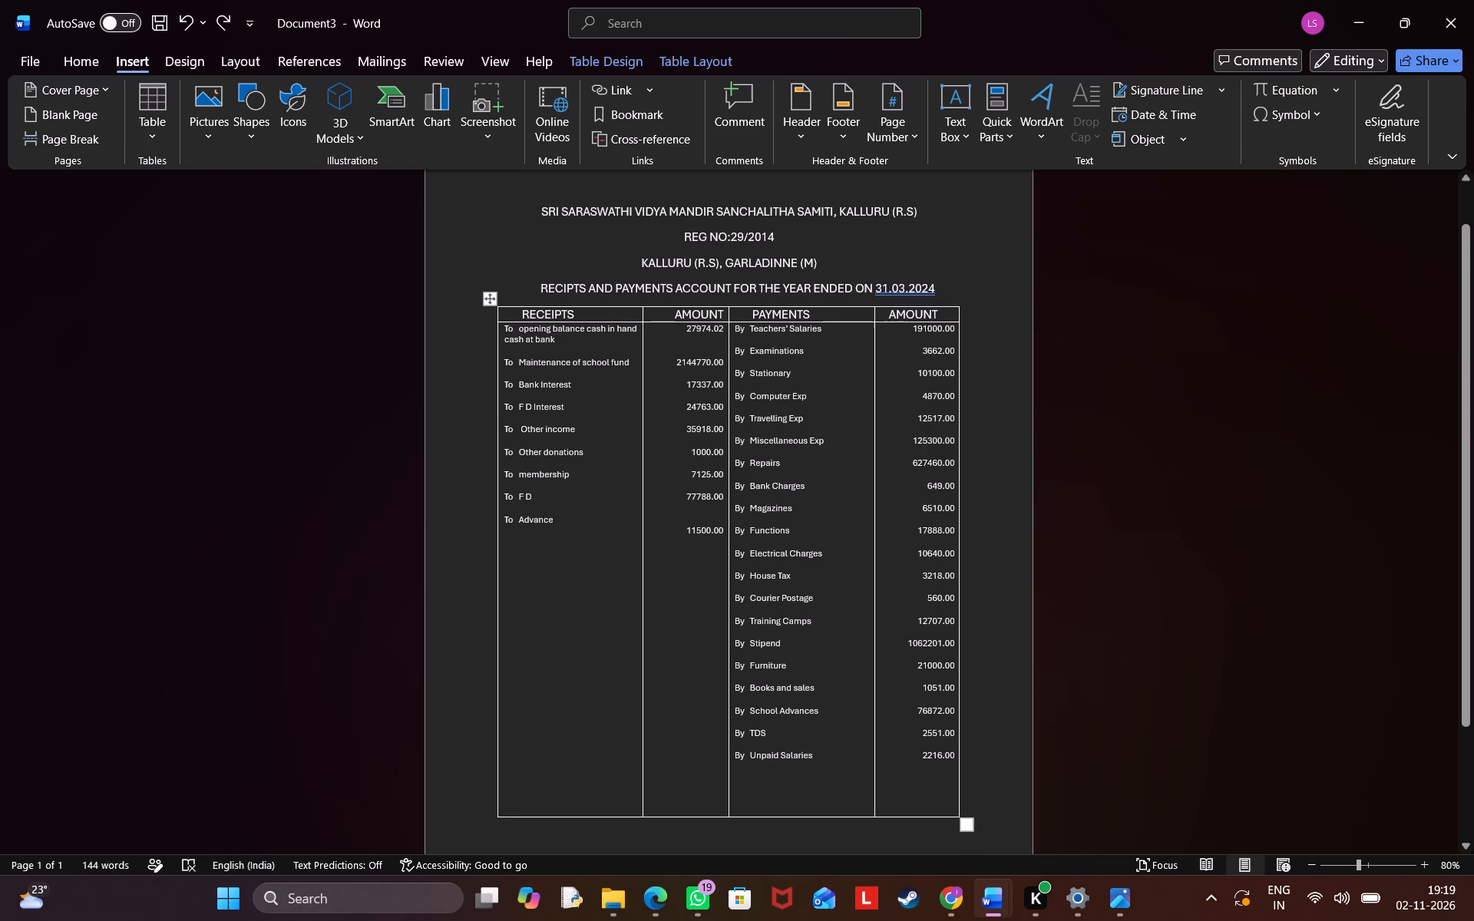
# Add four blank lines below the Unpaid Salaries amount in the payments amount column.
pyautogui.click(952, 811)
pyautogui.press('Return')
pyautogui.press('Return')
pyautogui.press('Return')
pyautogui.press('Return')
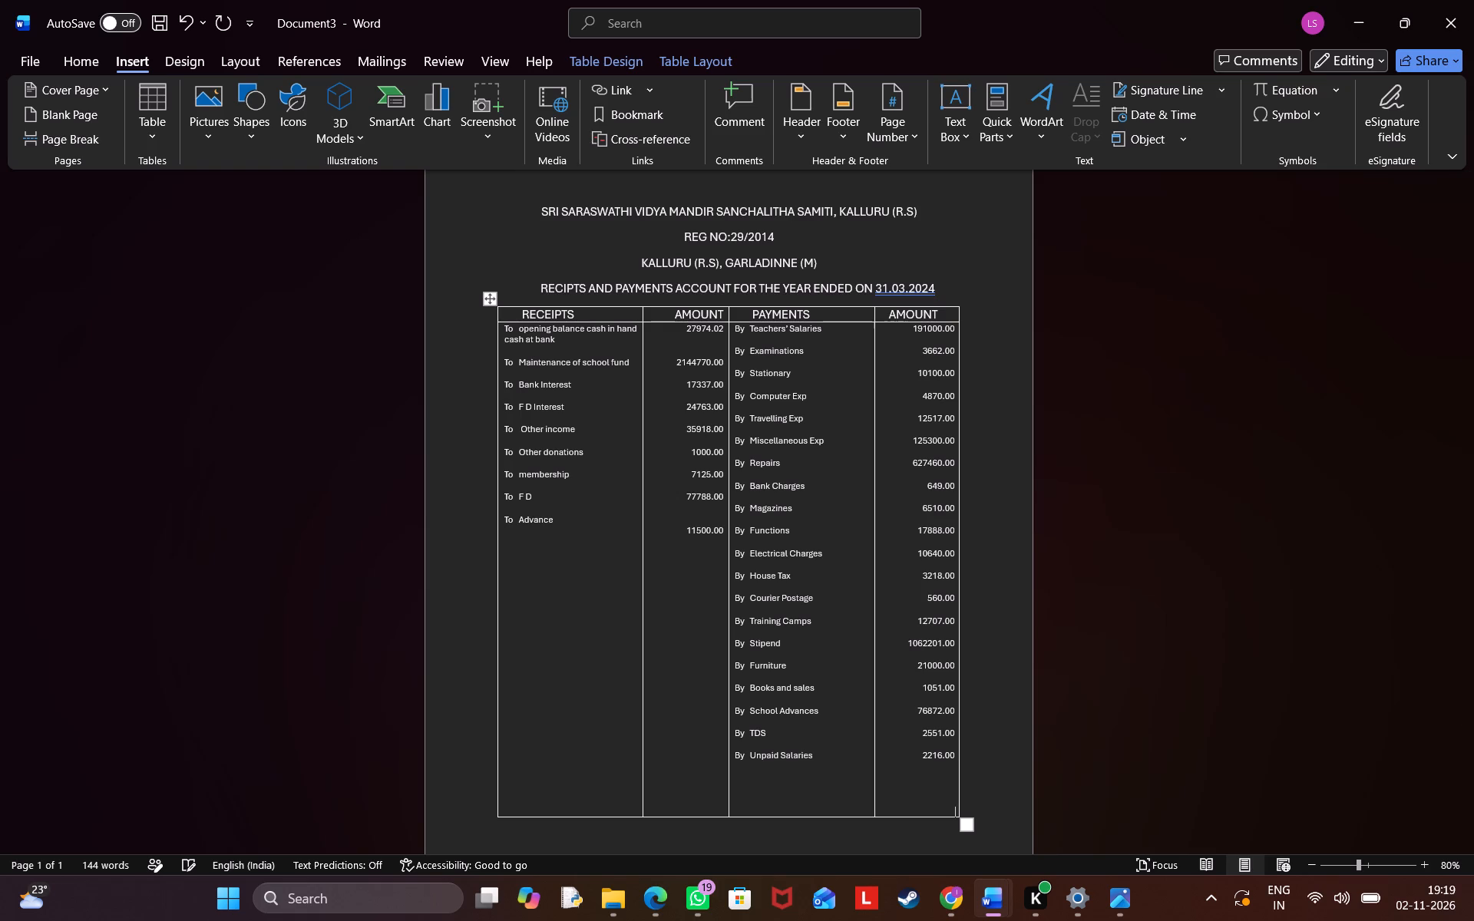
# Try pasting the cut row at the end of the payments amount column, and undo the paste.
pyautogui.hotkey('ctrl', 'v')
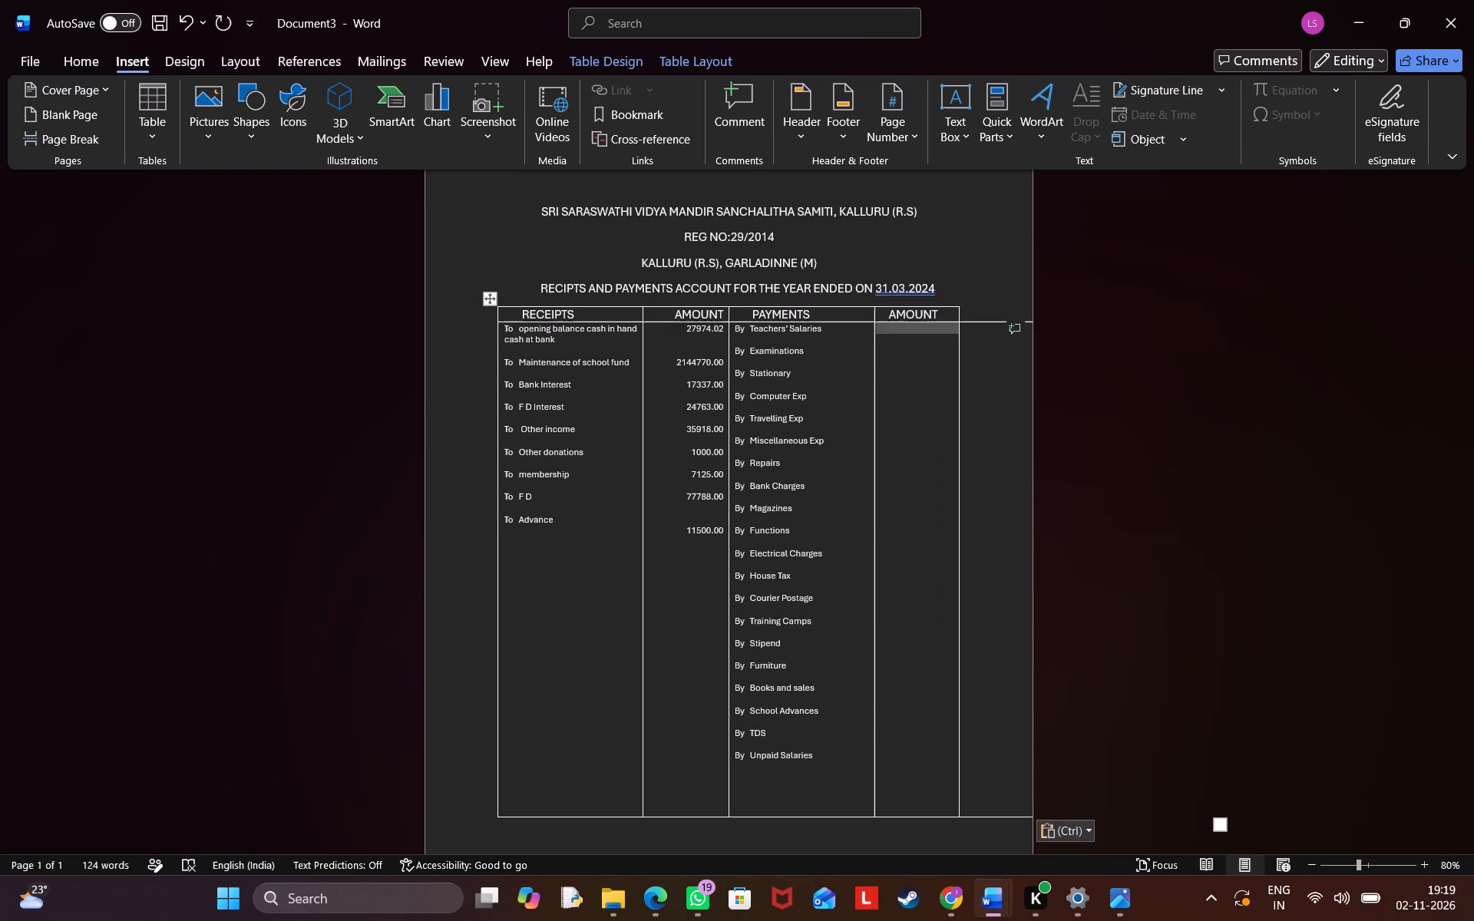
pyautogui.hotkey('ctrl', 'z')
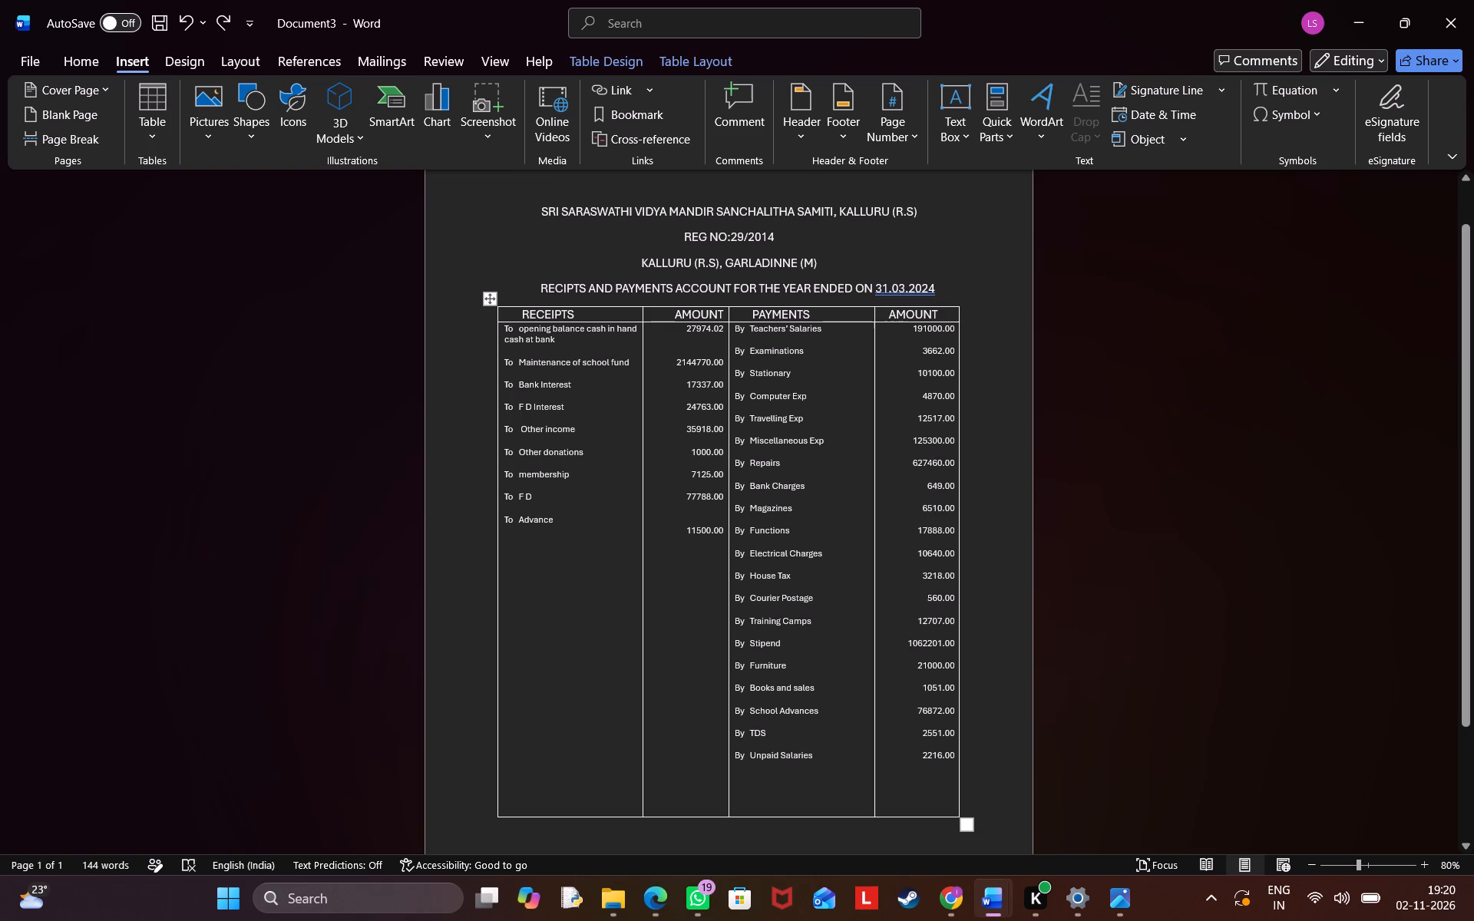
# Insert an empty row below the table's header row and move it to the bottom of the table by cutting and pasting.
pyautogui.scroll(-2, 937, 745)
pyautogui.keyDown('ctrl'); pyautogui.scroll(-2, 937, 745); pyautogui.keyUp('ctrl')
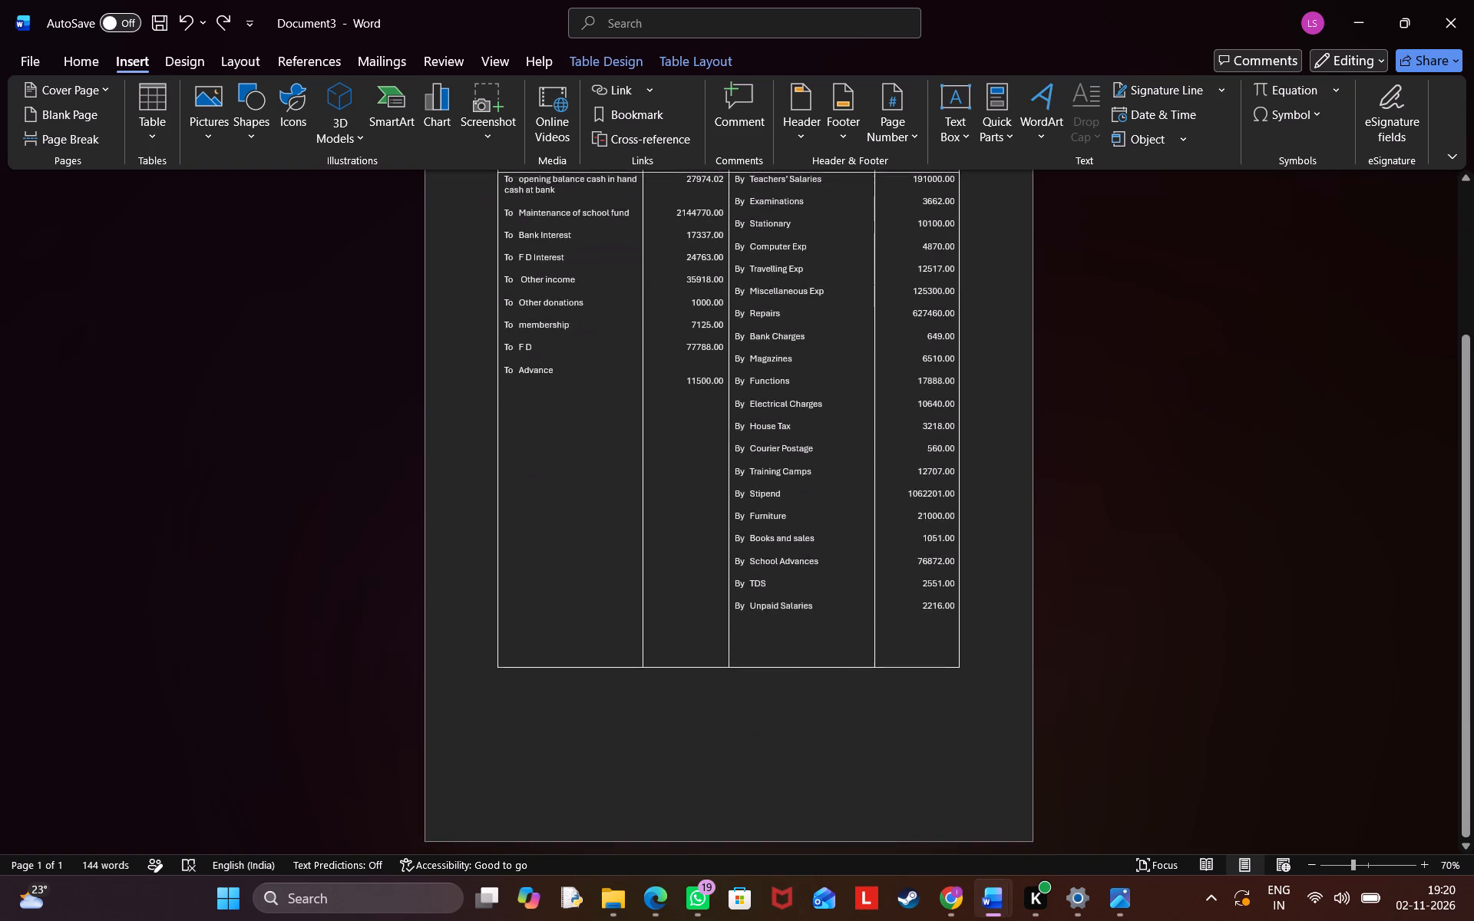
pyautogui.keyDown('ctrl'); pyautogui.scroll(-2, 937, 745); pyautogui.keyUp('ctrl')
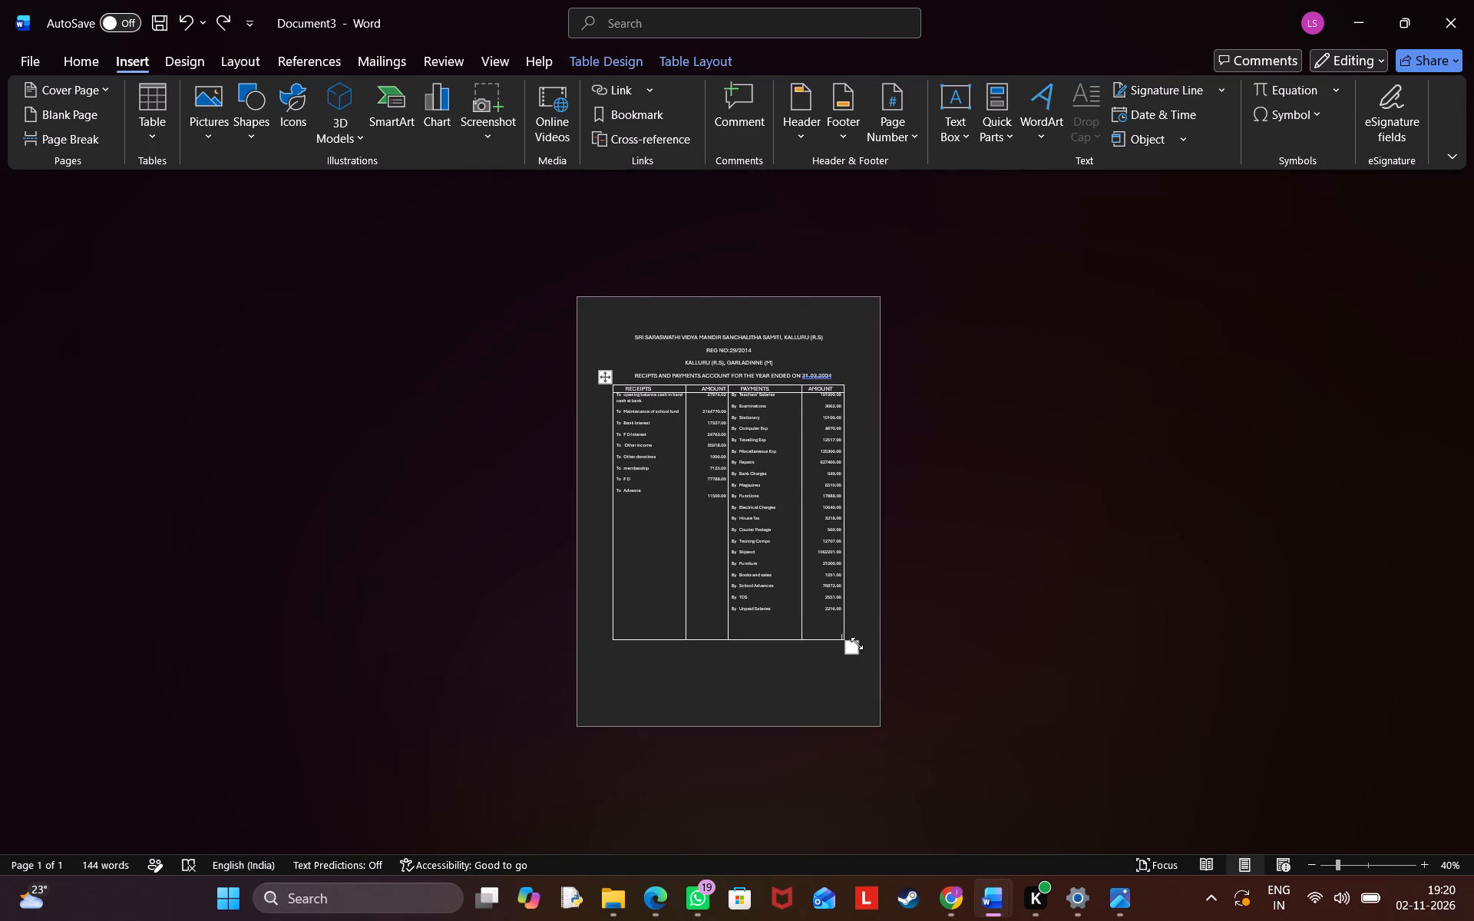
pyautogui.keyDown('ctrl'); pyautogui.scroll(3, 857, 643); pyautogui.keyUp('ctrl')
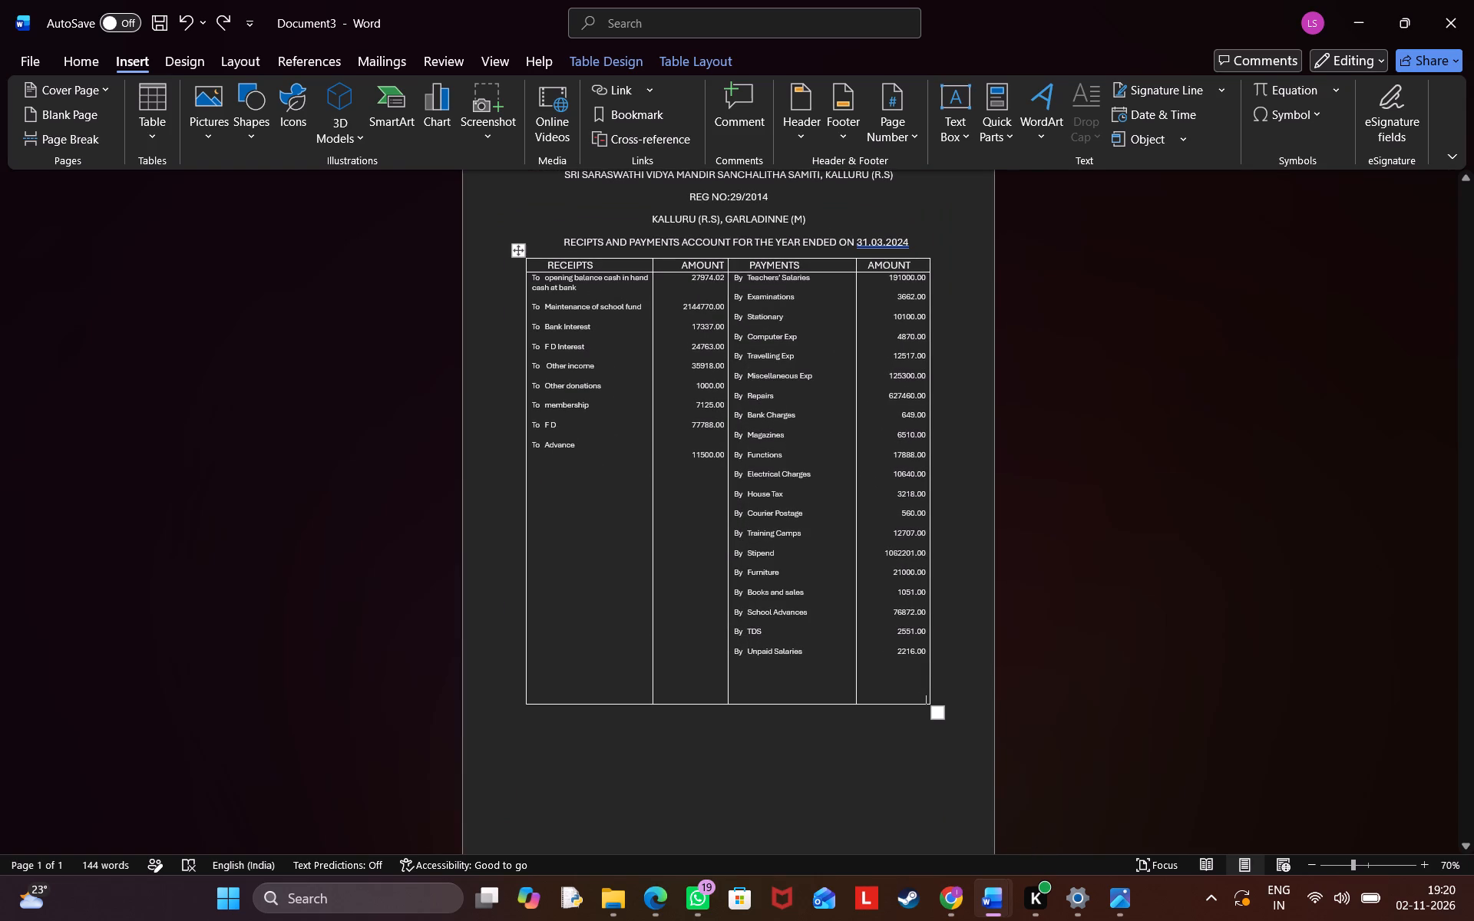
pyautogui.click(933, 711)
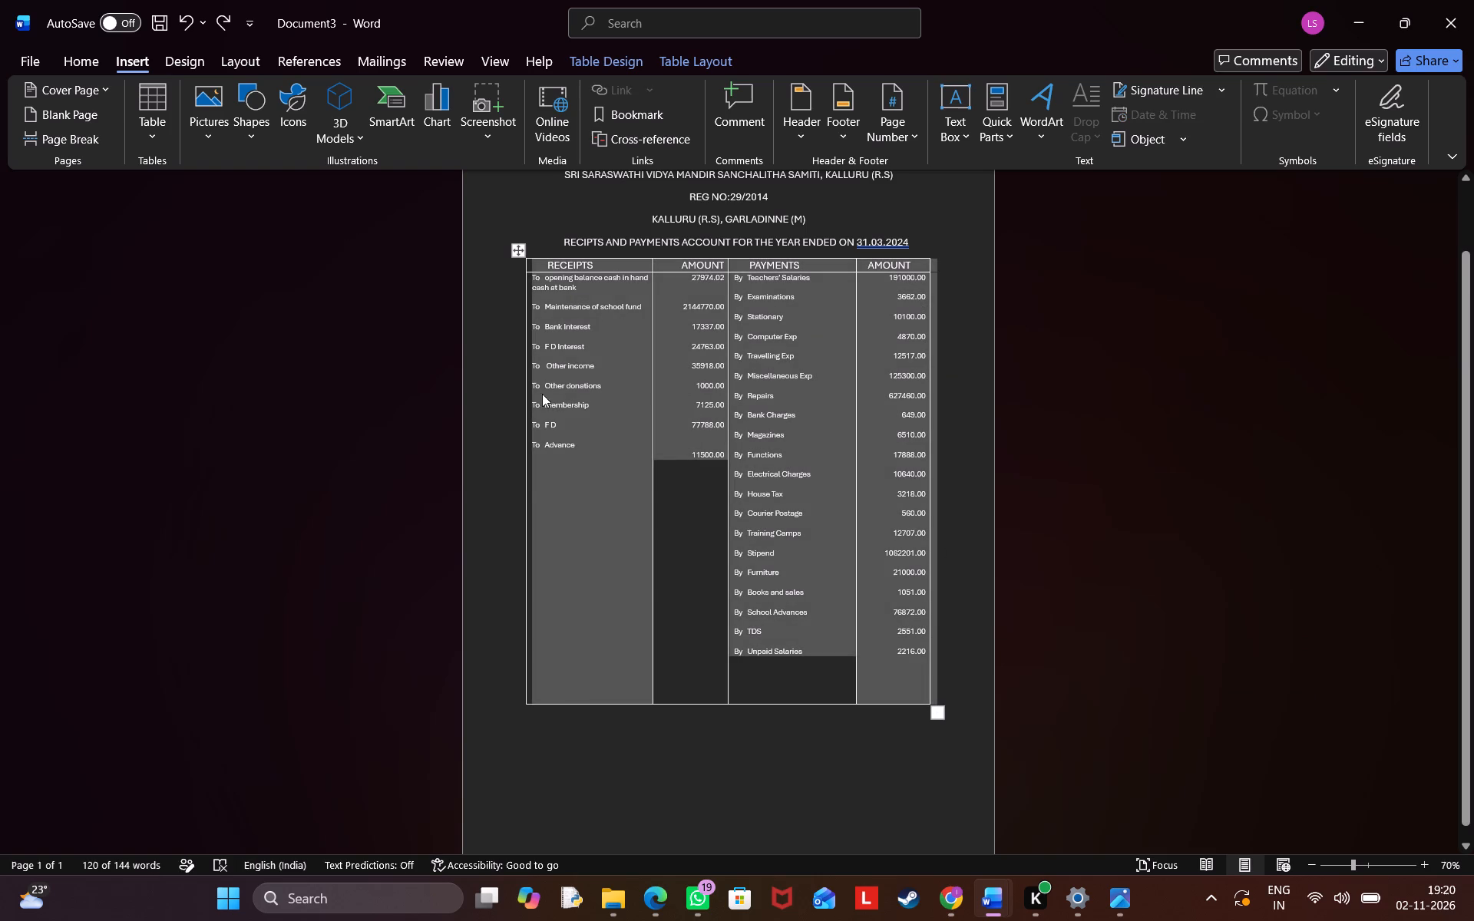
pyautogui.click(527, 273)
pyautogui.click(566, 484)
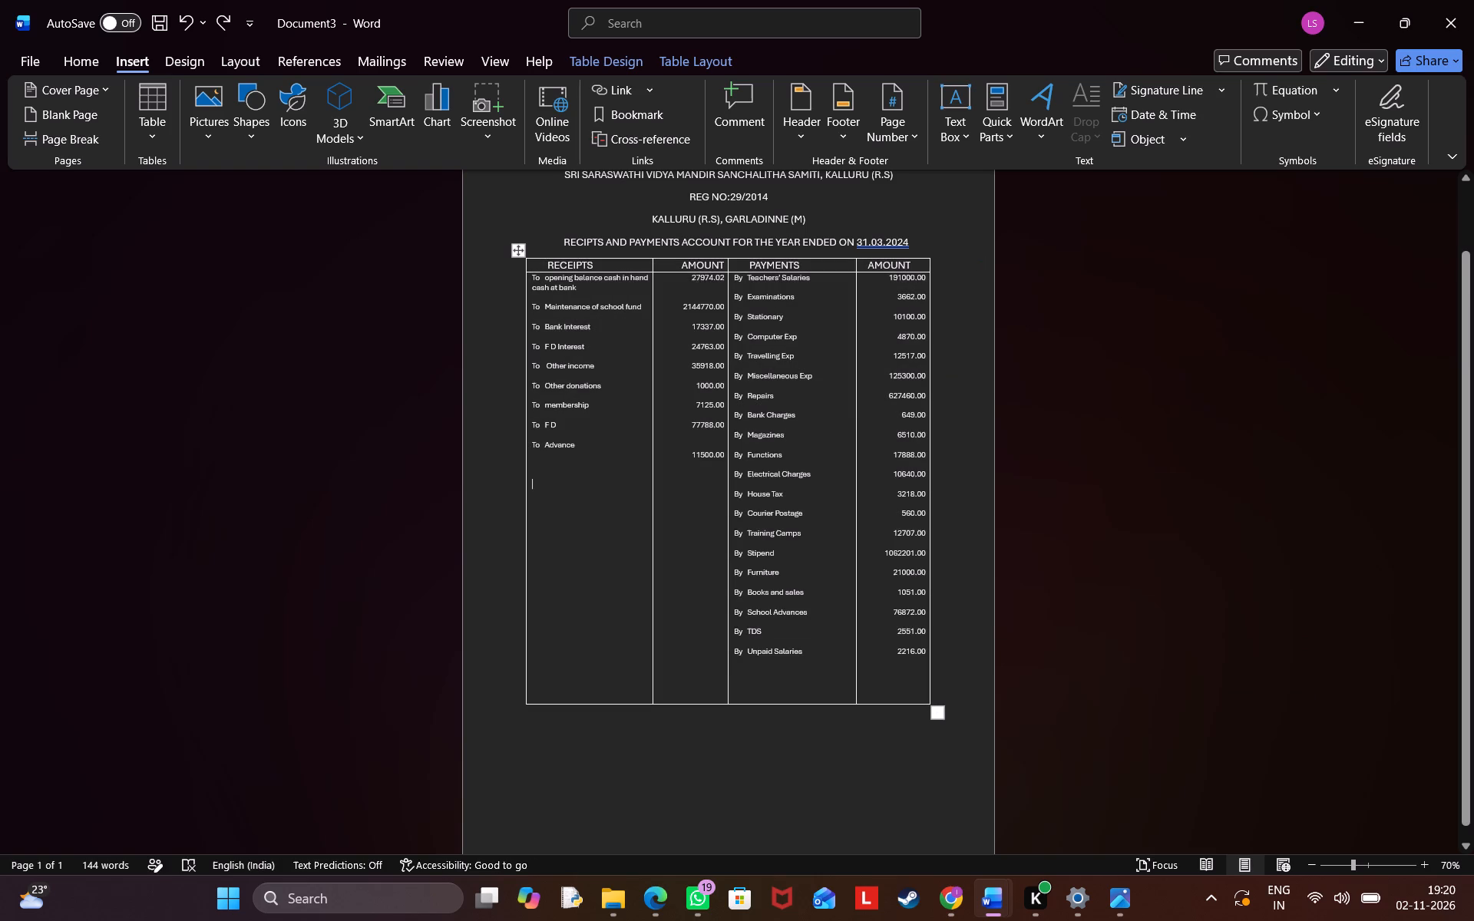
pyautogui.click(513, 269)
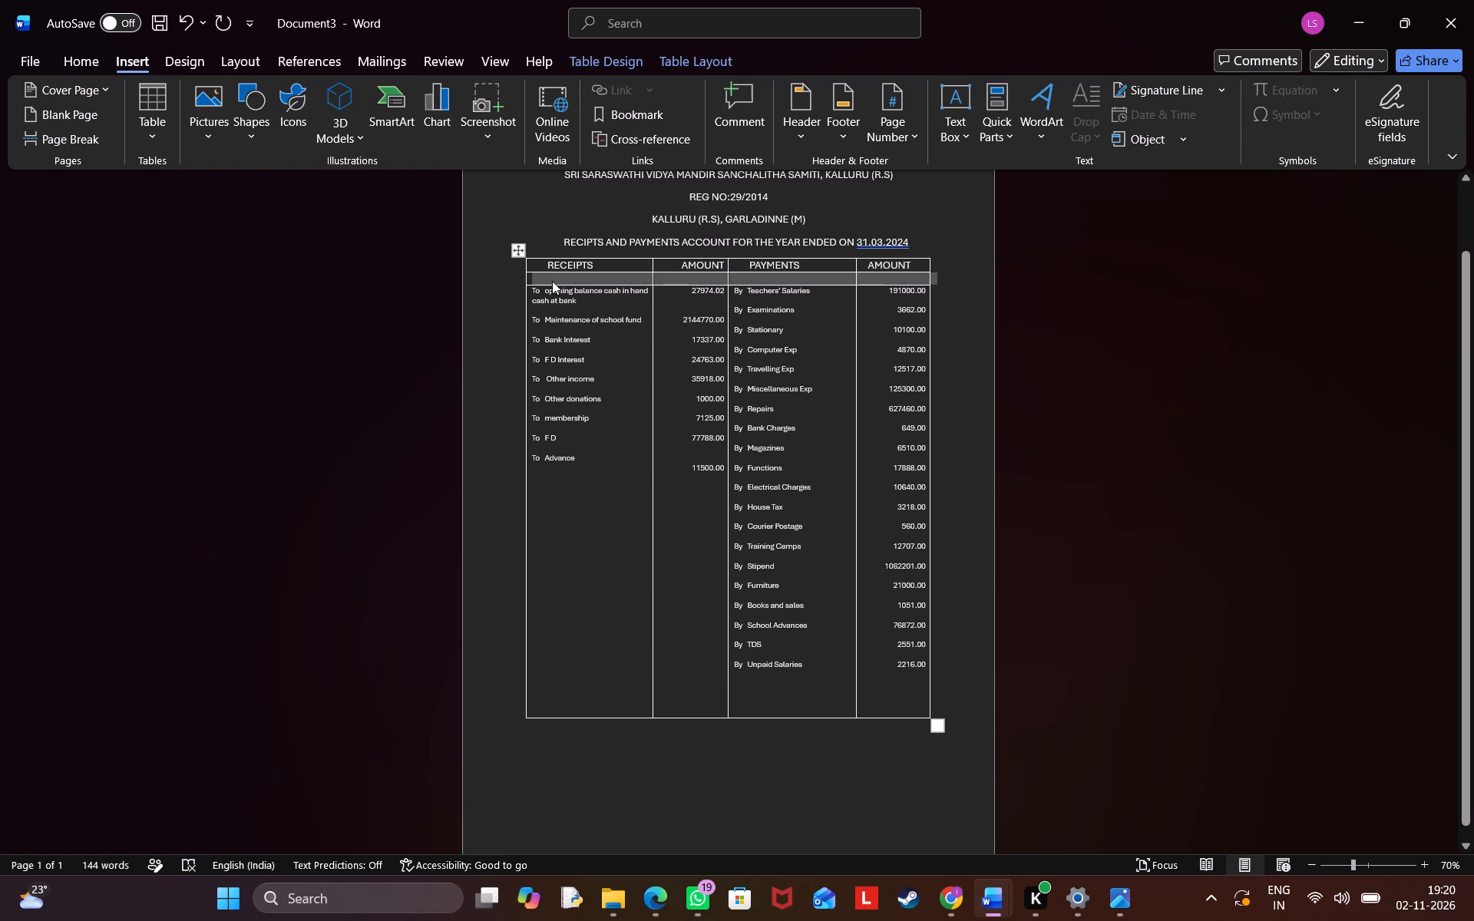
pyautogui.hotkey('ctrl', 'x')
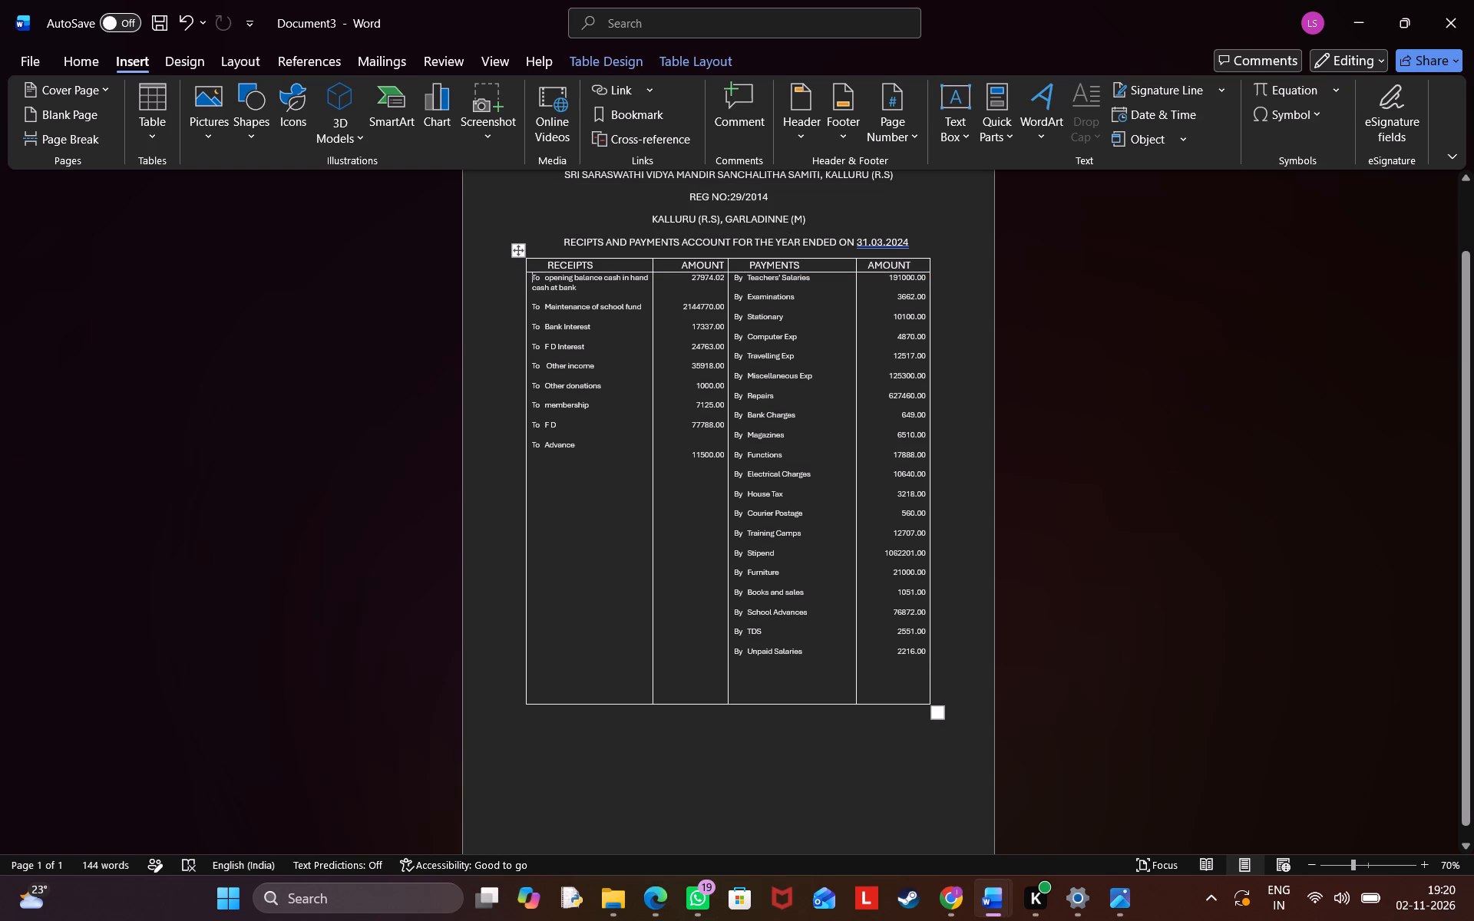
pyautogui.click(540, 709)
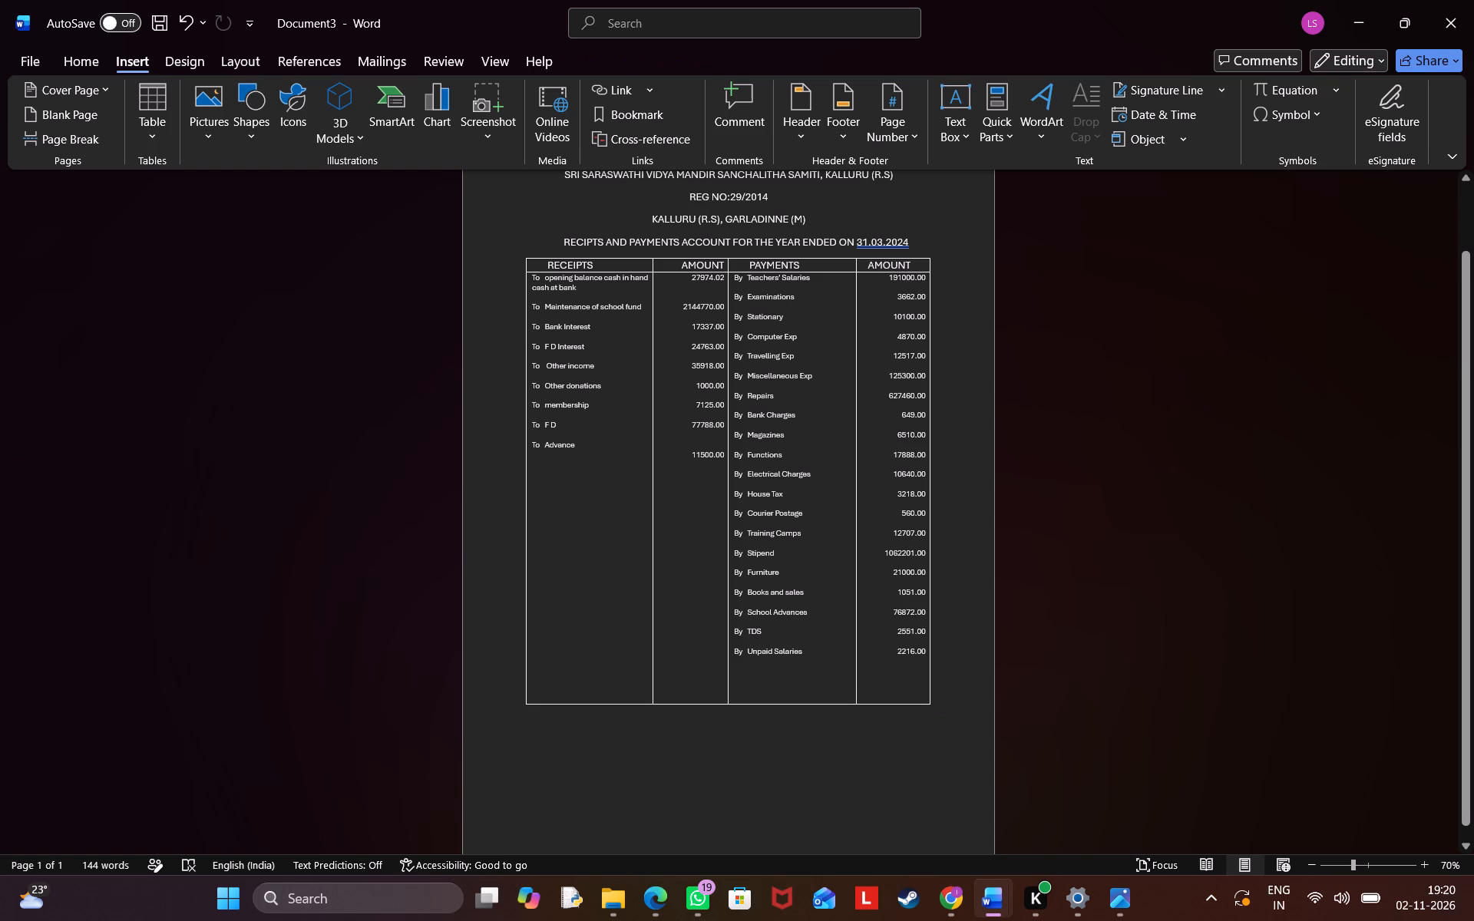
pyautogui.hotkey('ctrl', 'v')
pyautogui.click(588, 753)
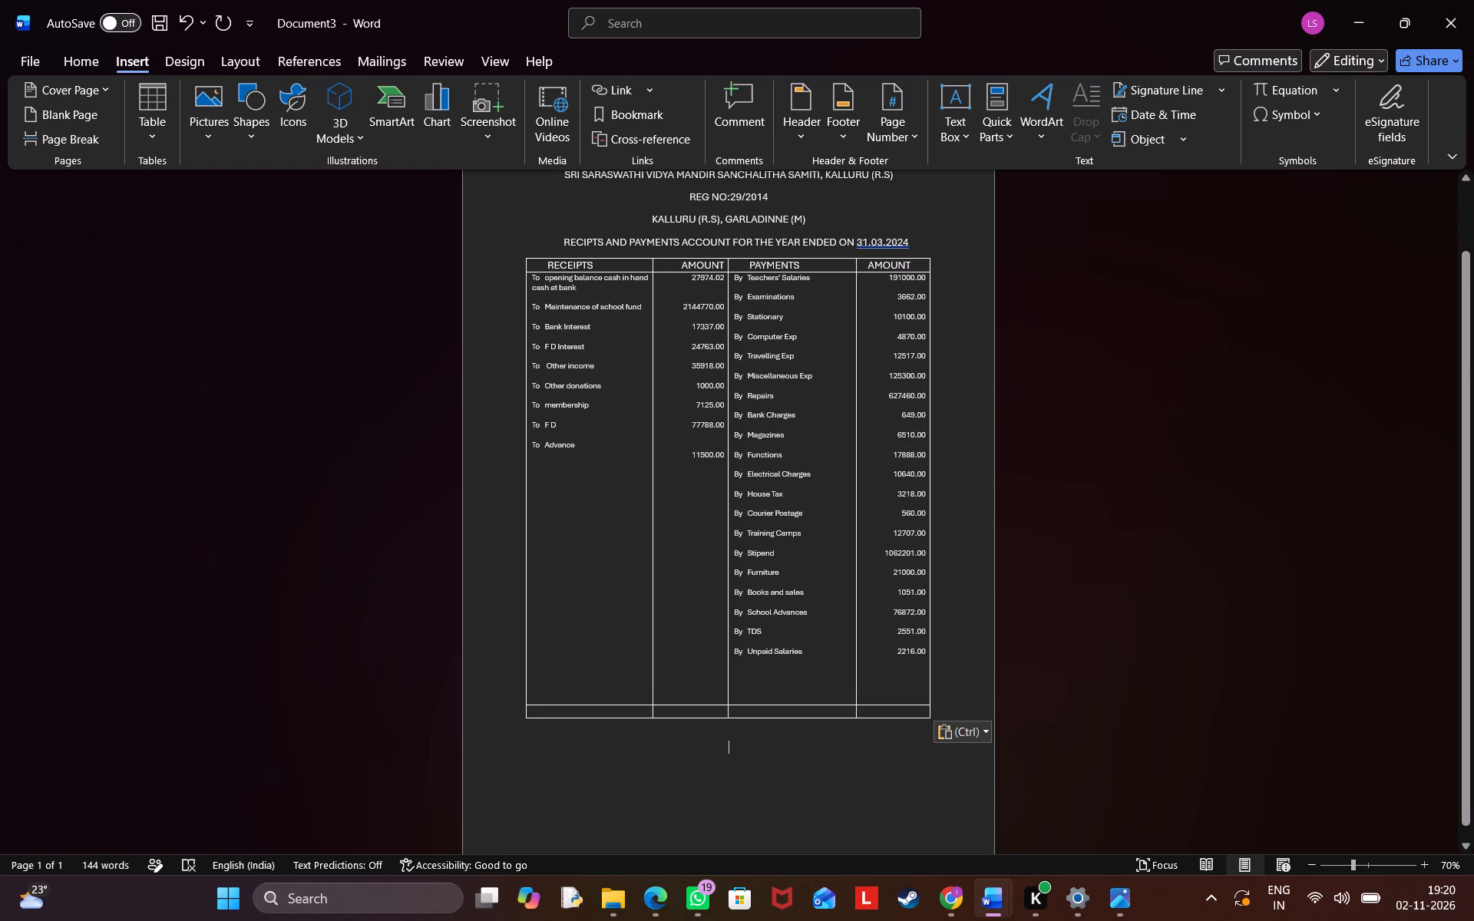
# Erase the border line above the bottom row in the RECEIPTS and PAYMENTS columns with the Table Eraser.
pyautogui.click(88, 71)
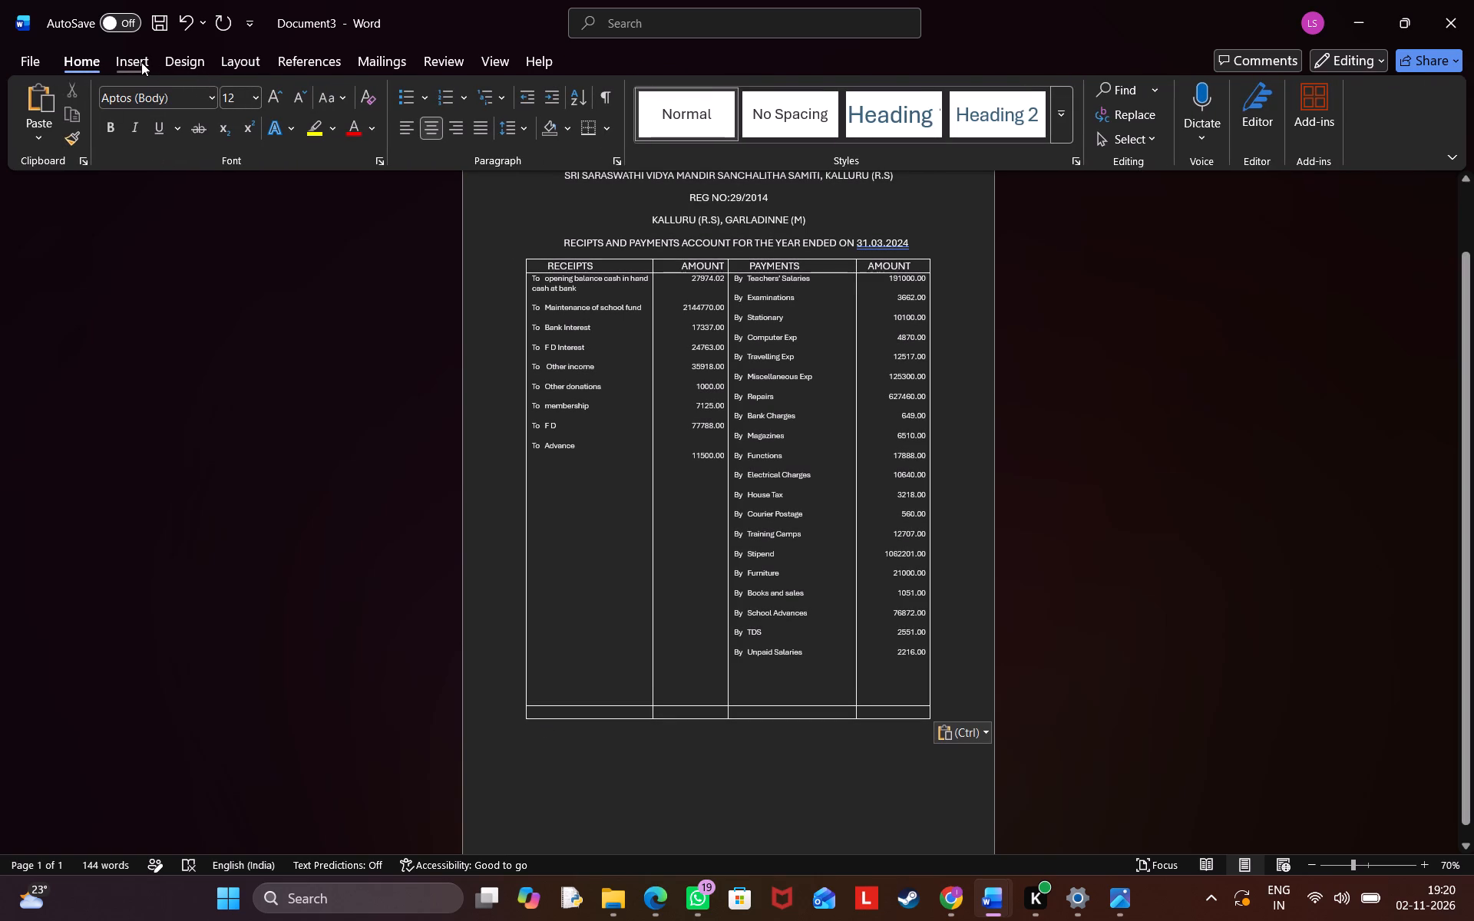
pyautogui.click(141, 62)
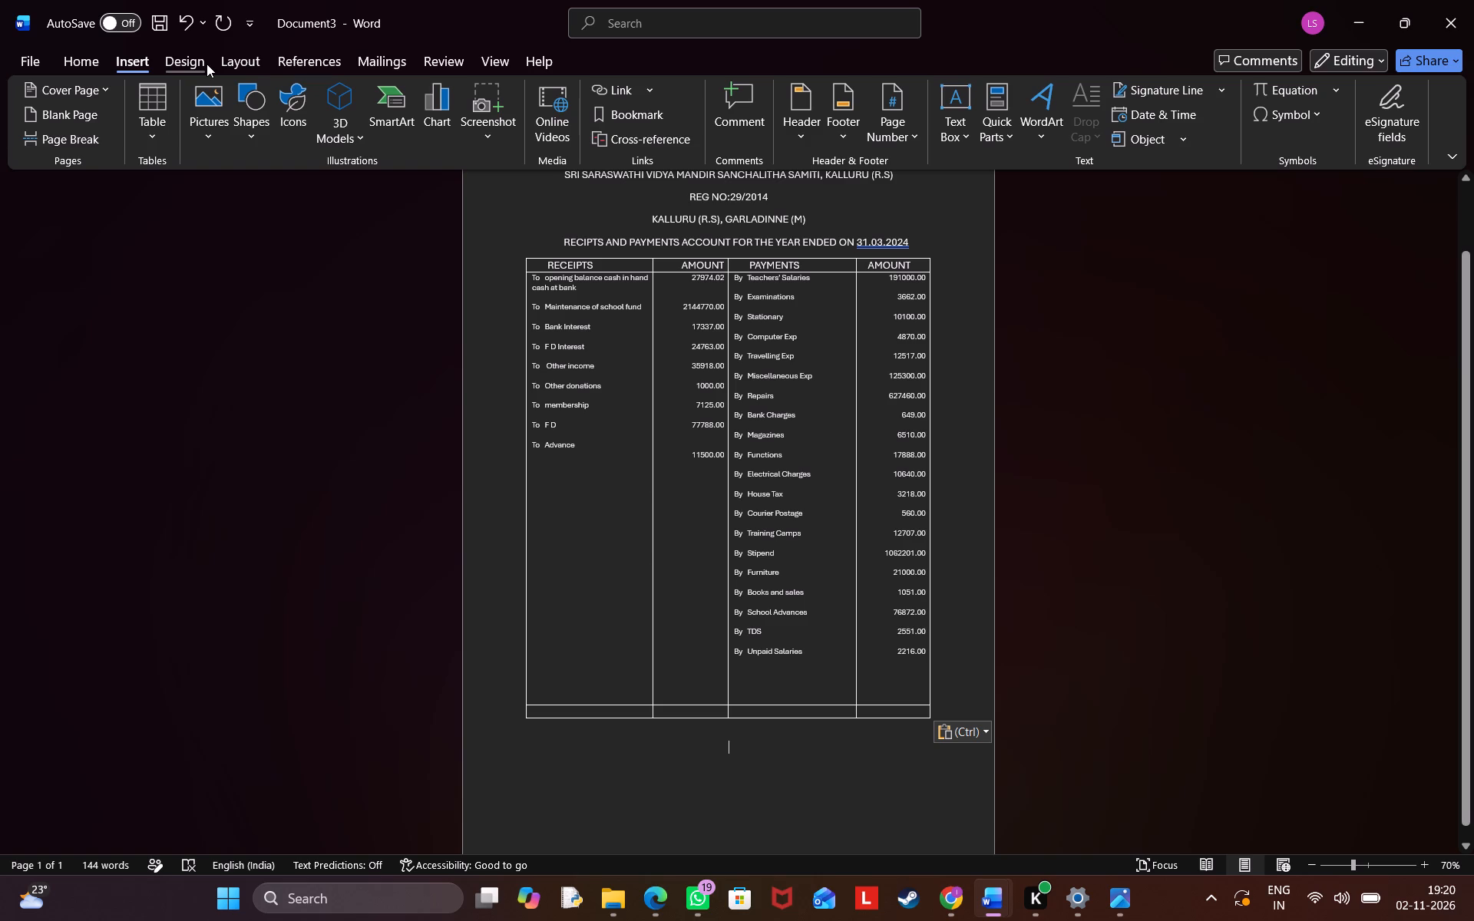
pyautogui.click(619, 16)
pyautogui.write('eras')
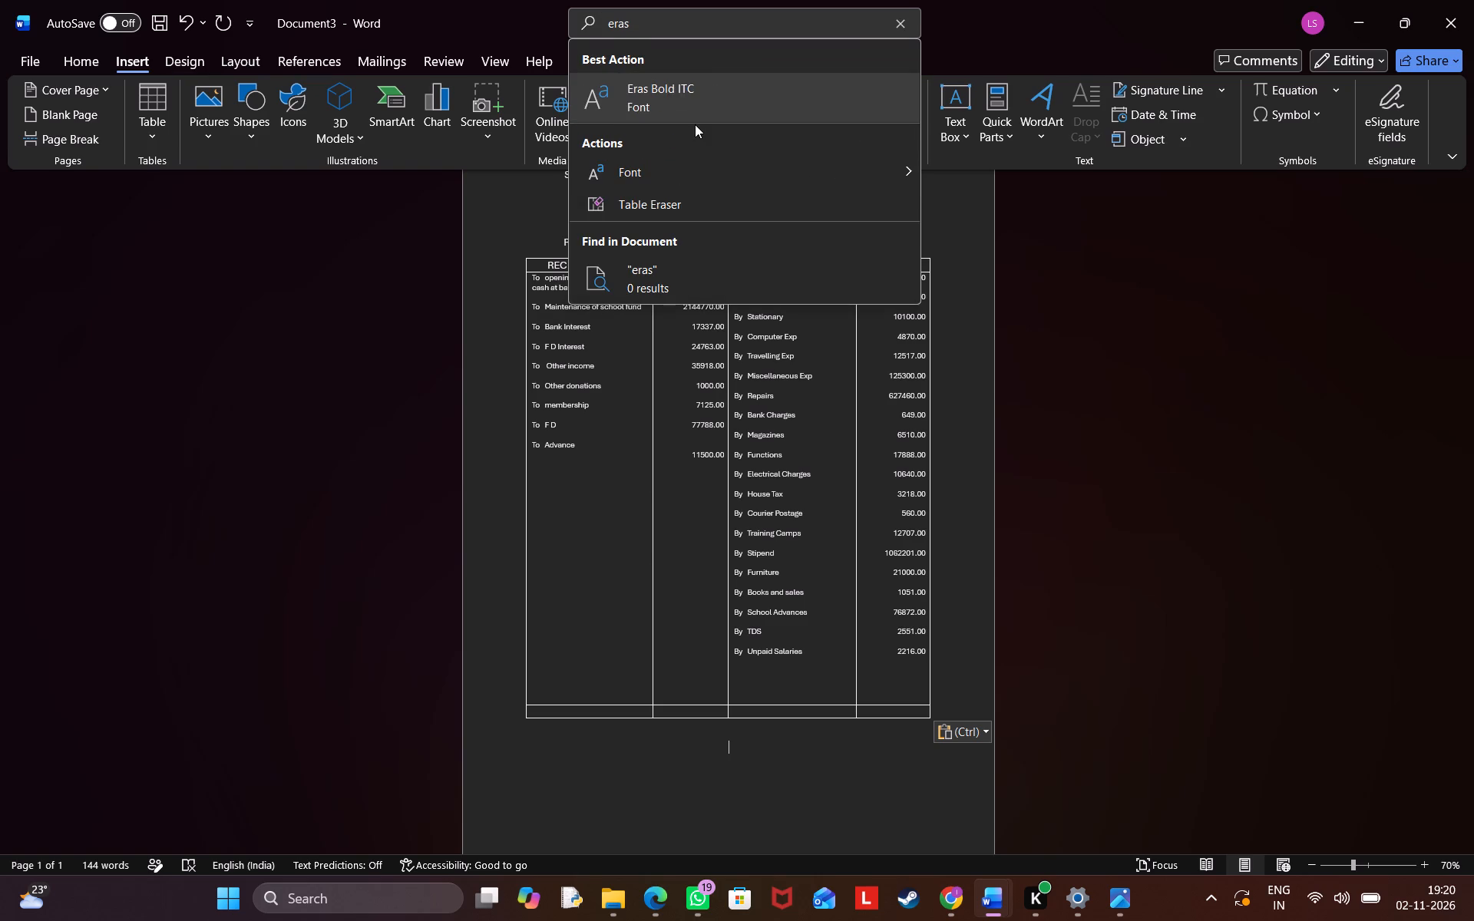
pyautogui.click(682, 198)
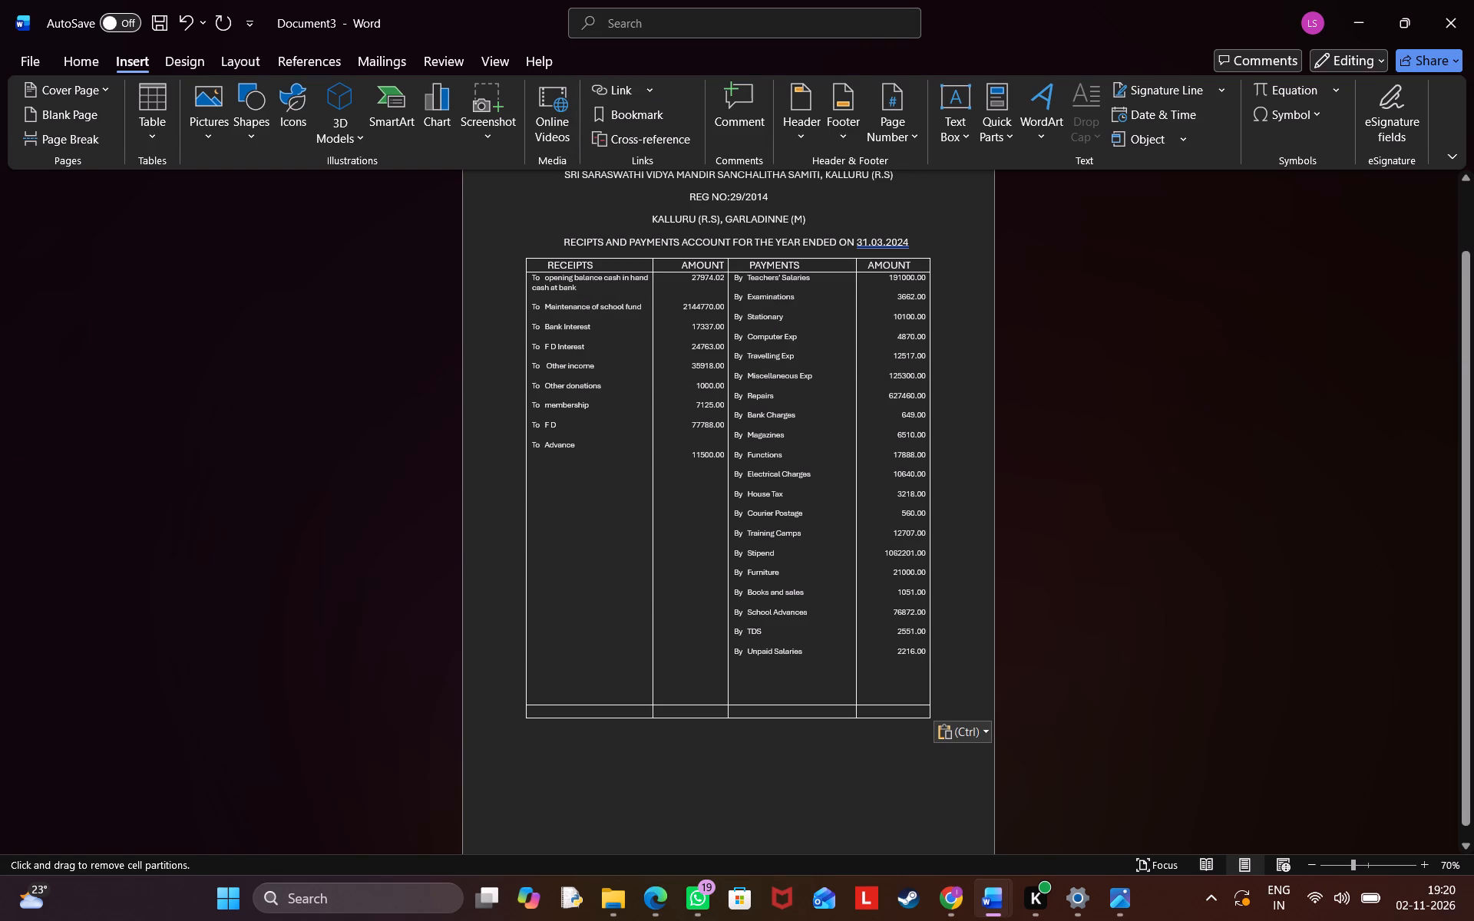
pyautogui.click(622, 707)
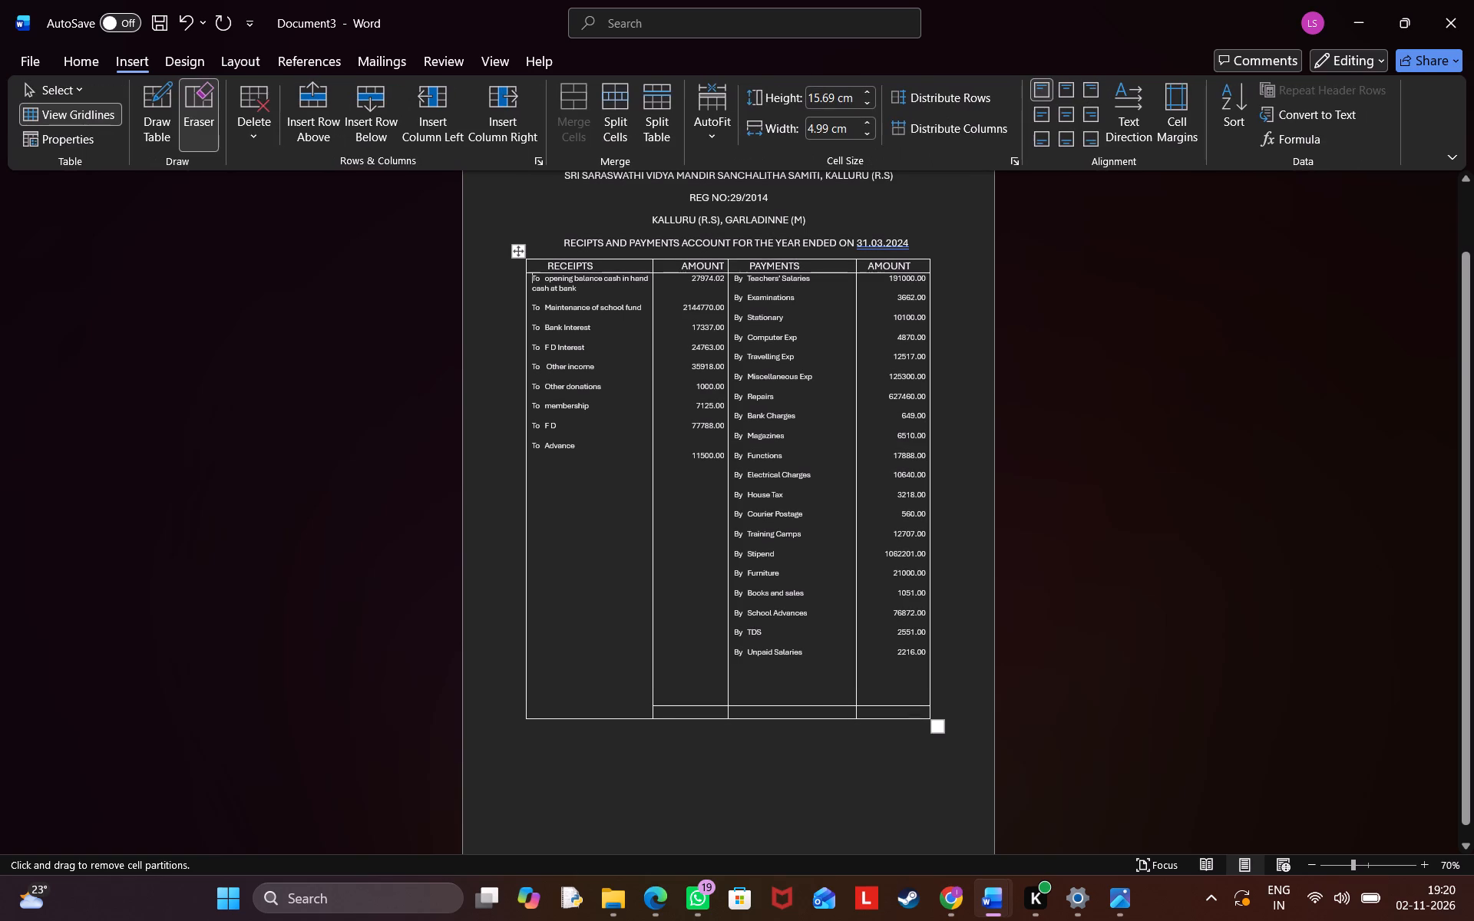
pyautogui.click(776, 708)
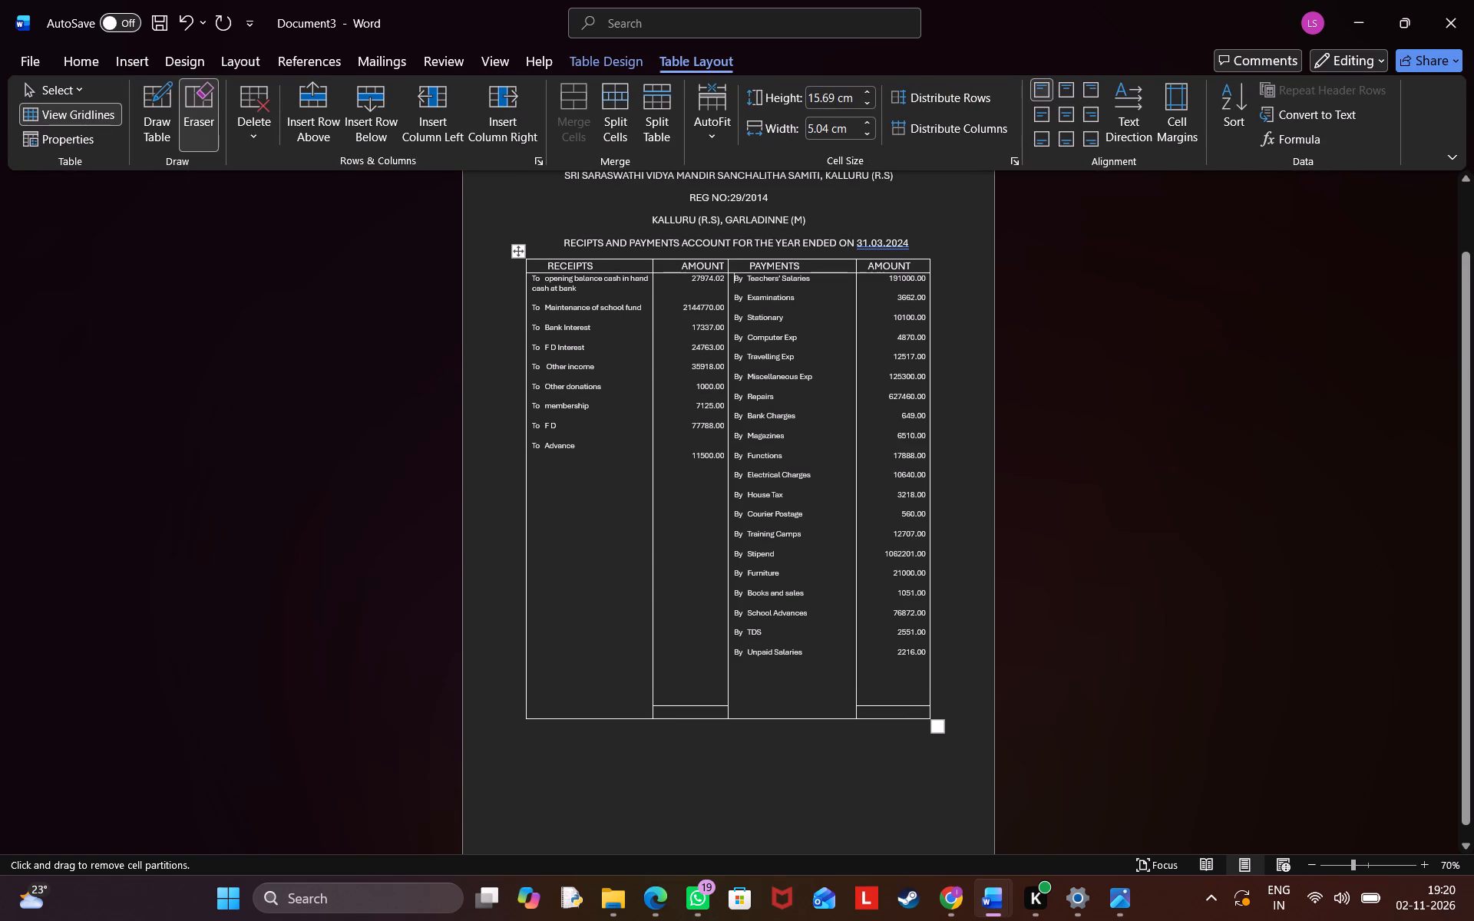
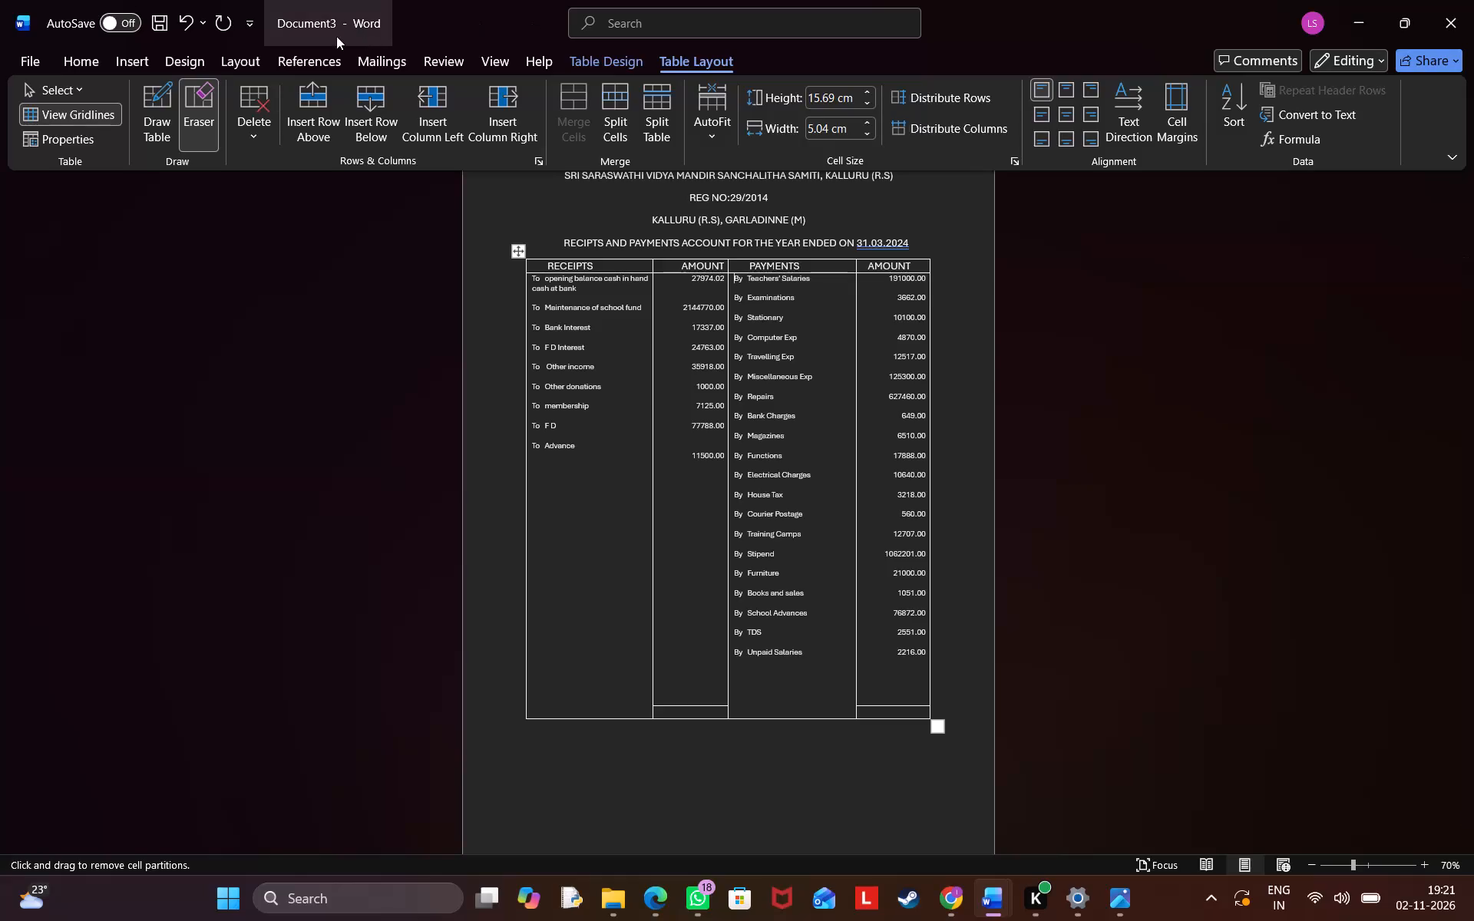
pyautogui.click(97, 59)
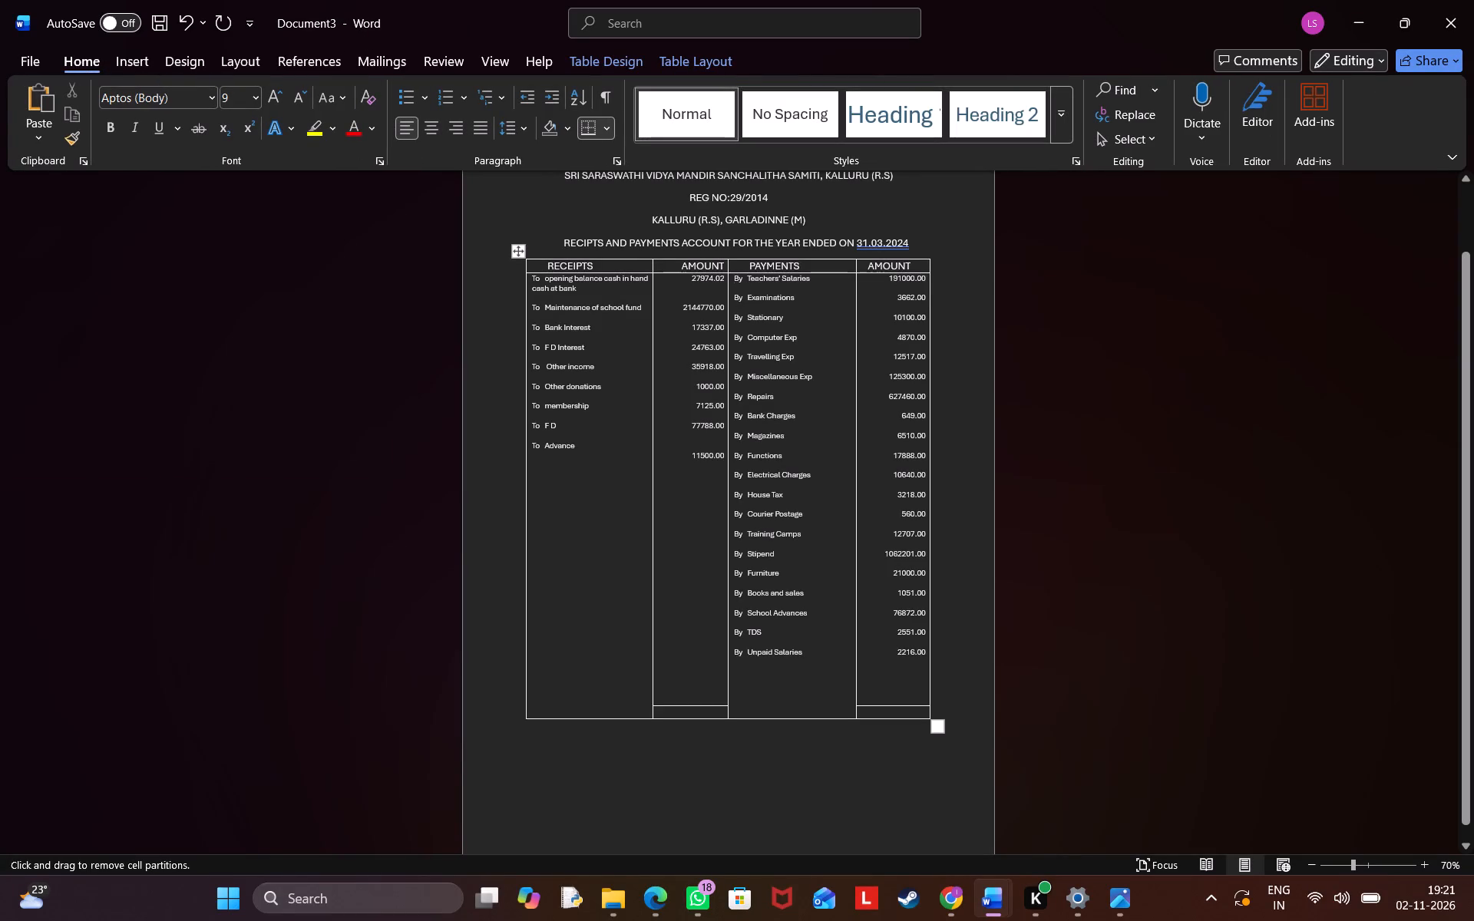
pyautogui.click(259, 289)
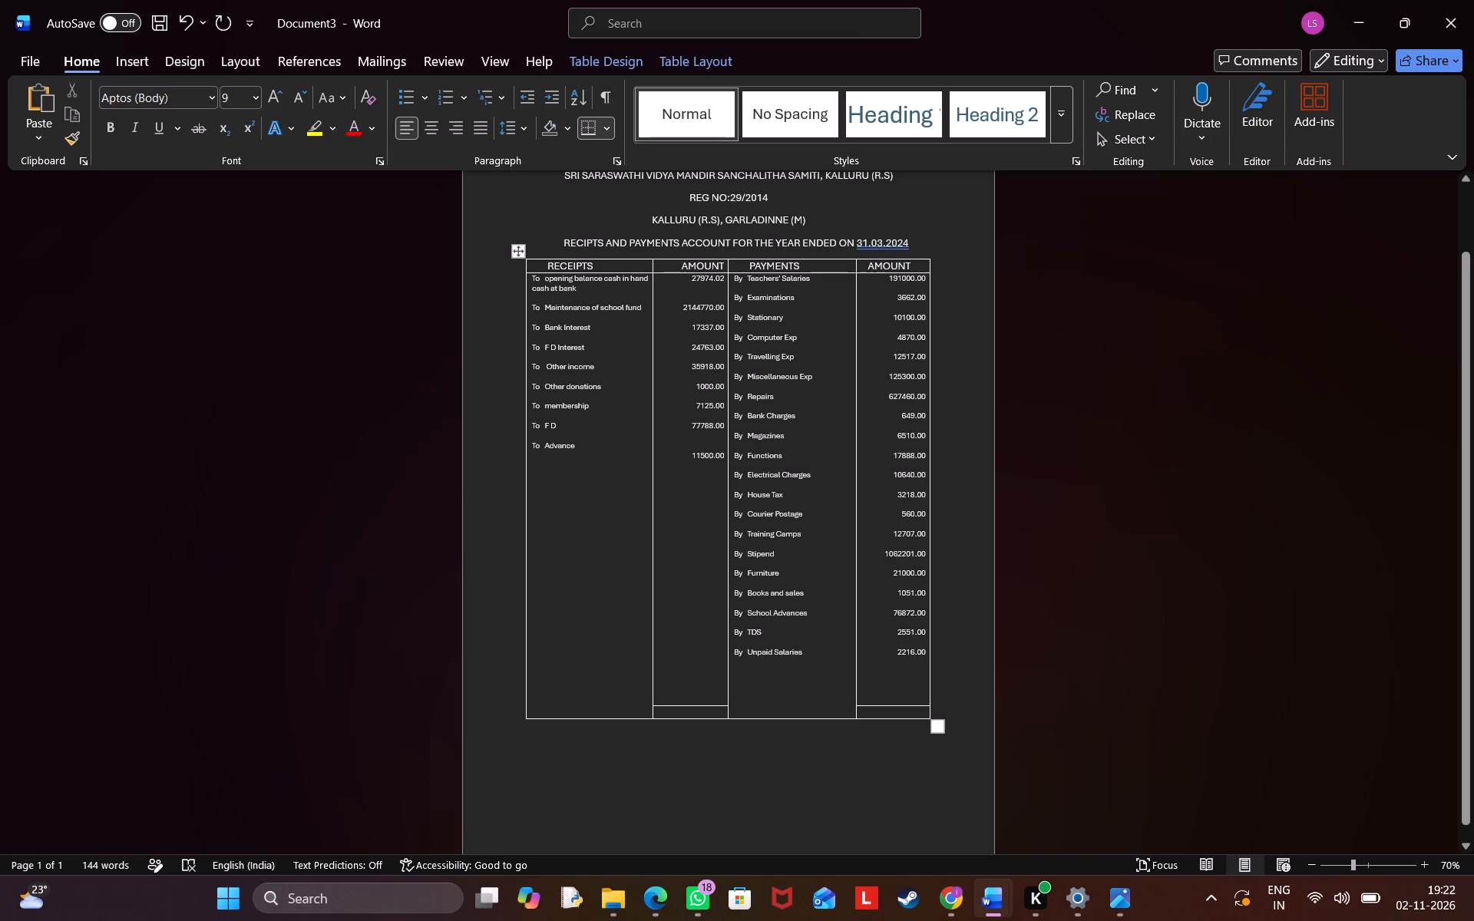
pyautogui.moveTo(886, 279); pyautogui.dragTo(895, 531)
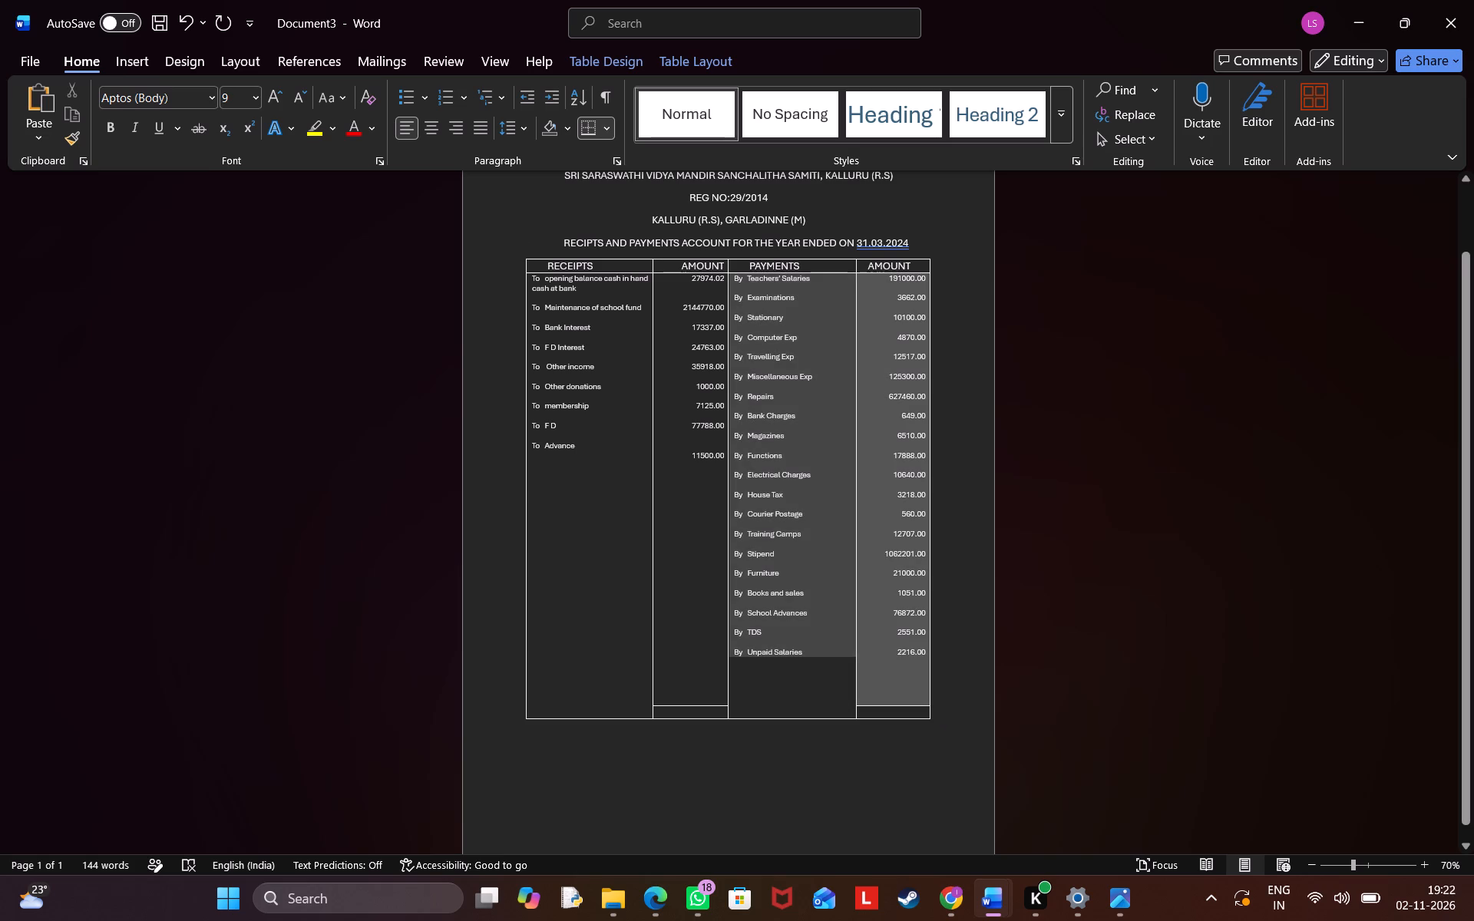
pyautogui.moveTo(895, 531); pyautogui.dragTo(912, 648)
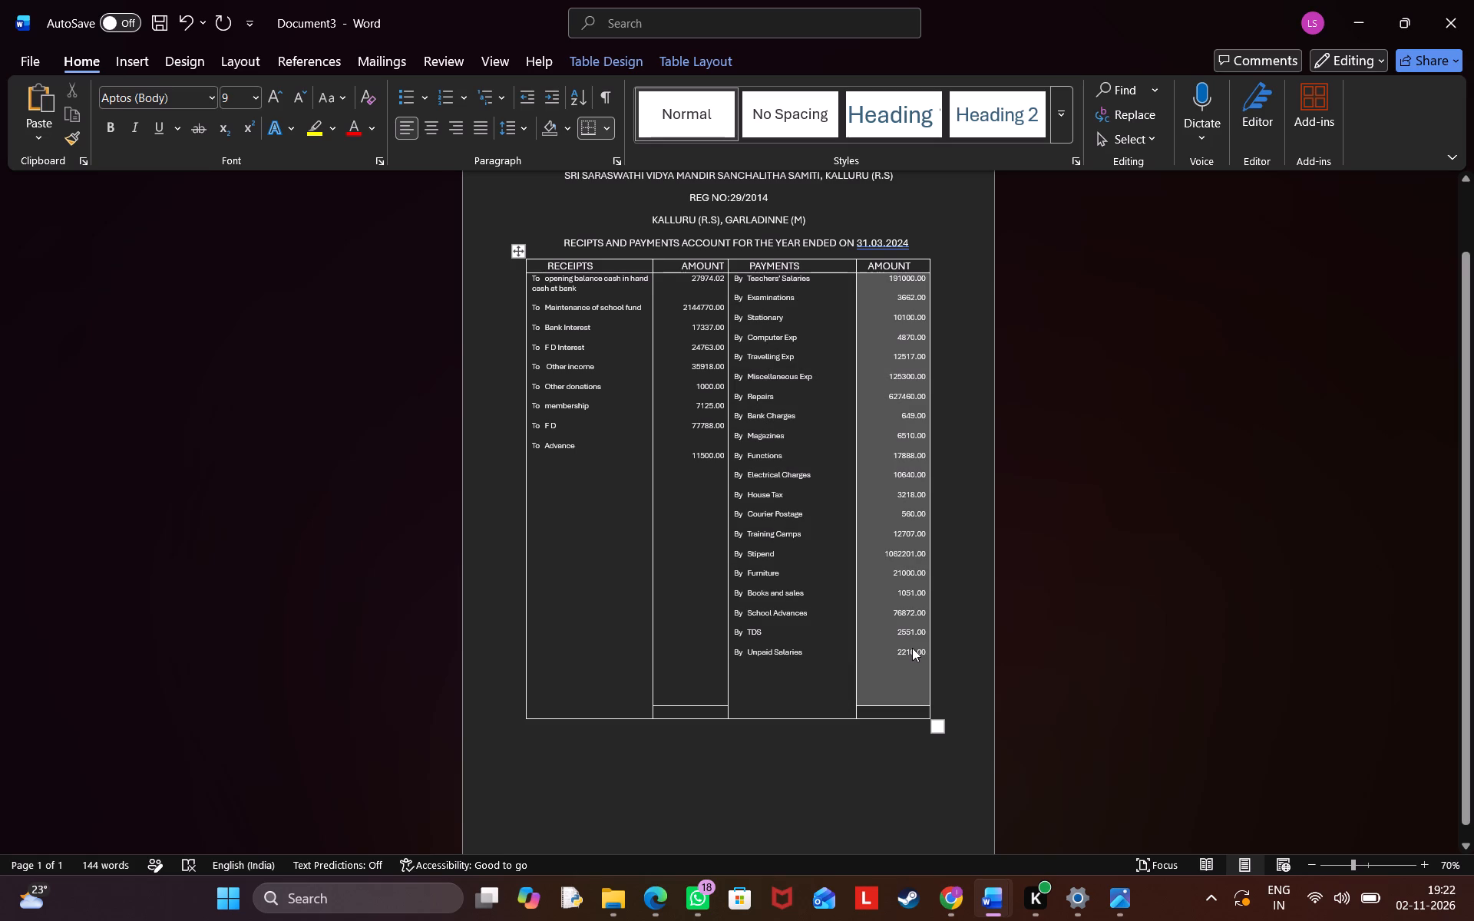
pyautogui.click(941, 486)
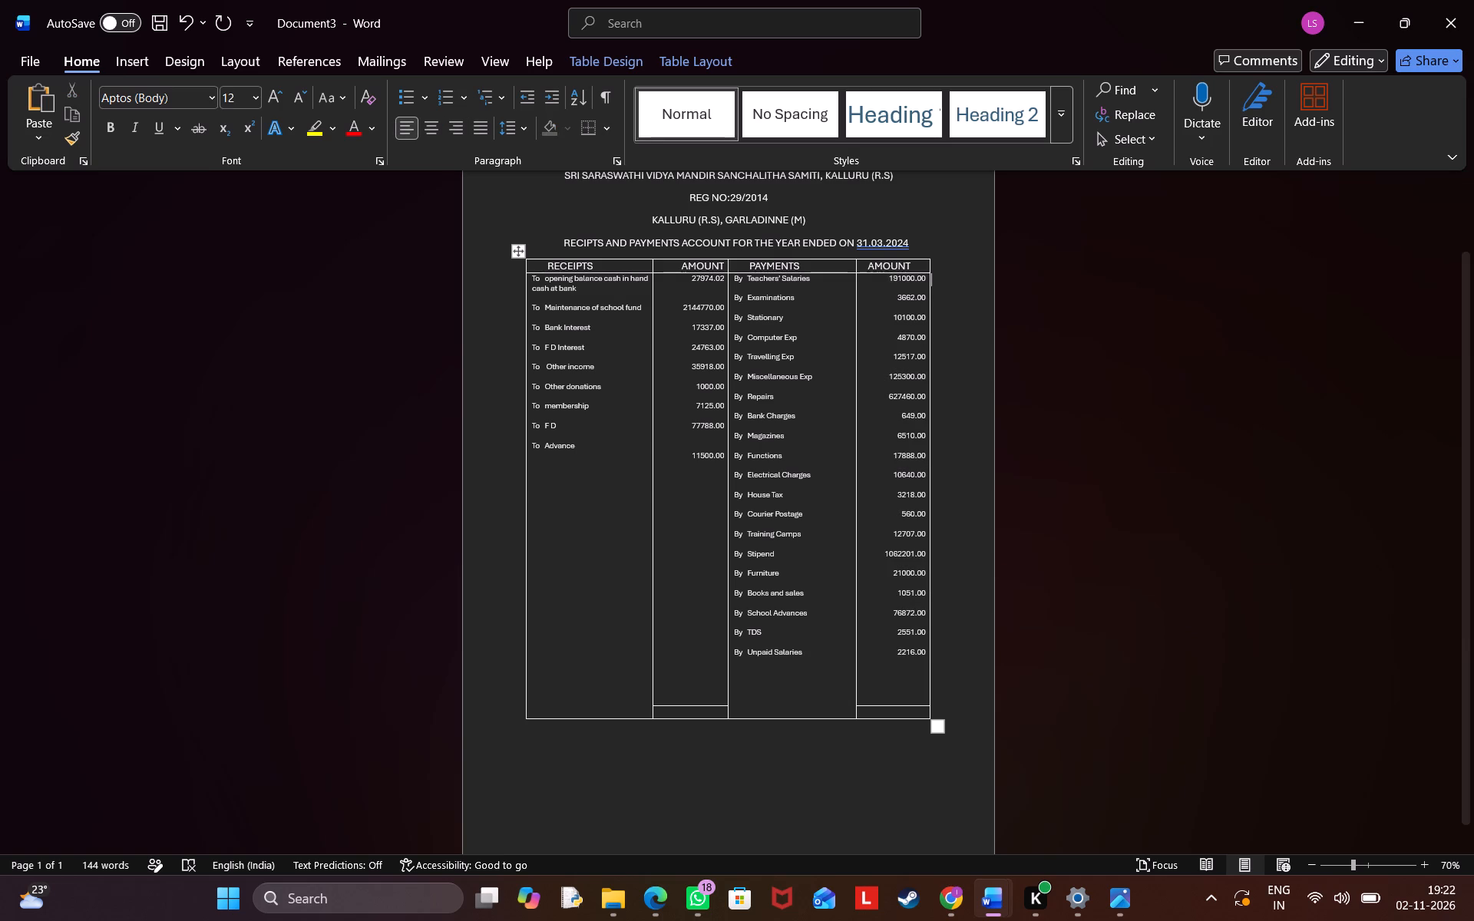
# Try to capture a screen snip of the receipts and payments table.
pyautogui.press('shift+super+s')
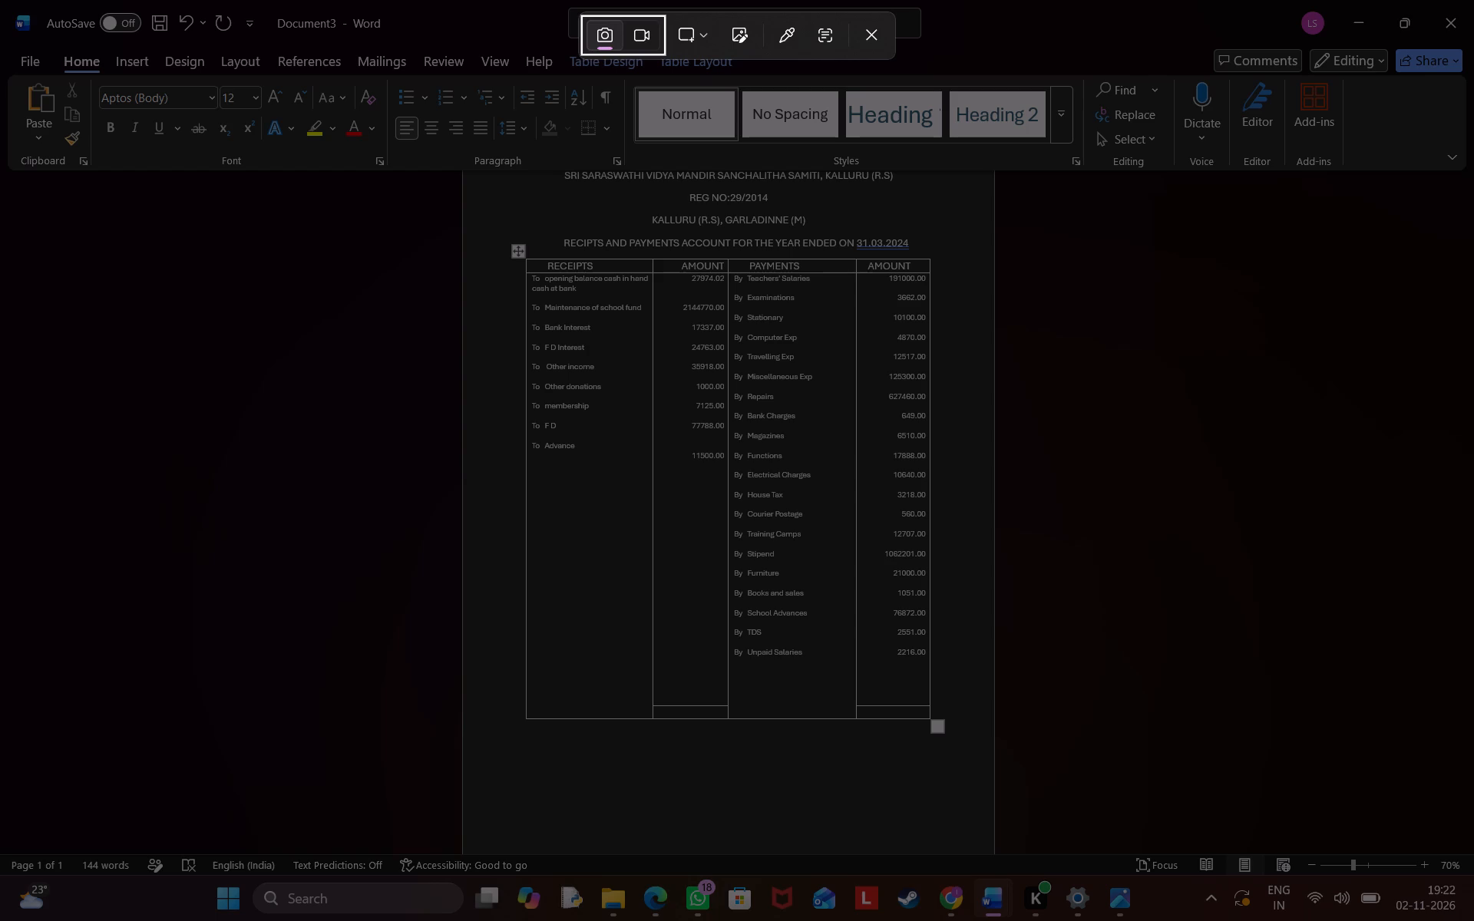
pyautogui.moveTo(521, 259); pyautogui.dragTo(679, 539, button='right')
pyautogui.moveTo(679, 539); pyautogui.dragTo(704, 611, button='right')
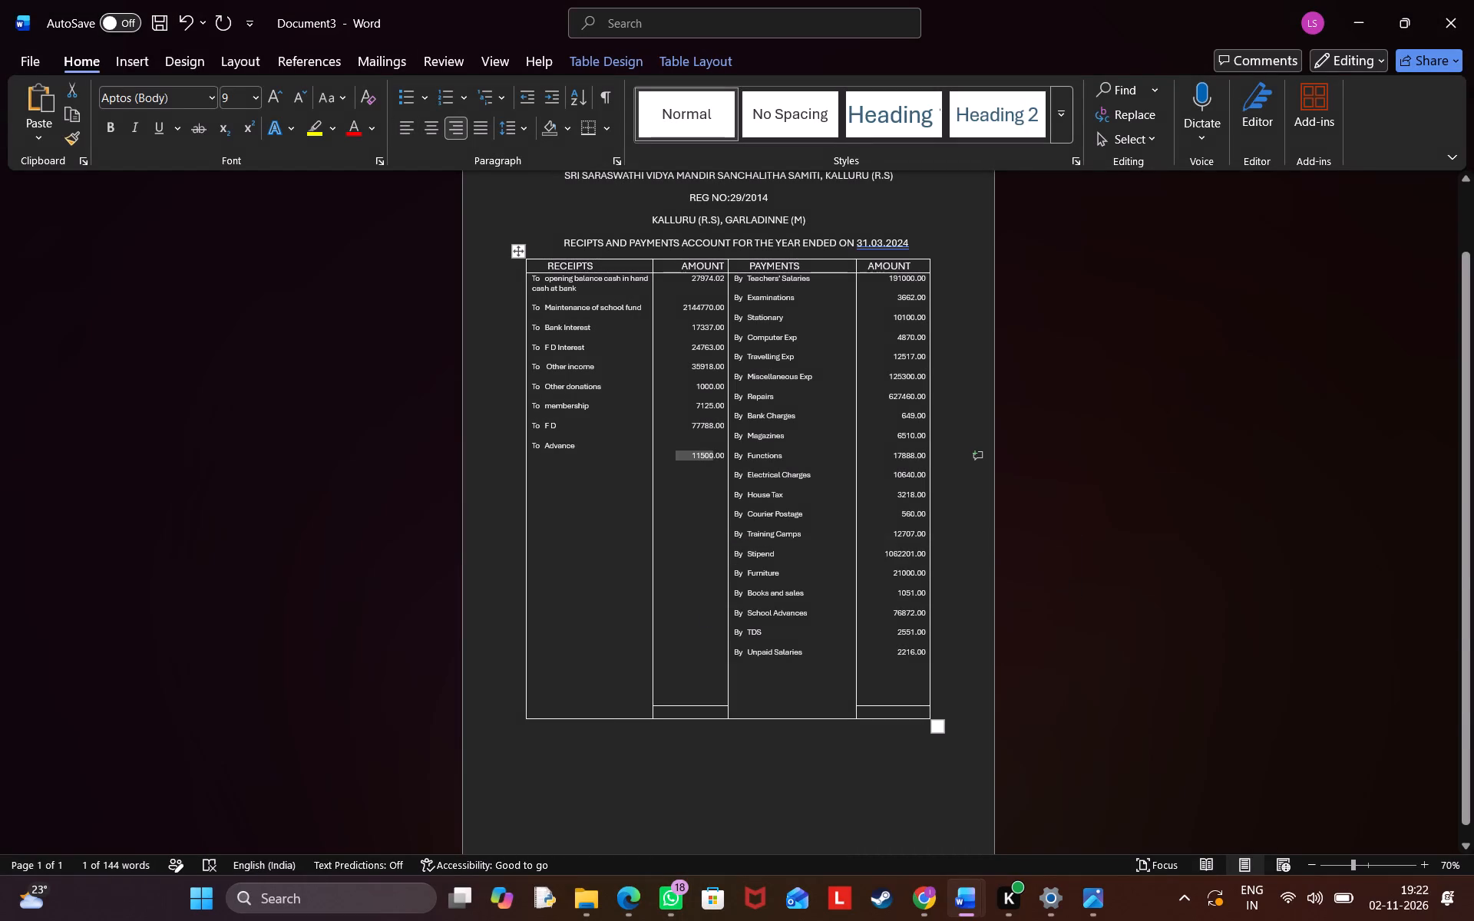
# Capture a rectangular screen snip of the whole receipts and payments table, including all four columns.
pyautogui.press('shift+super+s')
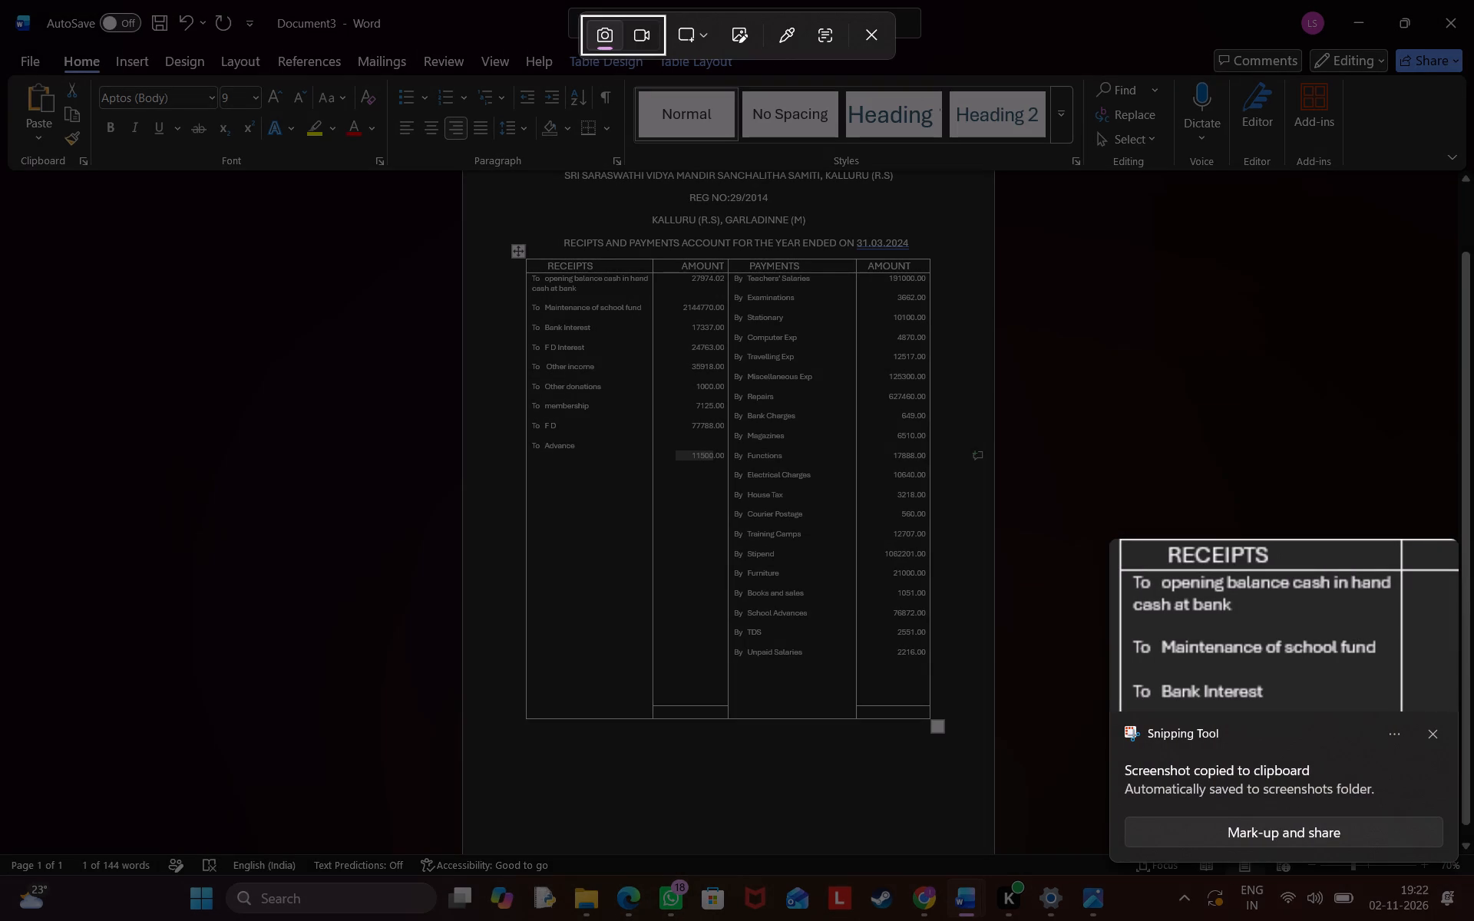
pyautogui.moveTo(514, 252); pyautogui.dragTo(757, 626)
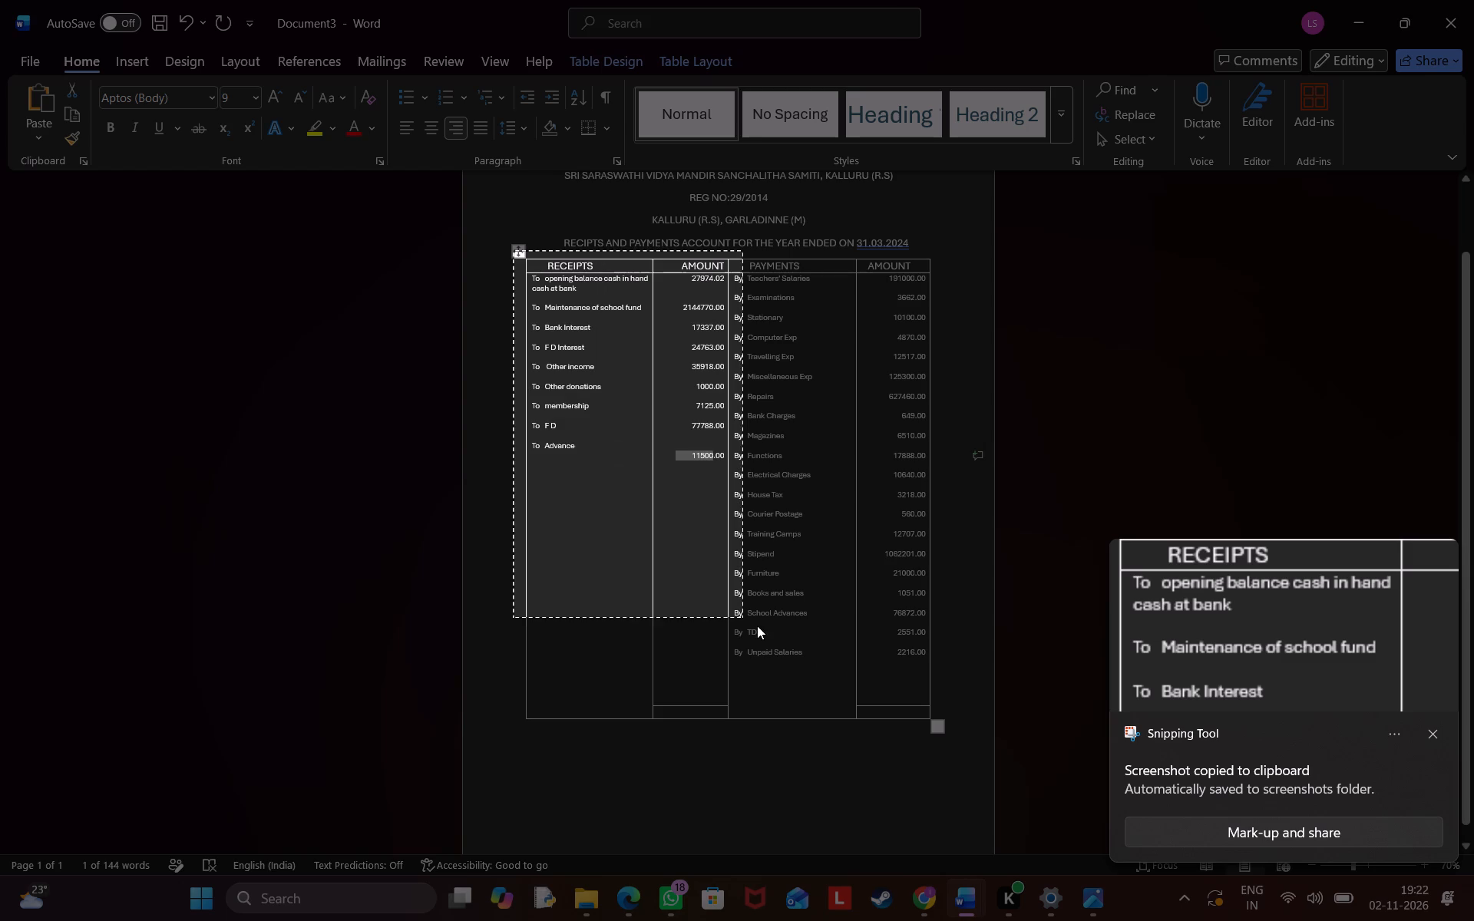
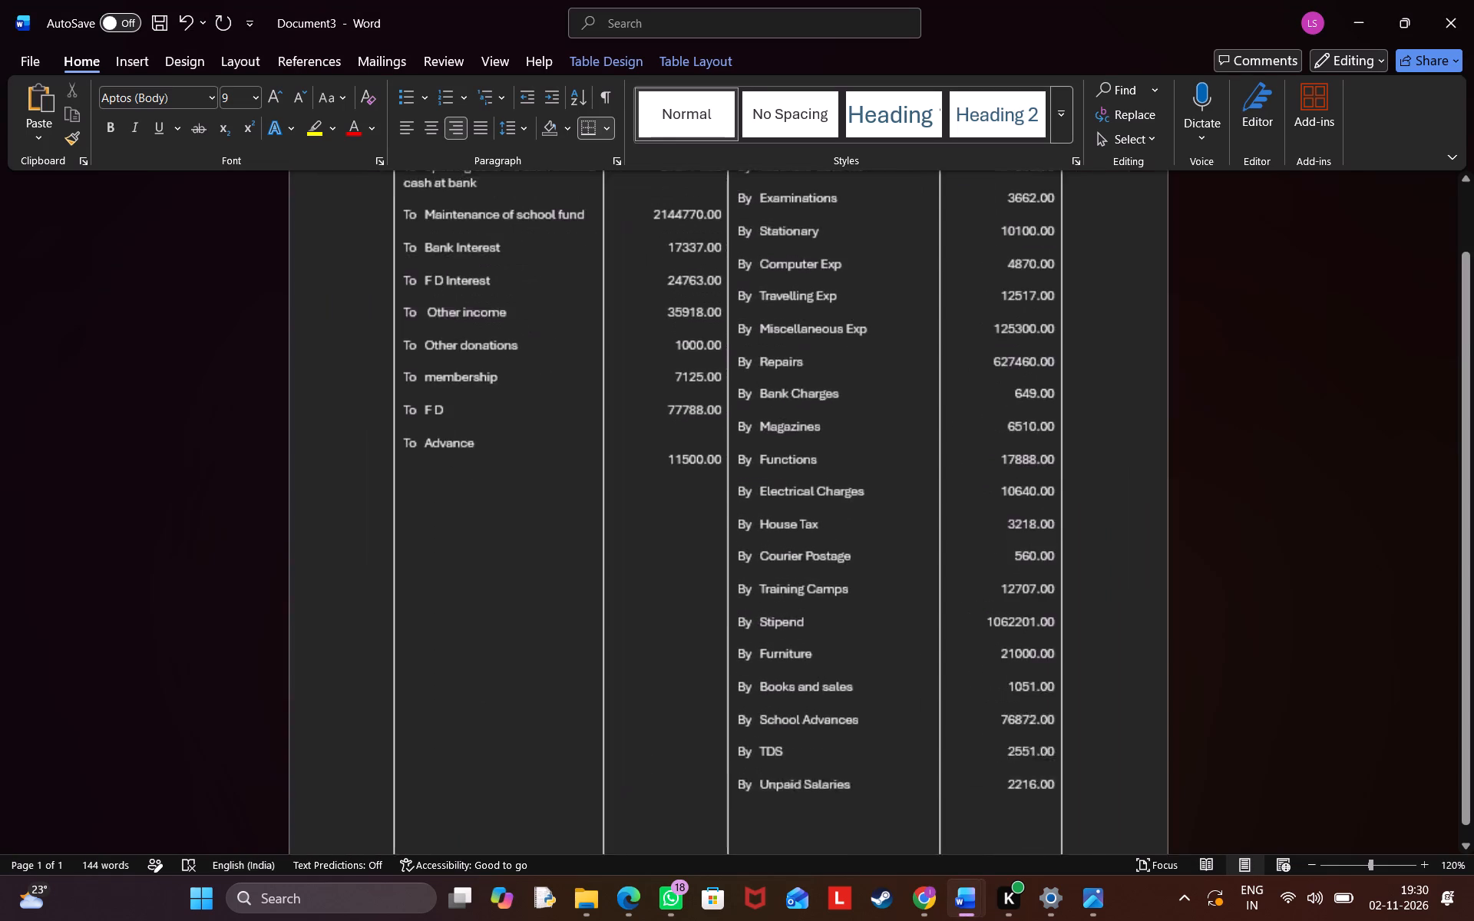
pyautogui.scroll(1, 910, 319)
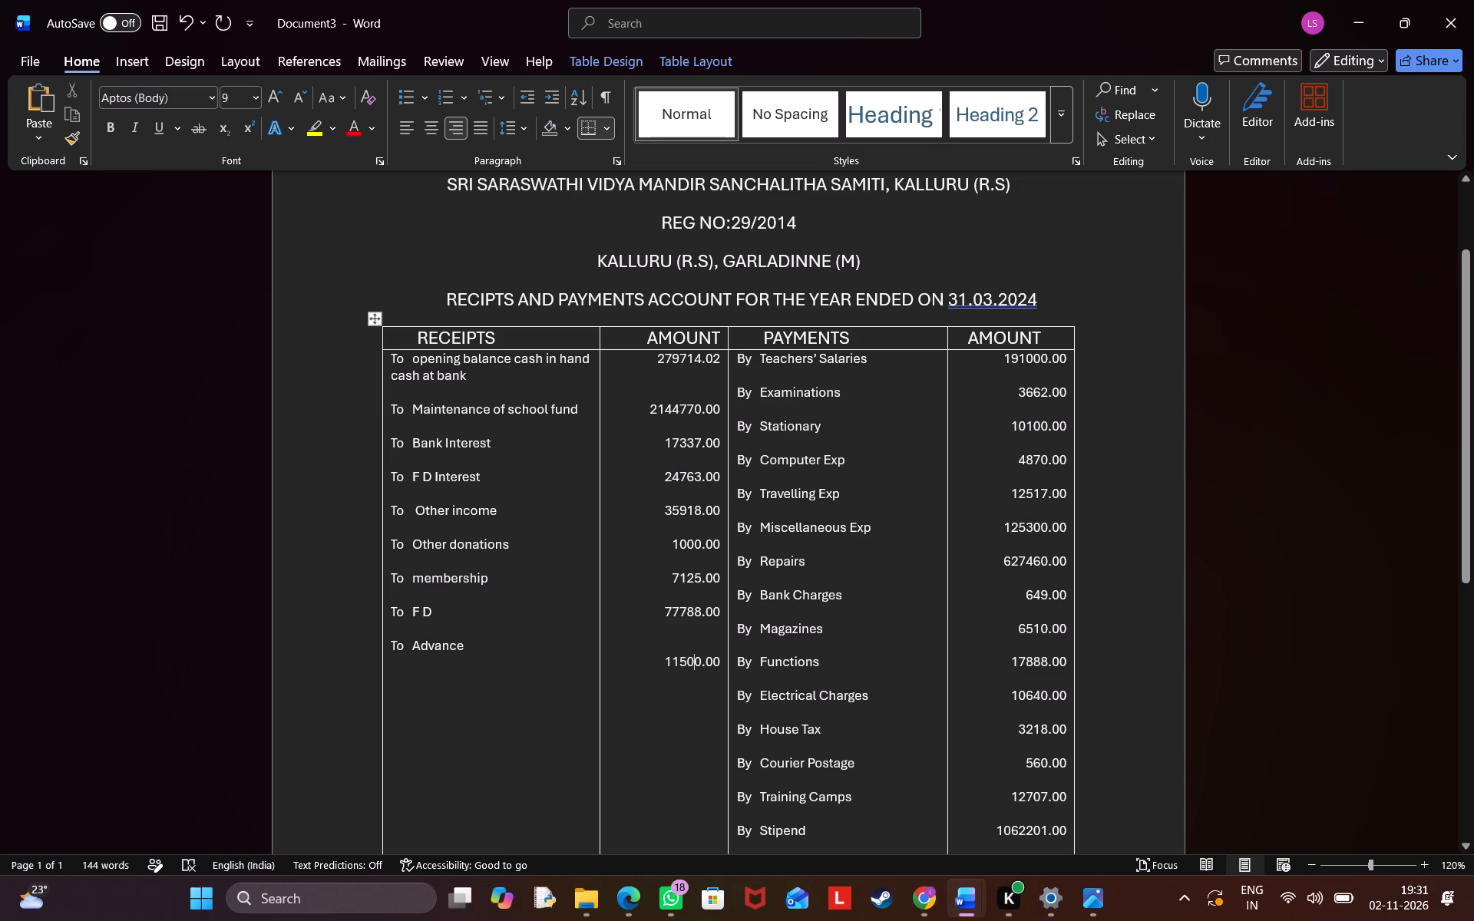
pyautogui.scroll(-1, 1037, 784)
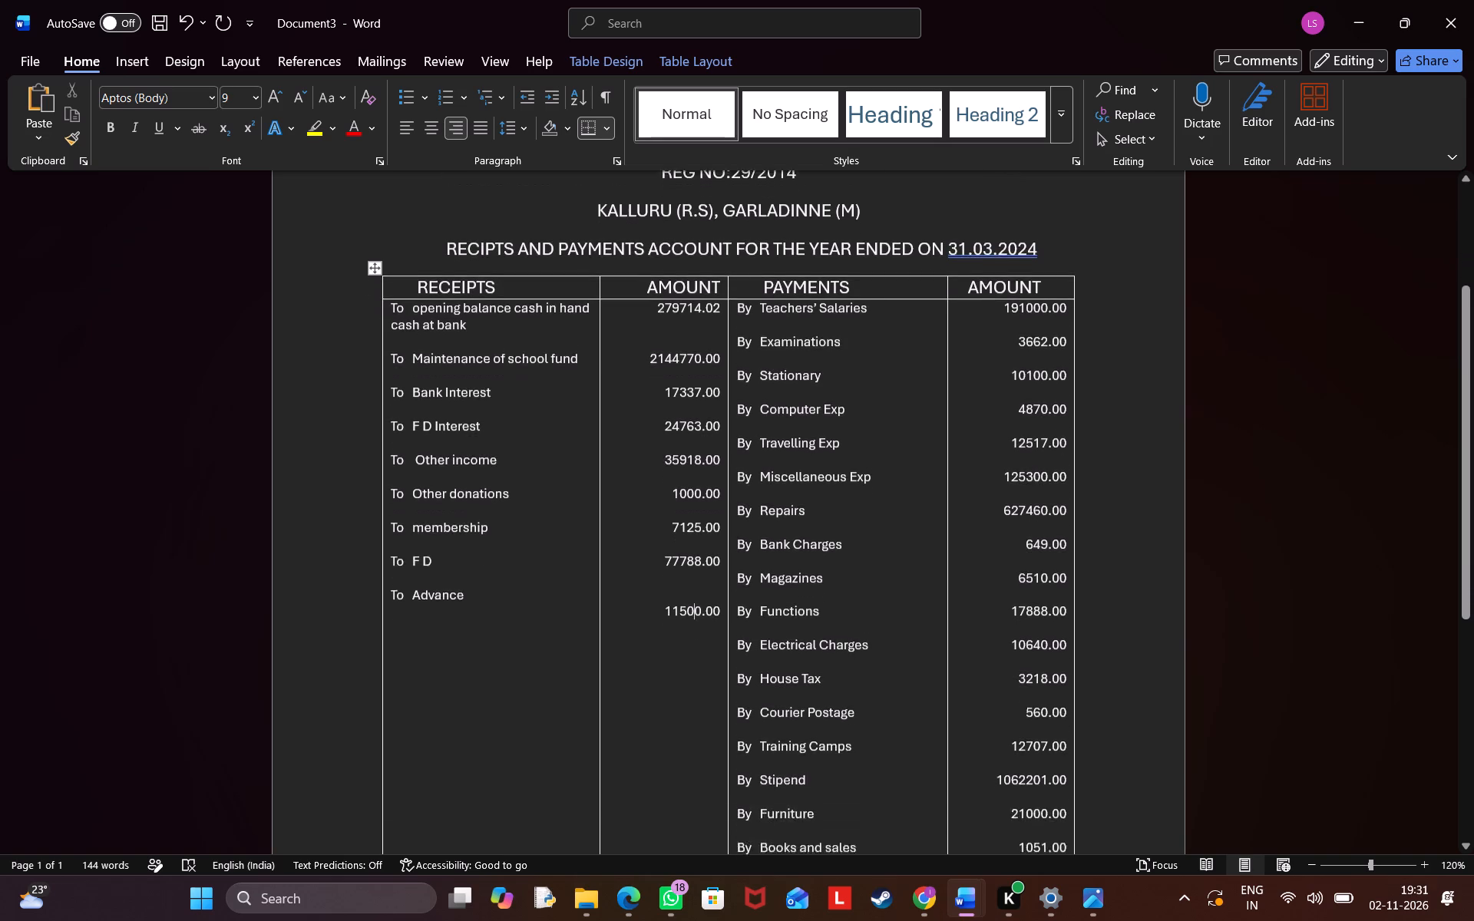
pyautogui.scroll(-2, 1037, 784)
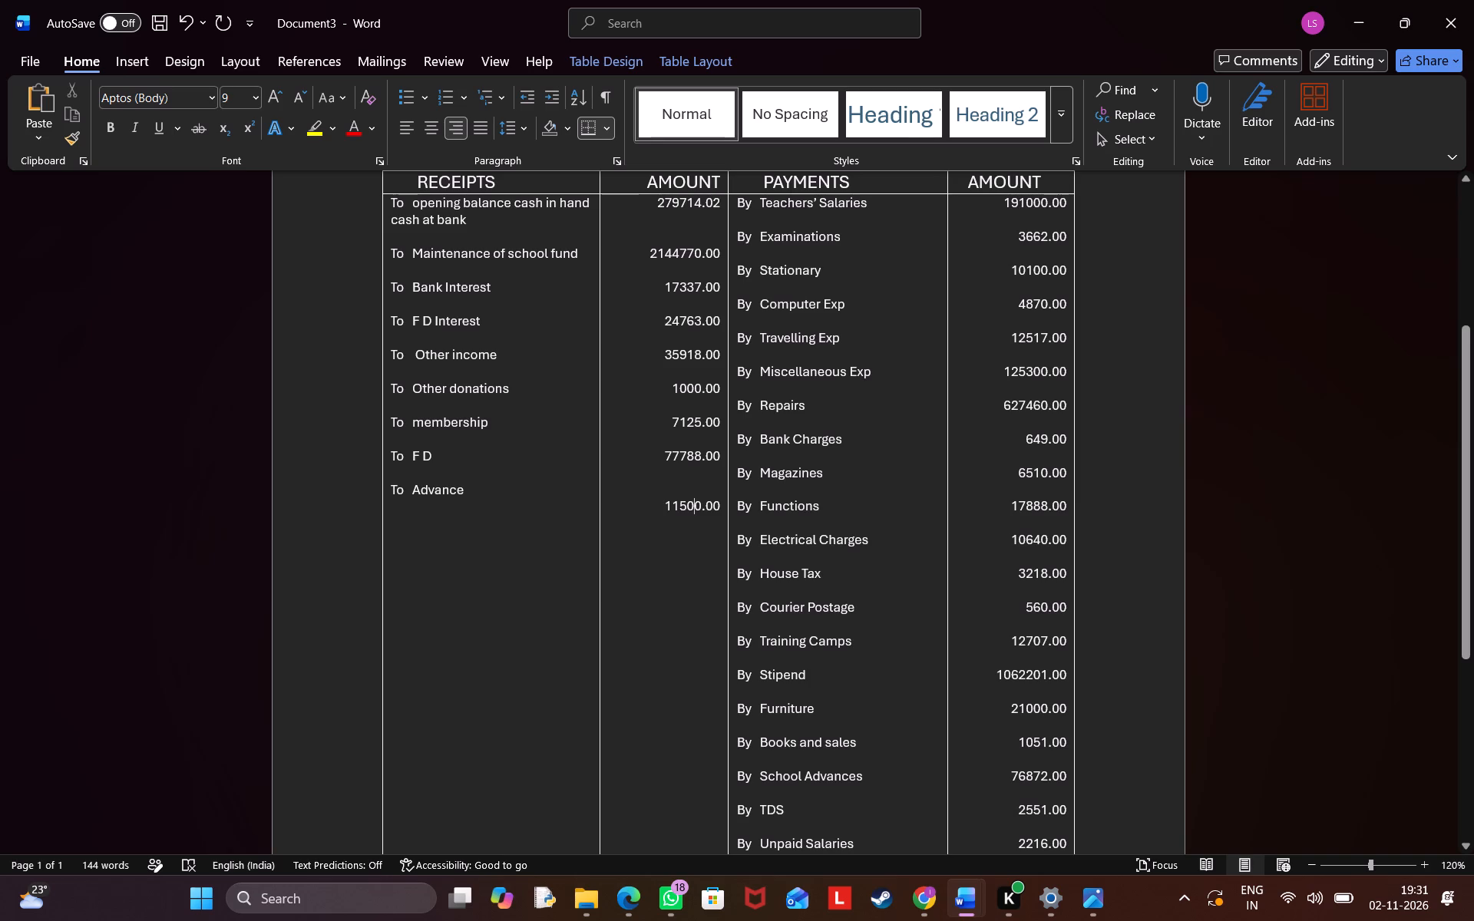
pyautogui.scroll(-1, 1043, 796)
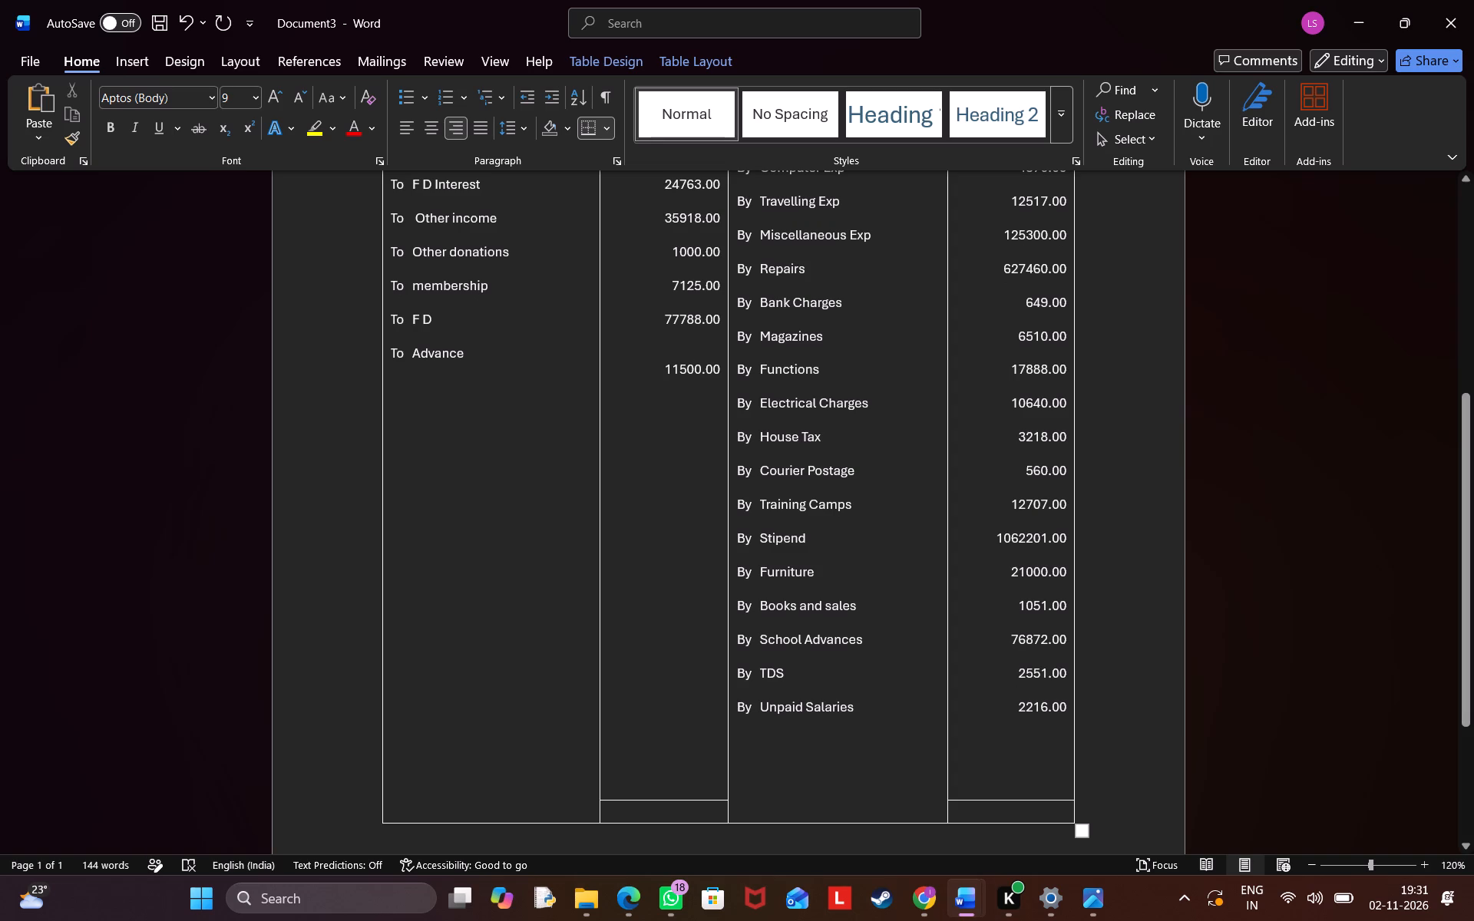
pyautogui.scroll(2, 673, 504)
pyautogui.scroll(-1, 673, 504)
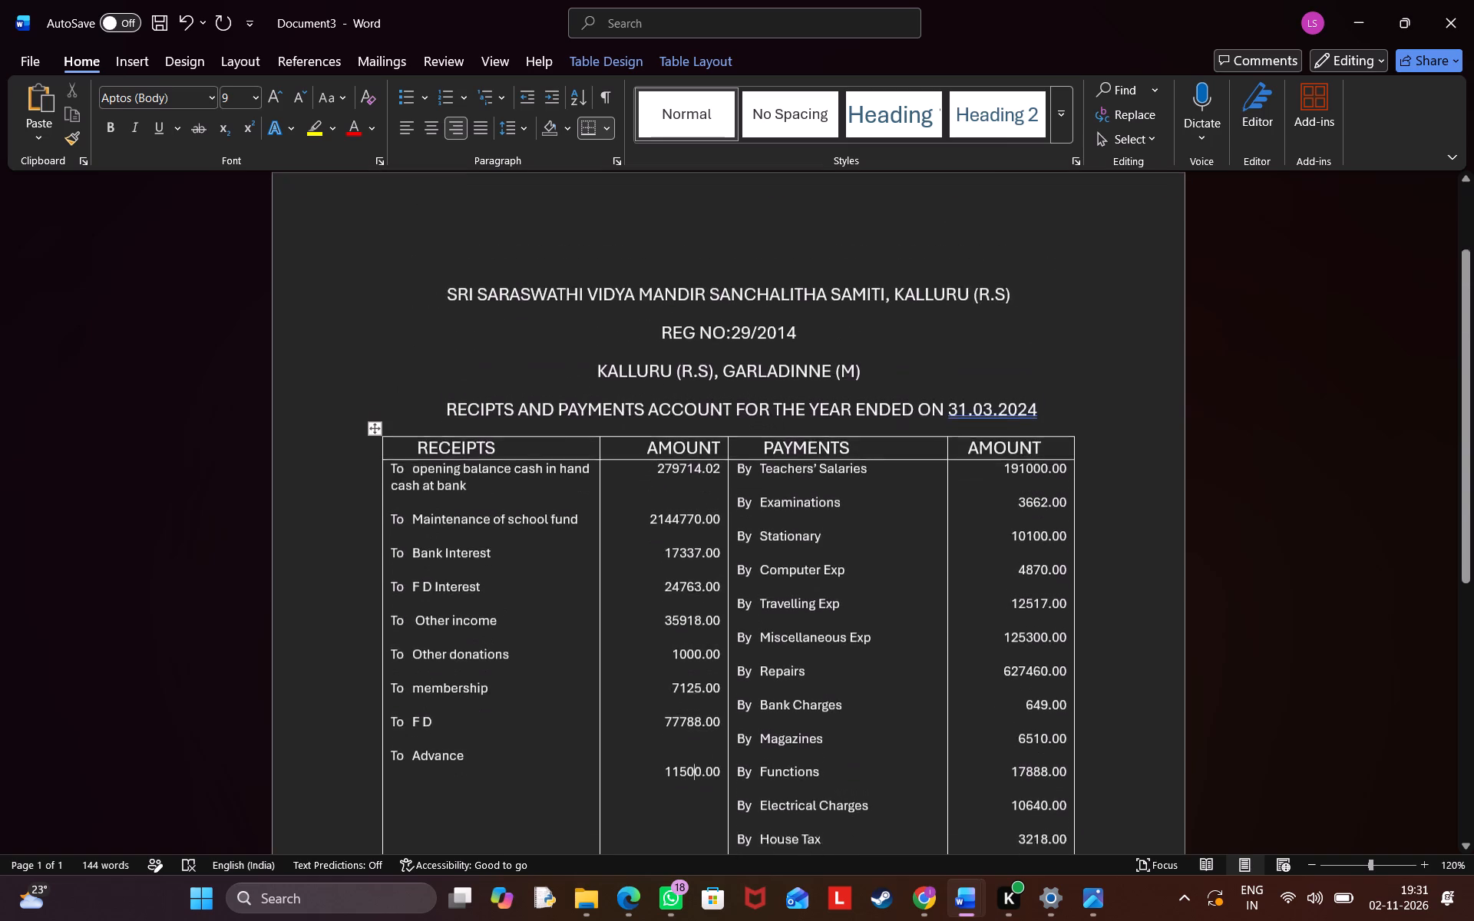
pyautogui.scroll(-1, 673, 504)
pyautogui.scroll(1, 673, 504)
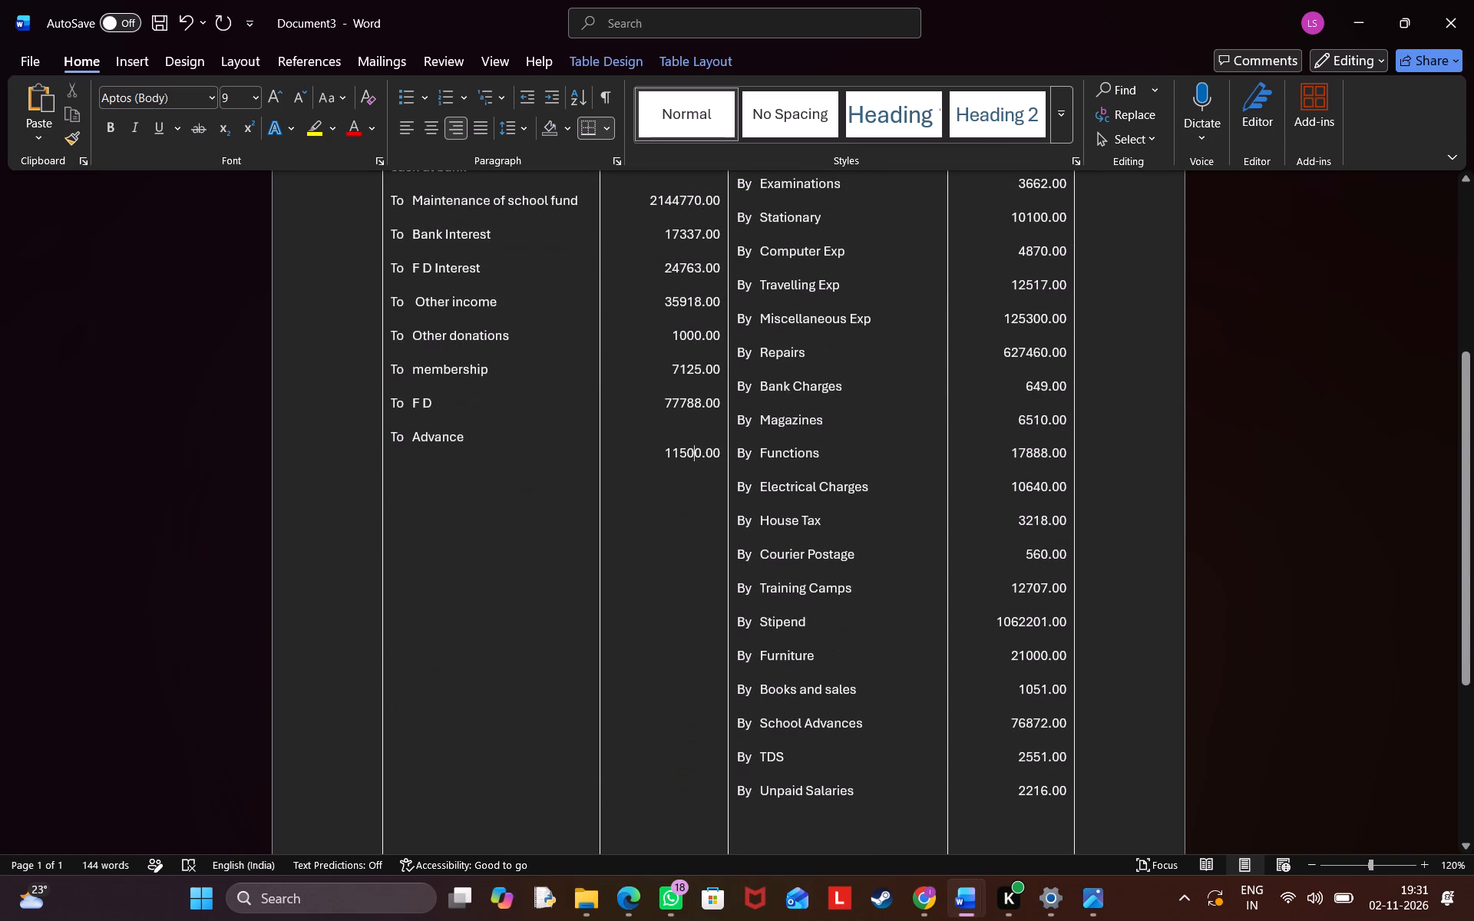
pyautogui.scroll(1, 673, 504)
pyautogui.scroll(-1, 673, 504)
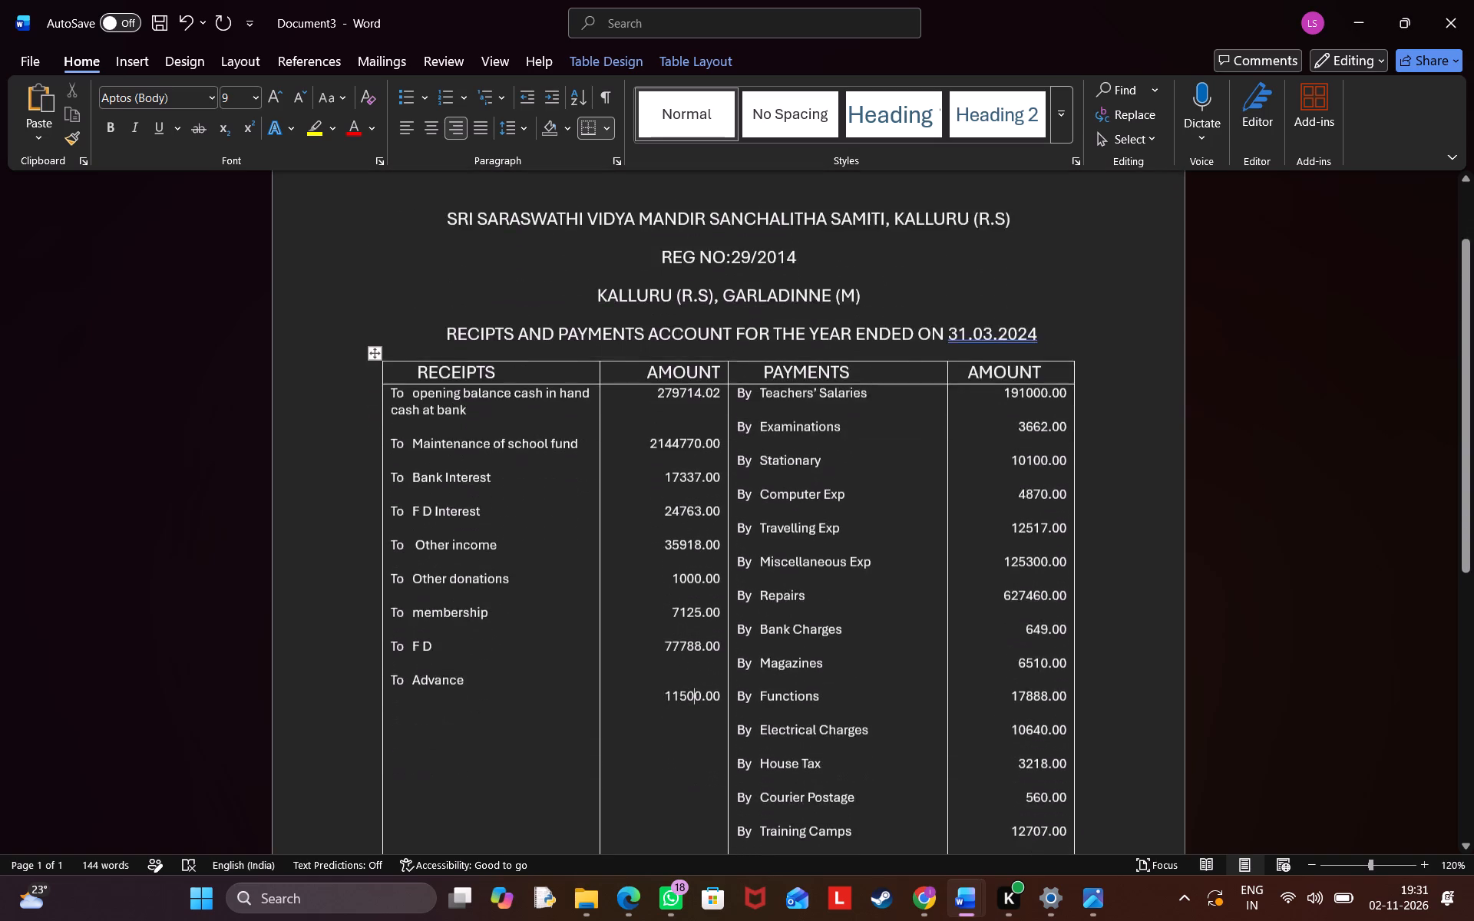
pyautogui.scroll(-3, 673, 504)
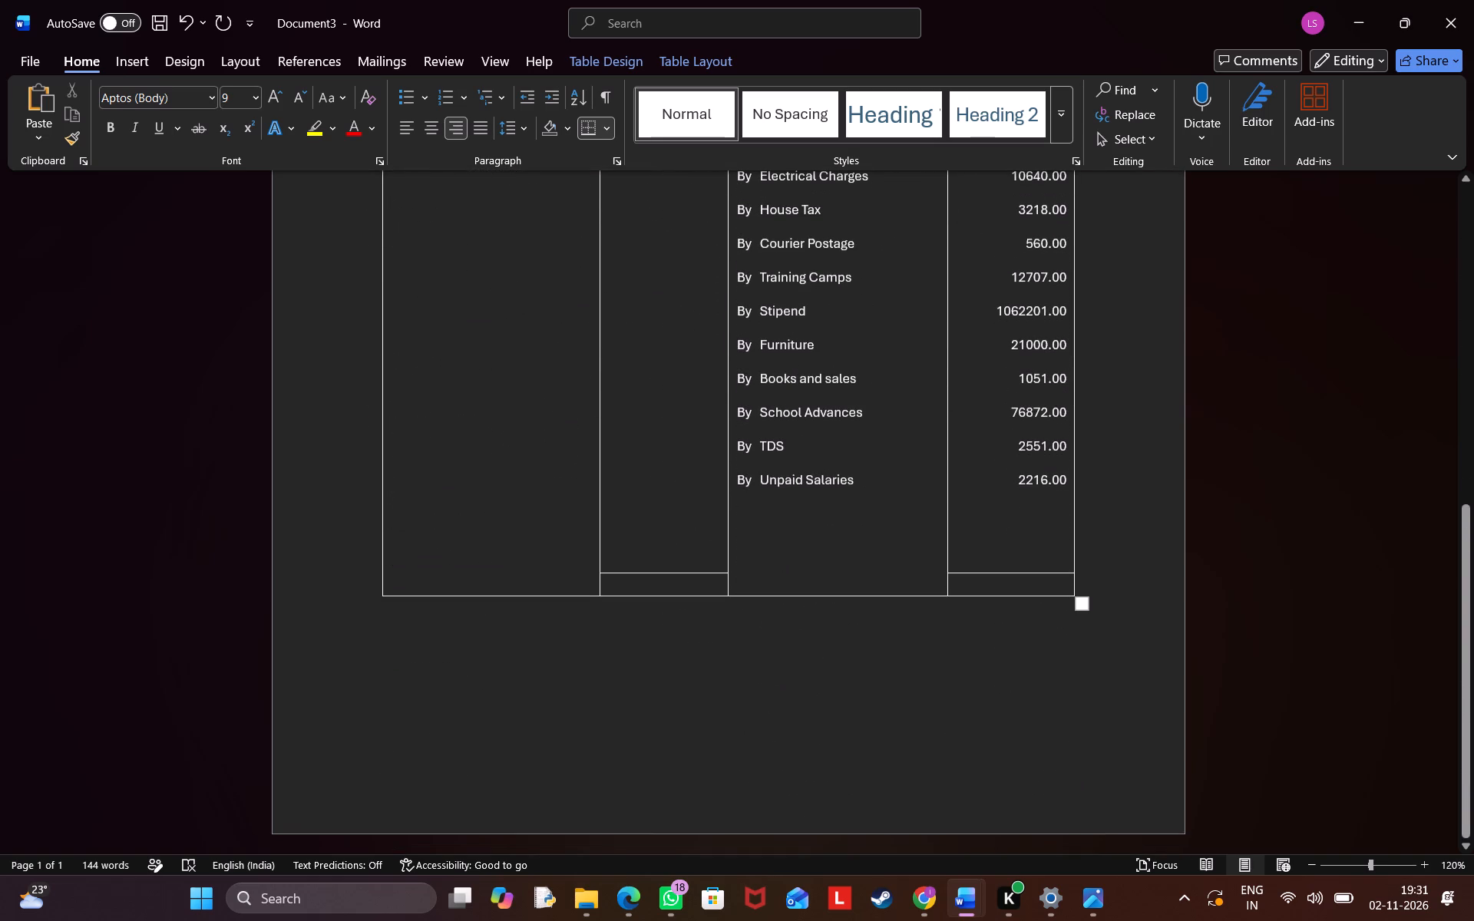
# Enter 2599915.02 as the receipts total in the bottom cell of the receipts amount column.
pyautogui.click(653, 586)
pyautogui.write('25')
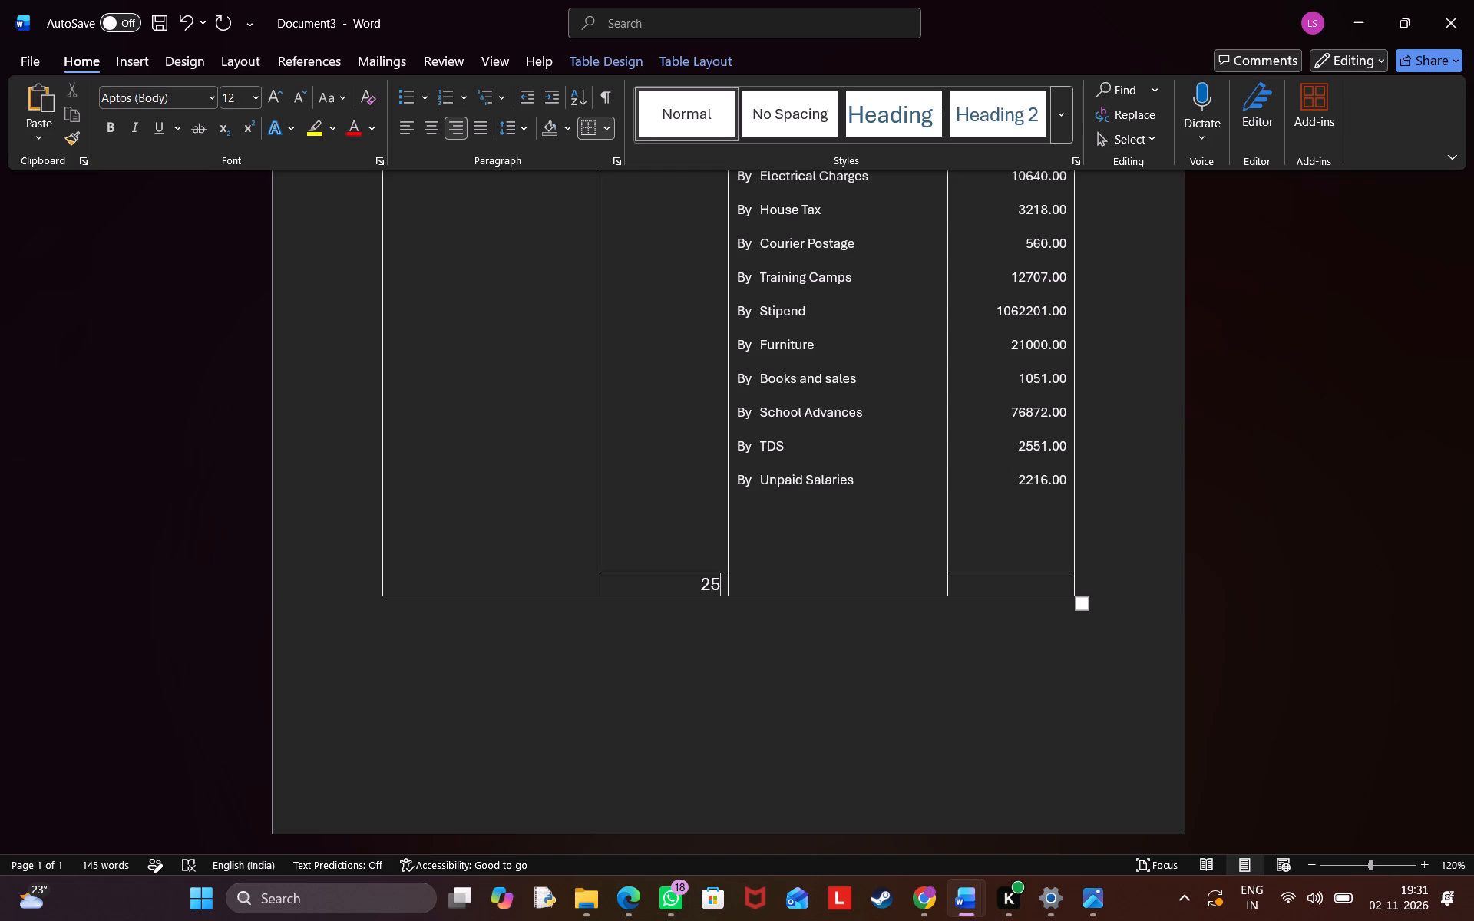
pyautogui.write('999')
pyautogui.write('15')
pyautogui.write('.0')
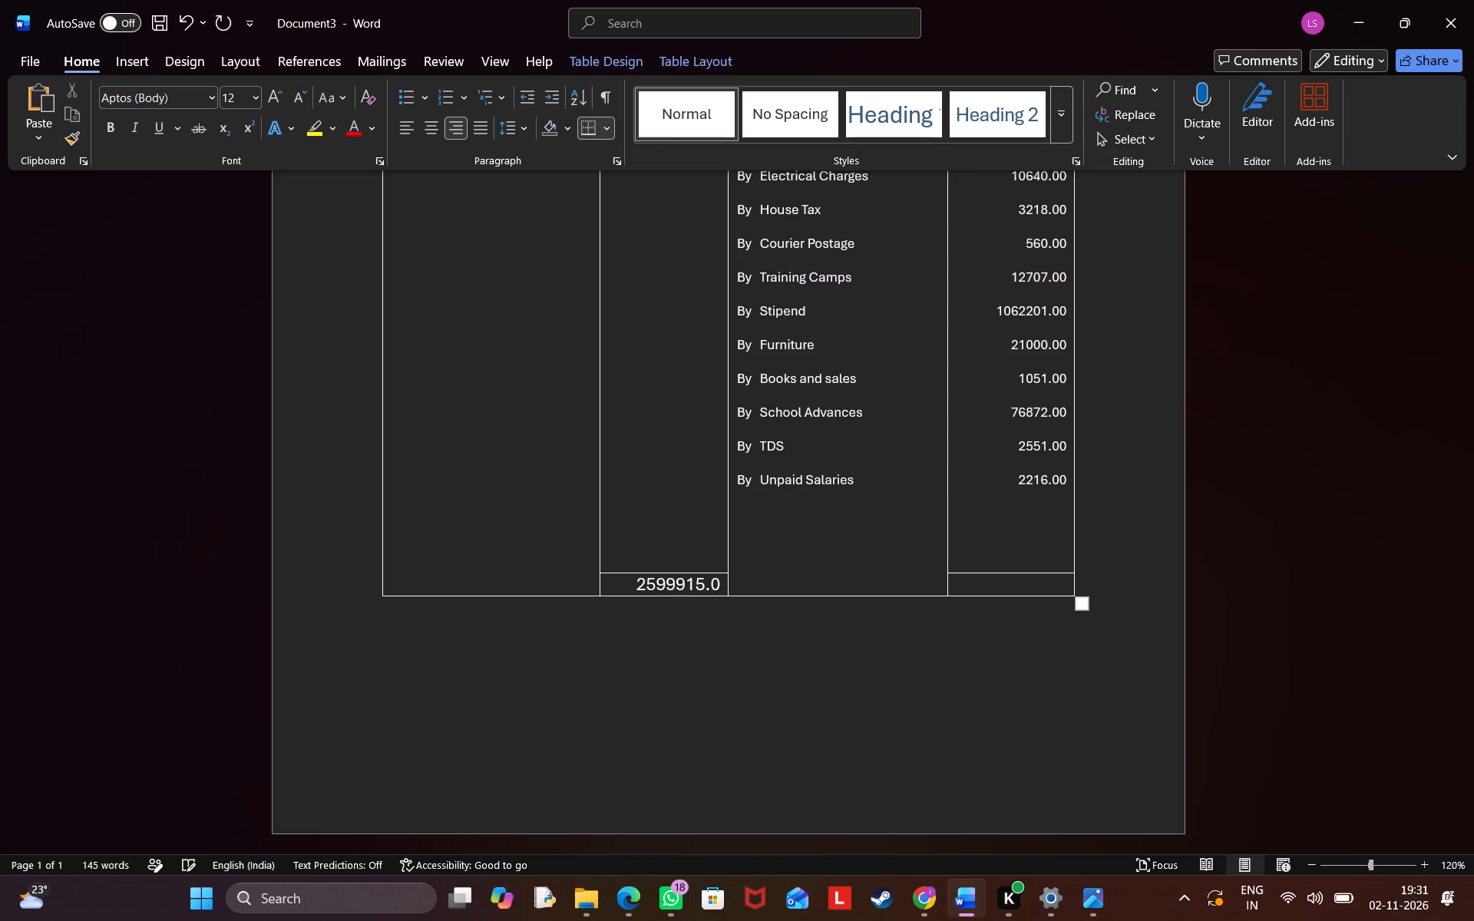
pyautogui.press('2')
# Place the cursor in the empty total cell of the payments amount column and go over the listed amounts for its total.
pyautogui.scroll(3, 653, 586)
pyautogui.scroll(-1, 653, 586)
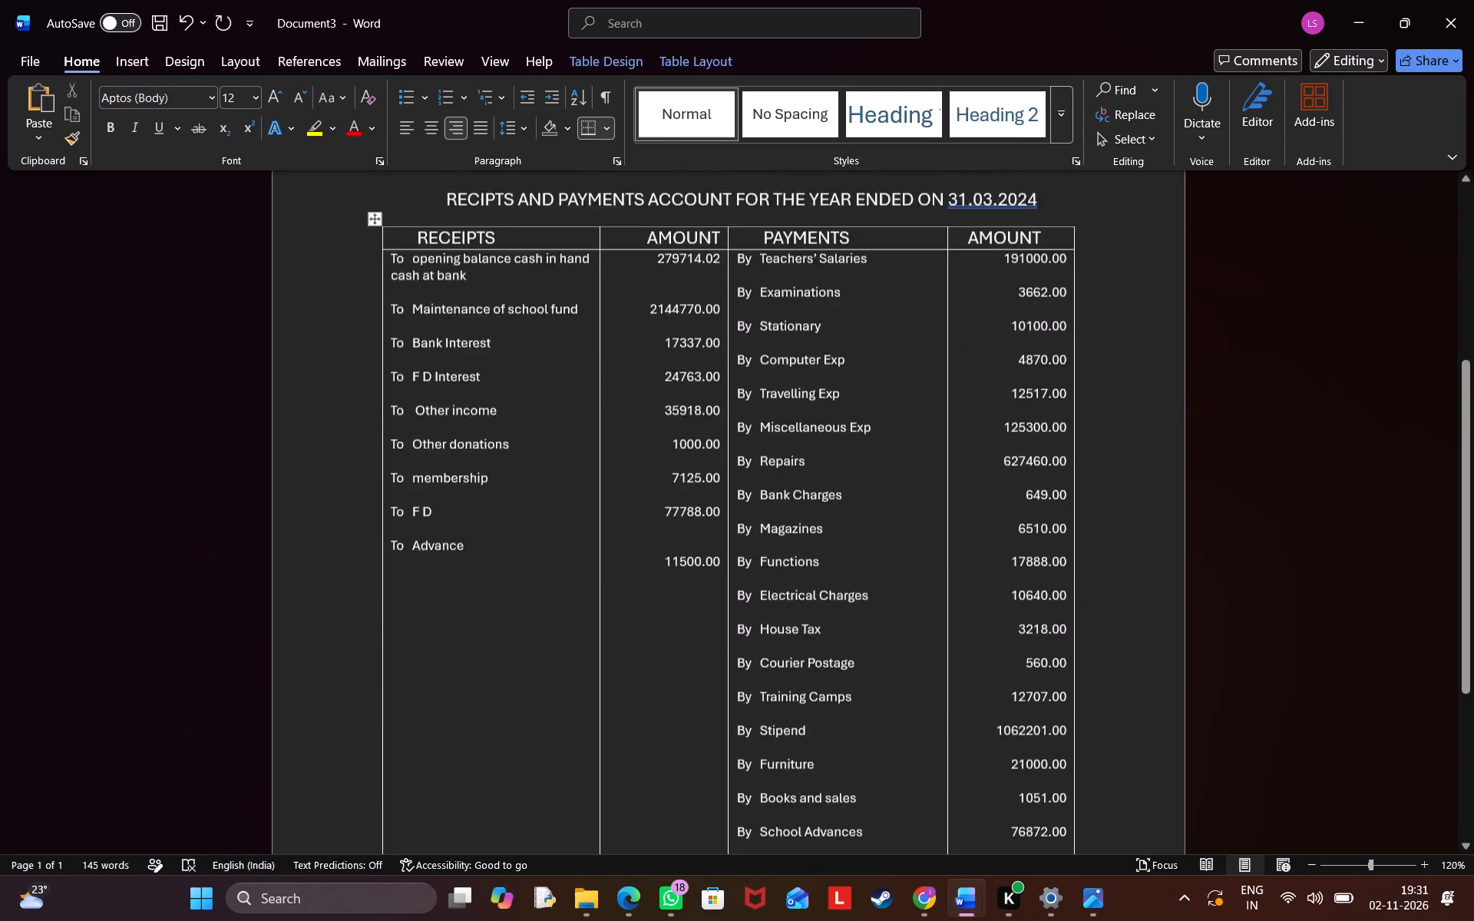
pyautogui.scroll(-2, 653, 586)
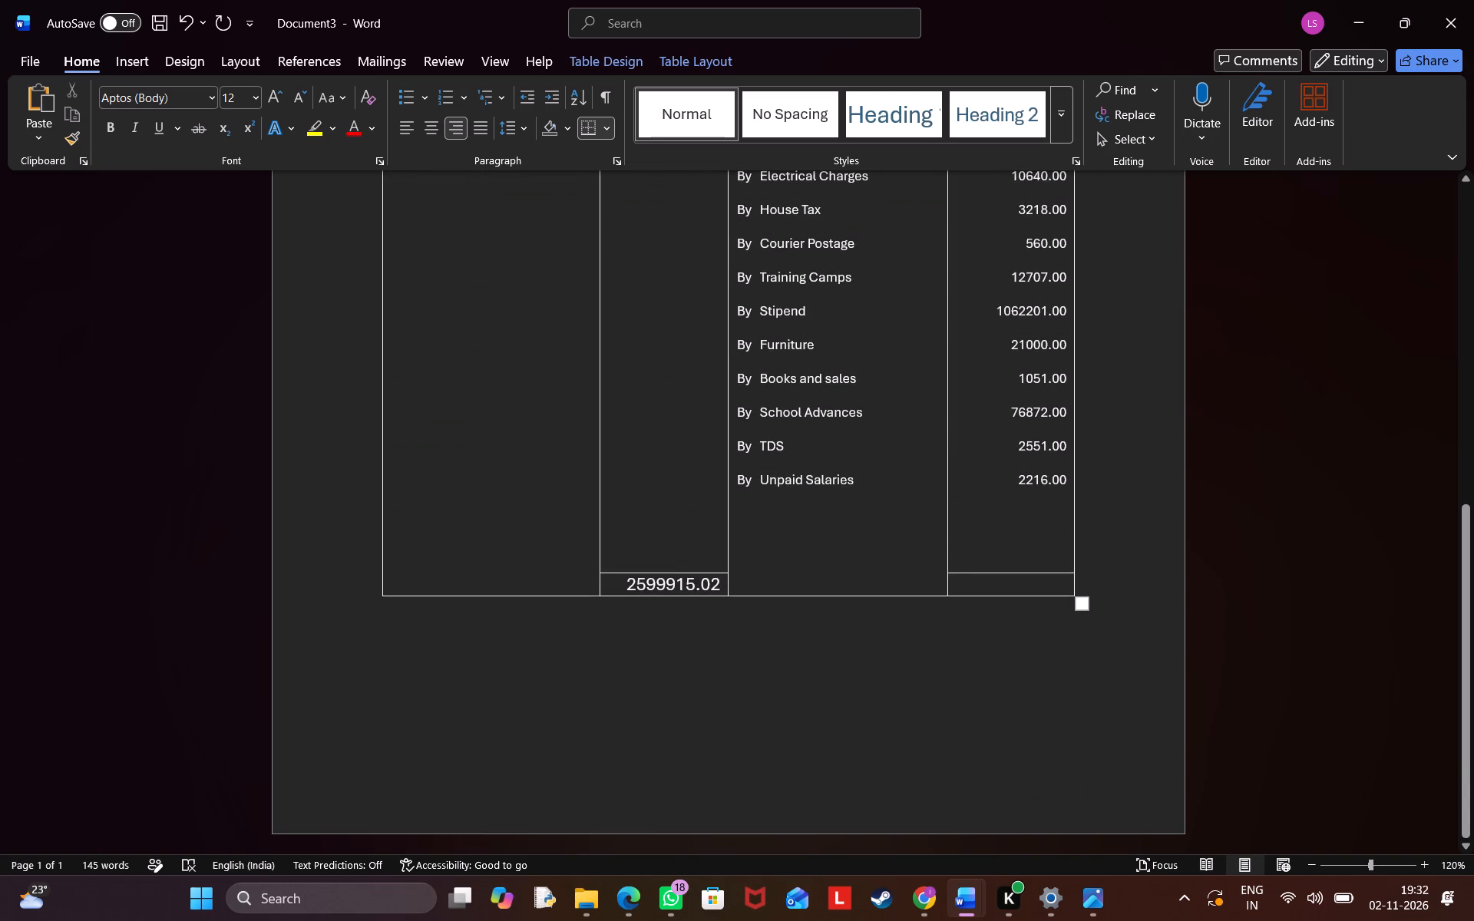
pyautogui.click(971, 584)
pyautogui.scroll(2, 971, 584)
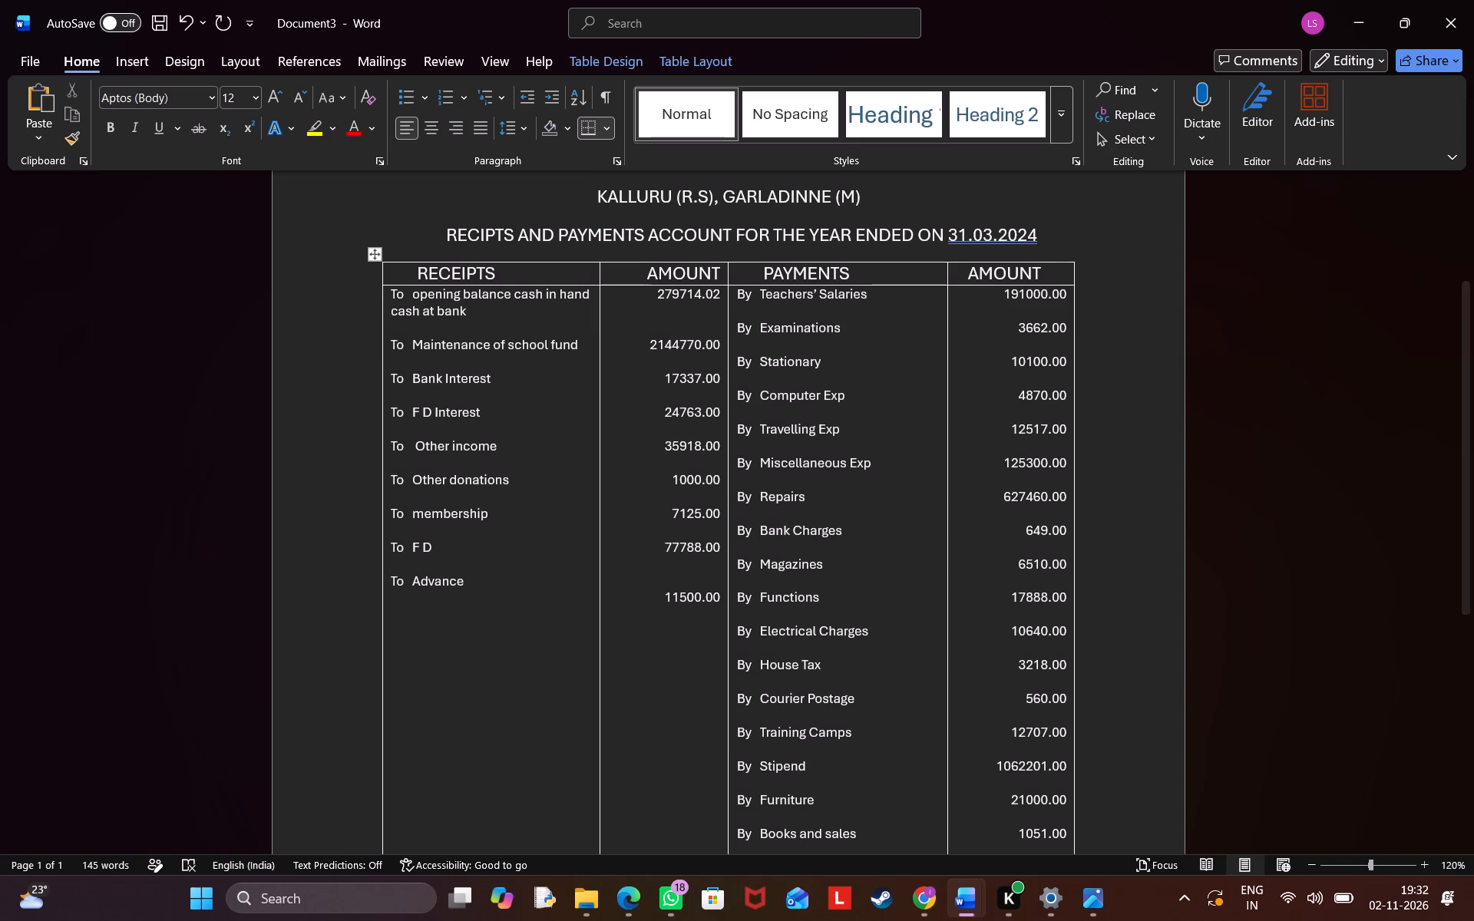
pyautogui.scroll(-1, 973, 579)
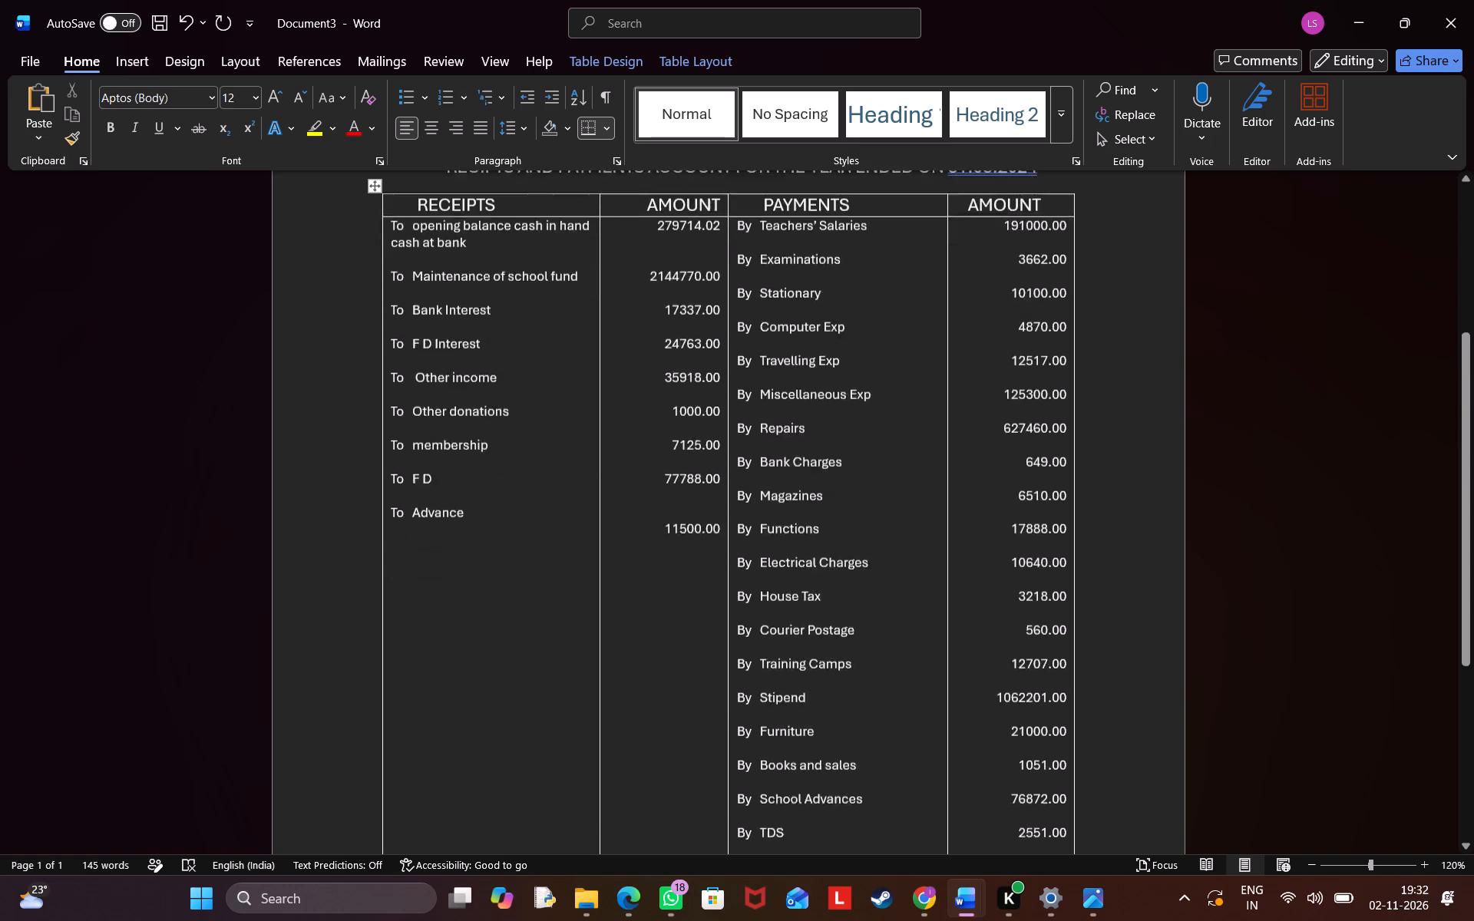
pyautogui.scroll(-2, 973, 579)
pyautogui.scroll(1, 973, 579)
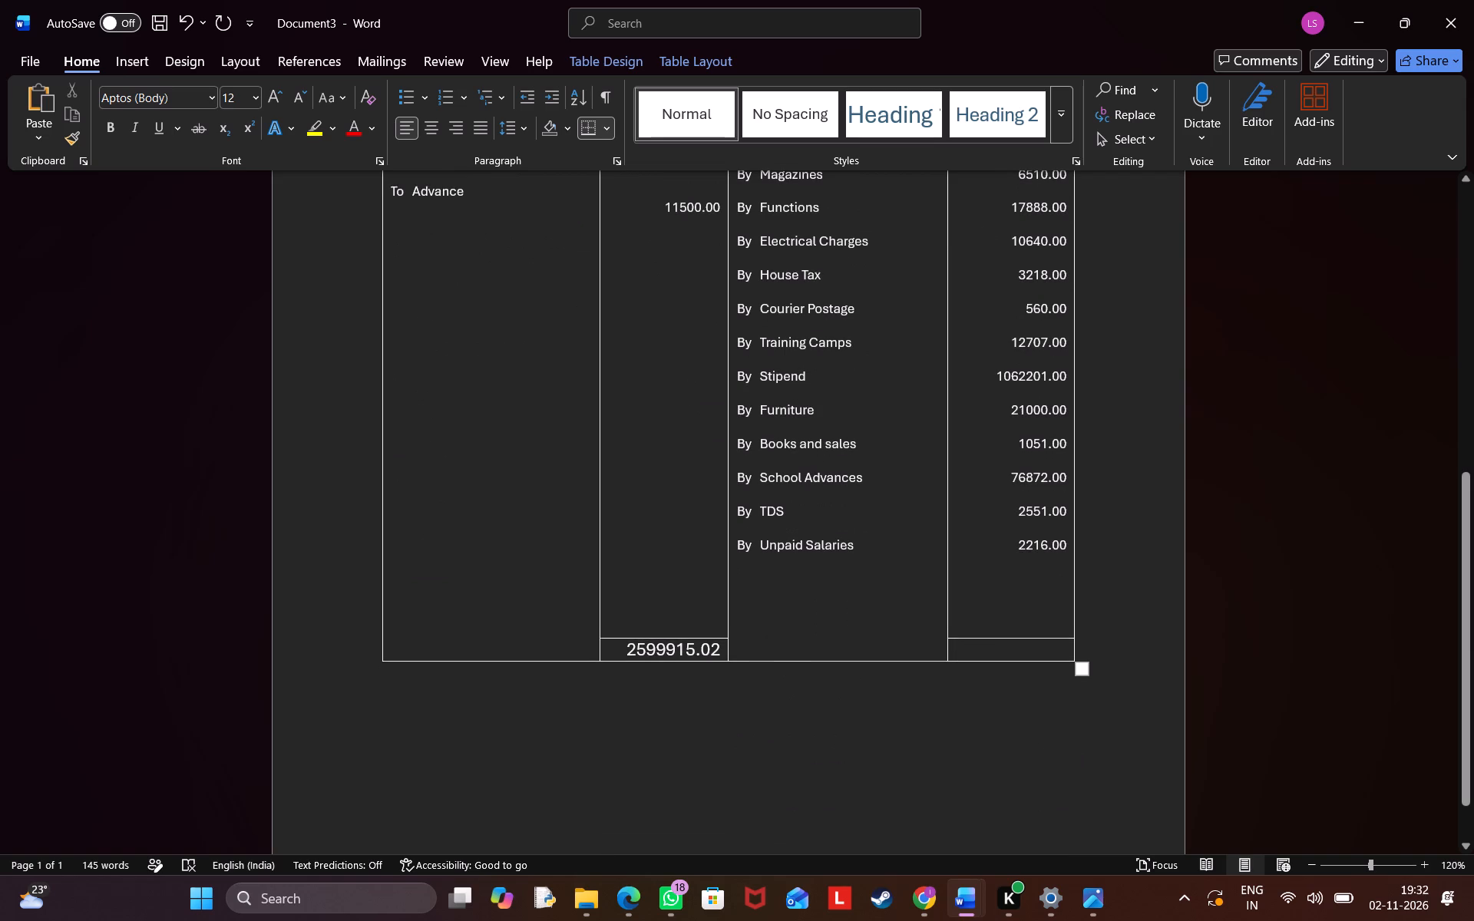
pyautogui.scroll(1, 973, 579)
pyautogui.scroll(-6, 973, 579)
pyautogui.scroll(1, 973, 579)
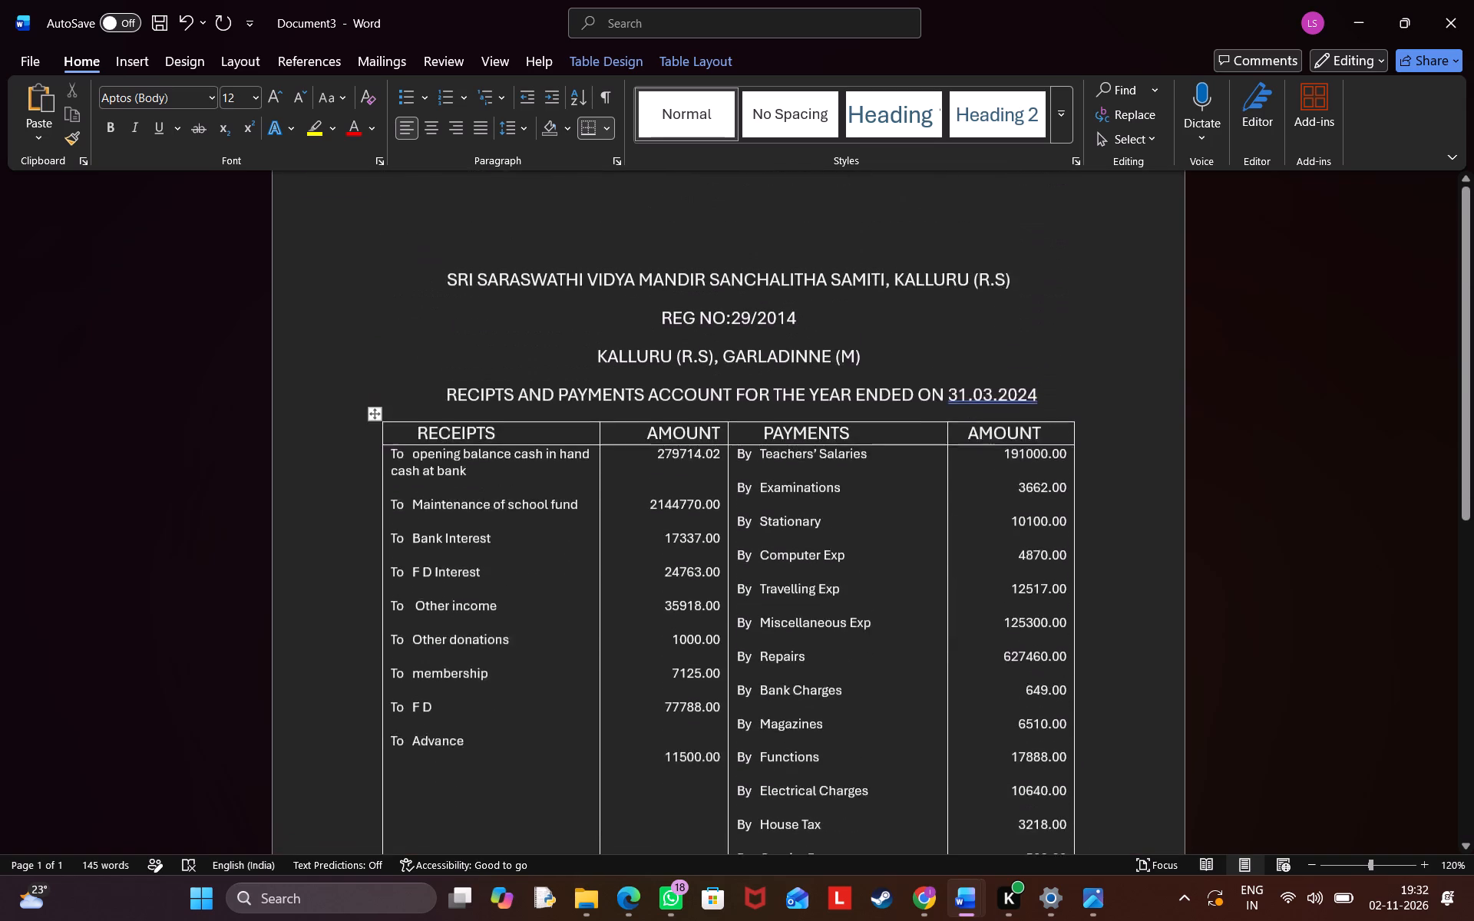
pyautogui.scroll(-2, 973, 579)
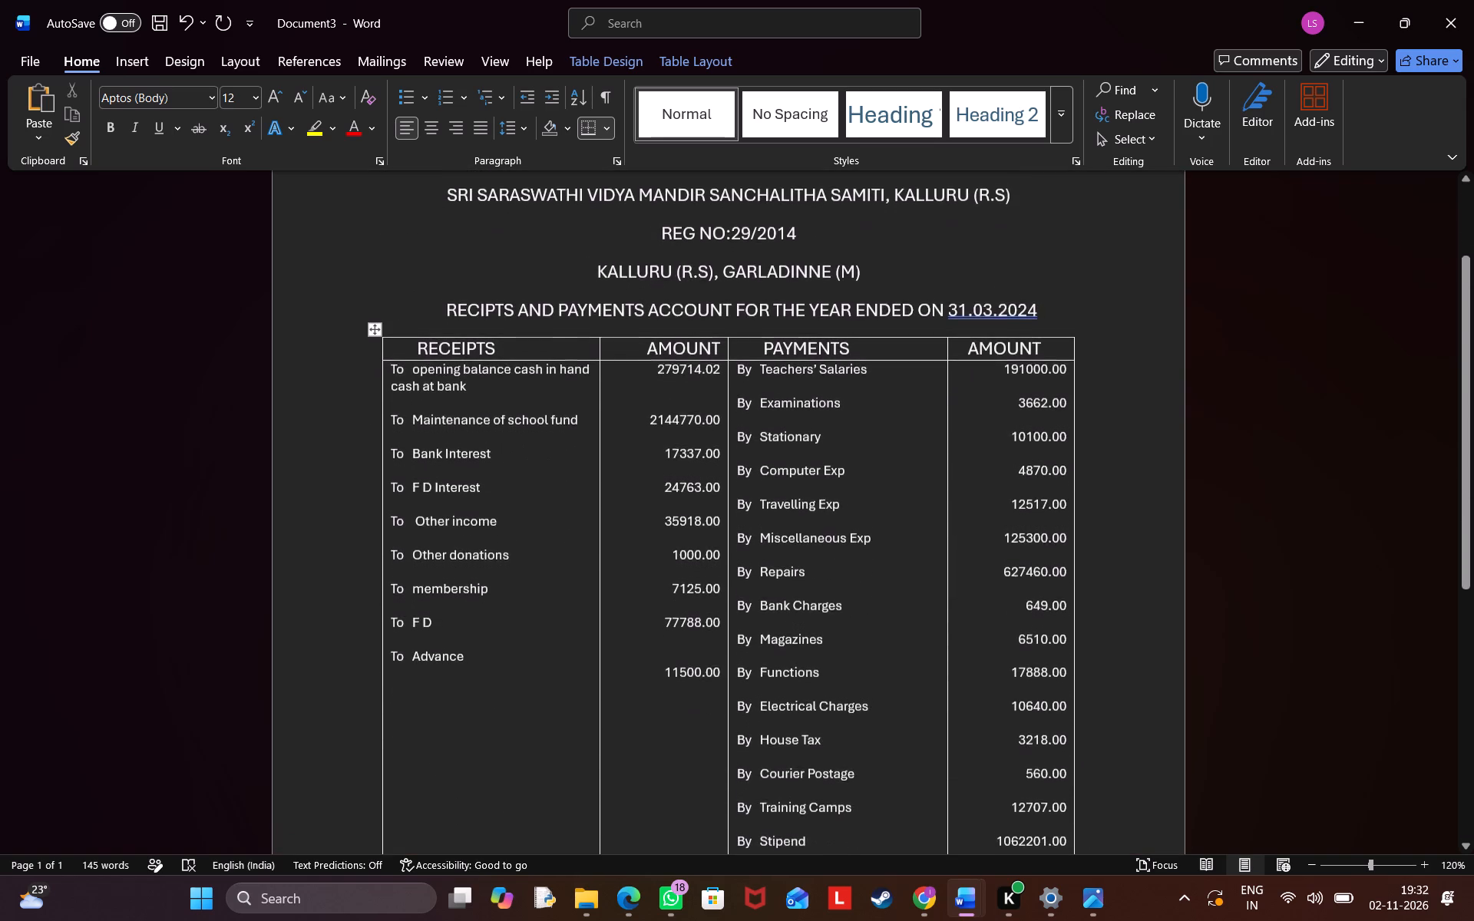
pyautogui.scroll(-1, 973, 579)
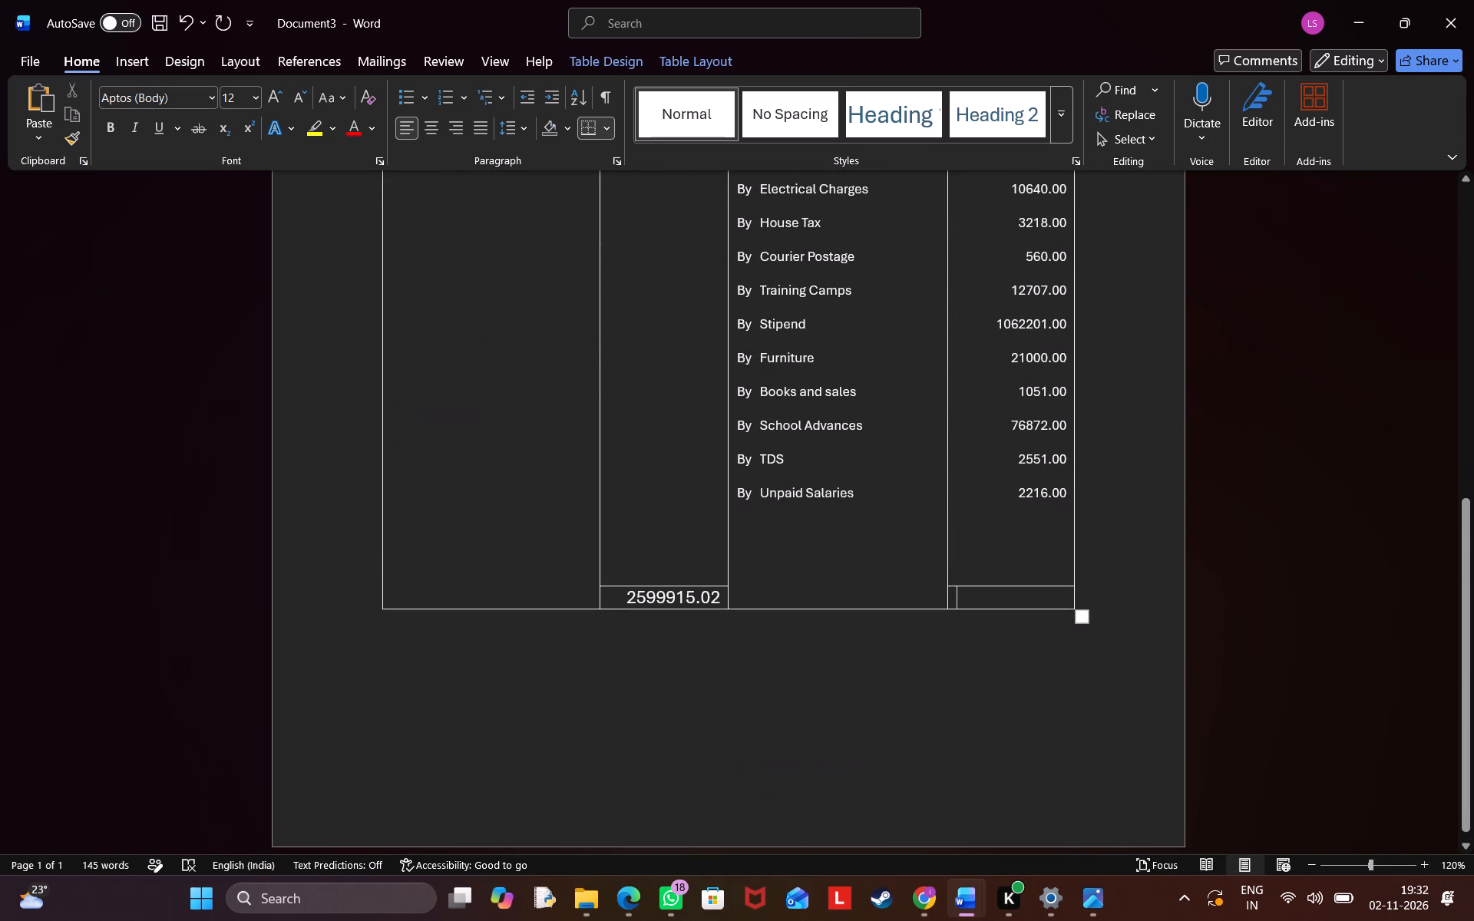
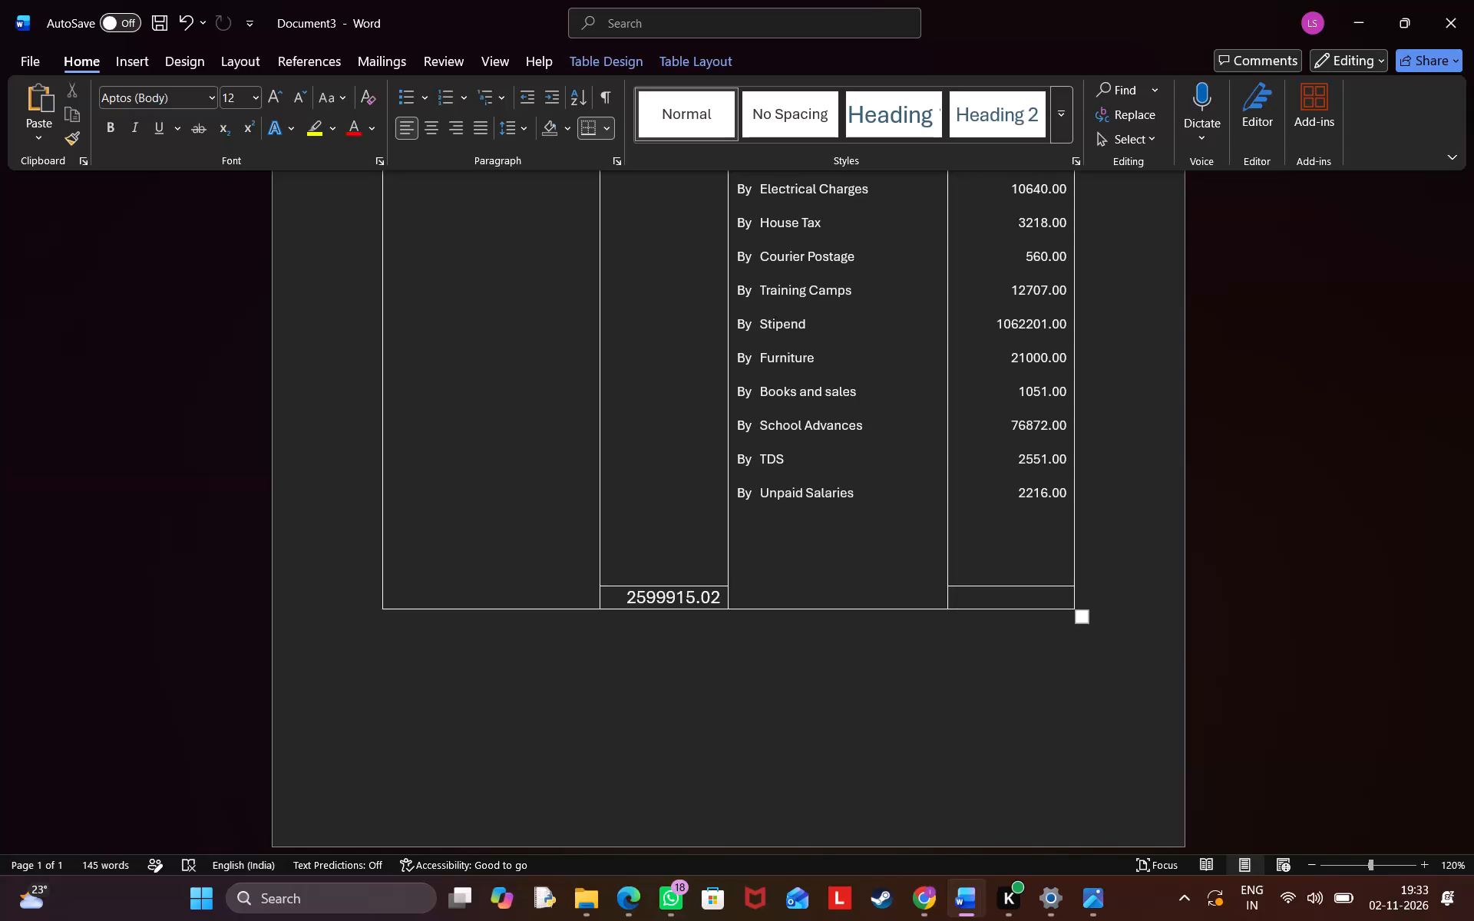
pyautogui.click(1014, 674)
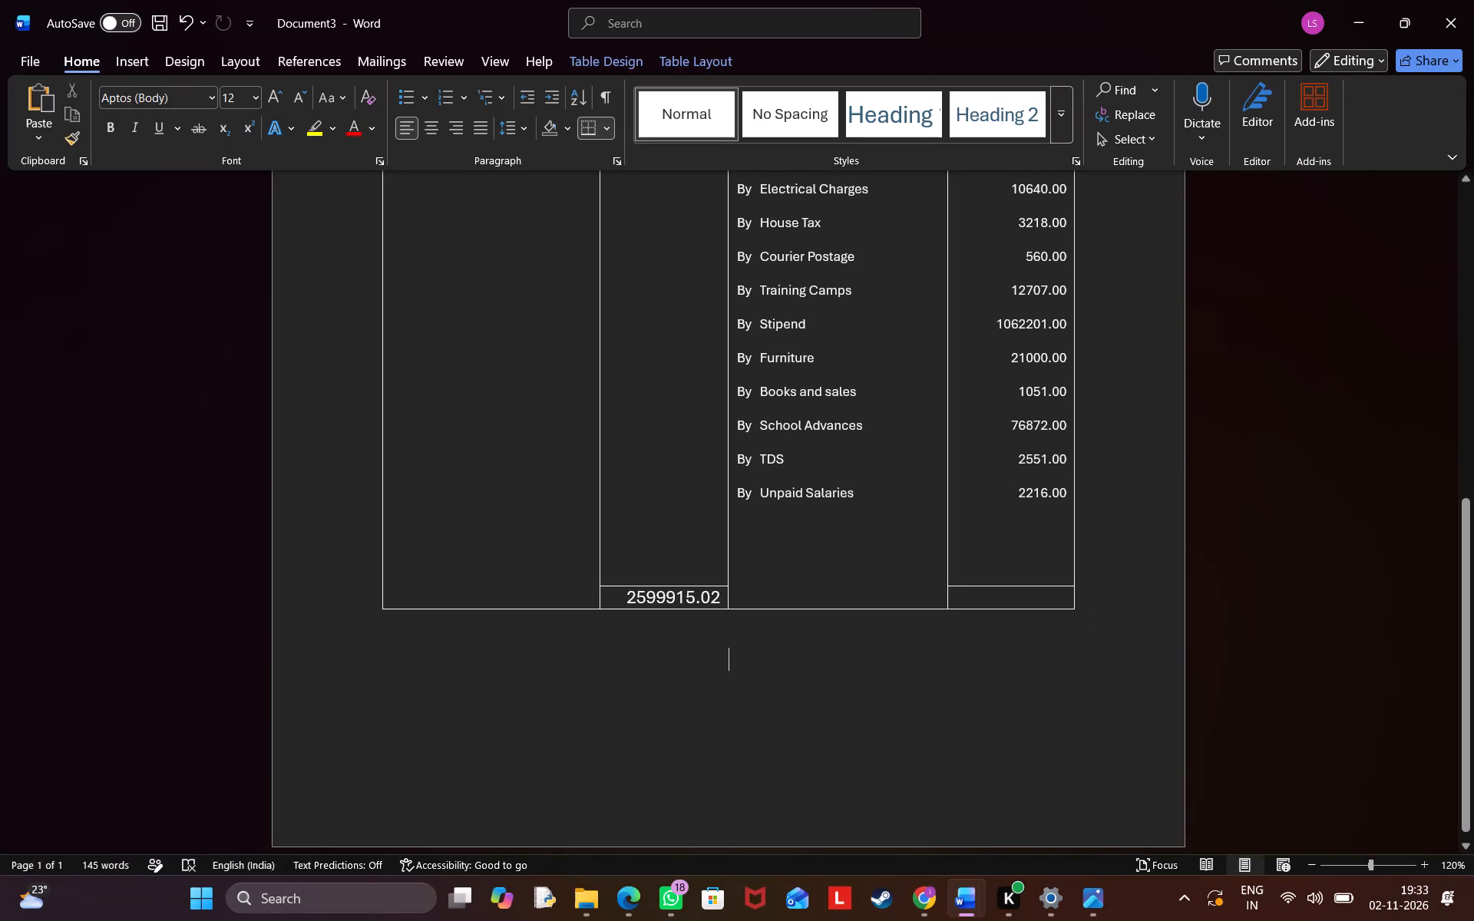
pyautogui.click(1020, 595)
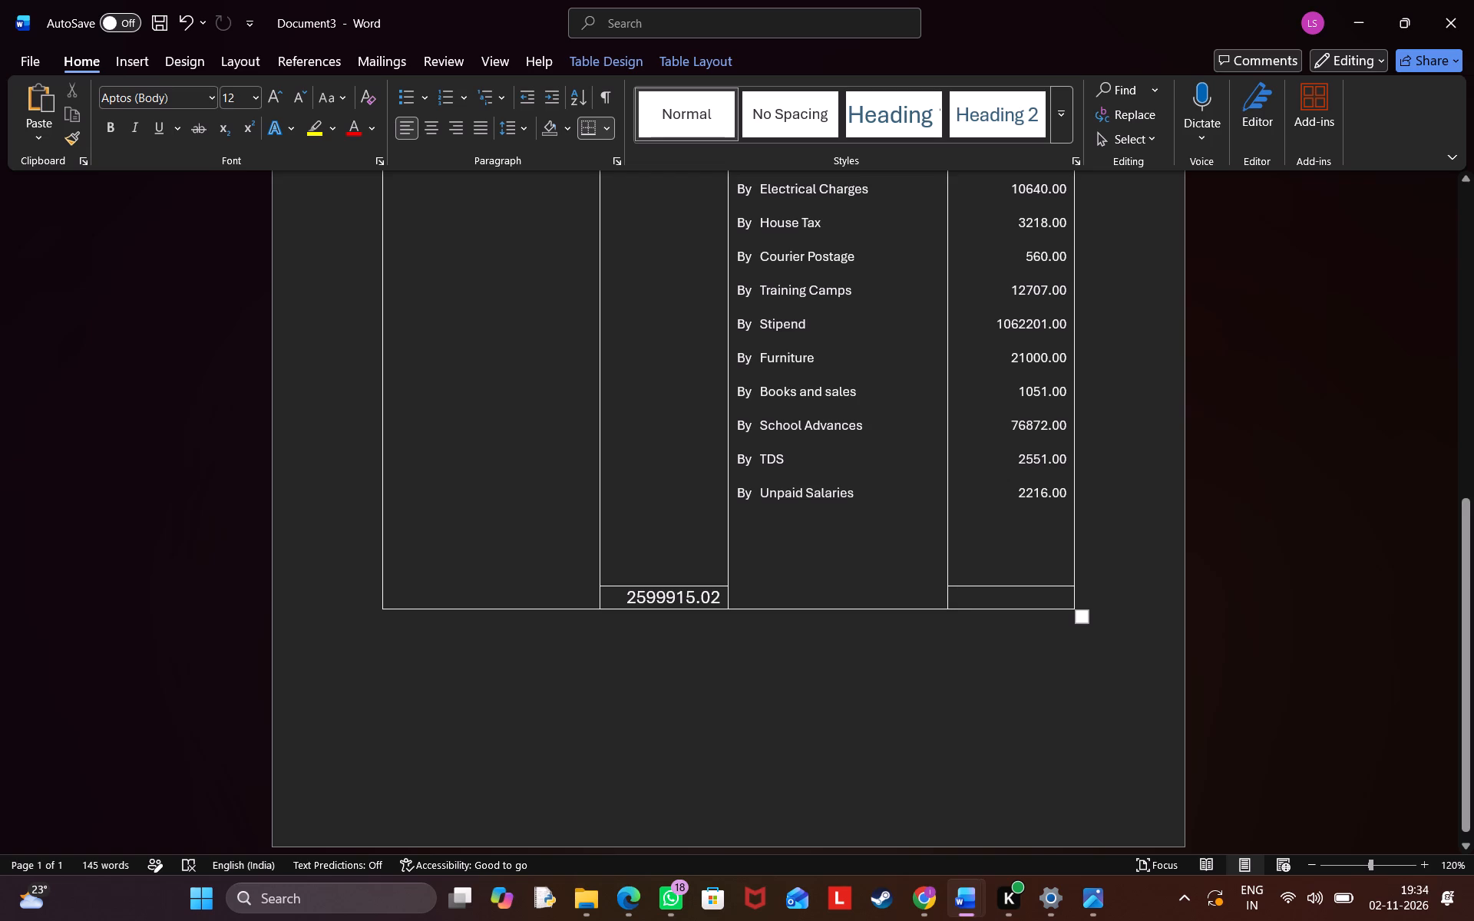
# Enter 406943.02, indented with spaces, on the line below "By Unpaid Salaries" in the payments description column.
pyautogui.click(861, 517)
pyautogui.press('Return')
pyautogui.press('Return')
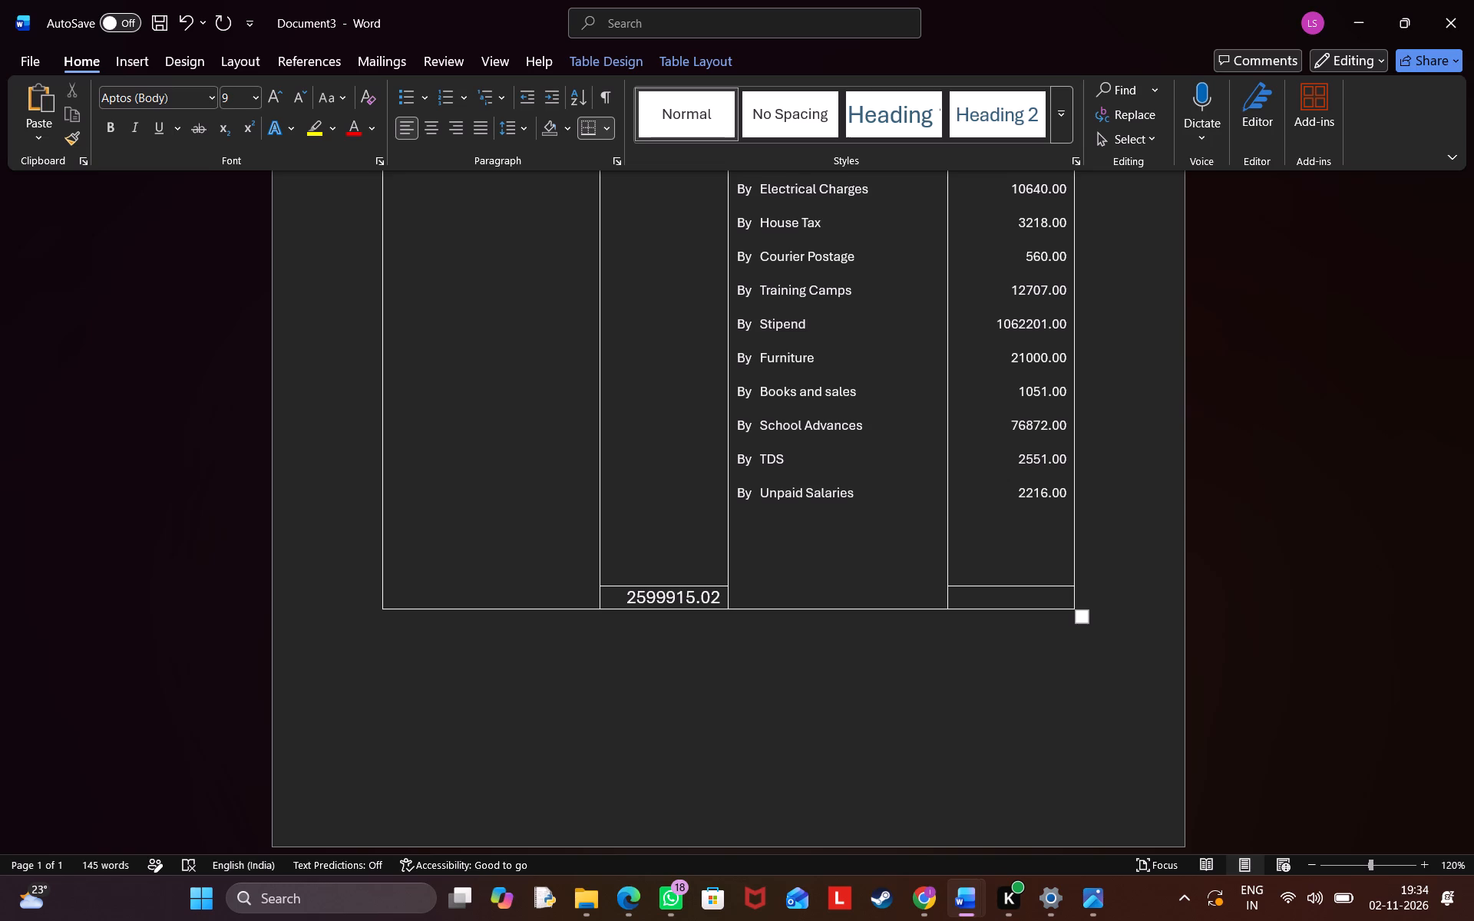
pyautogui.press('space')
pyautogui.press('space')
pyautogui.press('space')
pyautogui.press('space')
pyautogui.press('space')
pyautogui.press('space')
pyautogui.press('space')
pyautogui.press('space')
pyautogui.press('space')
pyautogui.press('space')
pyautogui.press('space')
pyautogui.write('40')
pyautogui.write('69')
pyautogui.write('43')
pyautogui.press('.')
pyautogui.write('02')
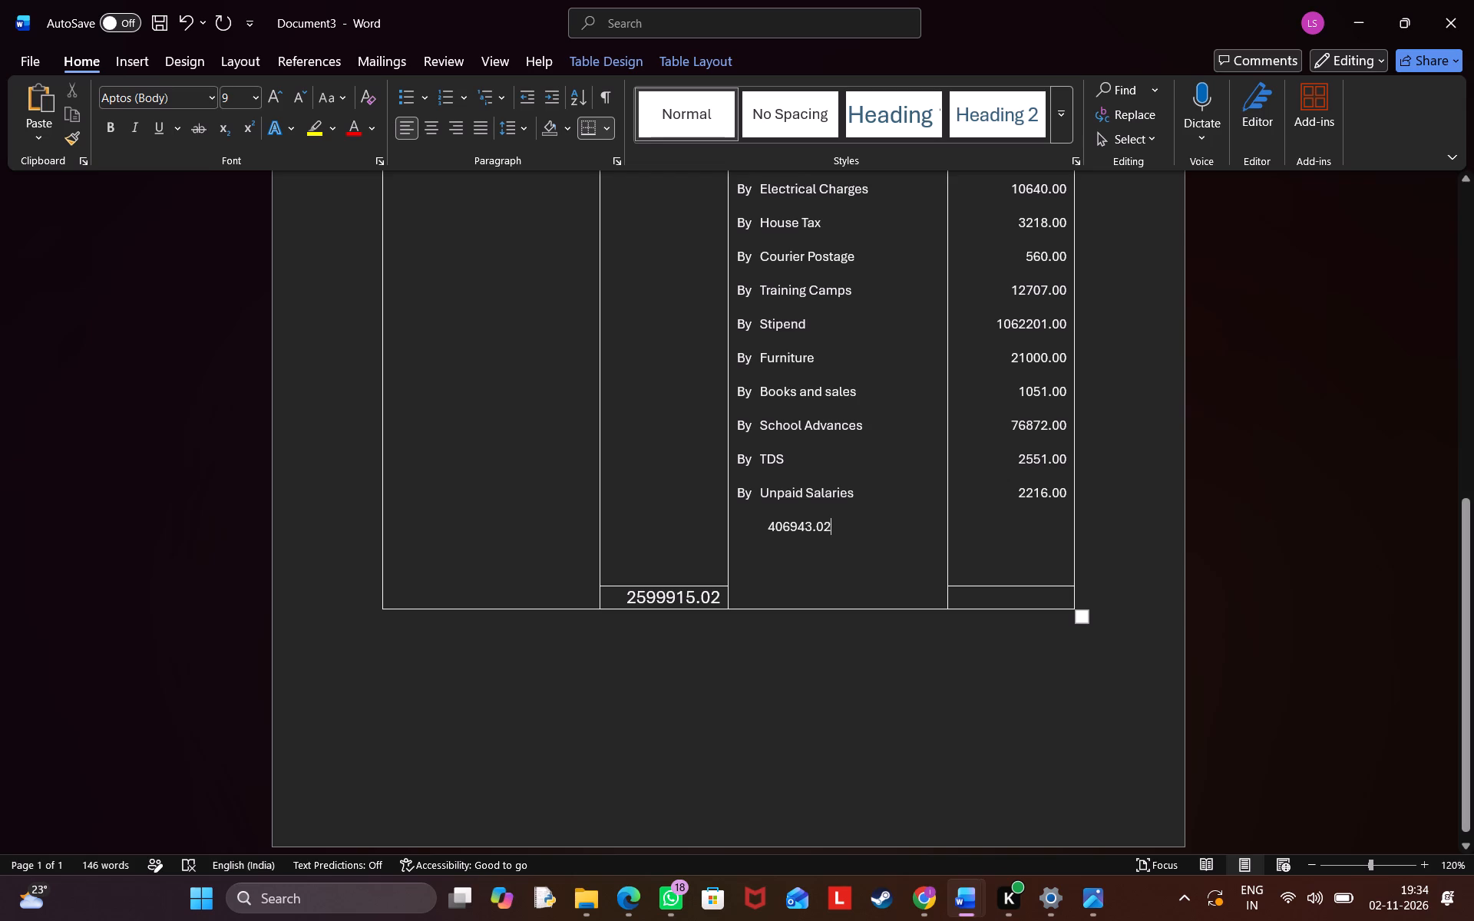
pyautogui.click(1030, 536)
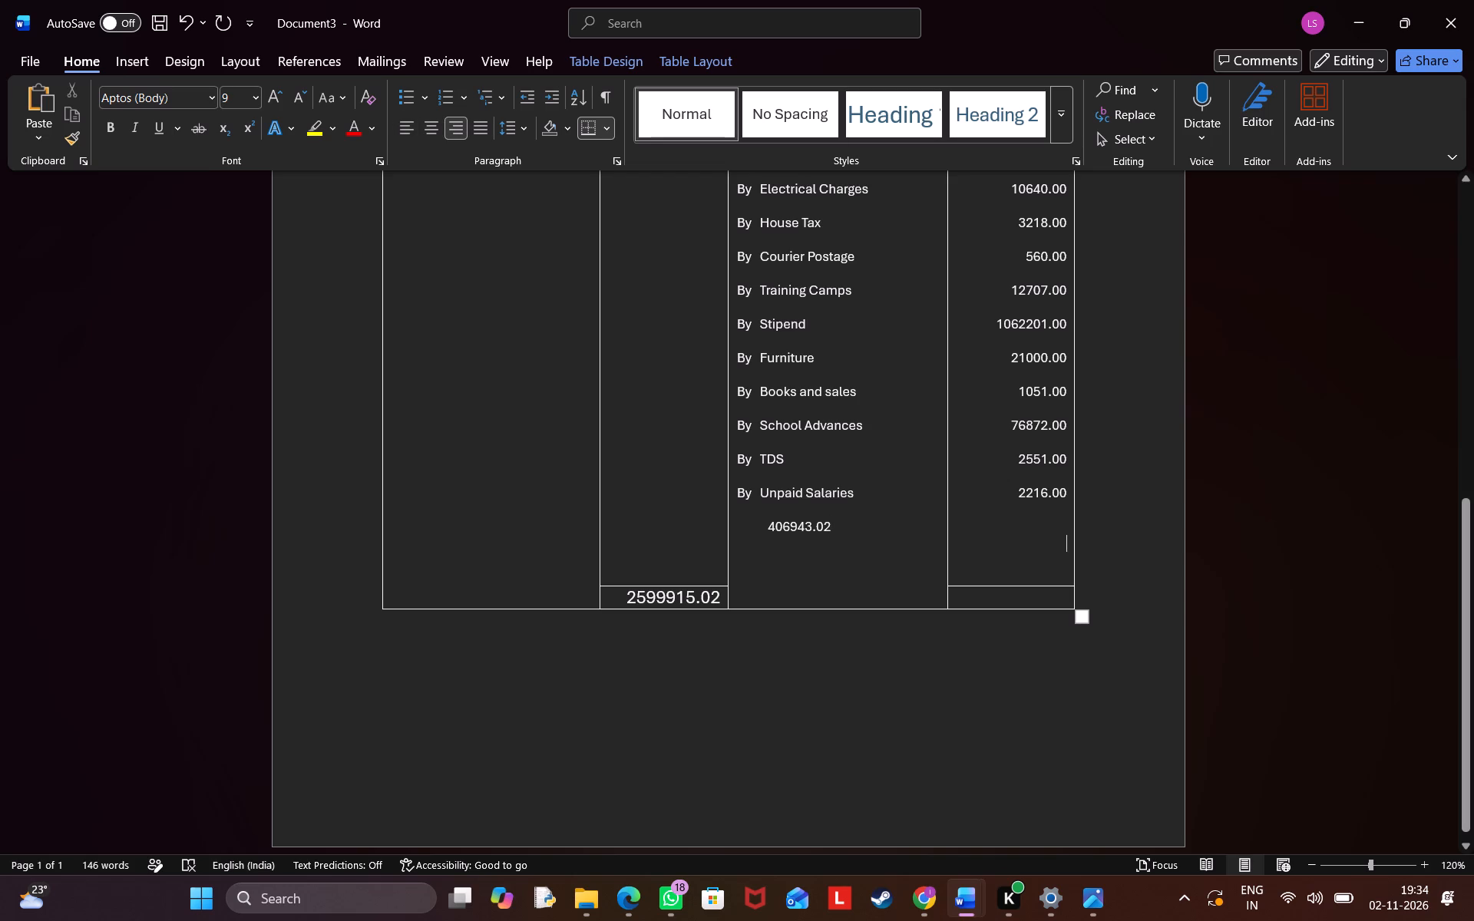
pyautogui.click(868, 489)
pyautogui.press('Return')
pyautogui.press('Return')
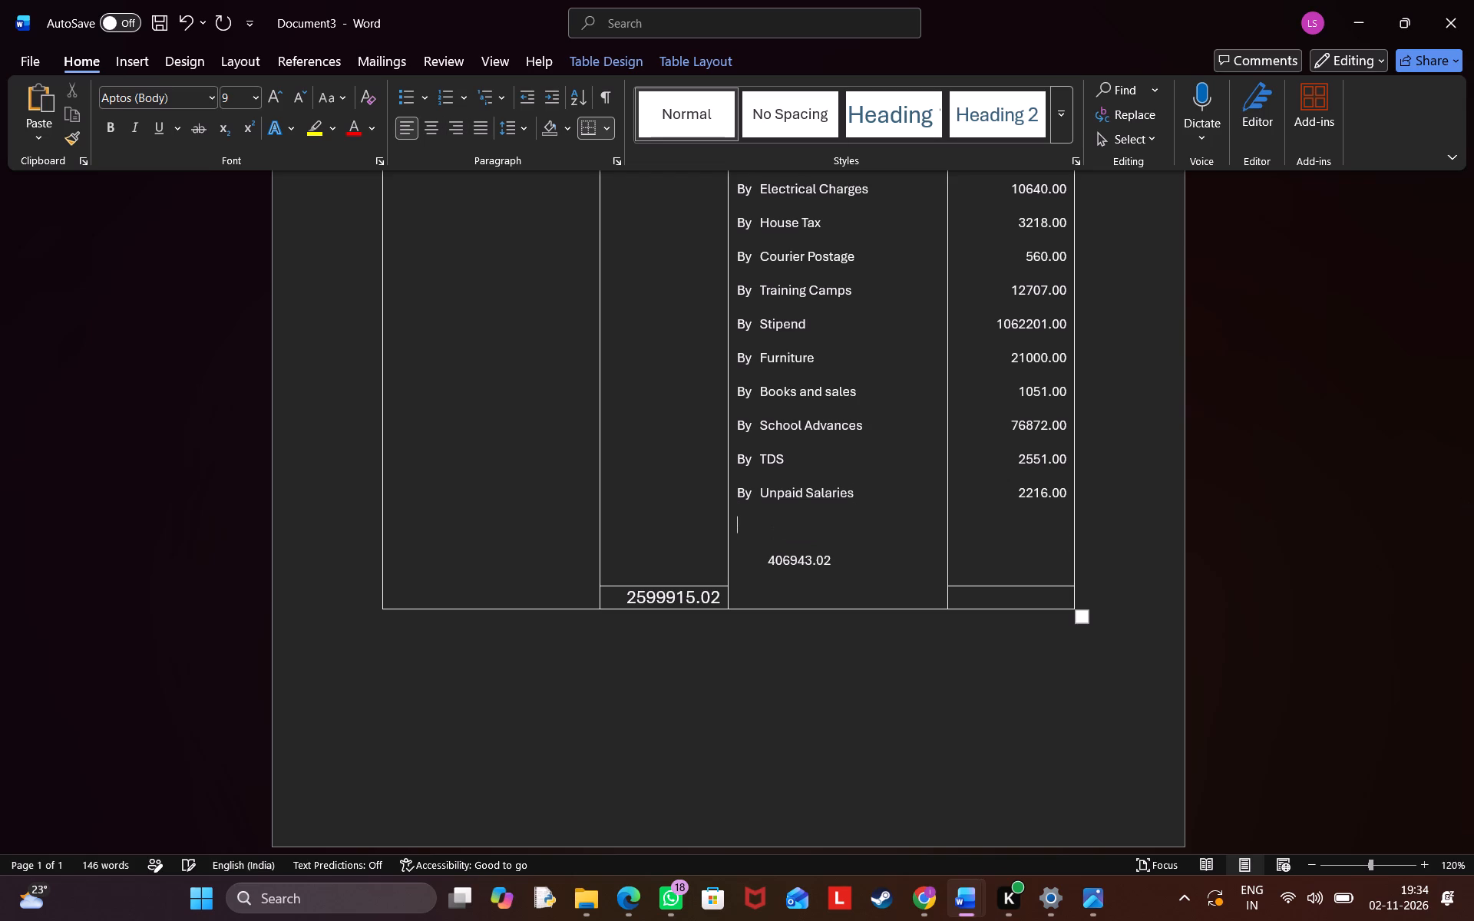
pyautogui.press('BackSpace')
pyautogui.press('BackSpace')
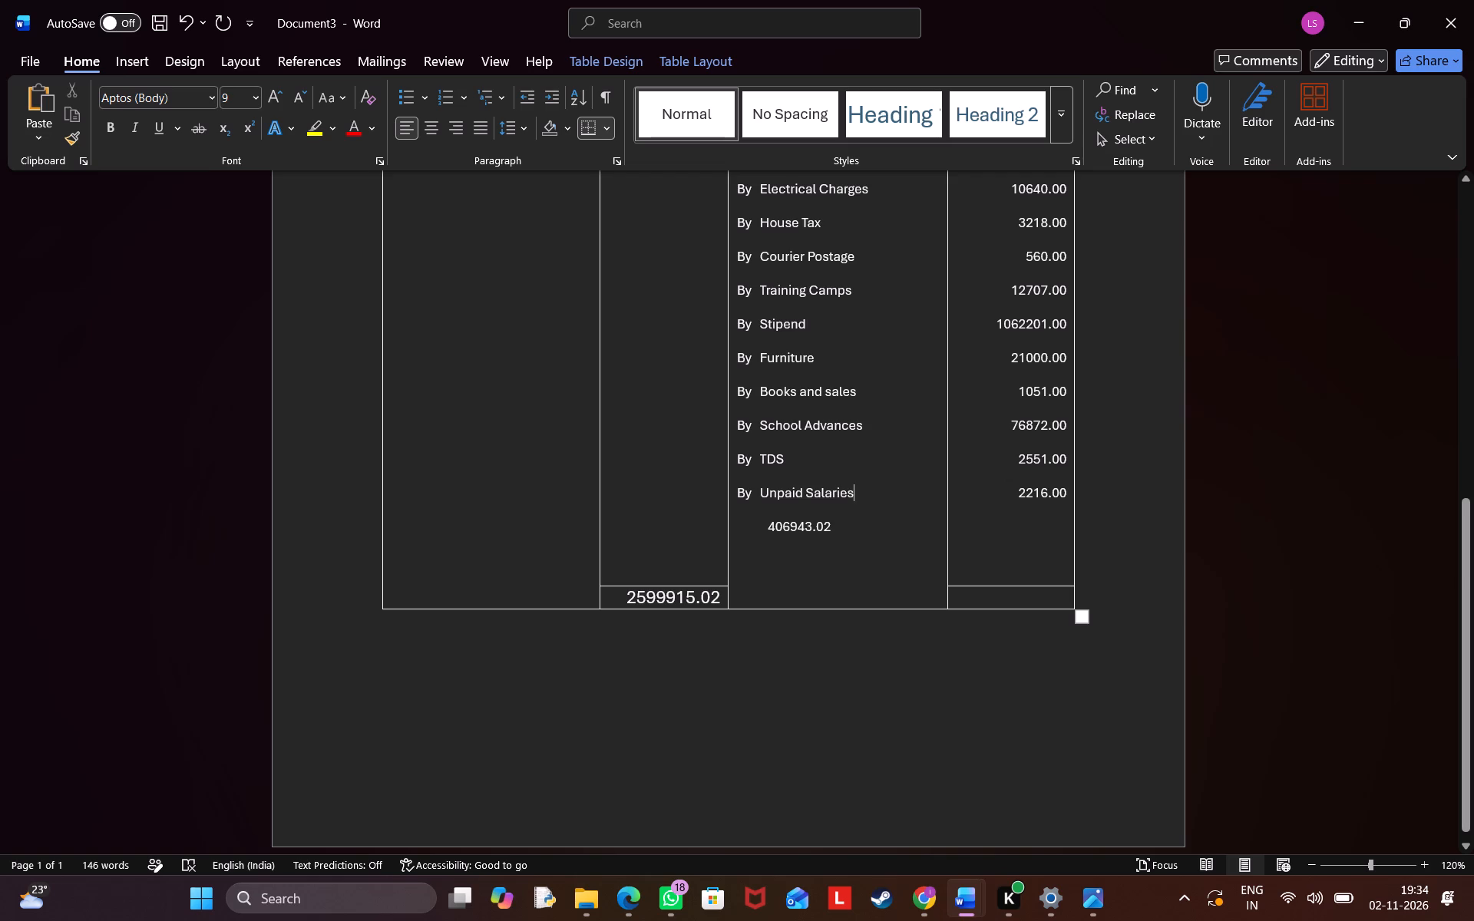
# Enter 406943.02 in the payments amount column on the line below the Unpaid Salaries amount.
pyautogui.click(1016, 527)
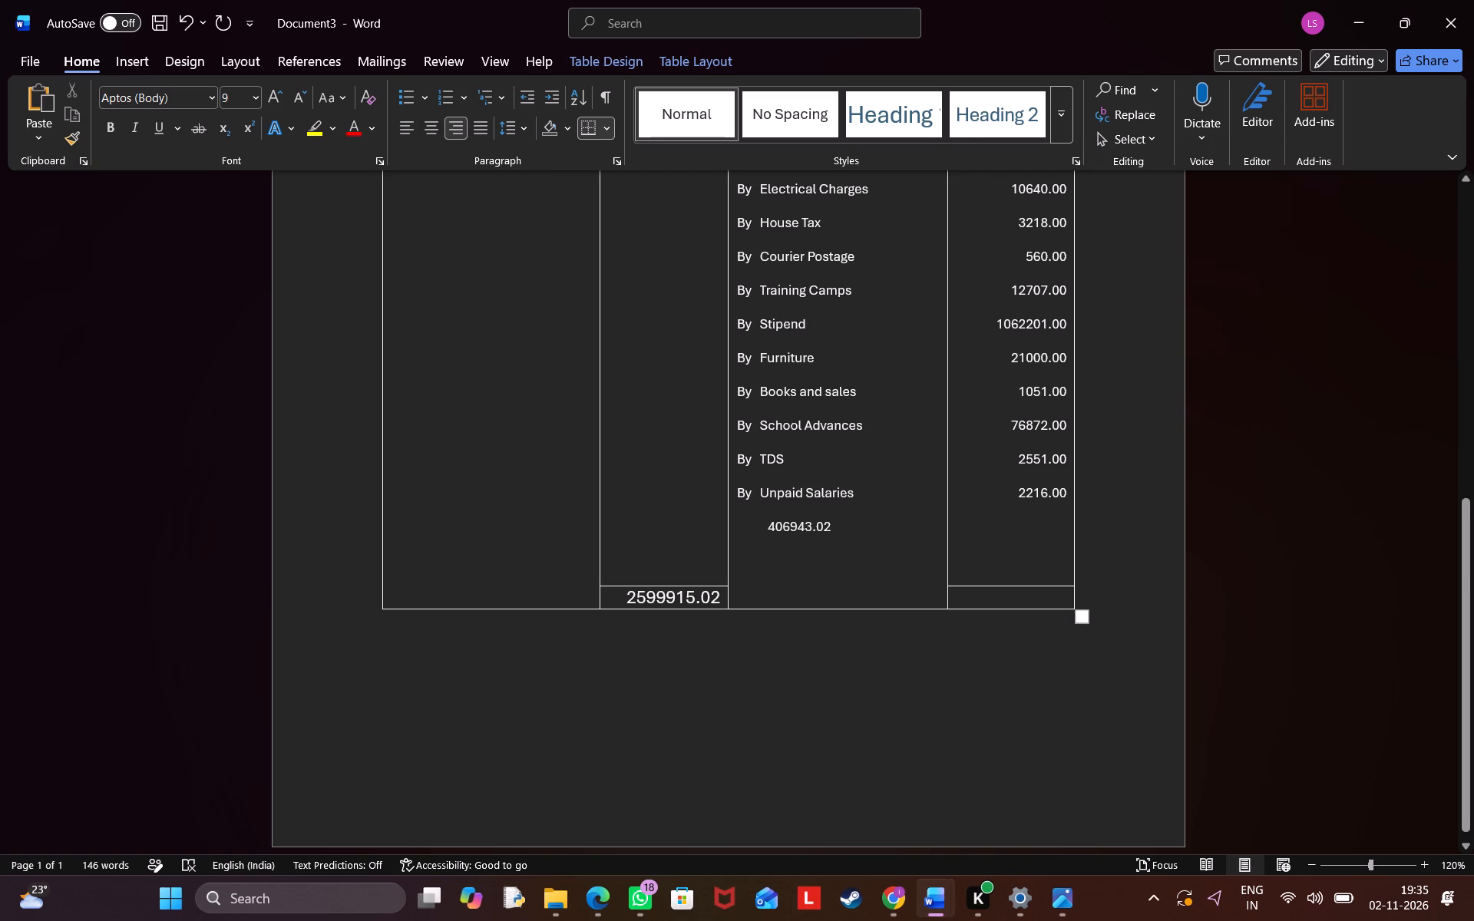
pyautogui.write('406')
pyautogui.press('9')
pyautogui.write('43.02')
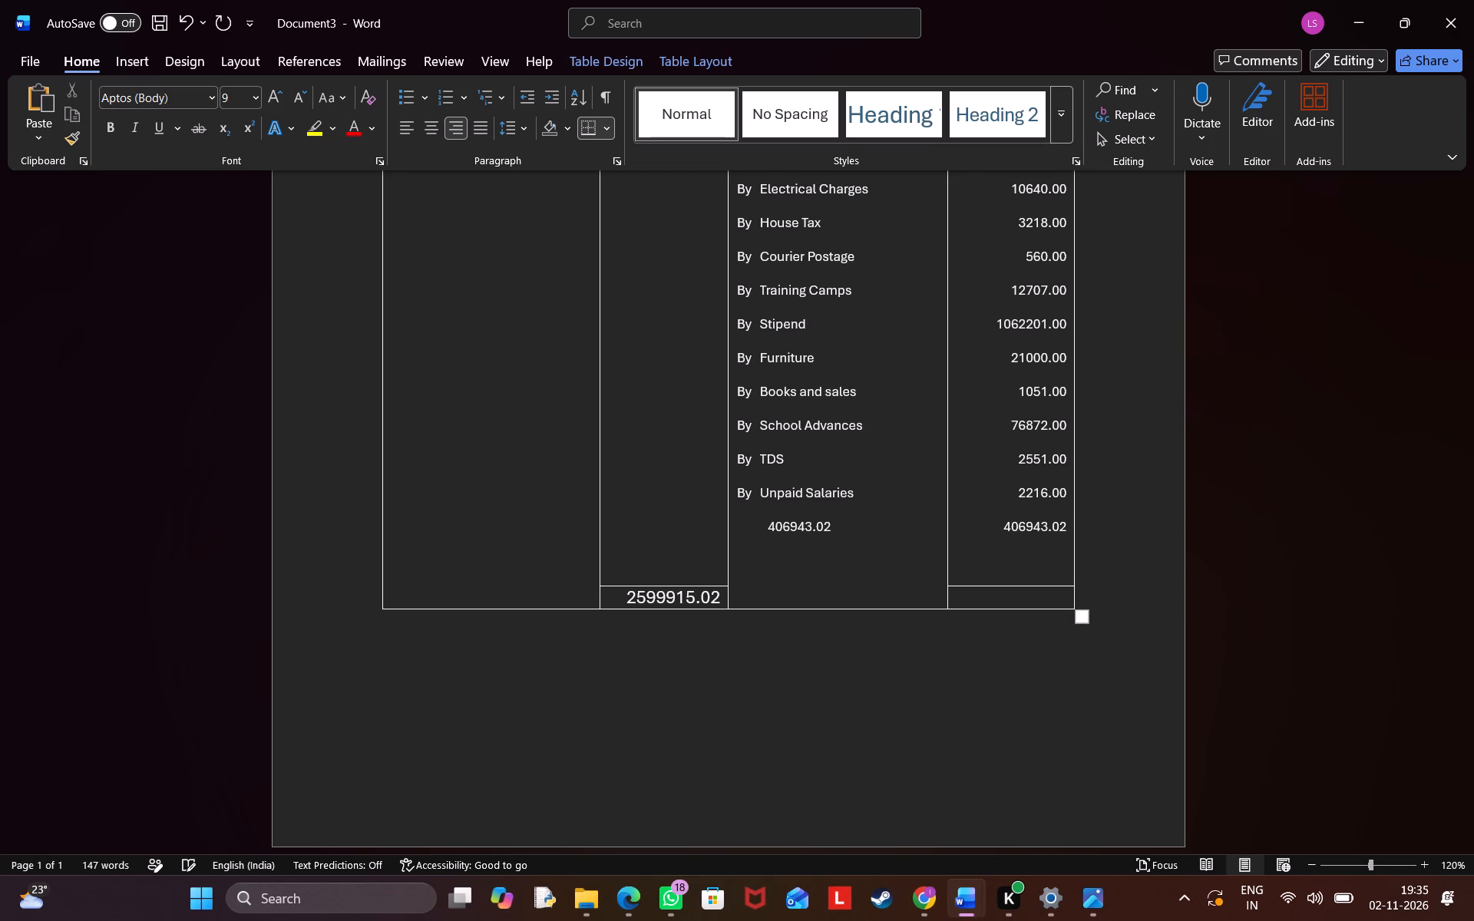
# Copy all the payments amounts from Teachers' Salaries down to 406943.02.
pyautogui.click(1018, 553)
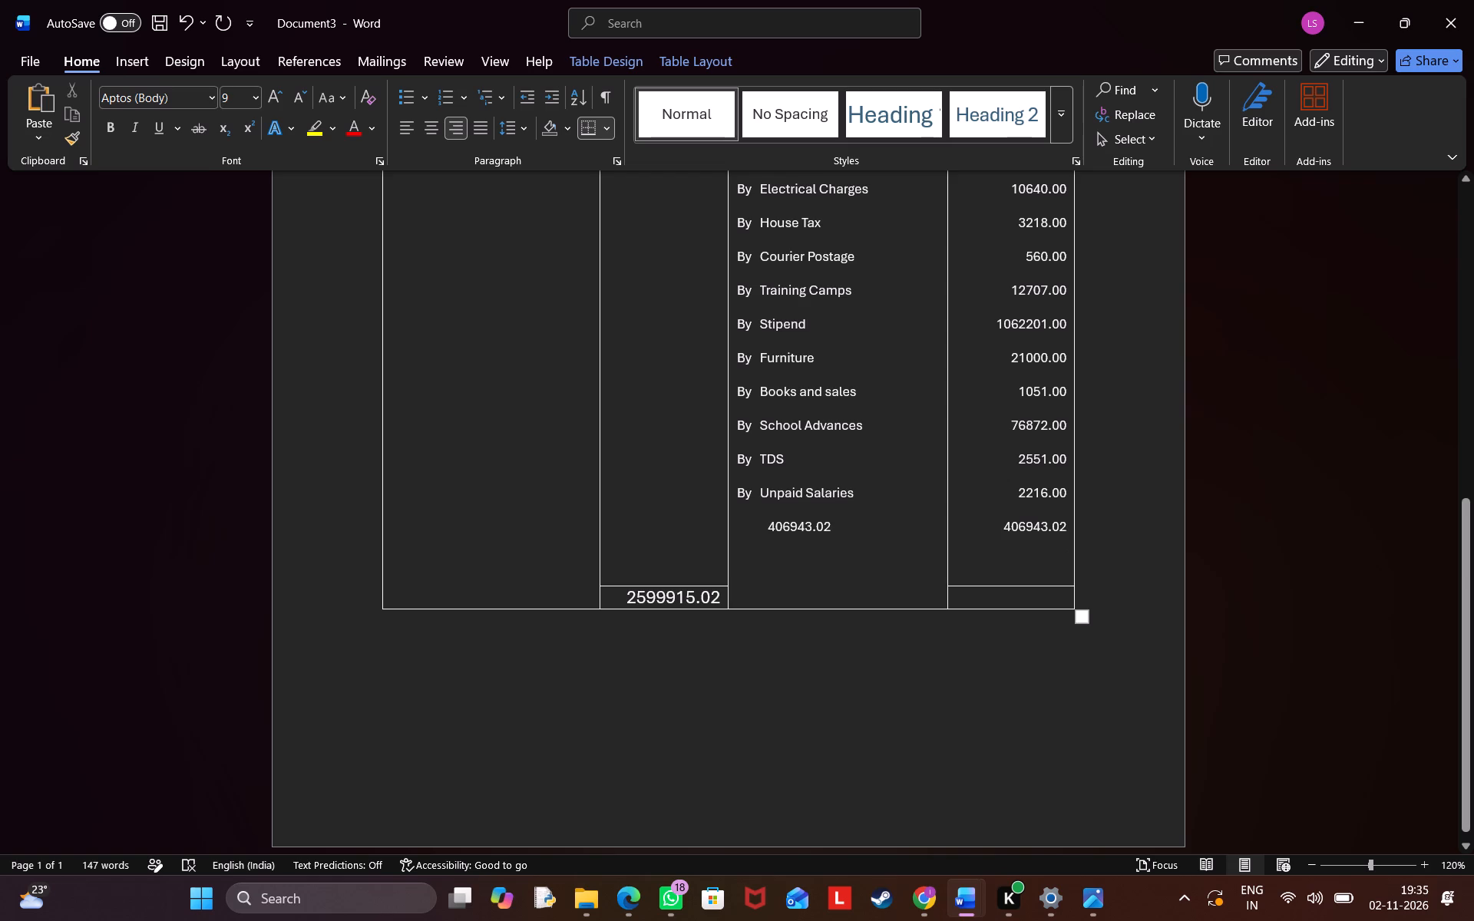
pyautogui.moveTo(1068, 550); pyautogui.dragTo(1020, 114)
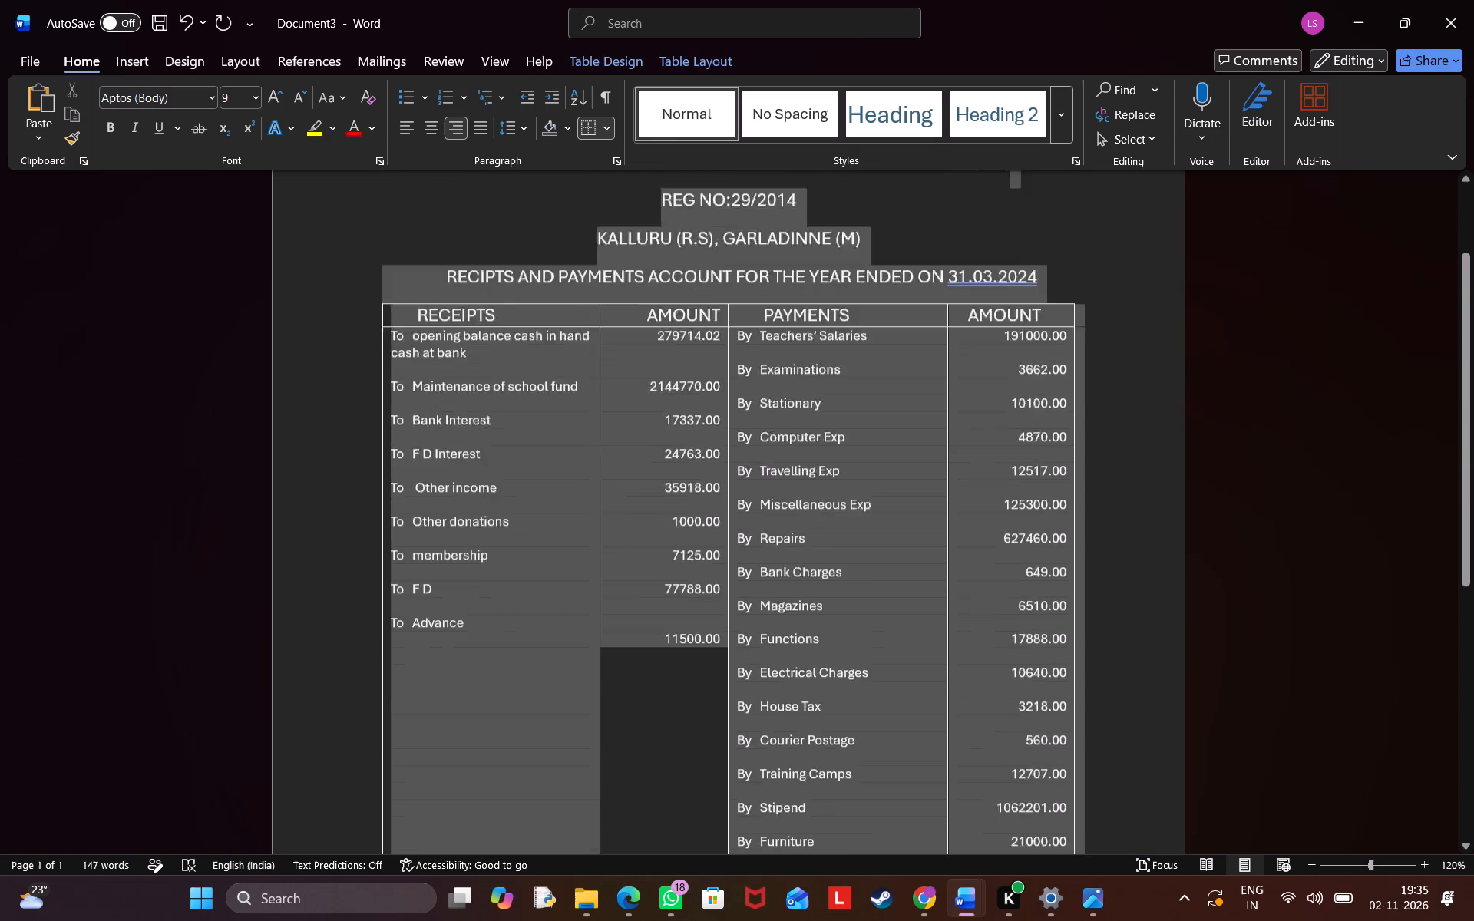
pyautogui.moveTo(1020, 114); pyautogui.dragTo(1001, 488)
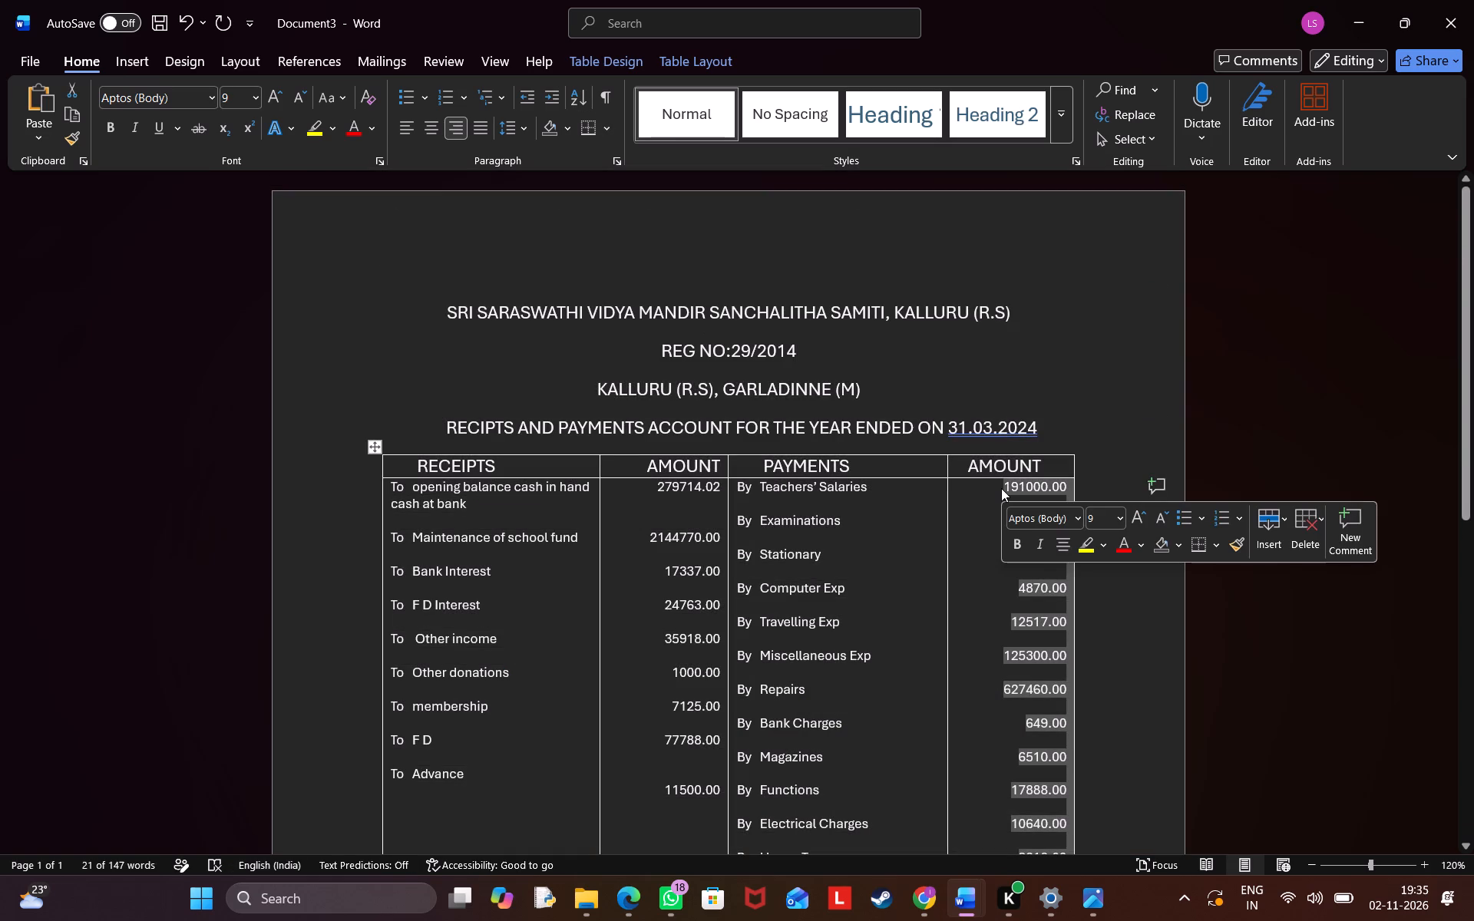
pyautogui.hotkey('ctrl', 'c')
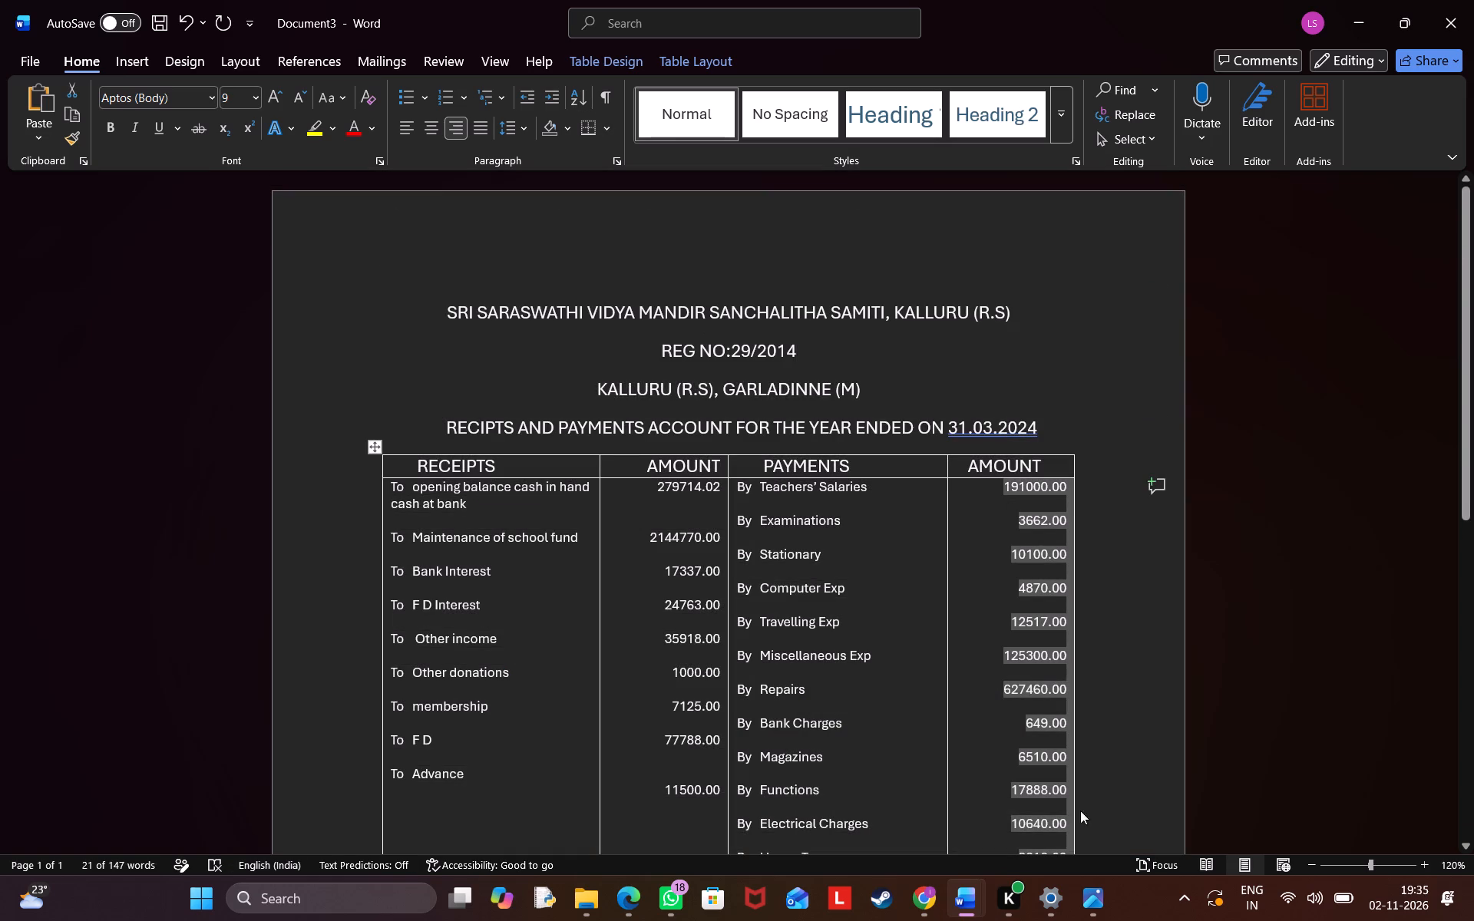
pyautogui.click(923, 906)
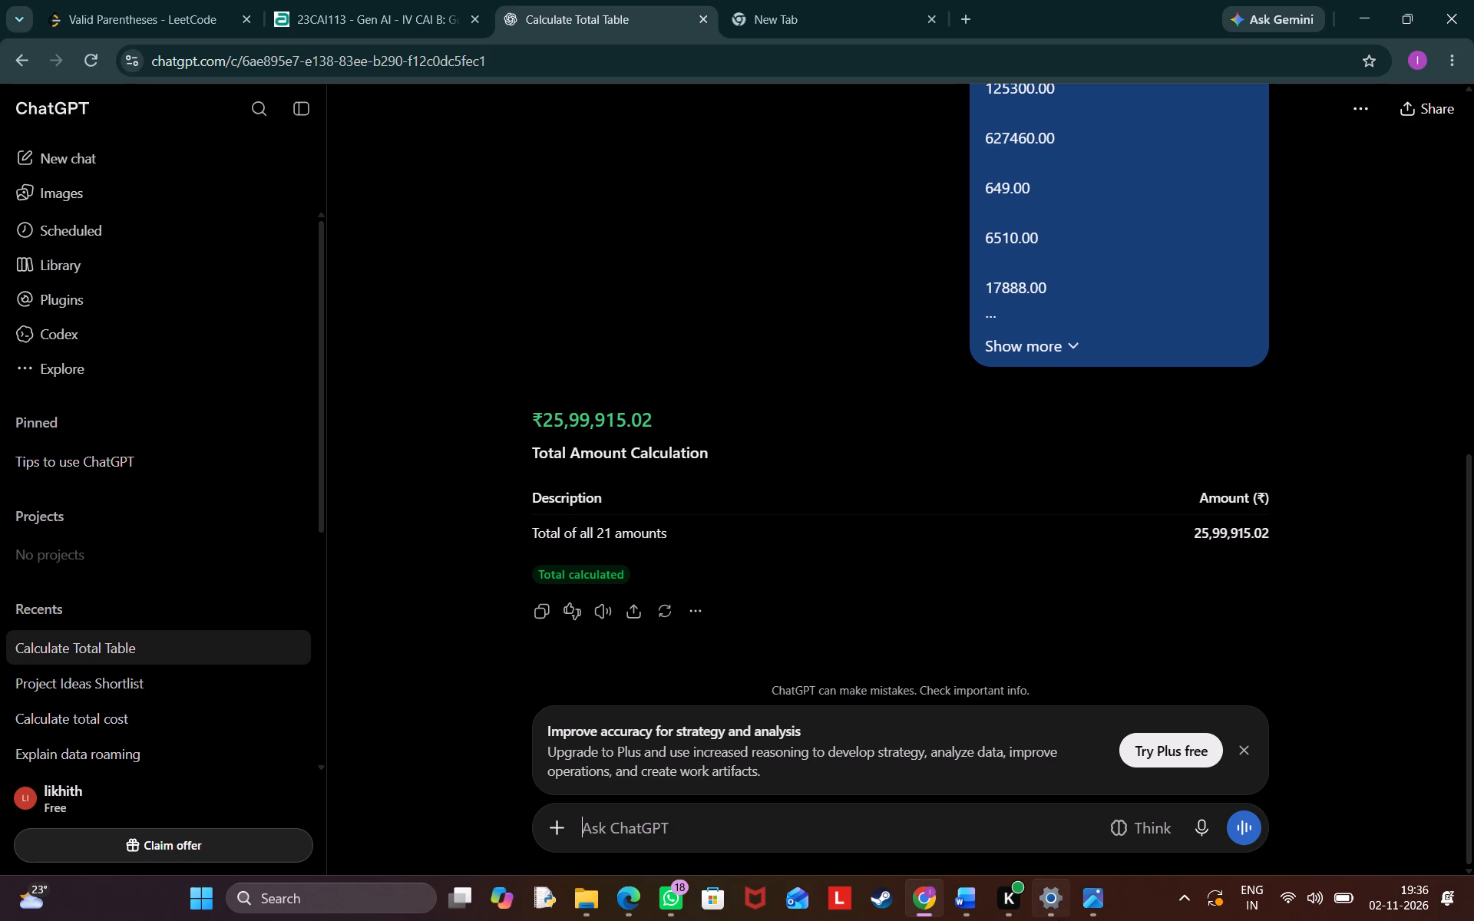
# Switch back to Document3 in Word and enter 2599915.02 in the total cell of the payments amount column, preceded by spaces.
pyautogui.click(960, 892)
pyautogui.click(1240, 827)
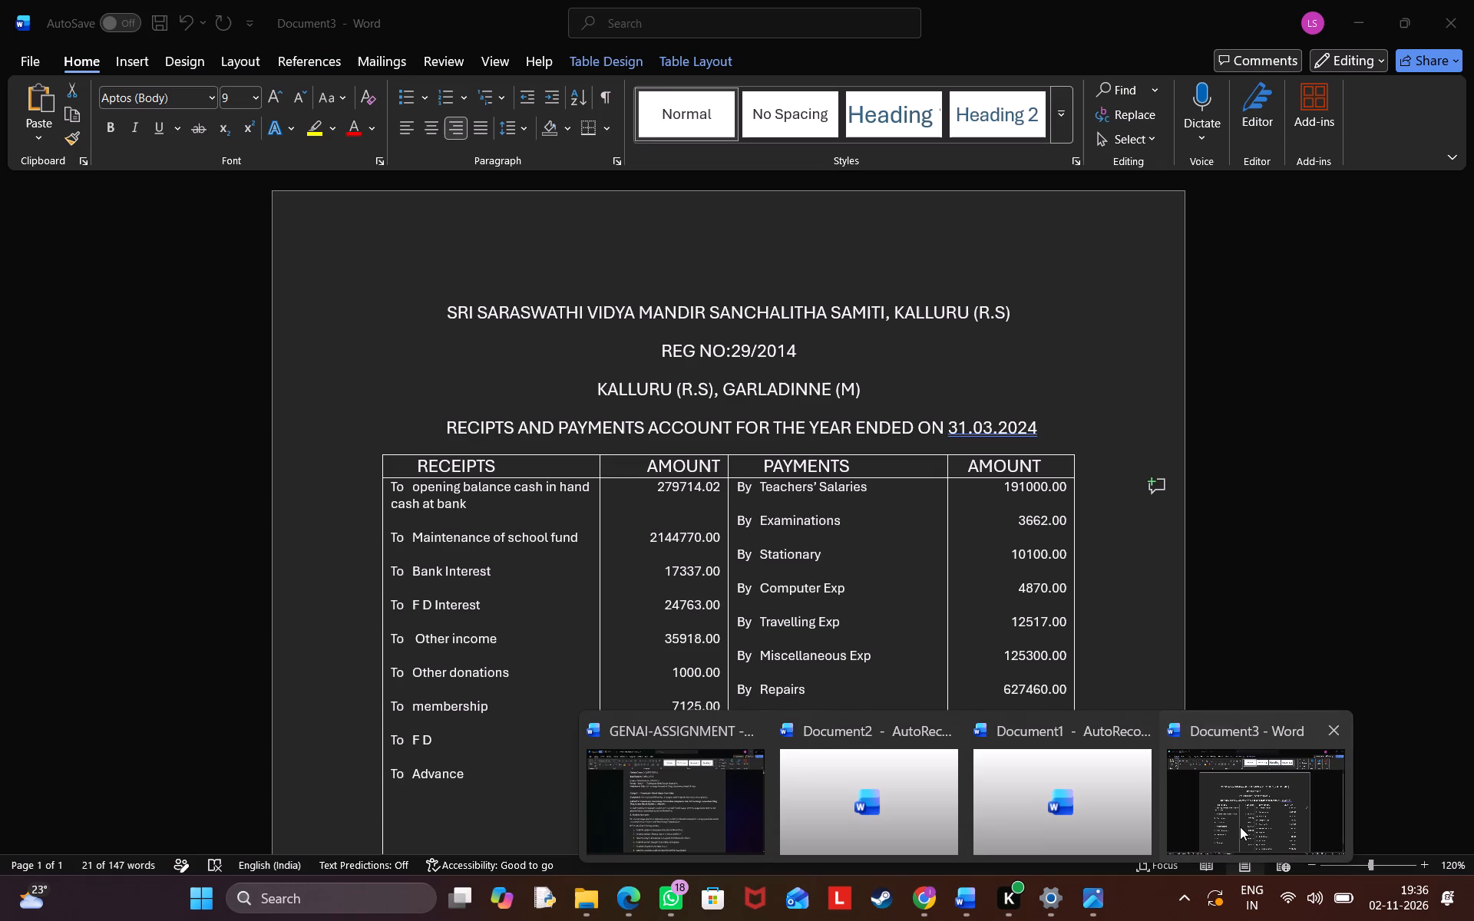
pyautogui.scroll(-3, 1038, 659)
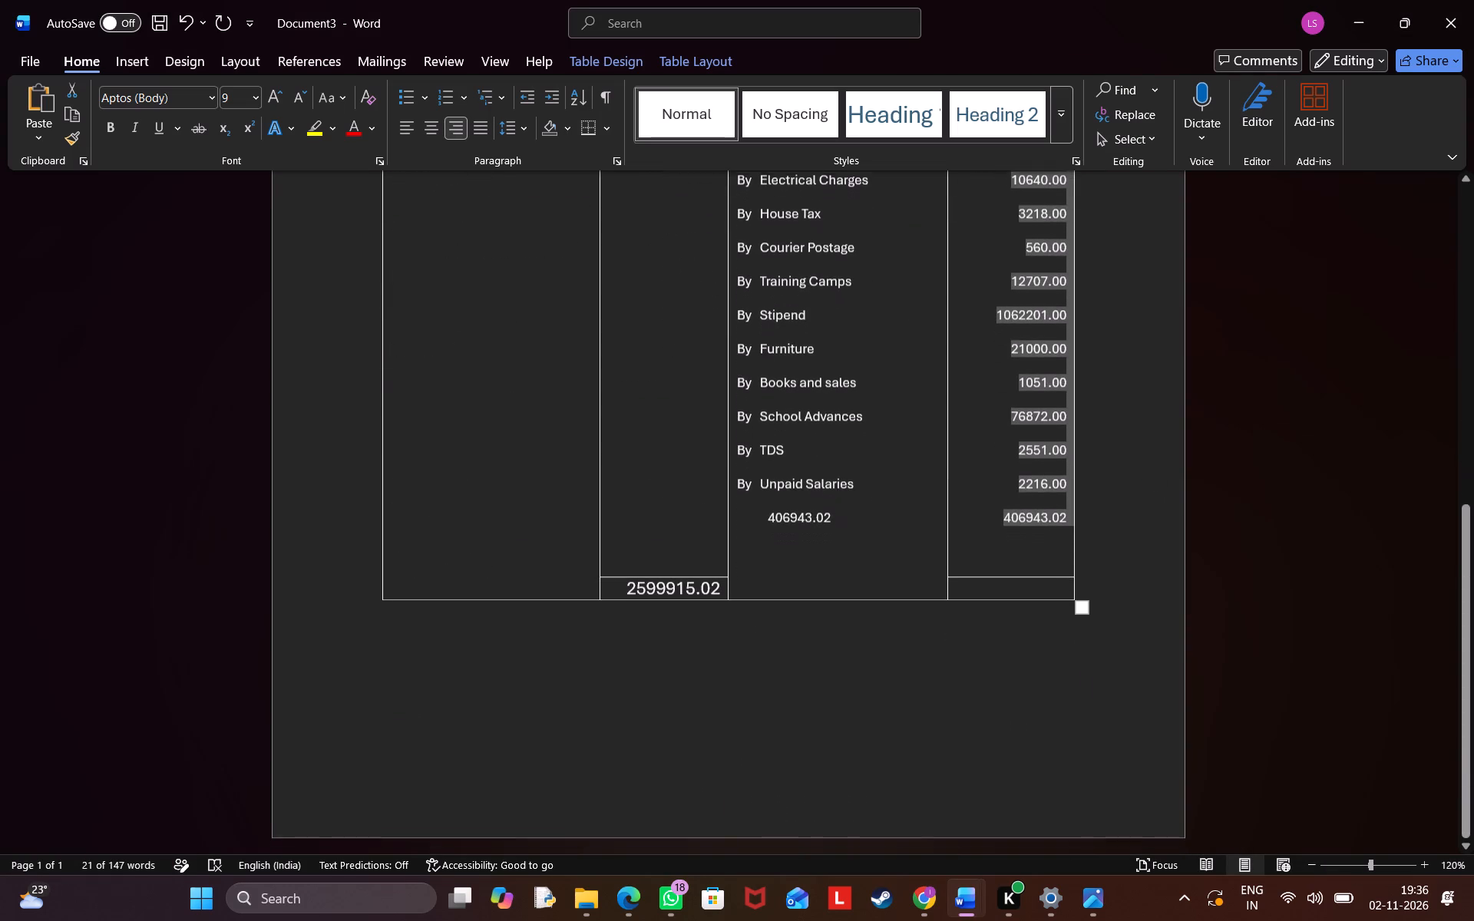
pyautogui.click(1003, 584)
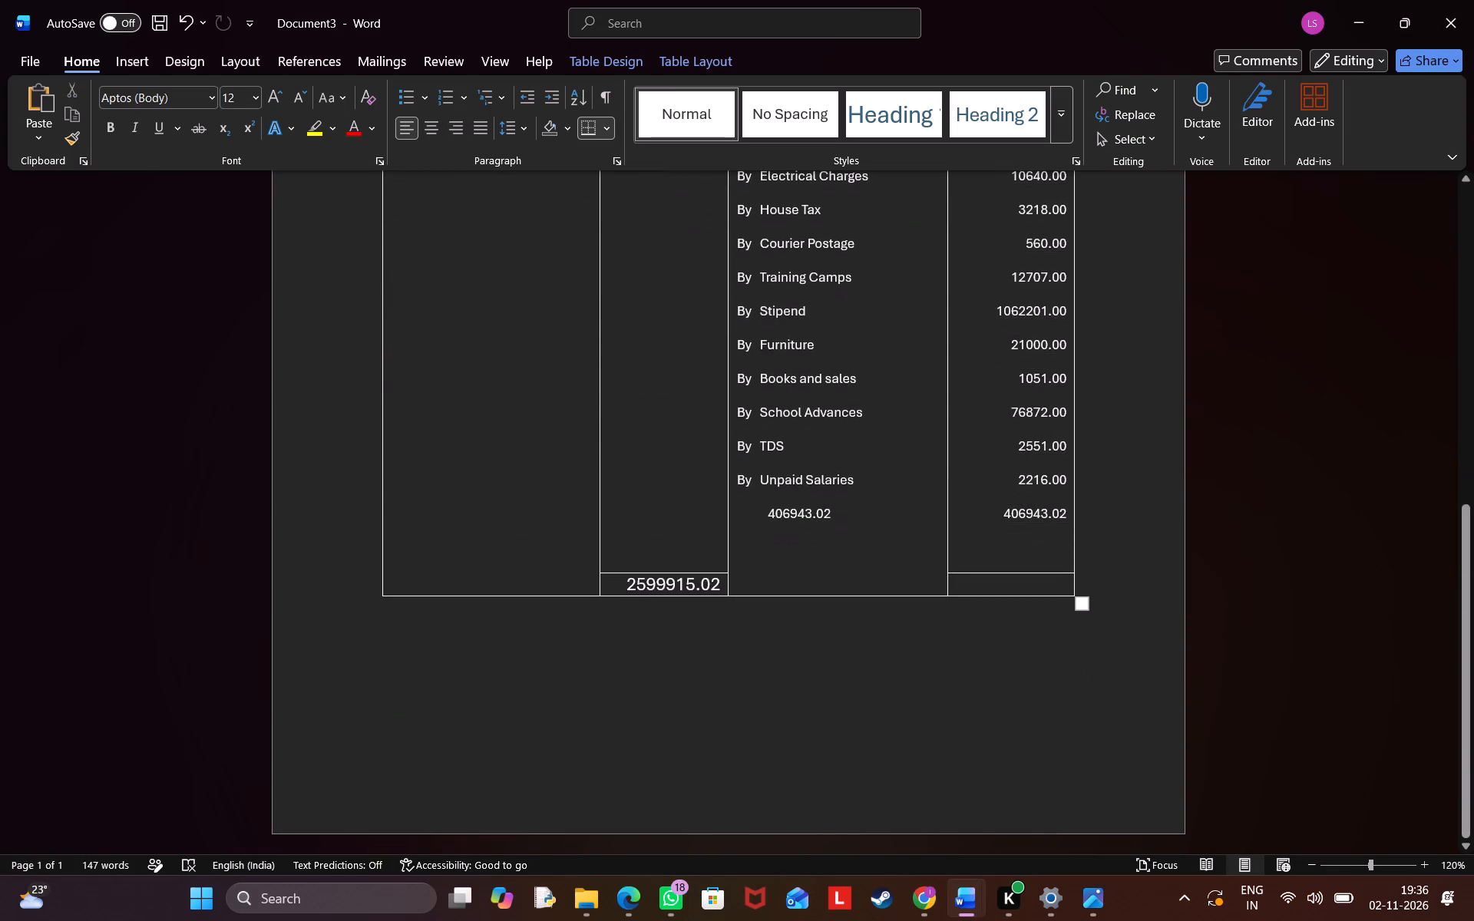
pyautogui.press('space')
pyautogui.press('space')
pyautogui.press('space')
pyautogui.press('space')
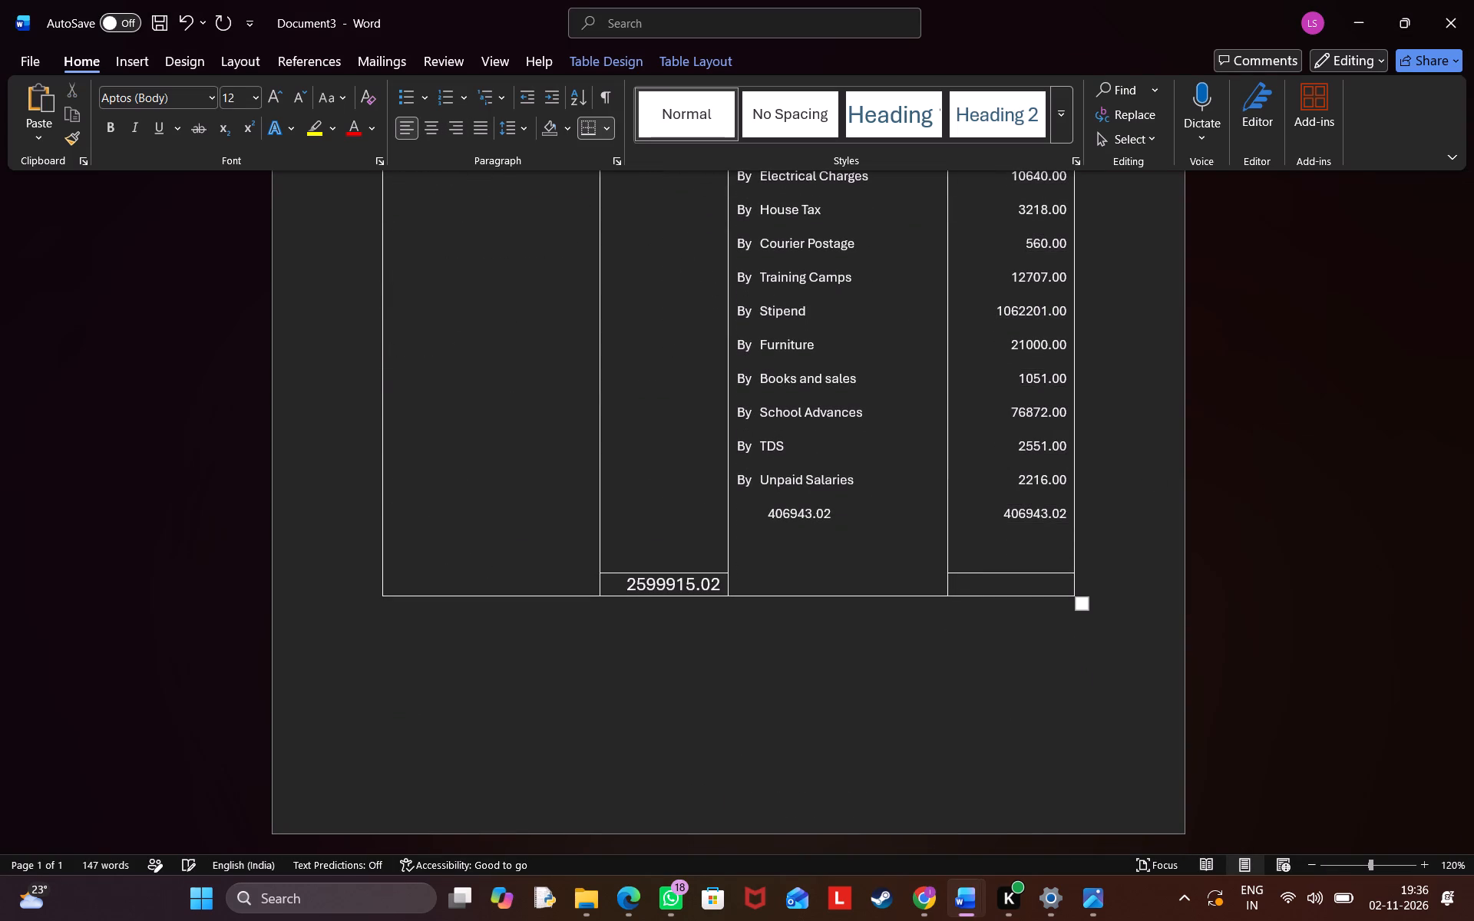
pyautogui.write('25')
pyautogui.write('999')
pyautogui.write('15')
pyautogui.write('.02')
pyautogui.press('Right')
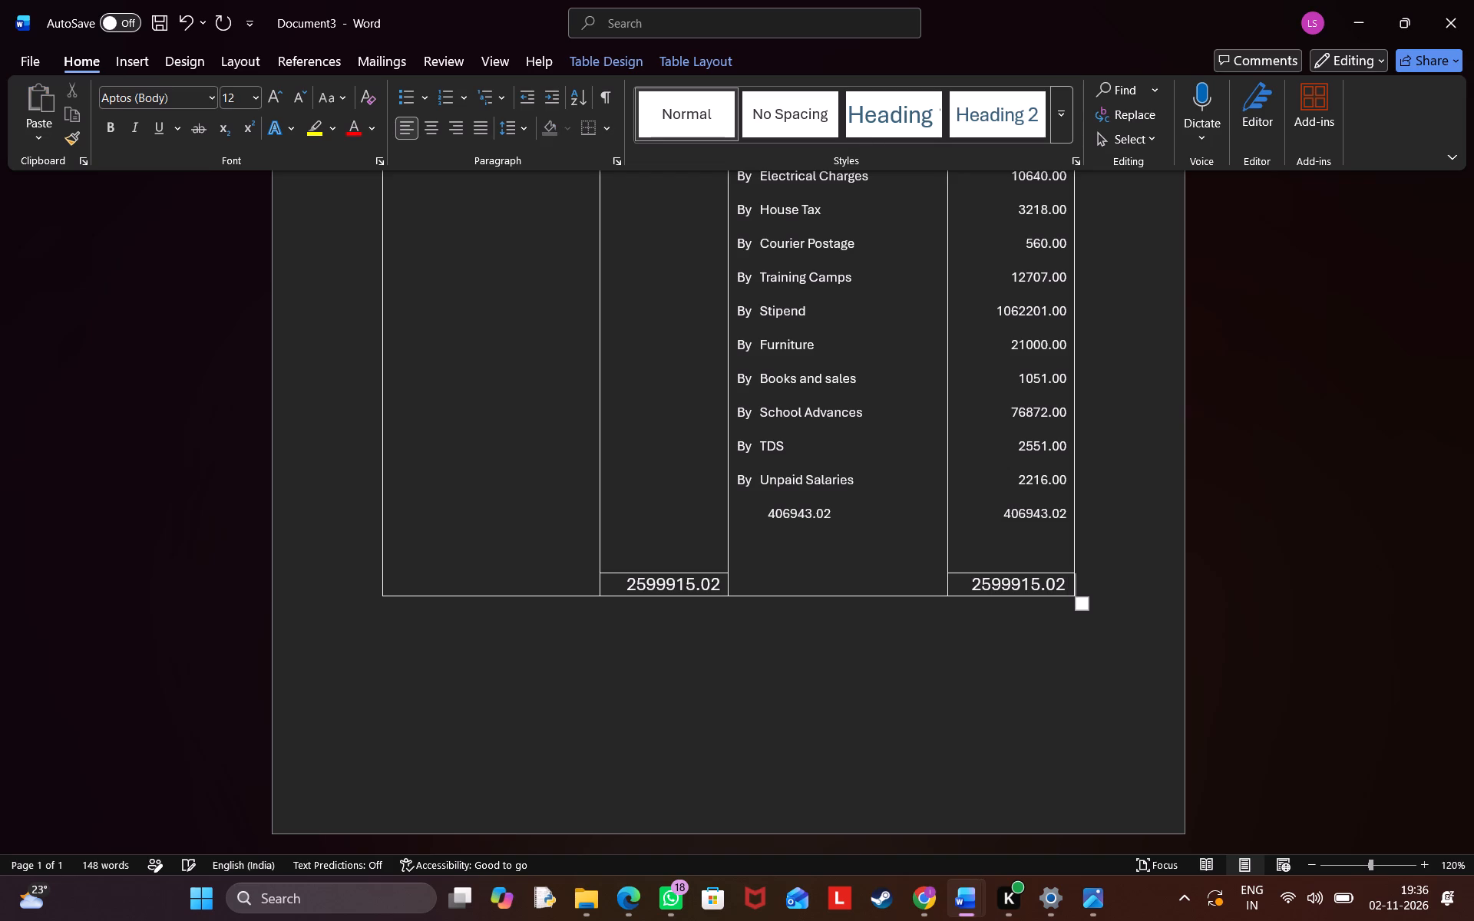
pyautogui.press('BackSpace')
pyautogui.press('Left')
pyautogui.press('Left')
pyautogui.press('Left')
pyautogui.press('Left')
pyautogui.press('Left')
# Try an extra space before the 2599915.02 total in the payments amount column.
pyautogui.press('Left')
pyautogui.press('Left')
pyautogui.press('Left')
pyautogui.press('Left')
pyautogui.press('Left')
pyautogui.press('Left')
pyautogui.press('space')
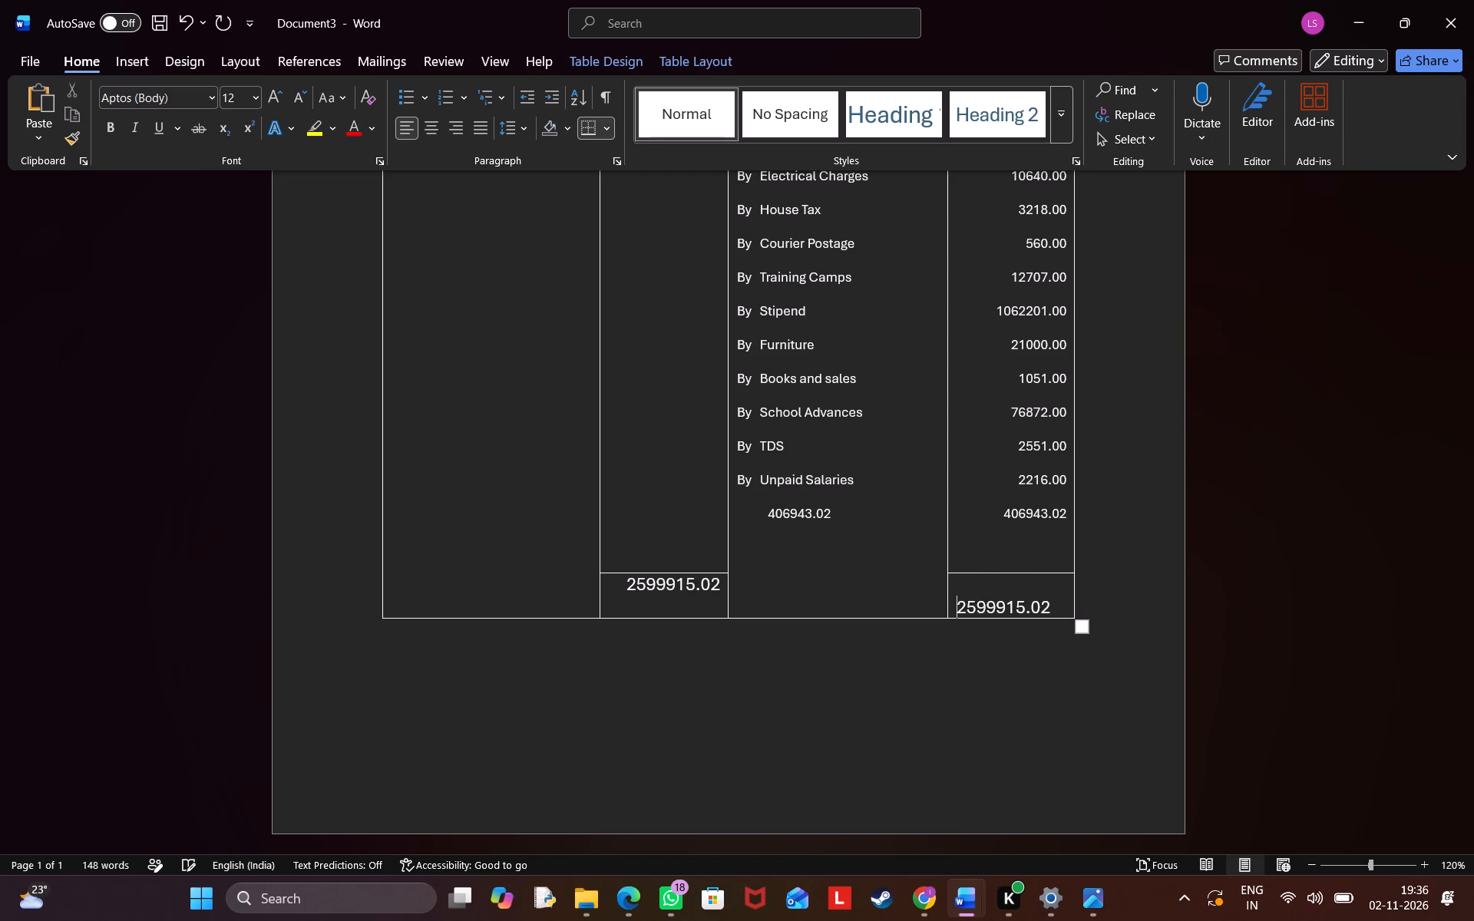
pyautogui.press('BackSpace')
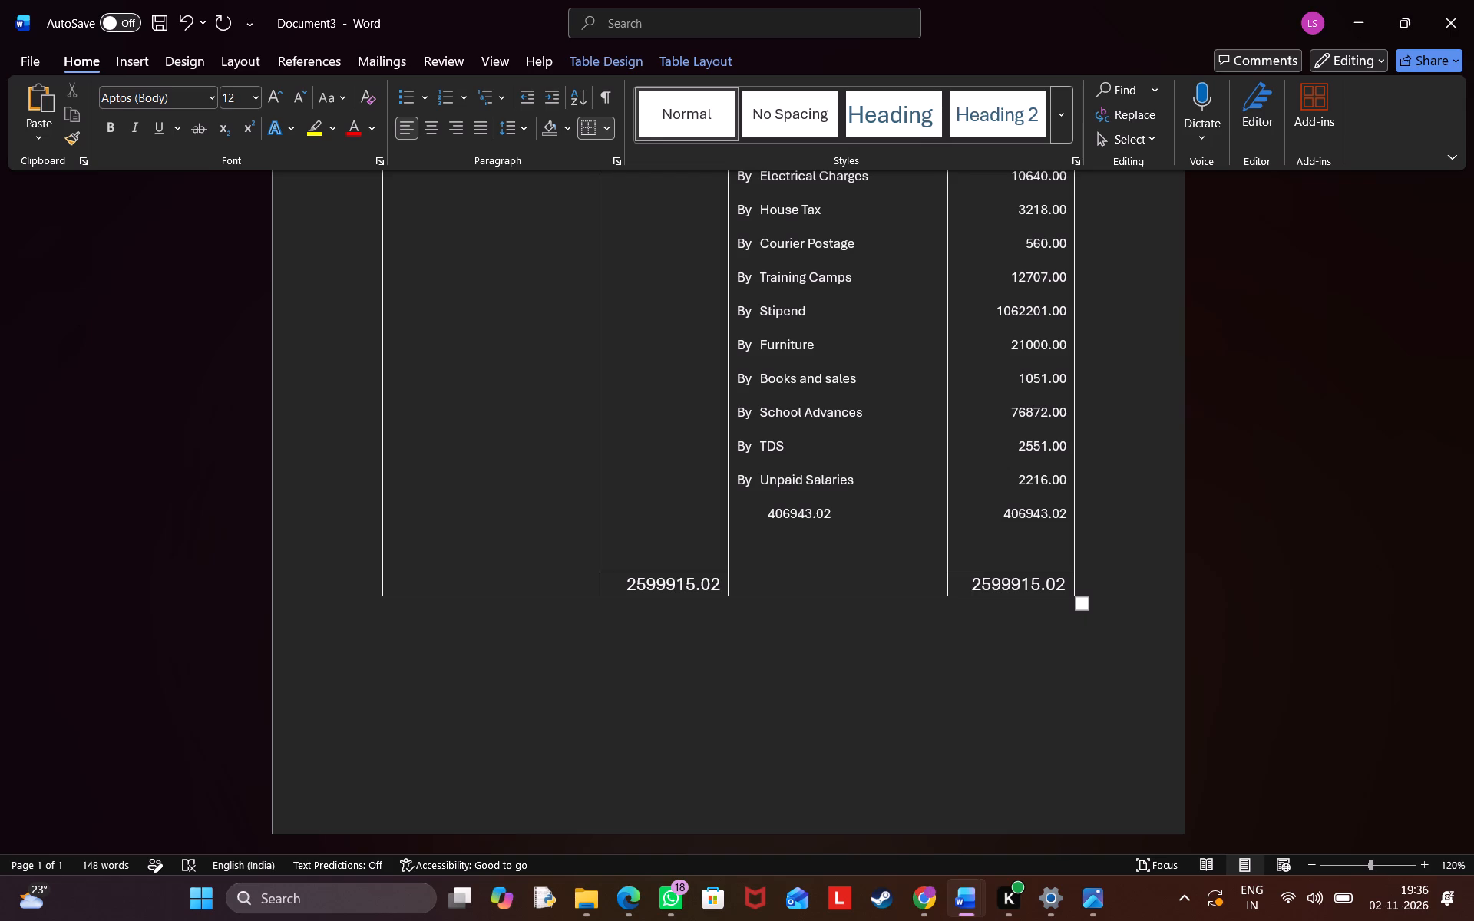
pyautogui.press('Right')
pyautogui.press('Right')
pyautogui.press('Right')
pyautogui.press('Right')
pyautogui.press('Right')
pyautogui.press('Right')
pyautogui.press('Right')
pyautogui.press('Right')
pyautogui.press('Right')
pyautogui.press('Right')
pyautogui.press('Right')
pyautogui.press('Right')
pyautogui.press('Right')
# Add three blank lines in the empty area below To Advance in the RECEIPTS column.
pyautogui.keyDown('ctrl'); pyautogui.scroll(-3, 1043, 560); pyautogui.keyUp('ctrl')
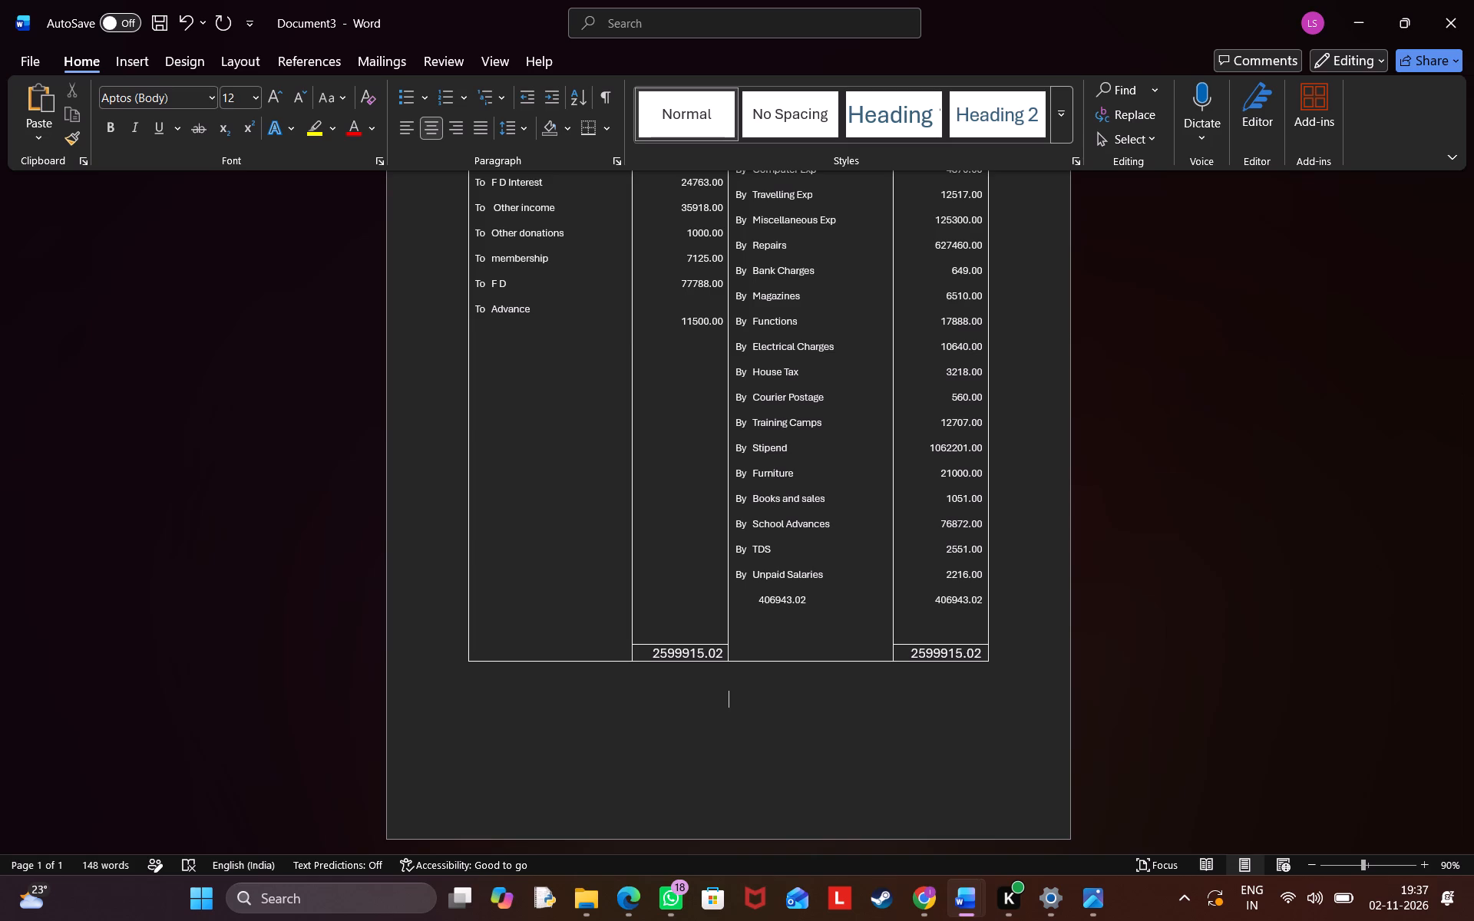
pyautogui.click(511, 563)
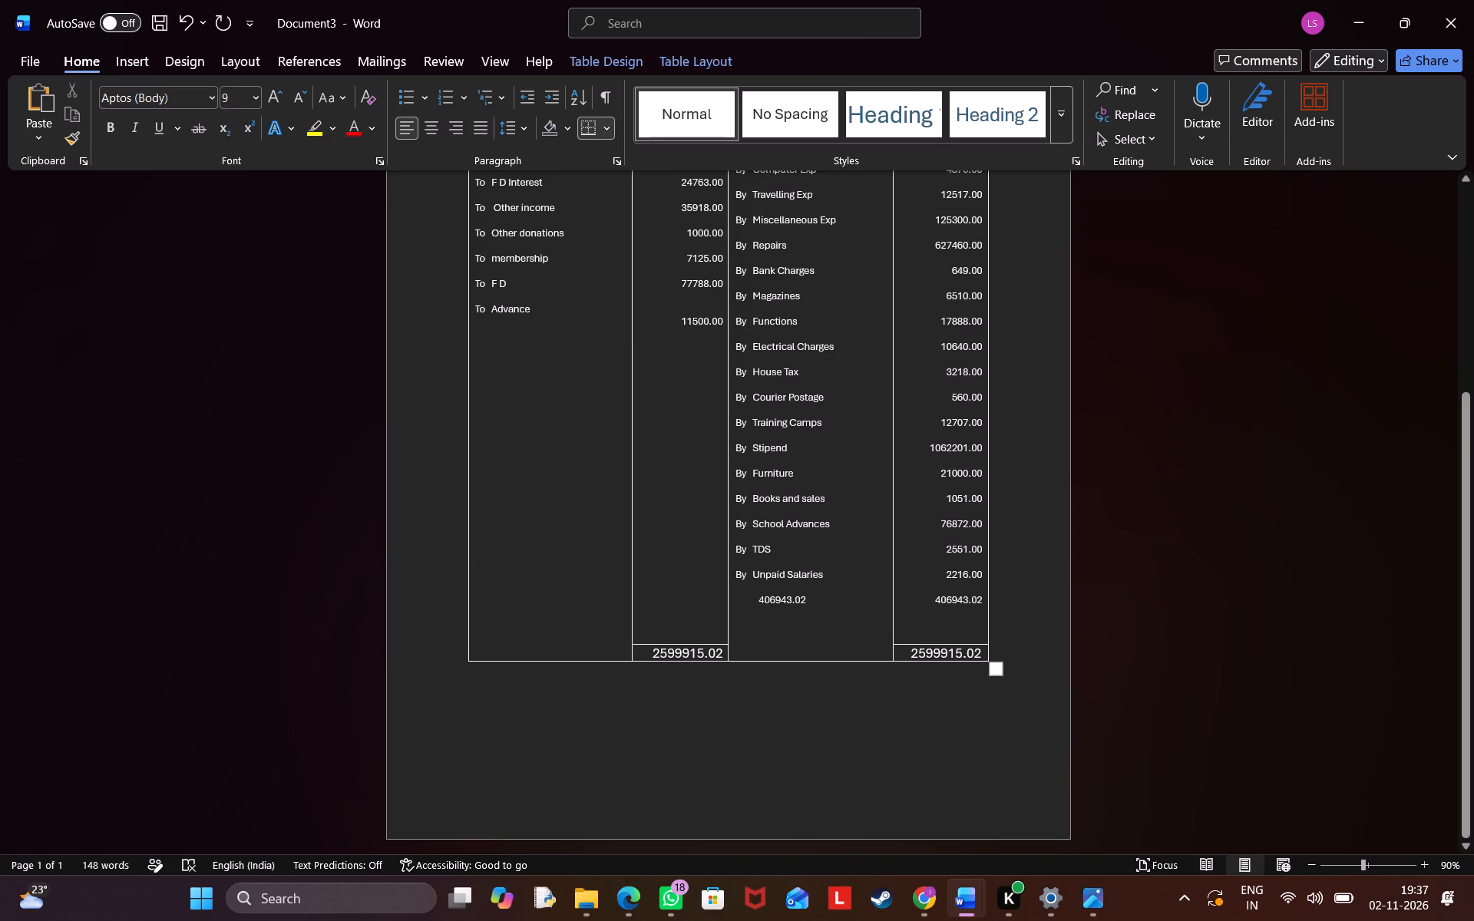
pyautogui.press('Return')
pyautogui.press('Return')
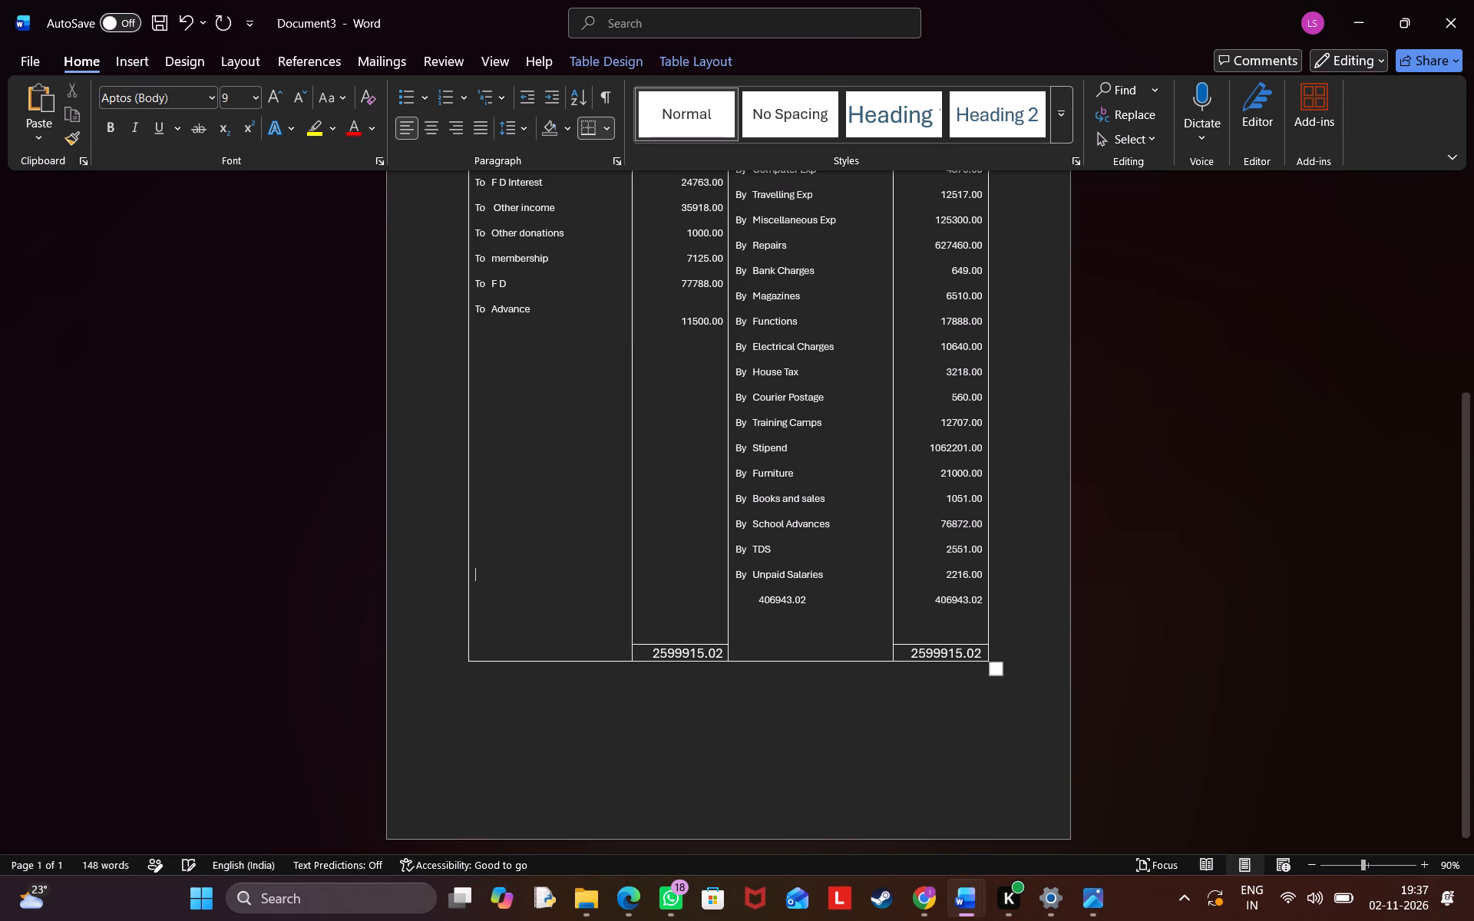
pyautogui.press('Return')
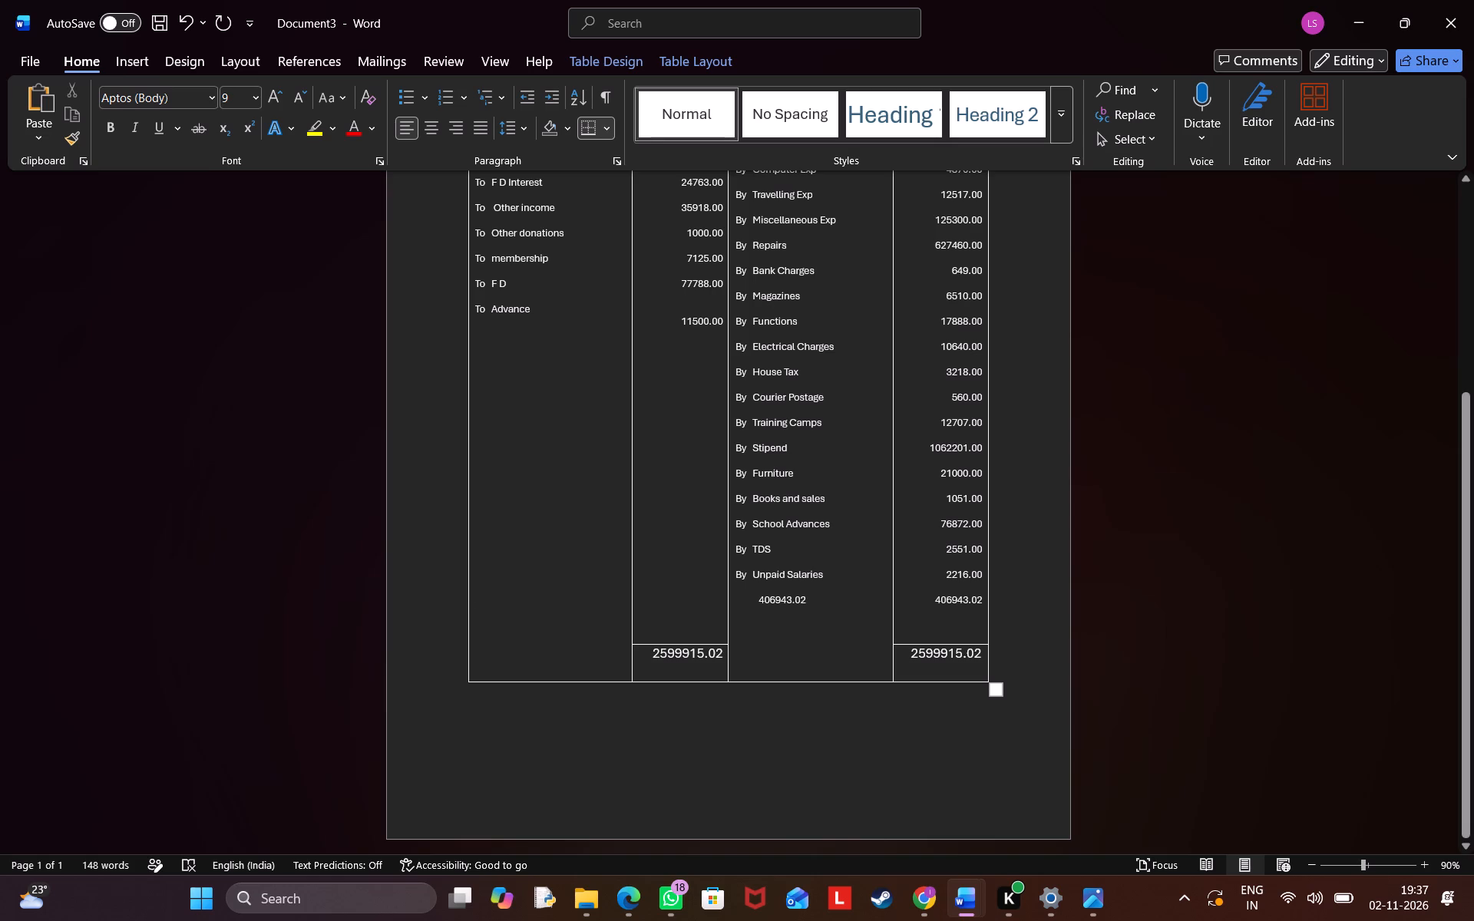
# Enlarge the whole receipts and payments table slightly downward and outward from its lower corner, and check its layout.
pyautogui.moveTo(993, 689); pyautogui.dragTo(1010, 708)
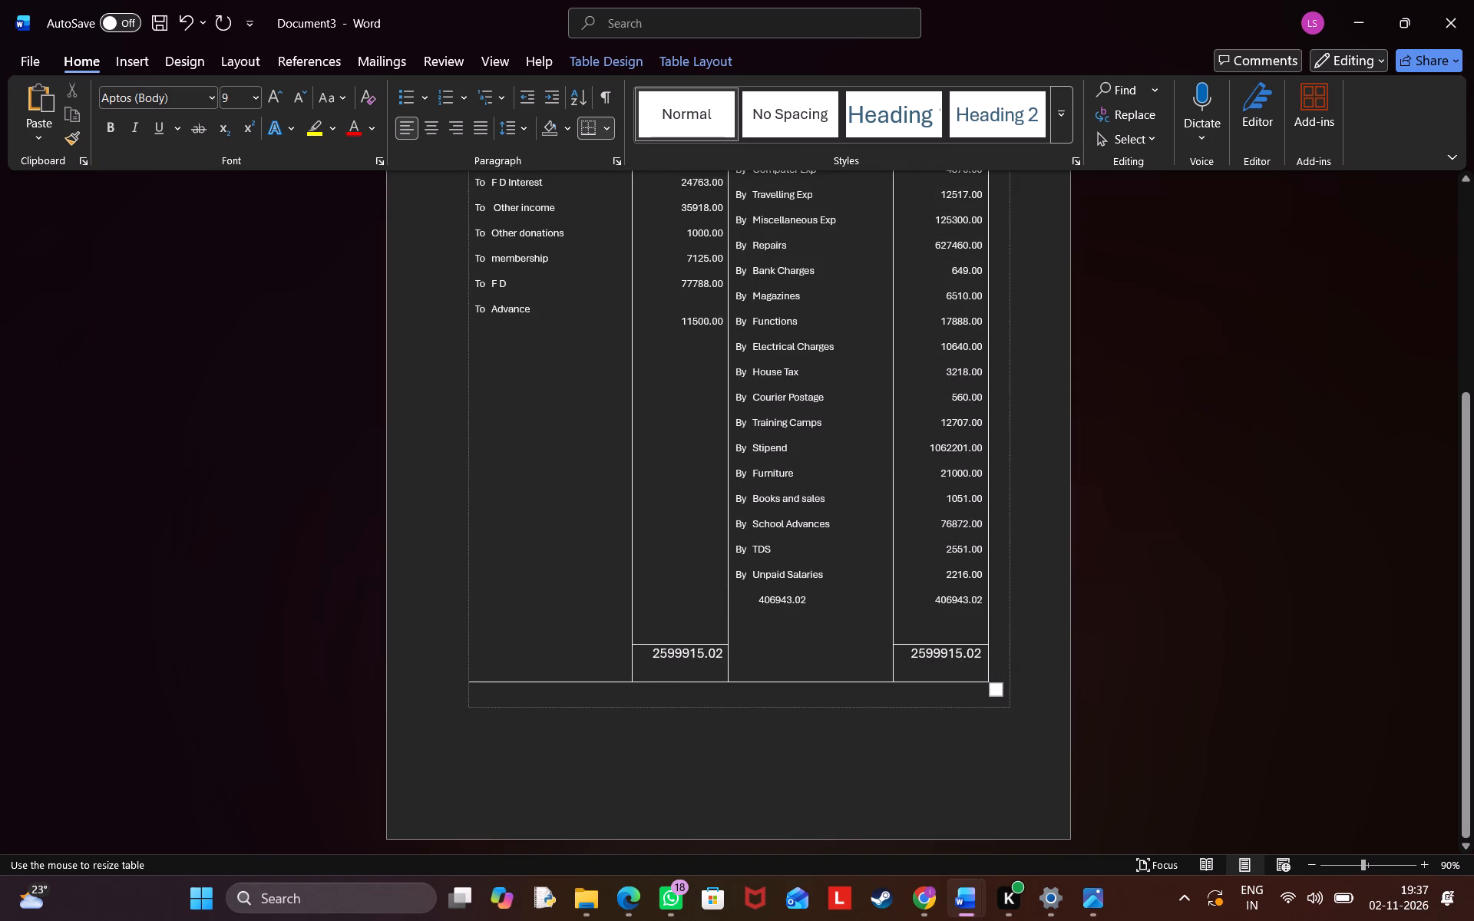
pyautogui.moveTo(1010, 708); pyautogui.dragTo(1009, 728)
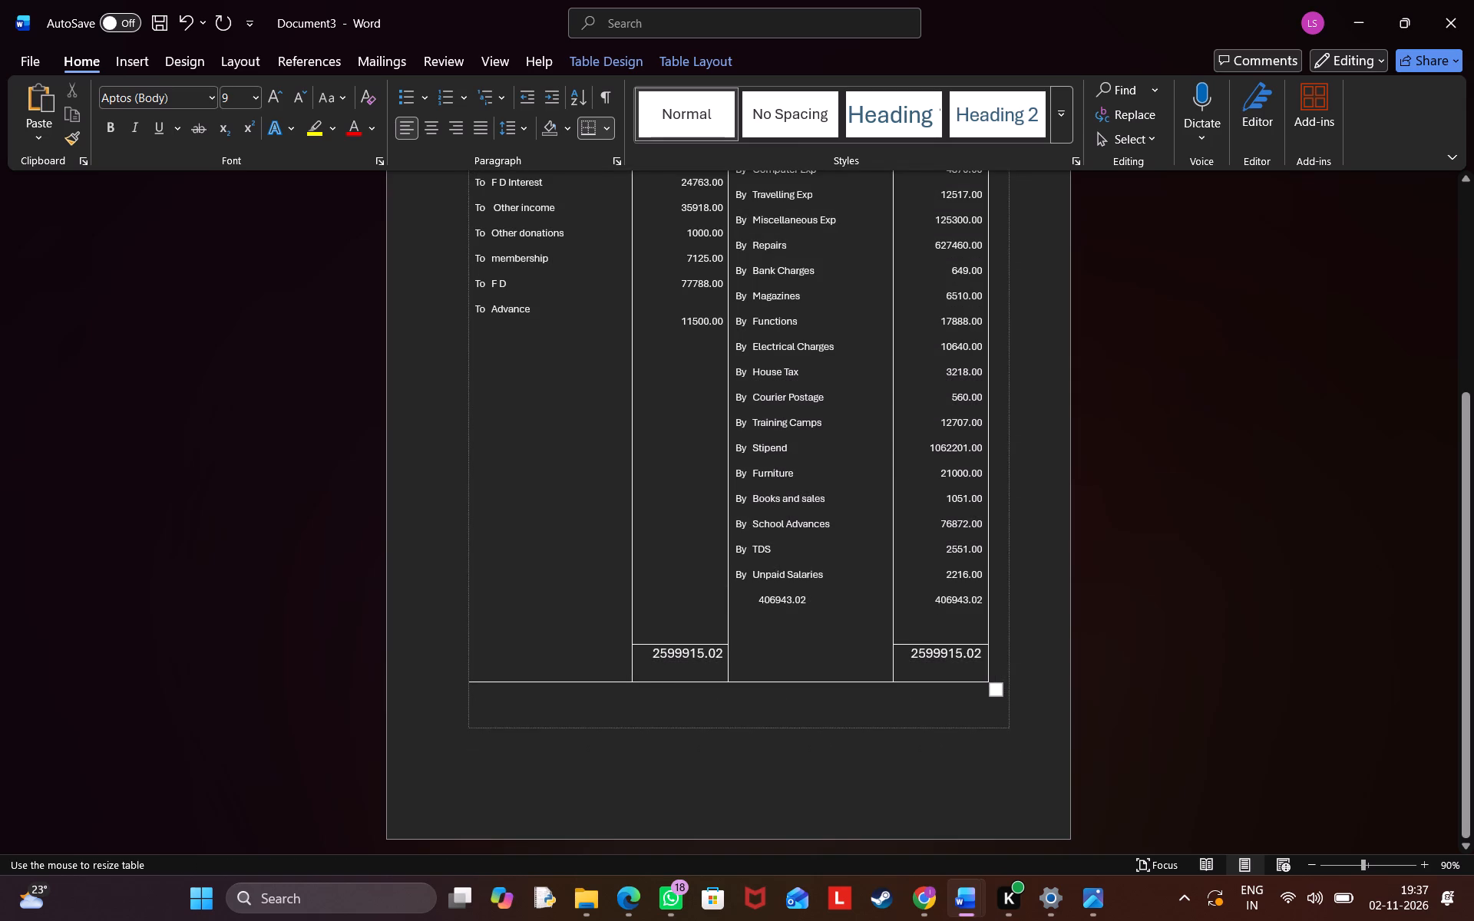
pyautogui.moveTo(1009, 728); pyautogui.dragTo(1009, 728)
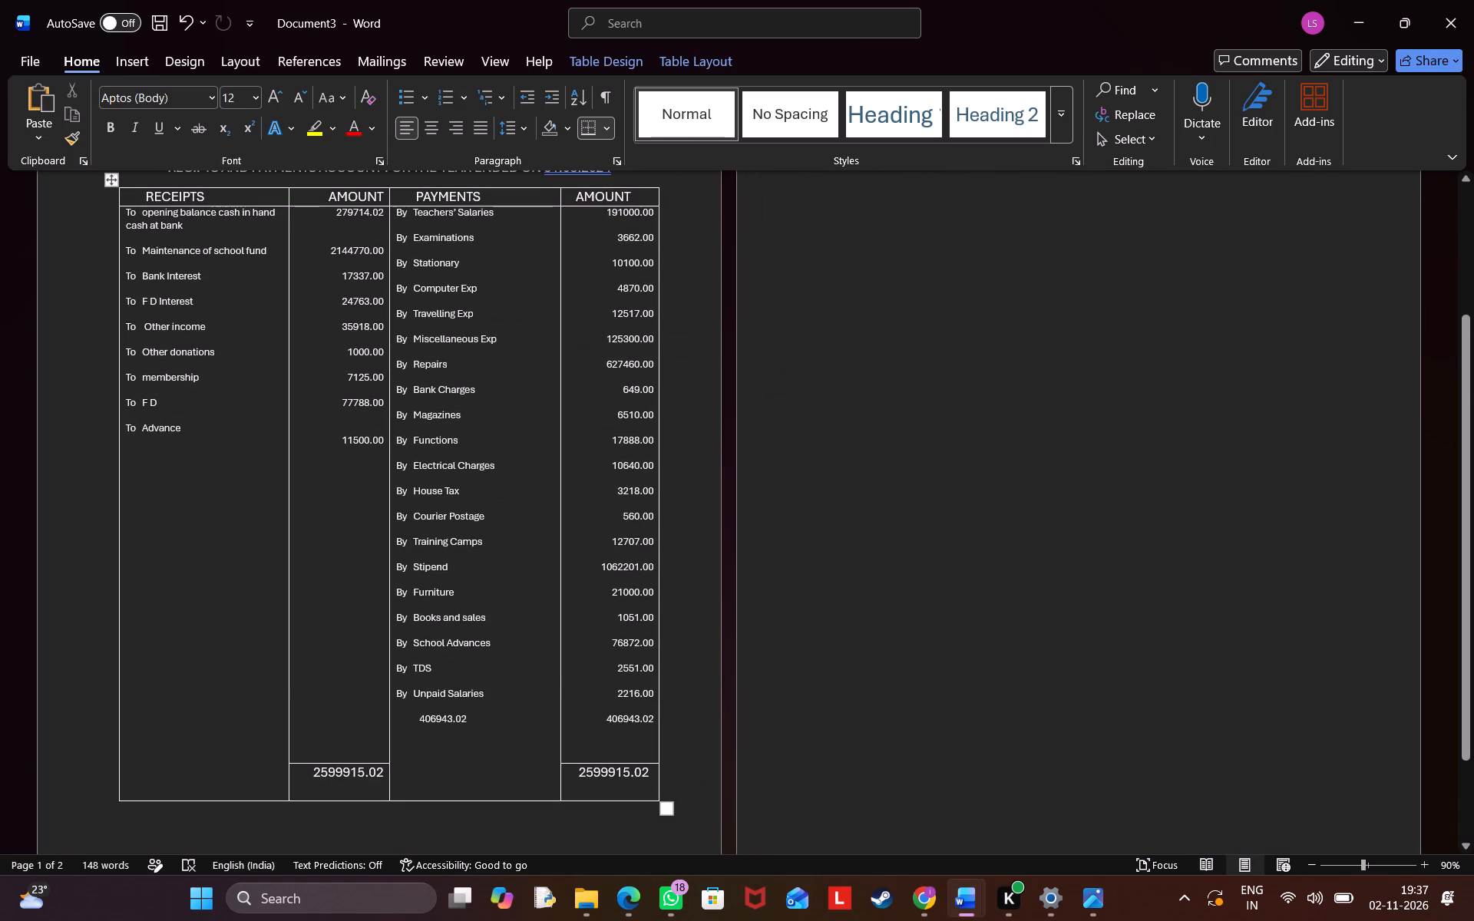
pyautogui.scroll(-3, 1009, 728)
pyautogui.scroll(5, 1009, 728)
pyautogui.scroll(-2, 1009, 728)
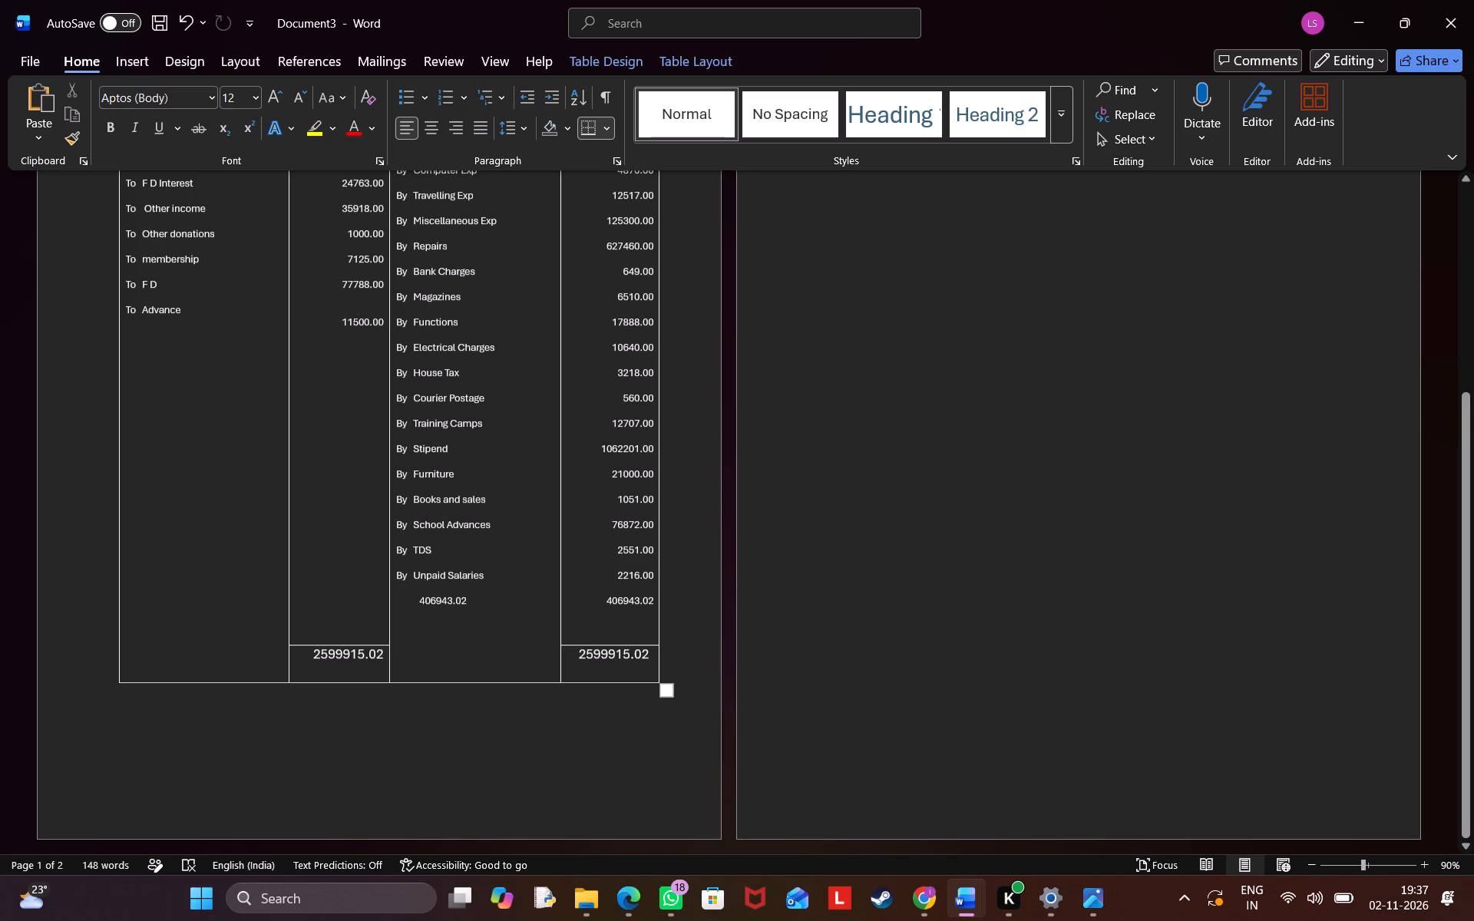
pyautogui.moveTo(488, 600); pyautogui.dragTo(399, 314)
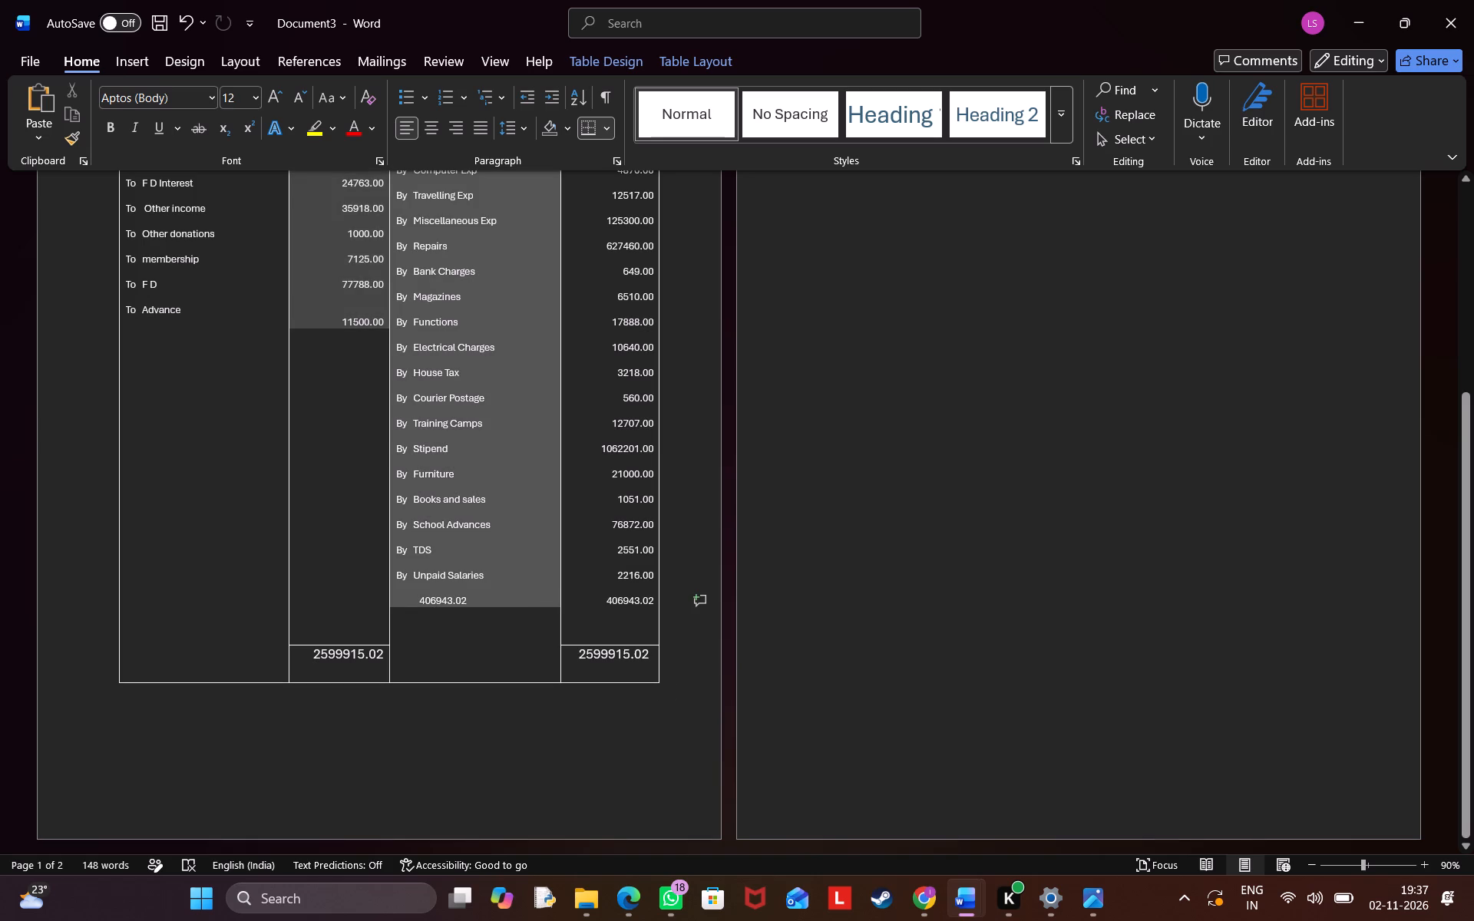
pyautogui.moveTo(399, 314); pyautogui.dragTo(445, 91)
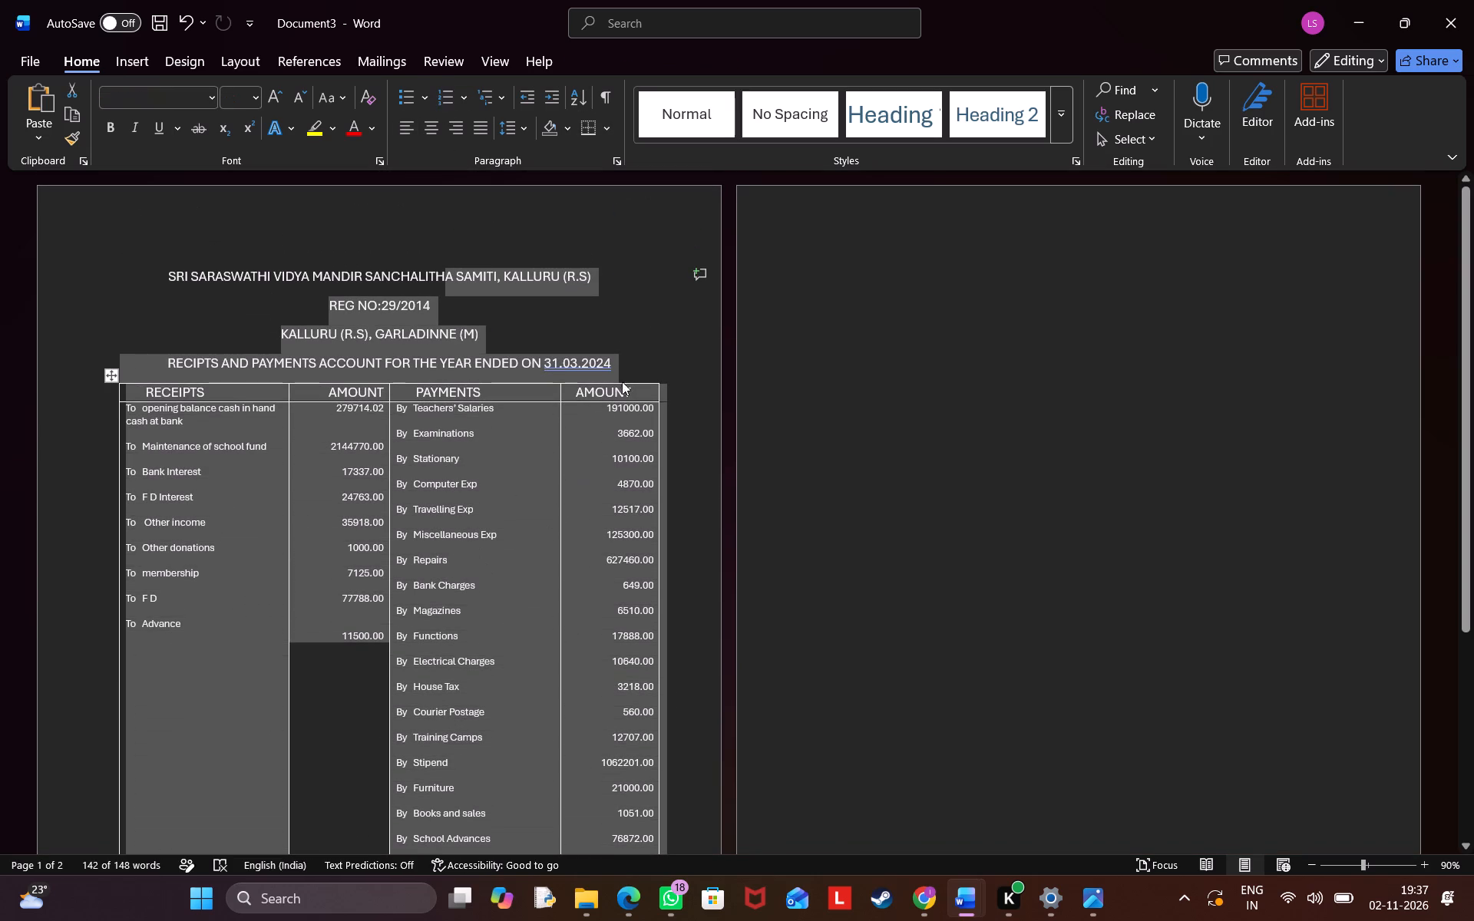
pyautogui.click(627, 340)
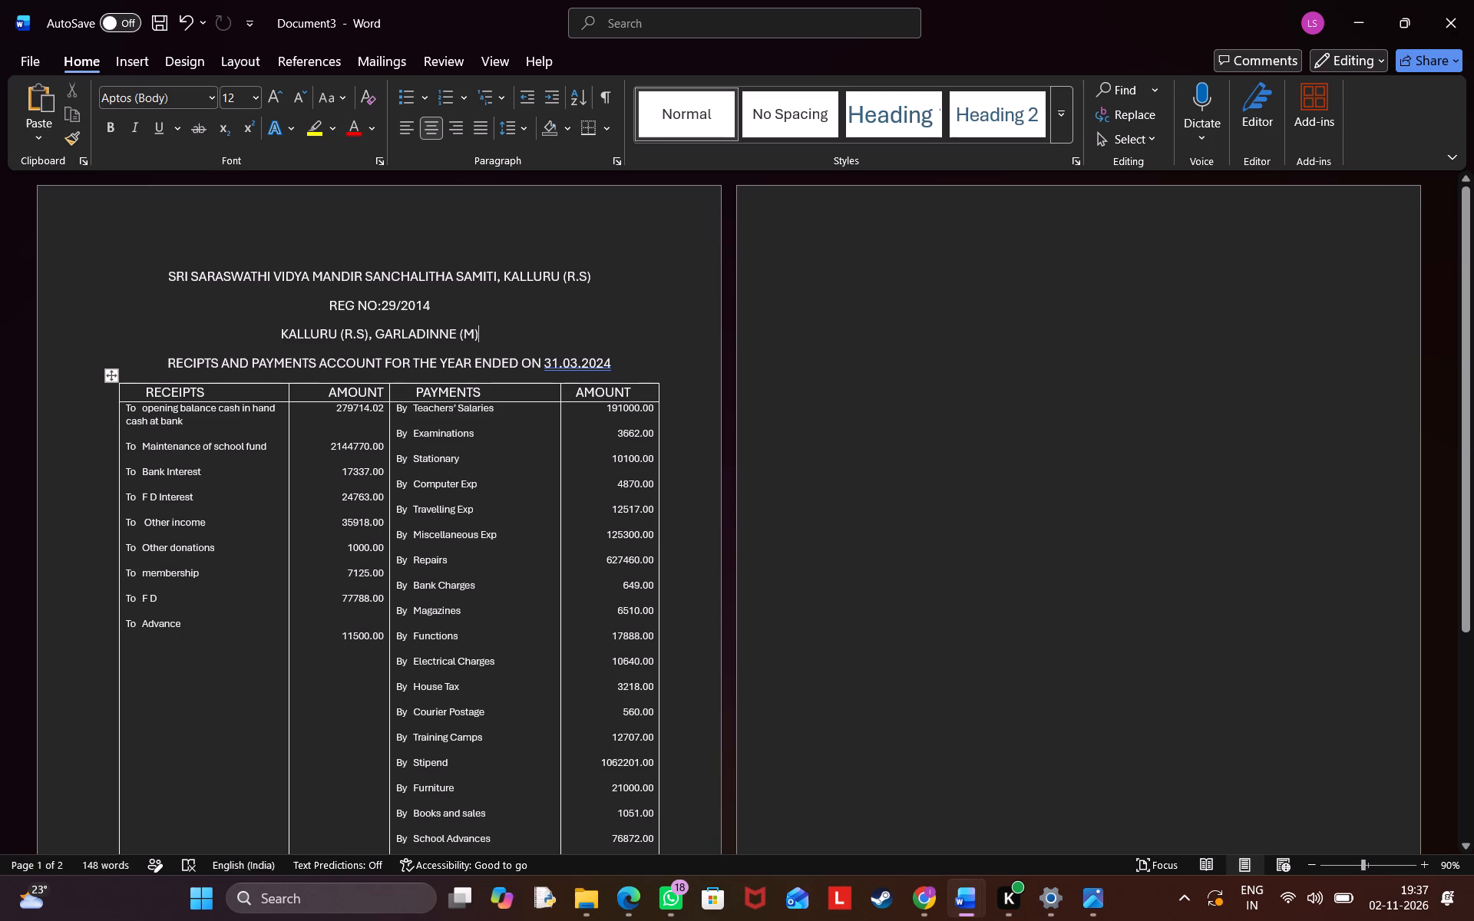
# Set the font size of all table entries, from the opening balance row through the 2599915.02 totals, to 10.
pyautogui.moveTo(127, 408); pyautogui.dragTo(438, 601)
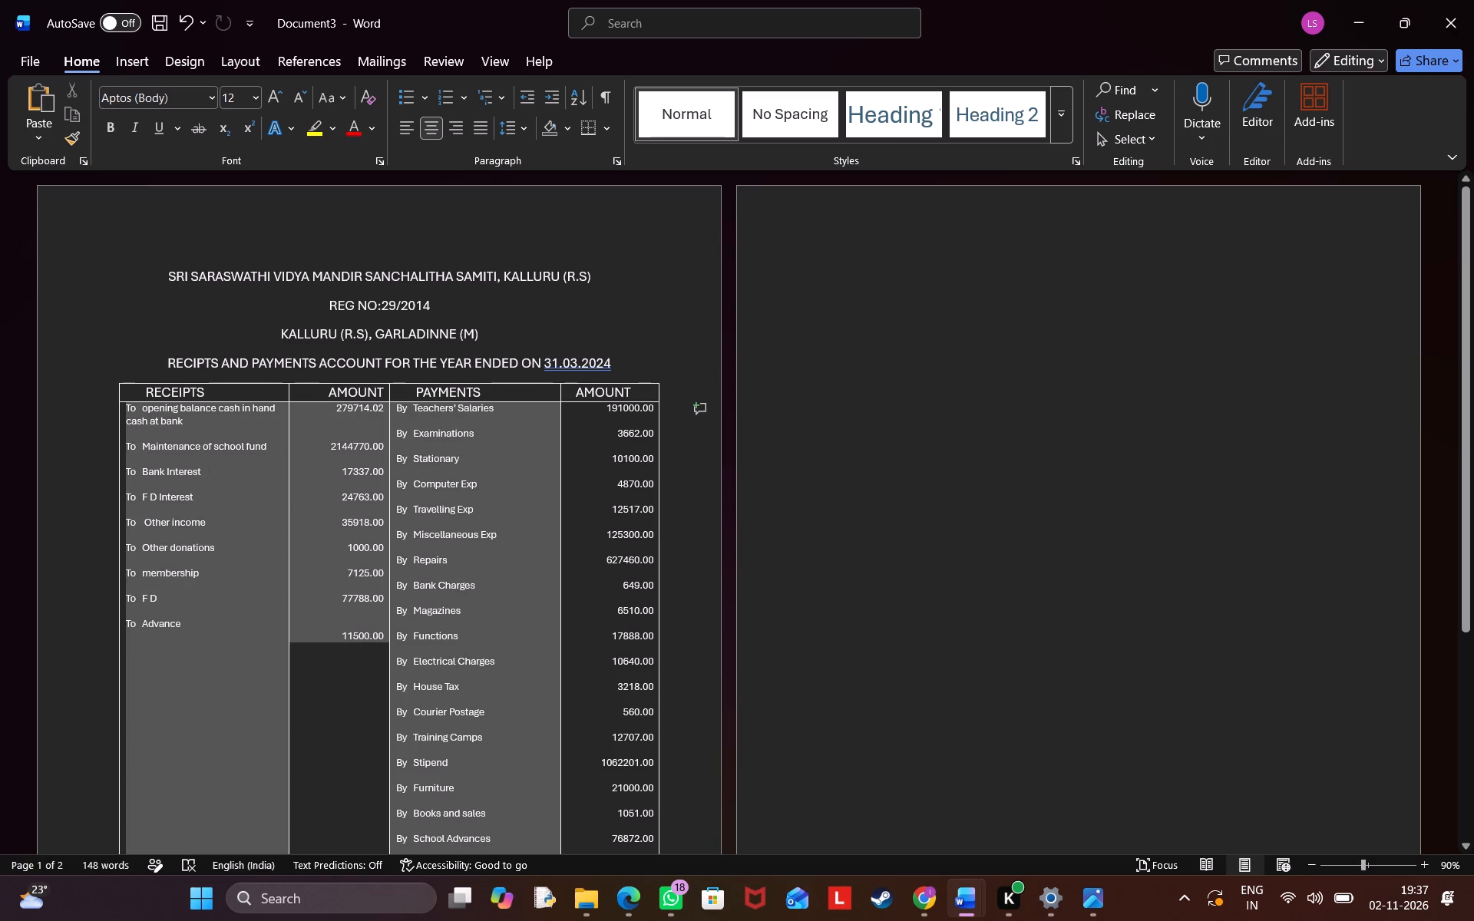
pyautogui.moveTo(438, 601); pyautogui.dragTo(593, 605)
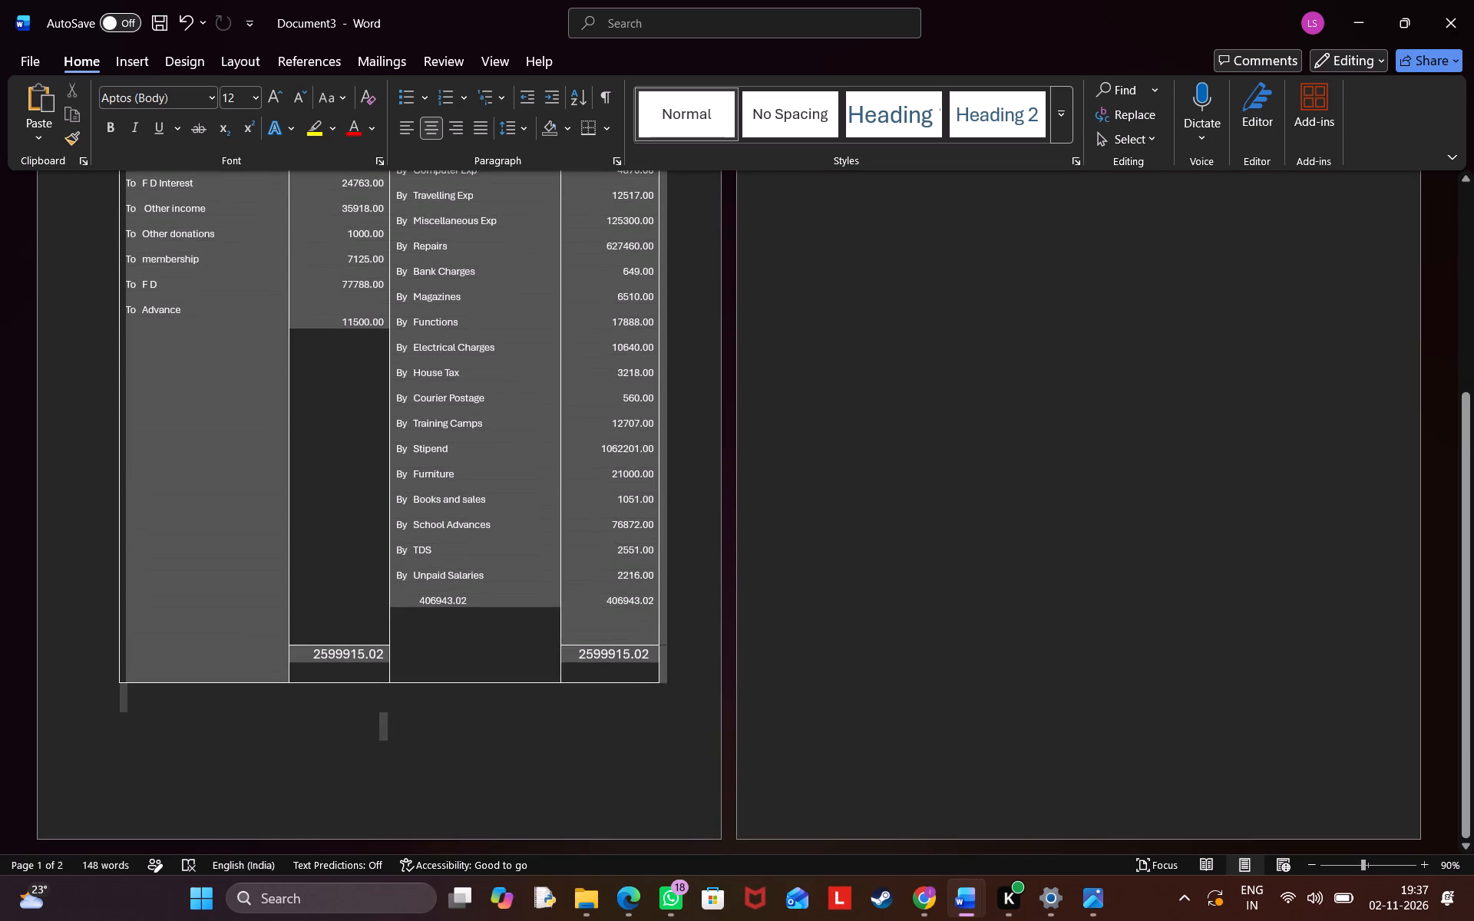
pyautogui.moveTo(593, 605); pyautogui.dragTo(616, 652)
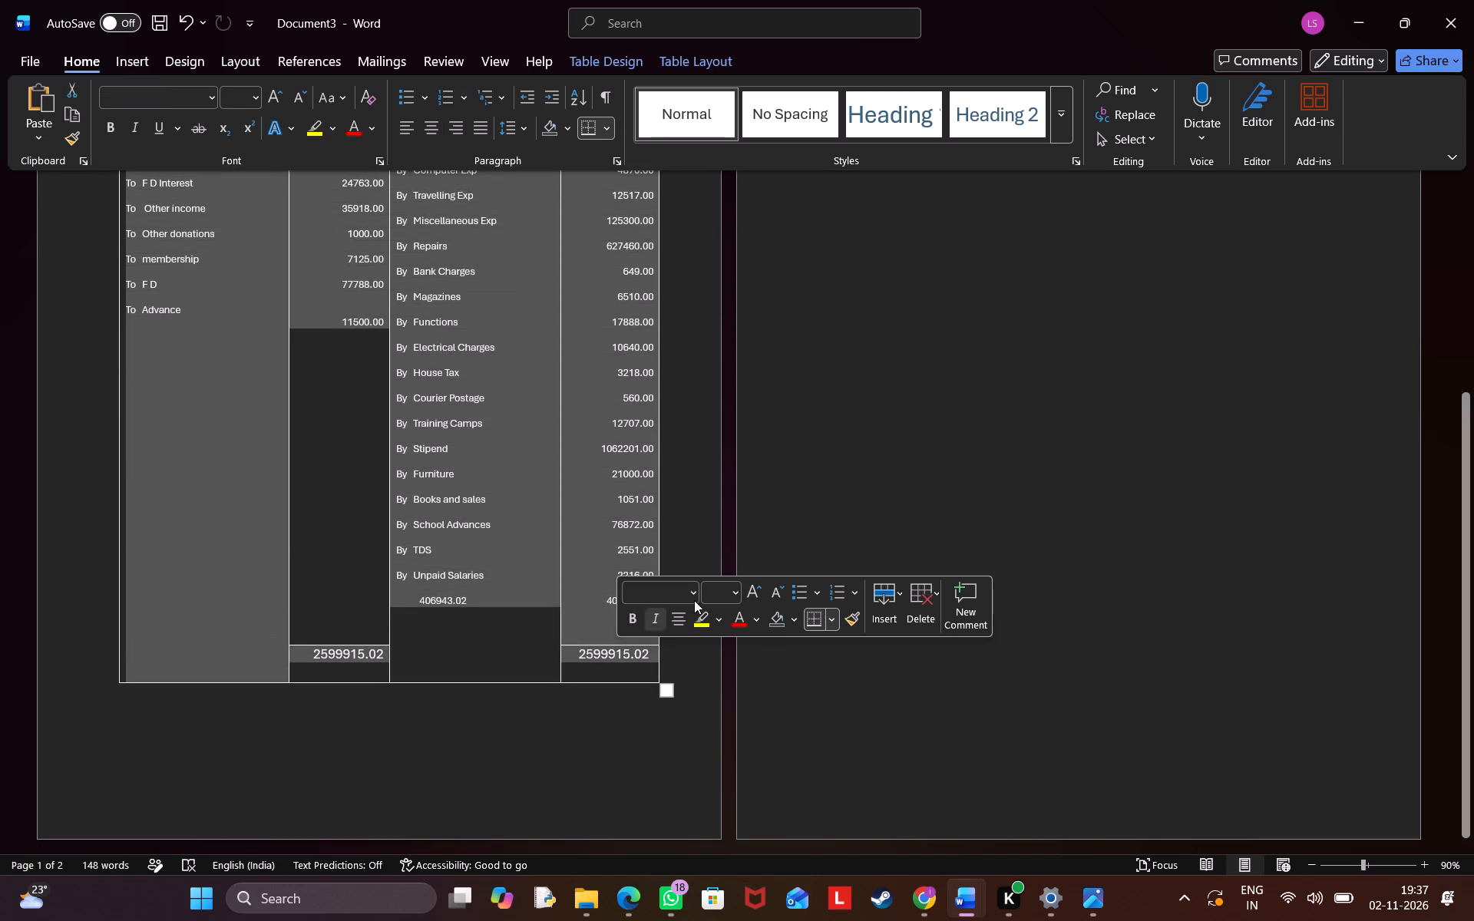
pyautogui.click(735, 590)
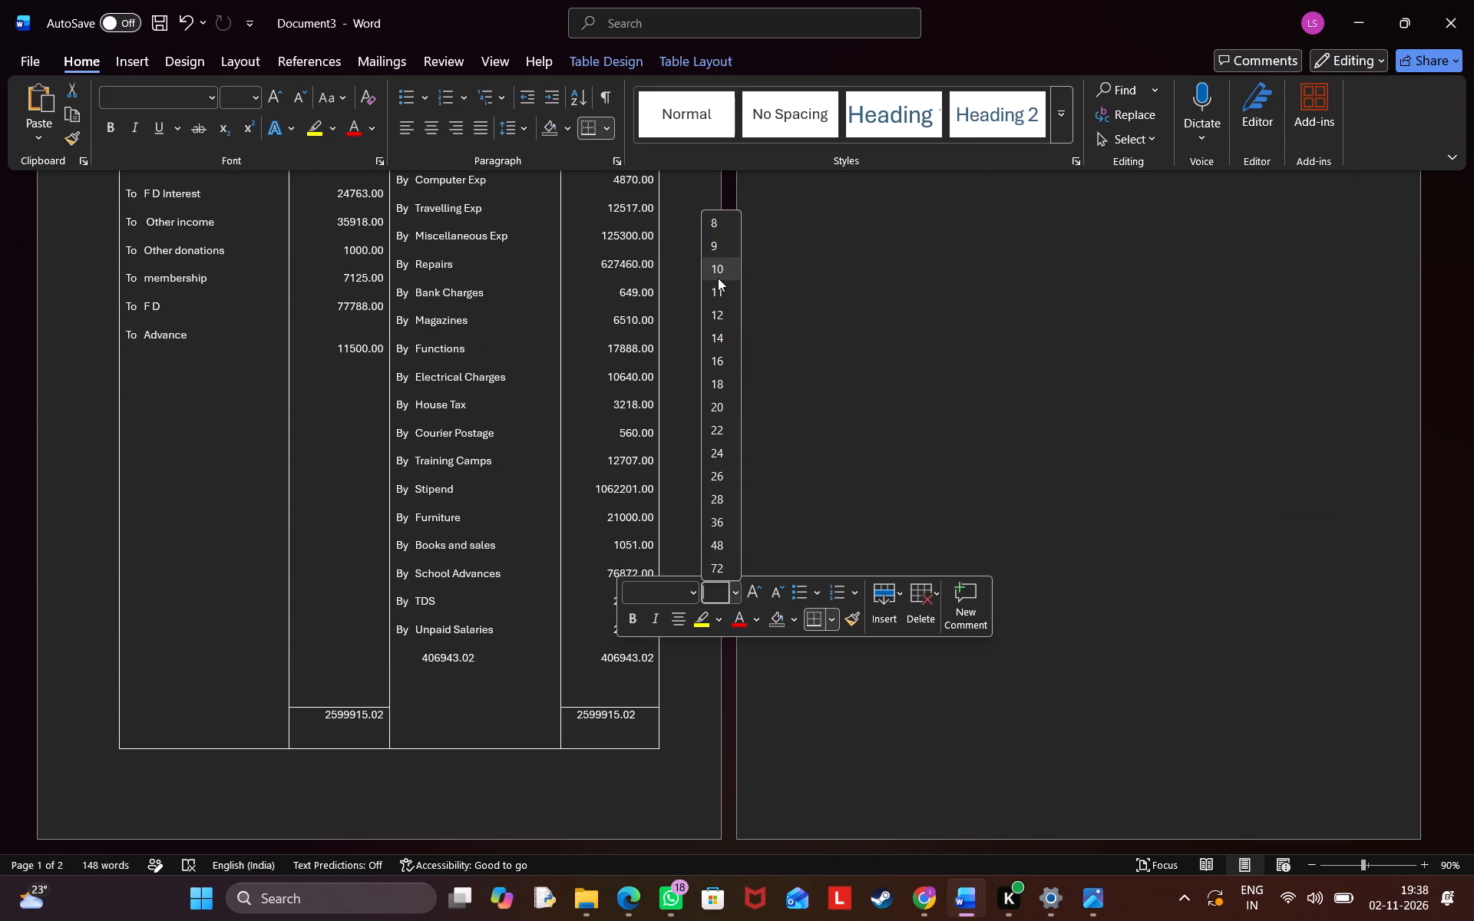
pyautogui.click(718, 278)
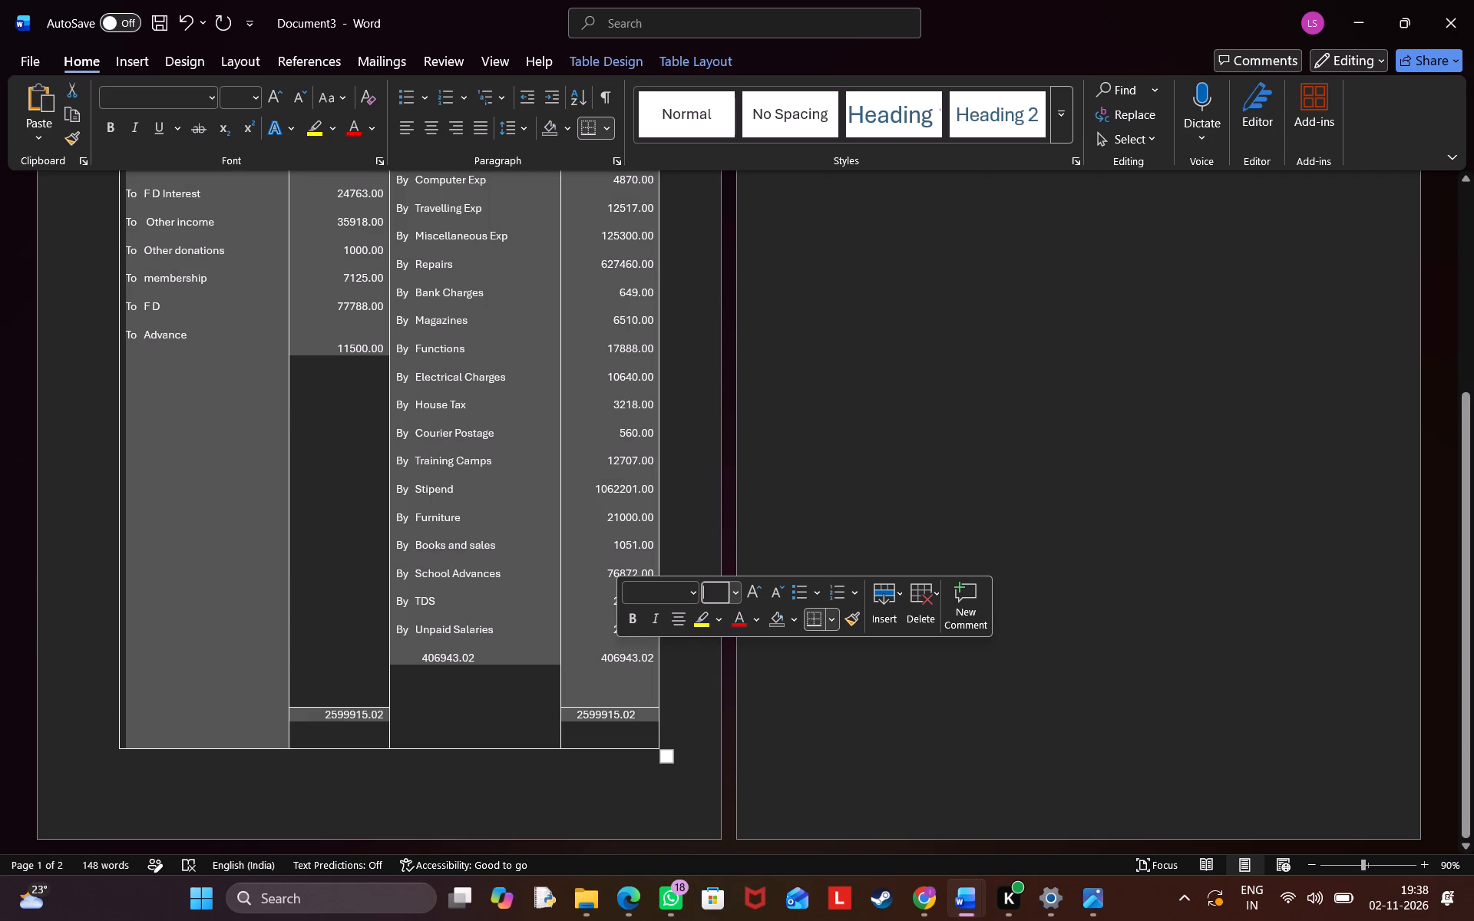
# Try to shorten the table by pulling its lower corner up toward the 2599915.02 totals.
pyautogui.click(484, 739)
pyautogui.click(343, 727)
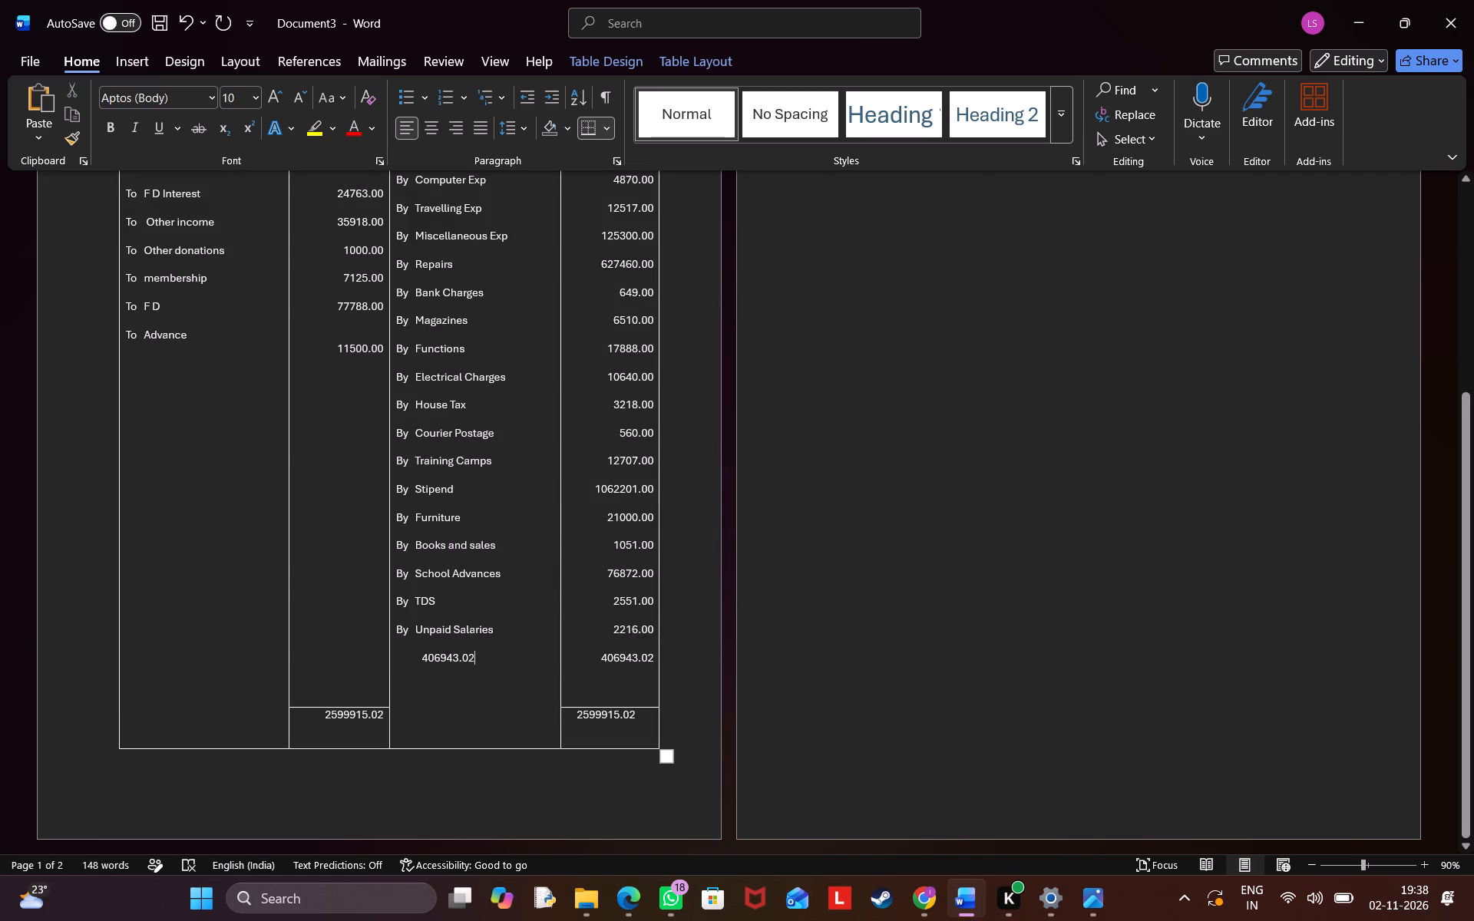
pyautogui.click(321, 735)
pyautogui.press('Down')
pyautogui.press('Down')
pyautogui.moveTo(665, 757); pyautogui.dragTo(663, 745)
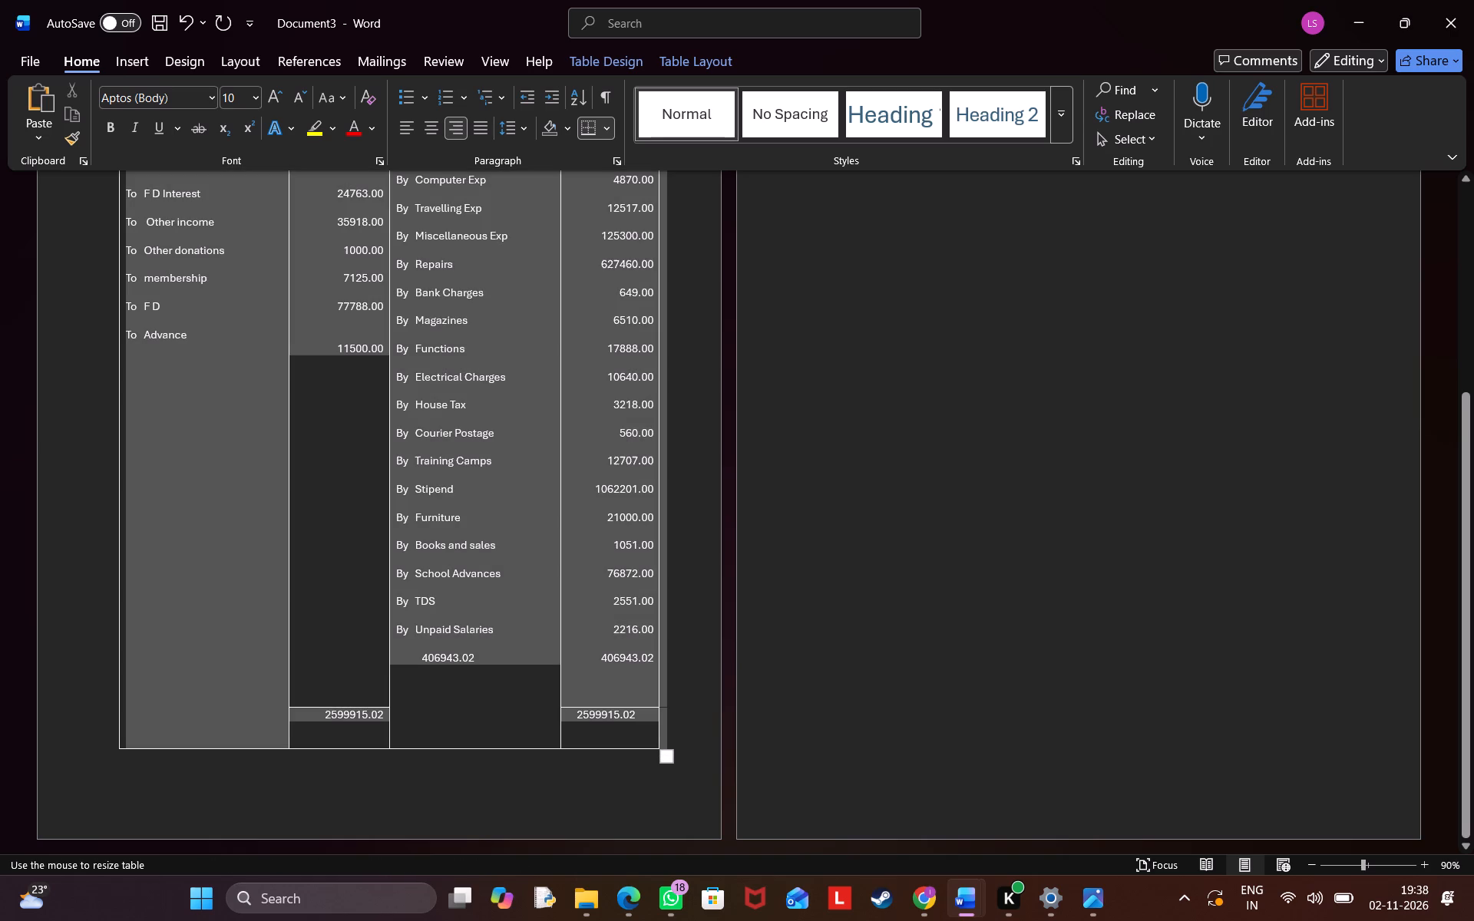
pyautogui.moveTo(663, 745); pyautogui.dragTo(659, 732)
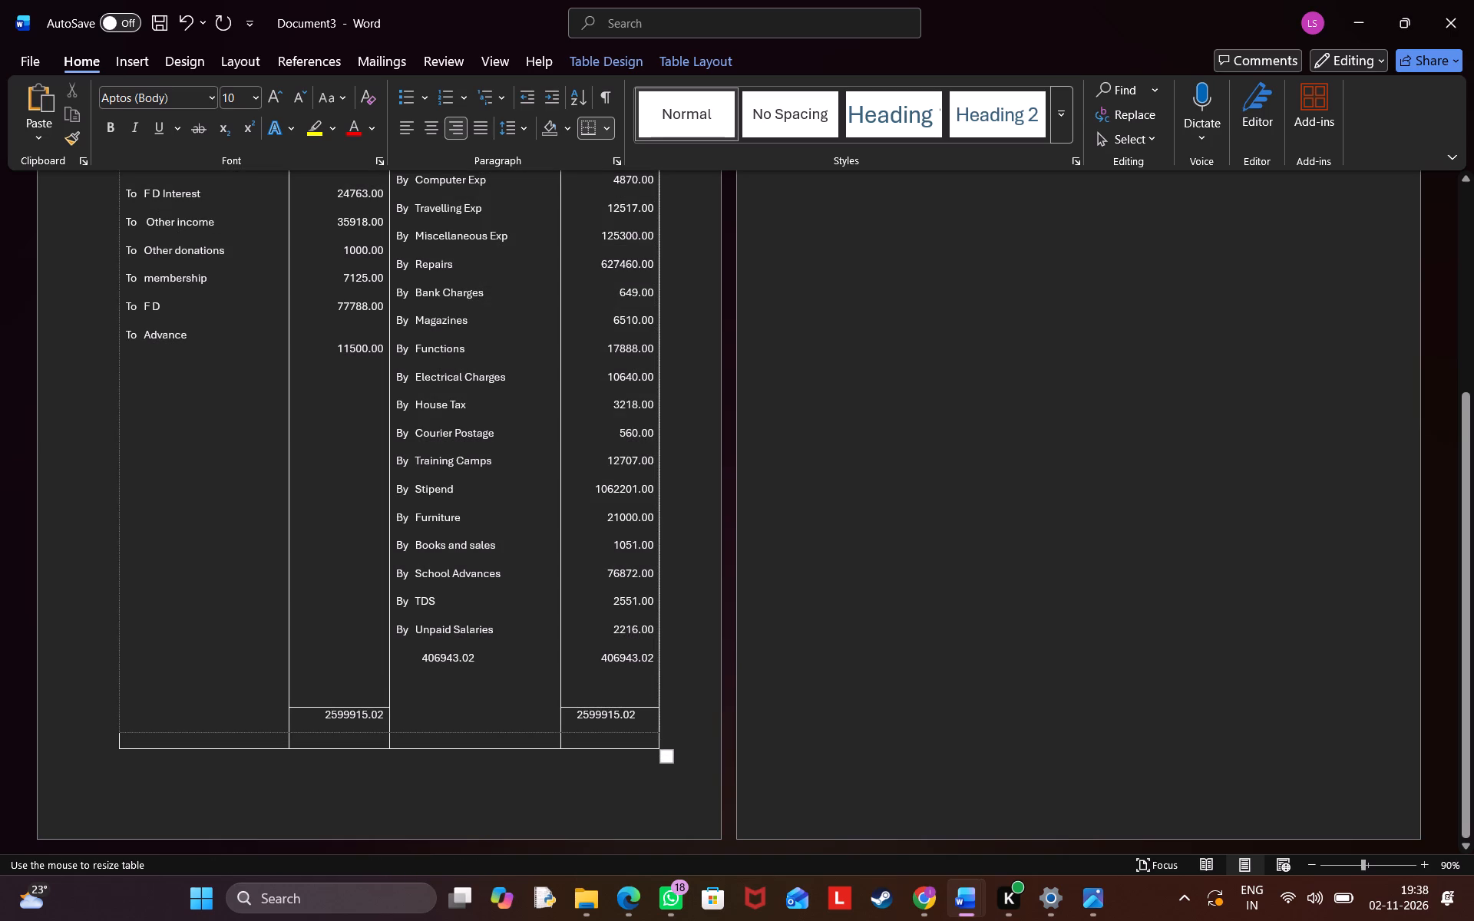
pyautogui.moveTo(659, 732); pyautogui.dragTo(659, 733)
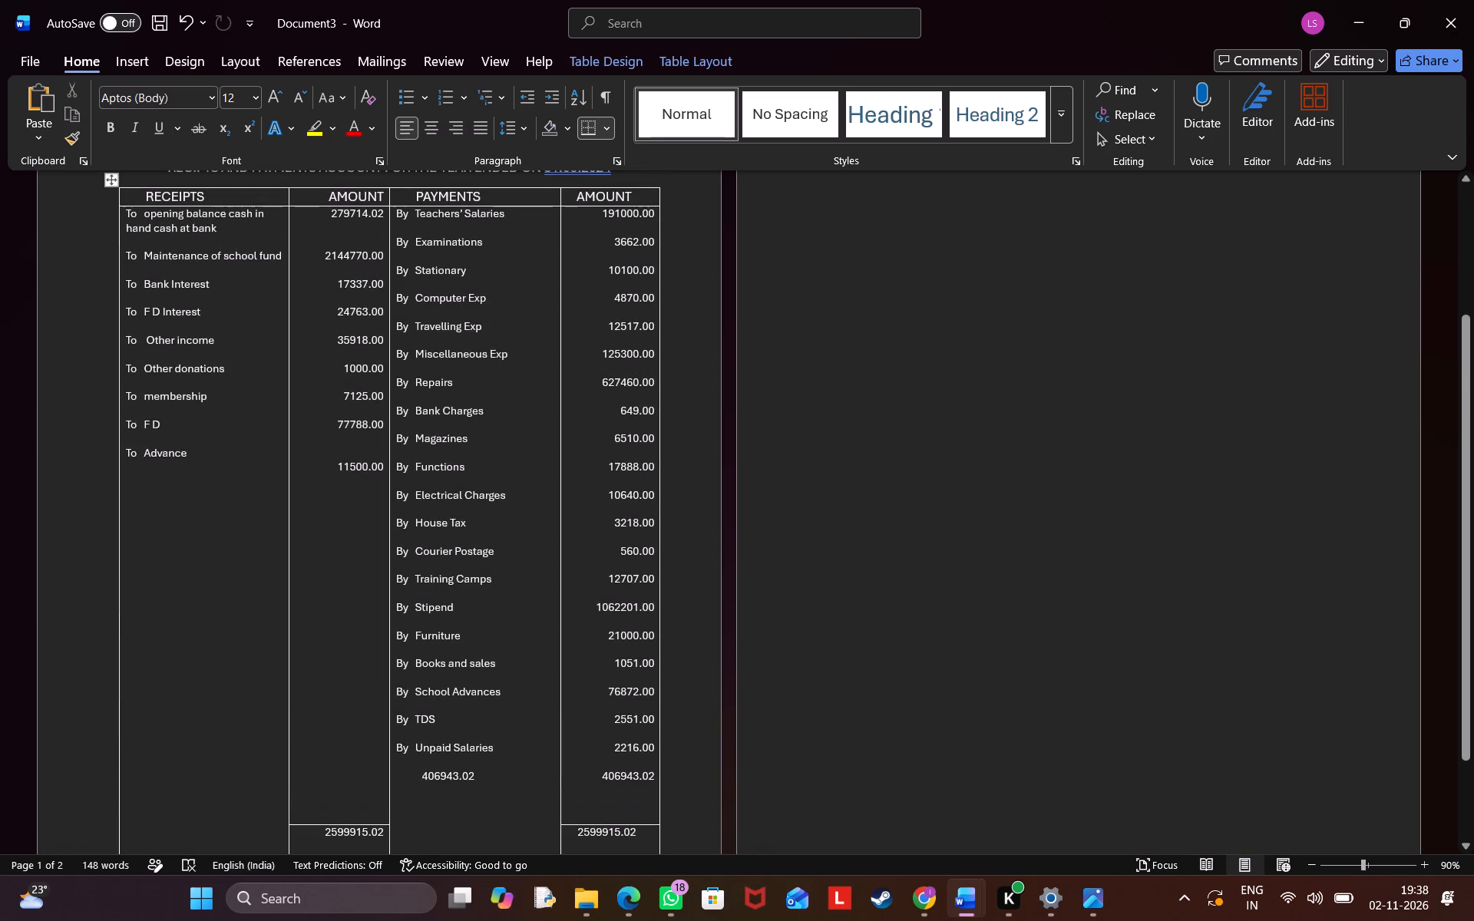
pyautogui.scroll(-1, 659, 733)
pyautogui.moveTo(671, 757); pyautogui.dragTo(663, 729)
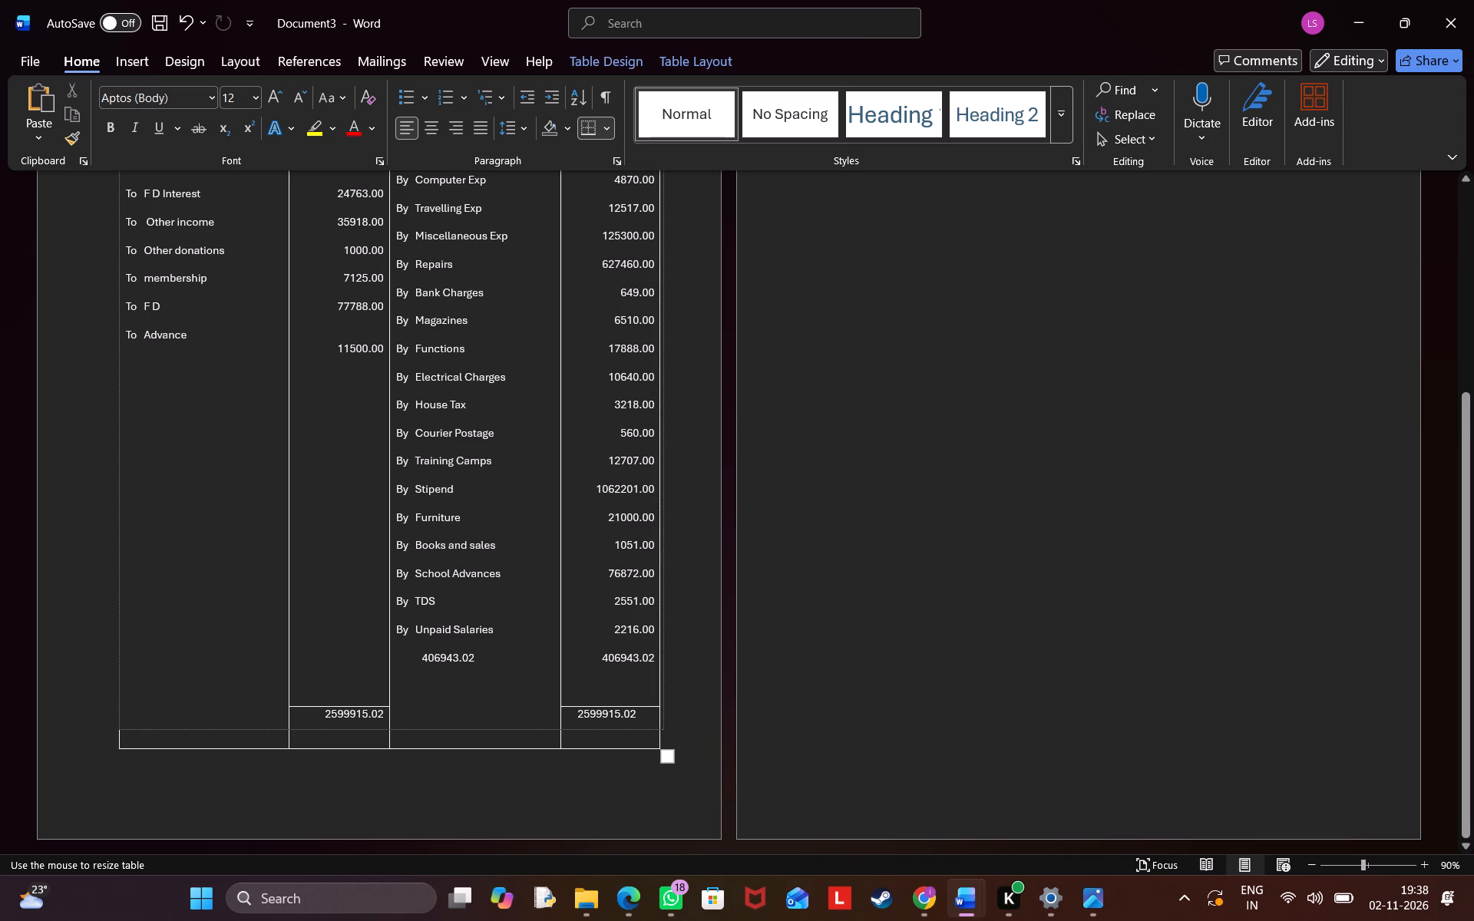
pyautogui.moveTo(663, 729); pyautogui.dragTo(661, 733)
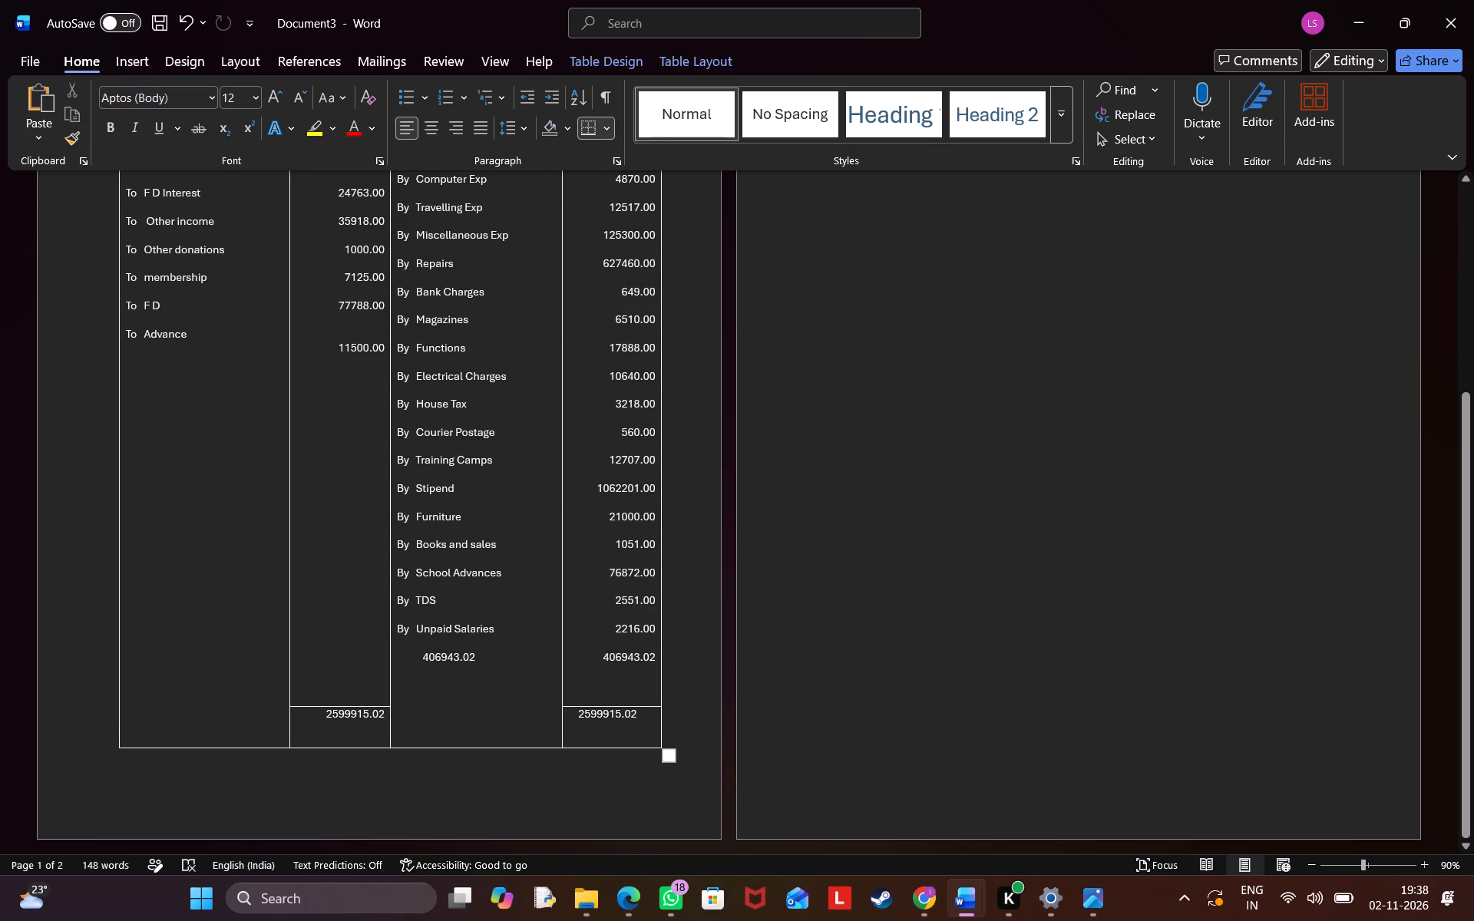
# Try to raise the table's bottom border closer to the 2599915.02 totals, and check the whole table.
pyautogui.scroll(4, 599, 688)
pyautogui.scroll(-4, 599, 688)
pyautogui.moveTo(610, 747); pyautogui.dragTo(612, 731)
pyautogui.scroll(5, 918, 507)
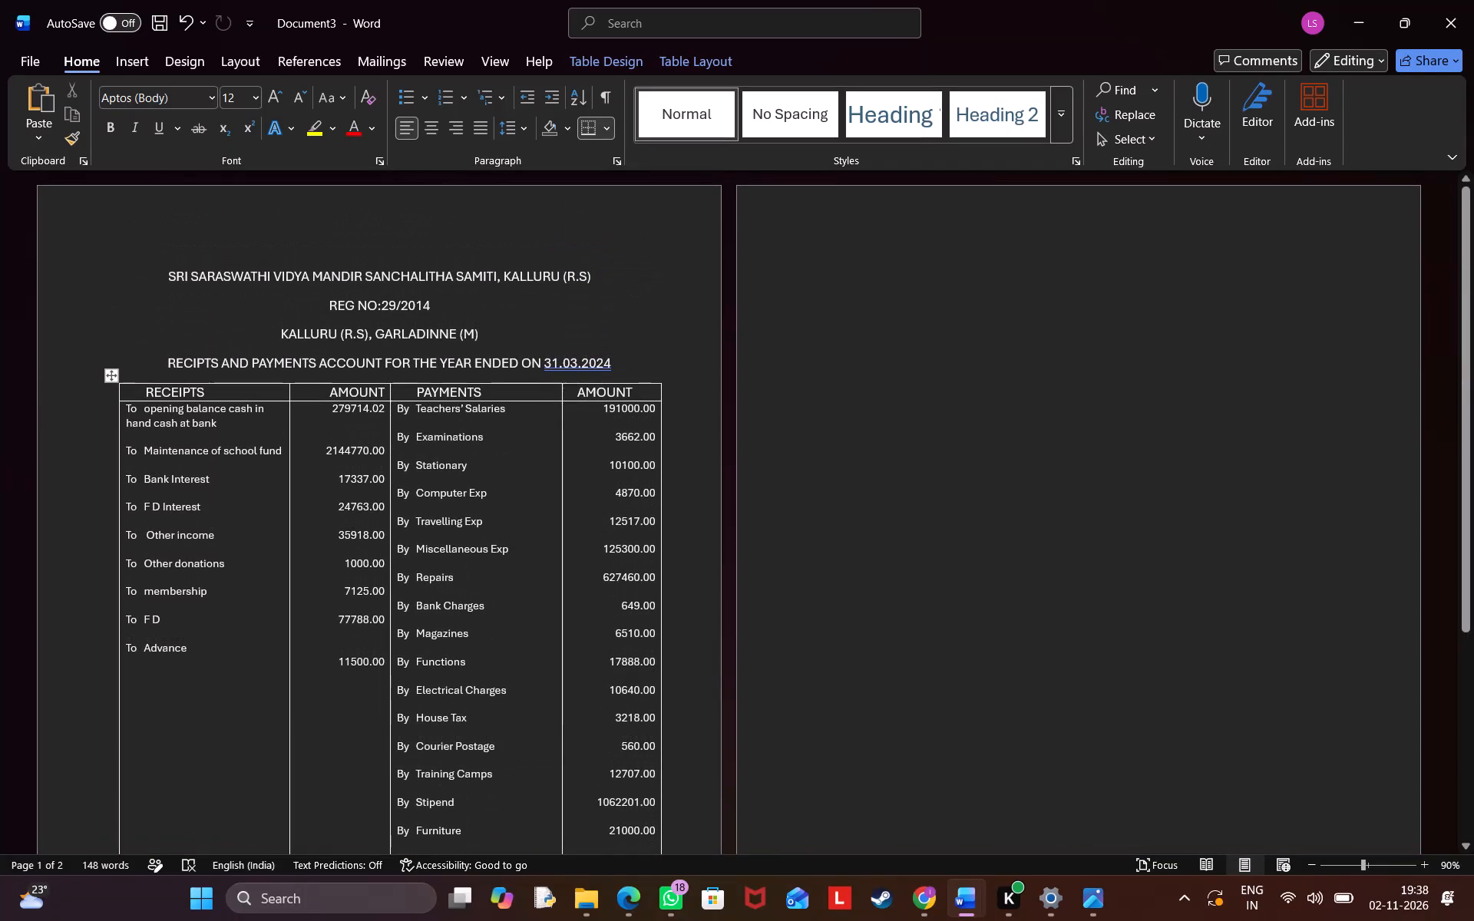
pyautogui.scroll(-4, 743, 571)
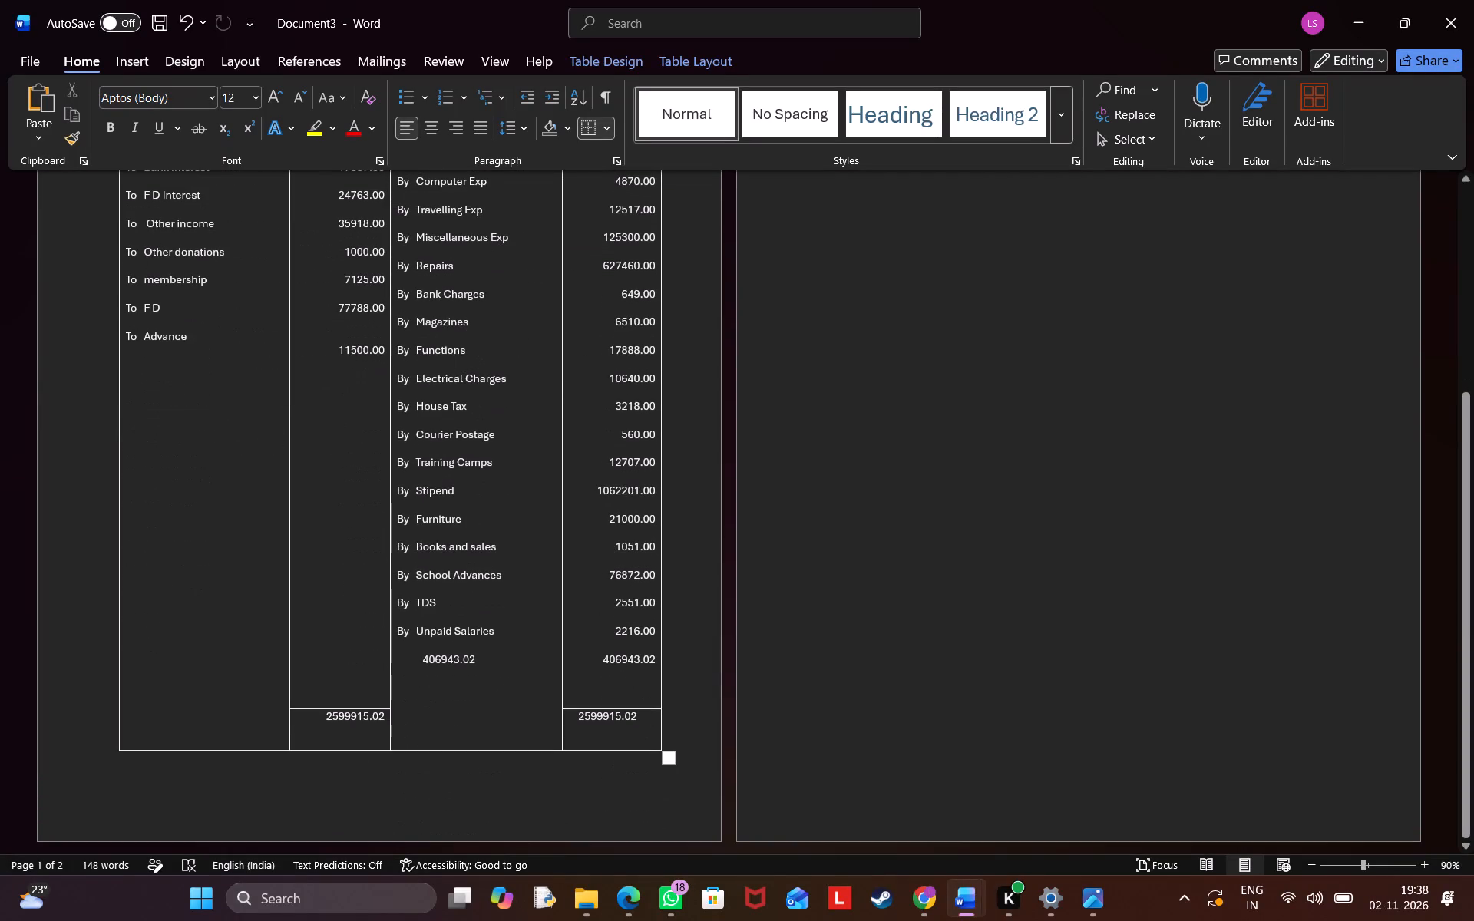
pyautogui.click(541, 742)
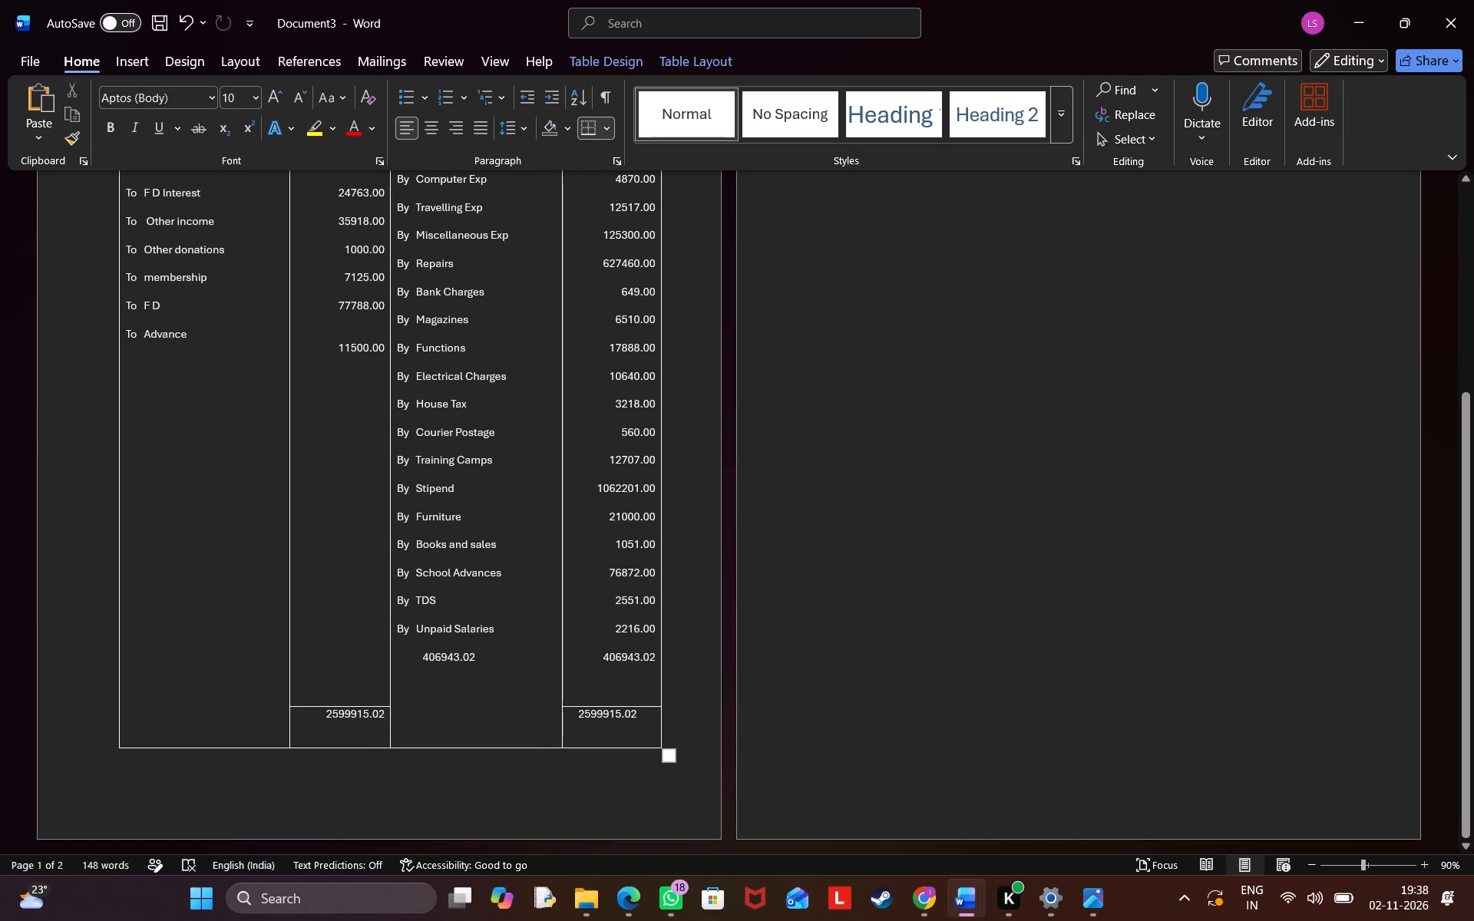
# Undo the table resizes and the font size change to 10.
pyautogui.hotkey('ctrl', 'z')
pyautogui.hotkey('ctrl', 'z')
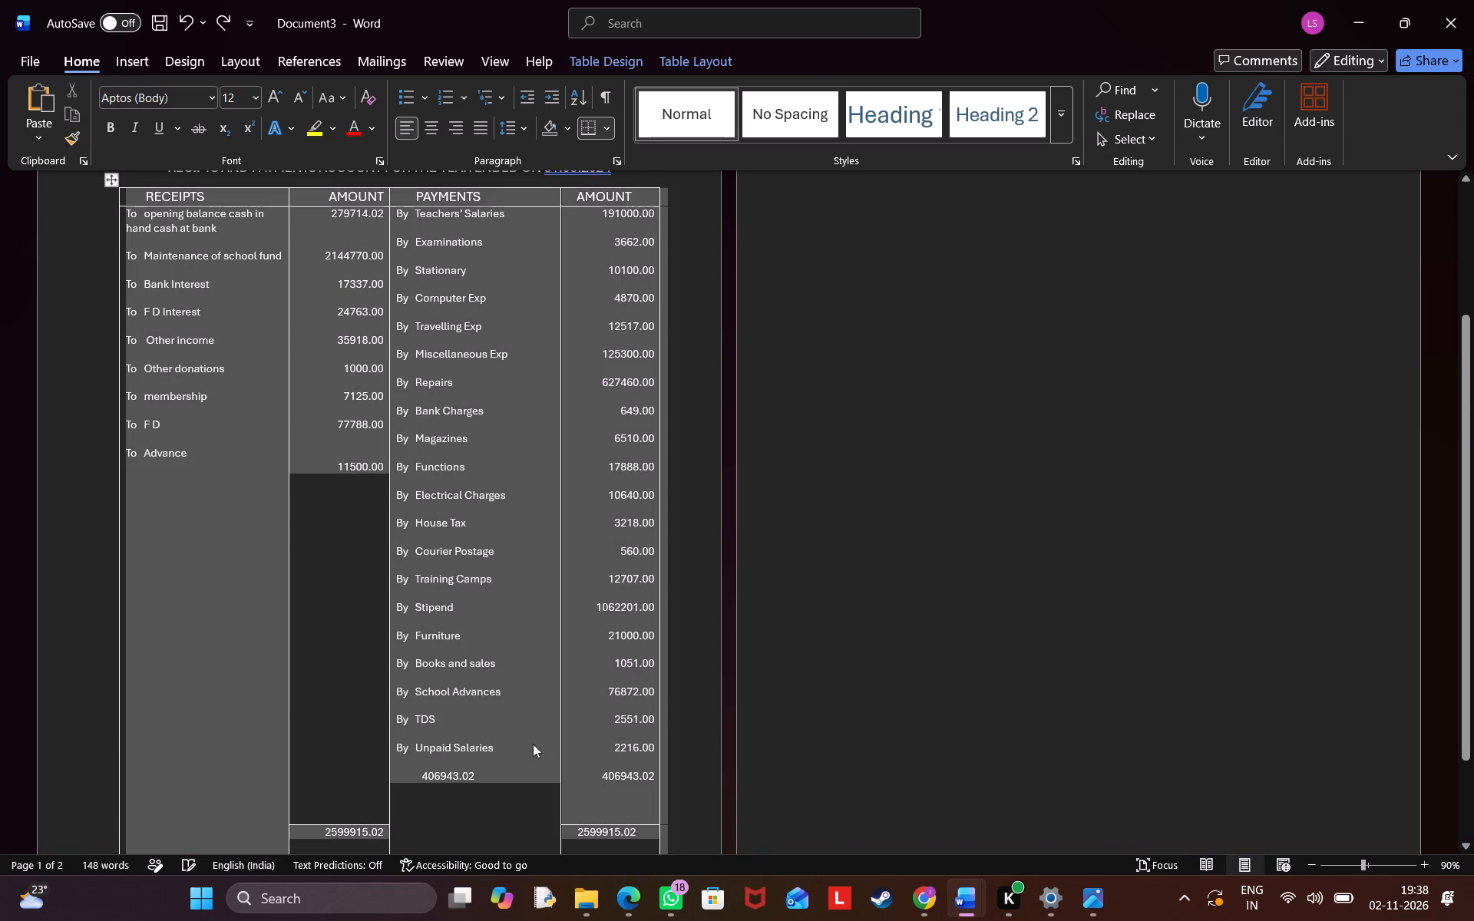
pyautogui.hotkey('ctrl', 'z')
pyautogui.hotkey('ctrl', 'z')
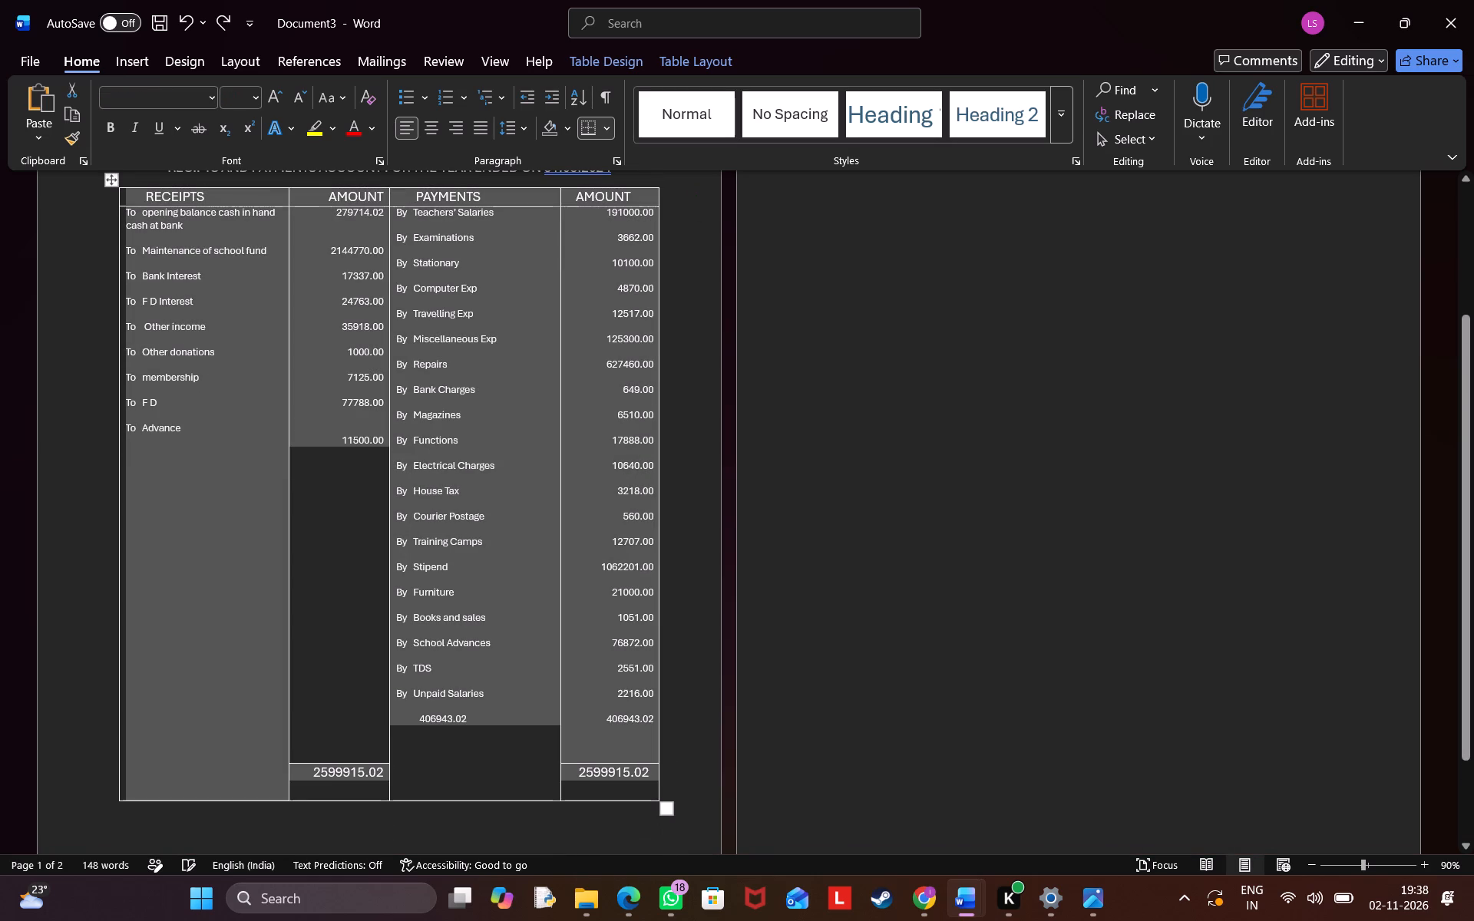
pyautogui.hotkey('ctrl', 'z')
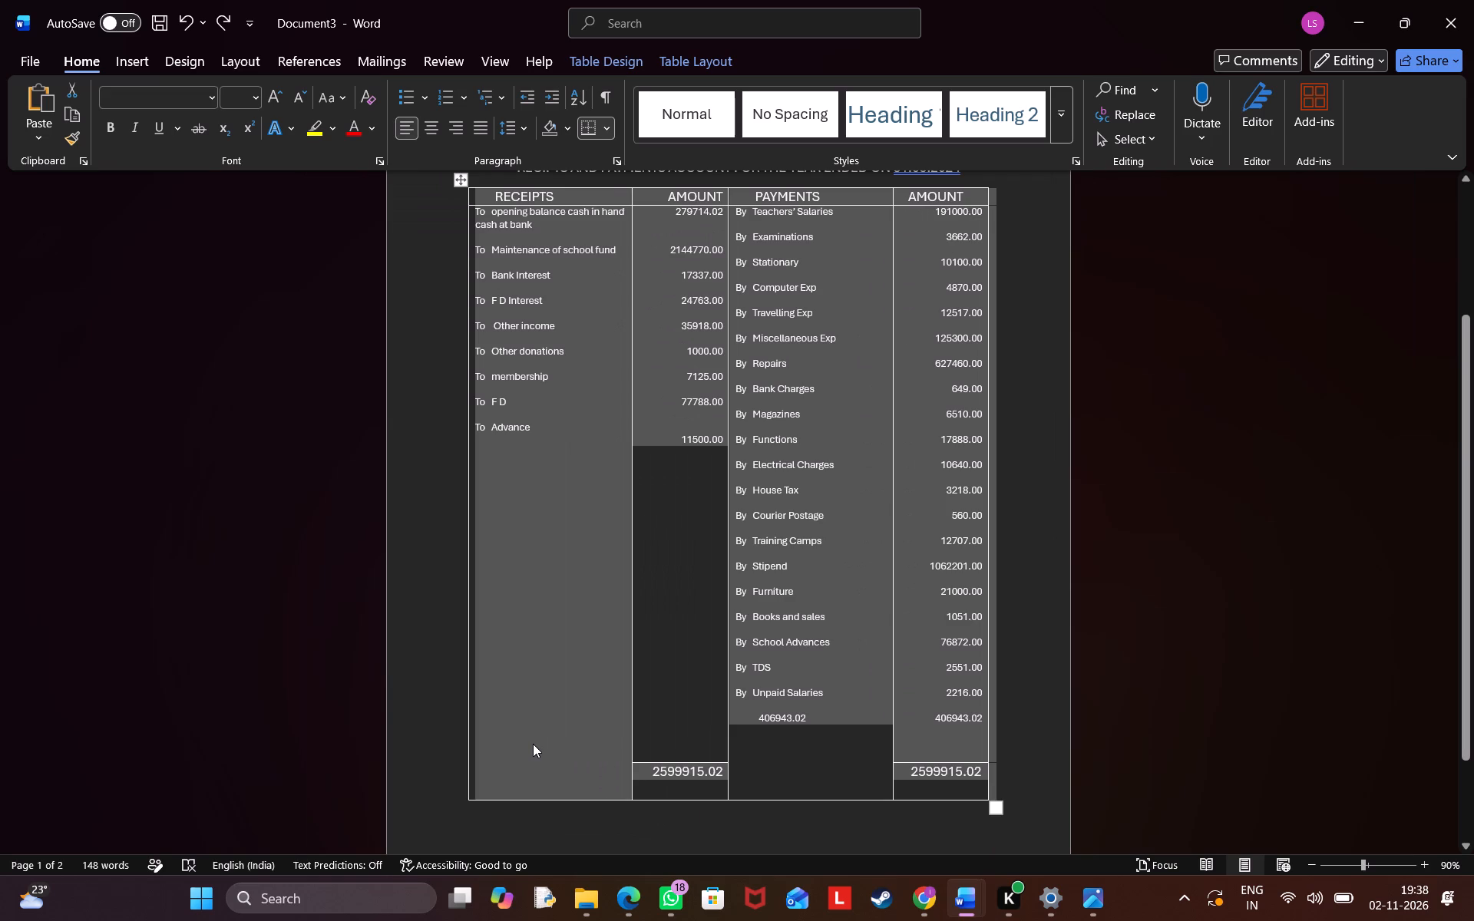
# Undo one more earlier change to the table.
pyautogui.hotkey('ctrl', 'z')
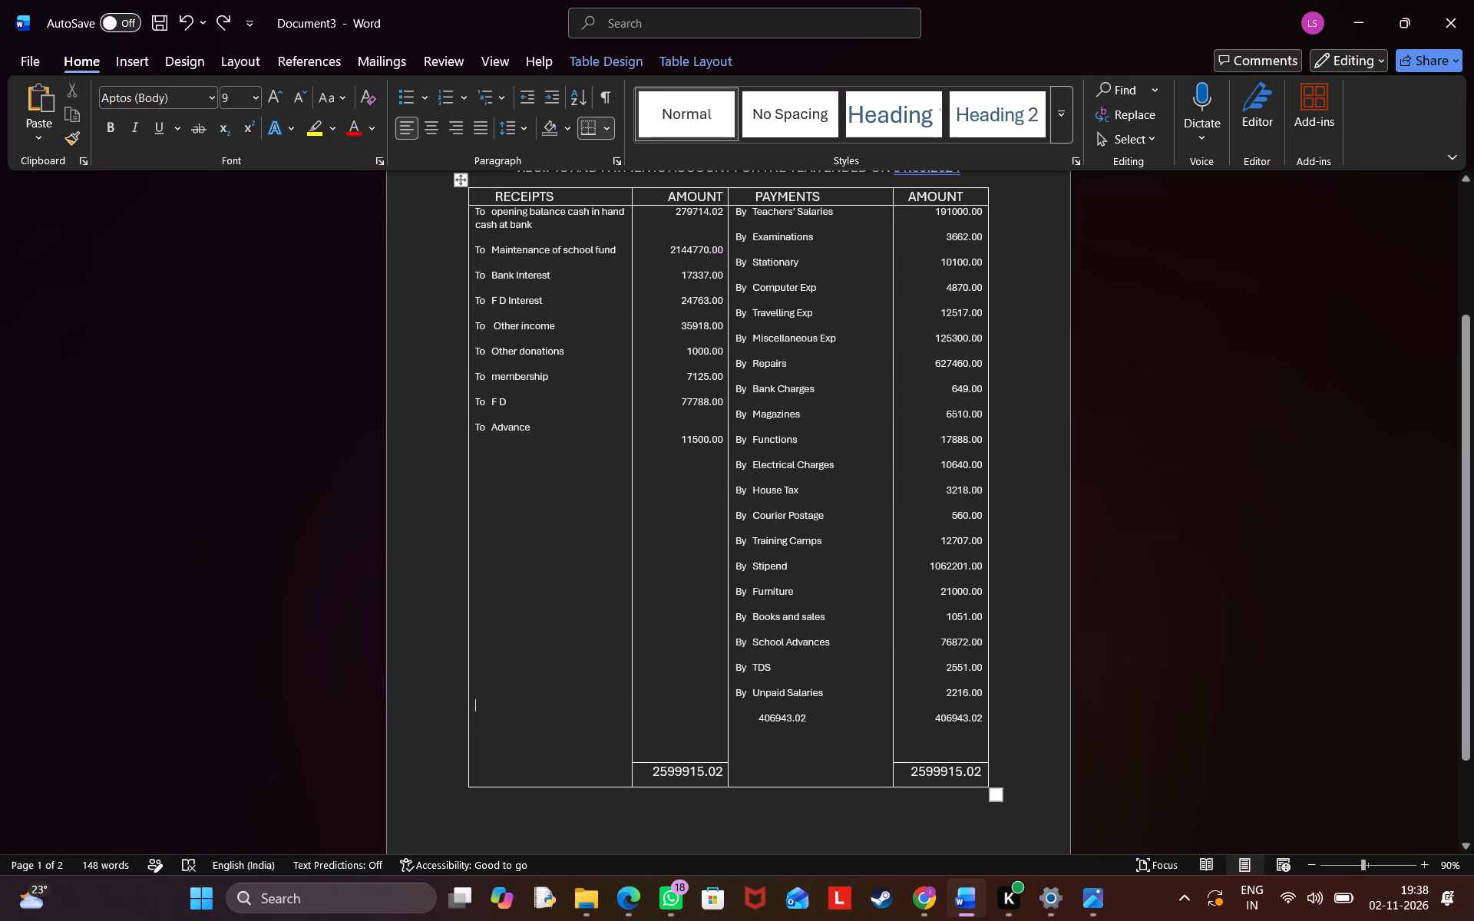
# Set the font size of all table entries, from the opening balance row through the 2599915.02 totals, to 10.
pyautogui.scroll(1, 825, 702)
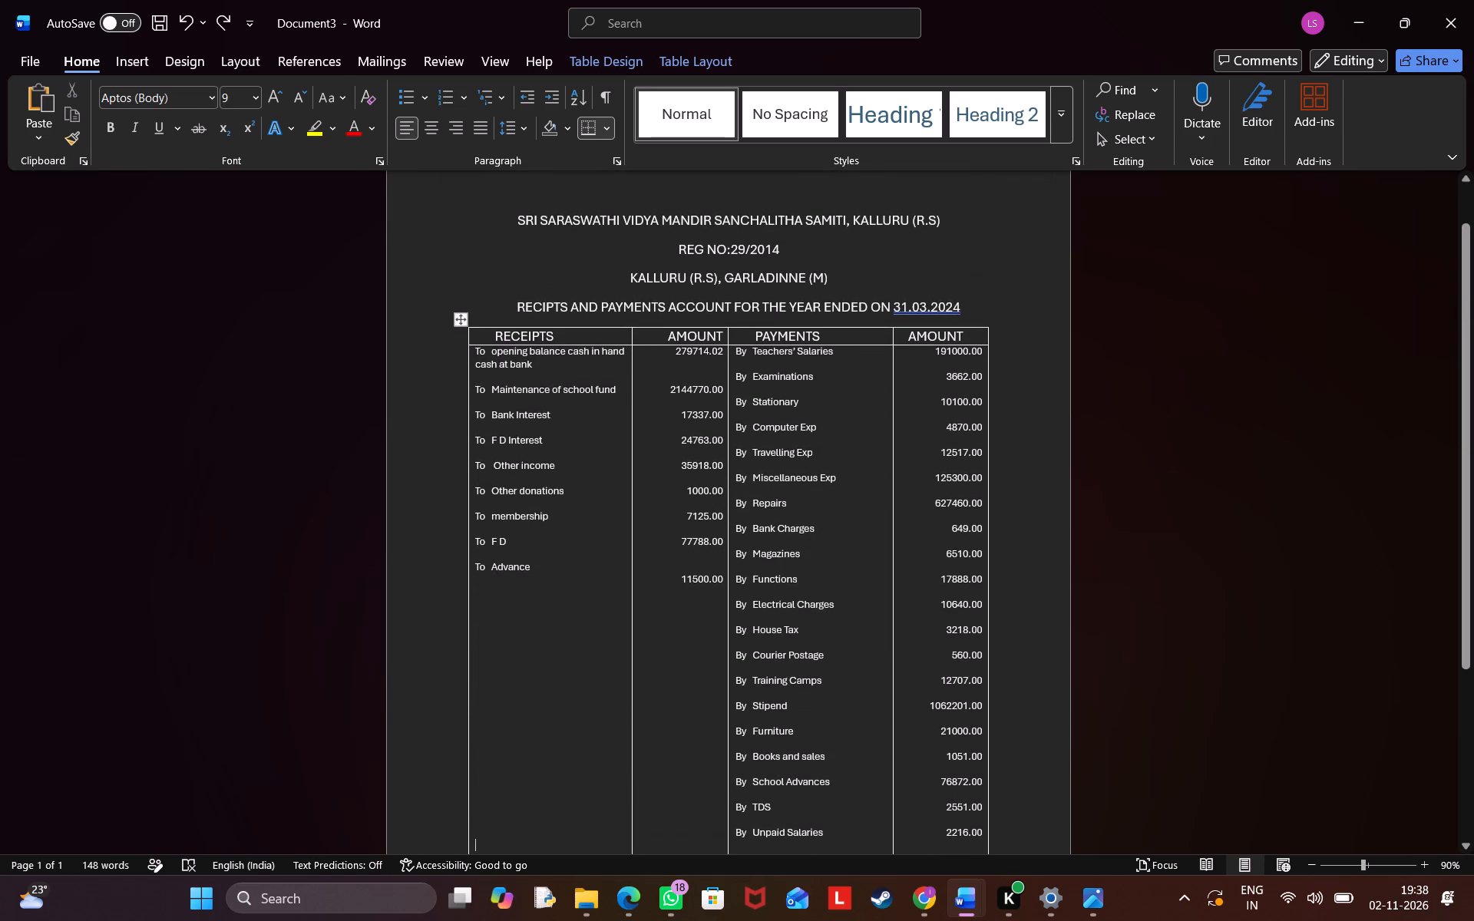
pyautogui.moveTo(476, 352); pyautogui.dragTo(661, 519)
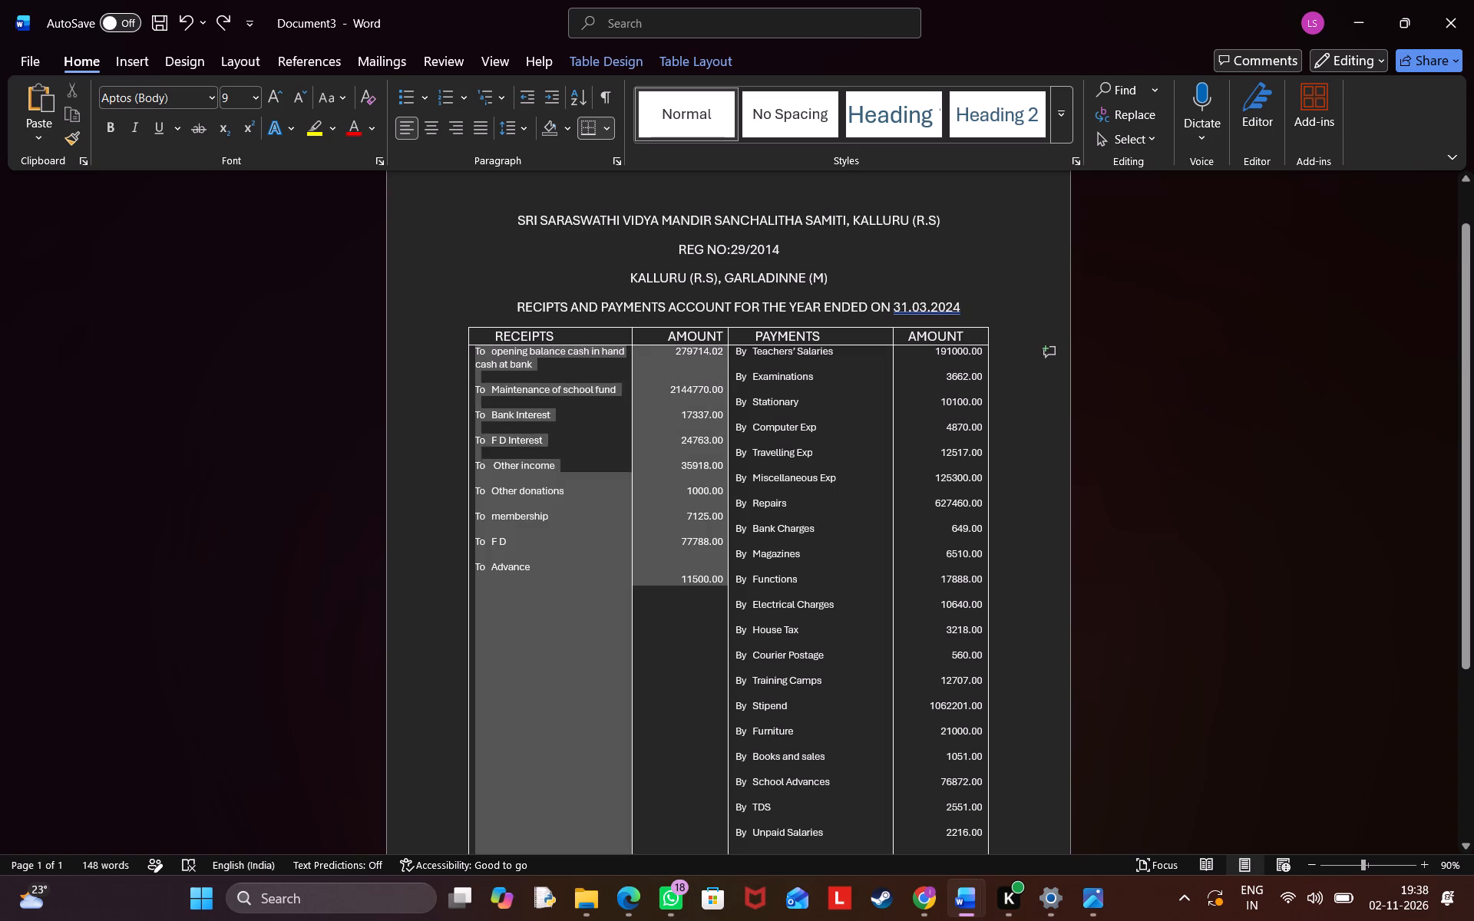
pyautogui.moveTo(661, 519); pyautogui.dragTo(1009, 657)
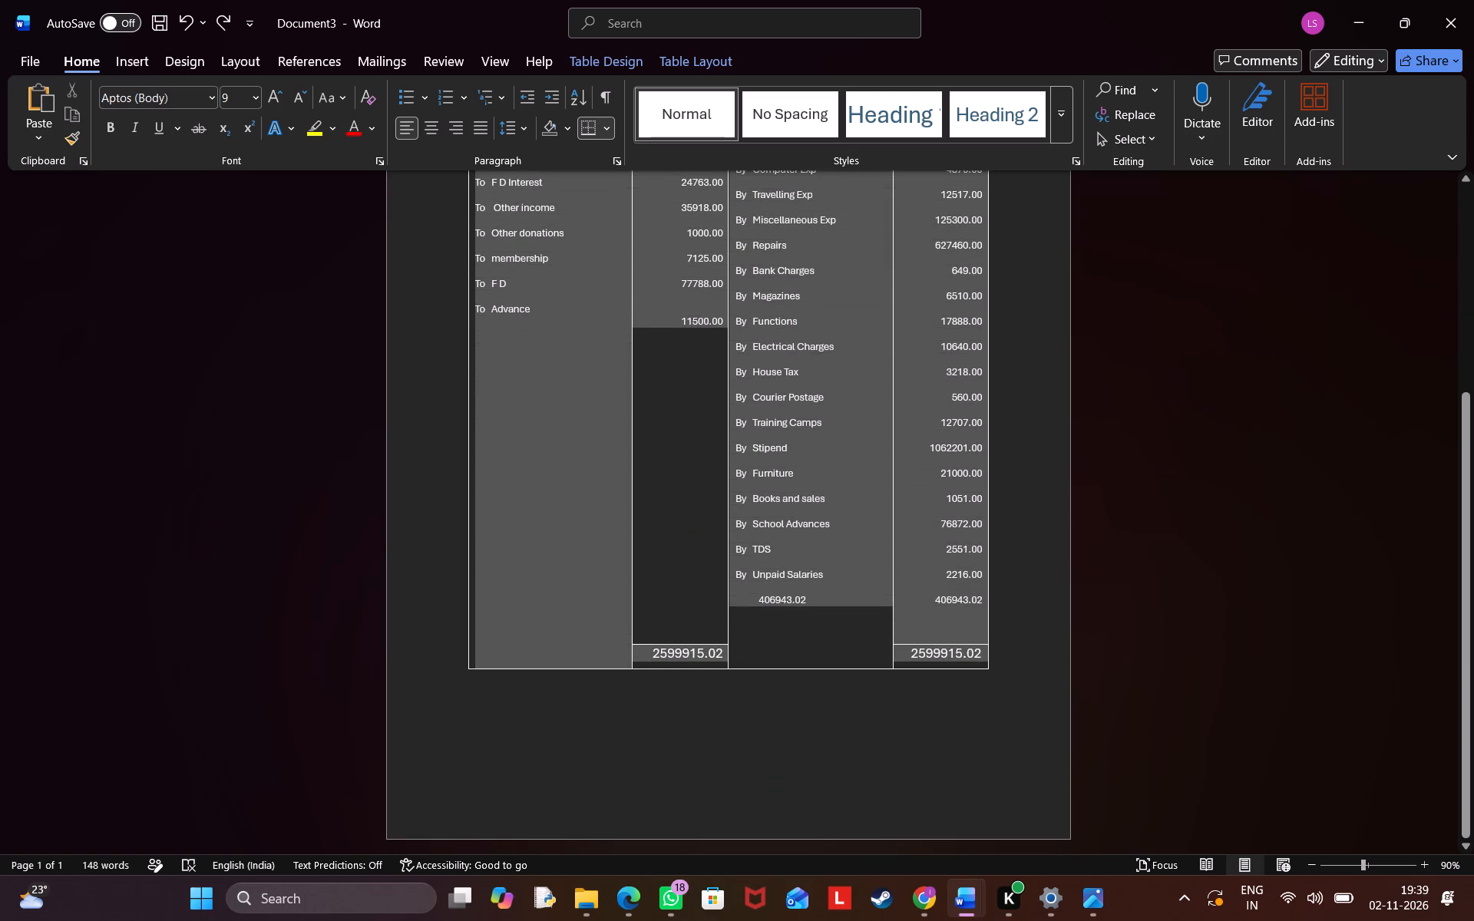
pyautogui.moveTo(1009, 657); pyautogui.dragTo(977, 655)
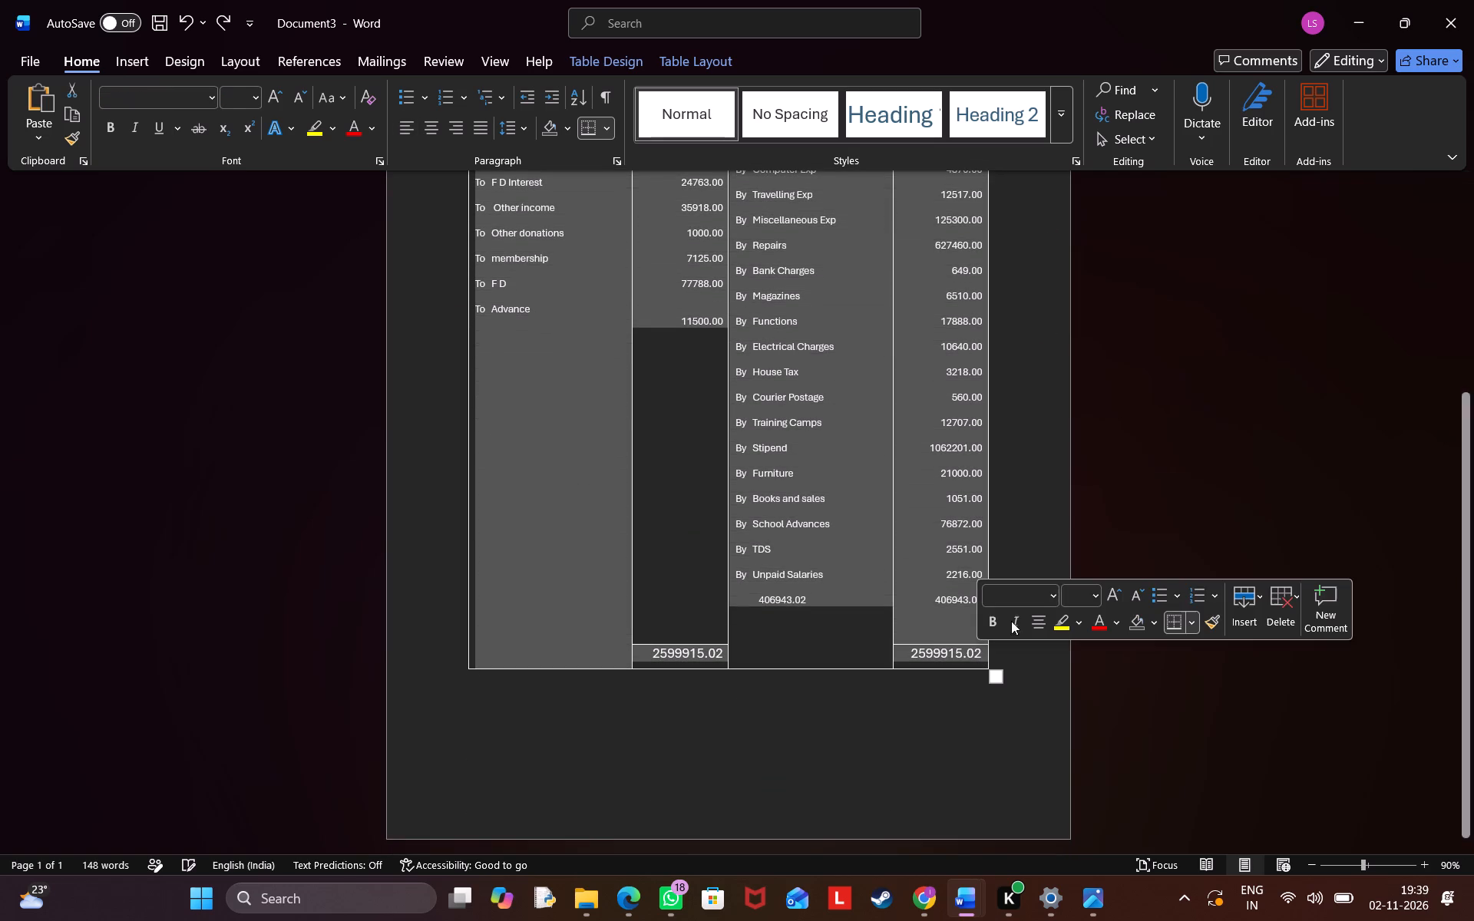
pyautogui.click(1099, 595)
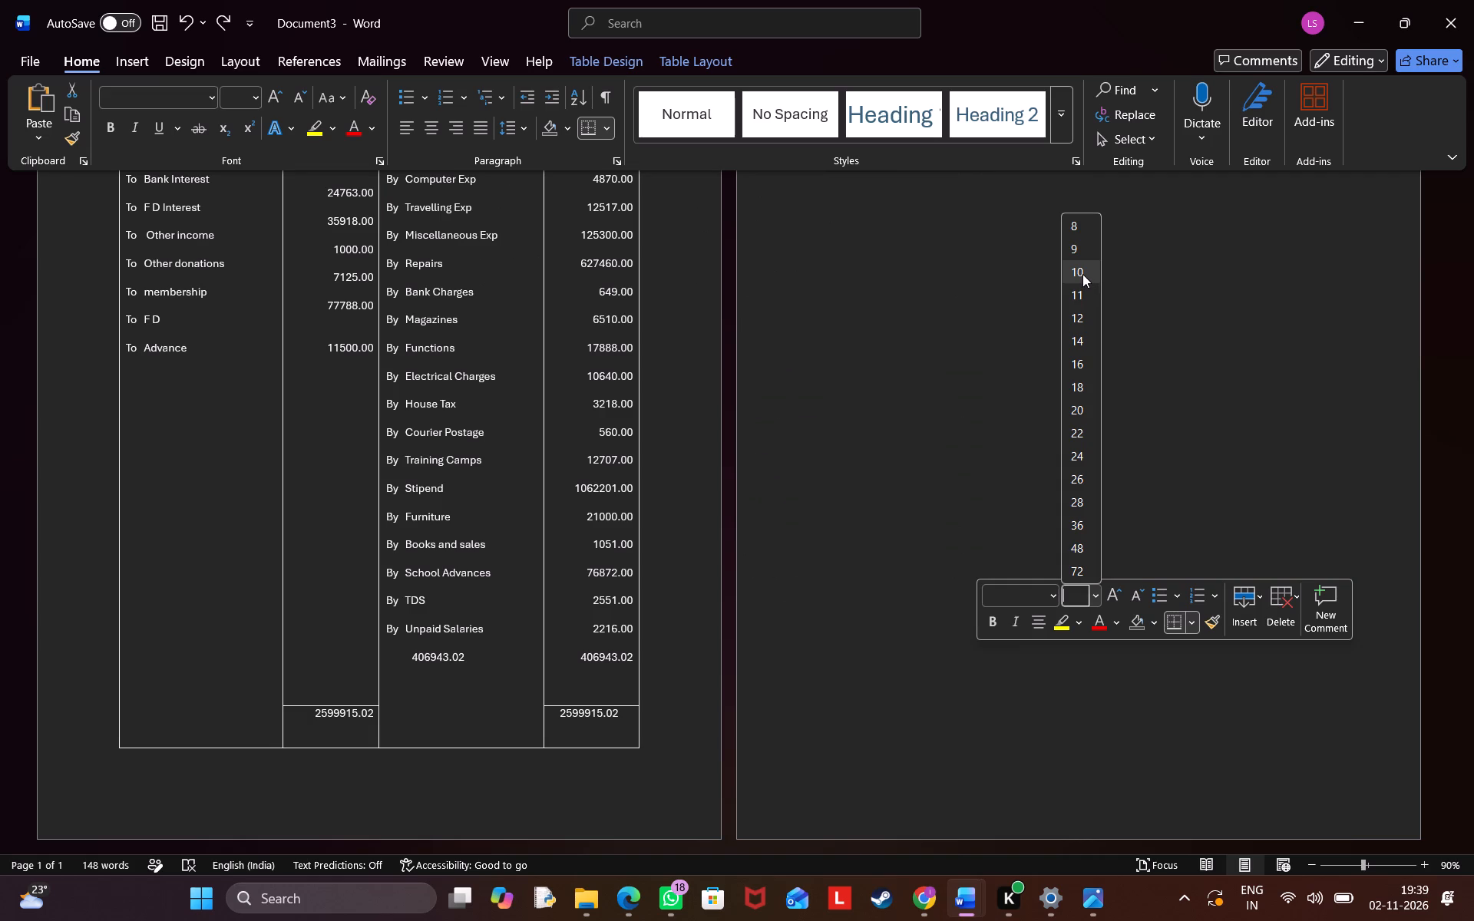
pyautogui.click(1082, 274)
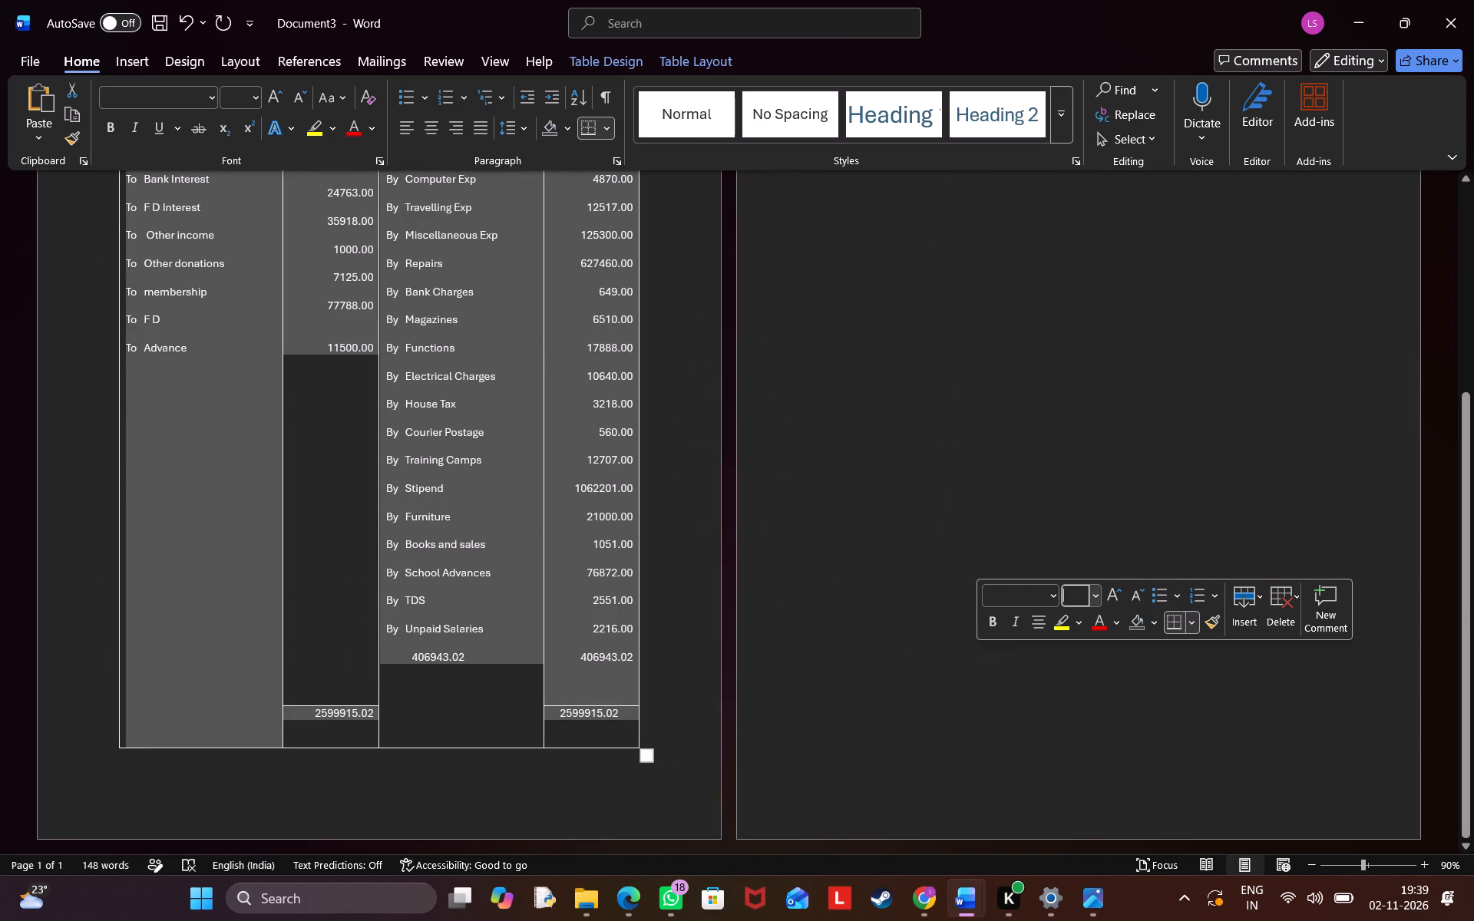
pyautogui.click(945, 443)
# Add five spaces after the 2599915.02 total in the payments amount column.
pyautogui.scroll(-4, 684, 636)
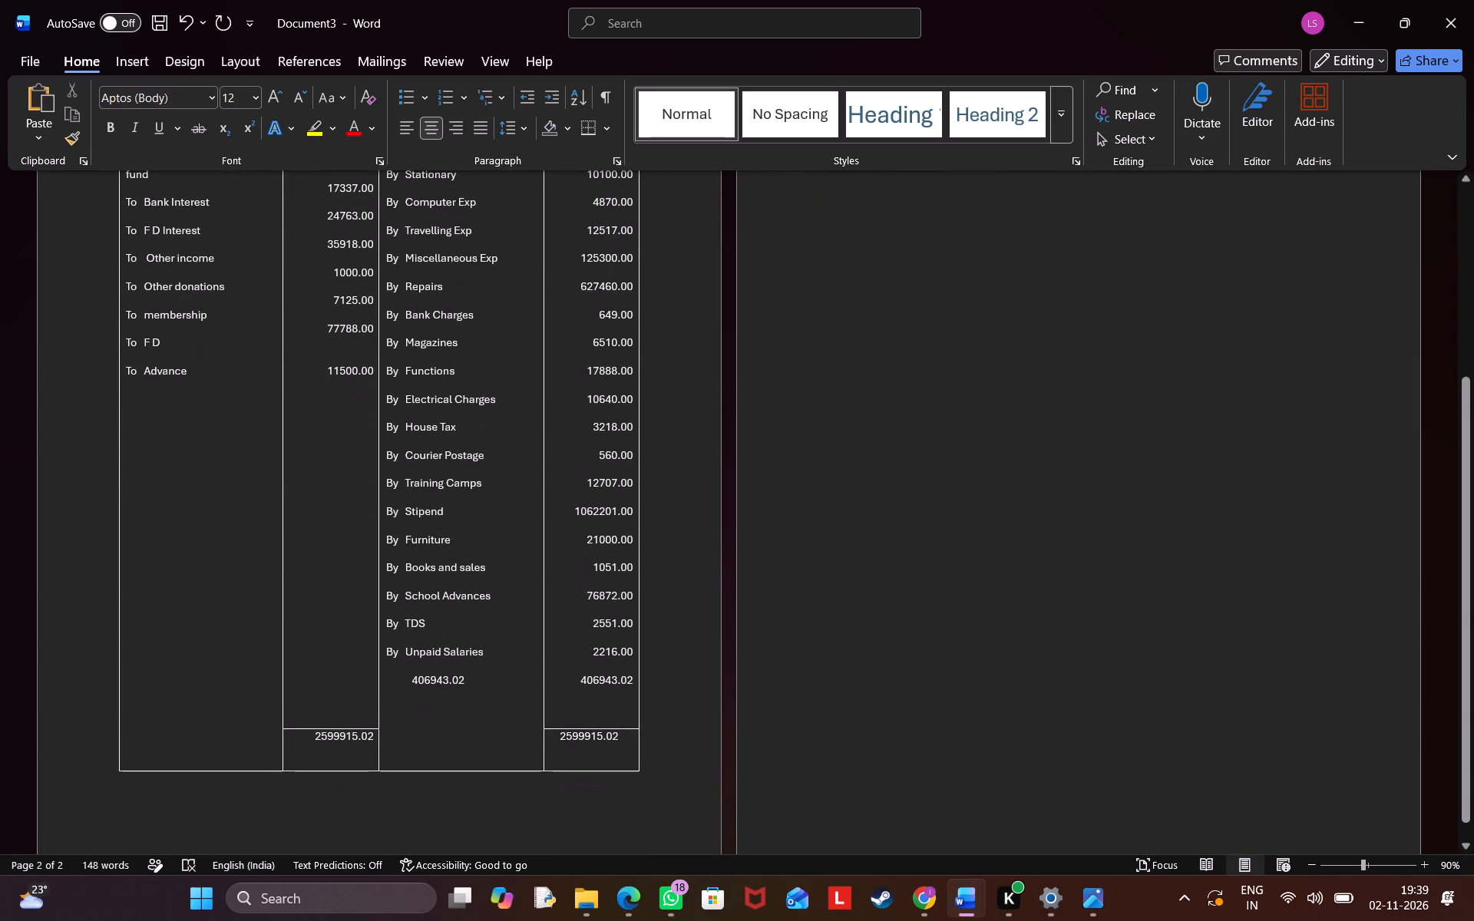
pyautogui.click(605, 762)
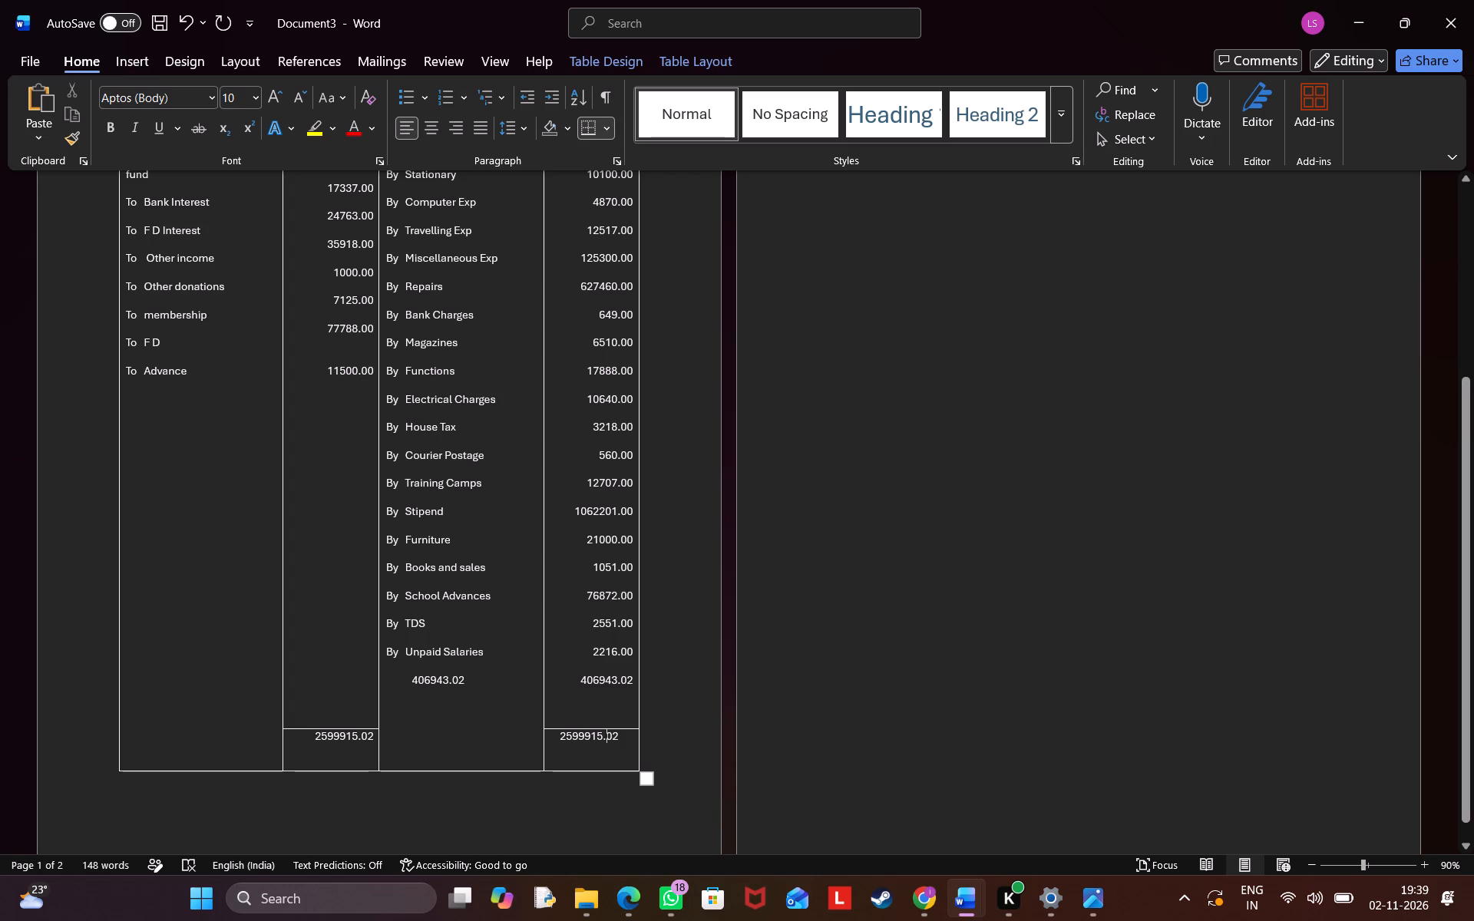
pyautogui.click(631, 738)
pyautogui.press('Right')
pyautogui.press('Right')
pyautogui.press('Left')
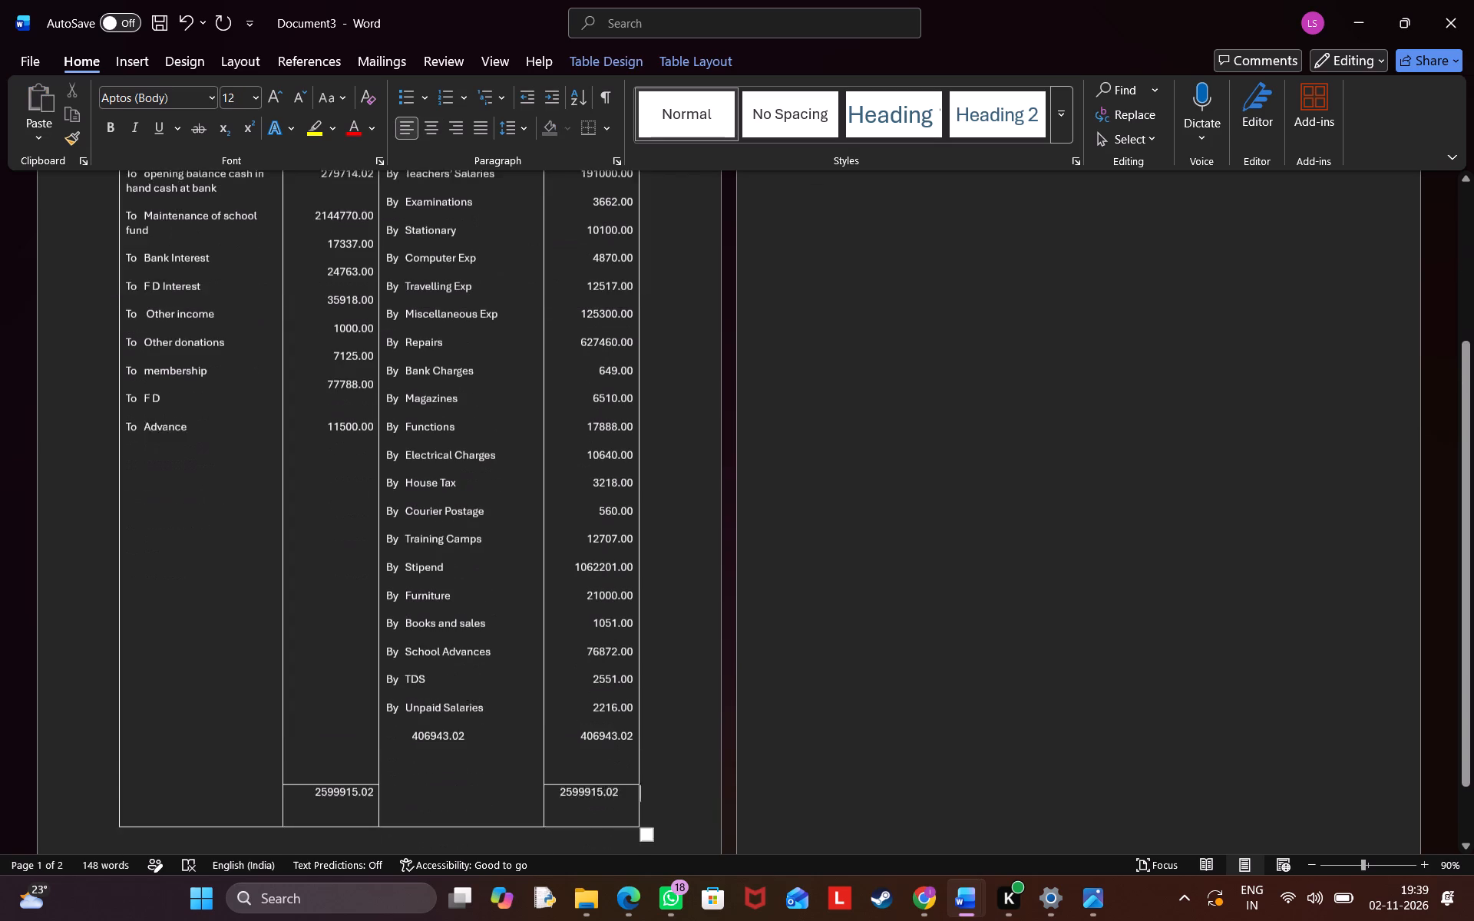
pyautogui.press('Left')
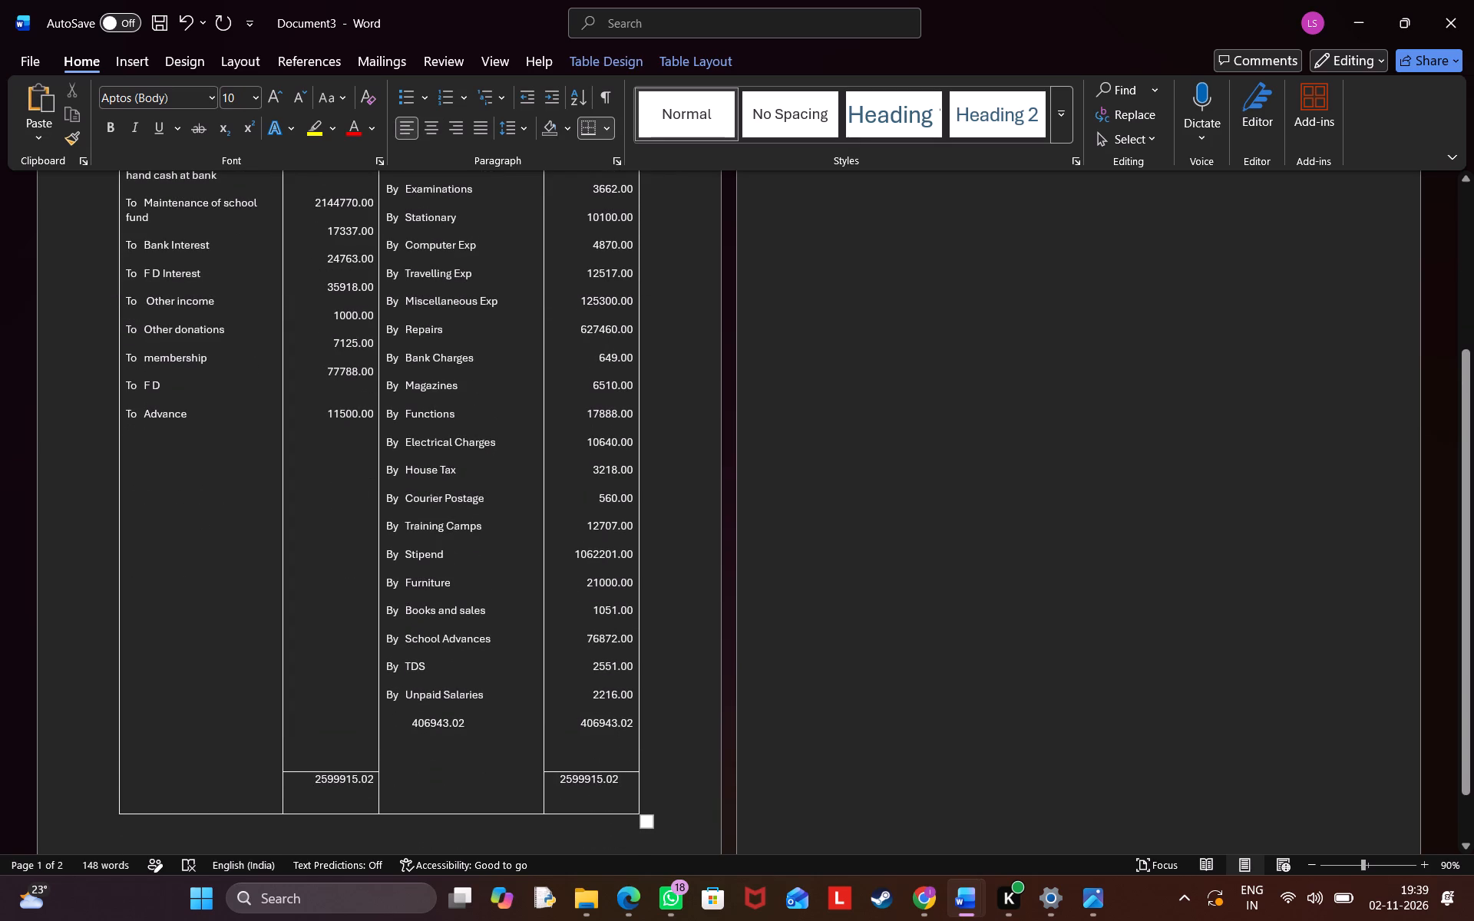
pyautogui.press('space')
pyautogui.press('space')
pyautogui.press('space')
pyautogui.press('space')
pyautogui.press('space')
# Insert six spaces before the payments-side 2599915.02 total to line it up with the amounts above it.
pyautogui.press('Left')
pyautogui.press('Left')
pyautogui.press('Left')
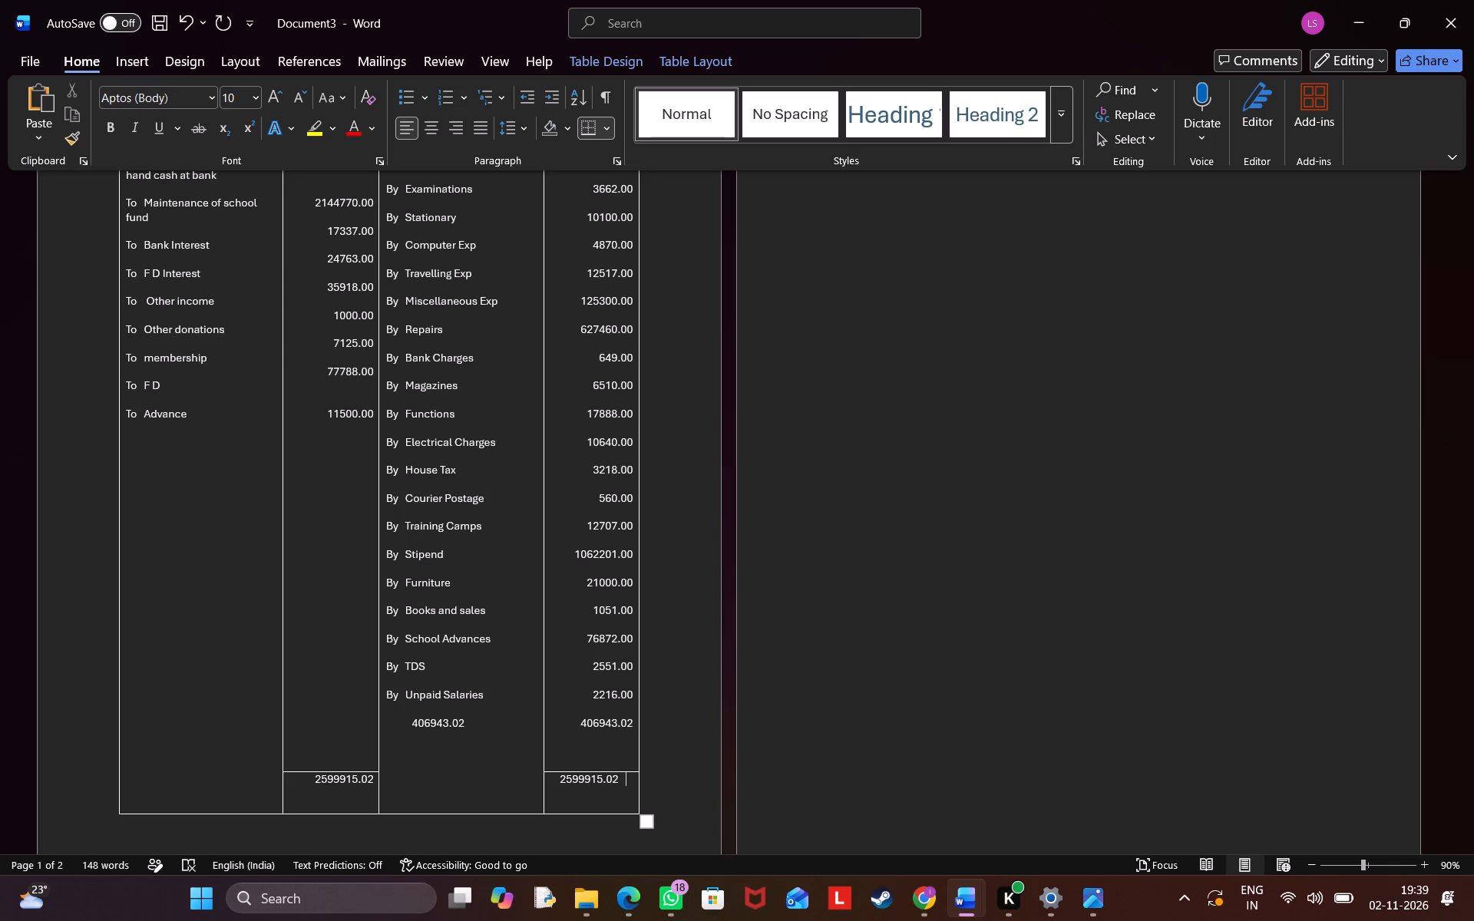
pyautogui.press('Left')
pyautogui.press('Left')
pyautogui.press('Left')
pyautogui.press('Left')
pyautogui.press('Left')
pyautogui.press('Left')
pyautogui.press('Left')
pyautogui.press('Left')
pyautogui.press('Left')
pyautogui.press('Left')
pyautogui.press('Left')
pyautogui.press('Left')
pyautogui.press('space')
pyautogui.press('space')
pyautogui.press('space')
pyautogui.press('space')
pyautogui.press('space')
pyautogui.press('space')
pyautogui.press('space')
pyautogui.press('BackSpace')
# Examine the overall layout of the receipts and payments table across the document's pages.
pyautogui.click(674, 693)
pyautogui.scroll(1, 442, 703)
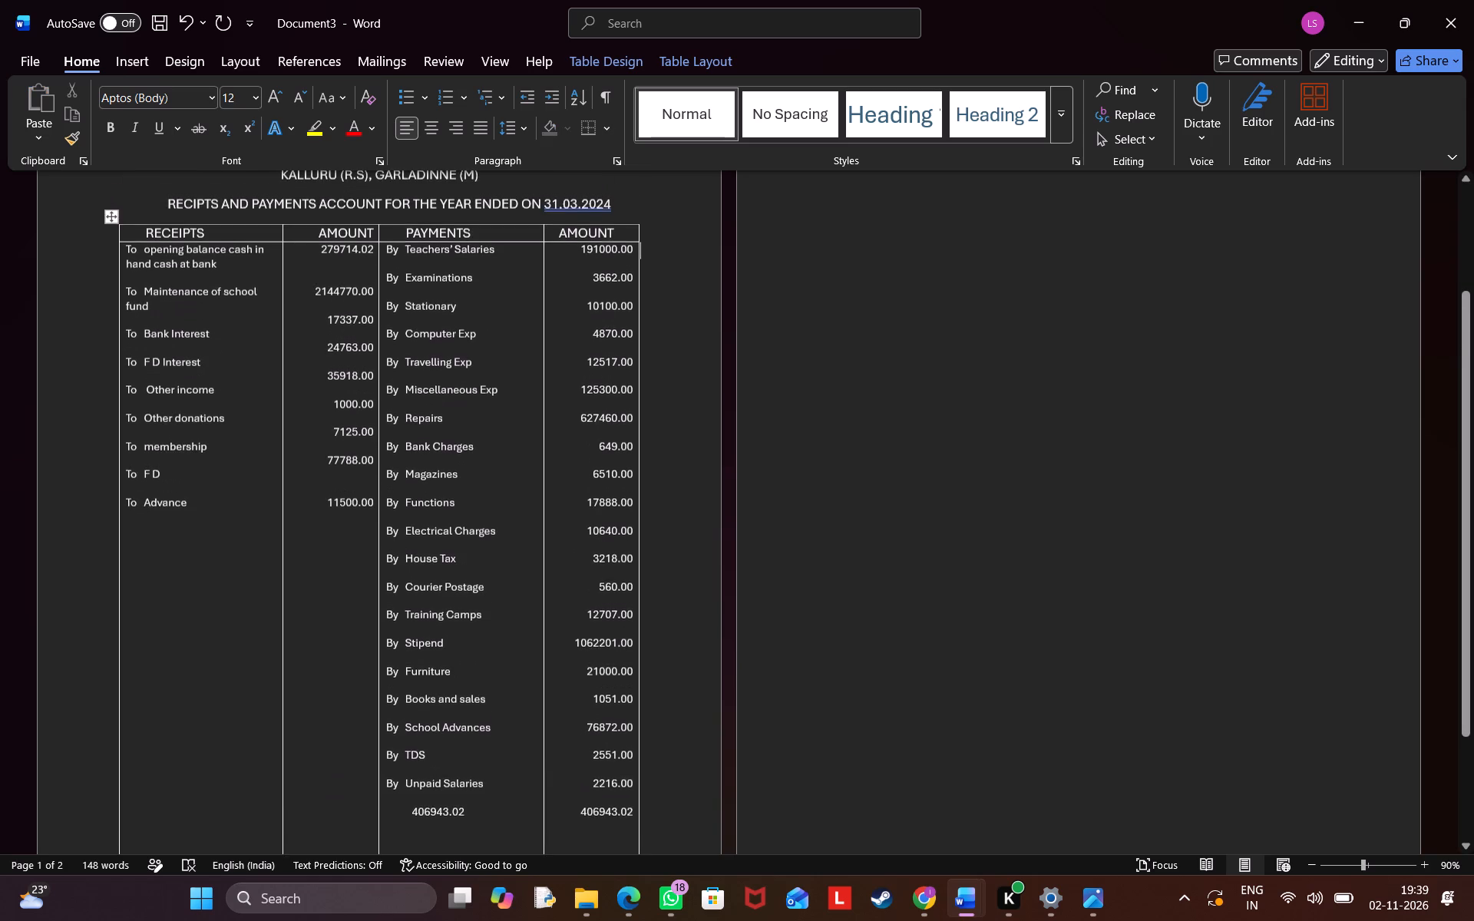
pyautogui.keyDown('ctrl'); pyautogui.scroll(-7, 442, 703); pyautogui.keyUp('ctrl')
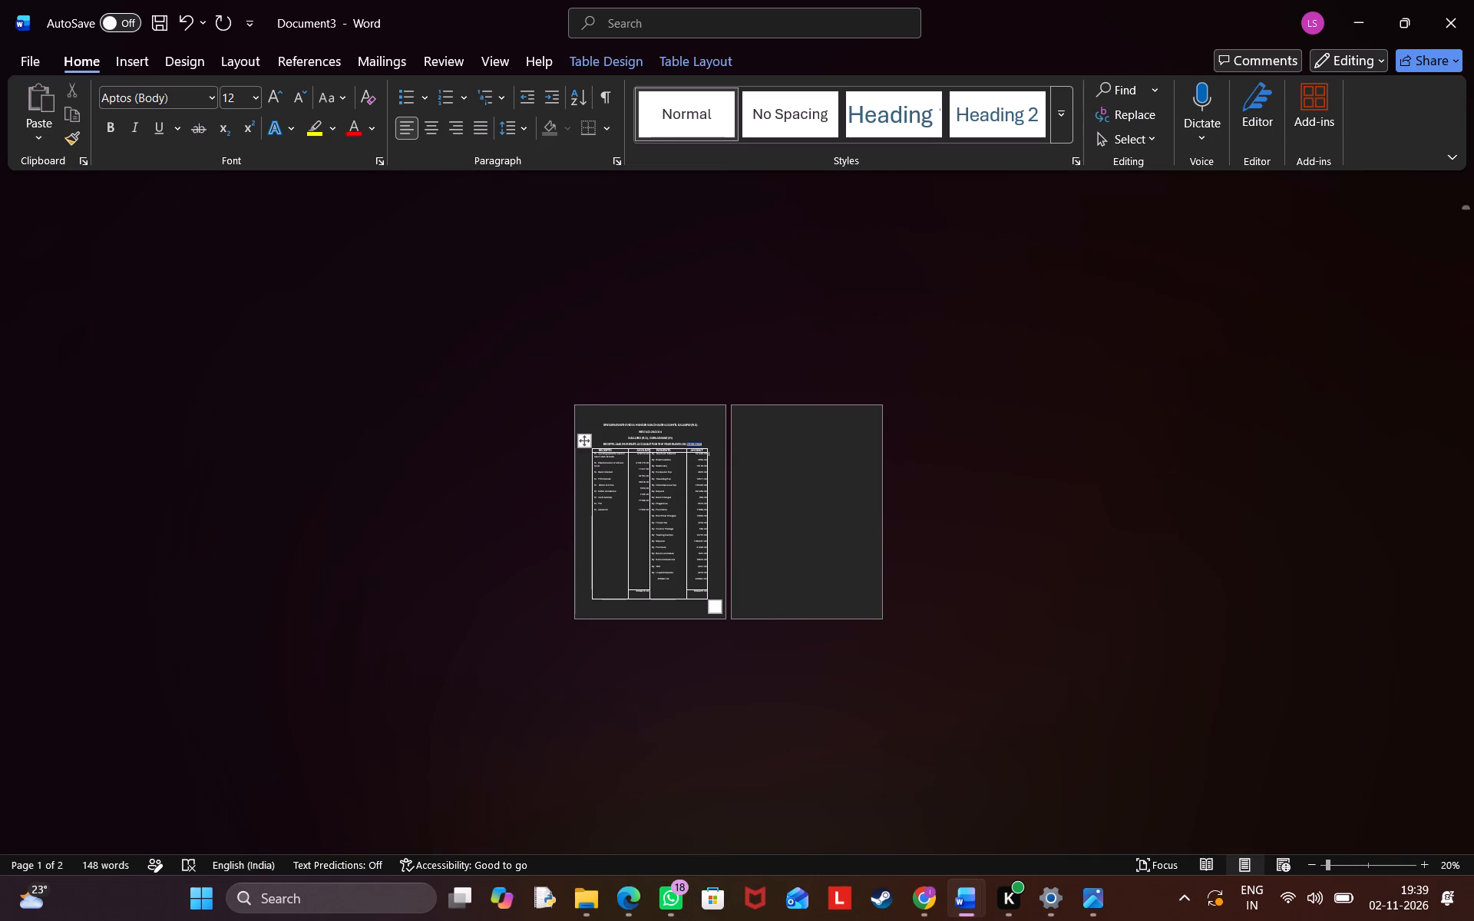
pyautogui.keyDown('ctrl'); pyautogui.scroll(8, 647, 511); pyautogui.keyUp('ctrl')
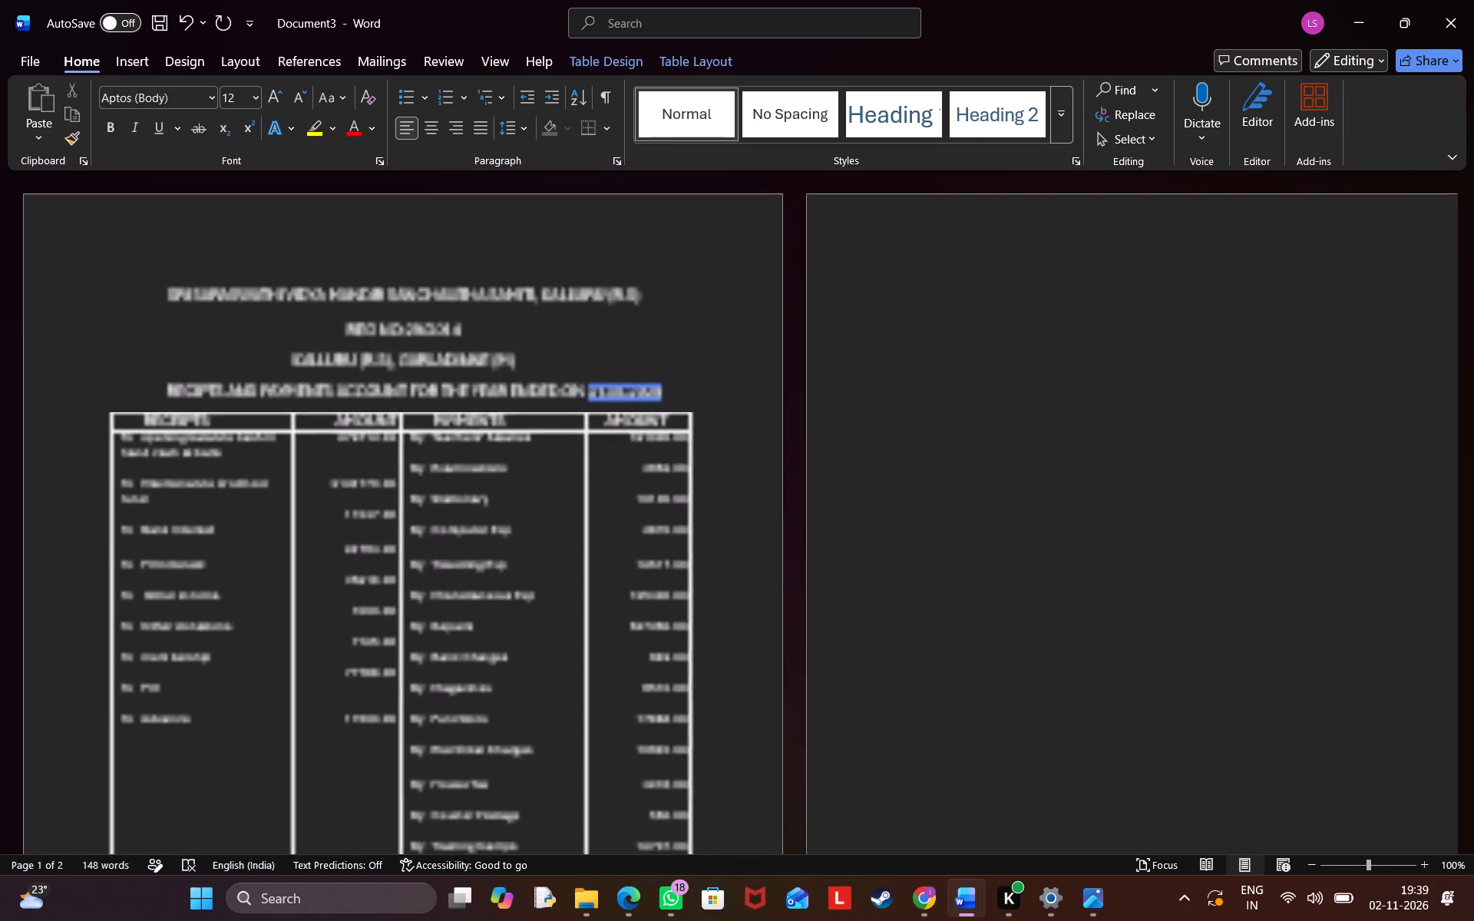
pyautogui.scroll(-4, 647, 511)
pyautogui.scroll(2, 647, 511)
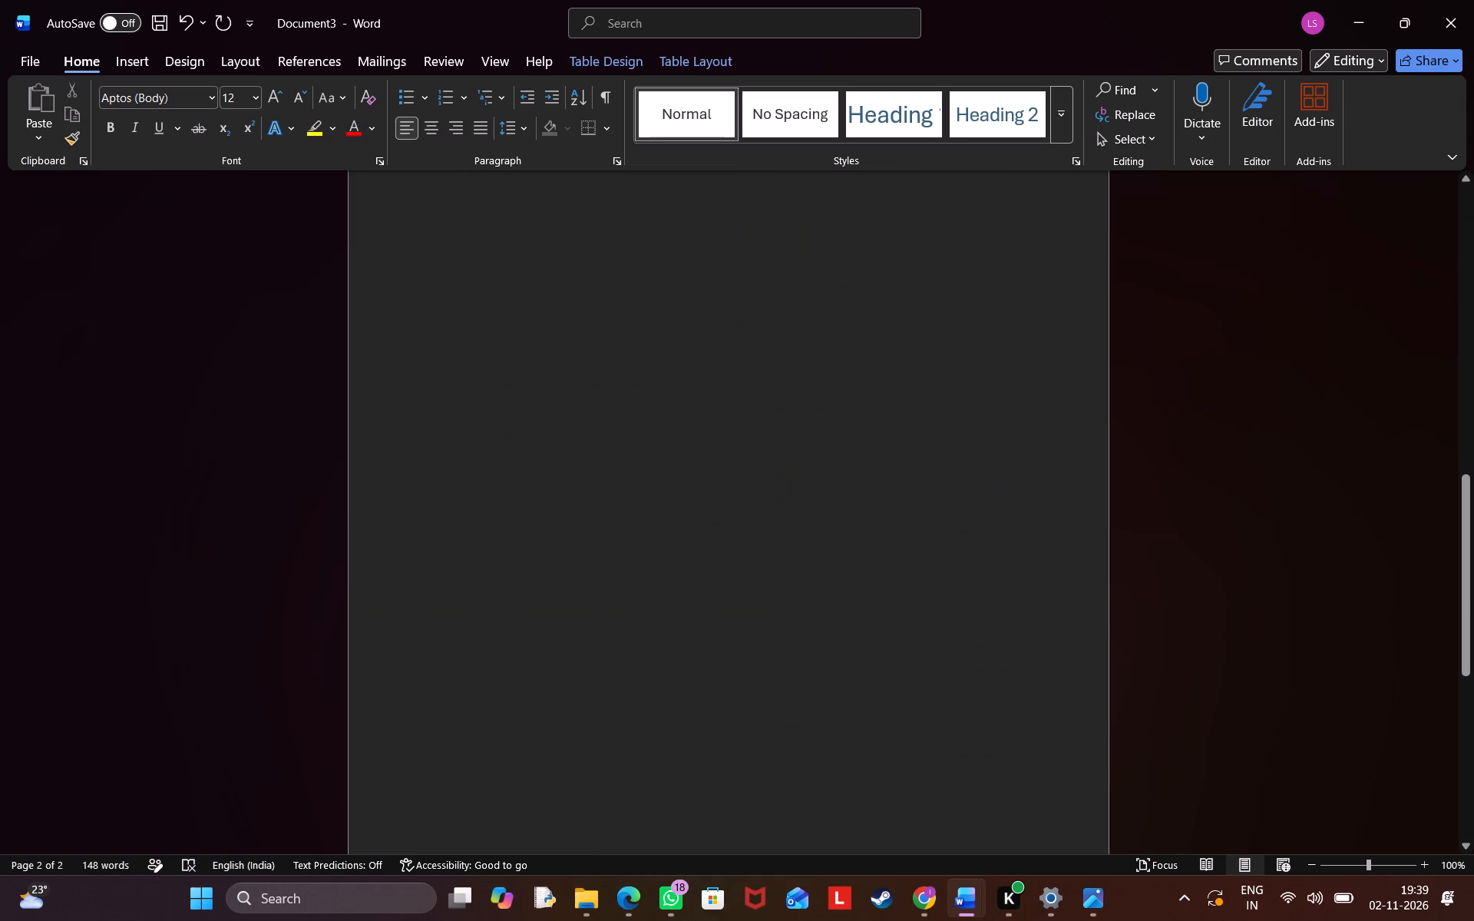
pyautogui.scroll(3, 647, 511)
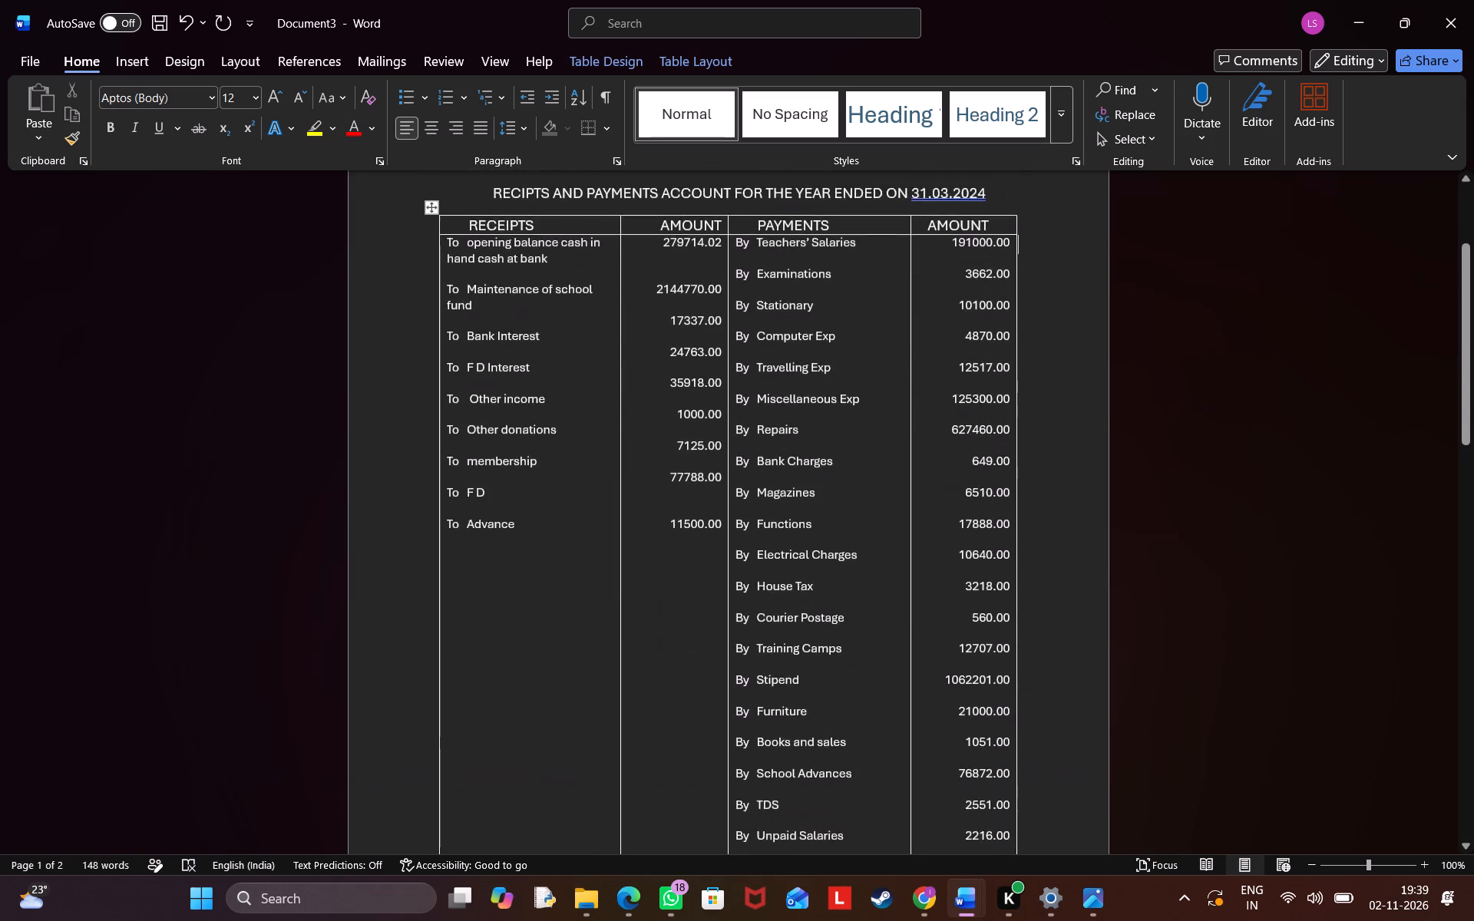
# Lower the row border above the 2599915.02 totals so that it sits closer to the table's bottom edge.
pyautogui.scroll(-3, 647, 511)
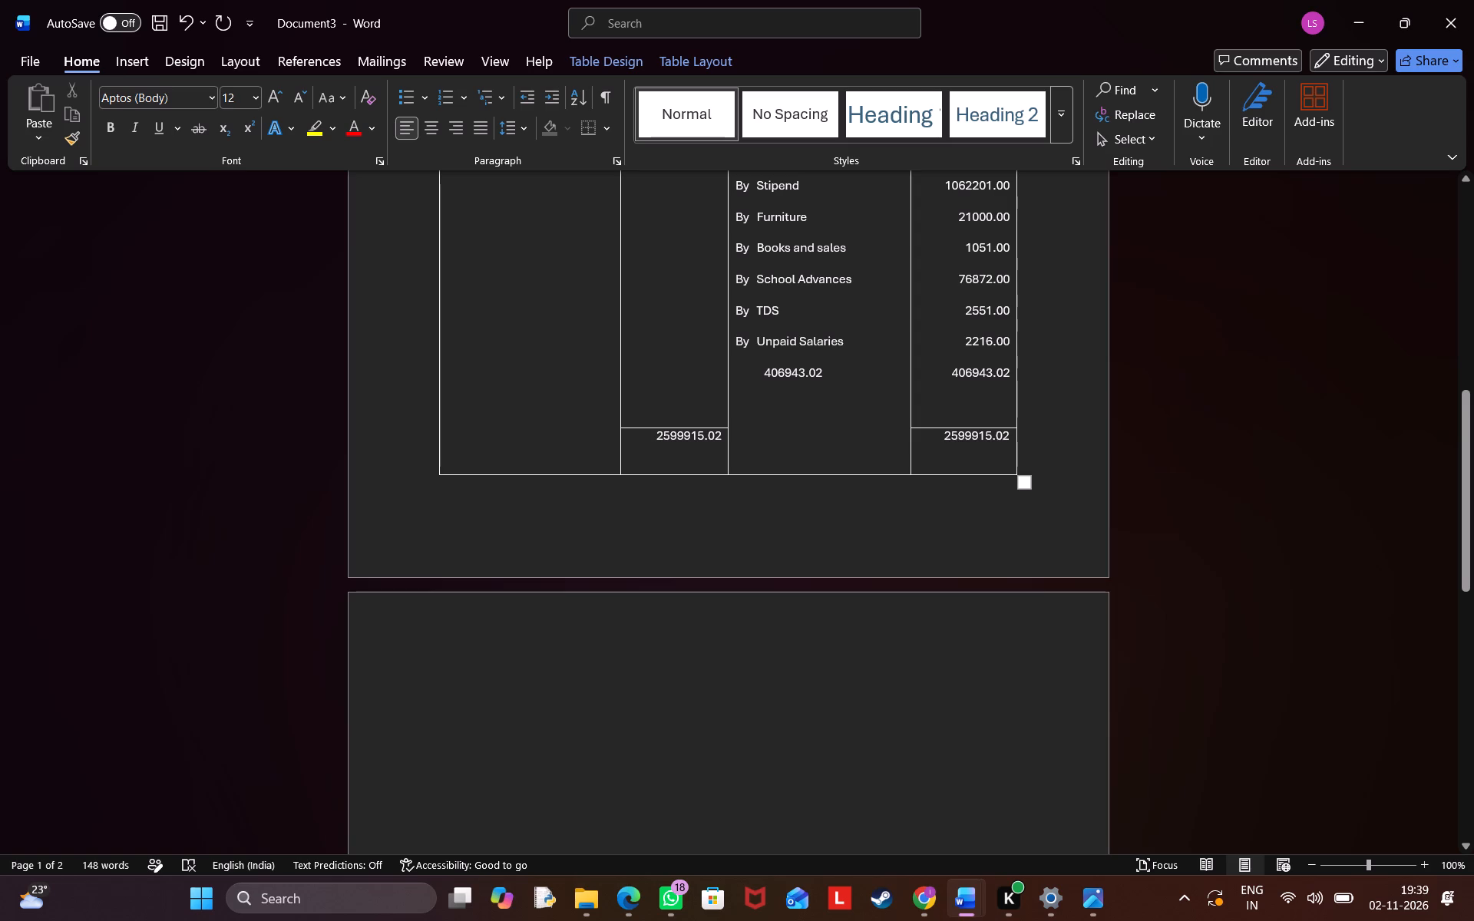
pyautogui.moveTo(701, 427); pyautogui.dragTo(701, 439)
pyautogui.moveTo(706, 428); pyautogui.dragTo(707, 434)
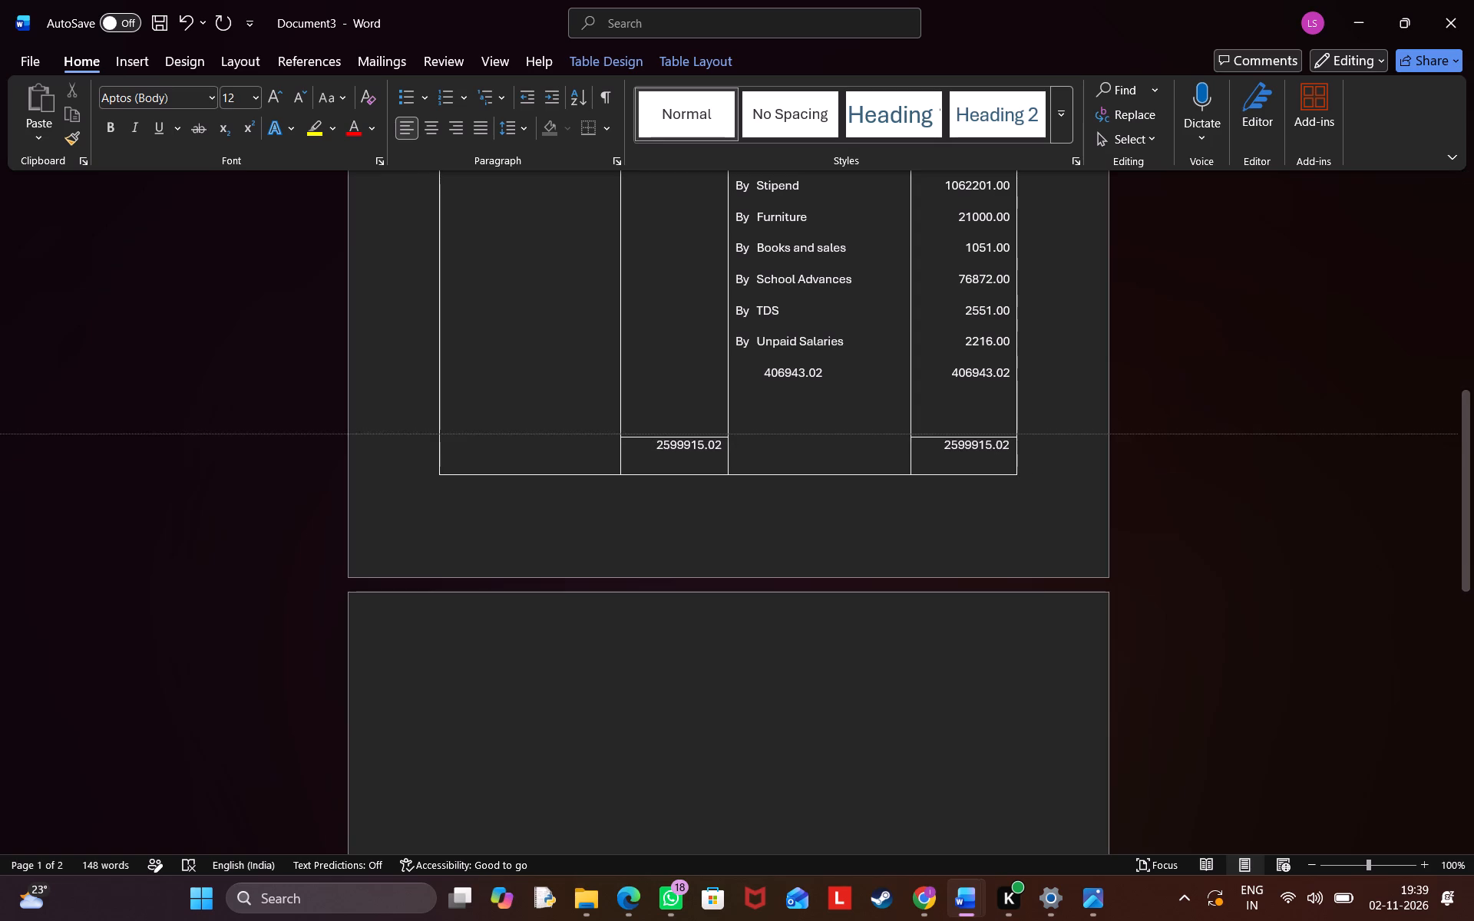
pyautogui.moveTo(707, 434); pyautogui.dragTo(710, 445)
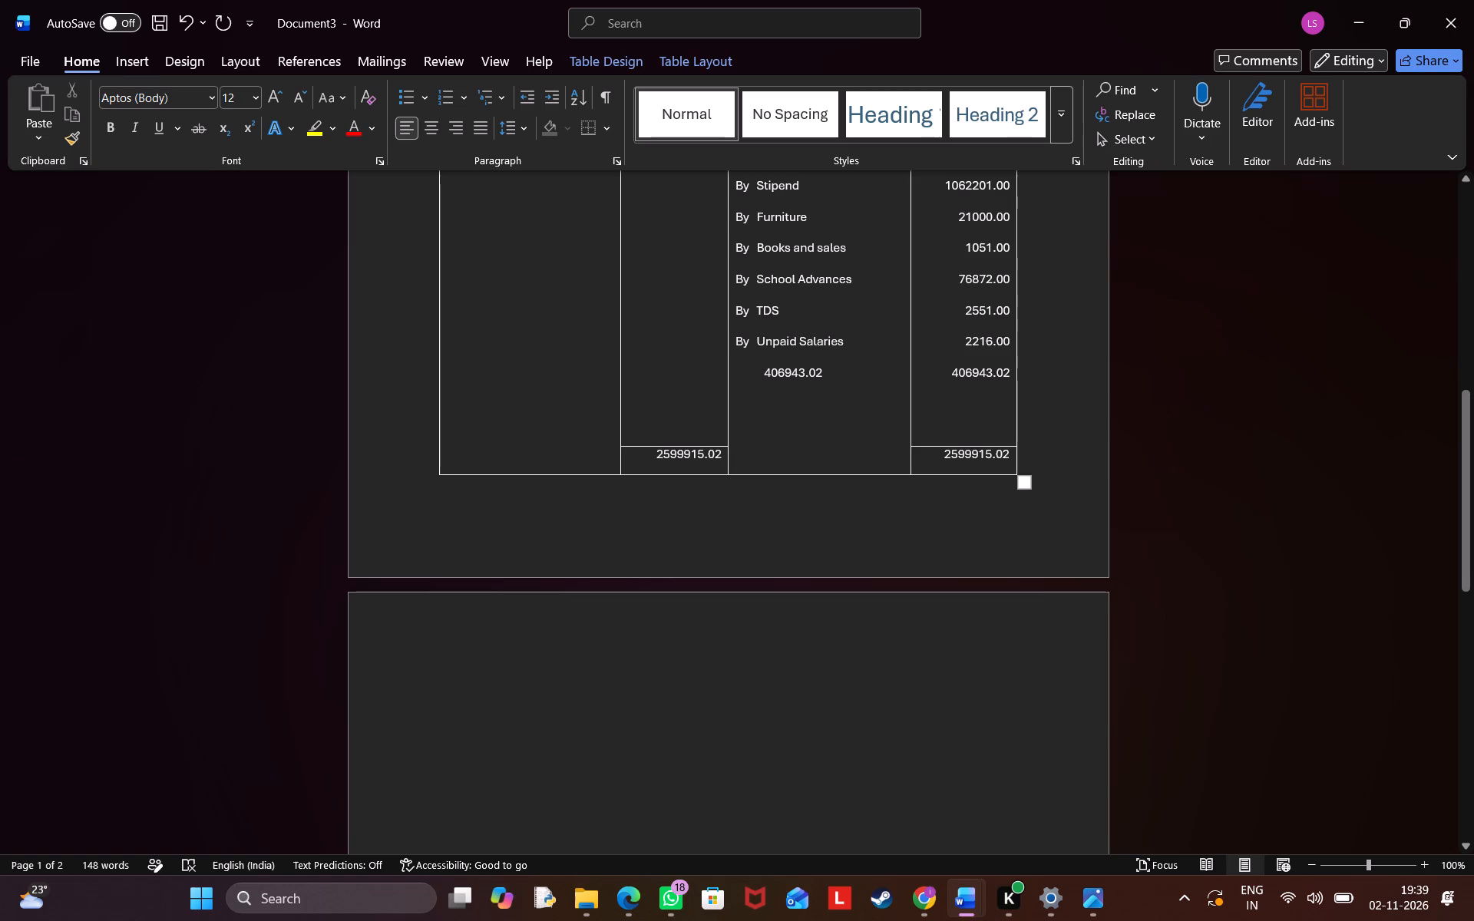
pyautogui.scroll(1, 595, 403)
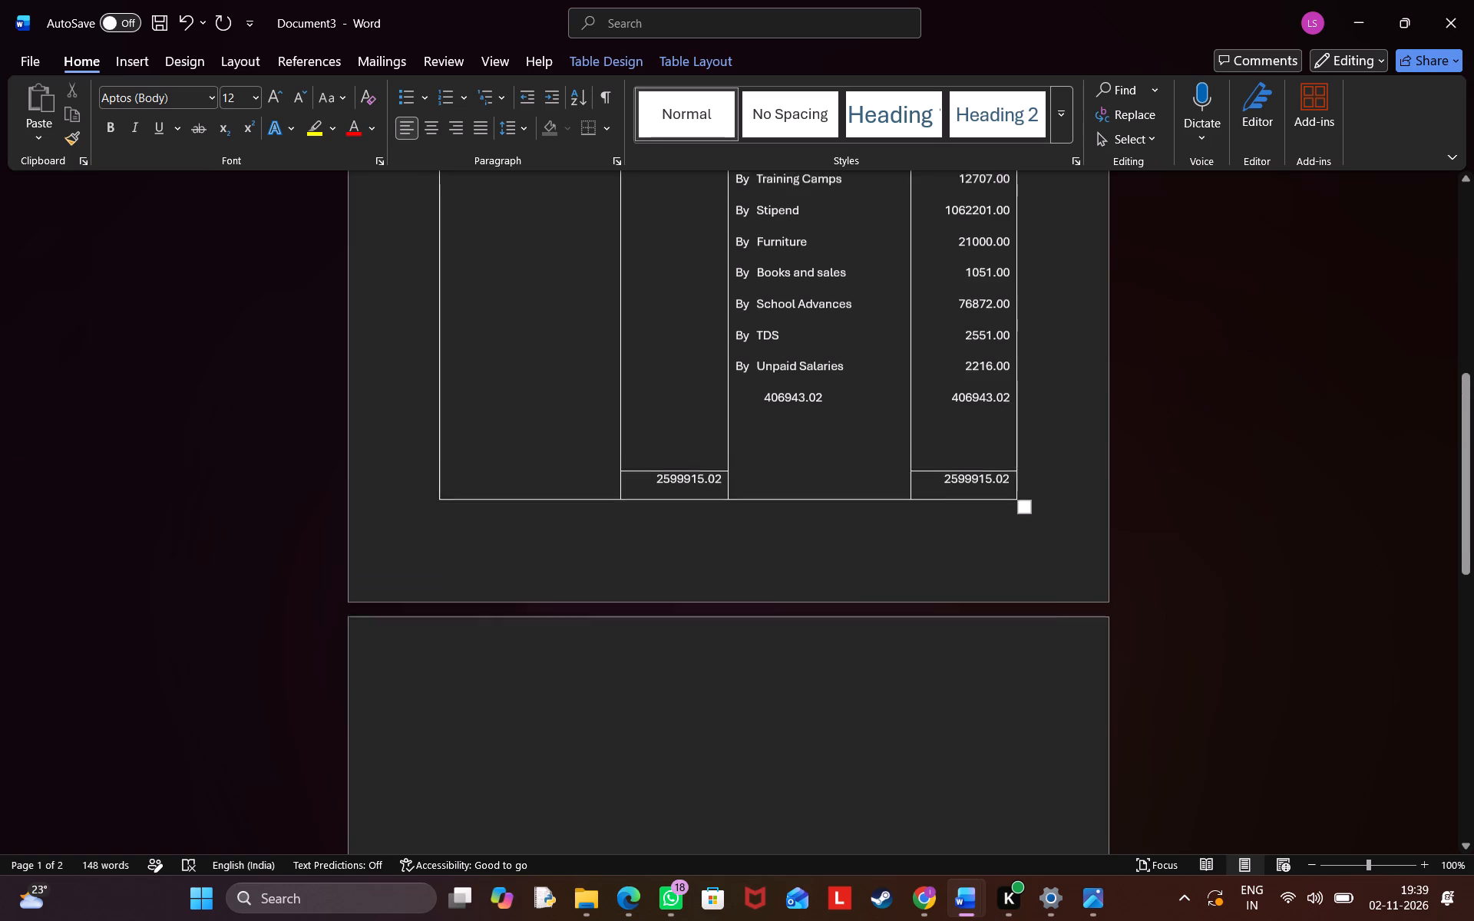
pyautogui.scroll(1, 595, 403)
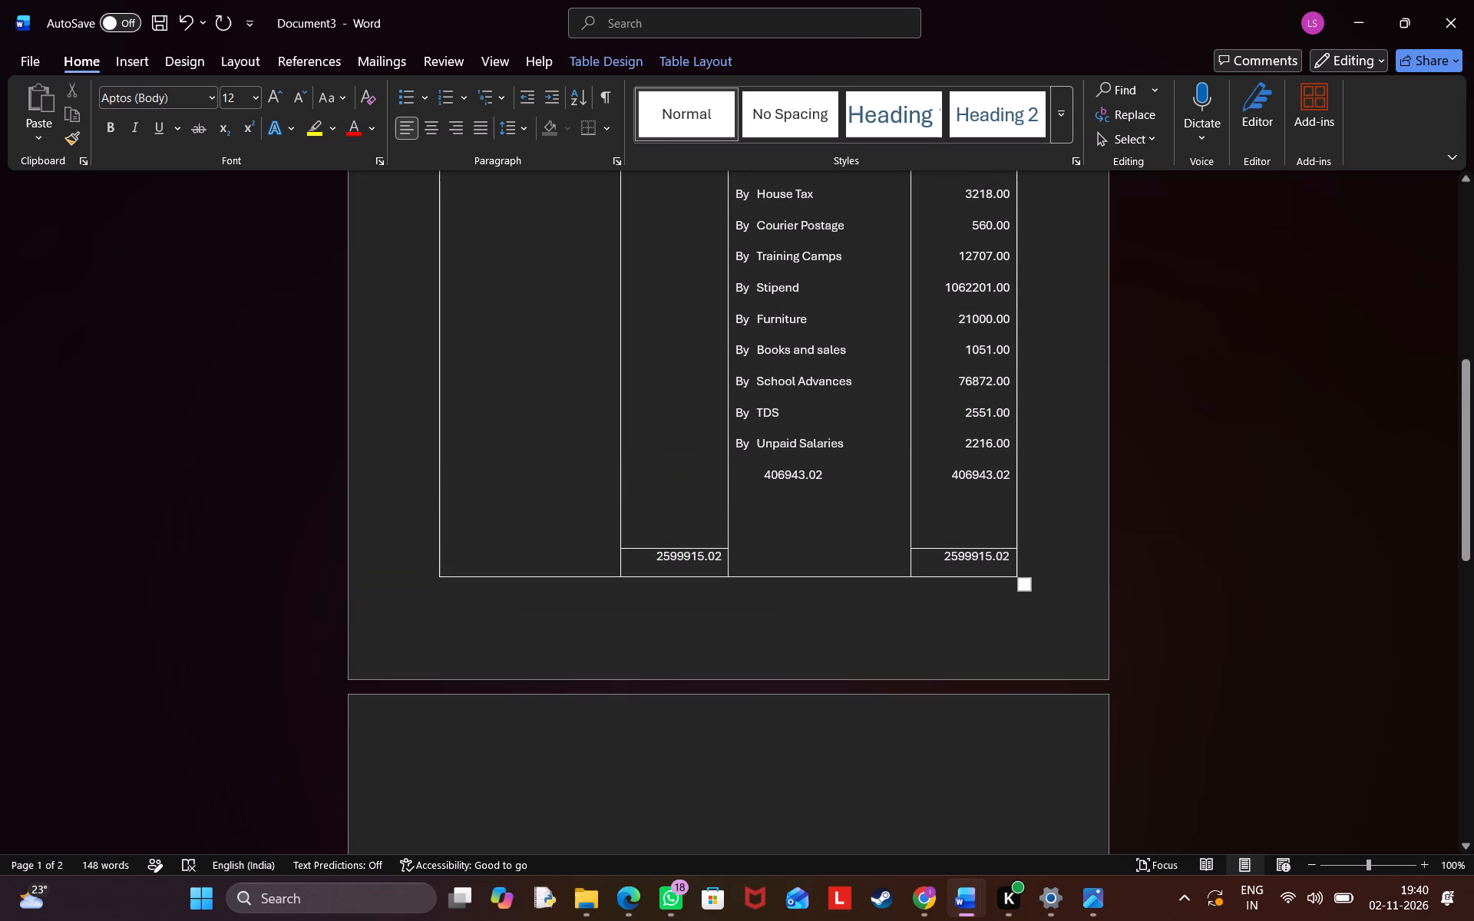
pyautogui.click(651, 548)
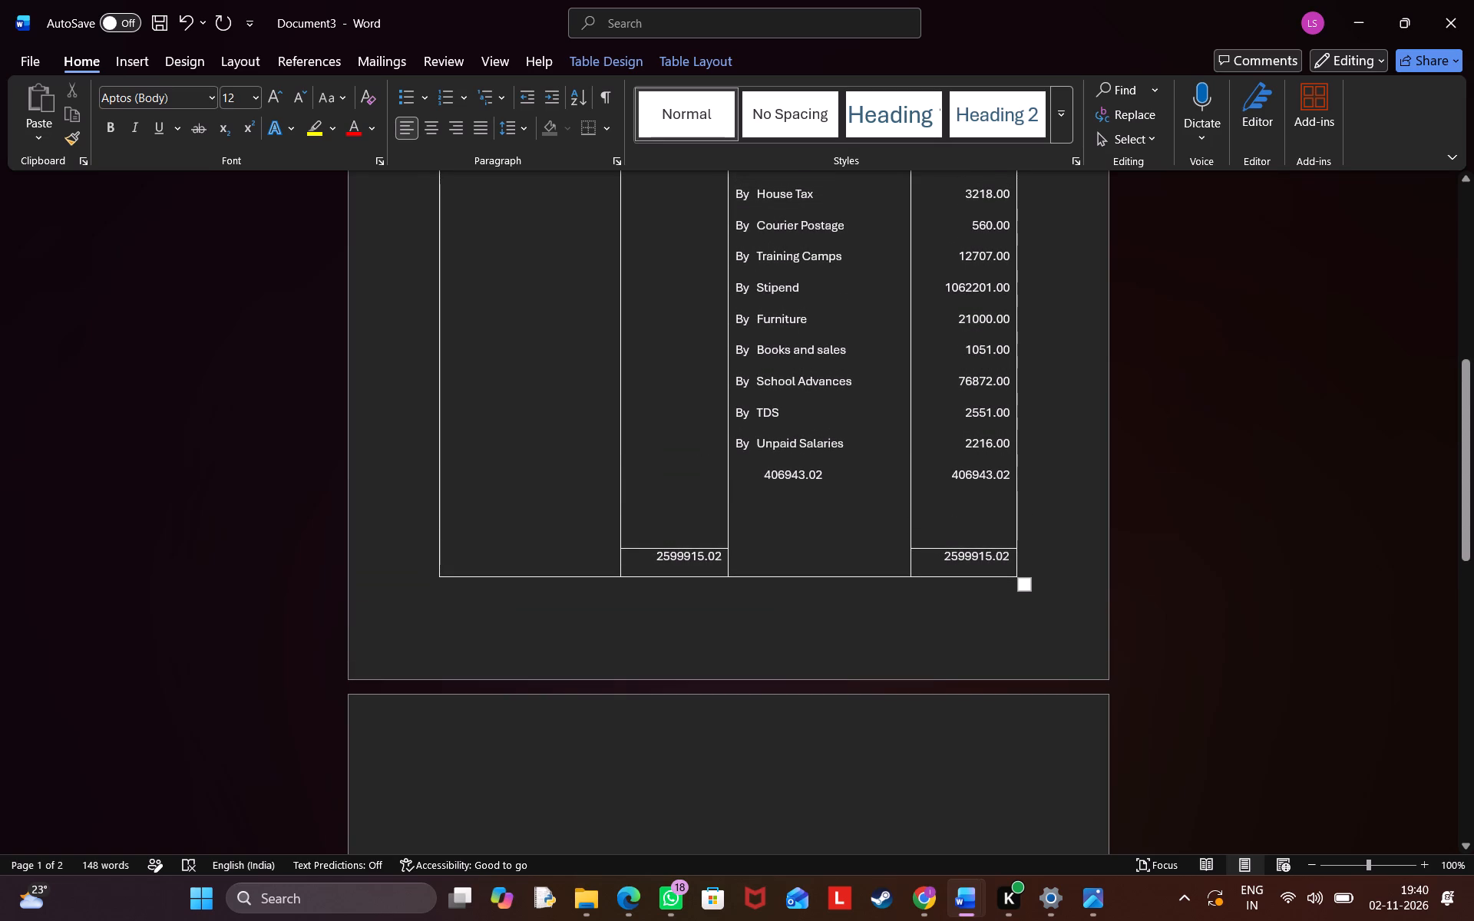
pyautogui.click(651, 549)
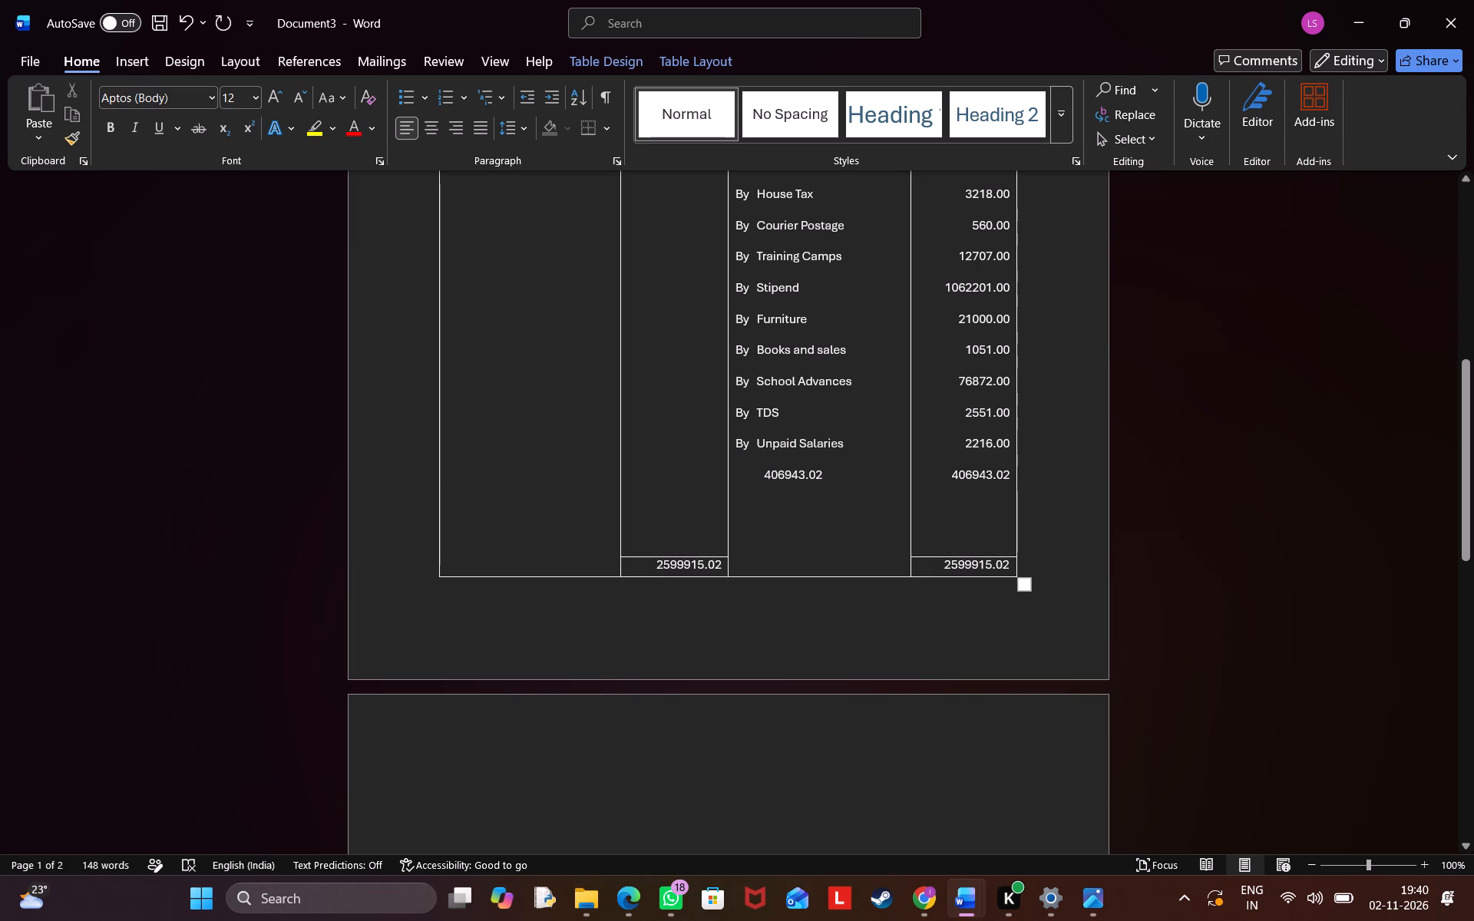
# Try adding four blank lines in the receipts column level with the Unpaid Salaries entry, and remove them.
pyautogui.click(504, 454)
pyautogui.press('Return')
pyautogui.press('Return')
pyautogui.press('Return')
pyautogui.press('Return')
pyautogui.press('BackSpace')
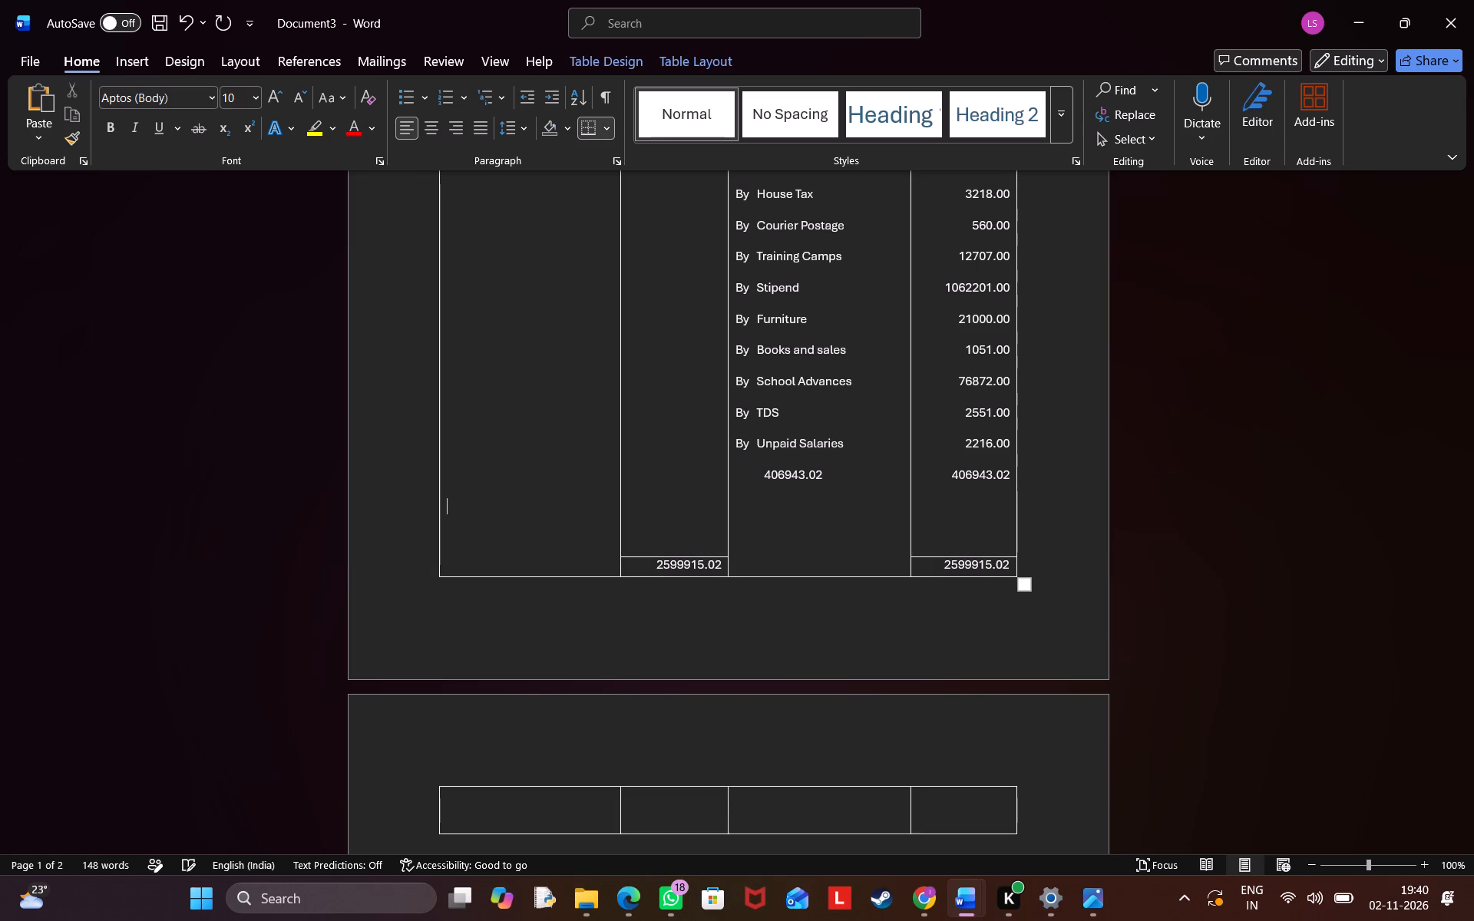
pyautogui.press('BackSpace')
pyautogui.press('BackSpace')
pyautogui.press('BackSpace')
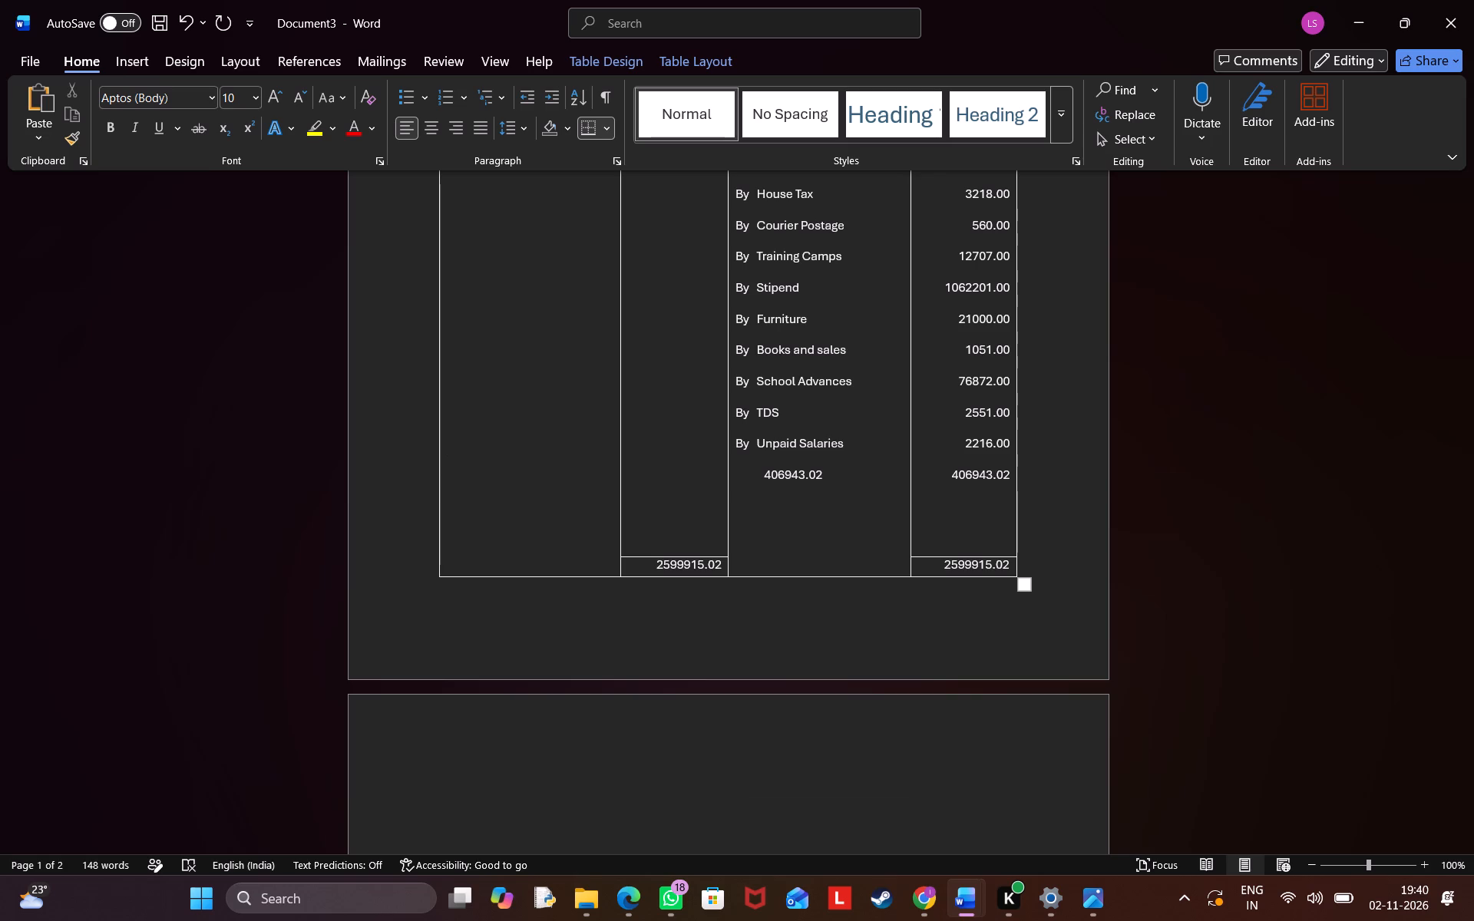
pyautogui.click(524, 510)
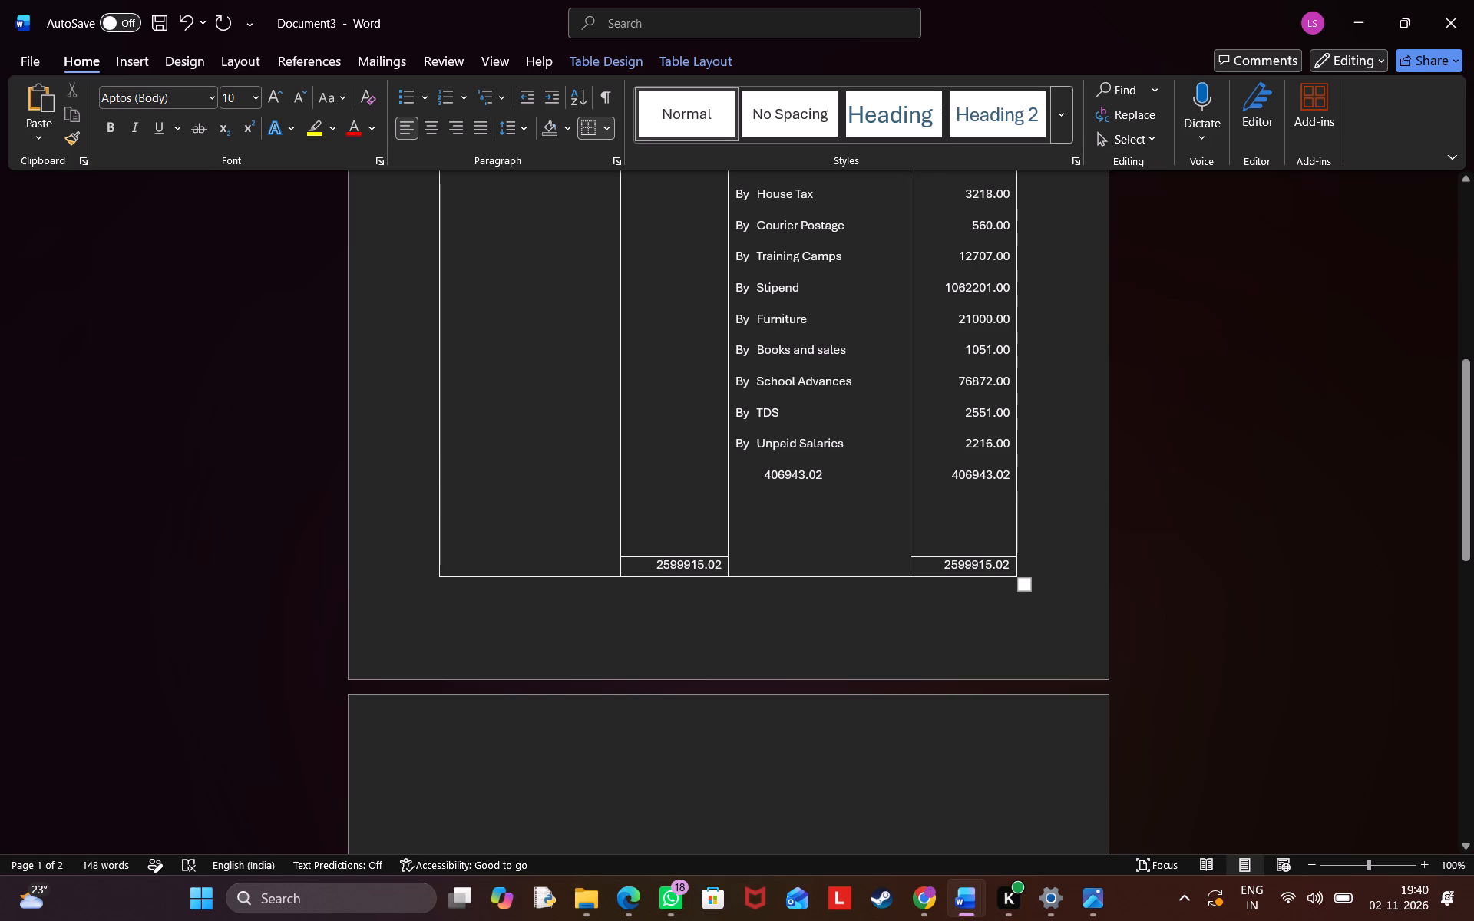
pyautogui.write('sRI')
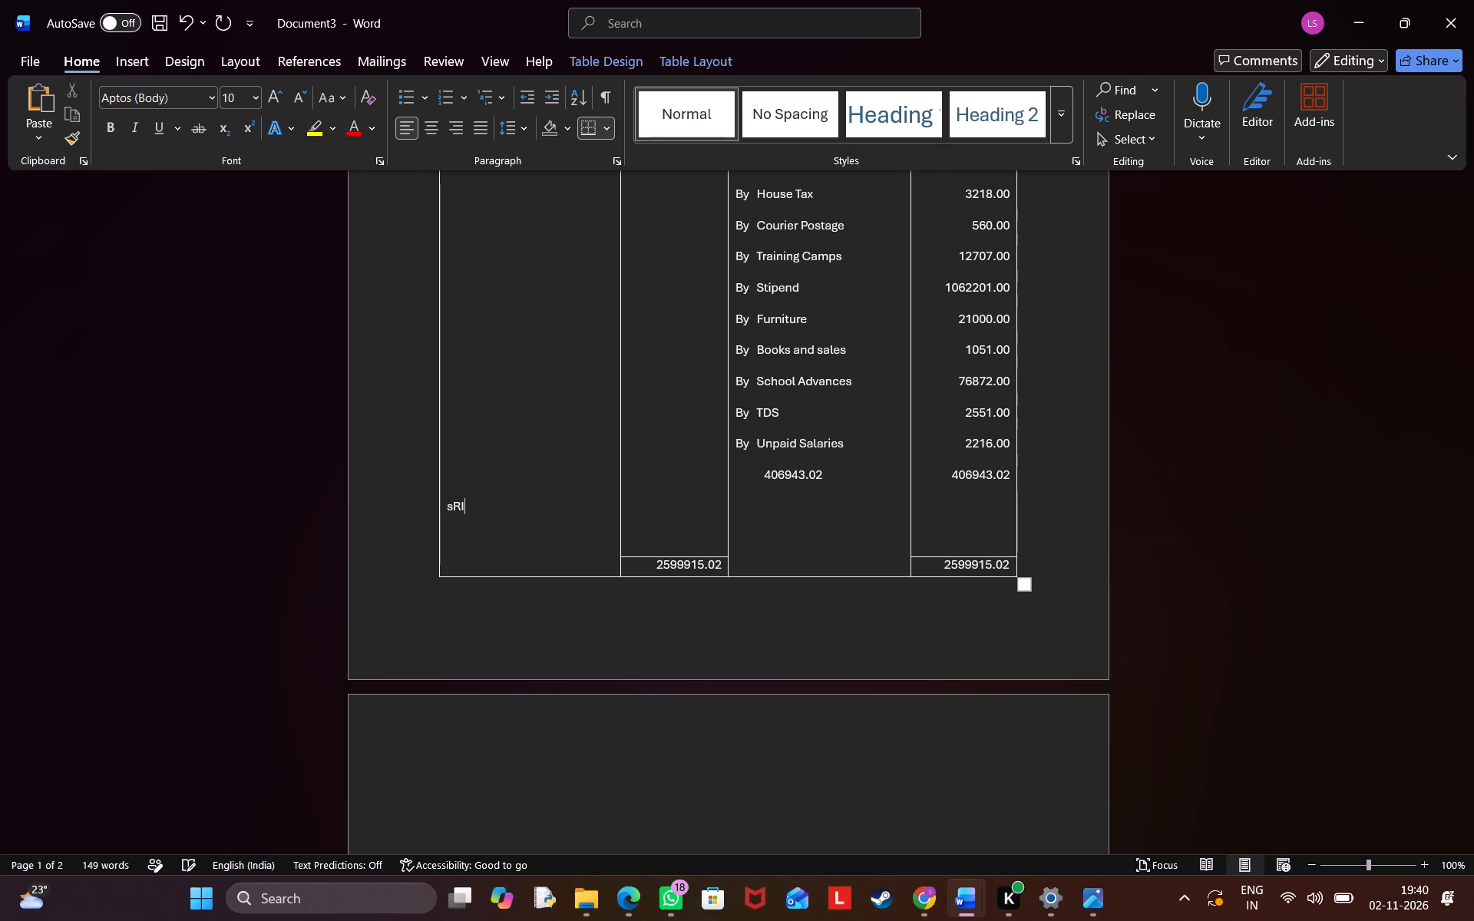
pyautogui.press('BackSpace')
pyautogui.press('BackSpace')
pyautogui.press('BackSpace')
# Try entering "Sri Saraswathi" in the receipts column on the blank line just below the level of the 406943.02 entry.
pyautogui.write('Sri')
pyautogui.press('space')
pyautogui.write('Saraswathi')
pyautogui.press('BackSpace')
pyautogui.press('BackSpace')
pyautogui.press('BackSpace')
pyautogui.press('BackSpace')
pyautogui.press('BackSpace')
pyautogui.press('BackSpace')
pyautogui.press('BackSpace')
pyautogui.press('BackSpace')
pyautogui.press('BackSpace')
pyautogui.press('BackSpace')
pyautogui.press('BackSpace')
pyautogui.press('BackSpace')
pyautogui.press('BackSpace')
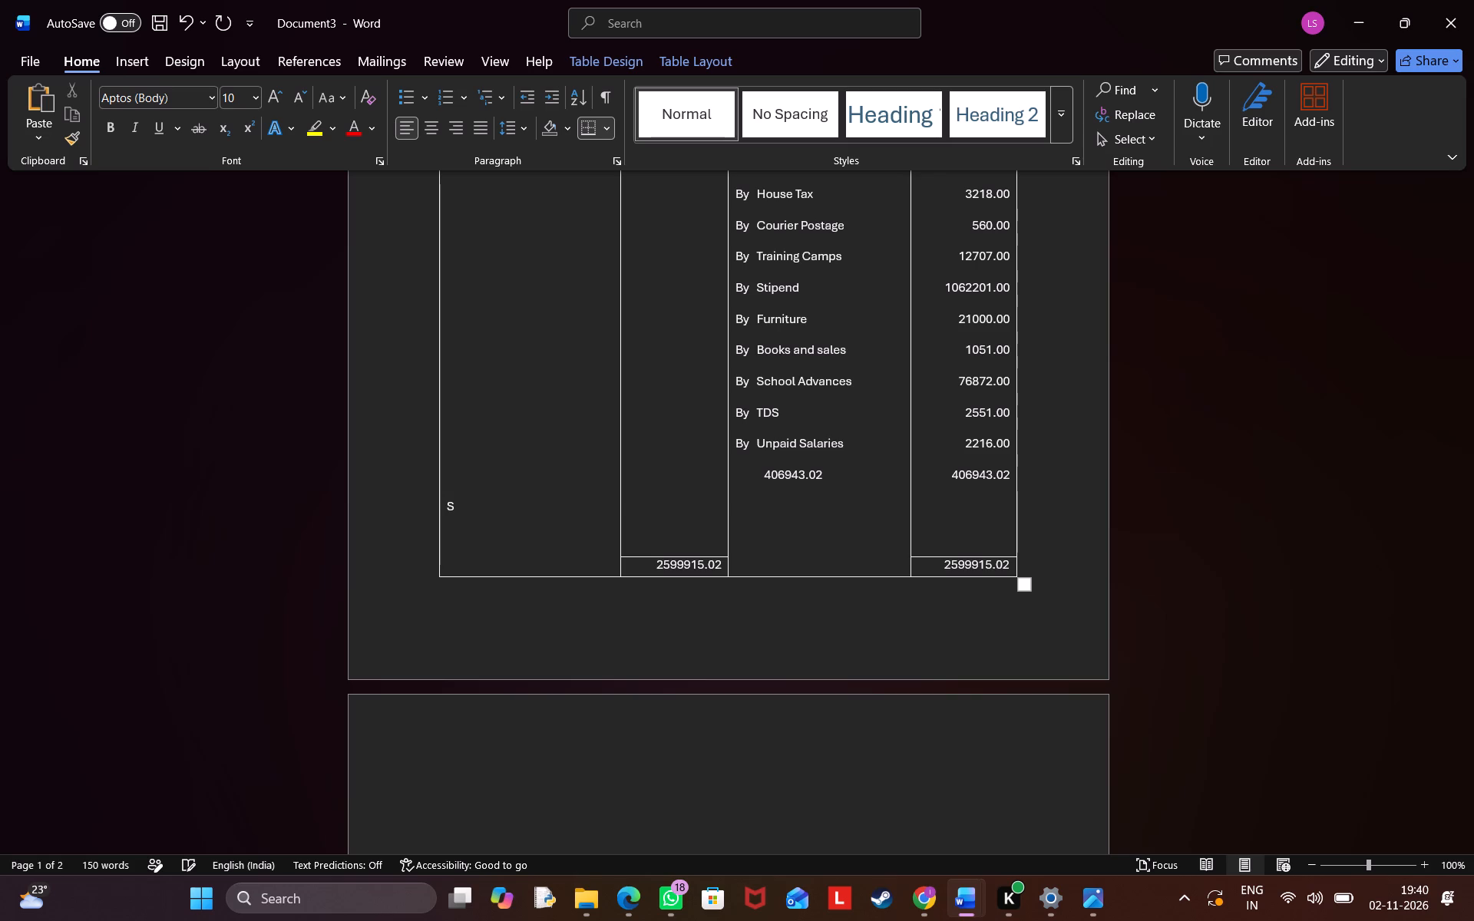
# Complete the receipts-column entry beginning with S so that it reads "Sisu Mandir Samithi".
pyautogui.write('isu')
pyautogui.press('space')
pyautogui.press('BackSpace')
pyautogui.press('space')
pyautogui.write('Mandir')
pyautogui.press('space')
pyautogui.write('Samithi')
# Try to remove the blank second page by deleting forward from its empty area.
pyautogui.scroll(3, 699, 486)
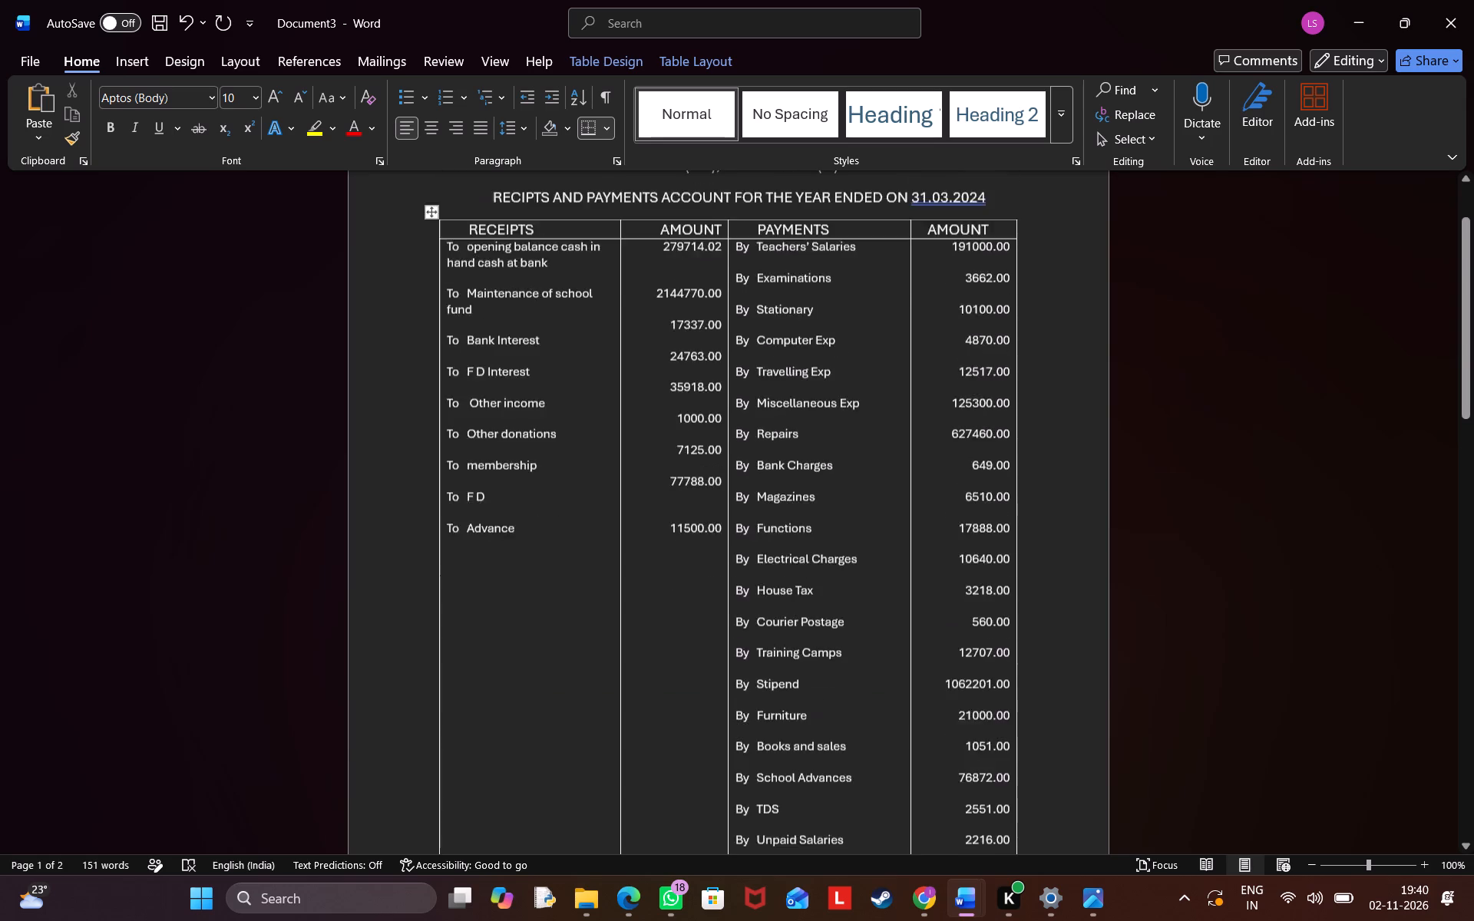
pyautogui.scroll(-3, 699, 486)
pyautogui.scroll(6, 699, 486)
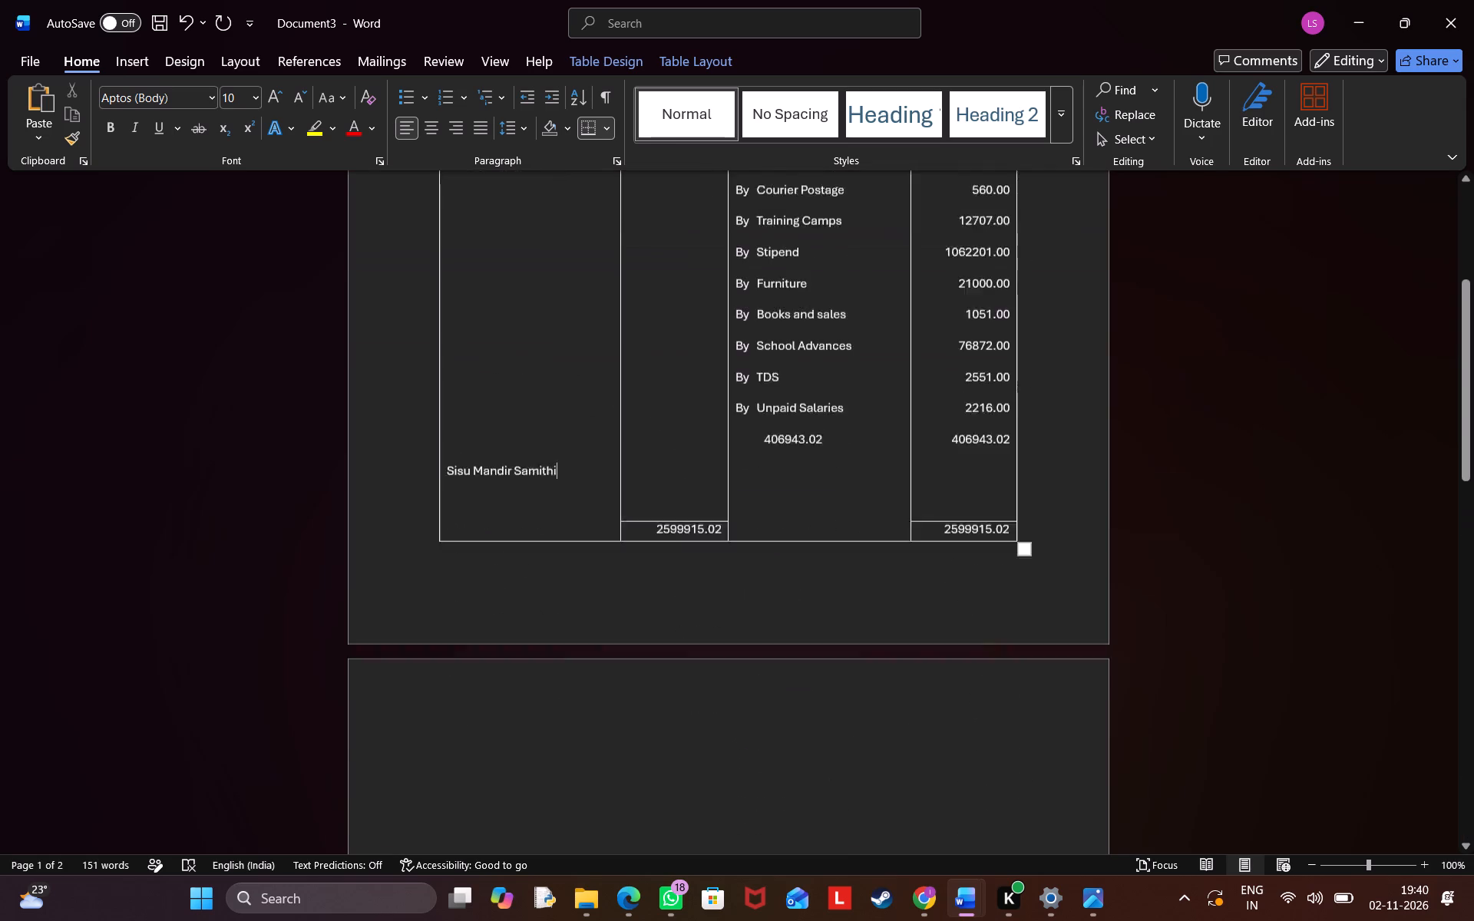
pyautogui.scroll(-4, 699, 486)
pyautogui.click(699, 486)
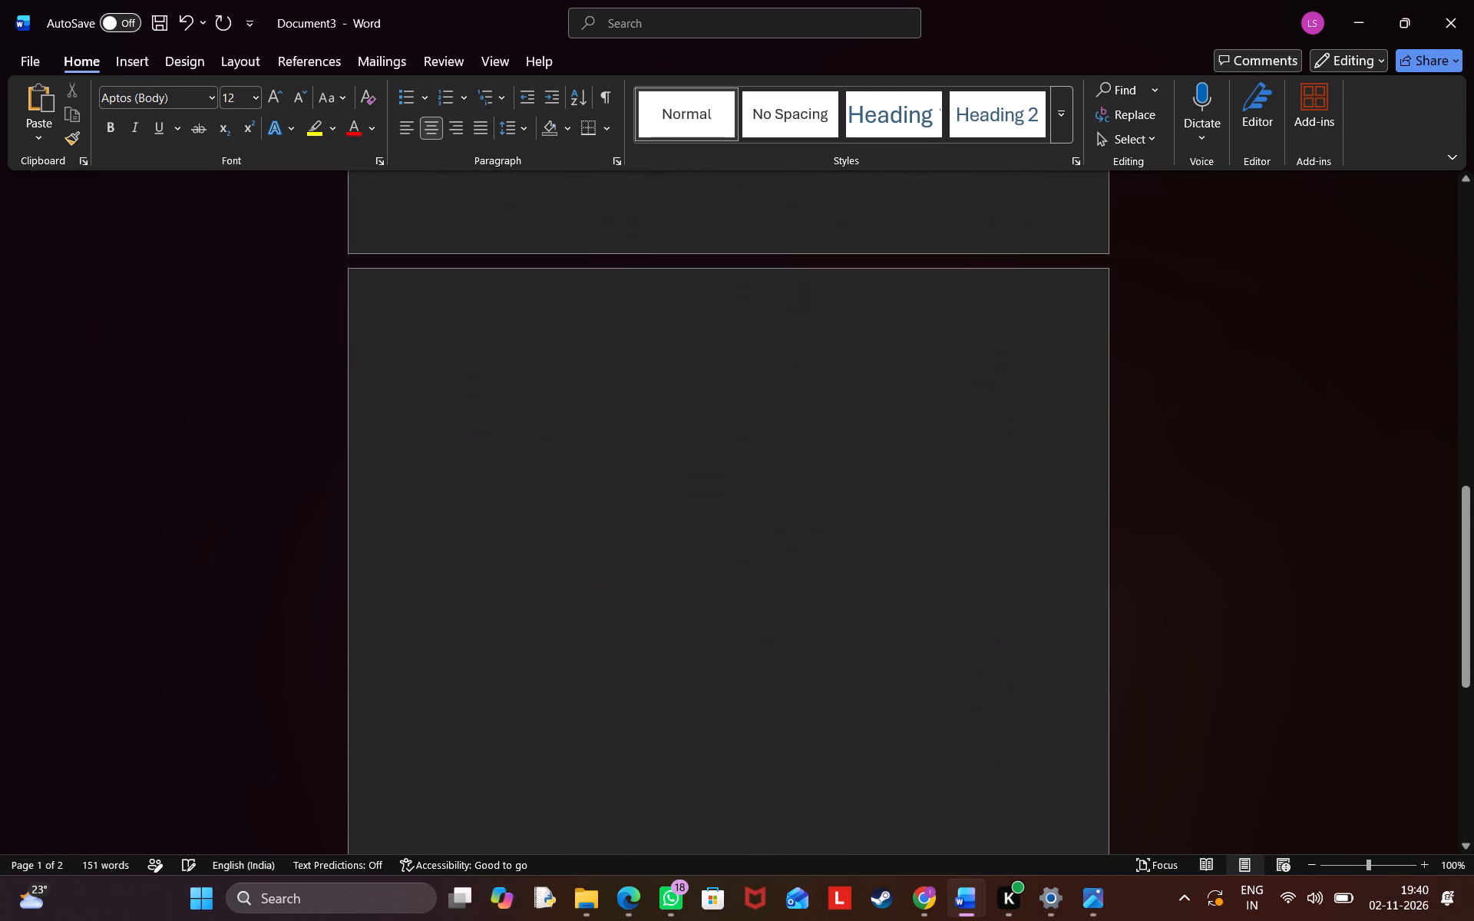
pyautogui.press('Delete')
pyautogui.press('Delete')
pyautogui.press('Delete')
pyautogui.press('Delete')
# Examine the document from the heading lines through the table's totals to the blank second page.
pyautogui.scroll(3, 699, 486)
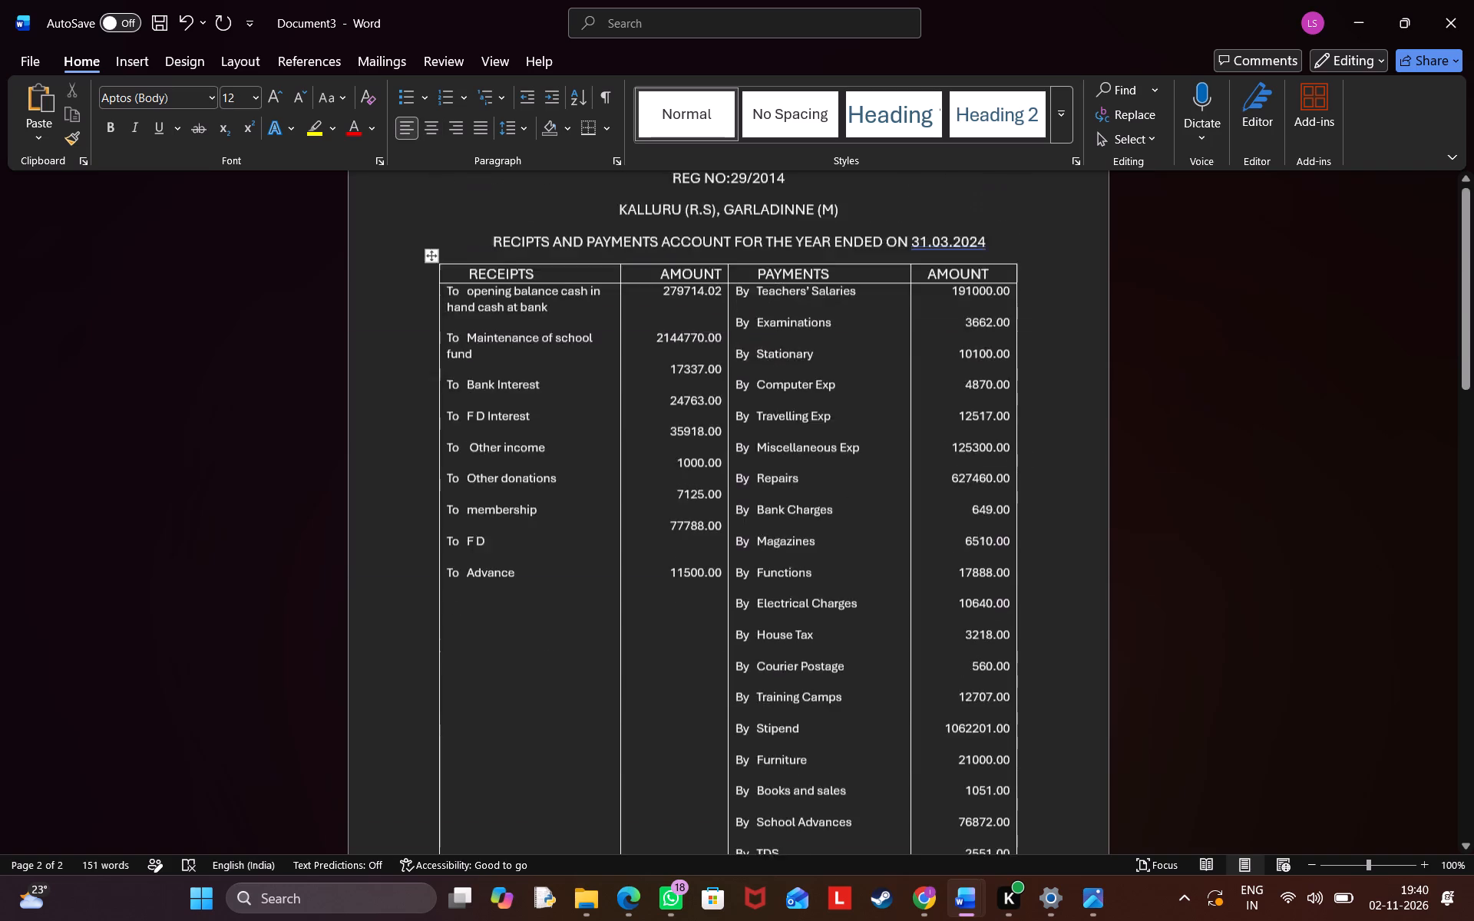
pyautogui.scroll(1, 699, 486)
pyautogui.scroll(-3, 699, 486)
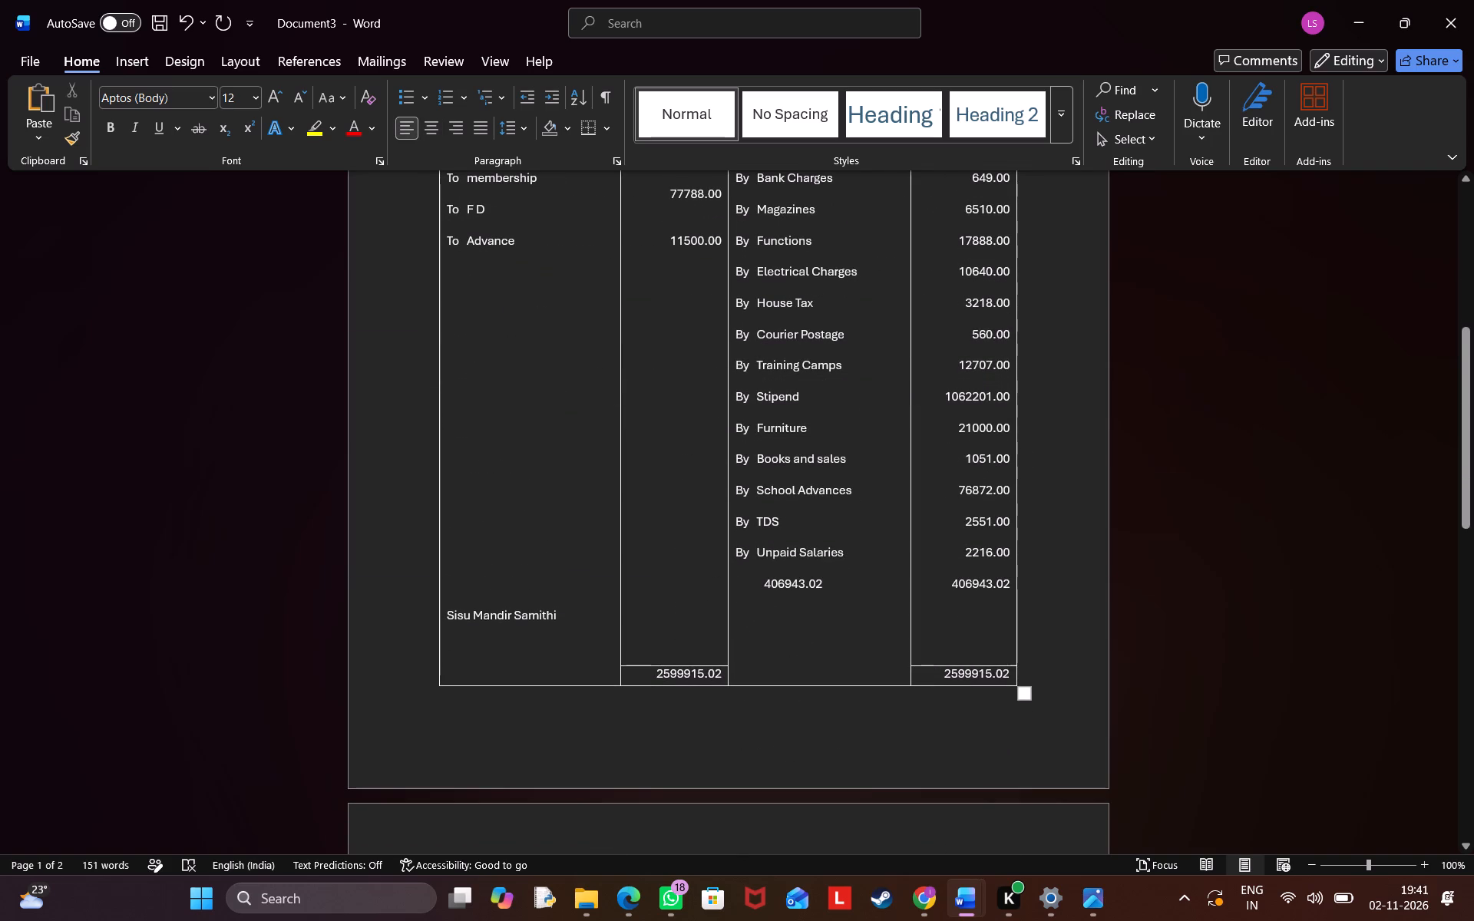
pyautogui.scroll(2, 699, 486)
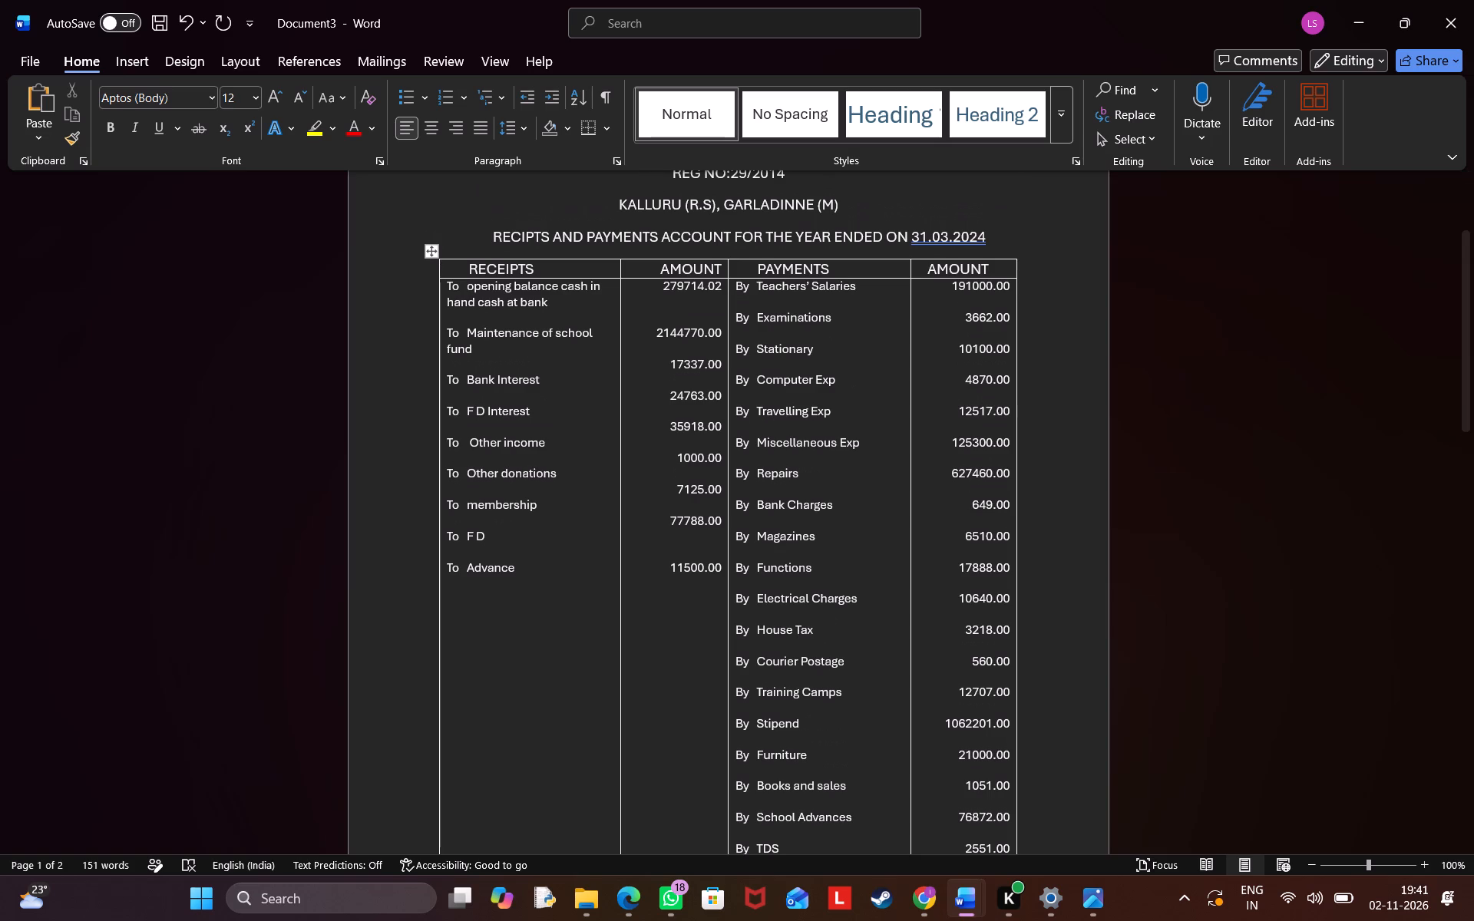
pyautogui.scroll(-2, 699, 486)
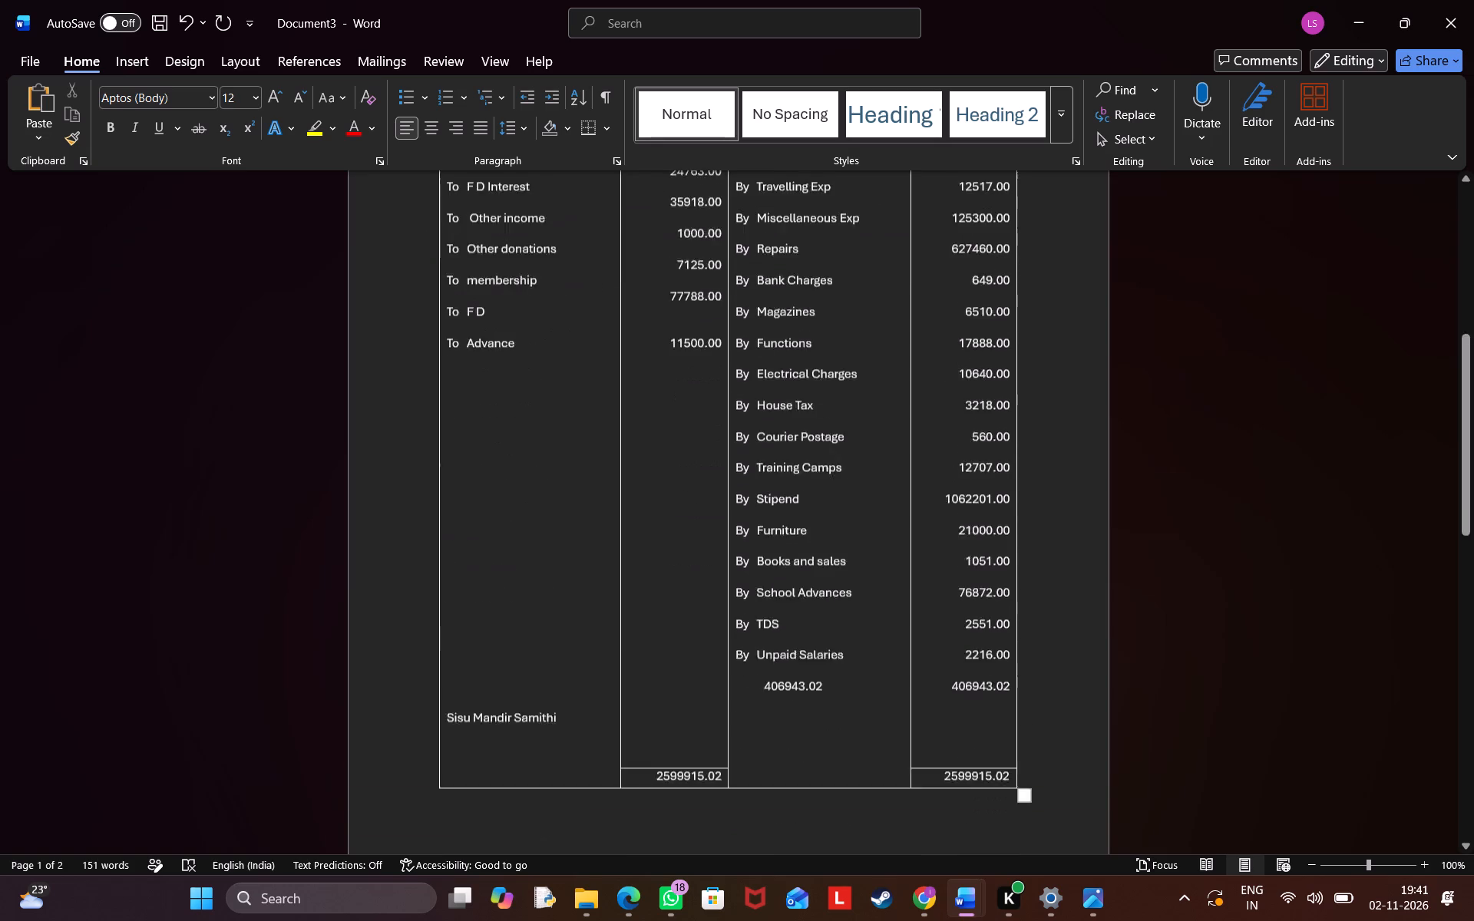
pyautogui.scroll(-3, 699, 486)
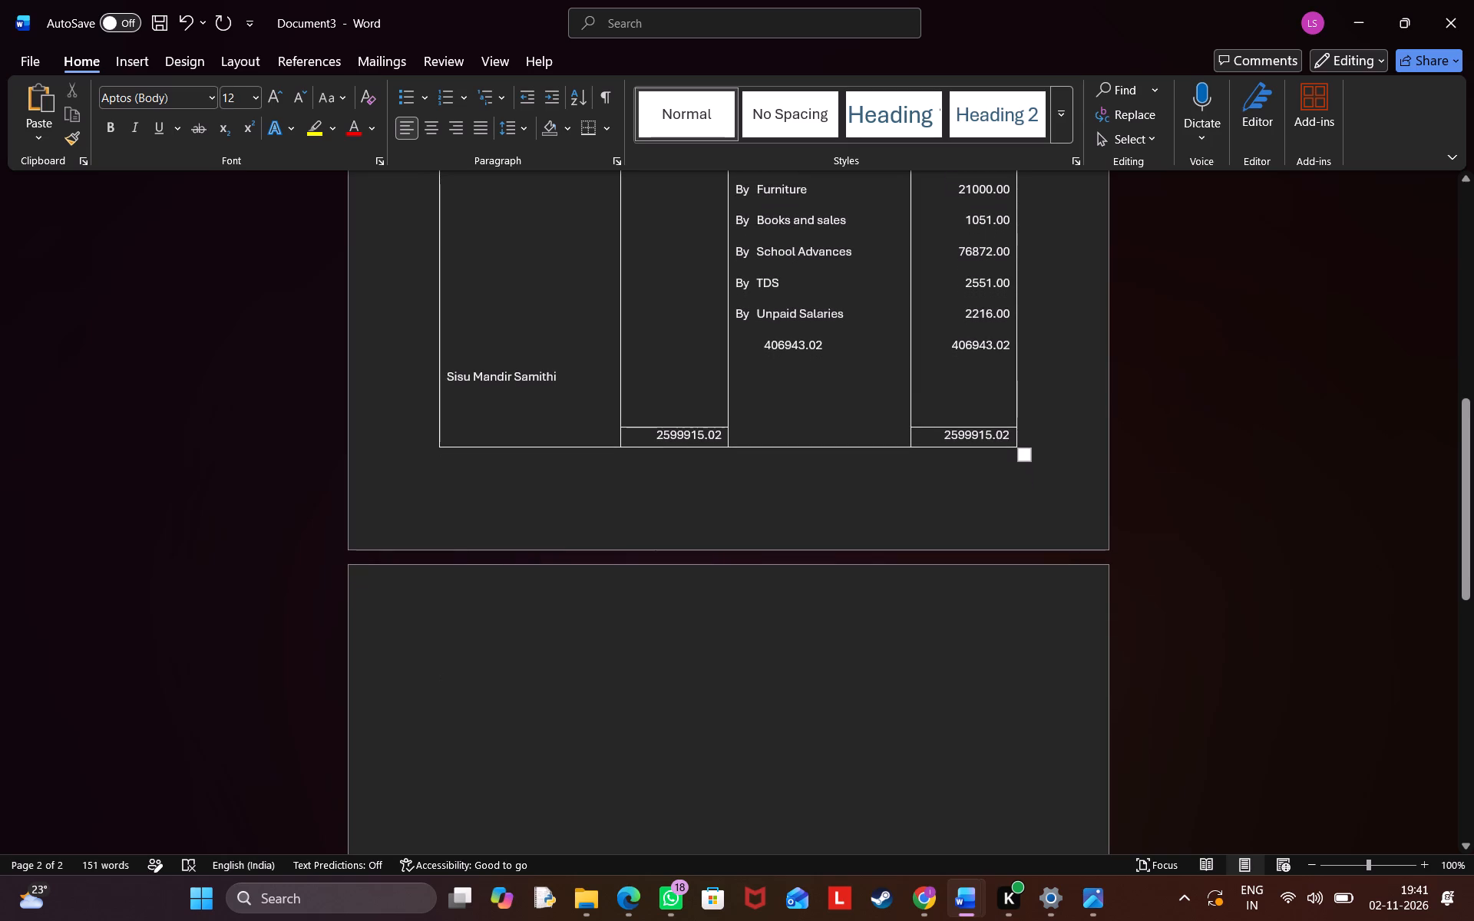
pyautogui.scroll(-1, 699, 486)
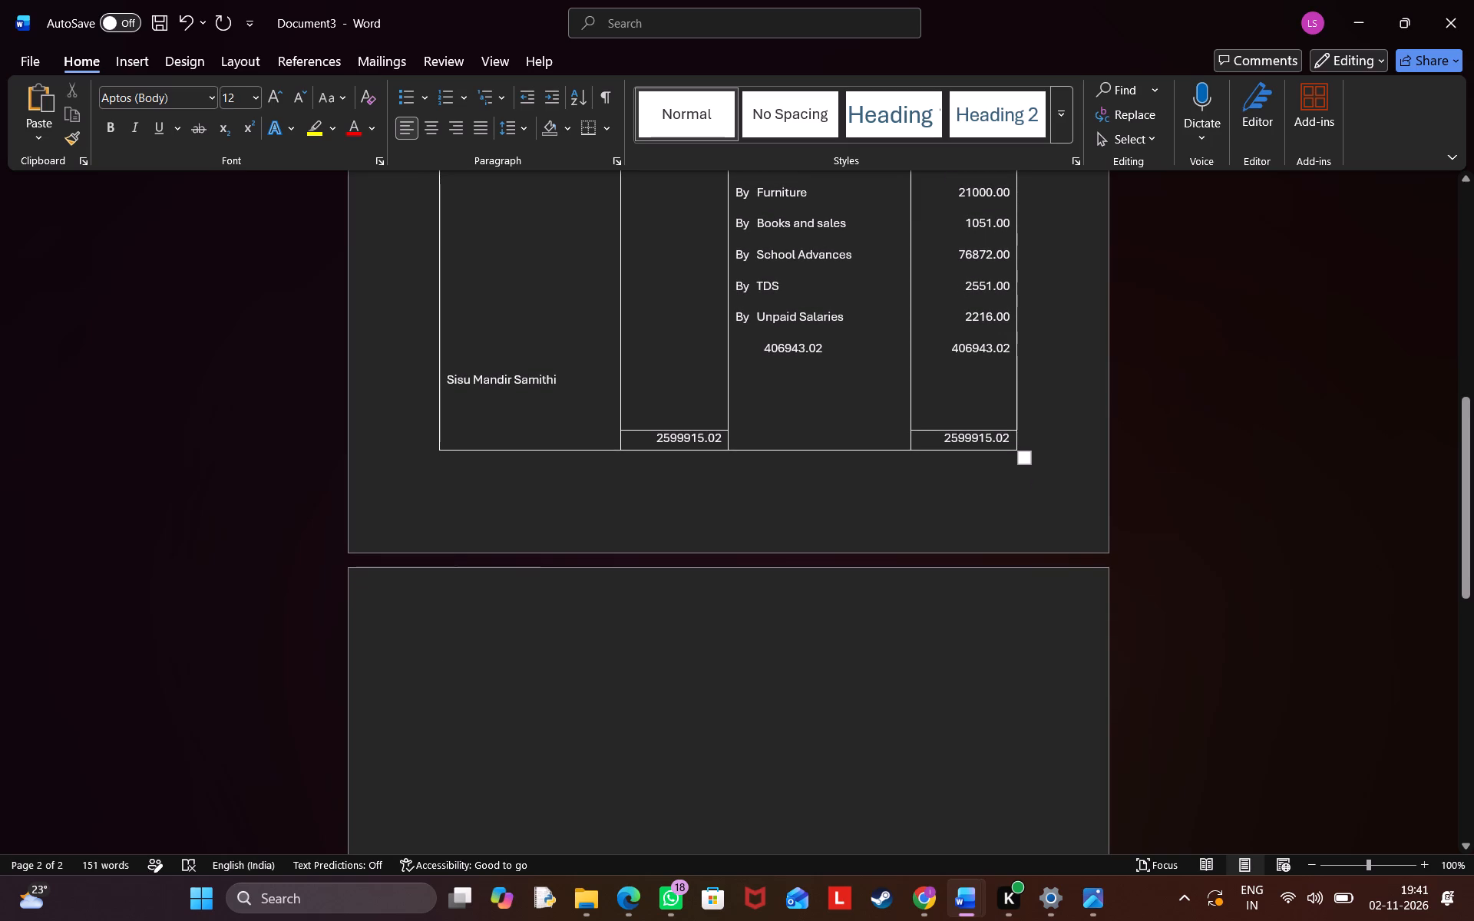
# Erase the month and year from the date ending the receipts and payments account heading, keeping only 31.
pyautogui.scroll(3, 699, 486)
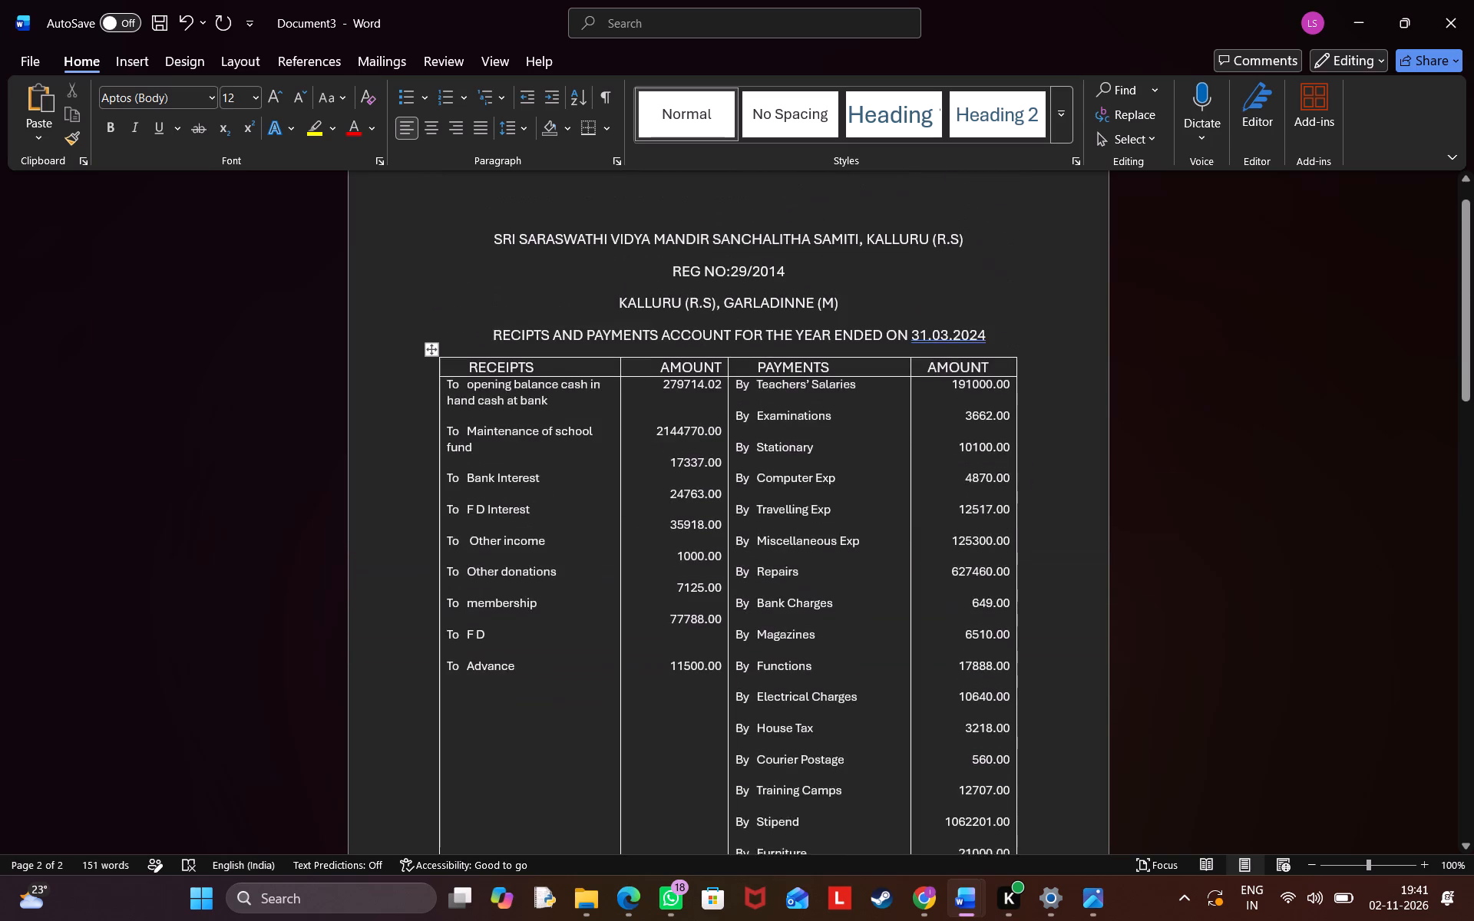
pyautogui.click(990, 345)
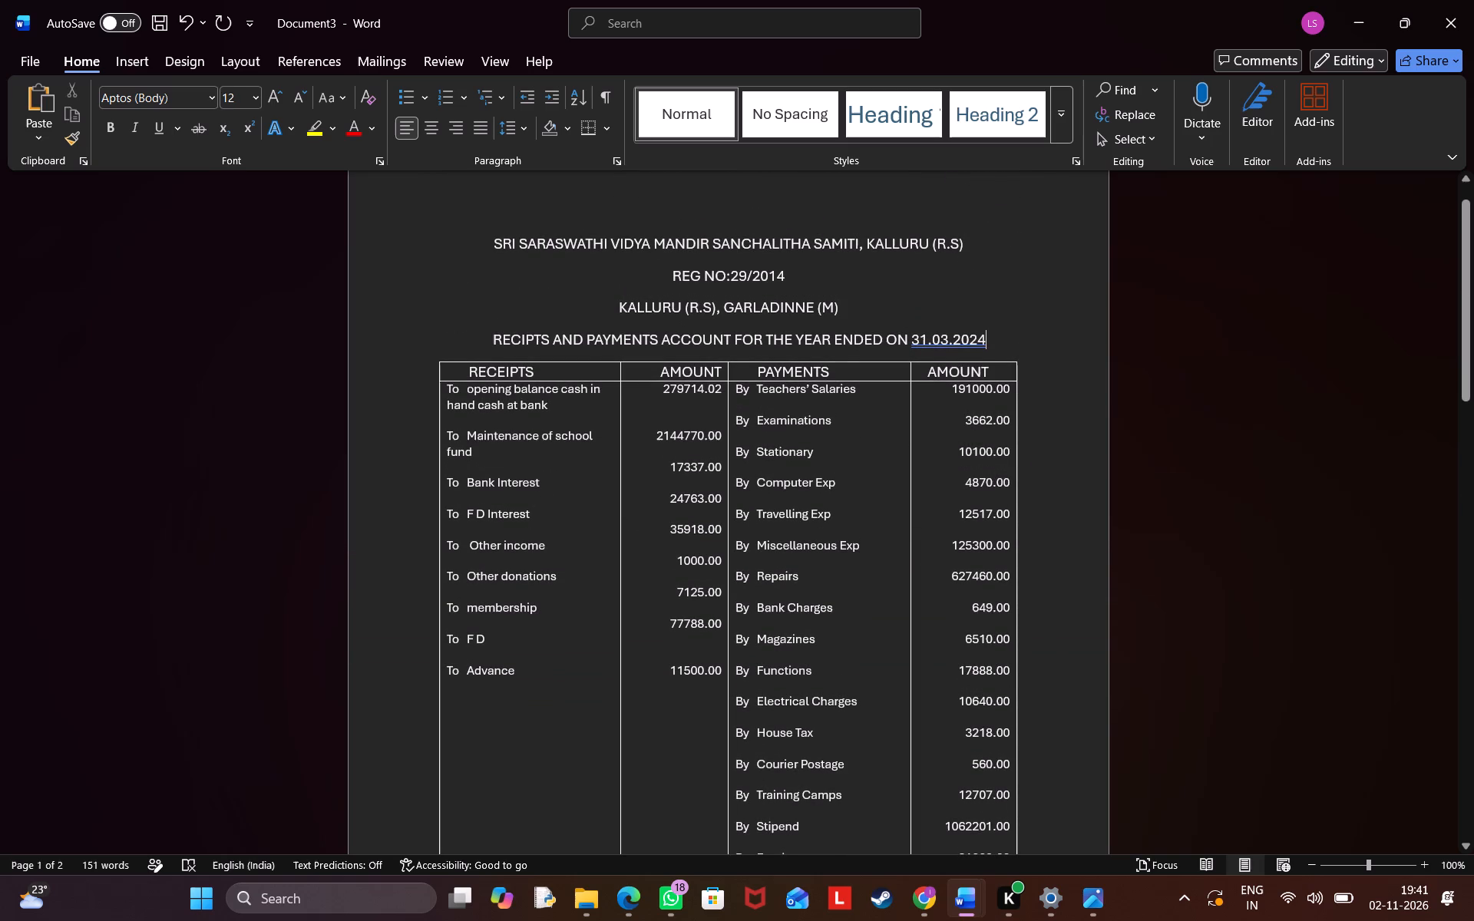
pyautogui.press('BackSpace')
pyautogui.press('BackSpace')
pyautogui.press('BackSpace')
pyautogui.press('BackSpace')
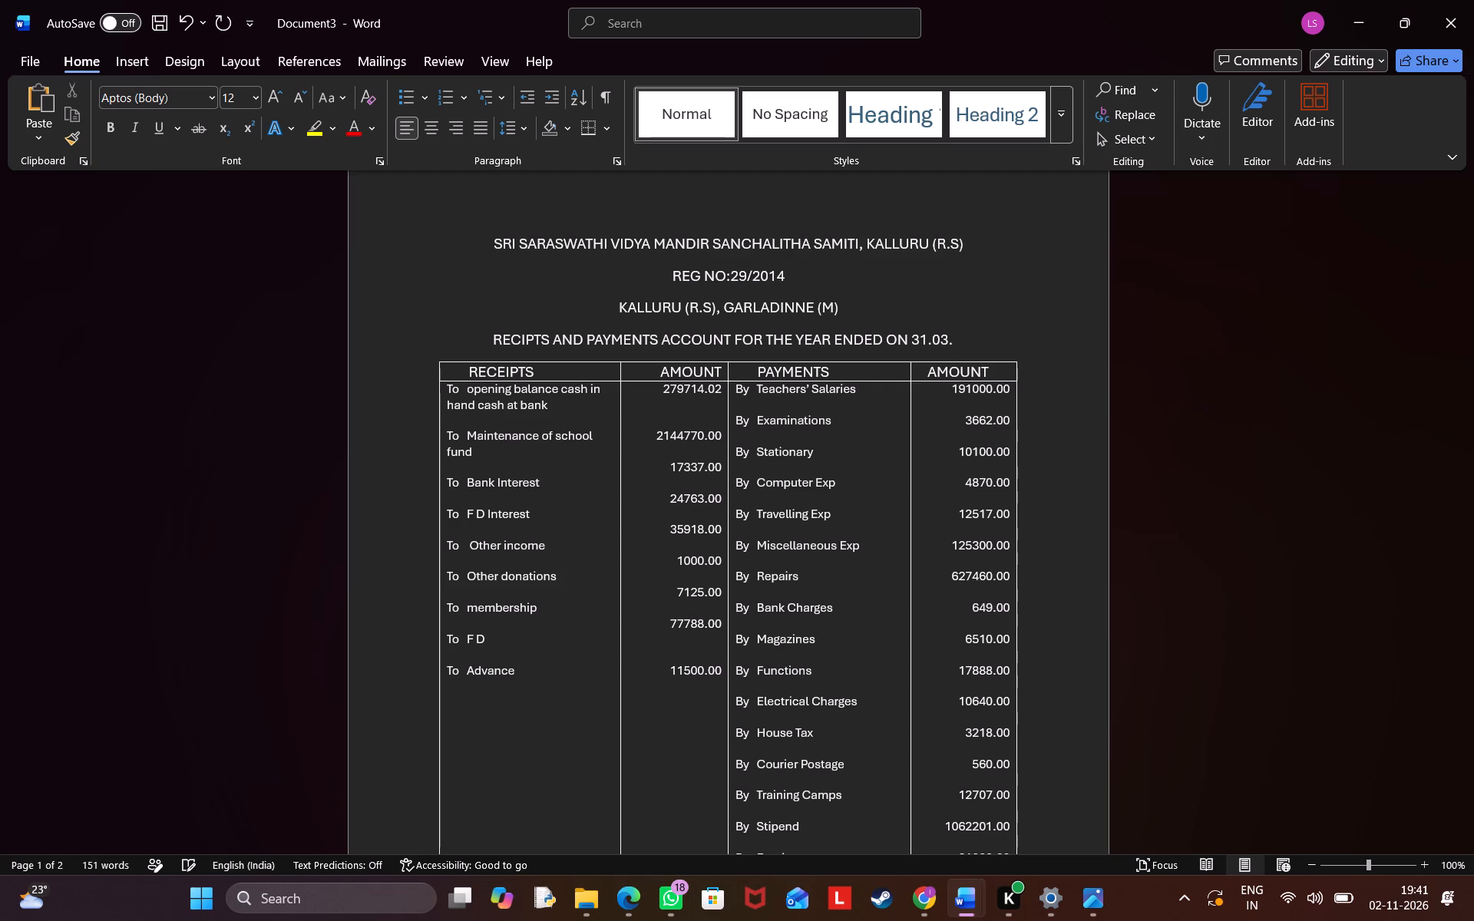
pyautogui.press('BackSpace')
pyautogui.press('BackSpace')
pyautogui.press('BackSpace')
pyautogui.press('BackSpace')
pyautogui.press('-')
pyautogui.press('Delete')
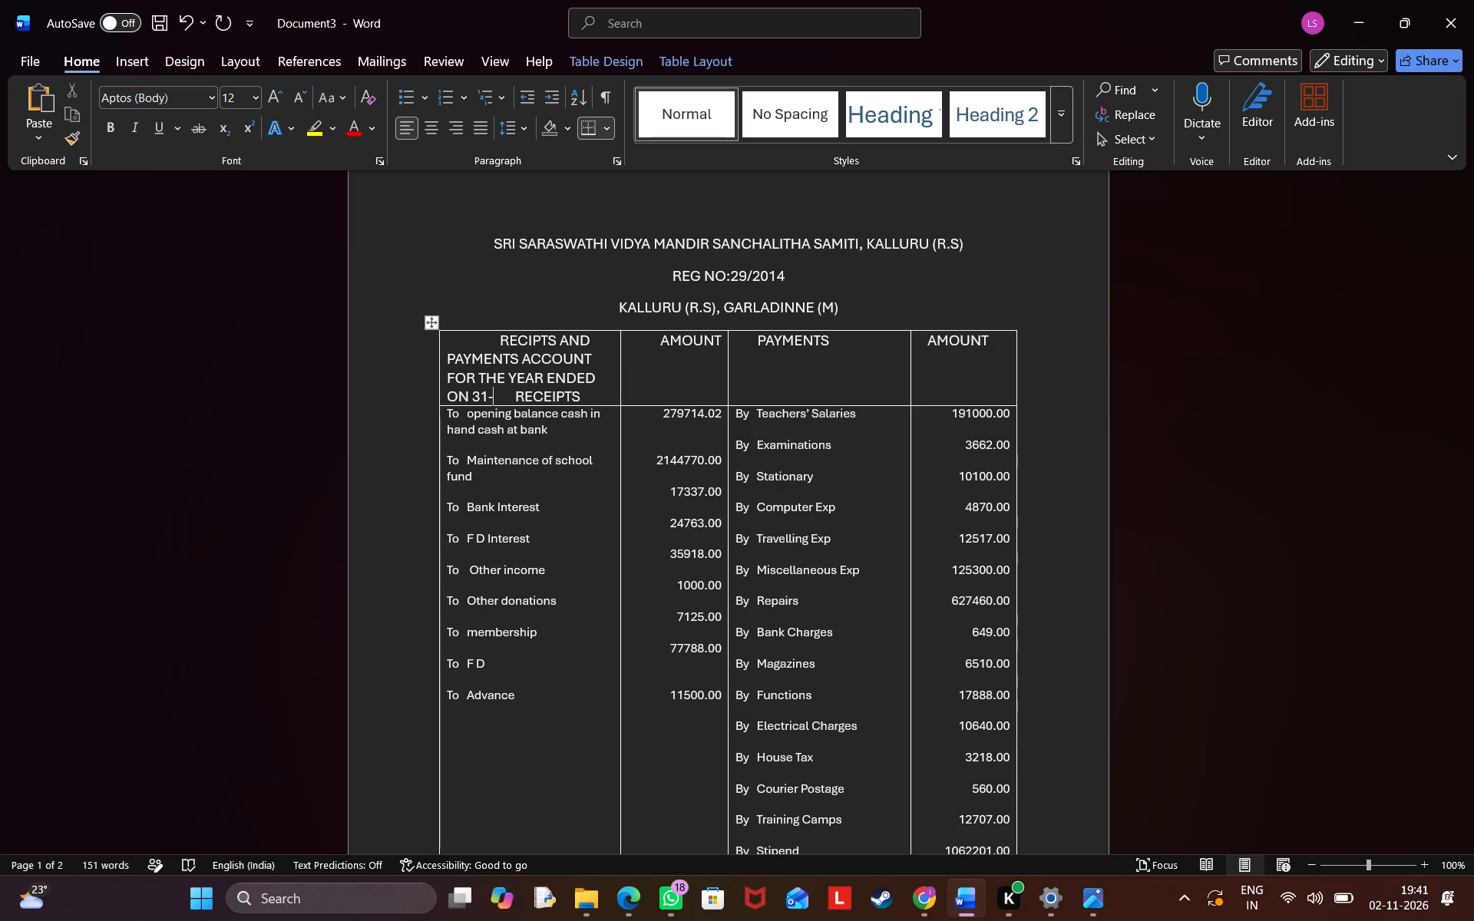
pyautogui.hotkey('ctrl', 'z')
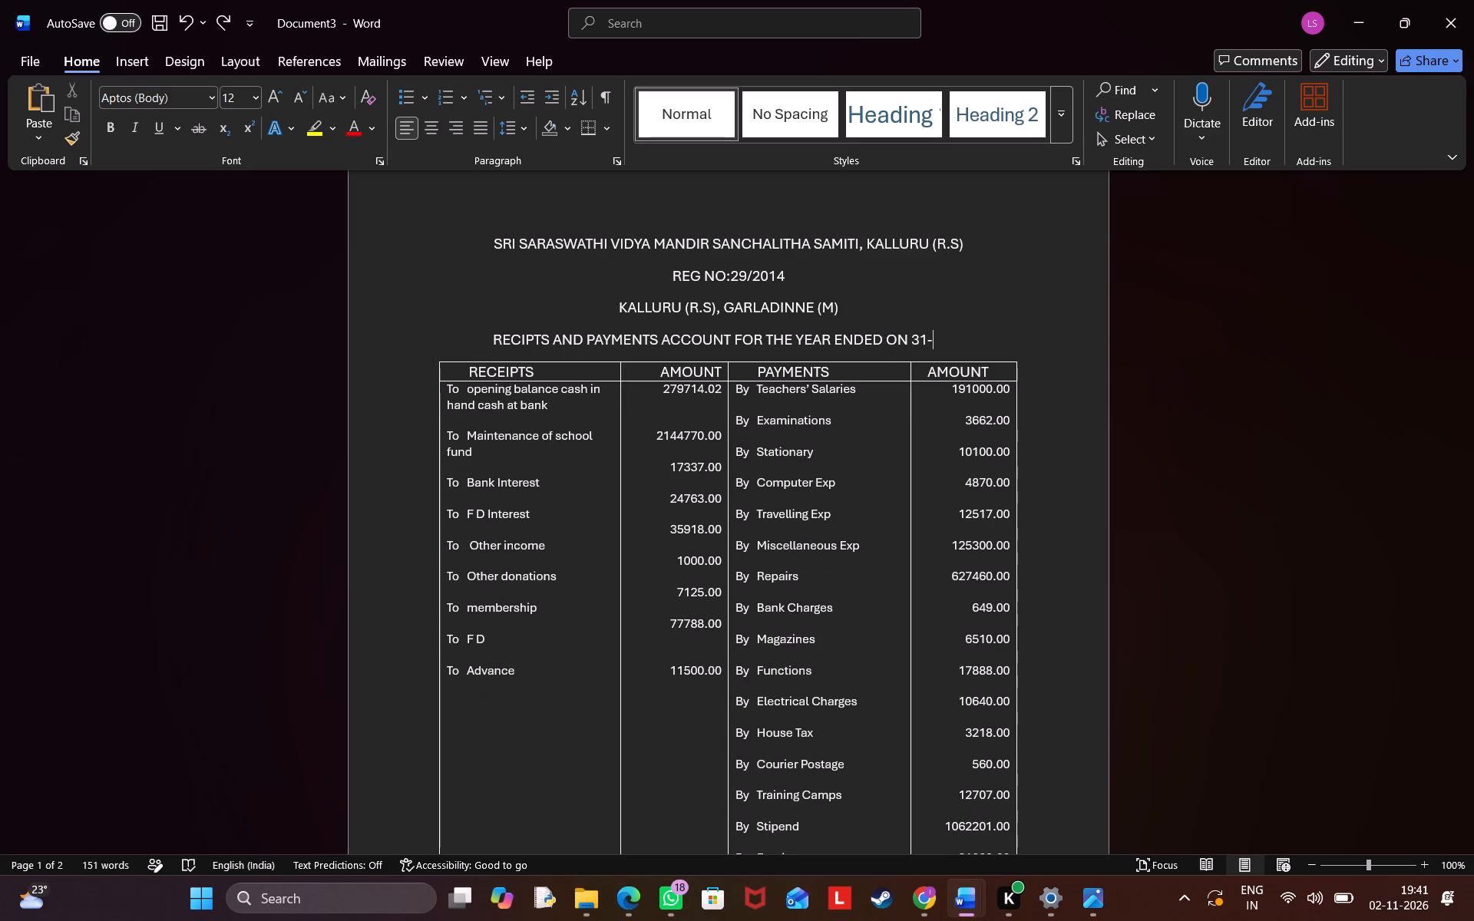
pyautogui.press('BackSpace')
# Complete the year-end date in the account heading as 31.03.2026.
pyautogui.press('.')
pyautogui.press('0')
pyautogui.write('3.2026')
# Print all pages of the document to a PDF file.
pyautogui.scroll(-1, 990, 345)
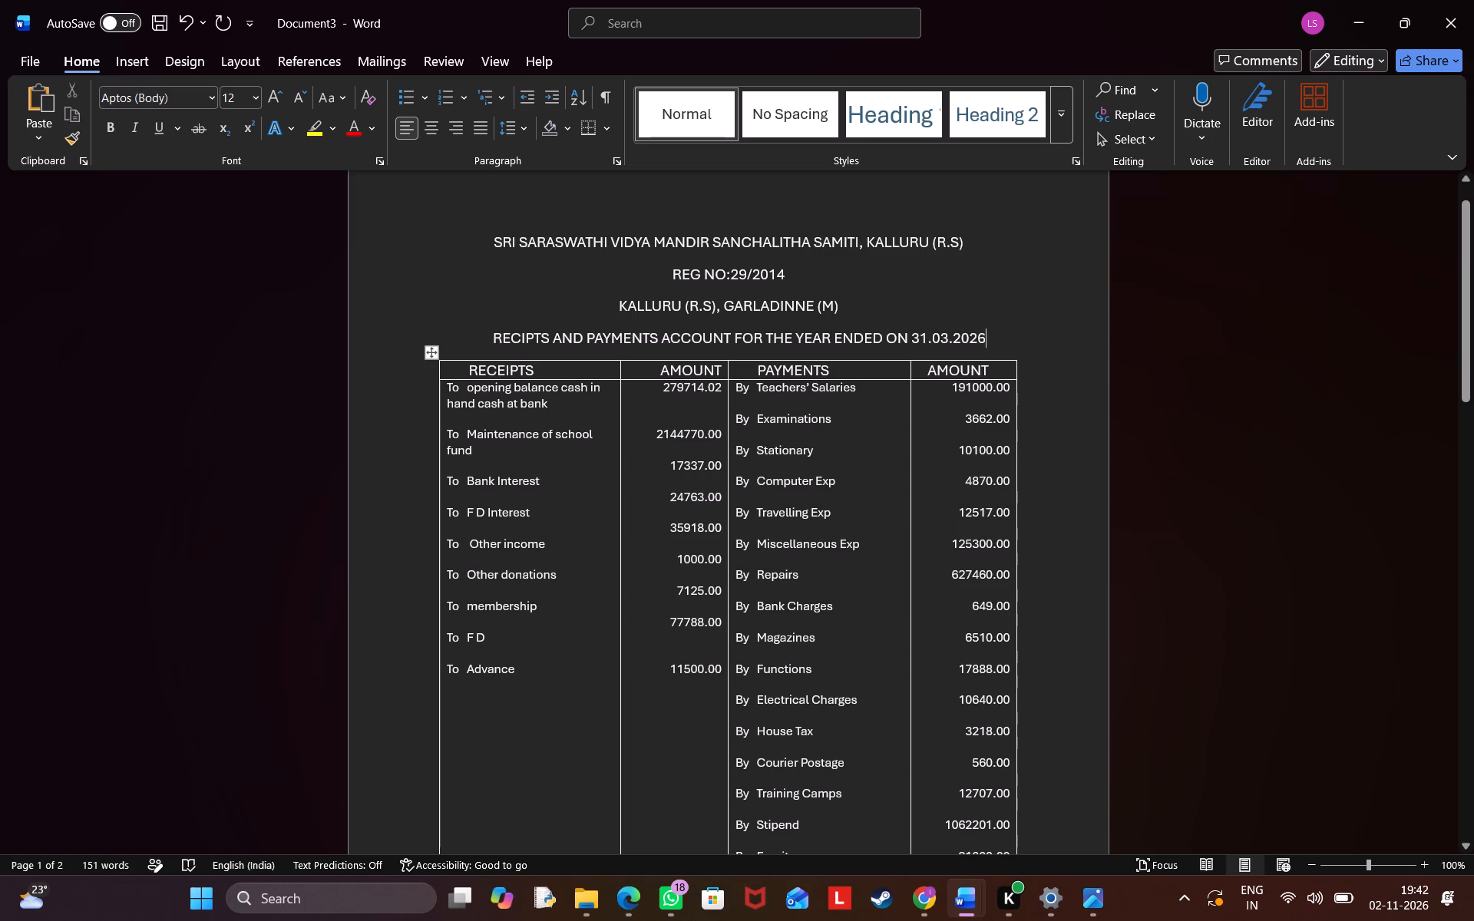
pyautogui.hotkey('ctrl', 'p')
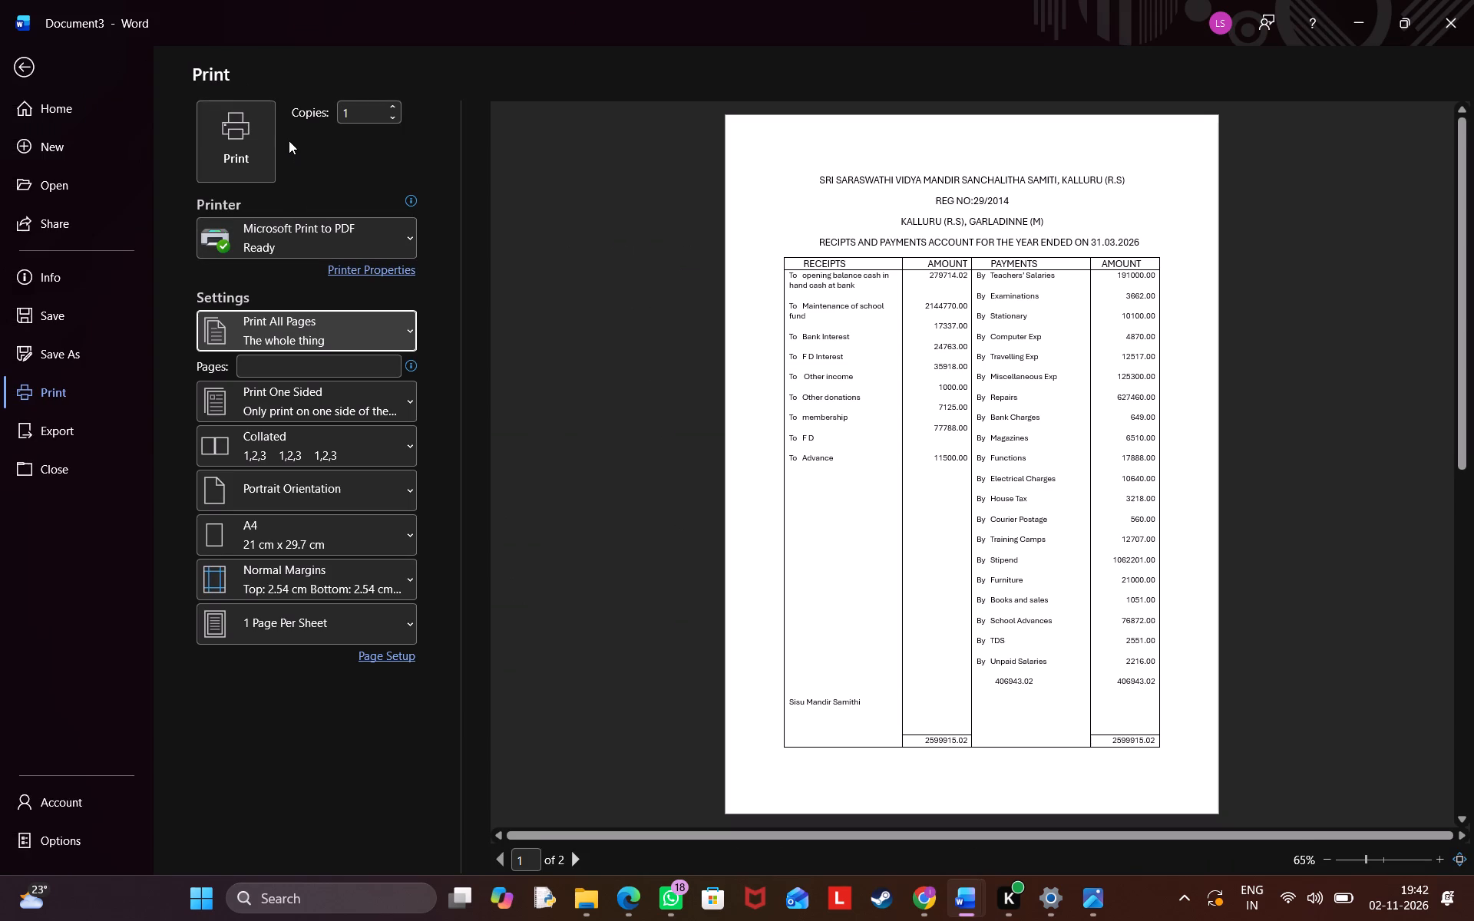
pyautogui.click(252, 136)
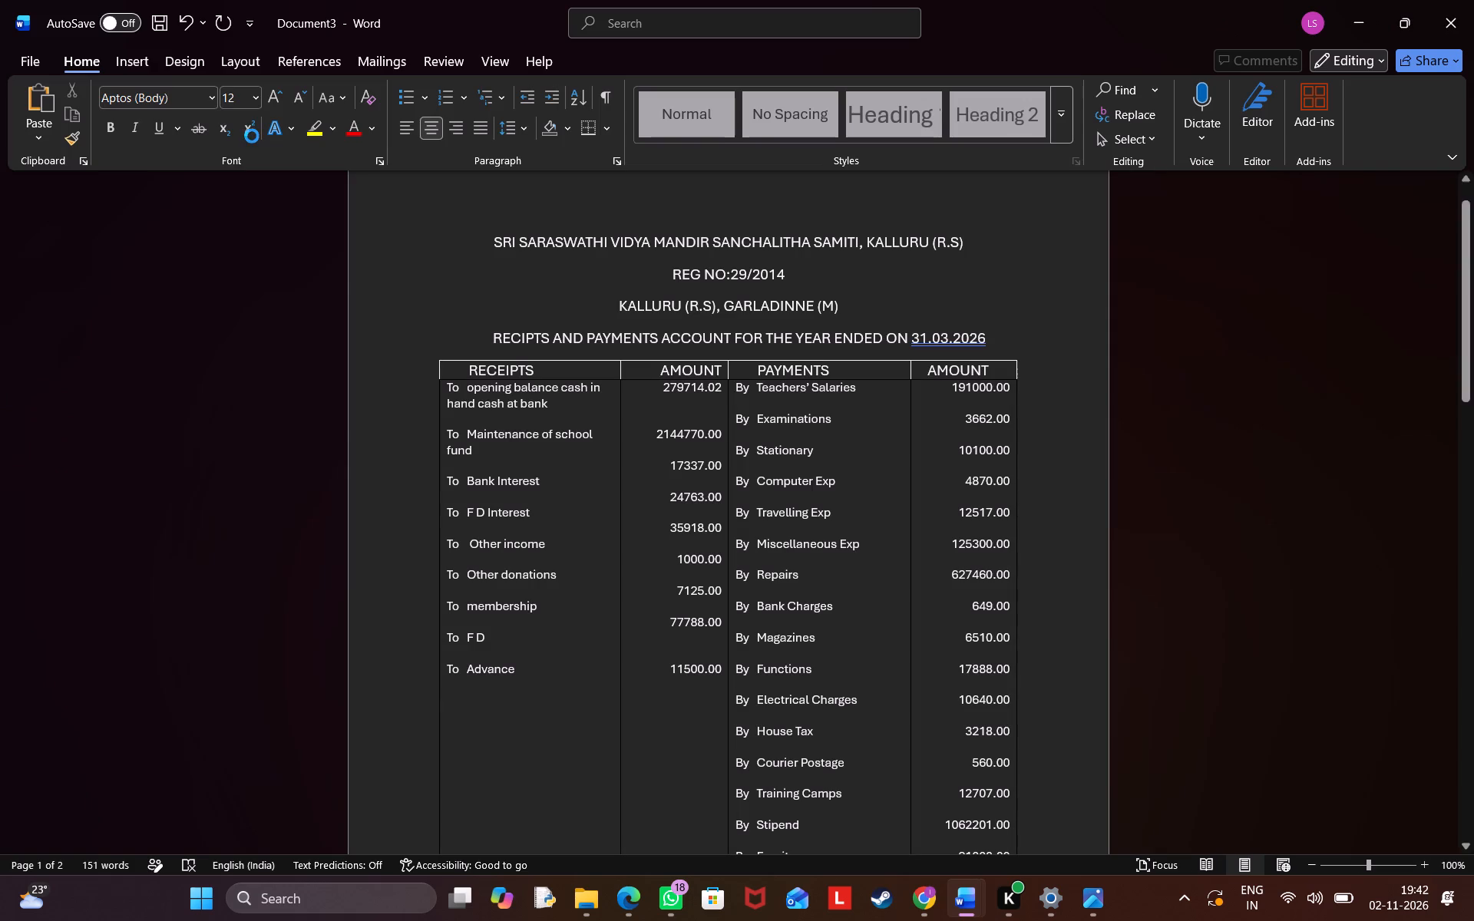
# Choose the Desktop as the PDF's save location and browse its folders for a suitable destination.
pyautogui.click(69, 247)
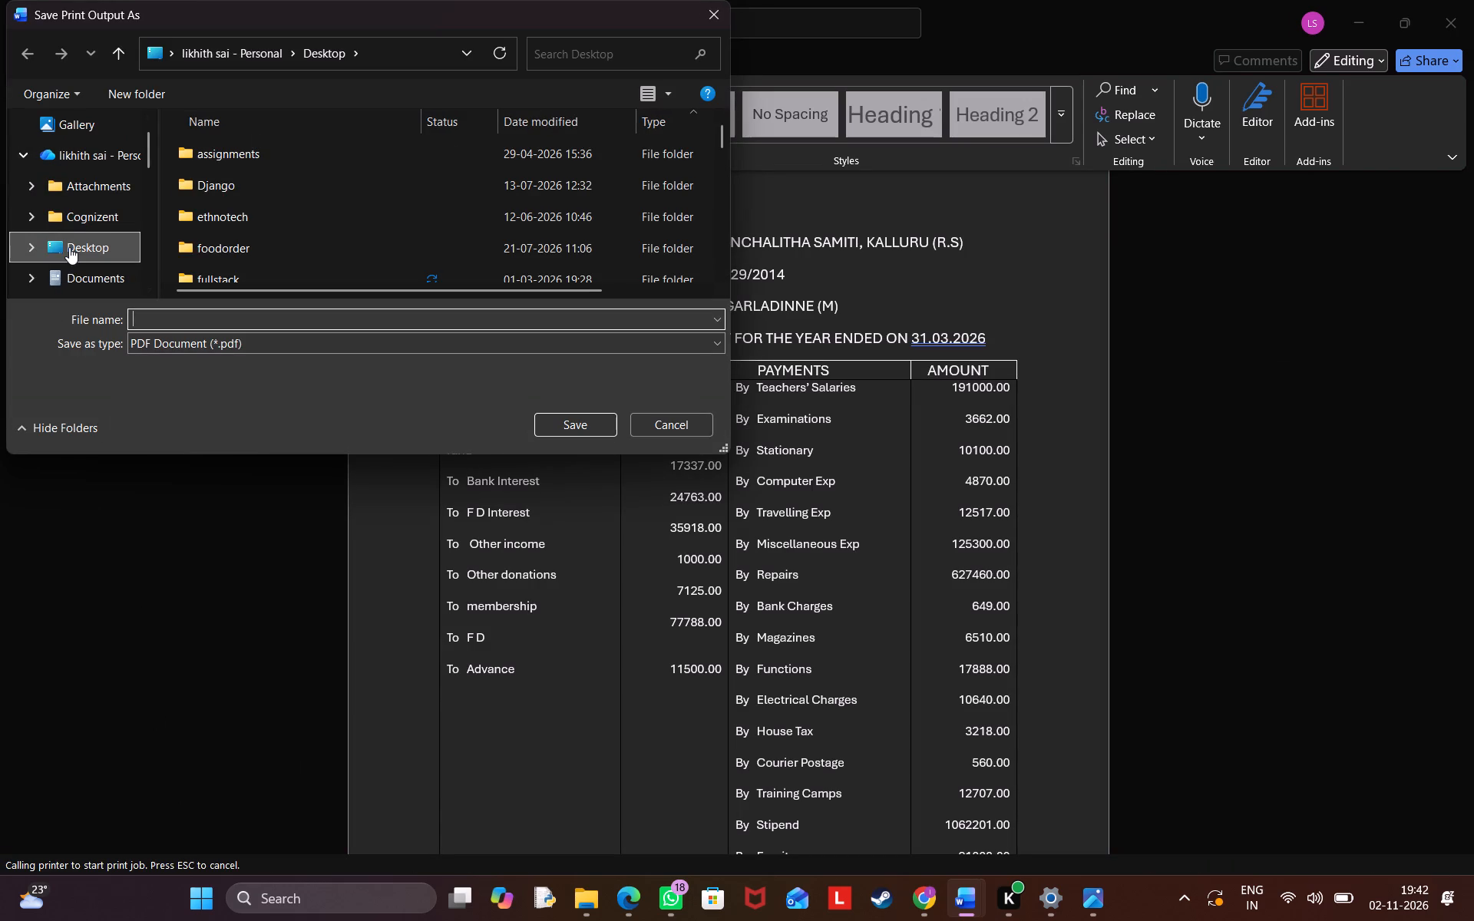
pyautogui.scroll(-3, 241, 228)
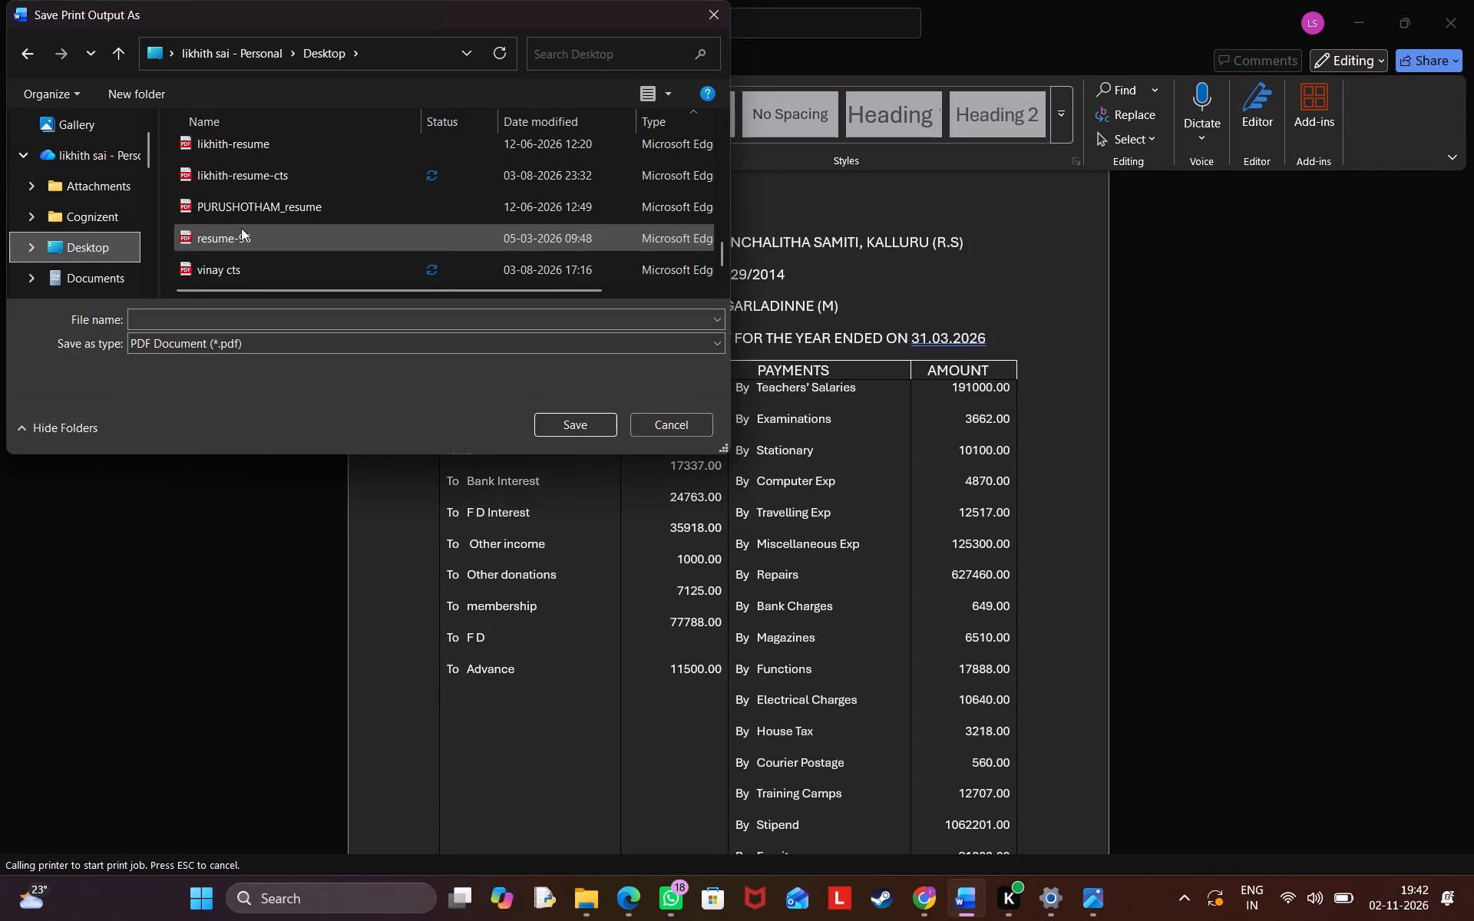
pyautogui.scroll(-1, 241, 228)
pyautogui.scroll(1, 241, 228)
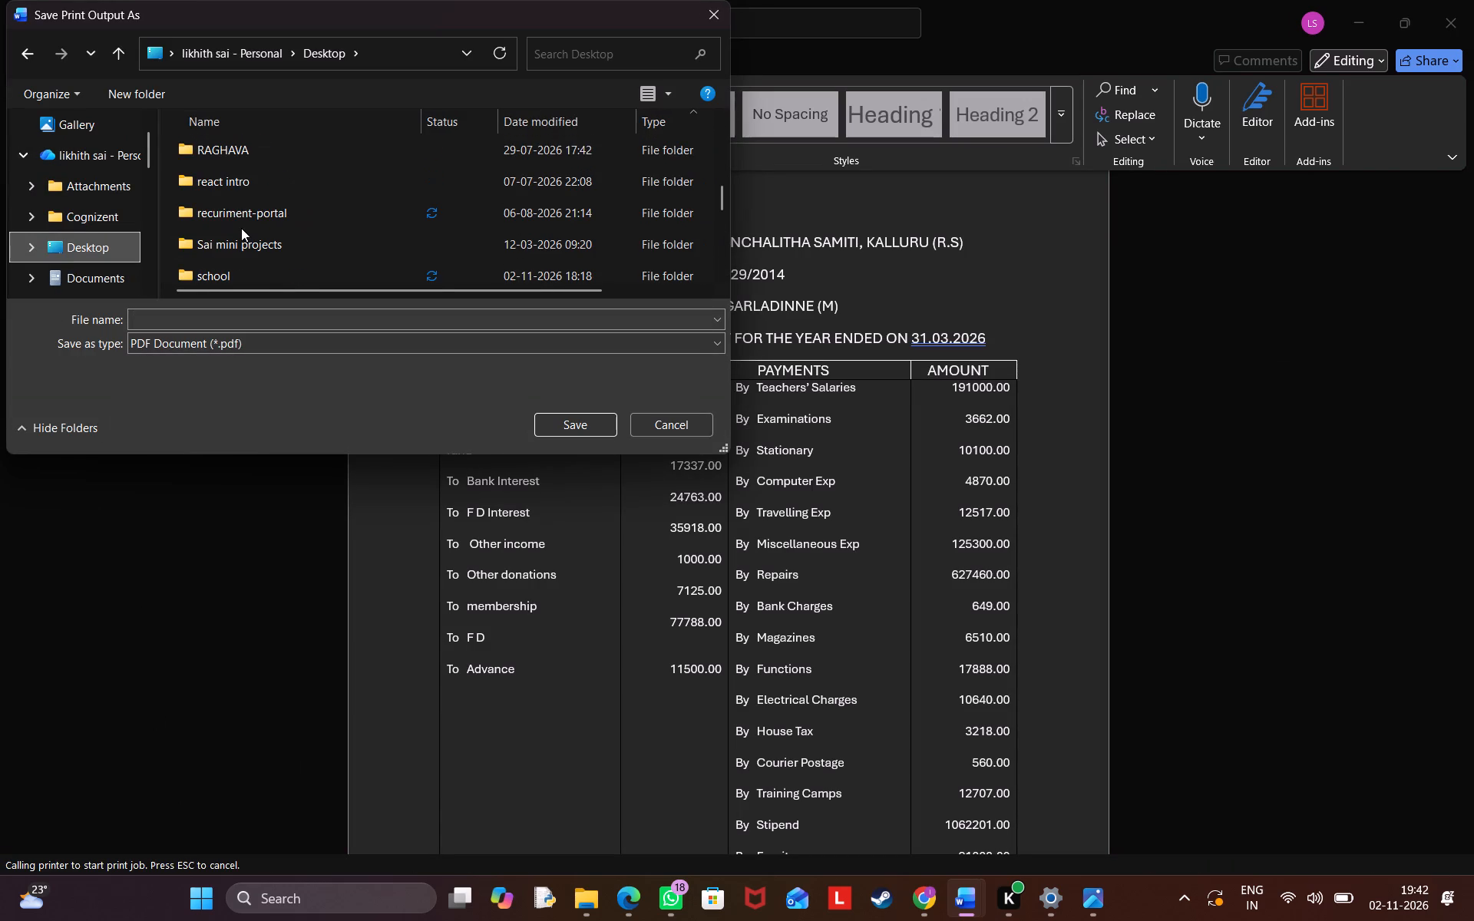
# Save the PDF in the Desktop's school folder under the name samithi-acc.
pyautogui.click(241, 264)
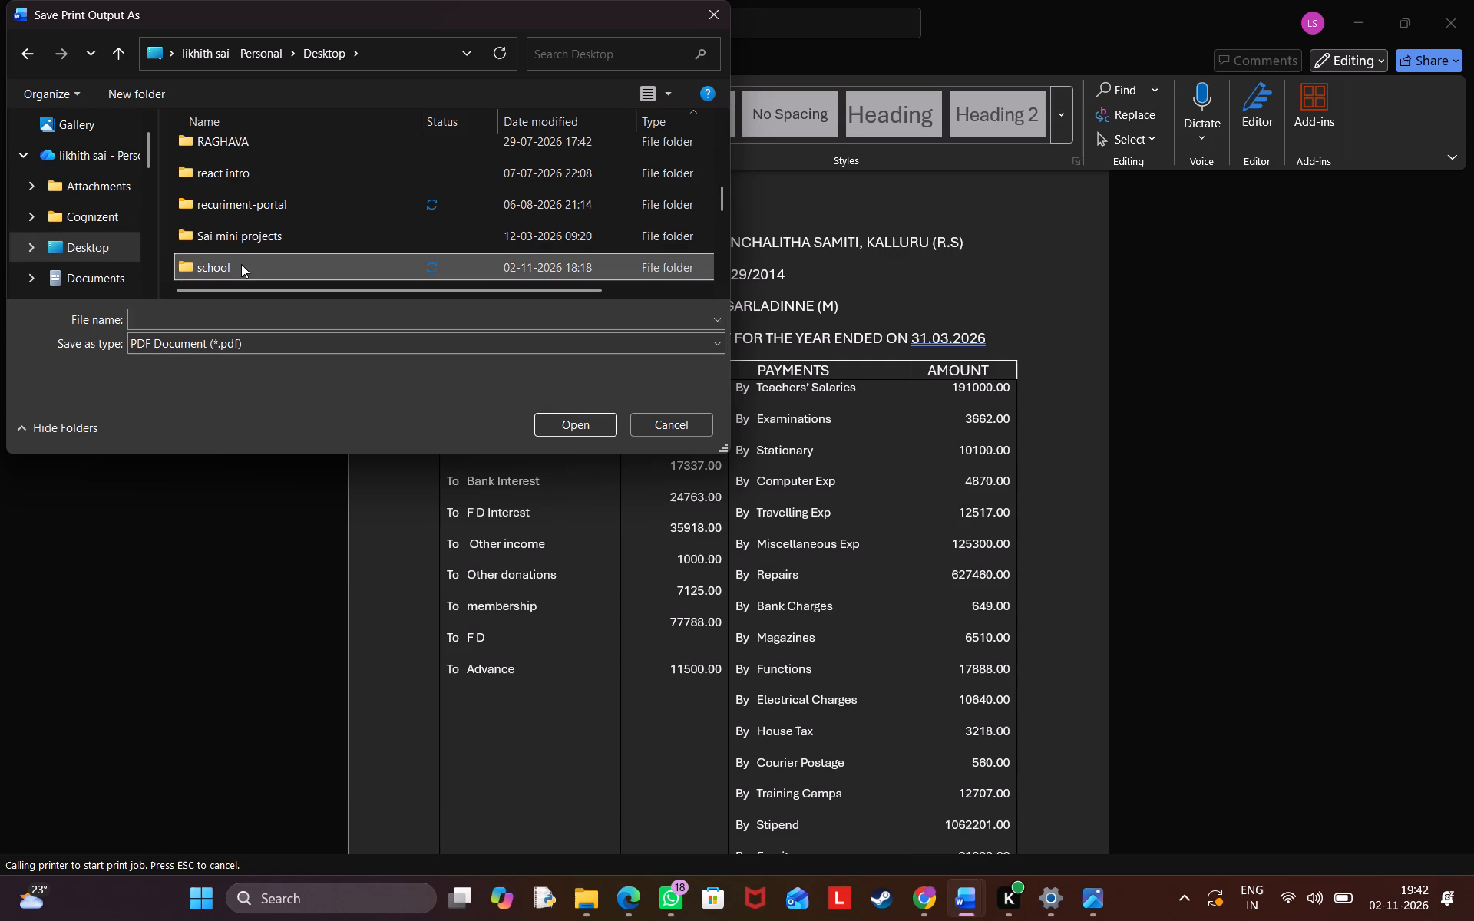
pyautogui.doubleClick(241, 264)
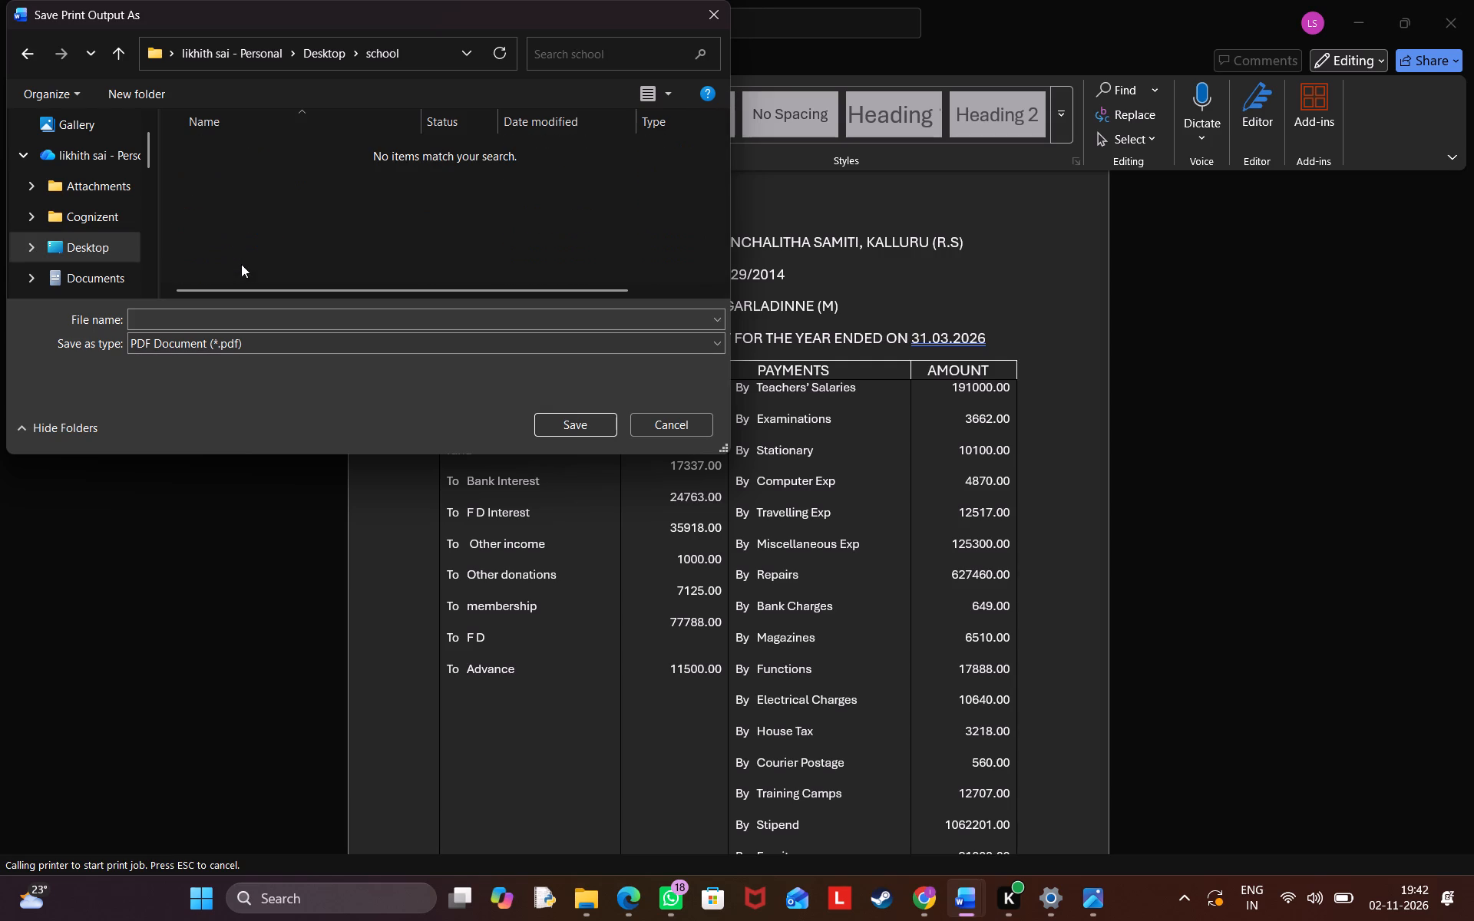
pyautogui.click(291, 316)
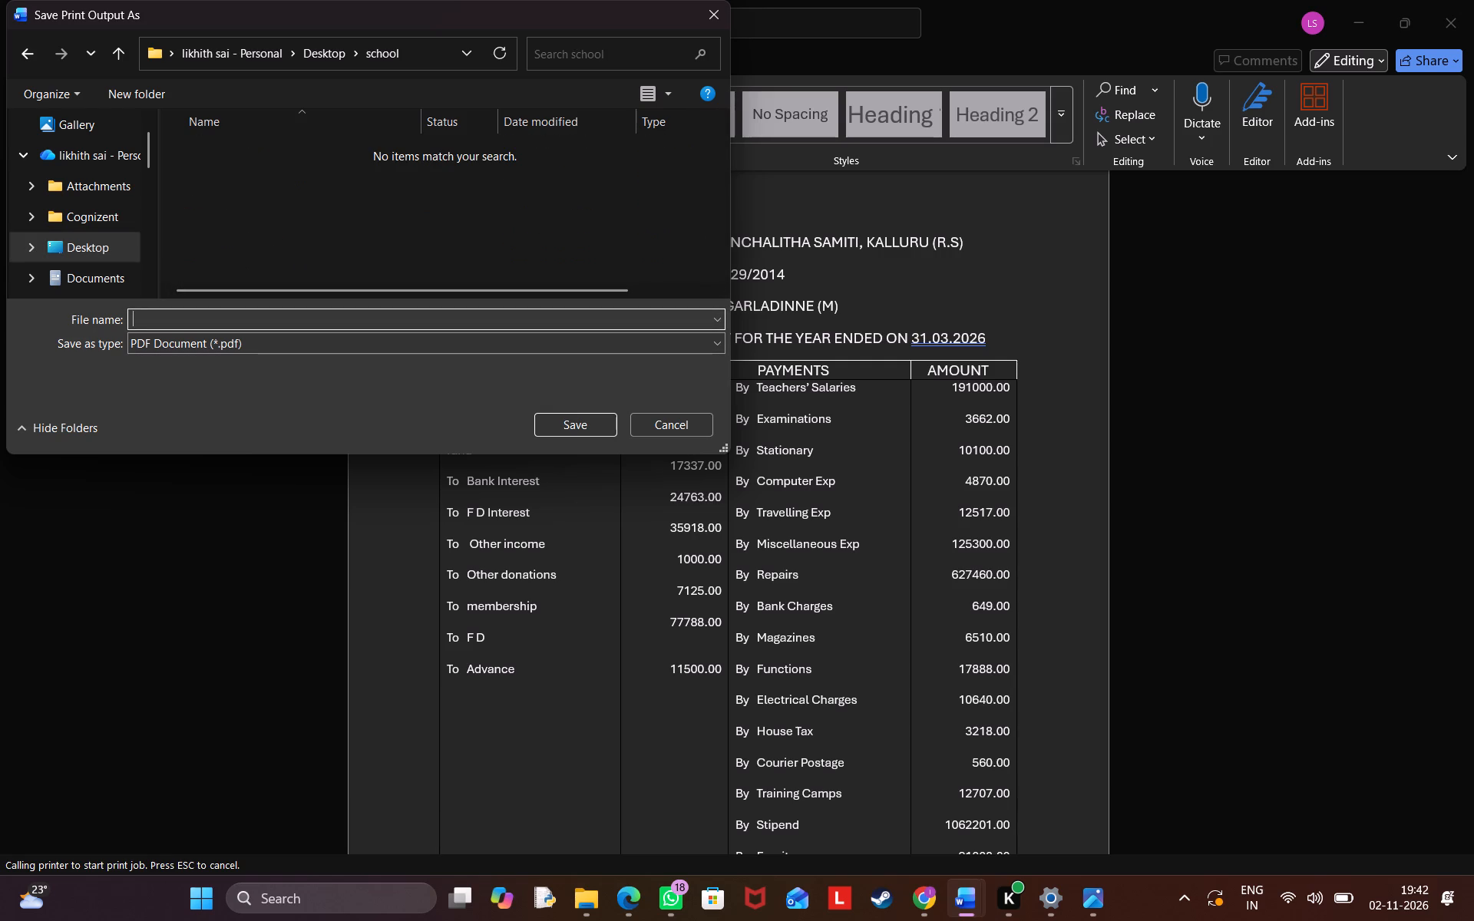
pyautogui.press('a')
pyautogui.press('BackSpace')
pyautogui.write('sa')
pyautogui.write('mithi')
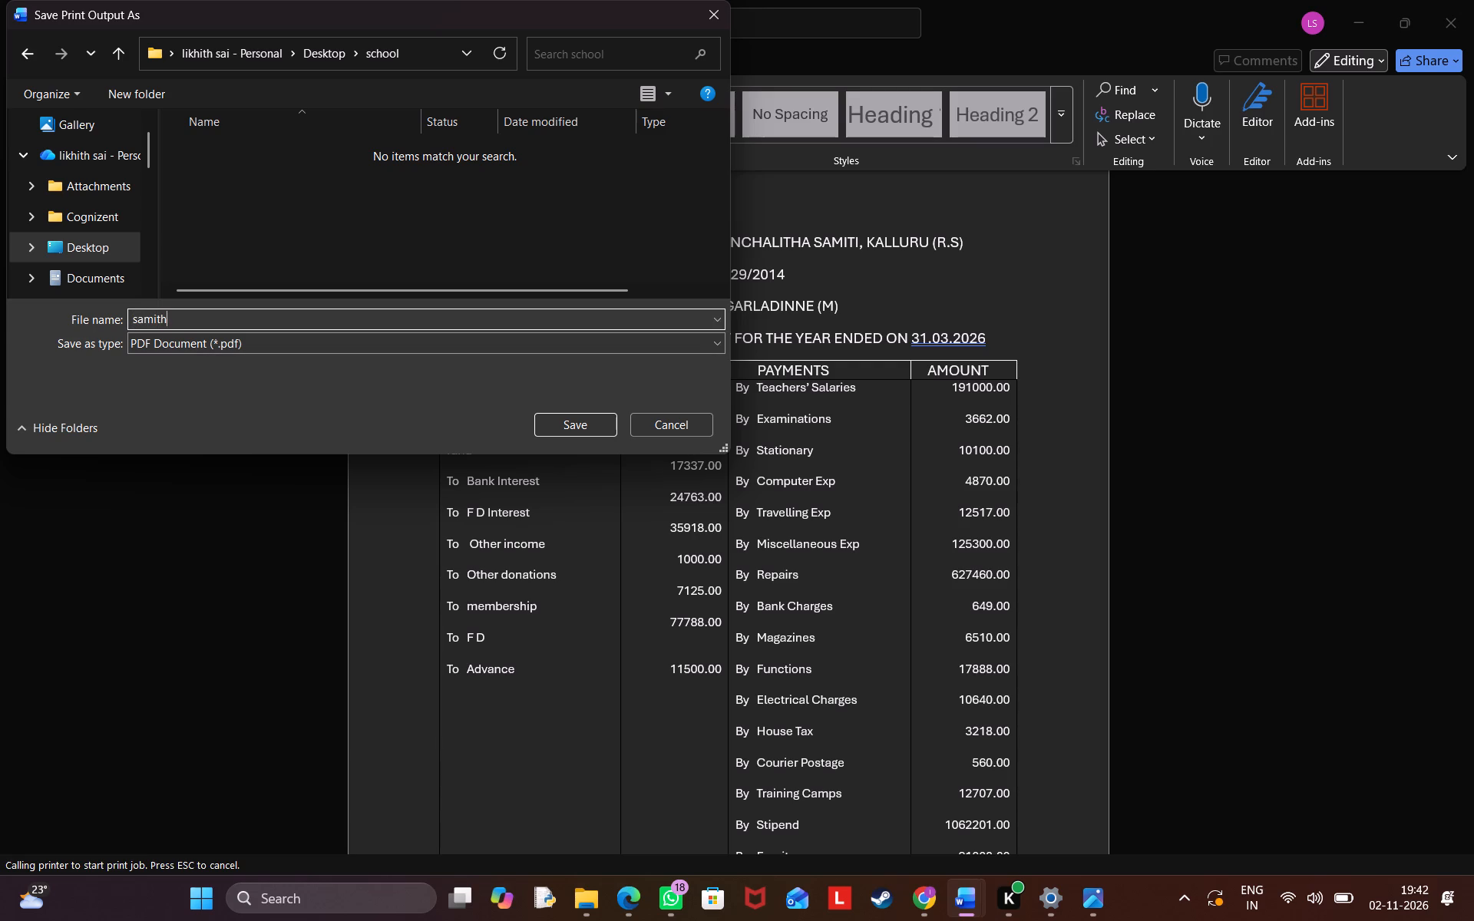
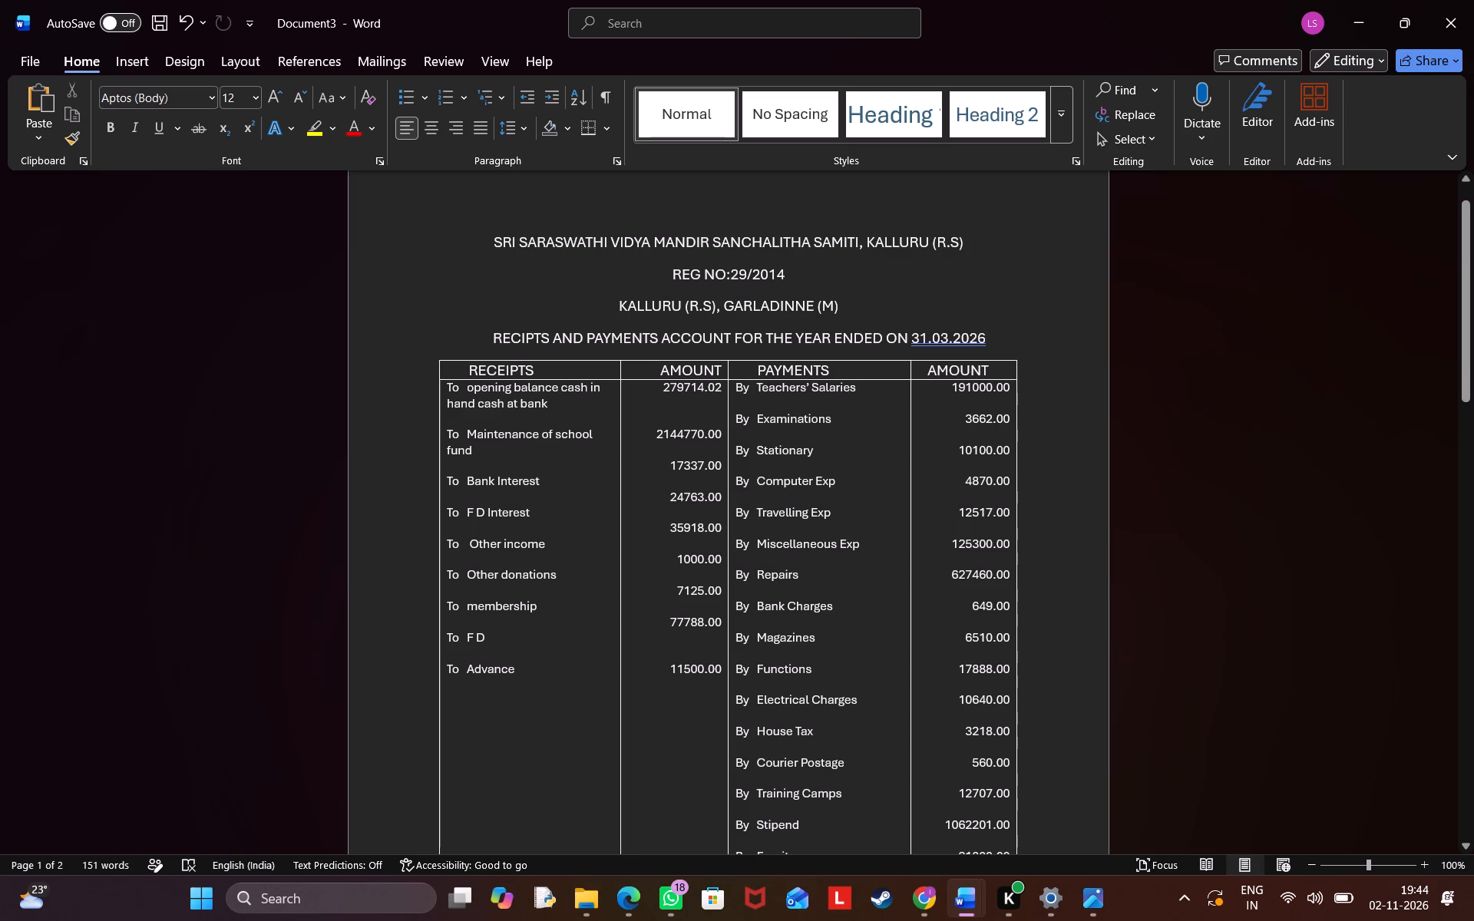
# Insert a space between "REG NO:" and 29/2014 in the document heading.
pyautogui.click(729, 272)
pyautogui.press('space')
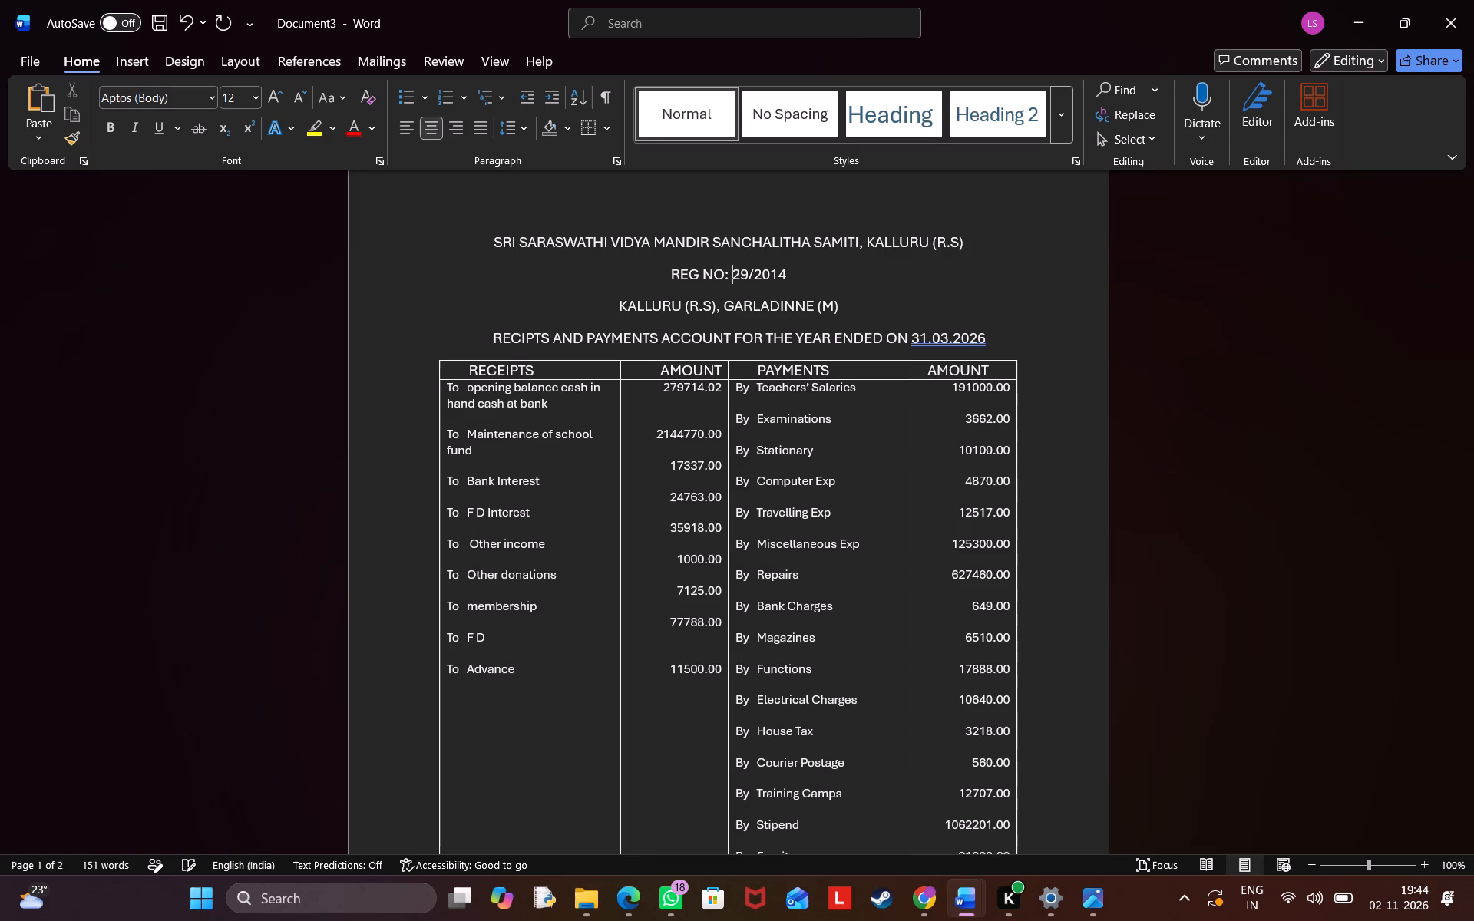
# Add spaces before and after the colon in the REG NO line of the document heading.
pyautogui.press('Left')
pyautogui.press('Left')
pyautogui.press('space')
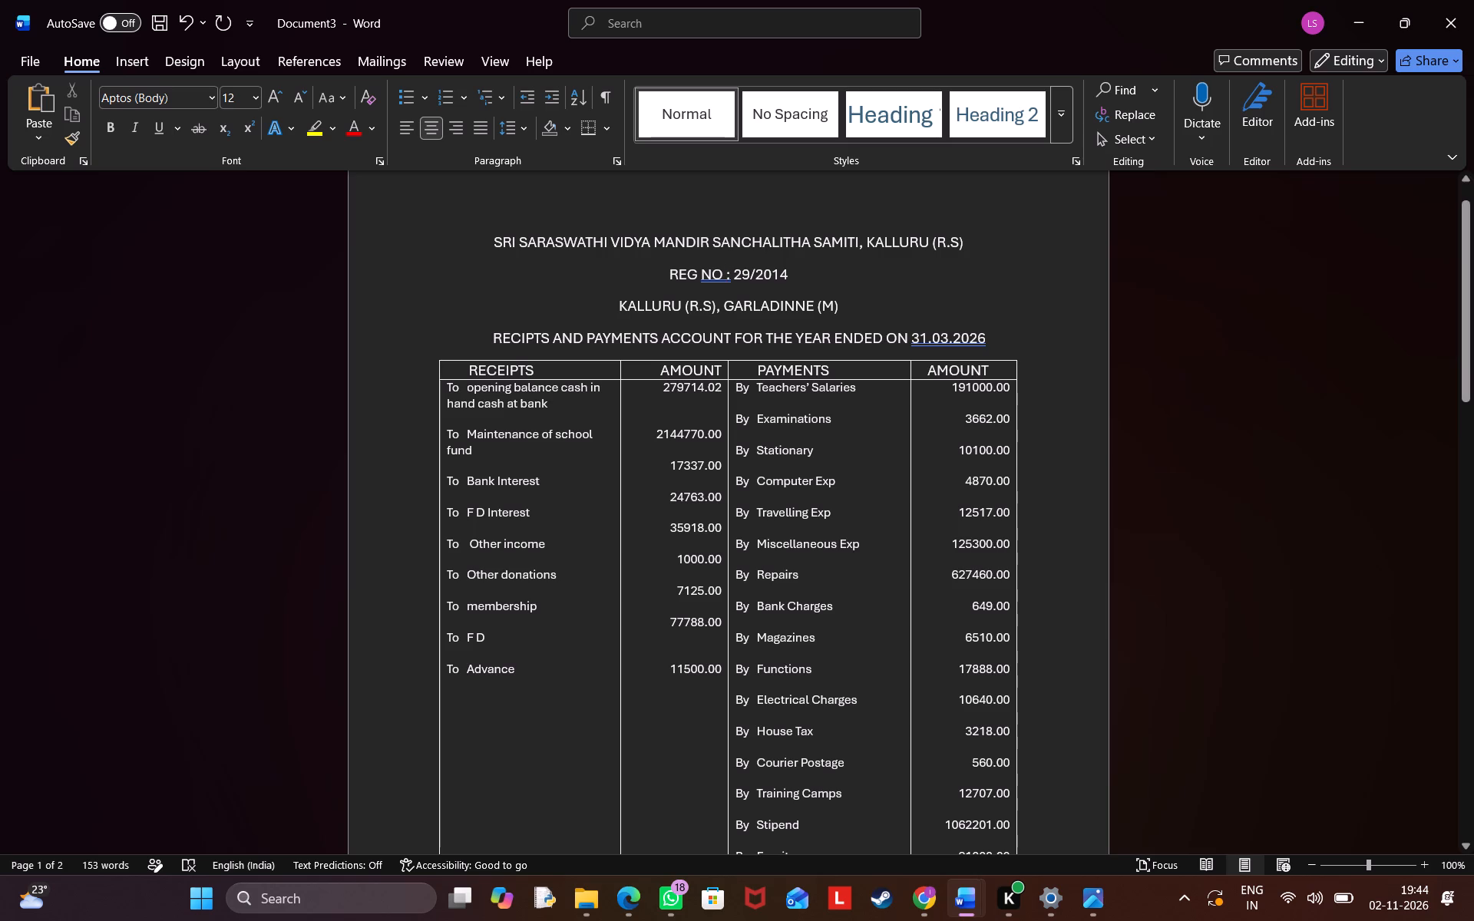
pyautogui.press('space')
pyautogui.press('space')
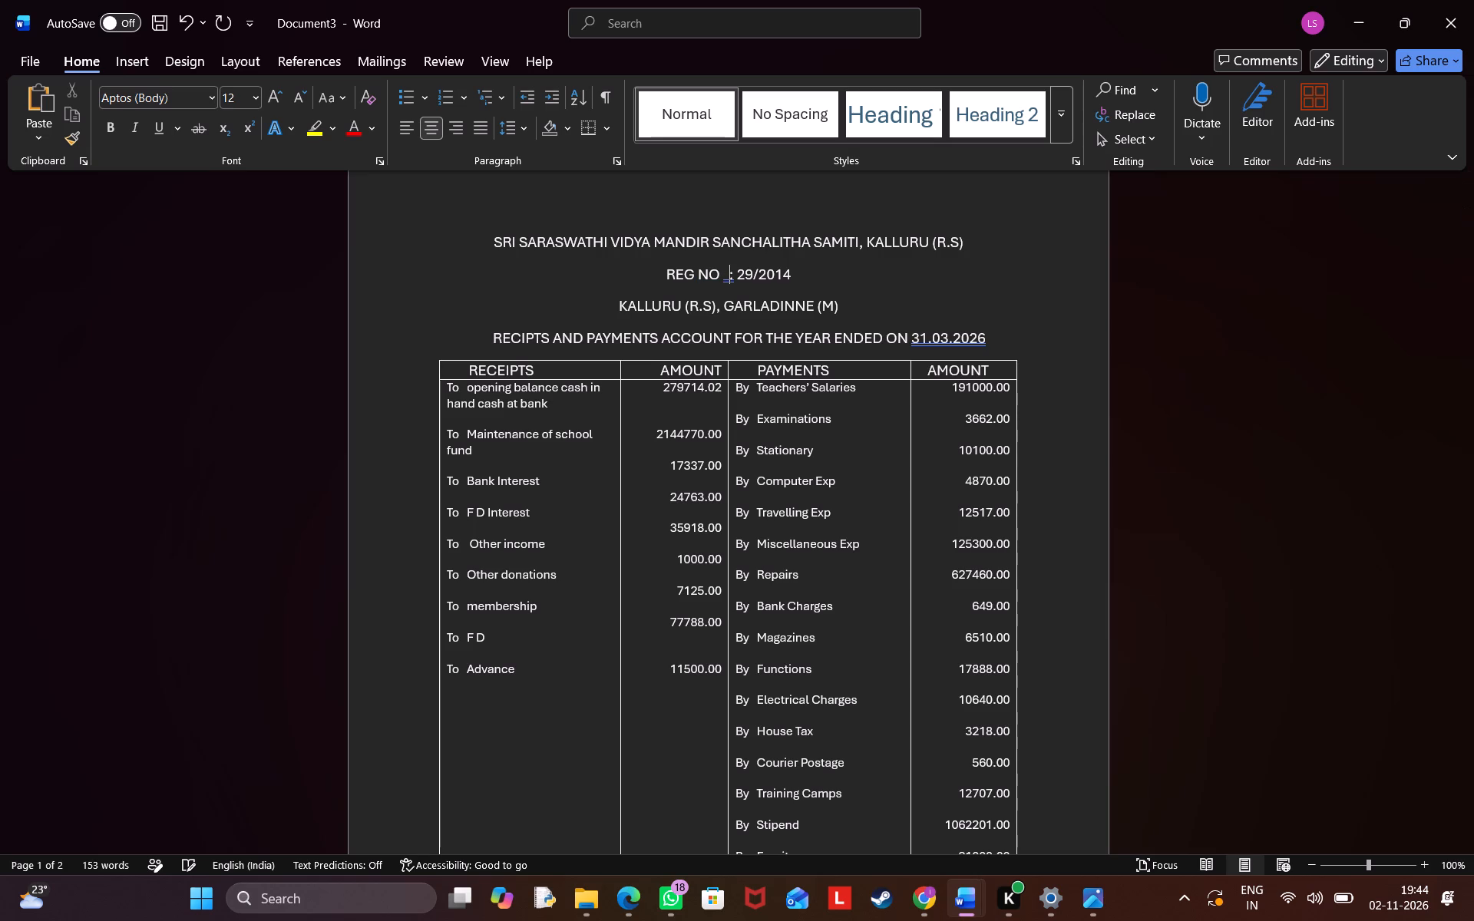
pyautogui.press('BackSpace')
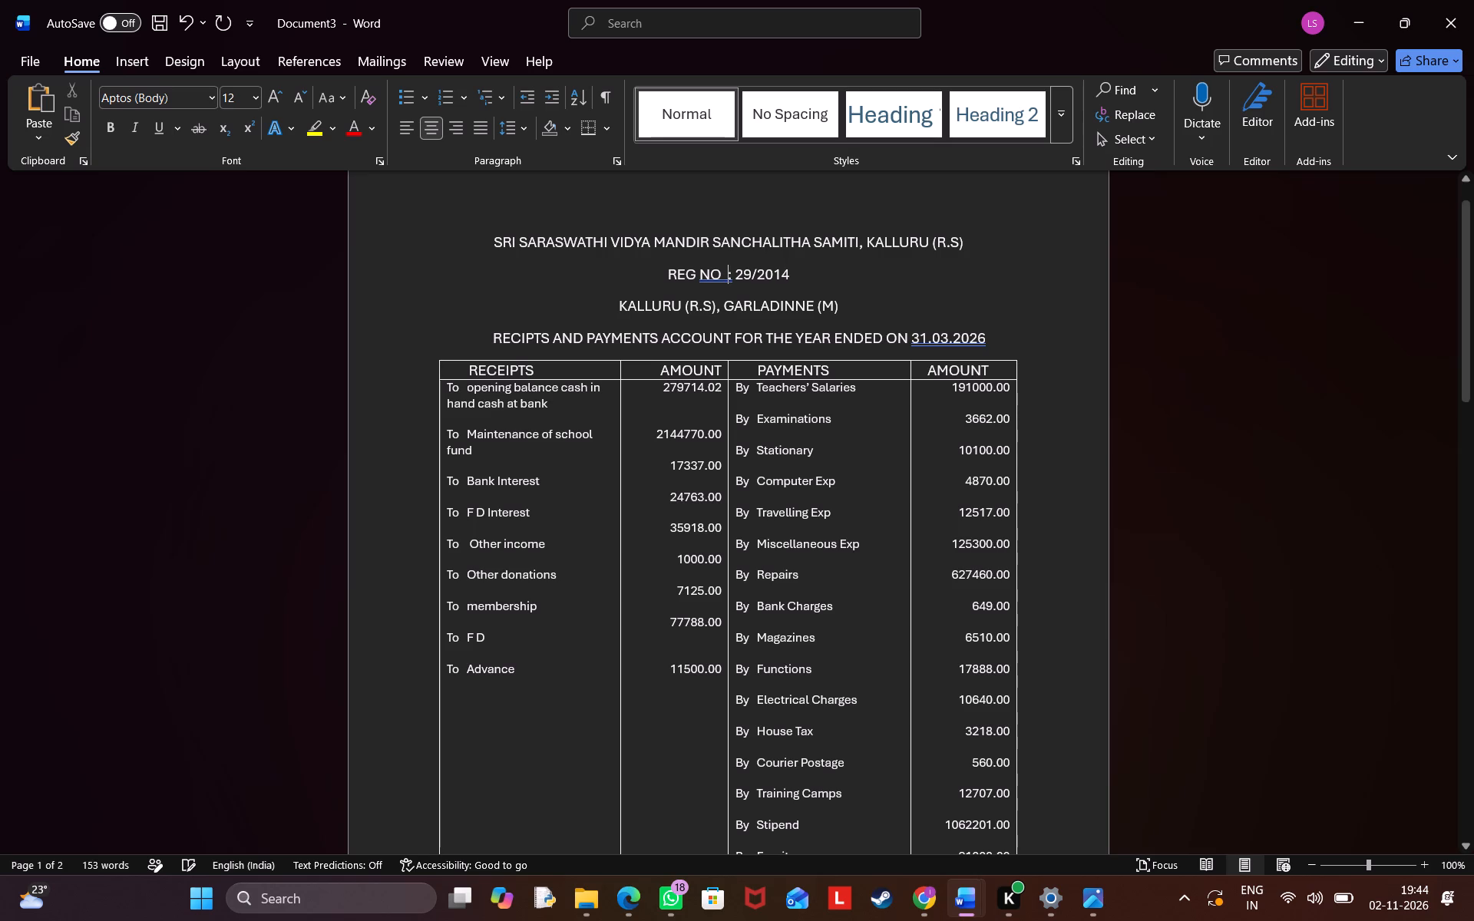
pyautogui.click(735, 271)
pyautogui.press('space')
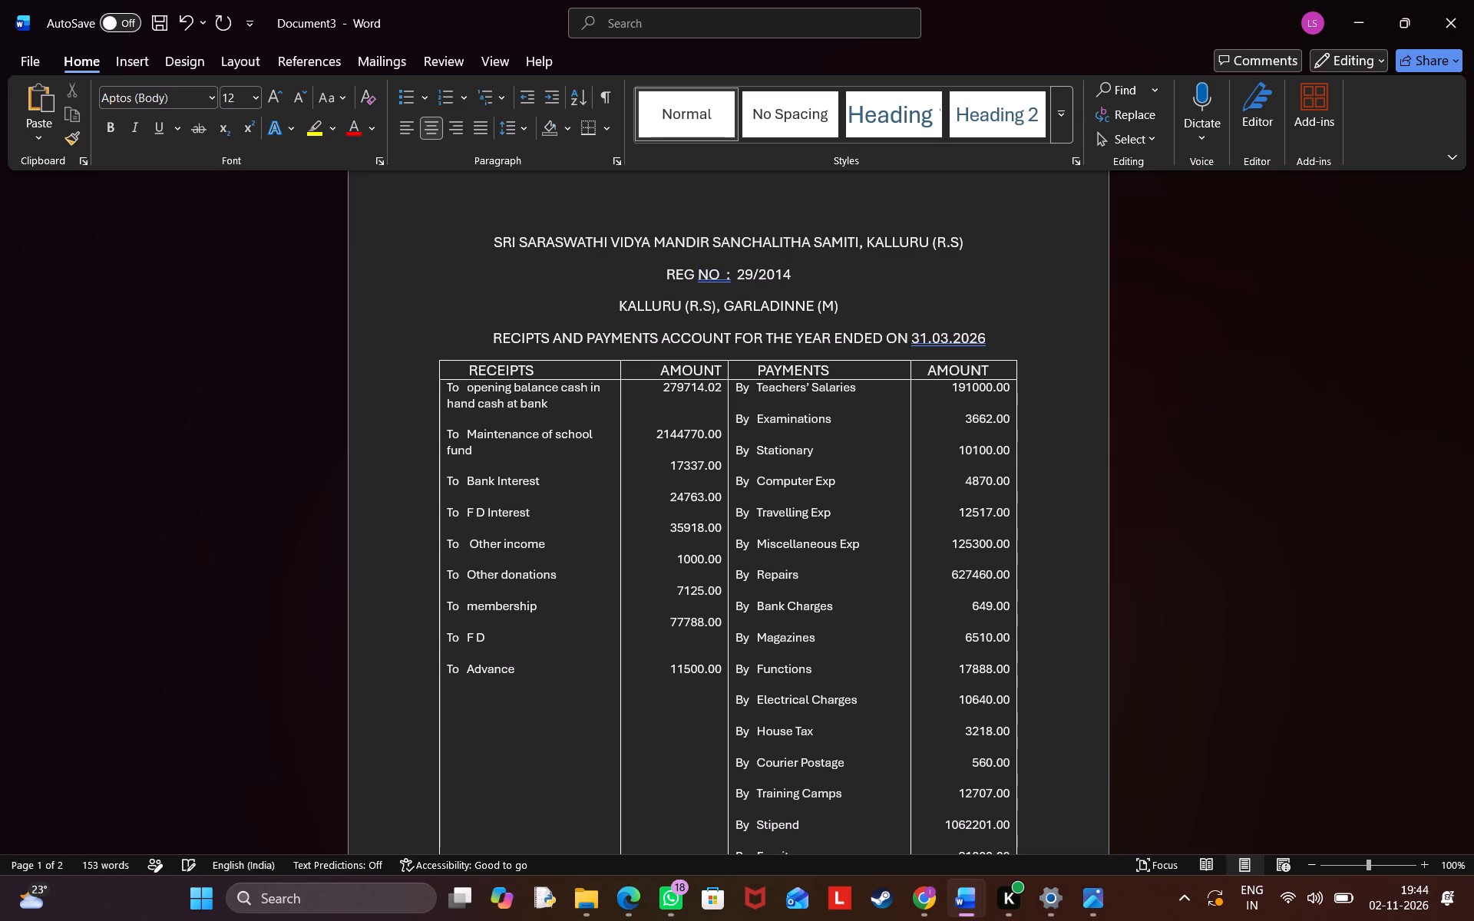
pyautogui.click(821, 279)
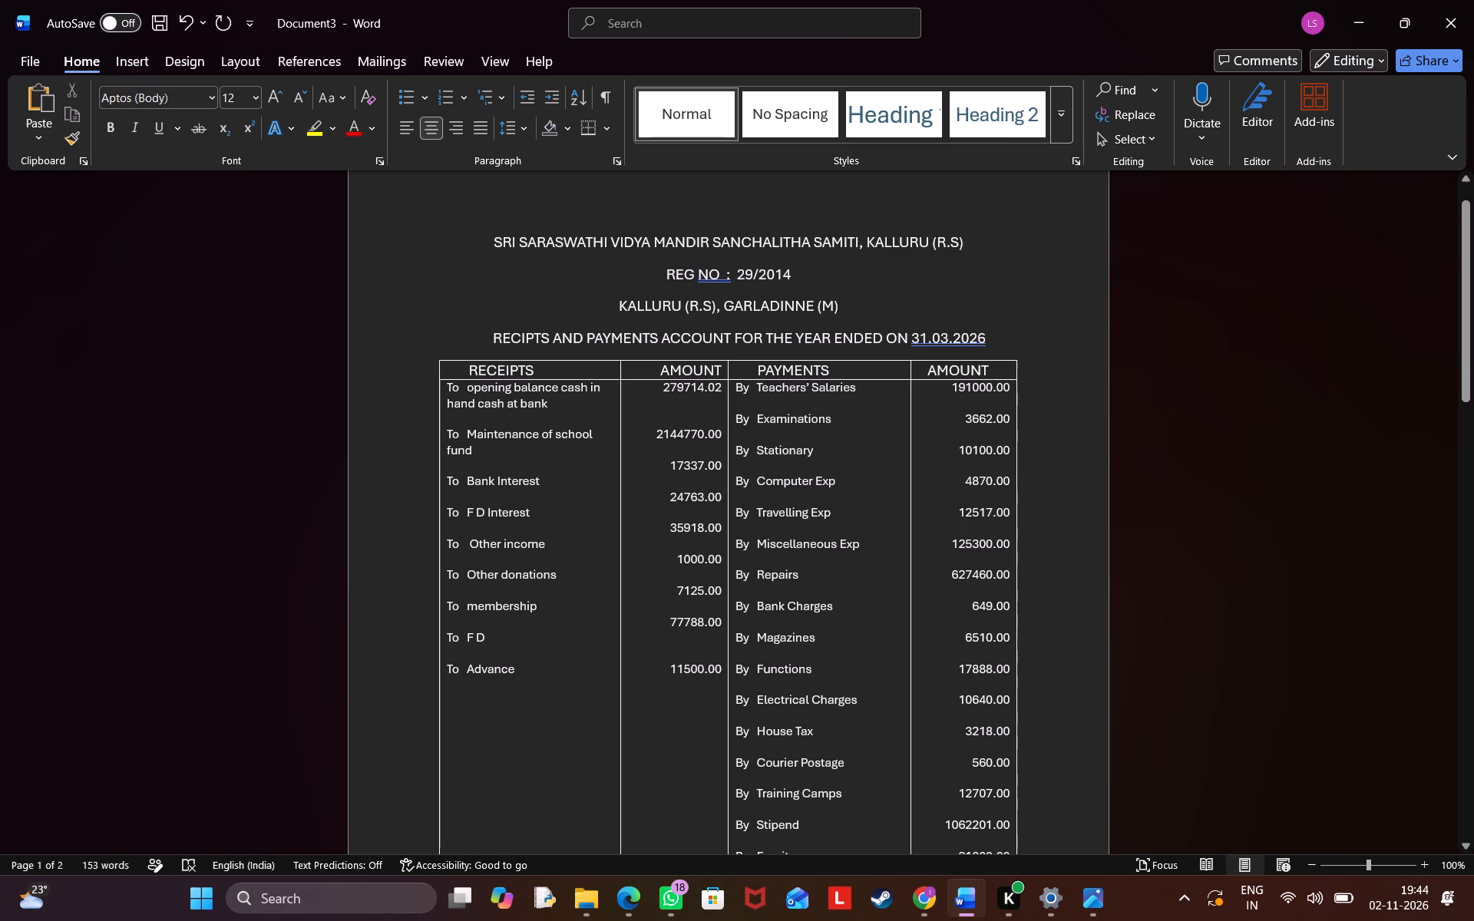
# Accept the grammar suggestion "NO :" for the spacing before the colon in the REG NO line.
pyautogui.click(729, 276)
pyautogui.click(714, 276)
pyautogui.click(729, 350)
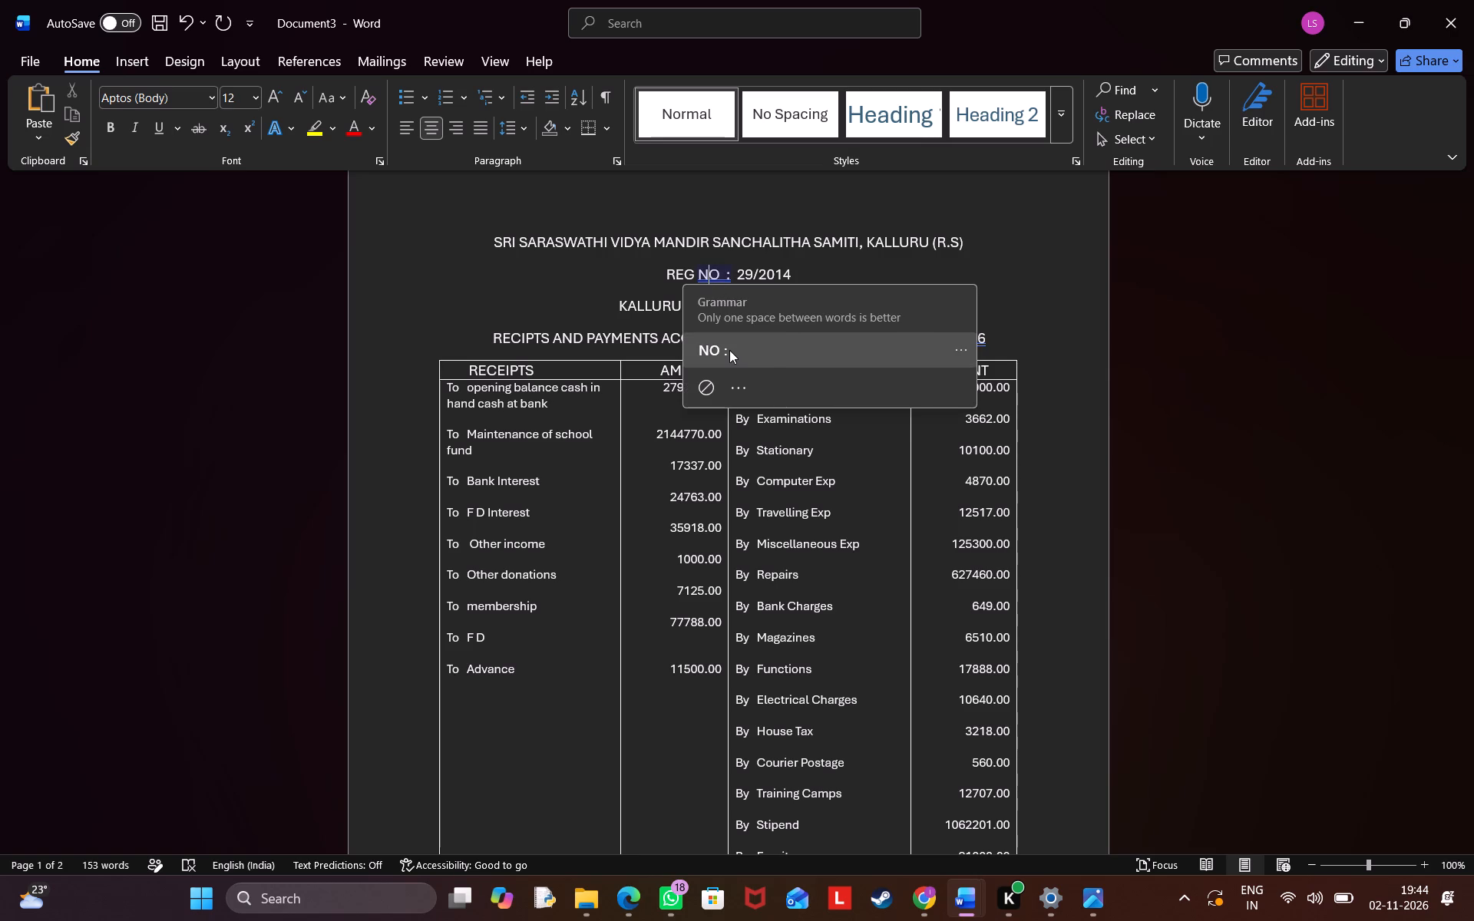
pyautogui.click(869, 276)
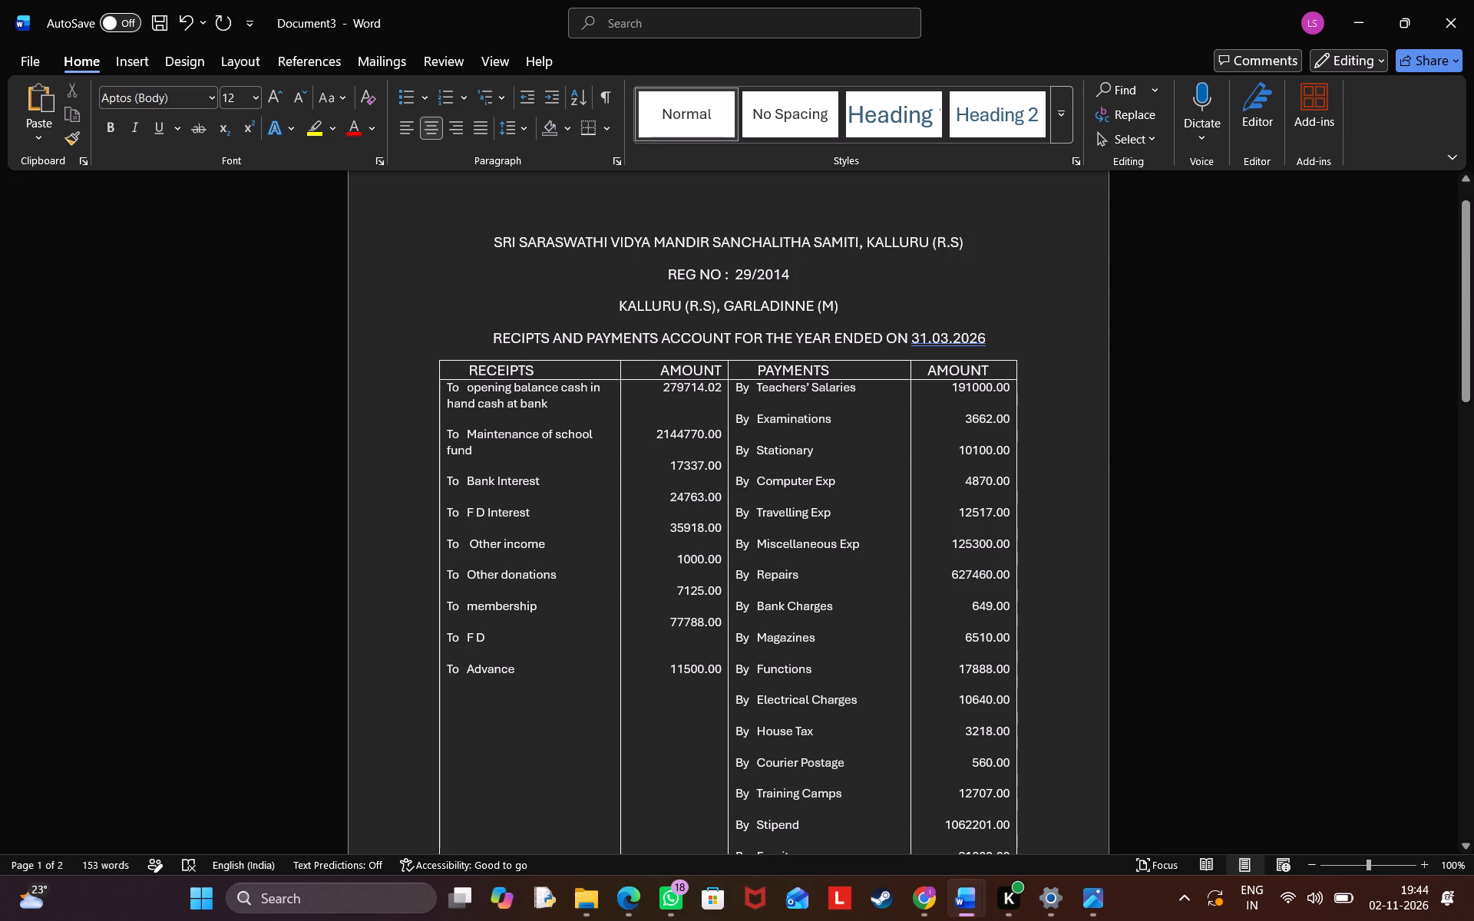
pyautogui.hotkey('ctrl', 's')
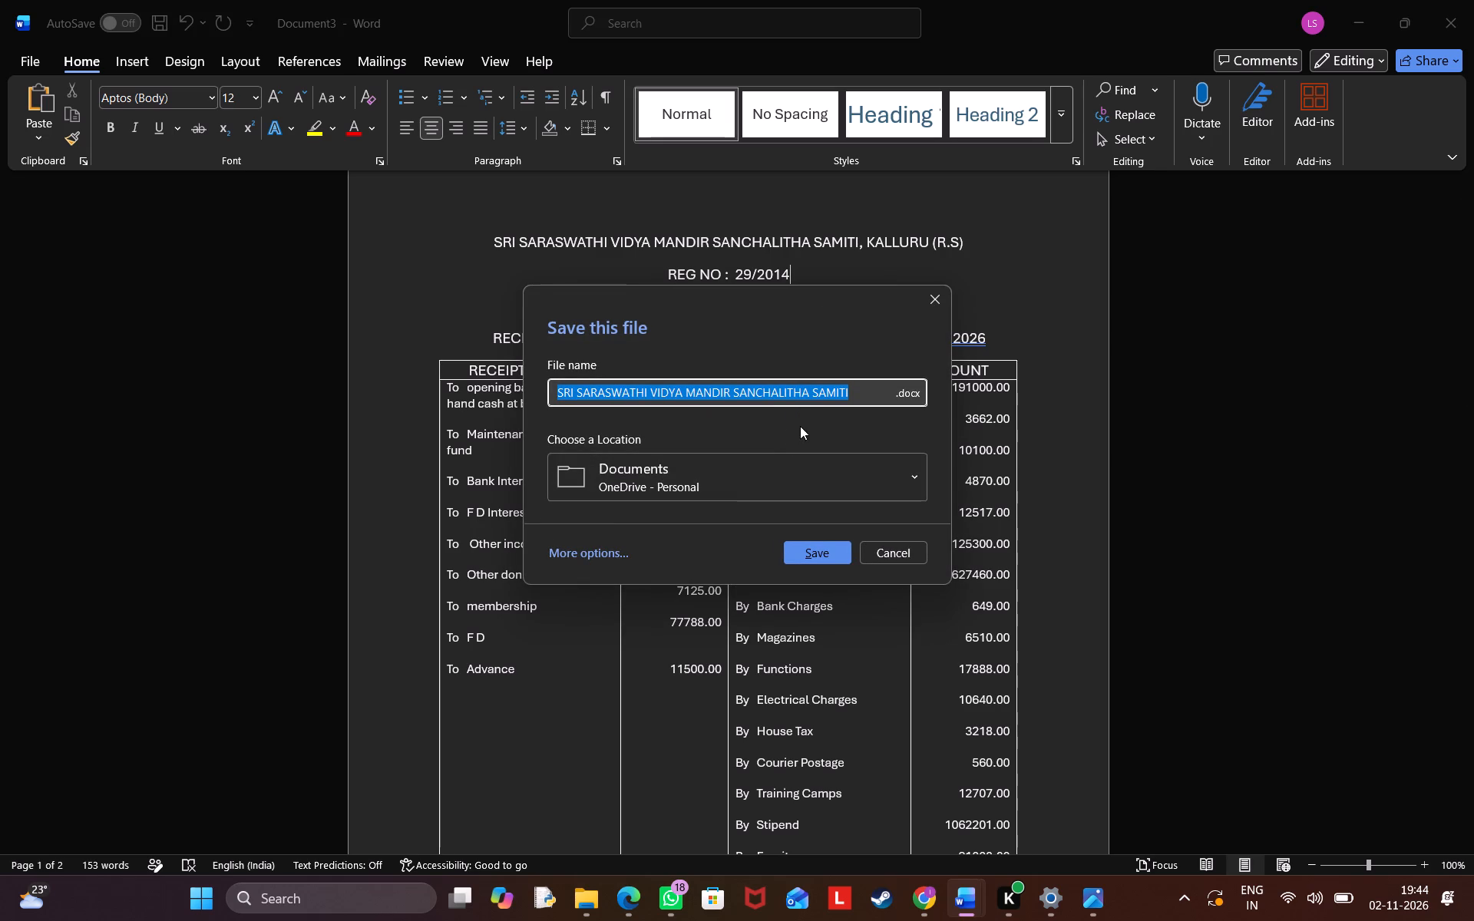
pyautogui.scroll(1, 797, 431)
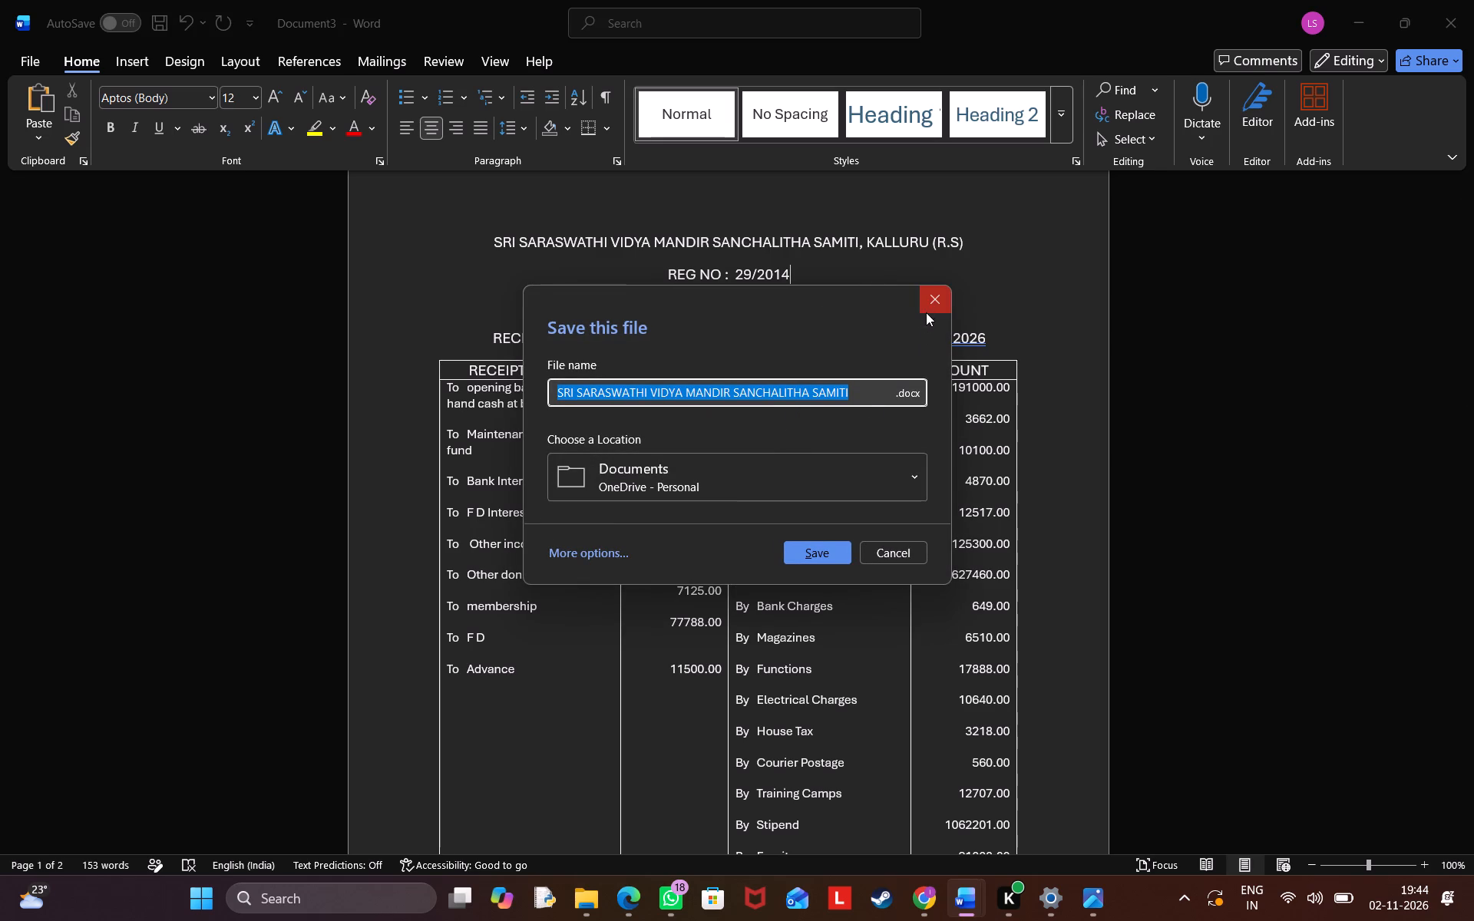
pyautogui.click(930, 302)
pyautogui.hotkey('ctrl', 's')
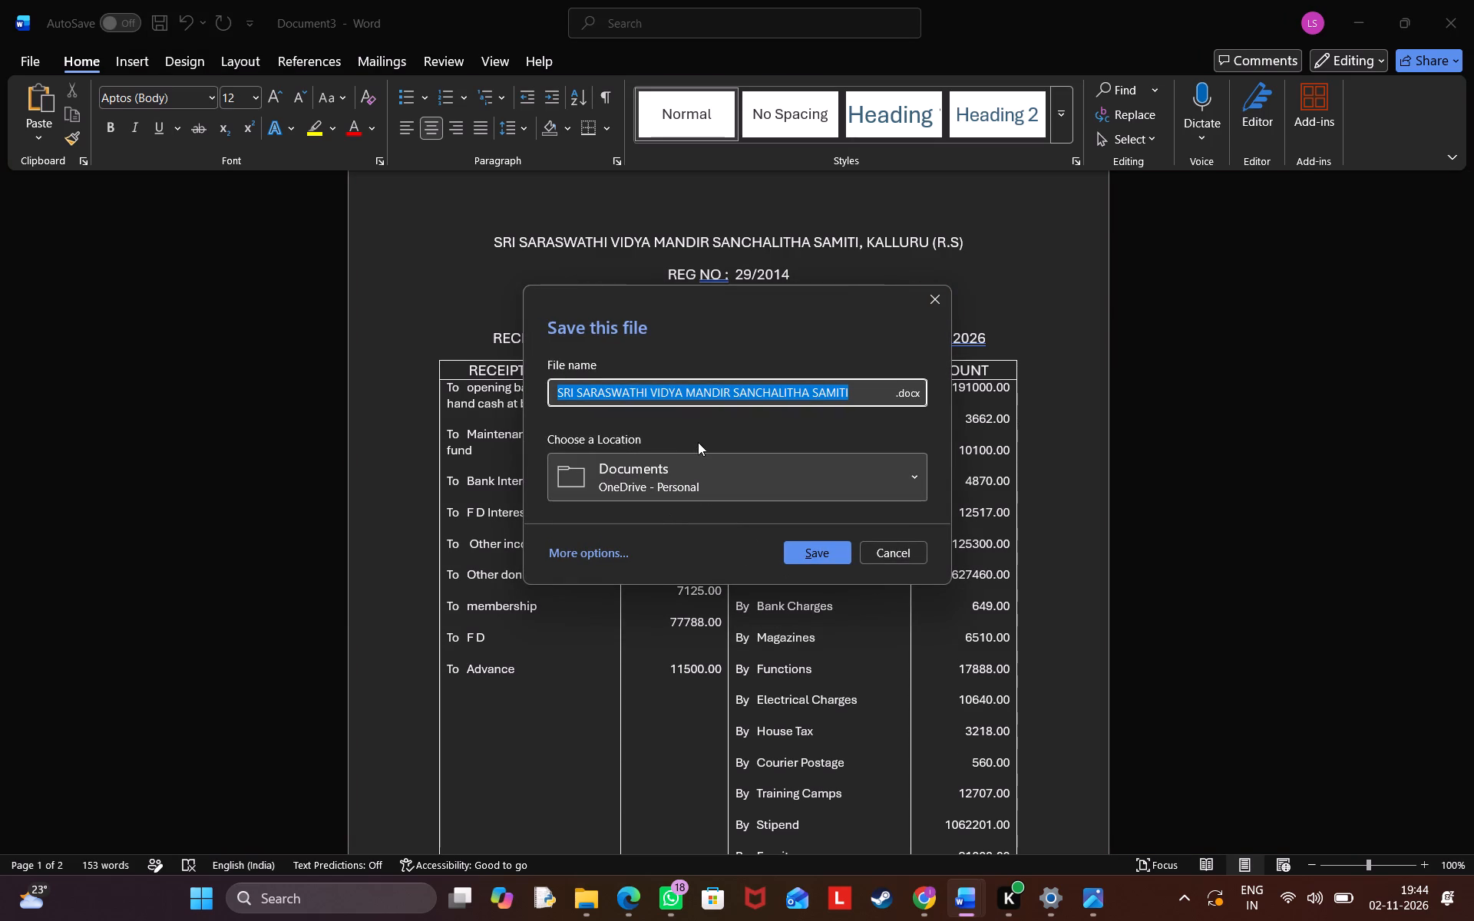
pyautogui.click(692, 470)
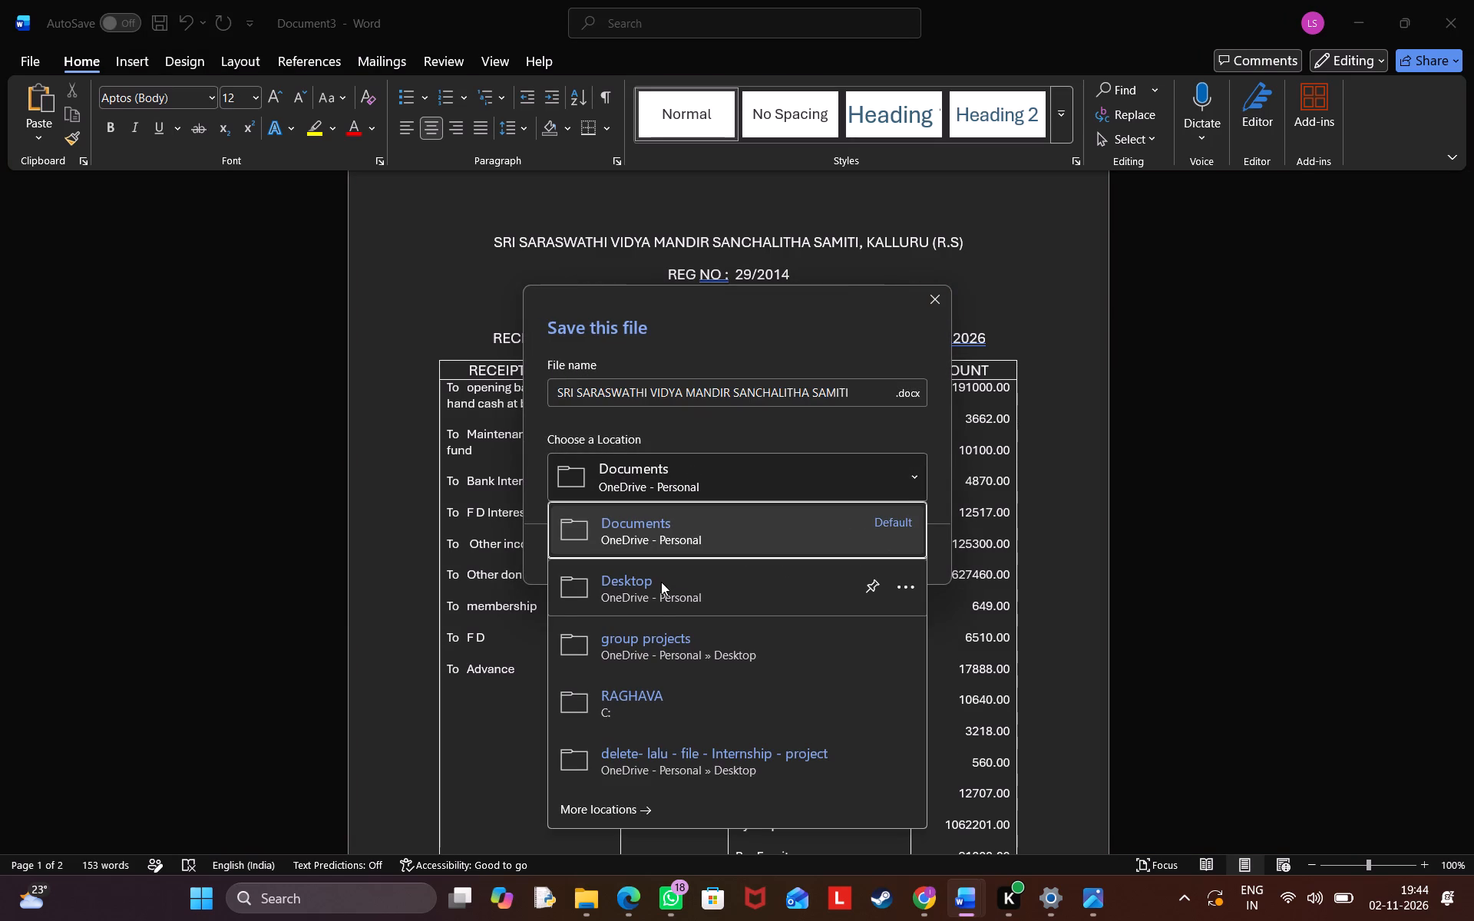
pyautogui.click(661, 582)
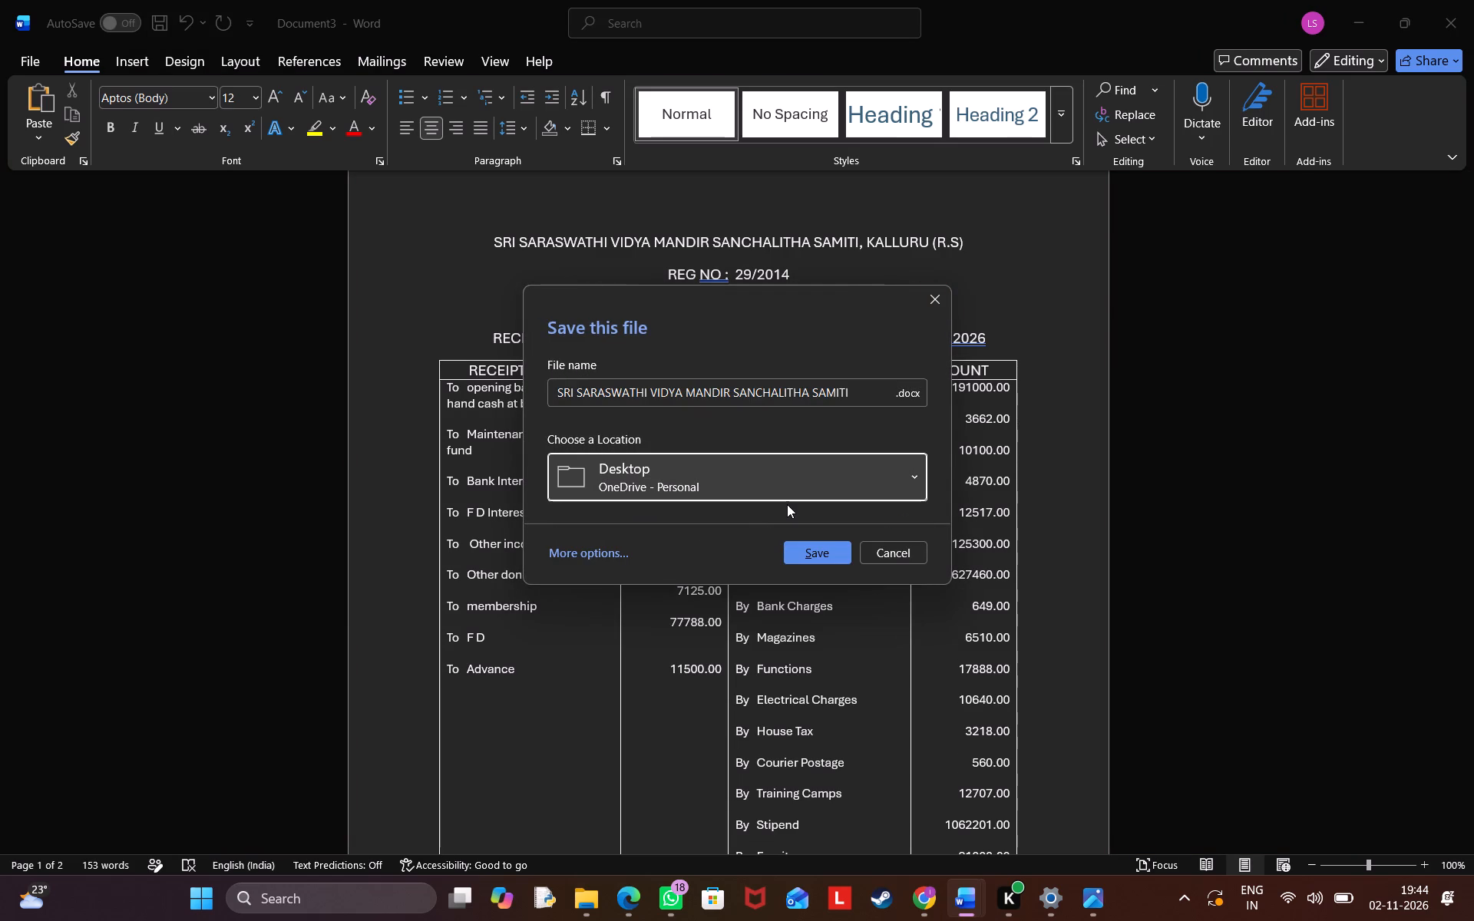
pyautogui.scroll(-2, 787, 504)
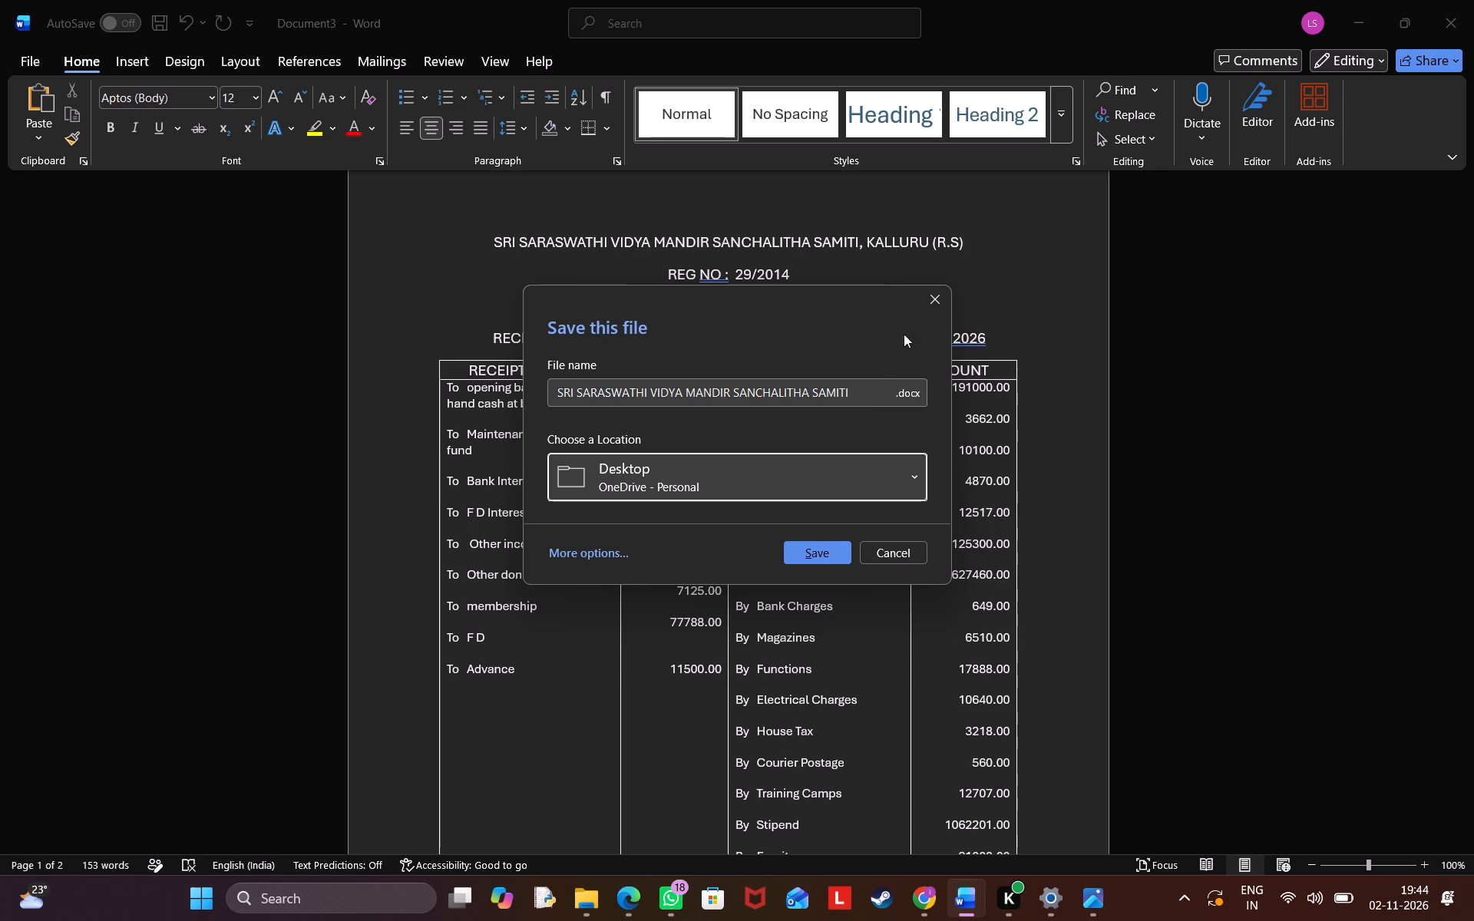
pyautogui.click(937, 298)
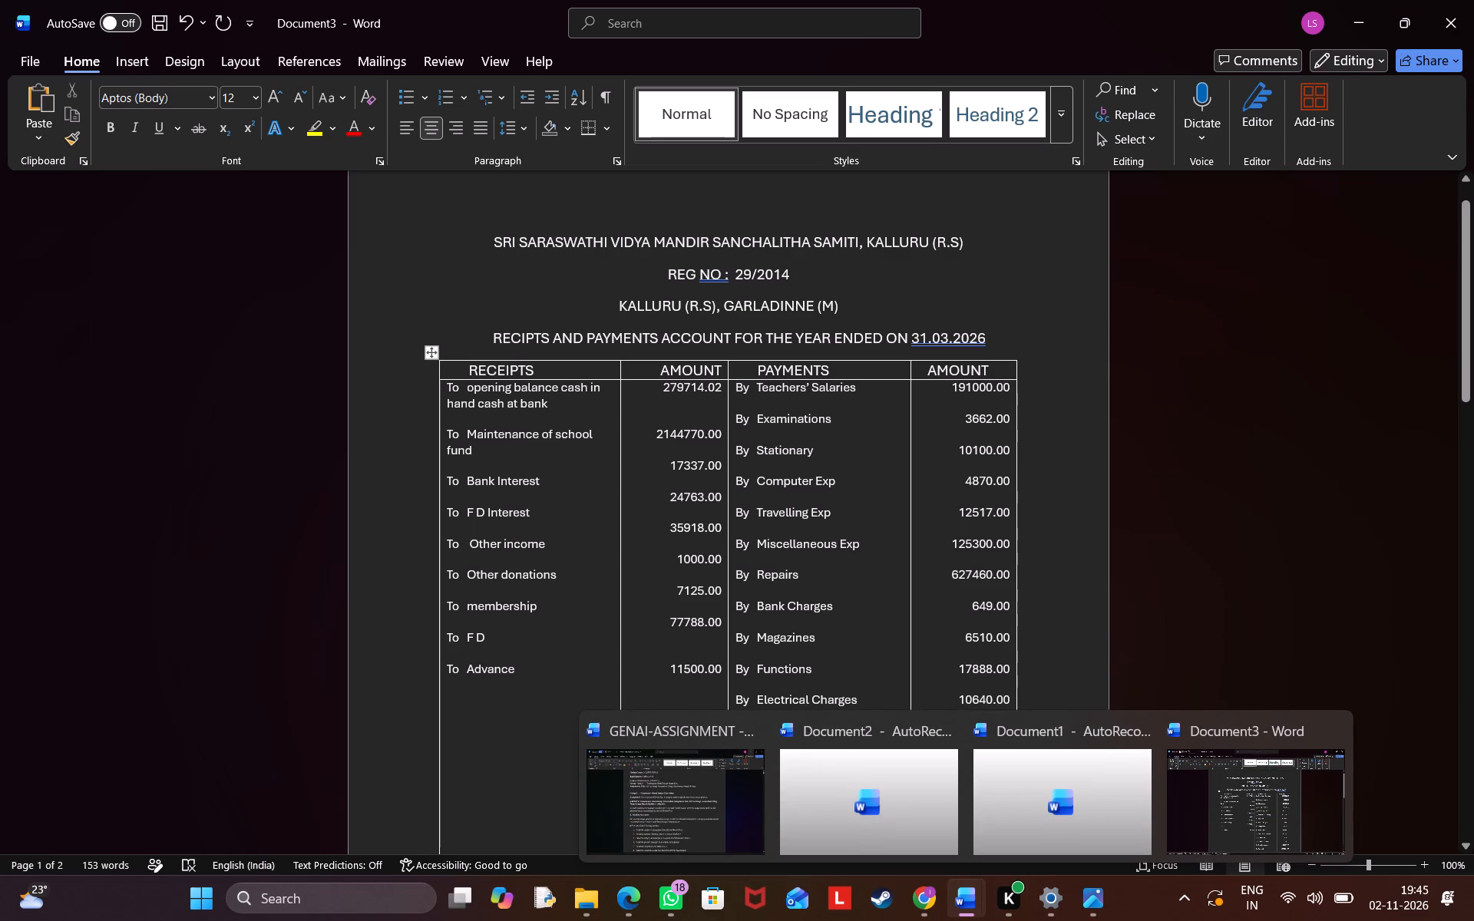
# Make both 2599915.02 totals in the table's bottom row bold.
pyautogui.scroll(-2, 1056, 505)
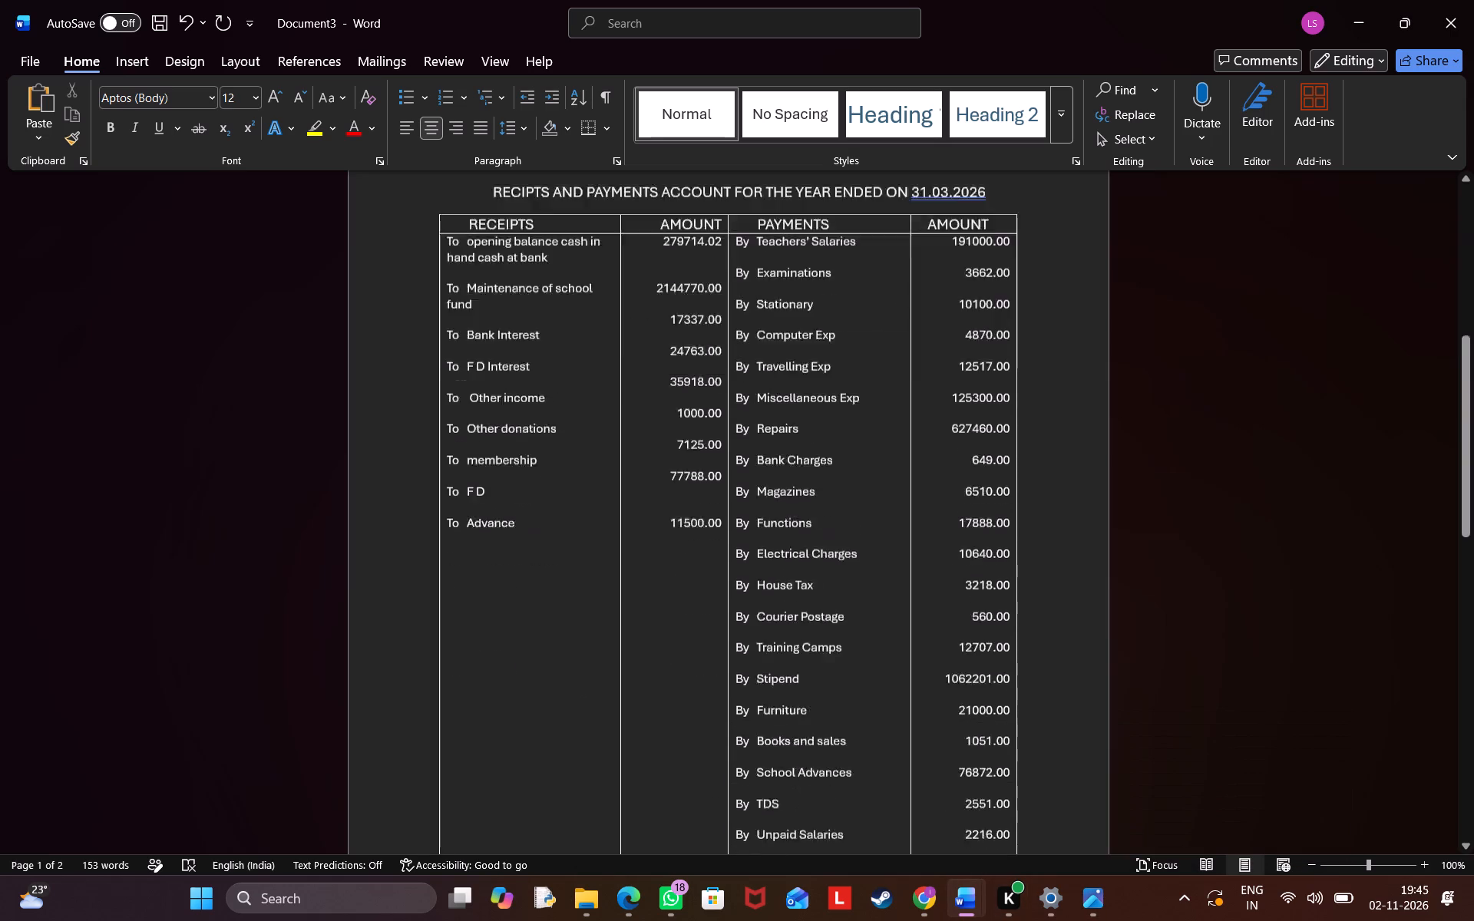
pyautogui.scroll(-1, 1056, 505)
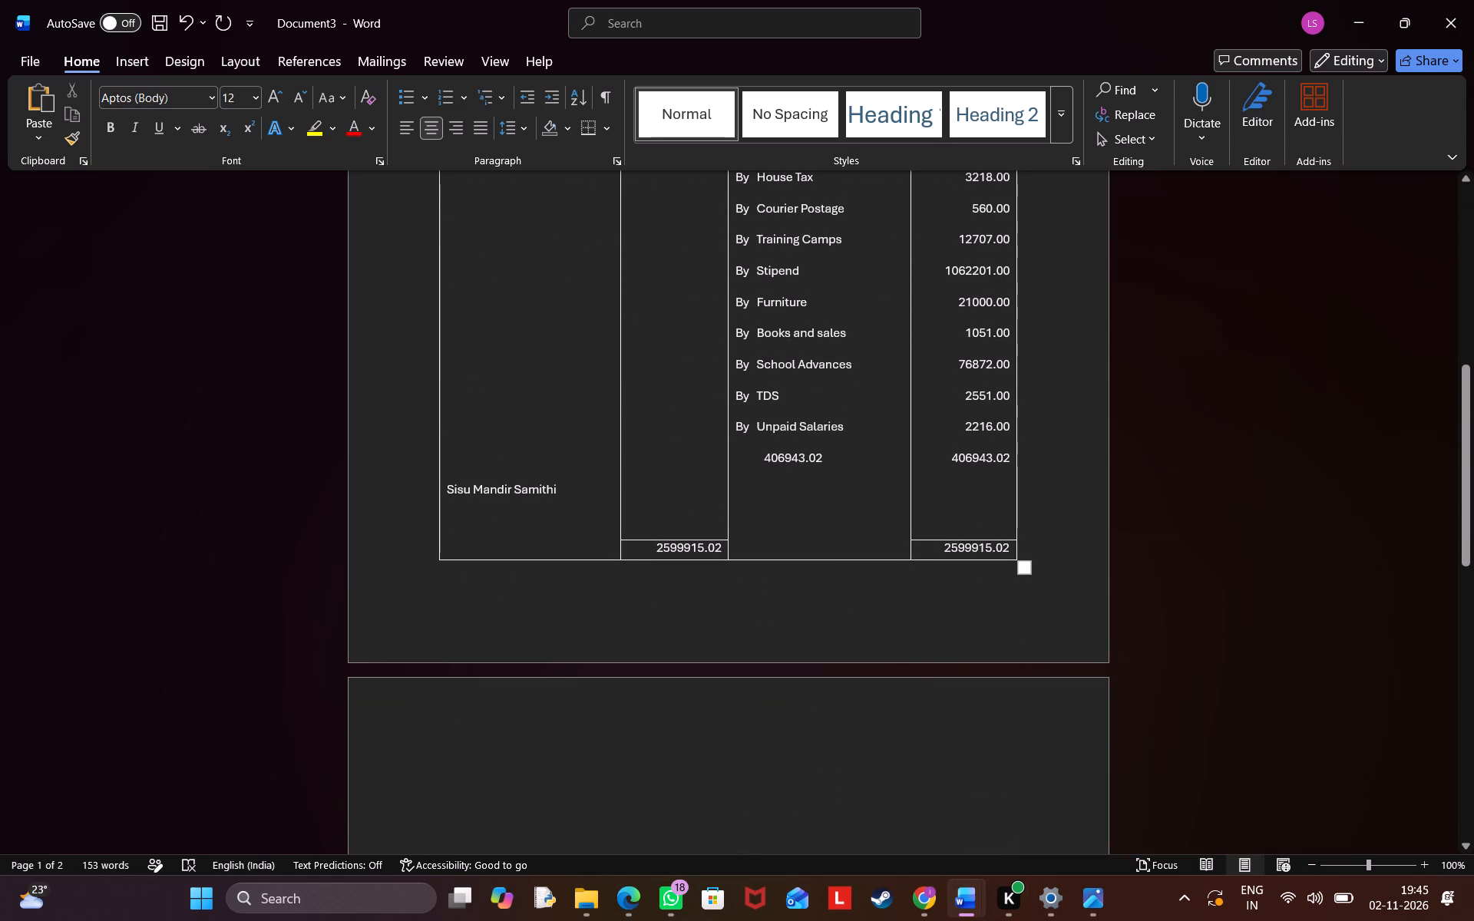
pyautogui.moveTo(937, 551); pyautogui.dragTo(1003, 552)
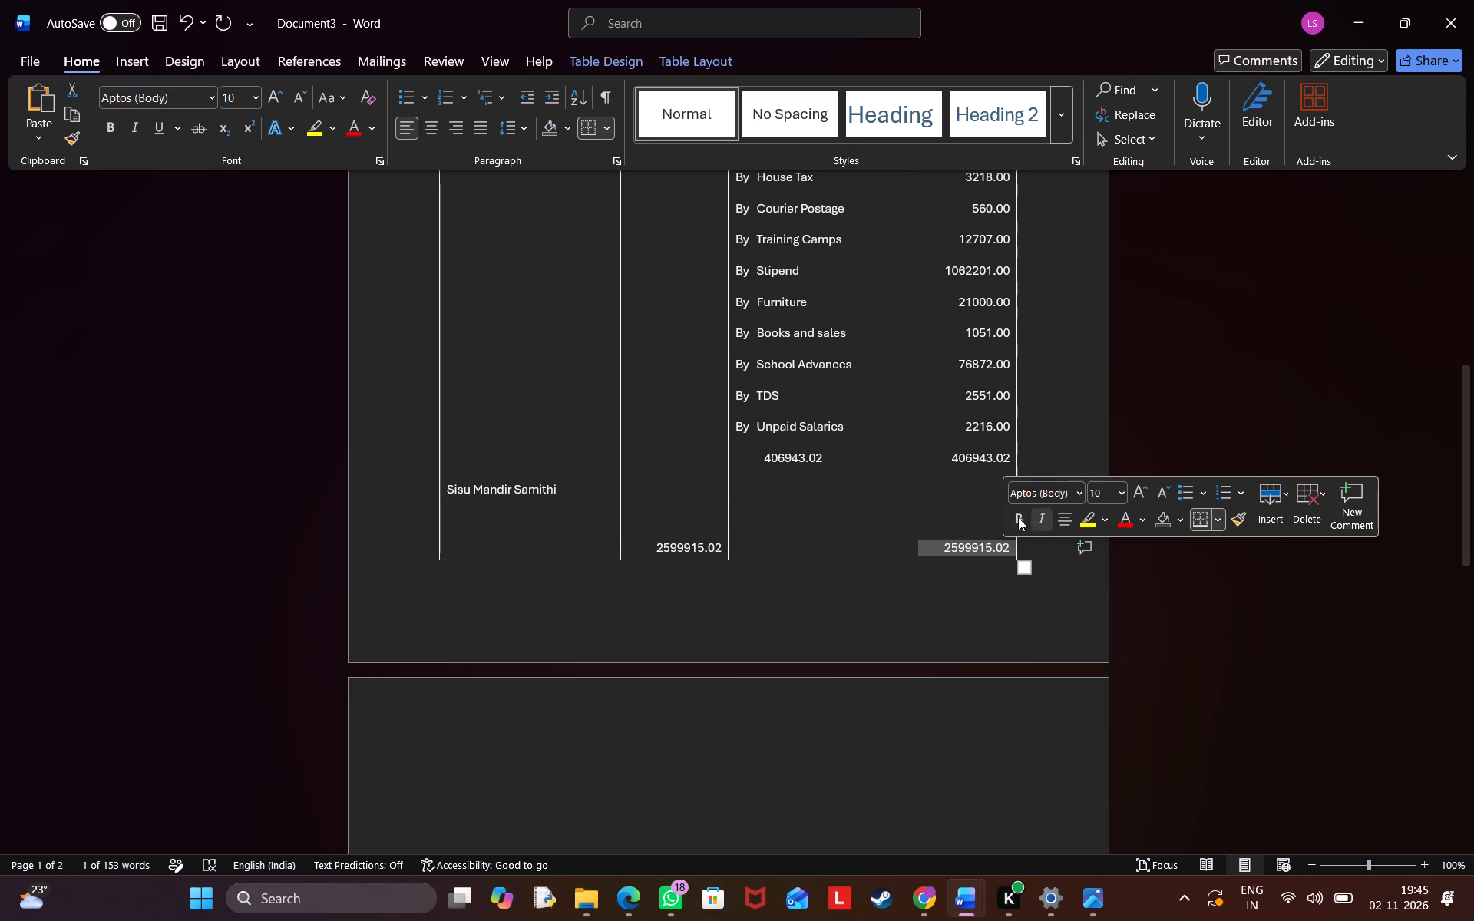
pyautogui.click(1014, 514)
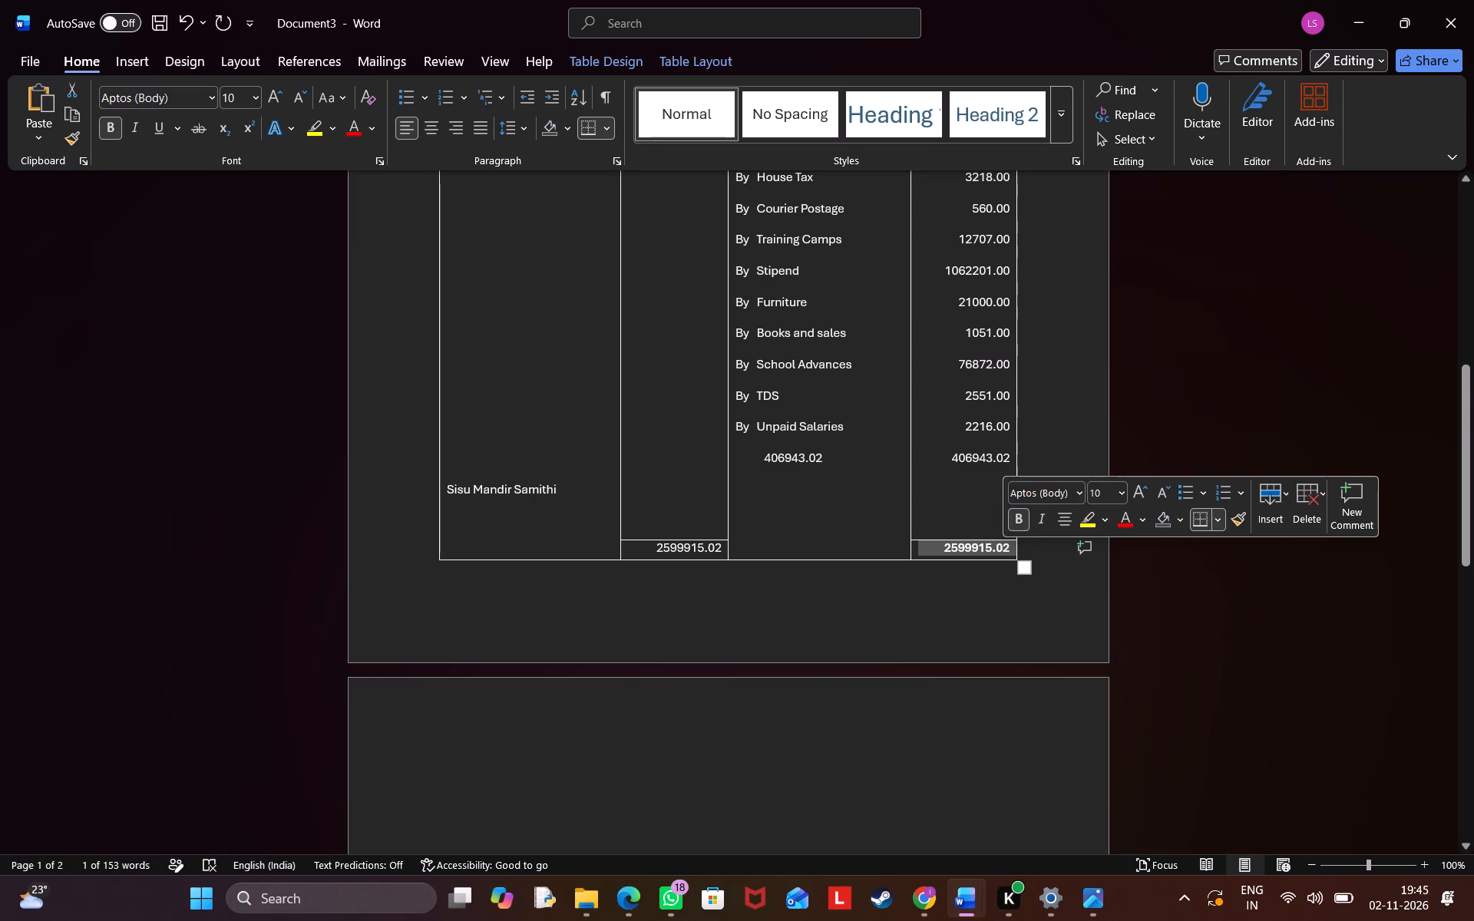
pyautogui.moveTo(653, 545); pyautogui.dragTo(721, 551)
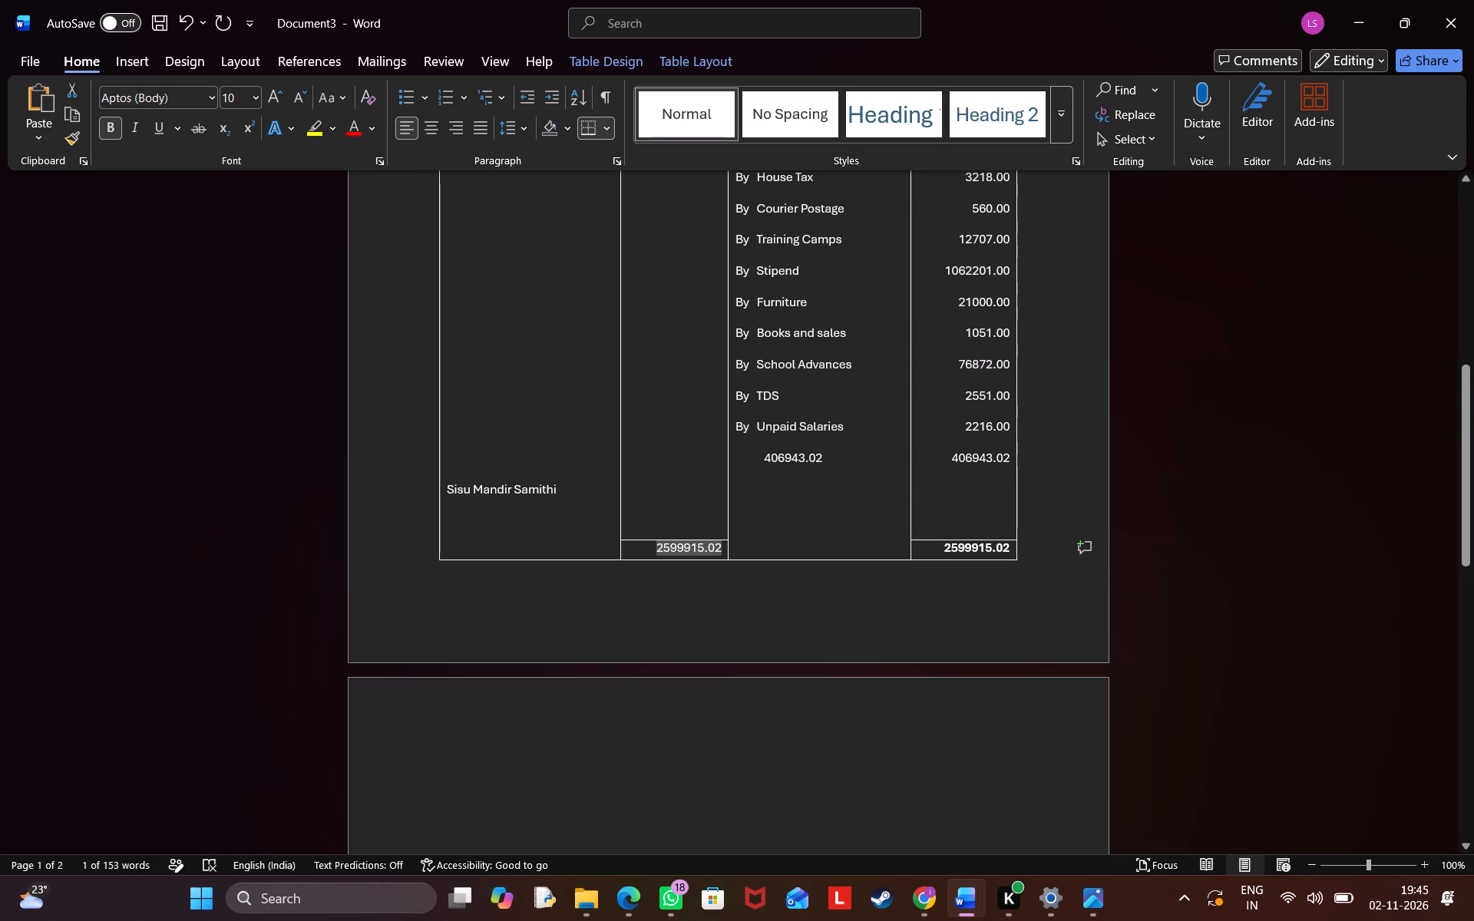
pyautogui.moveTo(721, 551); pyautogui.dragTo(722, 550)
pyautogui.click(732, 519)
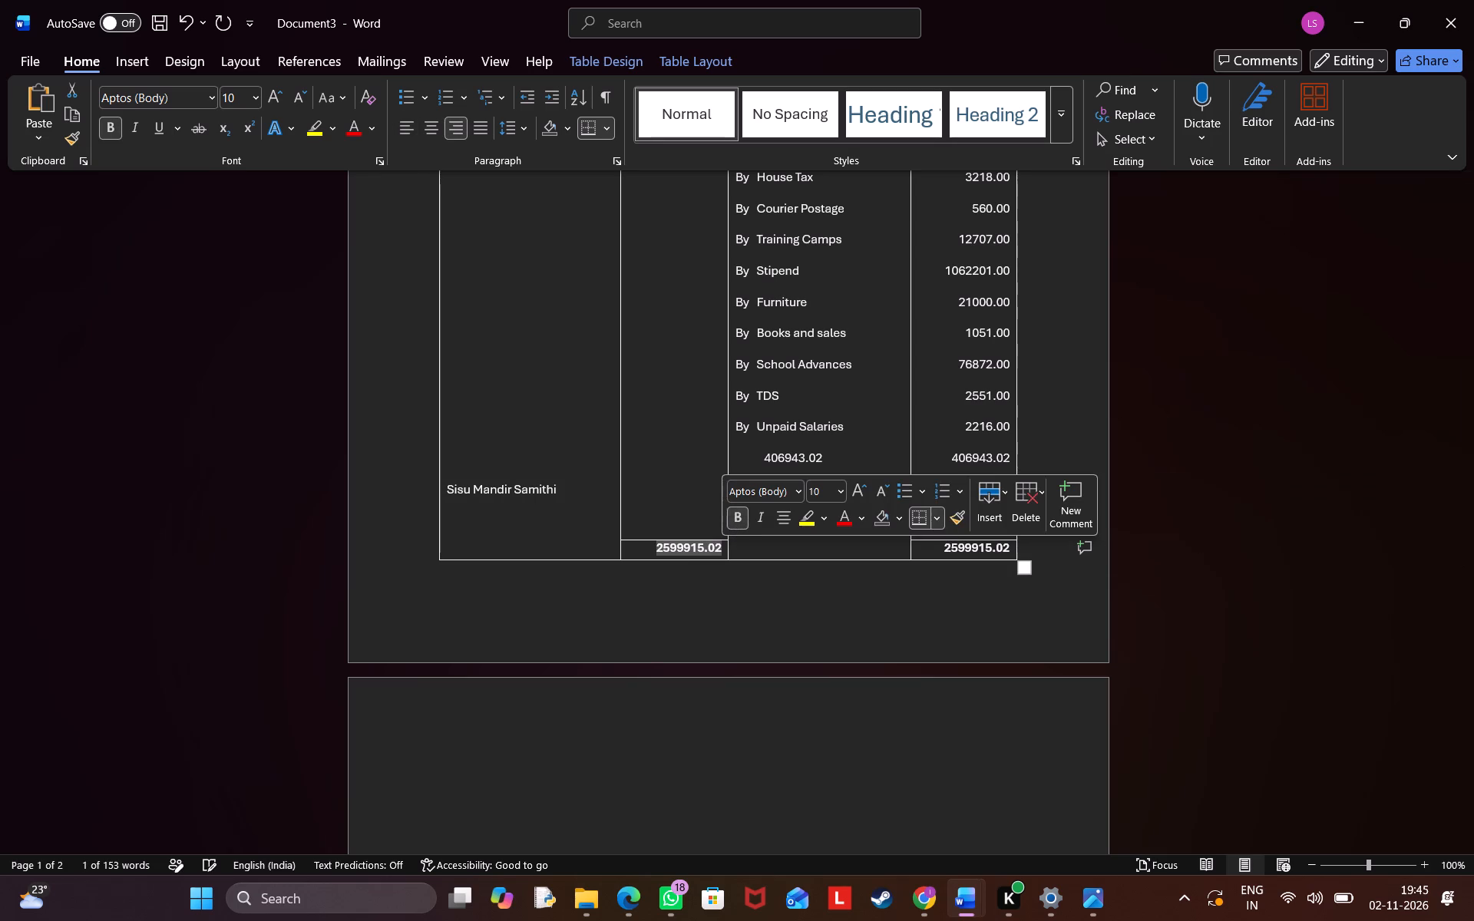
pyautogui.click(735, 597)
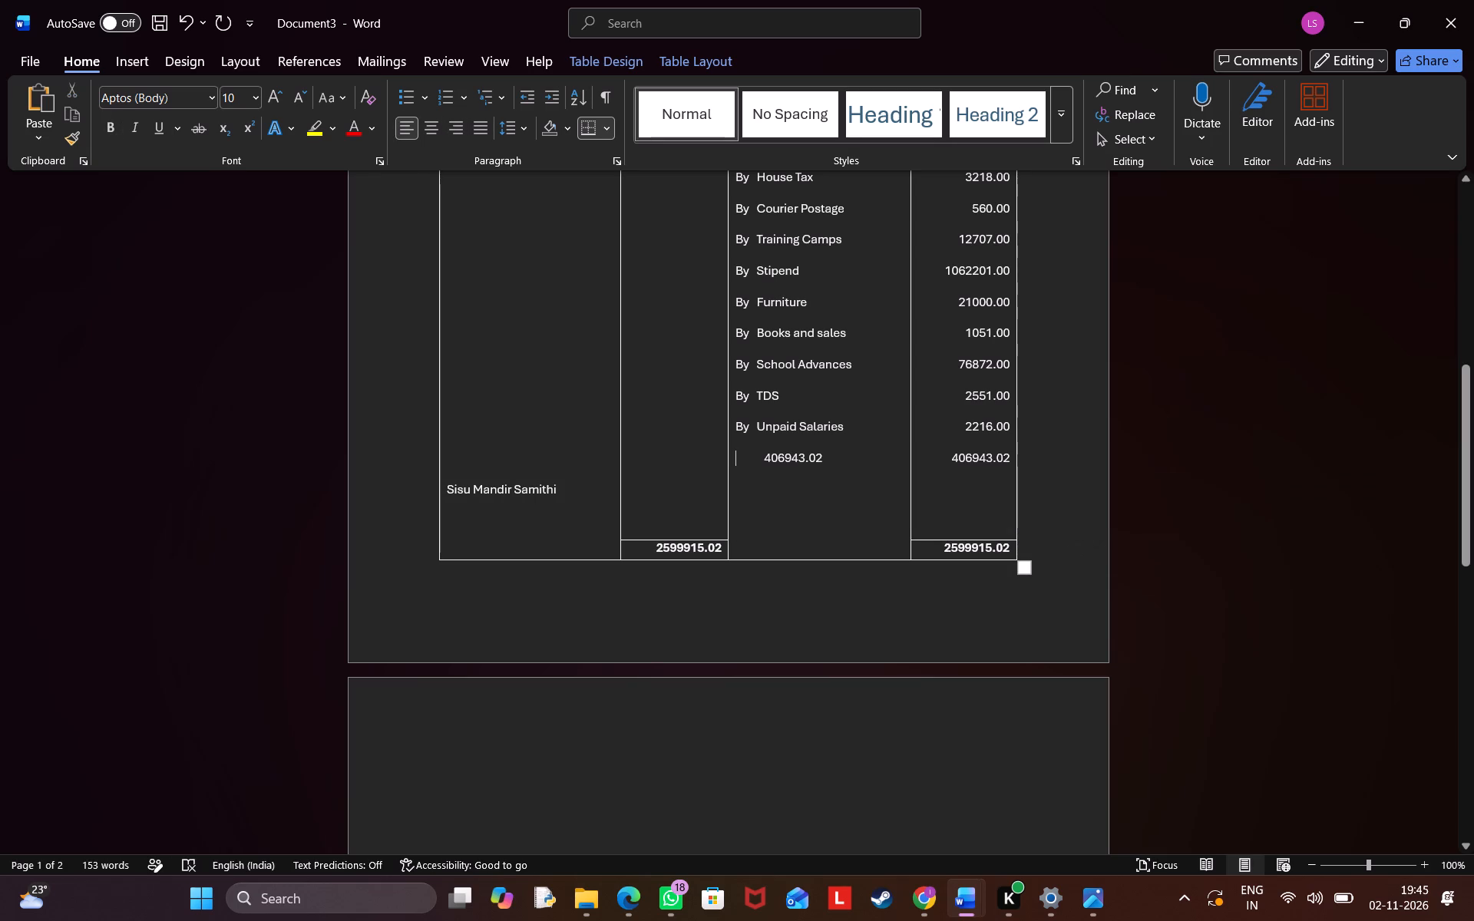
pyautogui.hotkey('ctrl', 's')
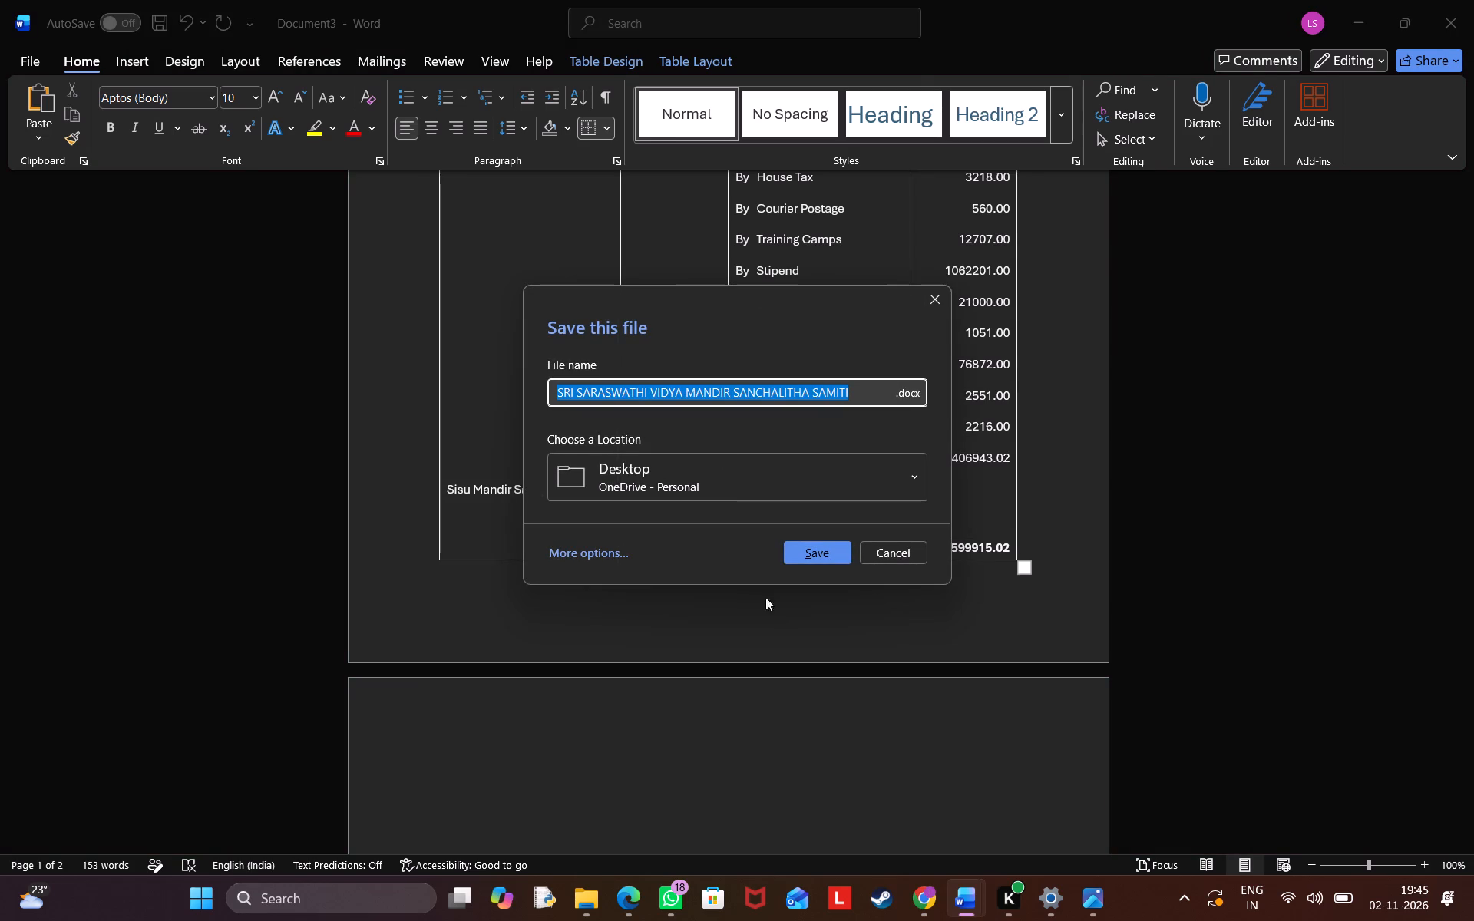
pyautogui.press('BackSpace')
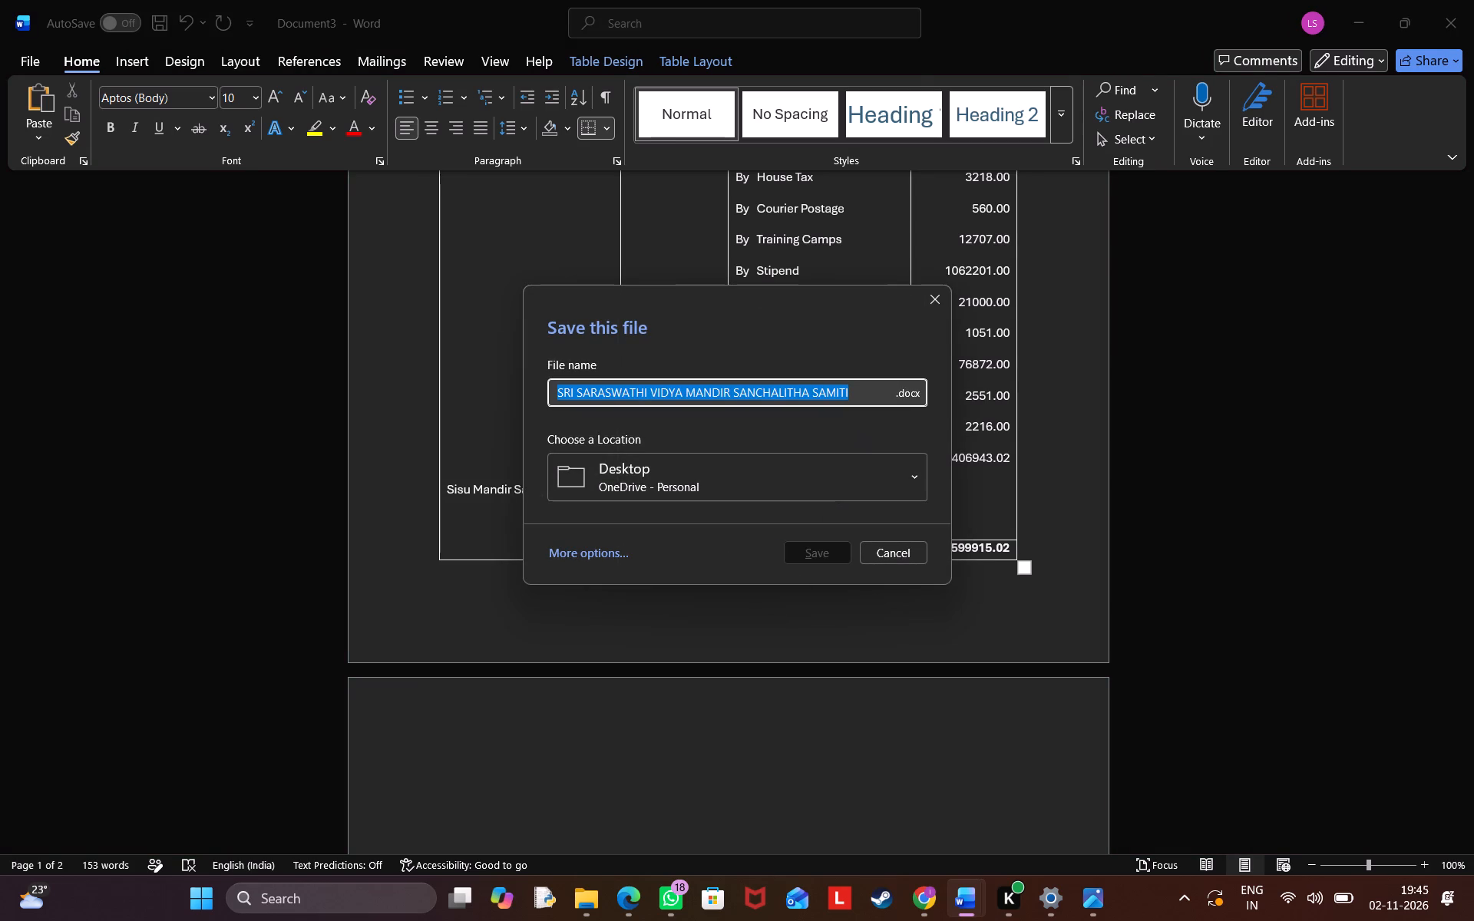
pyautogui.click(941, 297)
# Print all pages to a PDF named samithi-acc in the Desktop's school folder, replacing the existing file.
pyautogui.hotkey('ctrl', 'p')
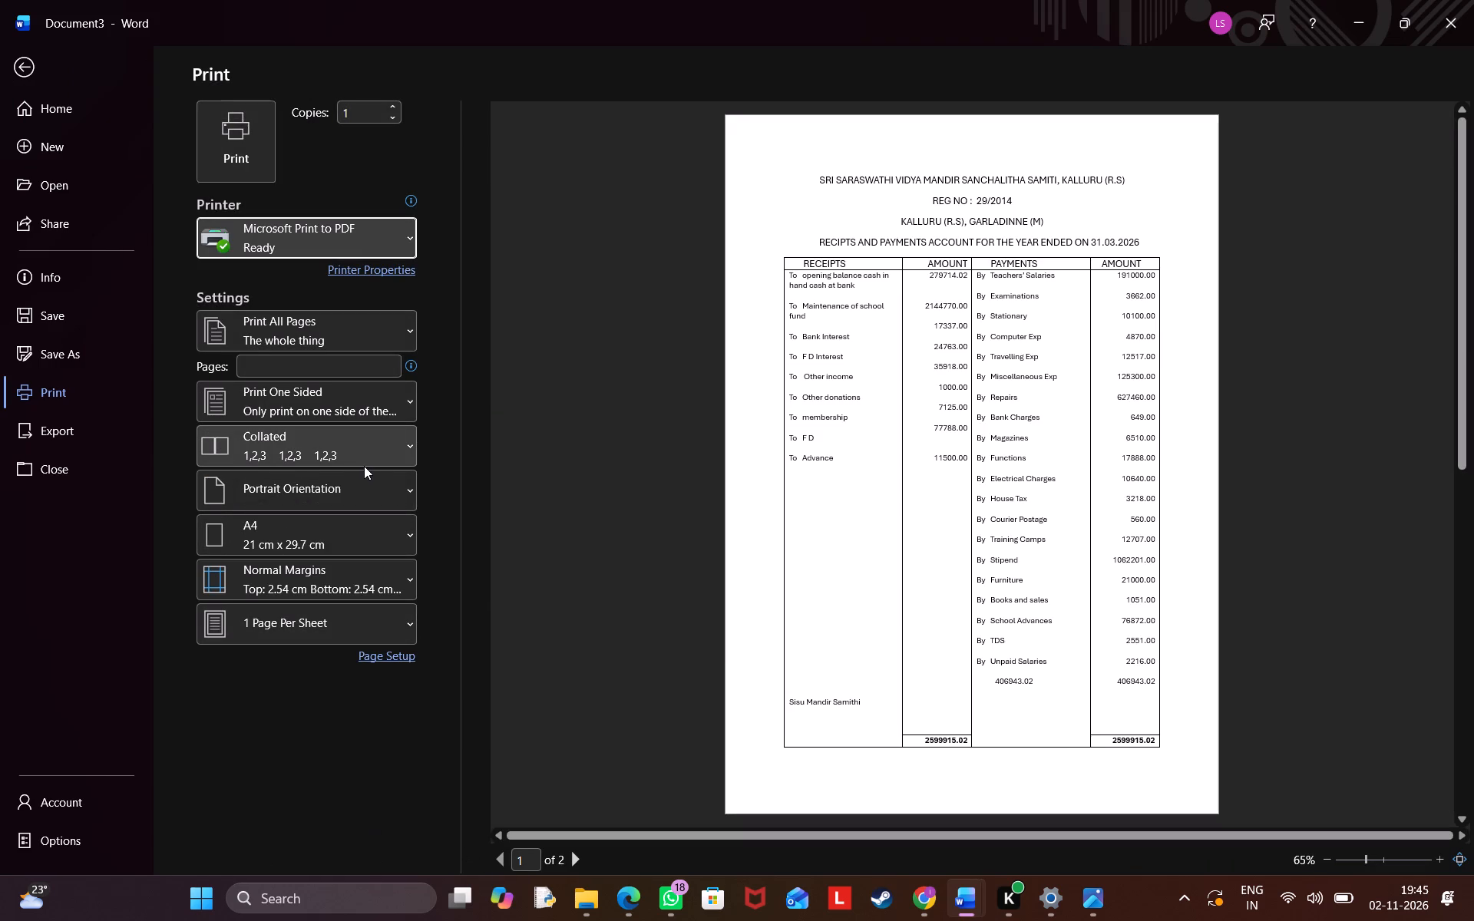
pyautogui.click(262, 139)
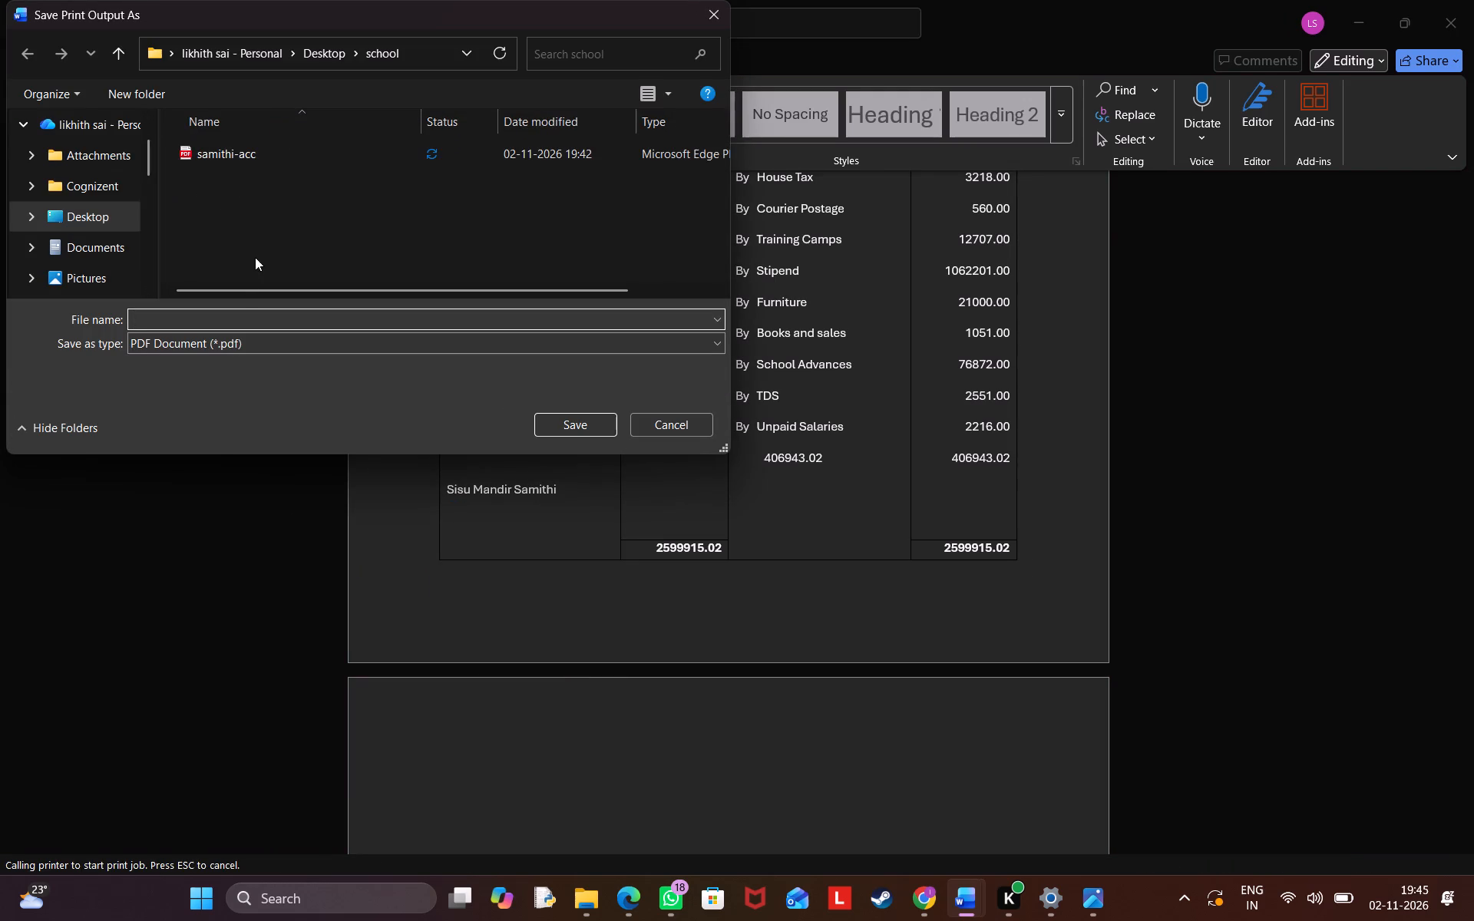
pyautogui.click(230, 316)
pyautogui.write('samithi')
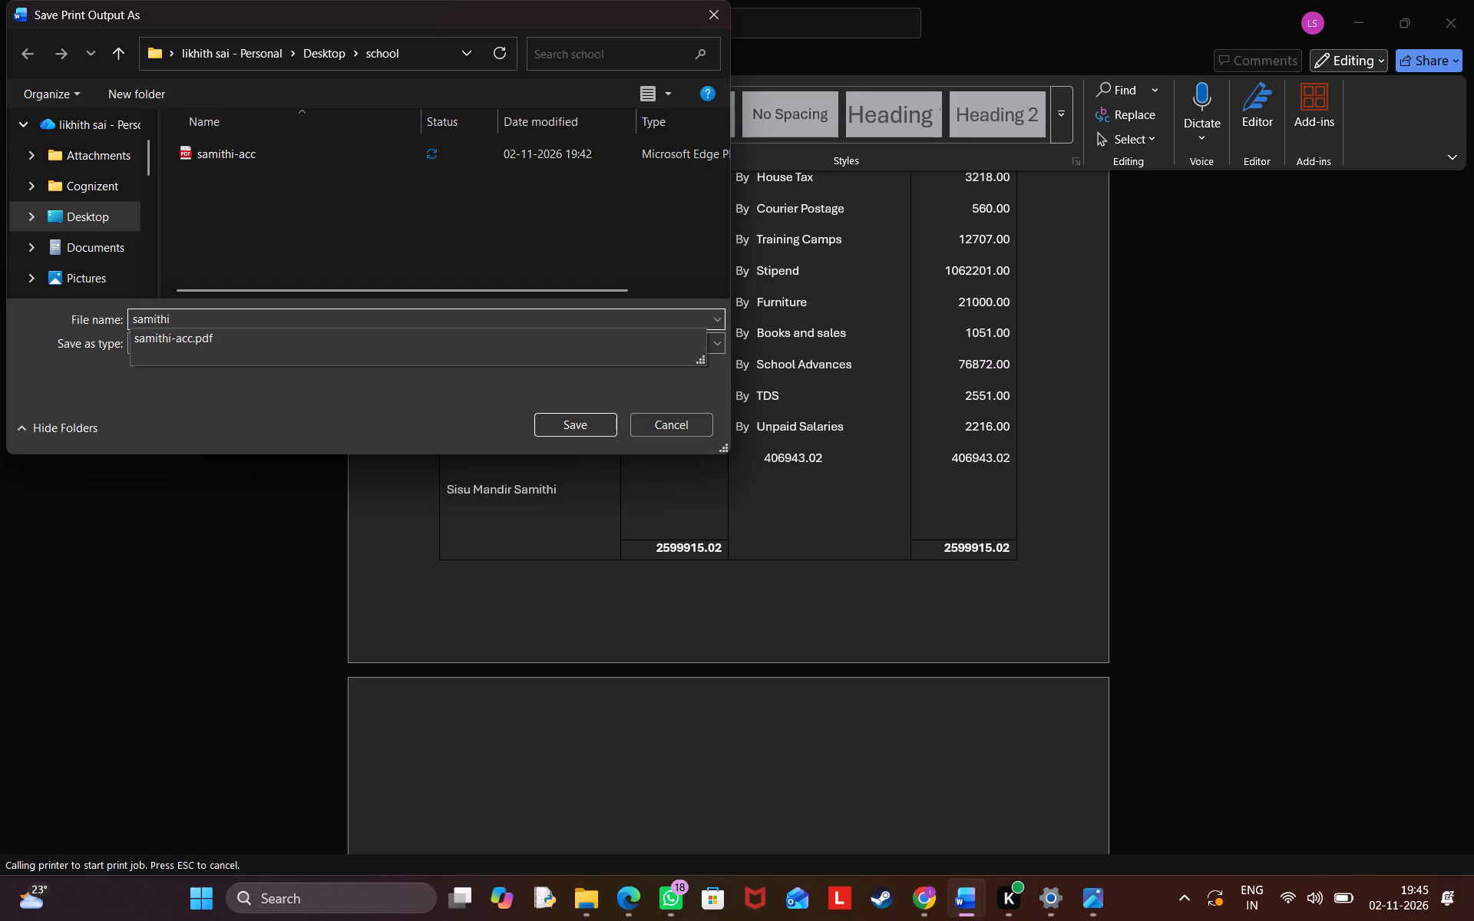
pyautogui.write('-a')
pyautogui.write('cc')
pyautogui.press('Return')
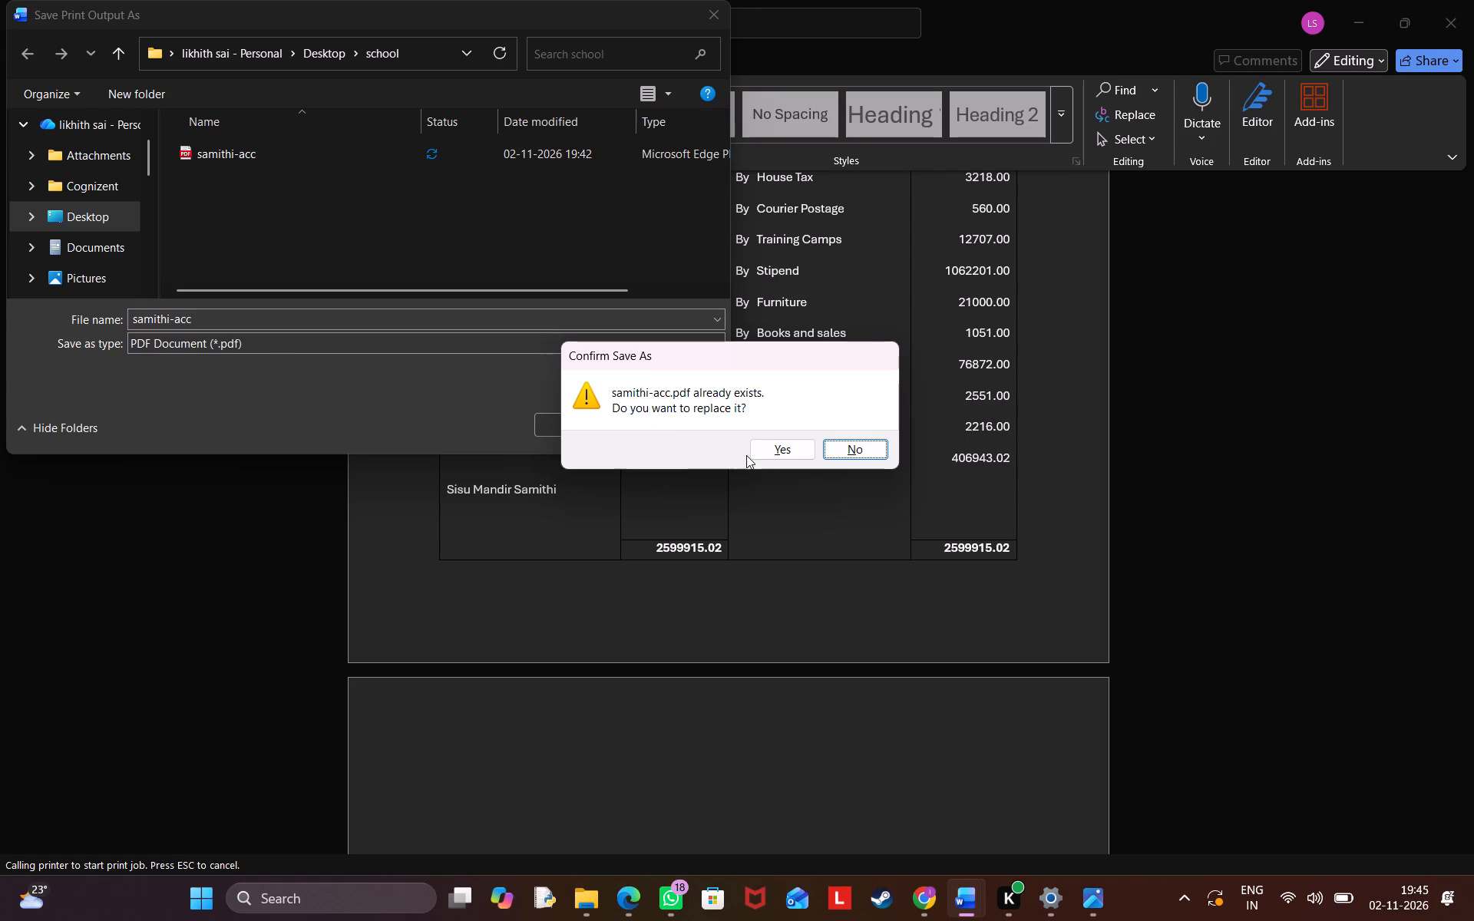
pyautogui.click(768, 456)
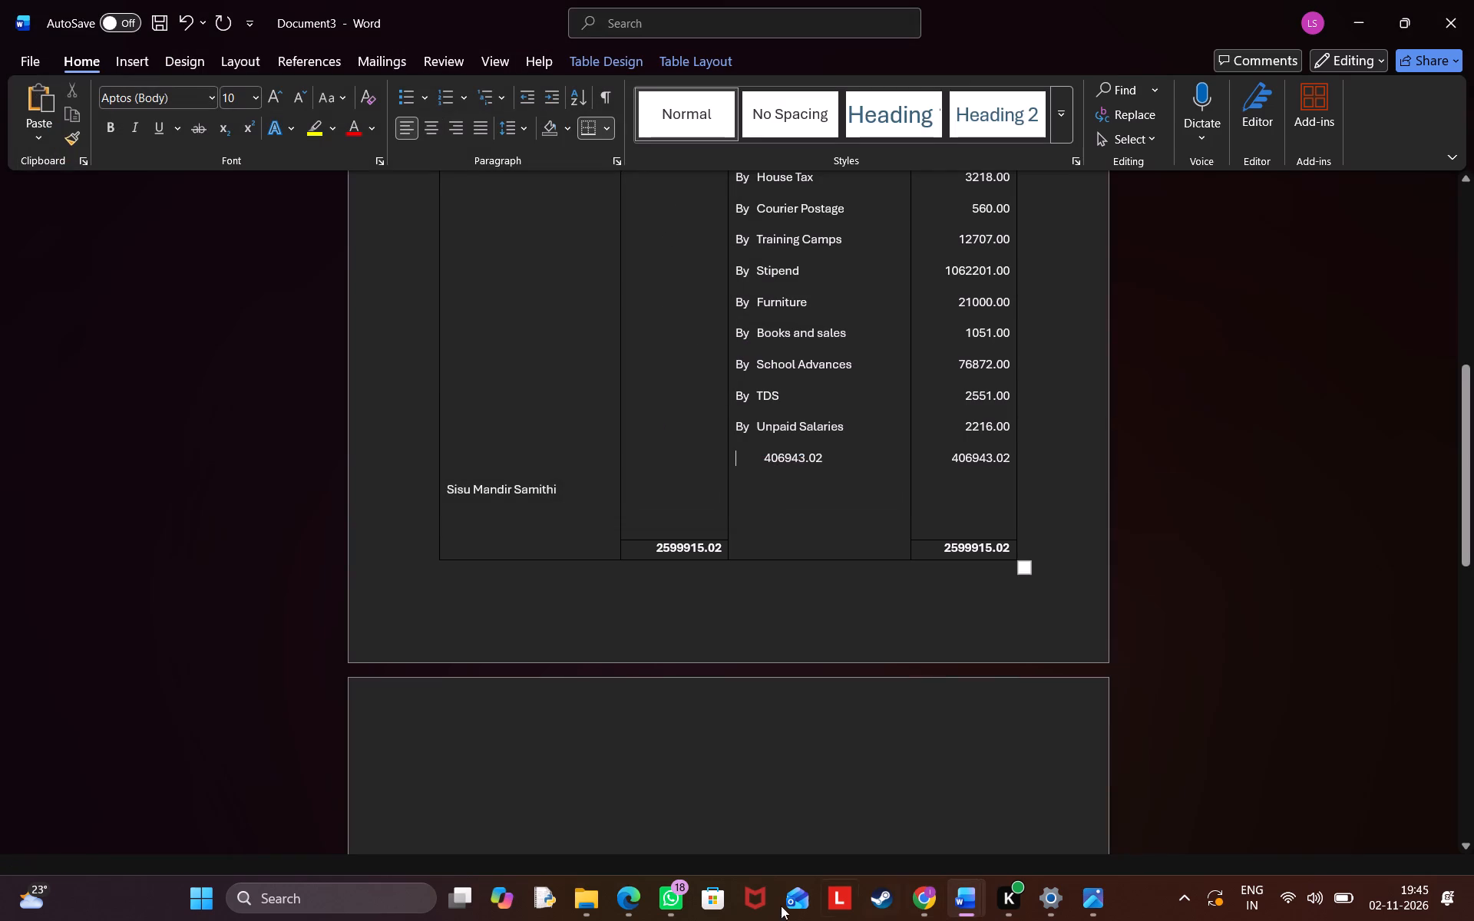
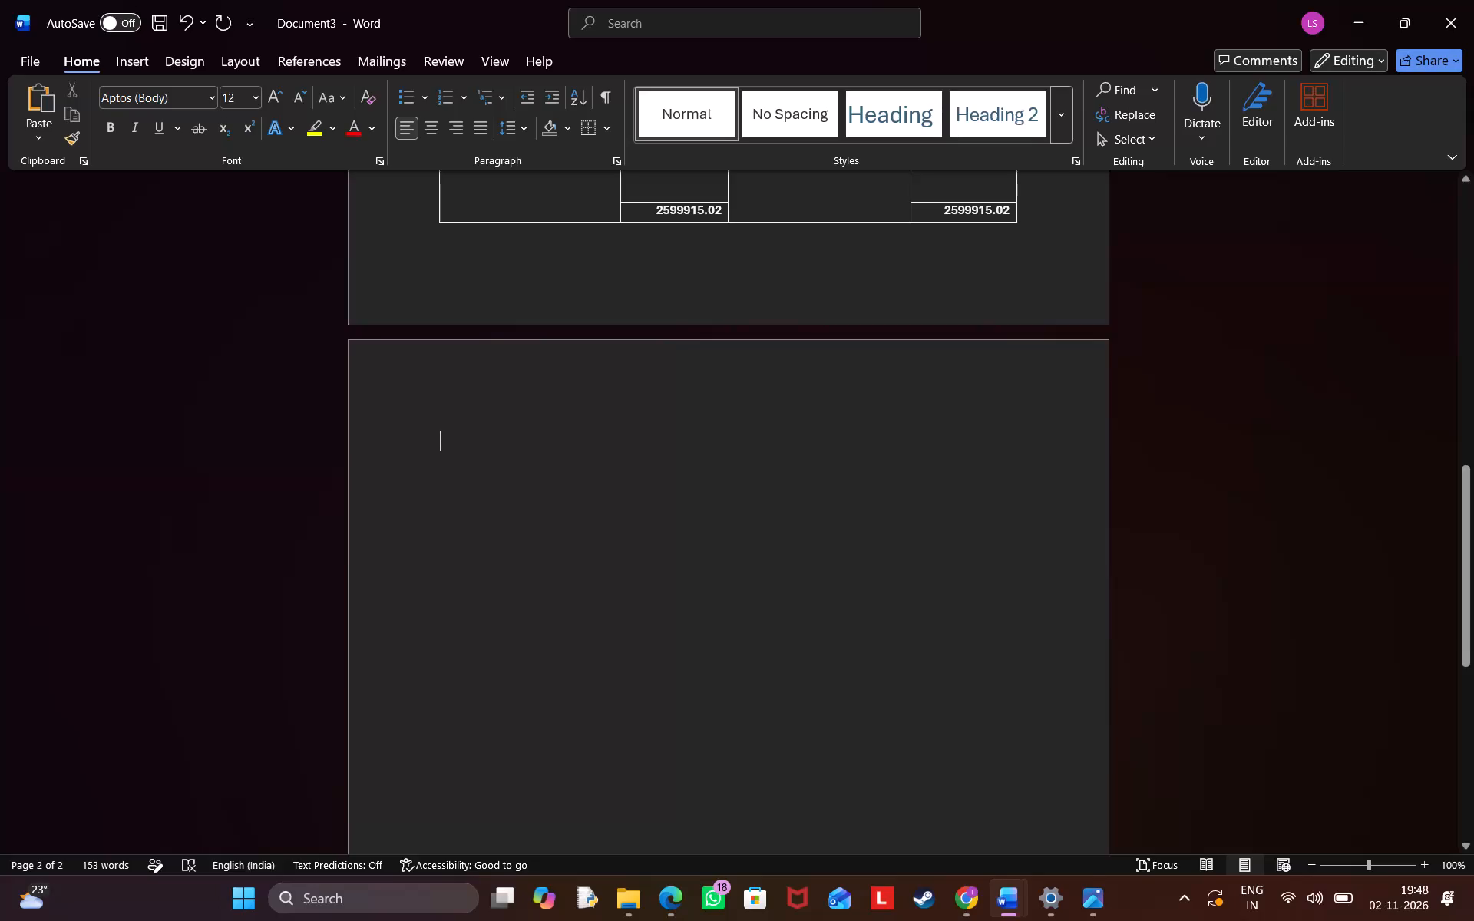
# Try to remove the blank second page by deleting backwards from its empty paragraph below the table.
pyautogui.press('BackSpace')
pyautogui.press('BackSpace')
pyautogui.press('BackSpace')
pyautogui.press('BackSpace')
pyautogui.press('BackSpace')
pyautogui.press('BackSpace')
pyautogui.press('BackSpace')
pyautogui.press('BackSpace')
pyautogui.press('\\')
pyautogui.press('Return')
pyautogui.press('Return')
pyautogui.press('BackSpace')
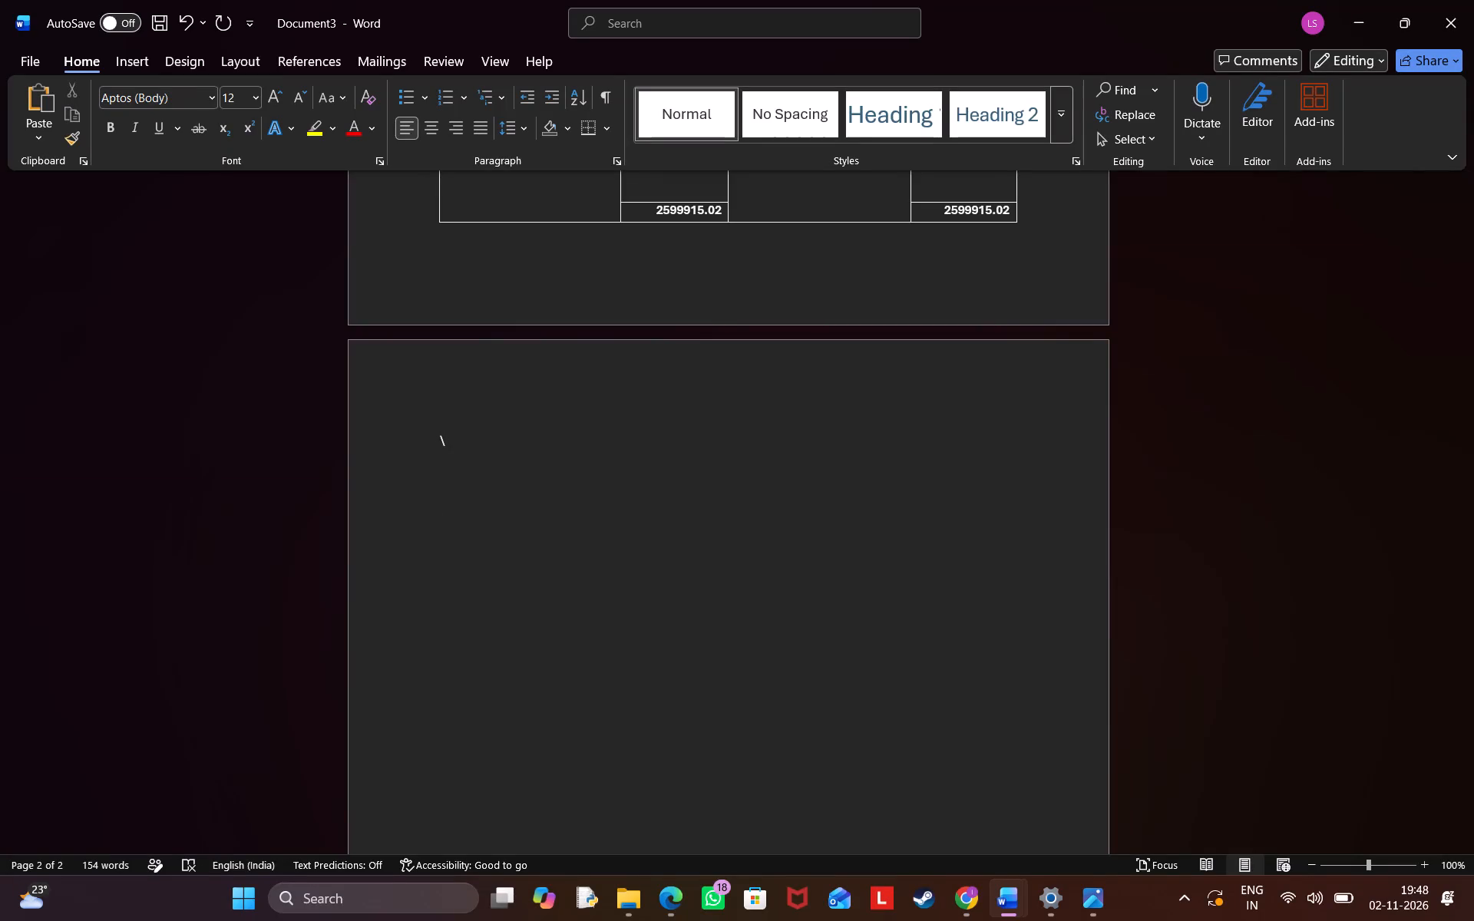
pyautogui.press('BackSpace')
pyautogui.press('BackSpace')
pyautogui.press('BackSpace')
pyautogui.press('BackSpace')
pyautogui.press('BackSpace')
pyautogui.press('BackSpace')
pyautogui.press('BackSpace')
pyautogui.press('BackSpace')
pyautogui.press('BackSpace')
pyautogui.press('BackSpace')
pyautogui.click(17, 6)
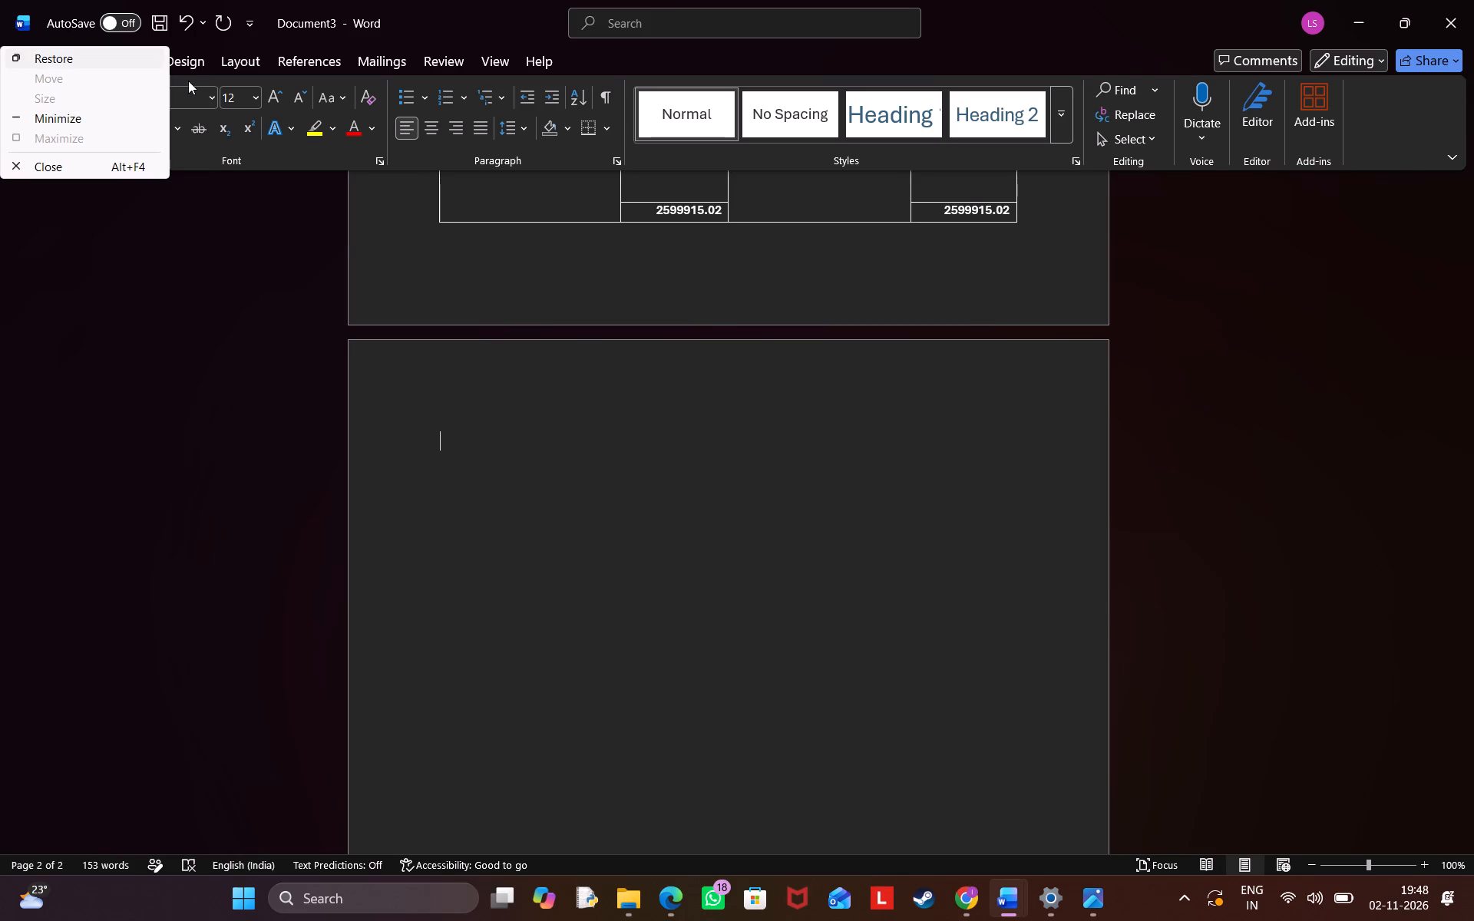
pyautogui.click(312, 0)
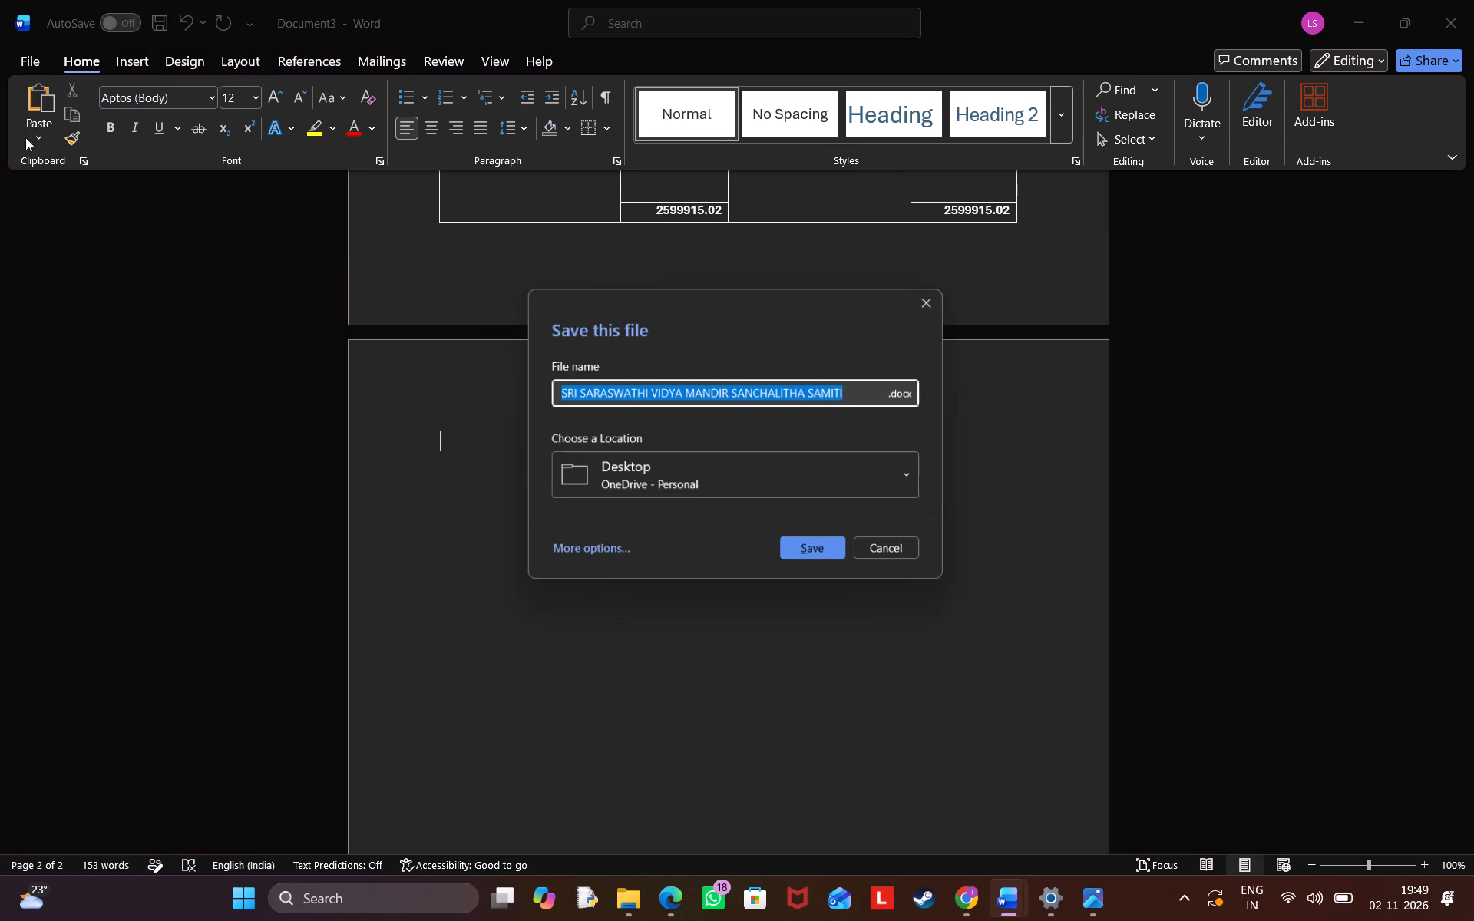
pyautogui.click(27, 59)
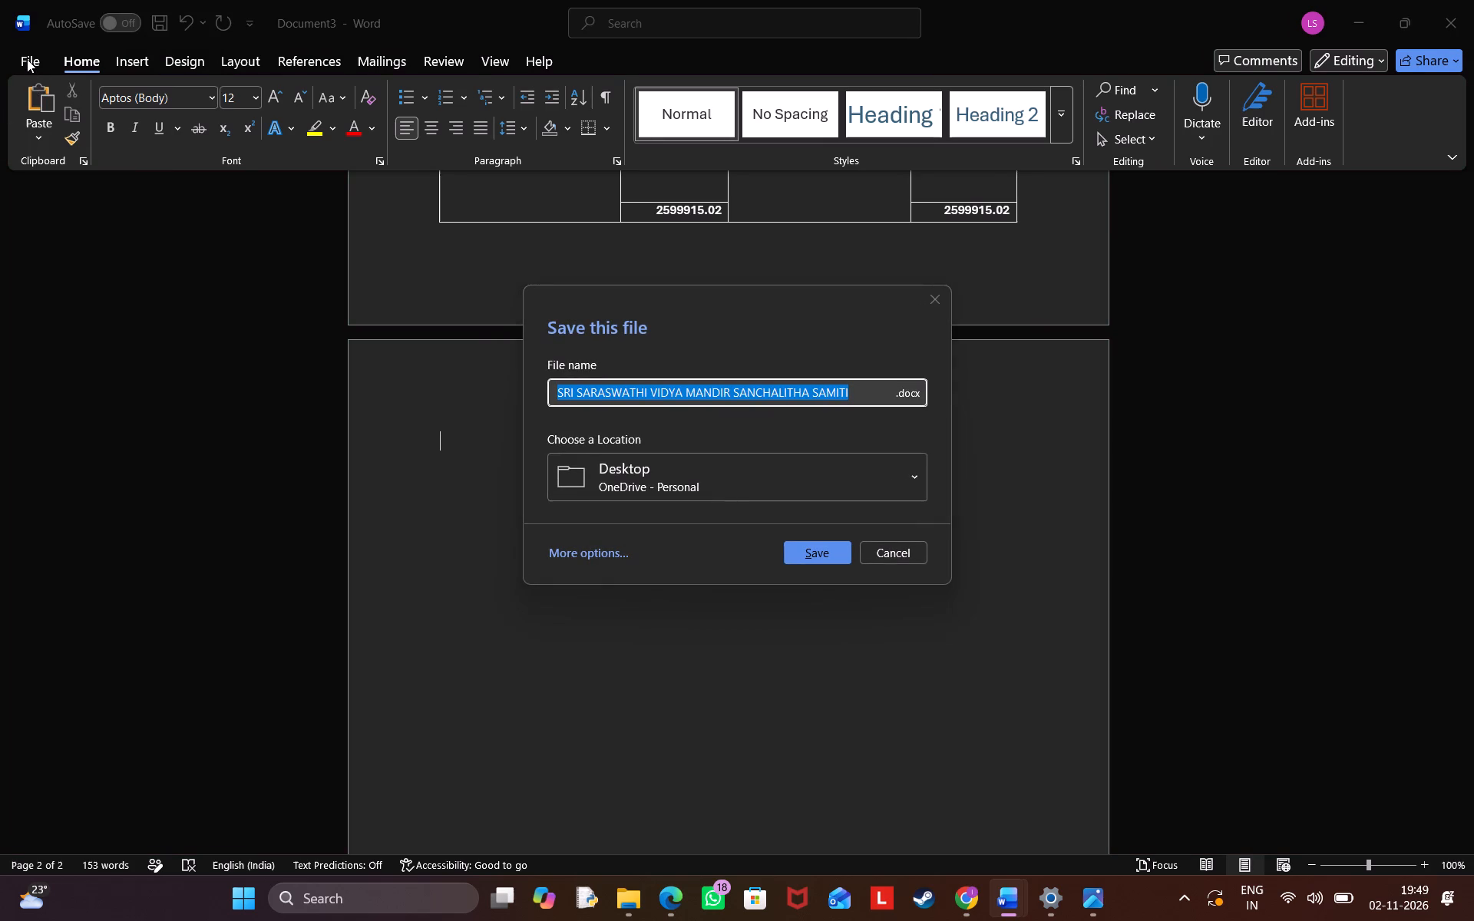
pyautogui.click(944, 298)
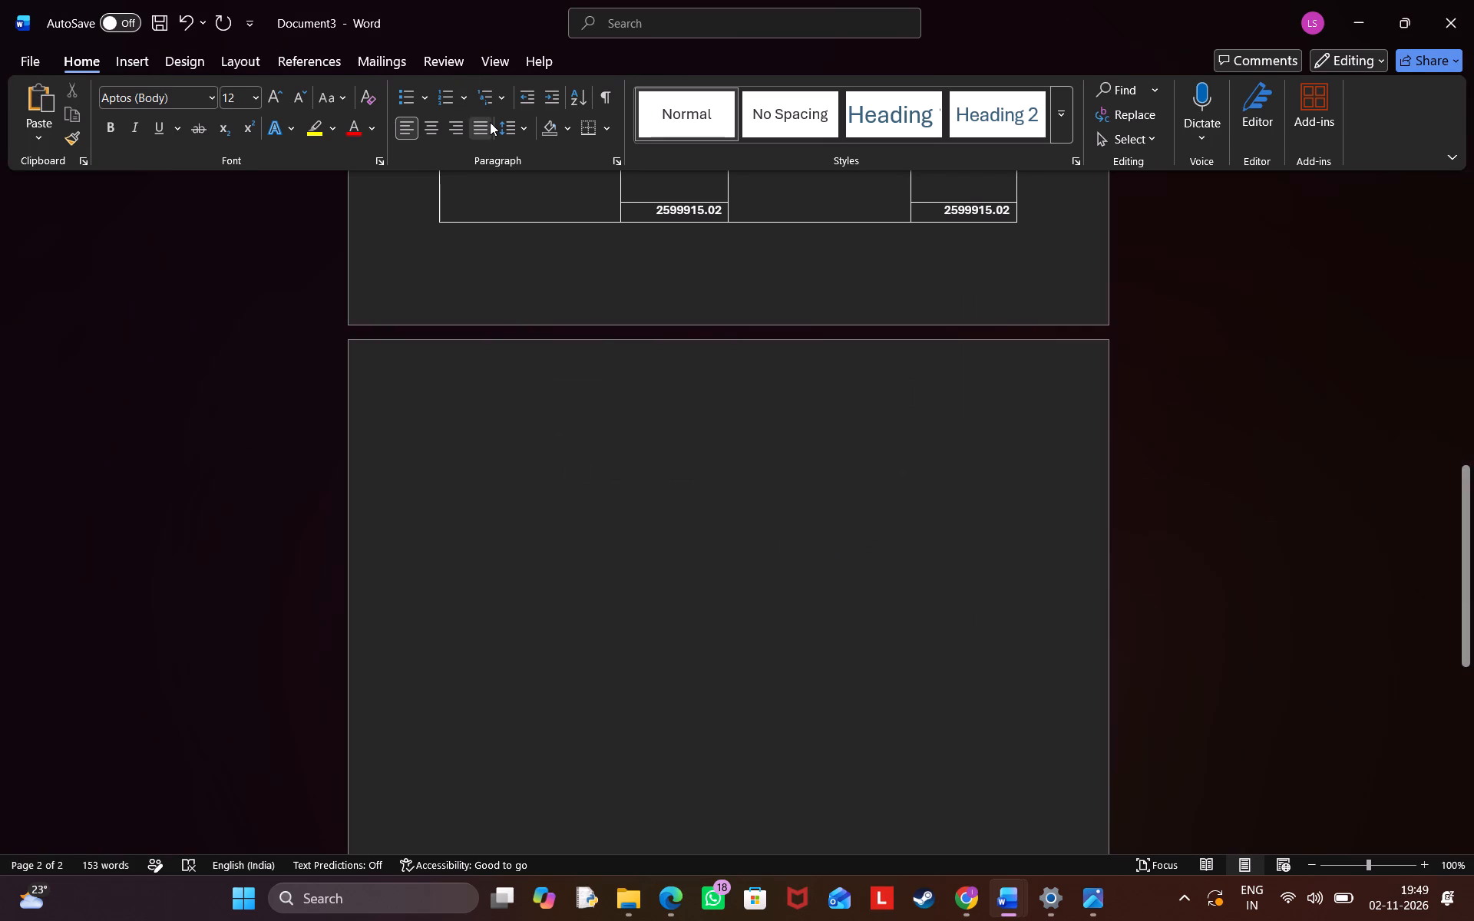
# Print only page 1 to a PDF named samithi-acc in the Desktop's school folder, replacing the existing file.
pyautogui.click(38, 66)
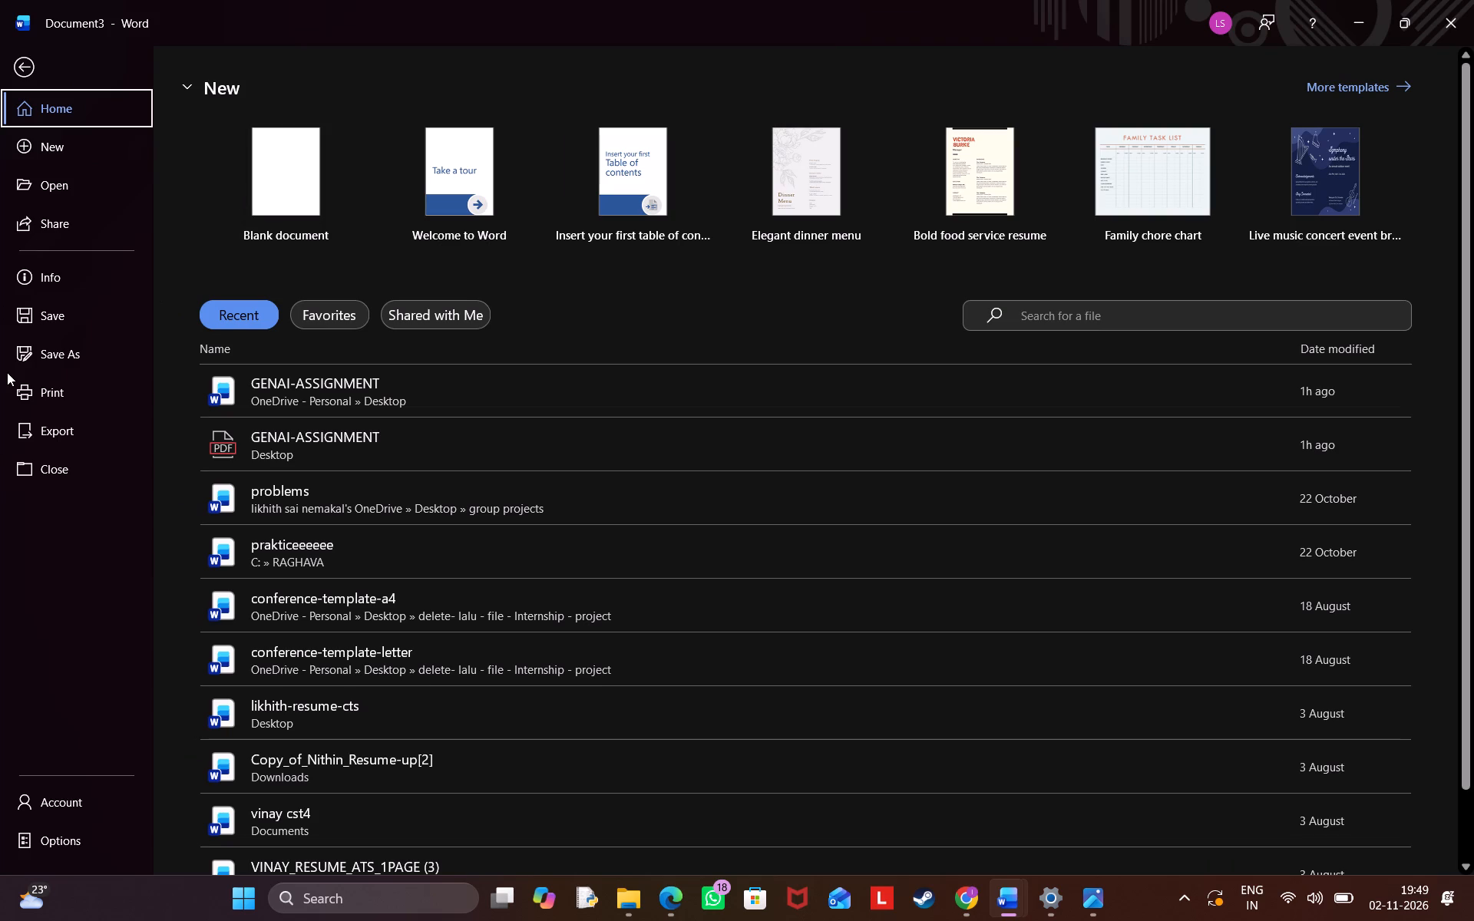
pyautogui.click(38, 391)
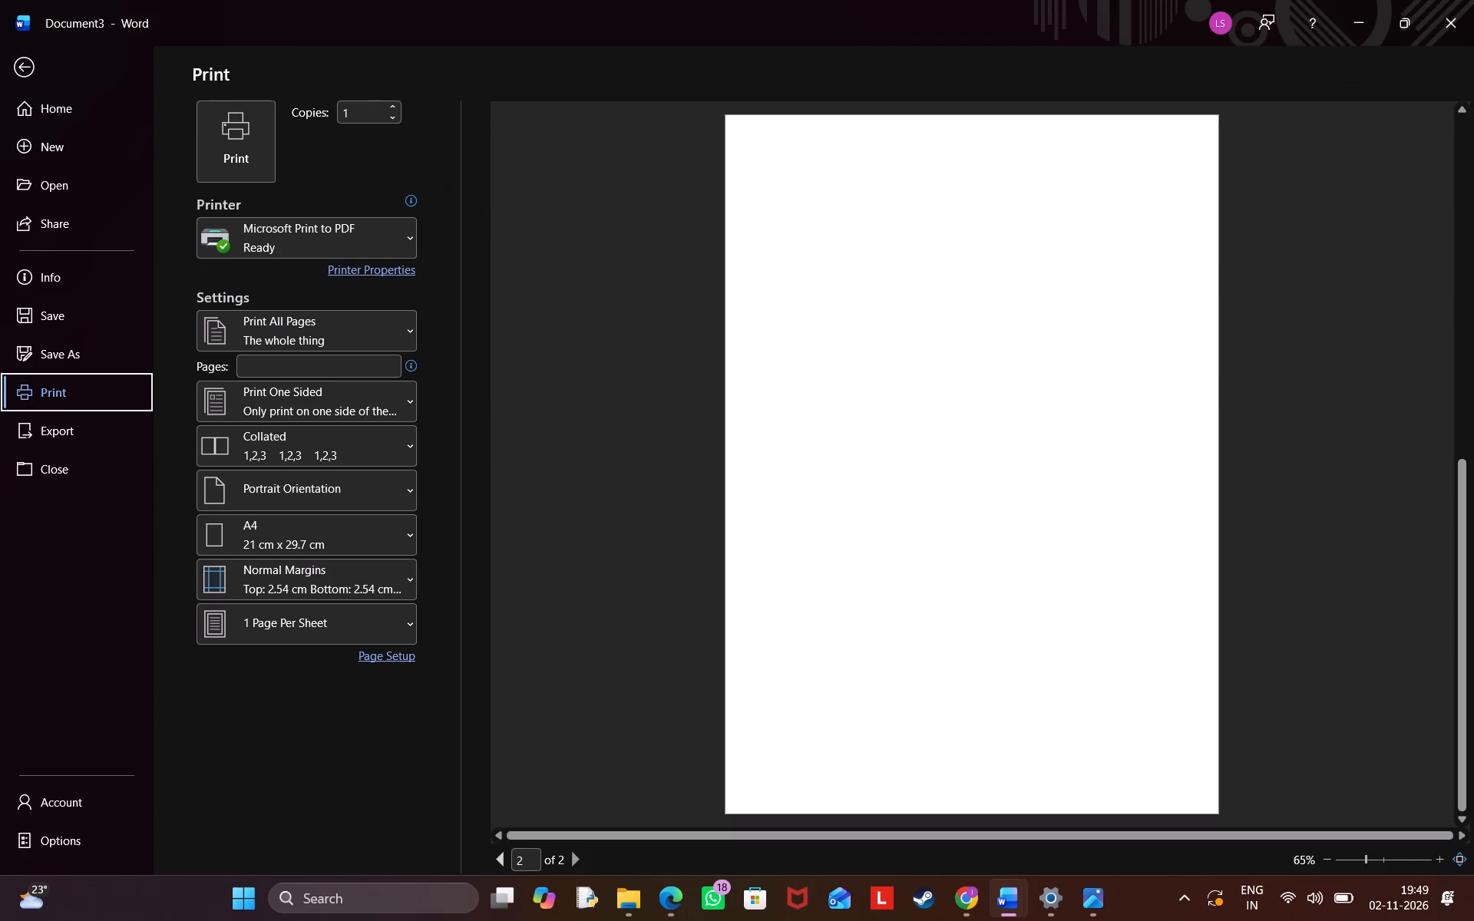
pyautogui.scroll(3, 920, 357)
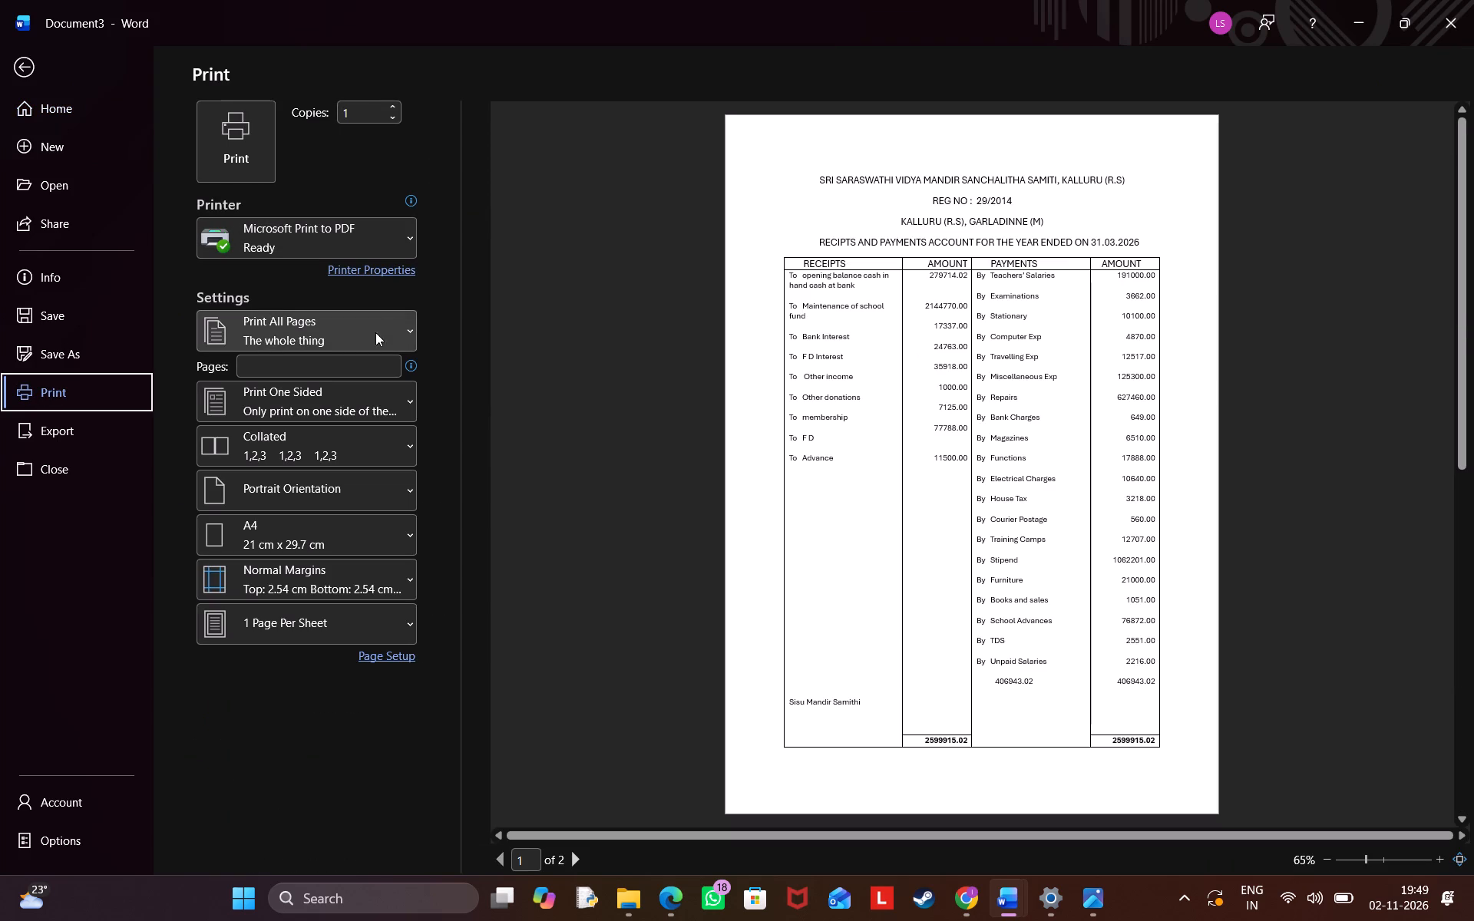
pyautogui.click(349, 367)
pyautogui.press('1')
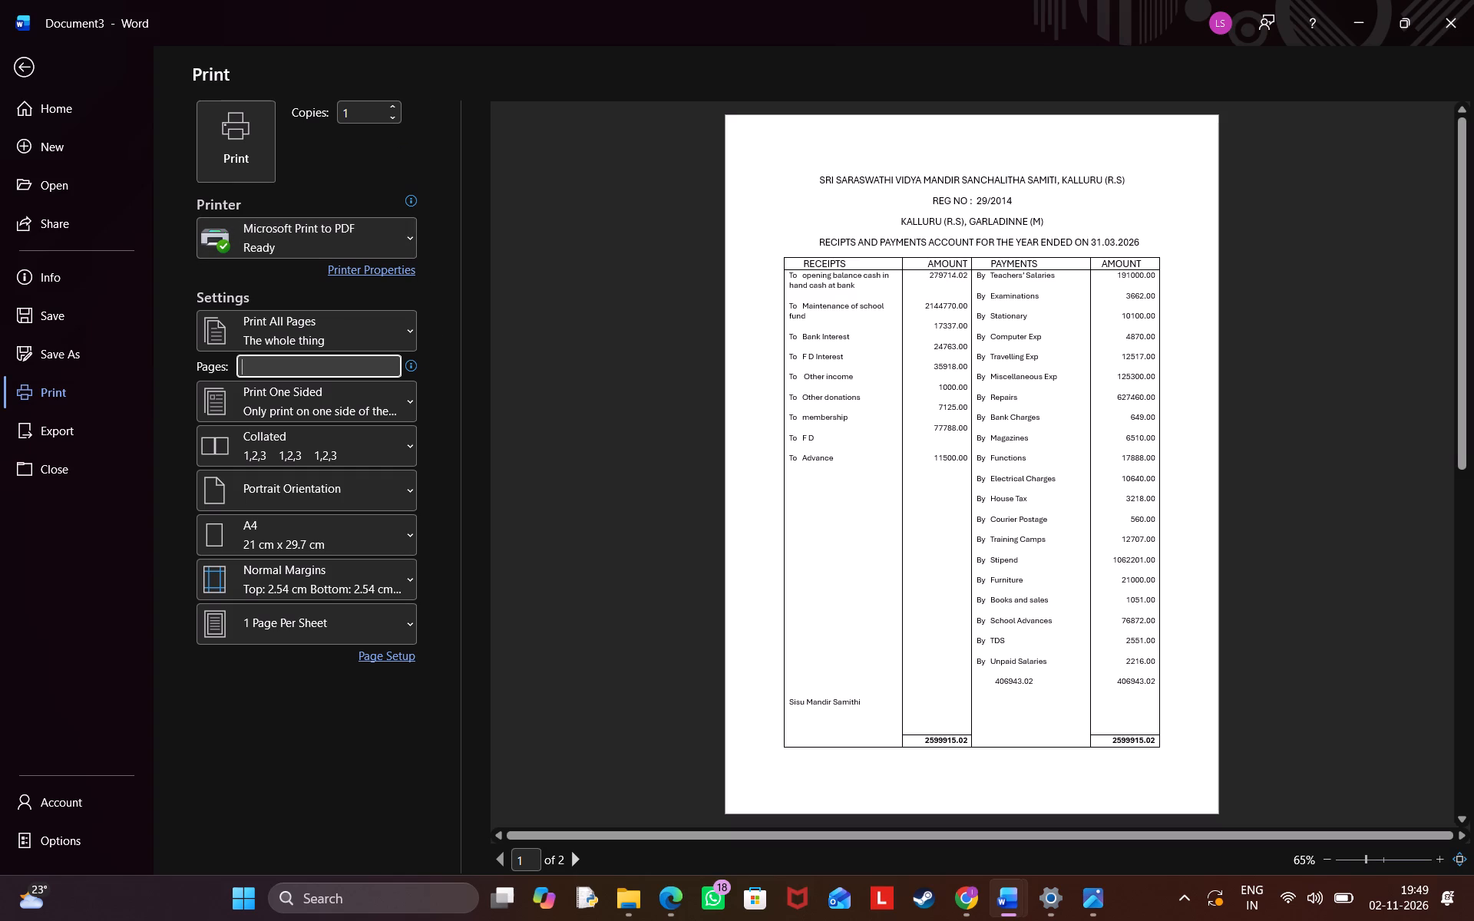
pyautogui.click(273, 147)
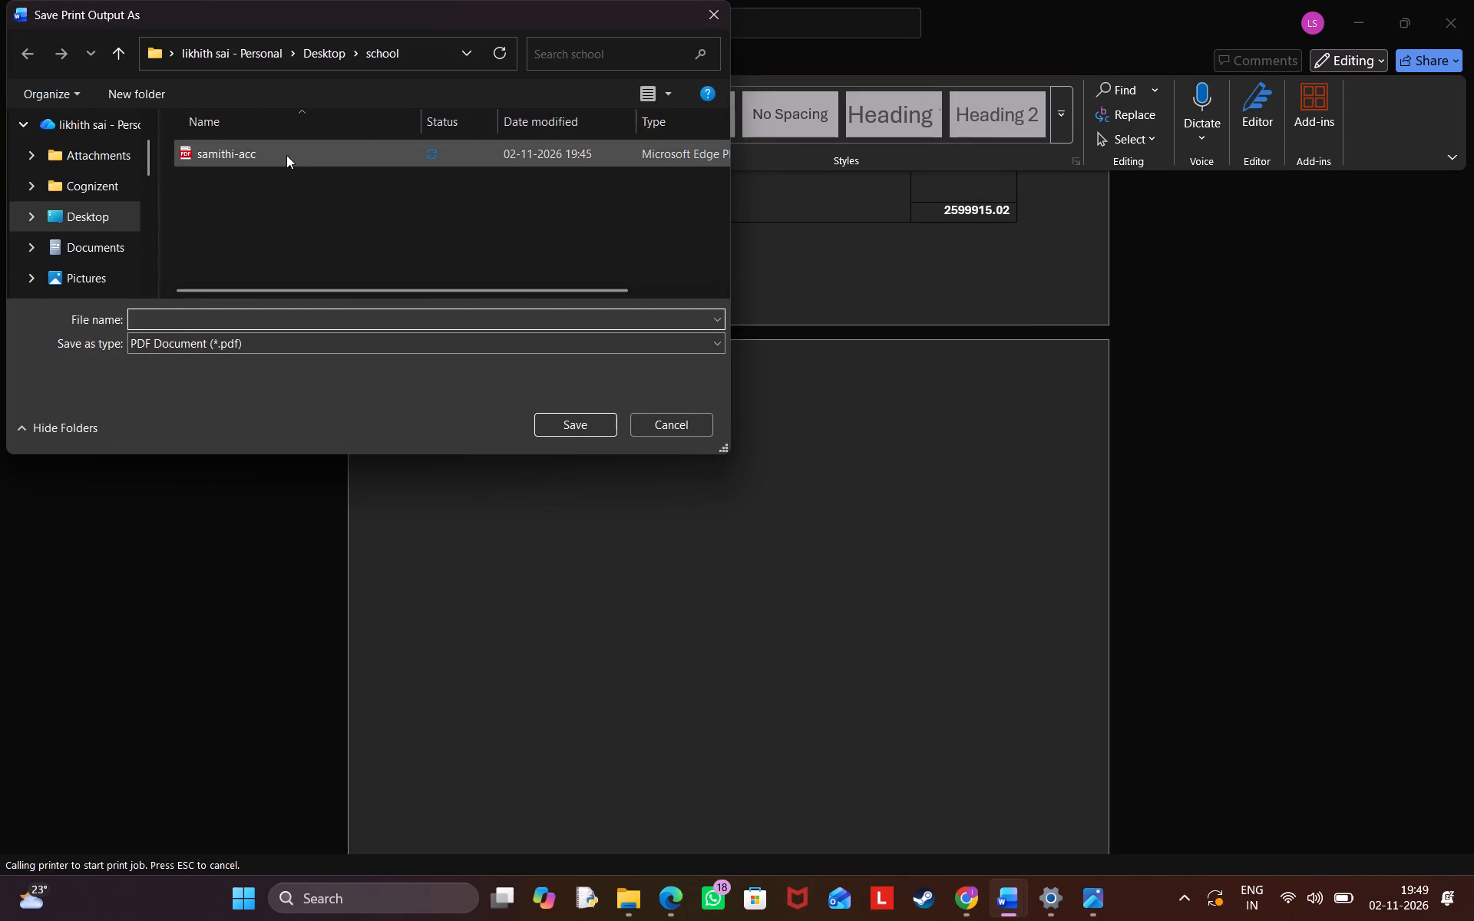
pyautogui.click(286, 155)
pyautogui.click(546, 417)
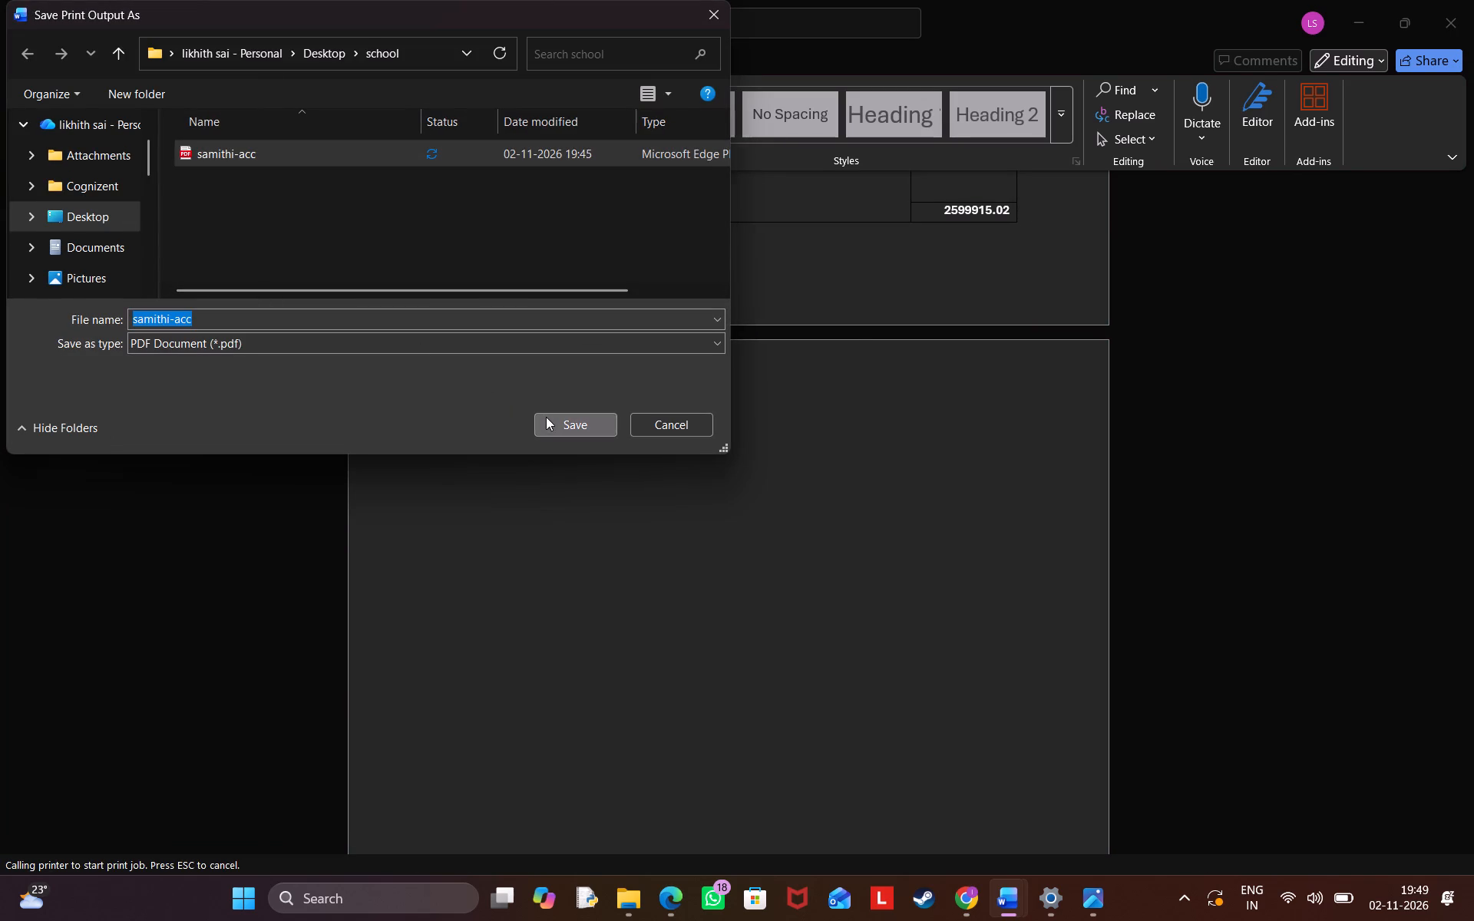
pyautogui.click(777, 451)
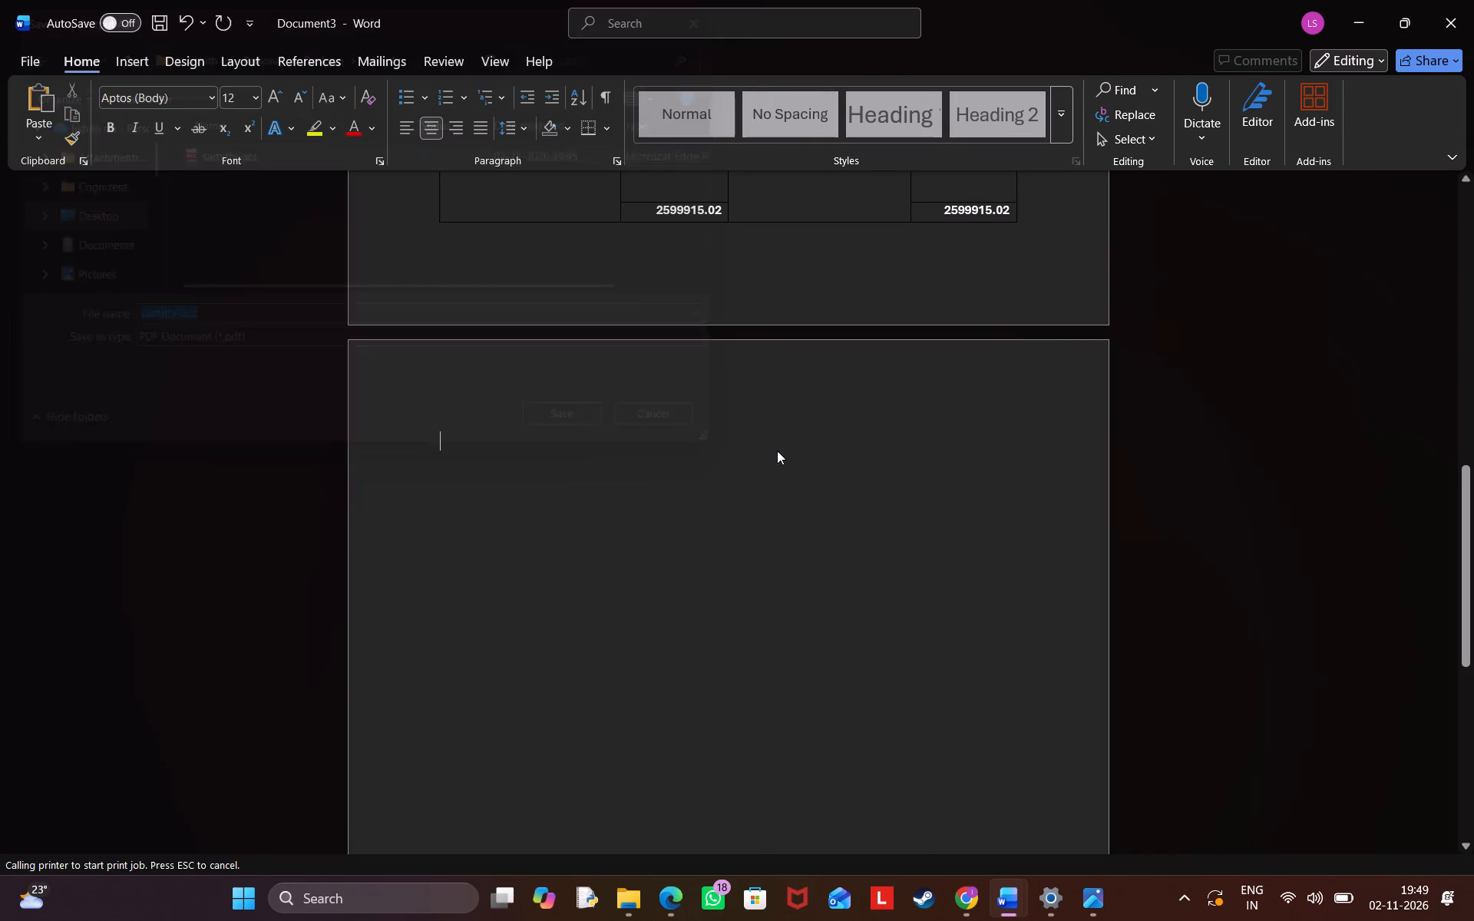
# Open the samithi-acc PDF from the school folder in File Explorer and check its page from heading to totals.
pyautogui.click(645, 906)
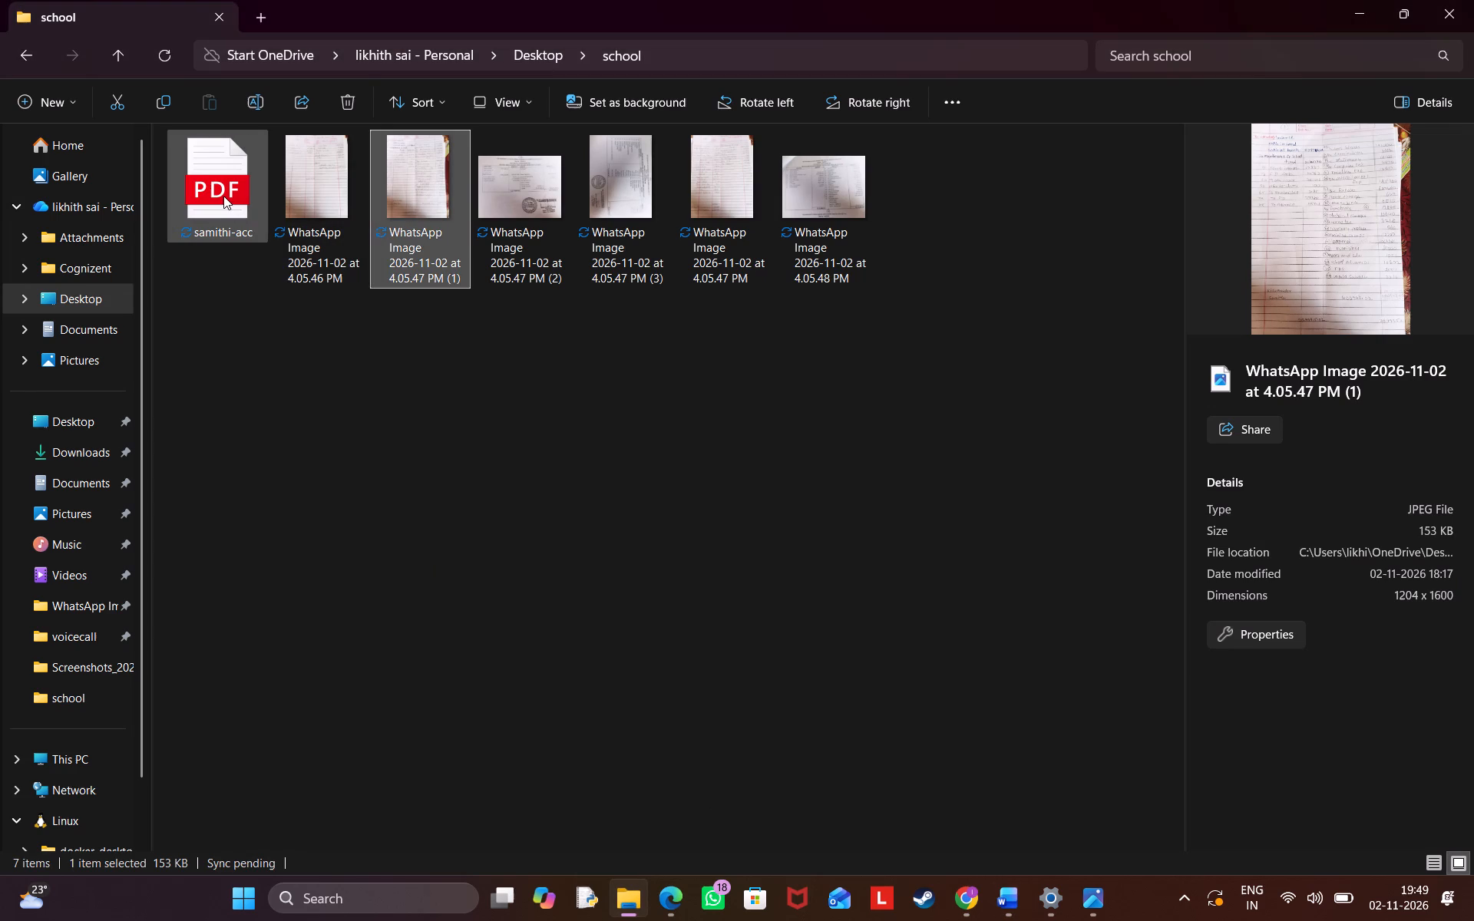
pyautogui.doubleClick(223, 196)
pyautogui.scroll(-4, 530, 586)
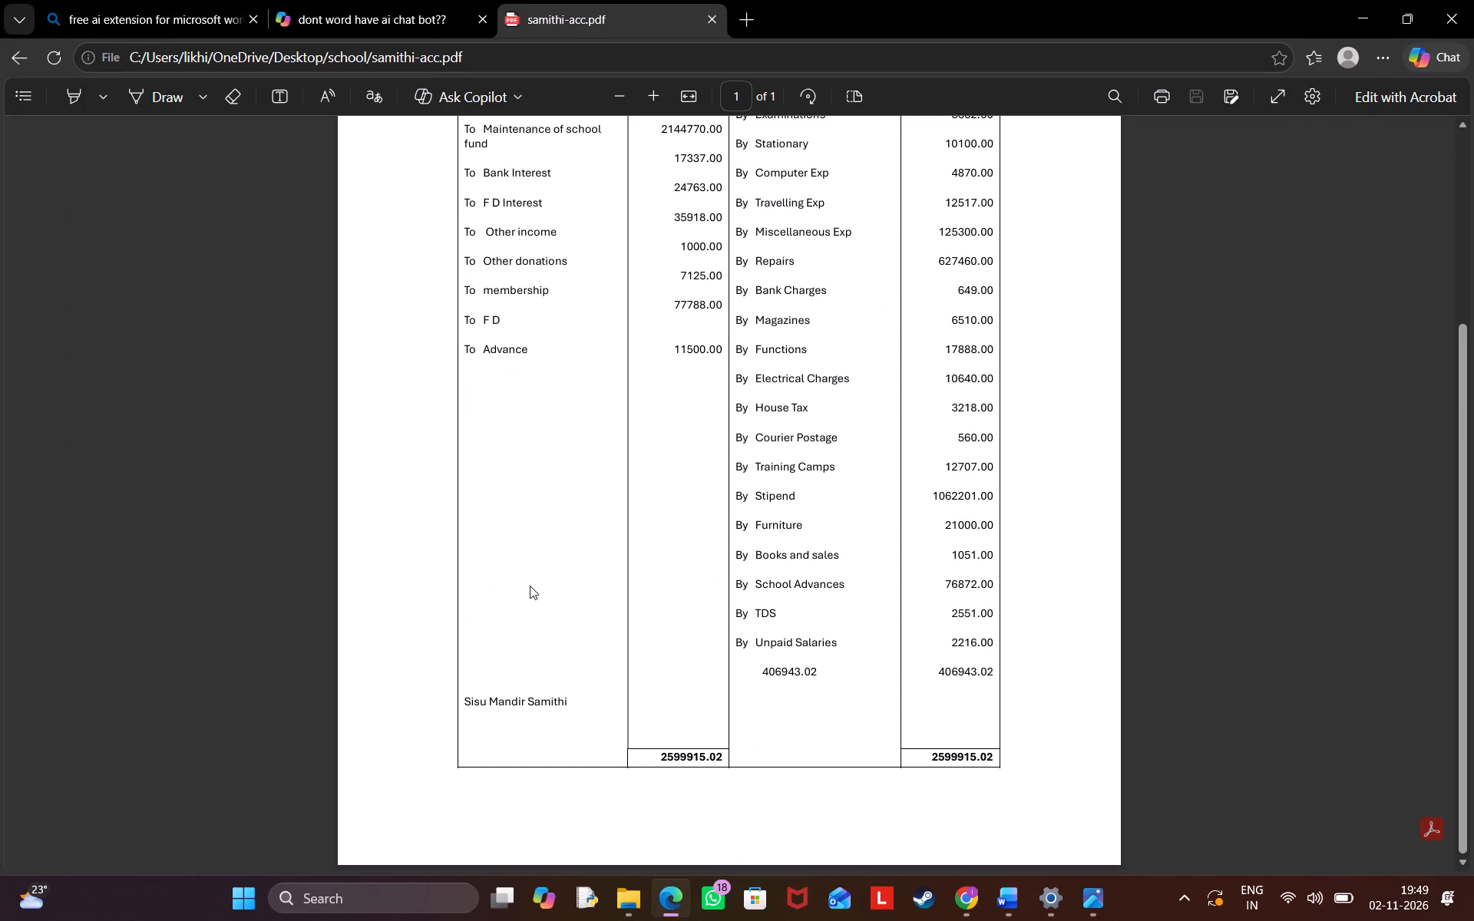
pyautogui.scroll(-3, 530, 586)
pyautogui.scroll(2, 524, 455)
pyautogui.scroll(-1, 524, 455)
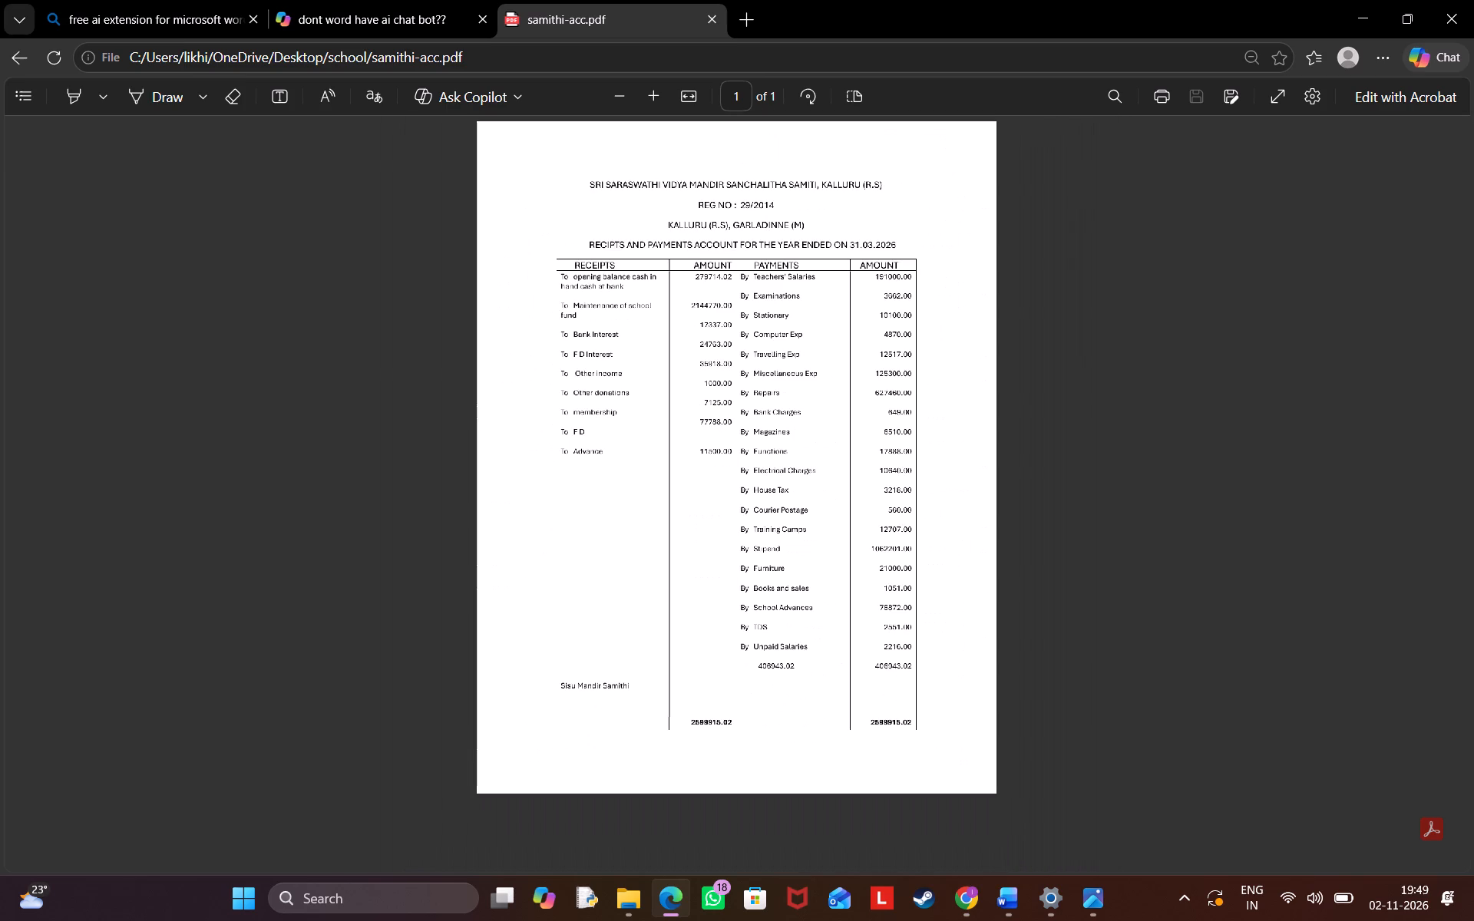
pyautogui.scroll(1, 524, 455)
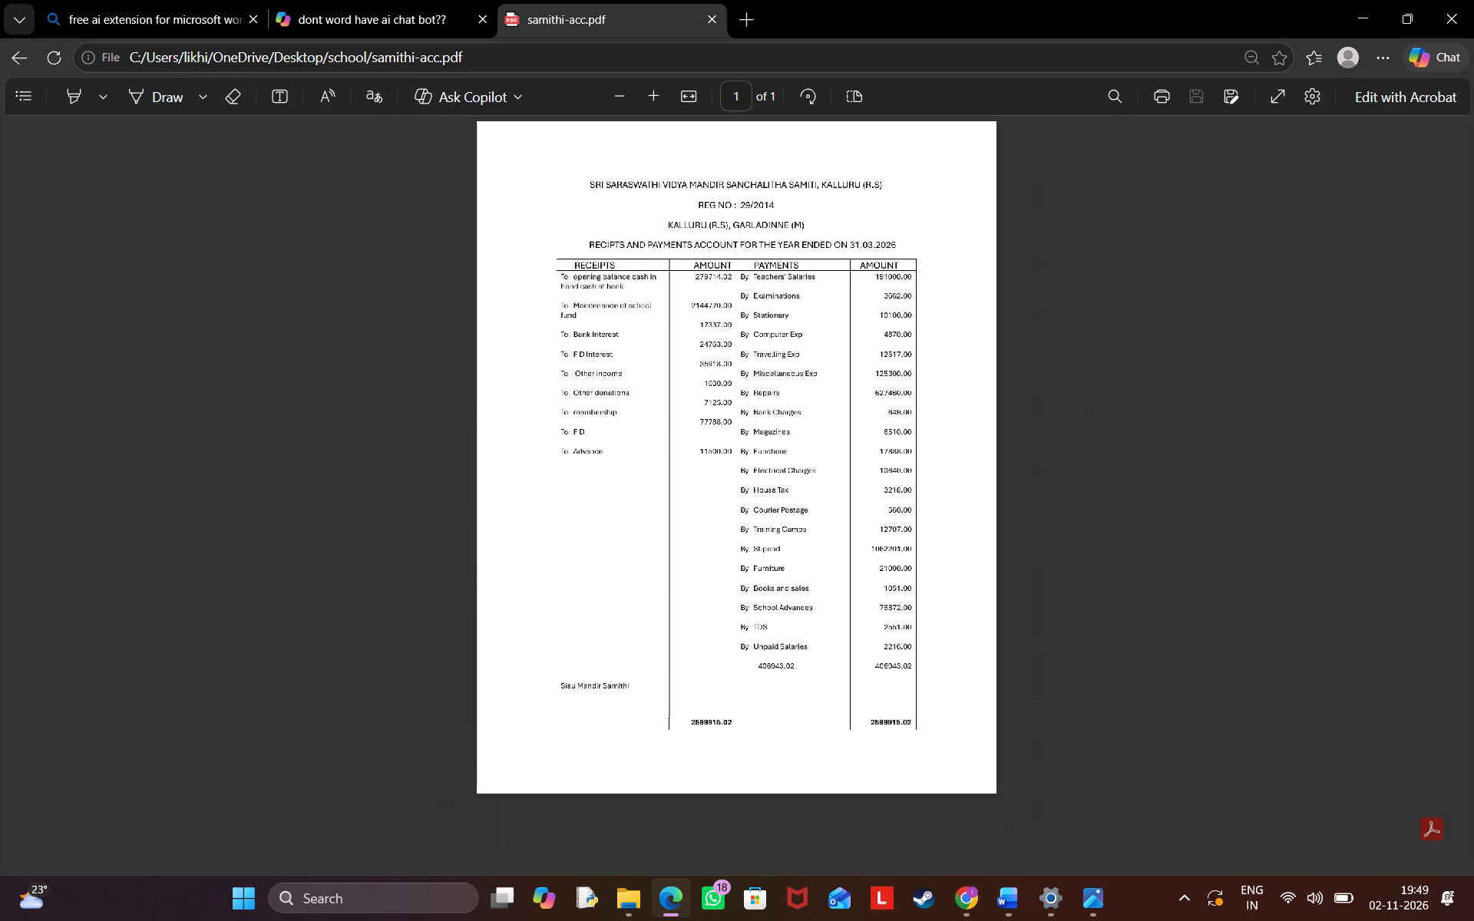
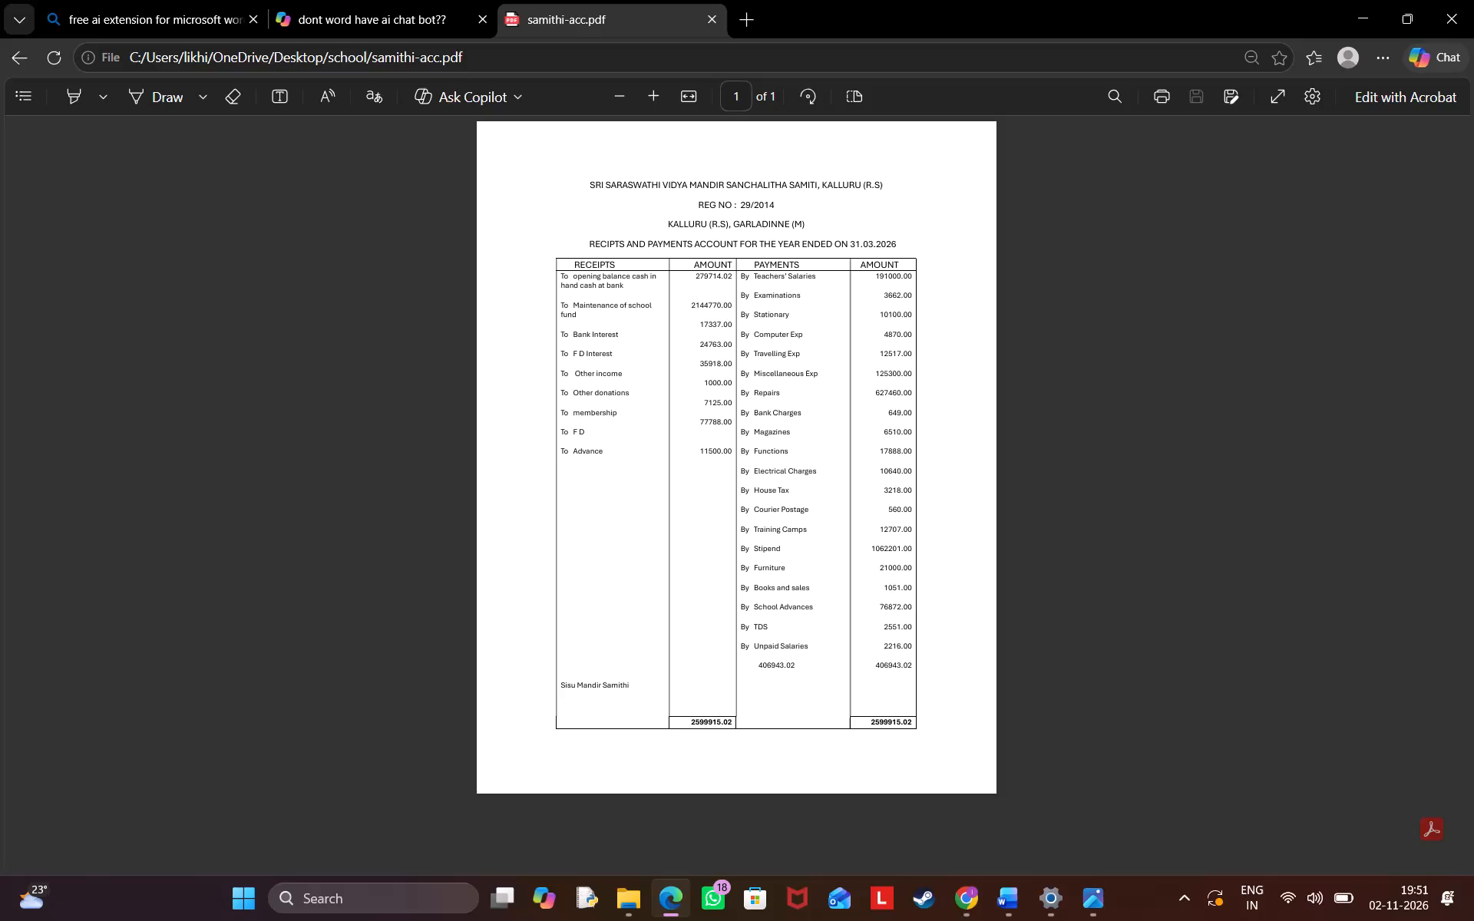
# Switch to File Explorer and copy the samithi-acc PDF file from the Desktop's school folder.
pyautogui.hotkey('ctrl', 'c')
pyautogui.hotkey('alt', 'Tab')
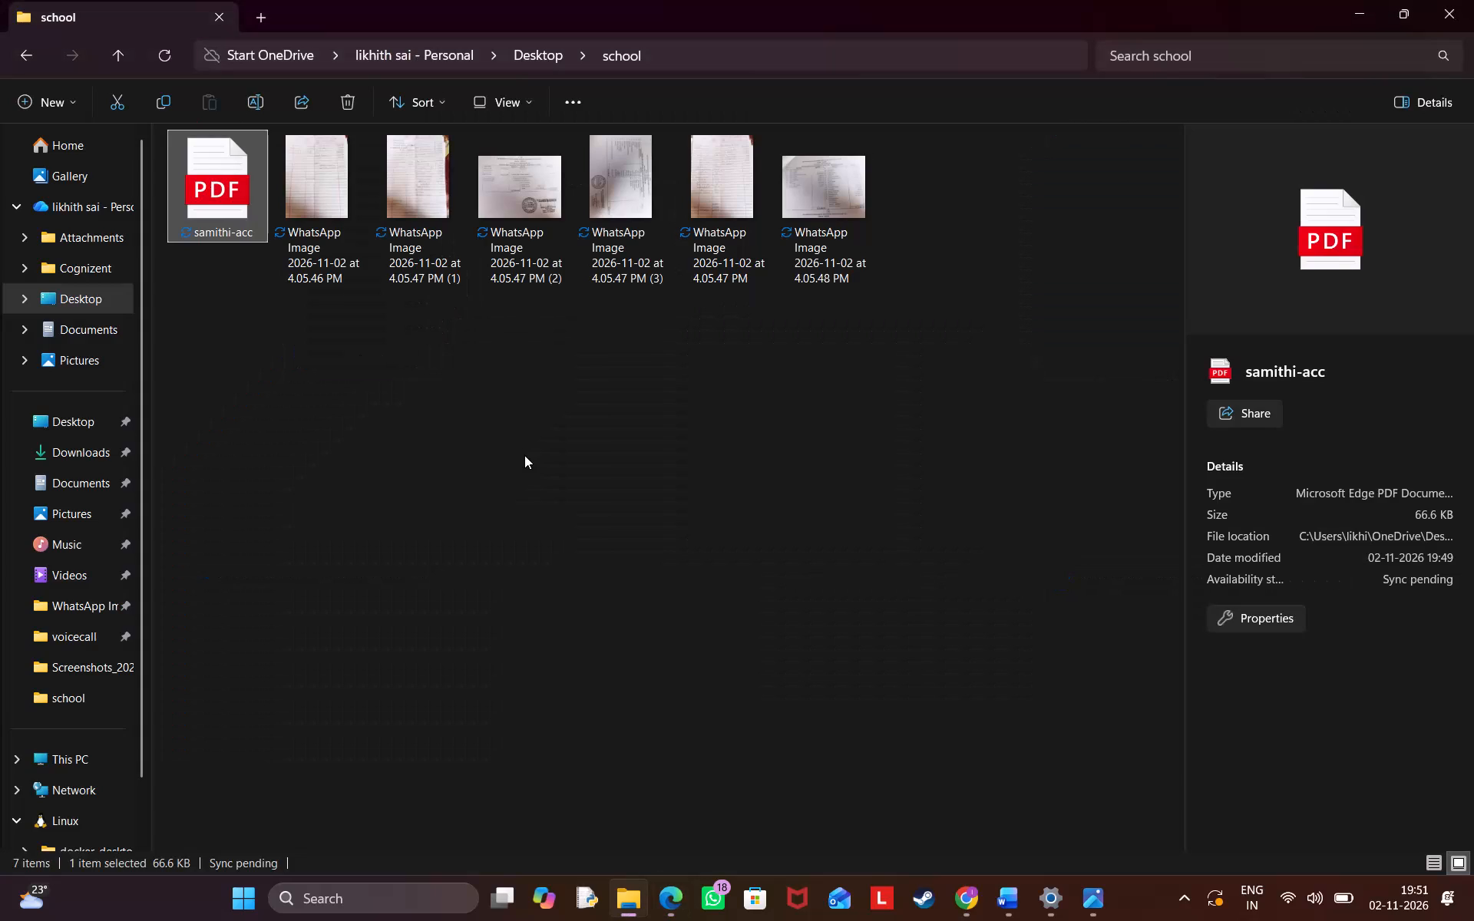
pyautogui.hotkey('ctrl', 'c')
pyautogui.click(202, 139)
pyautogui.hotkey('ctrl', 'space')
pyautogui.hotkey('ctrl', 'c')
pyautogui.hotkey('ctrl', 'c')
pyautogui.hotkey('ctrl', 'c')
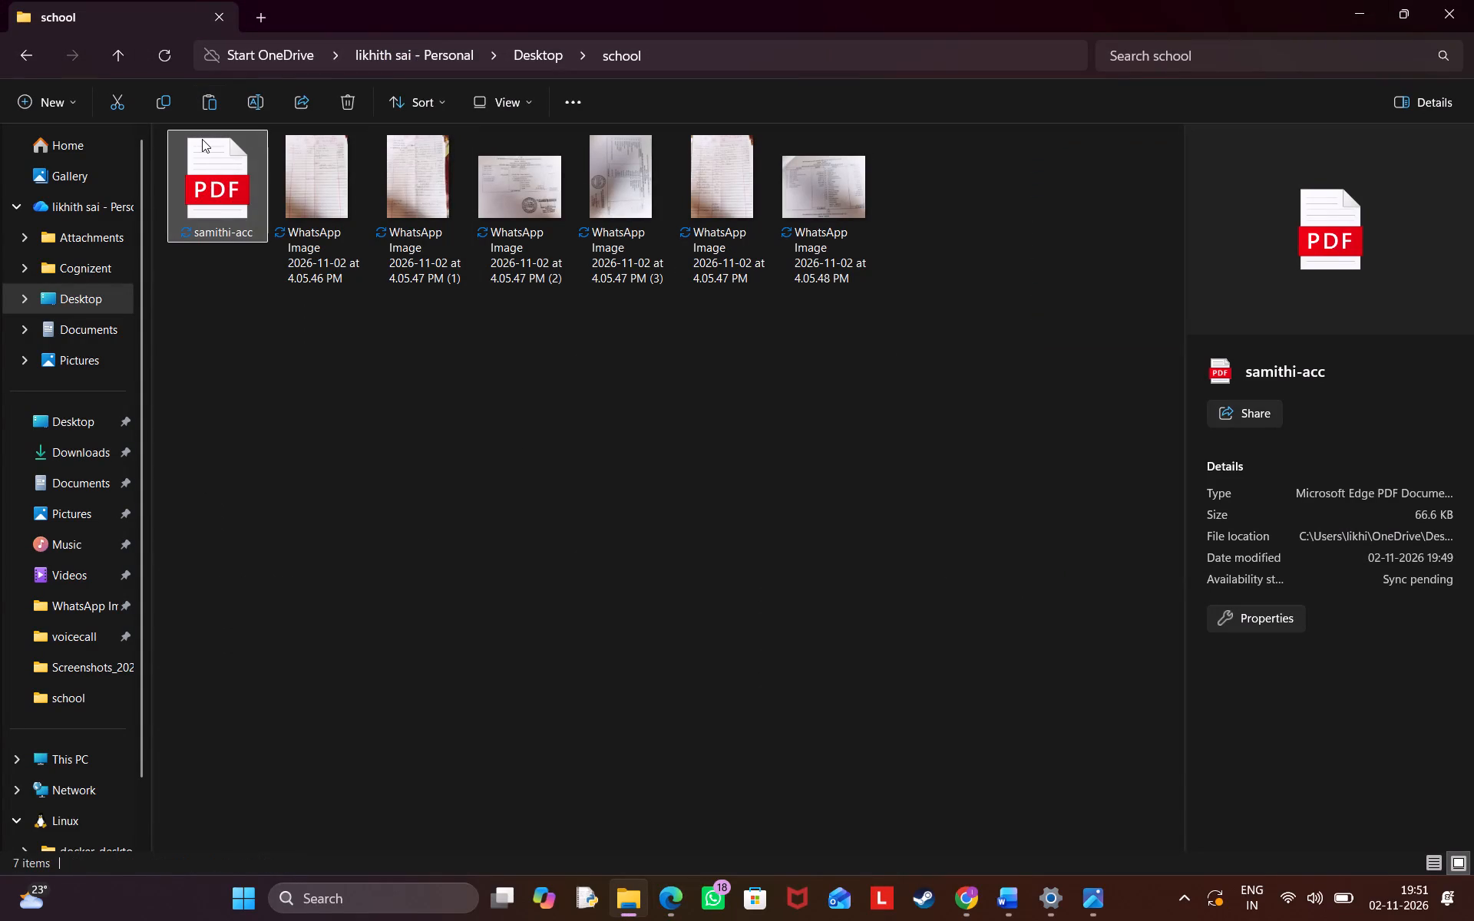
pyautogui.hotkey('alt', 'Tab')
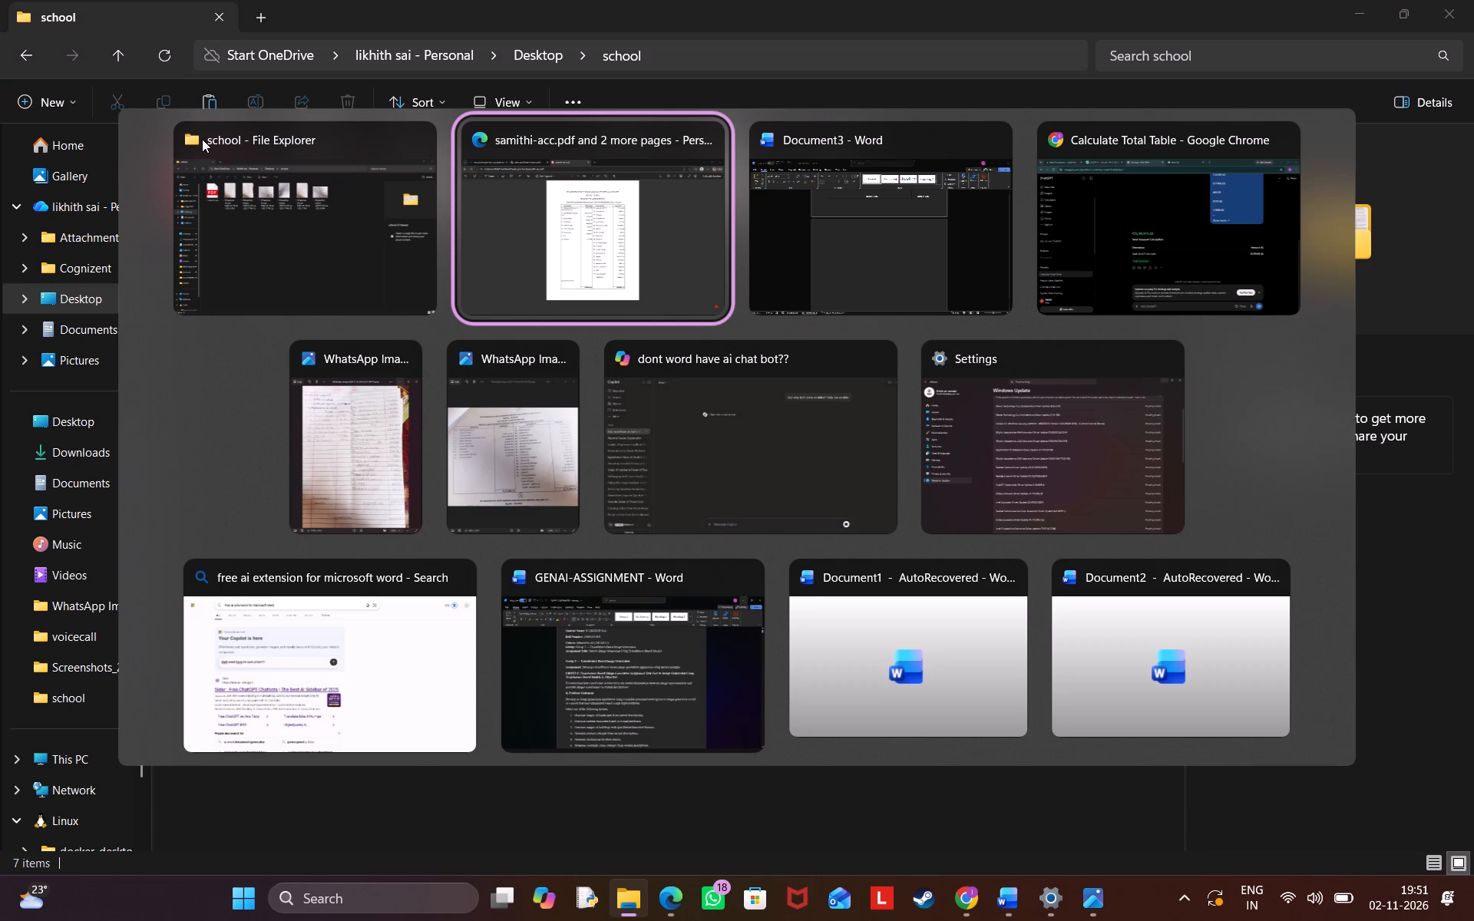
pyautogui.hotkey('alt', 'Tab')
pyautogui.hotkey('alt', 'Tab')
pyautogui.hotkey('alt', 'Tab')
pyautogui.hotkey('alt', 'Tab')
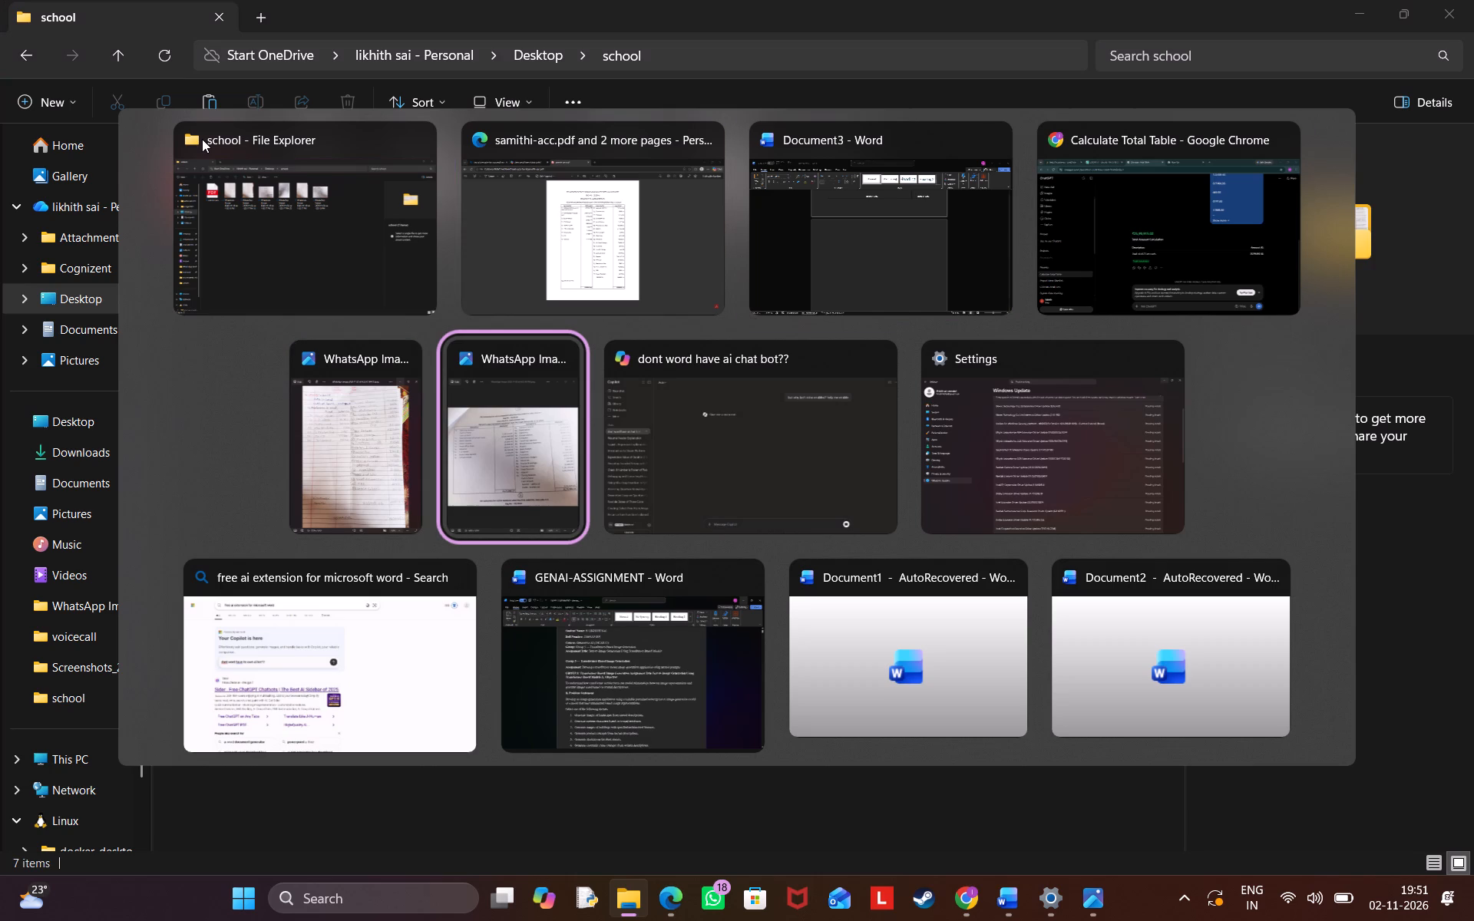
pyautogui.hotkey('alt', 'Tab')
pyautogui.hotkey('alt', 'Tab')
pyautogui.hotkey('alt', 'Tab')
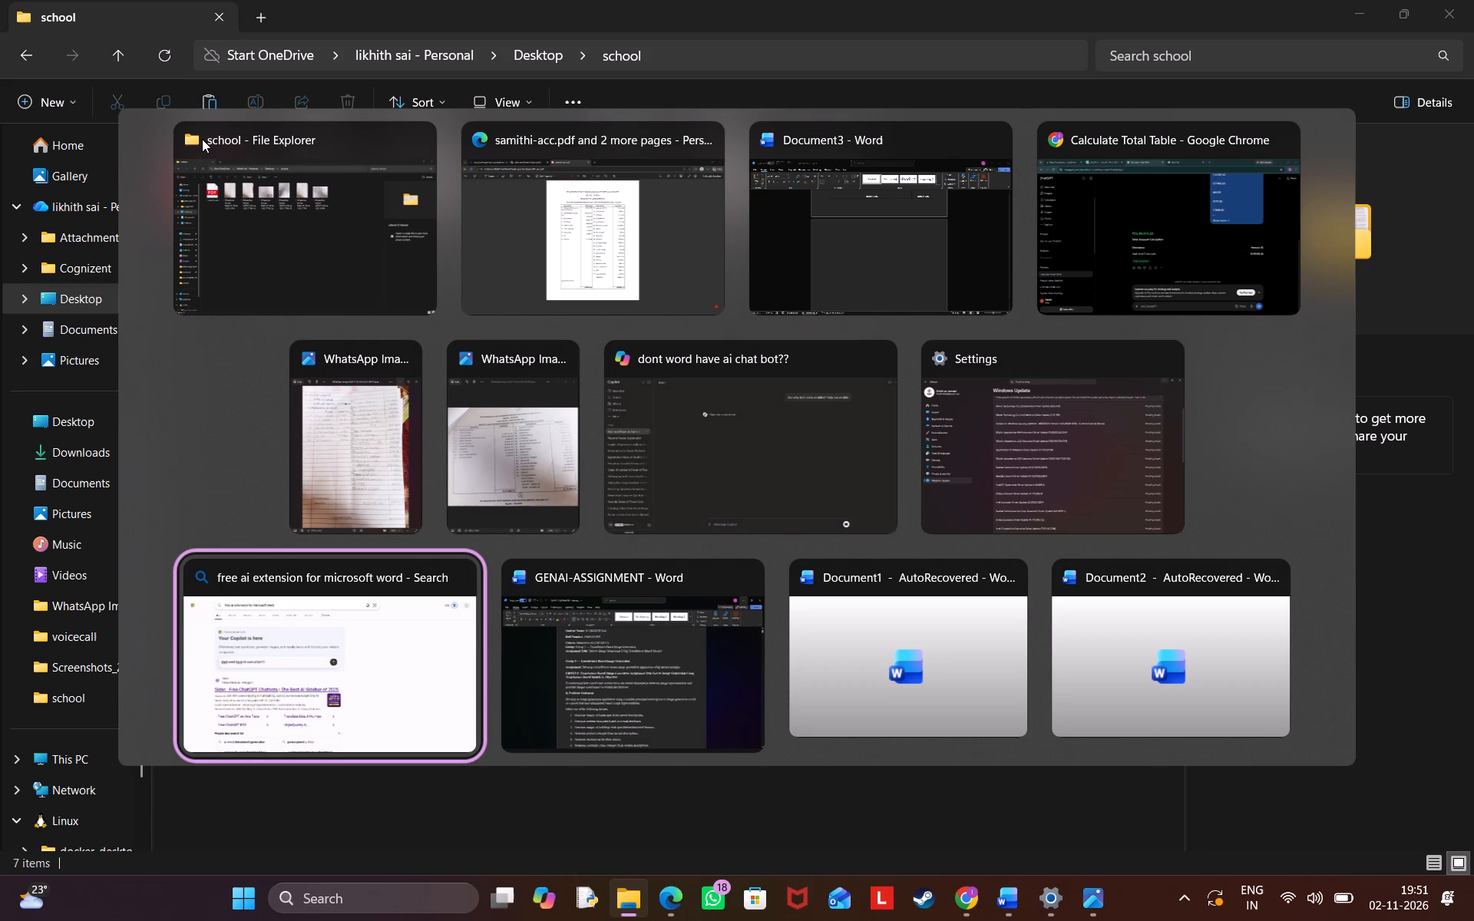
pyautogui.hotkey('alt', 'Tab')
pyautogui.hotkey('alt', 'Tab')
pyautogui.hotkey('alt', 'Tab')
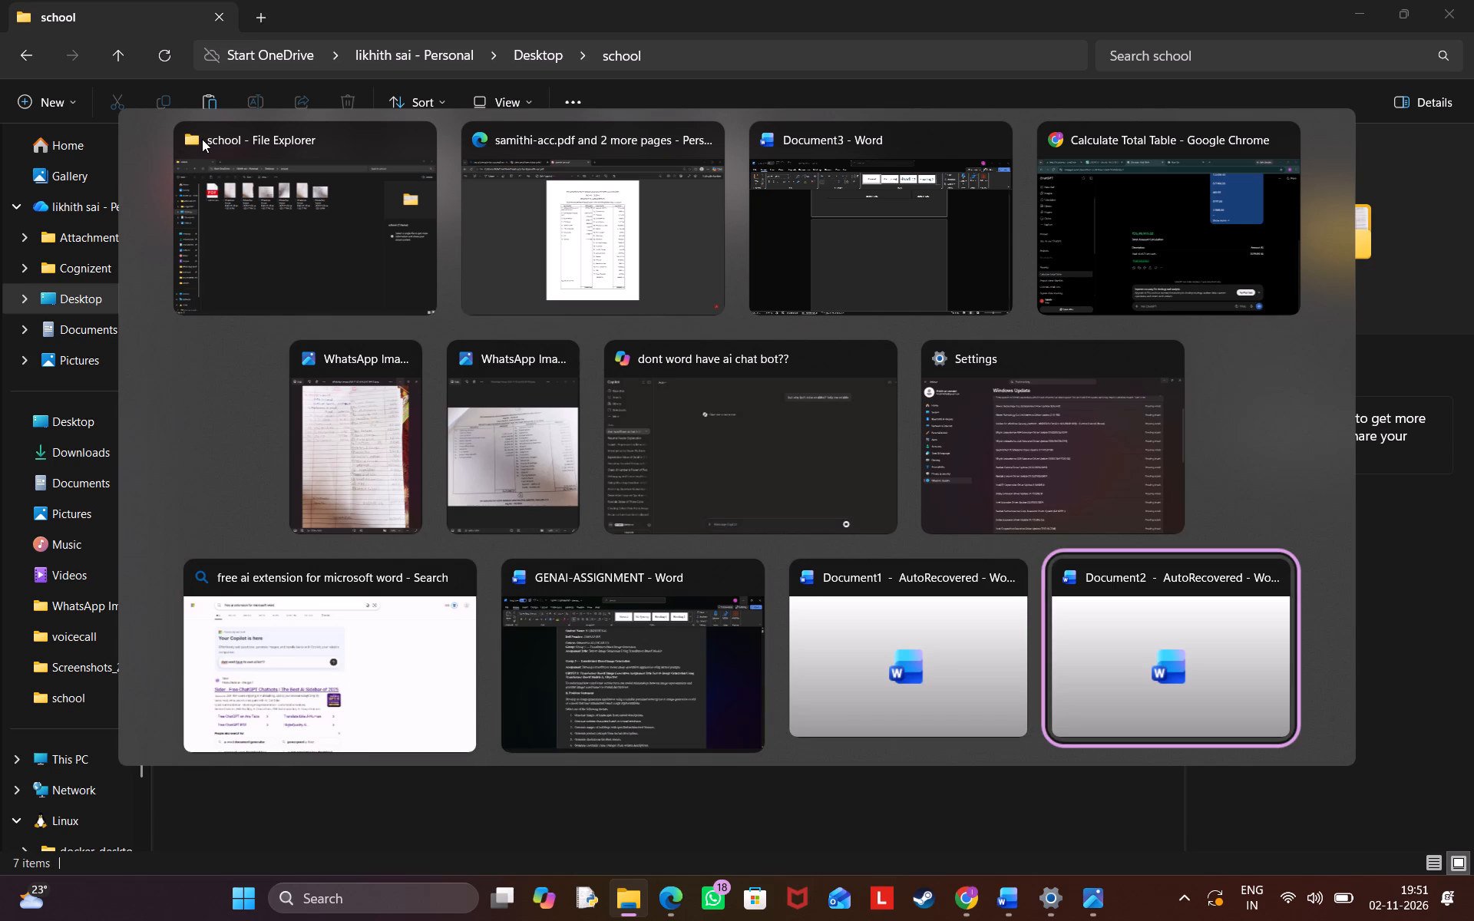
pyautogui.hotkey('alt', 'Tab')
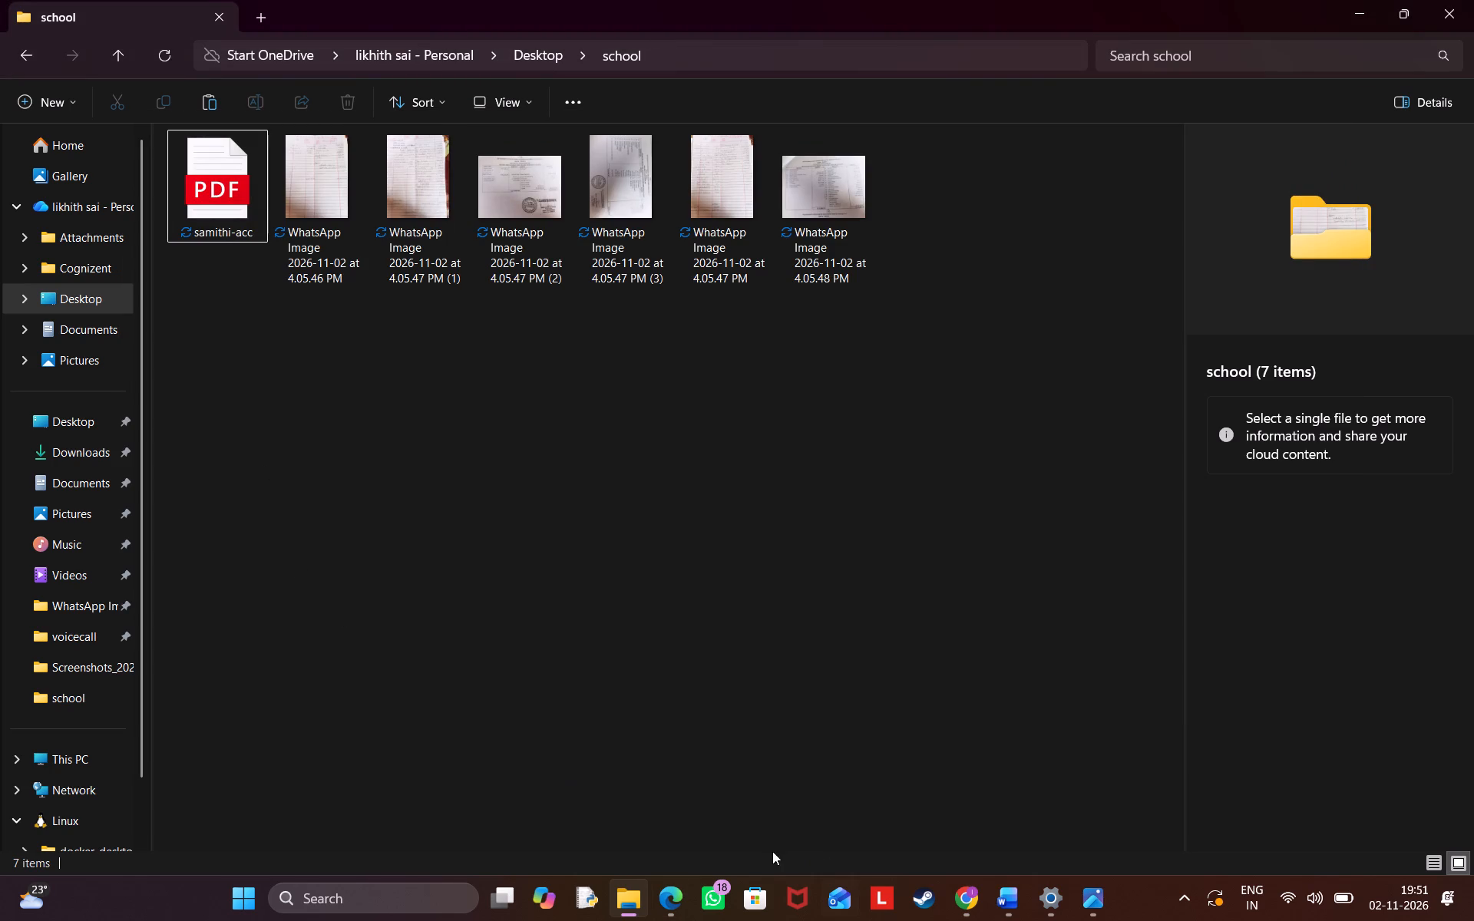
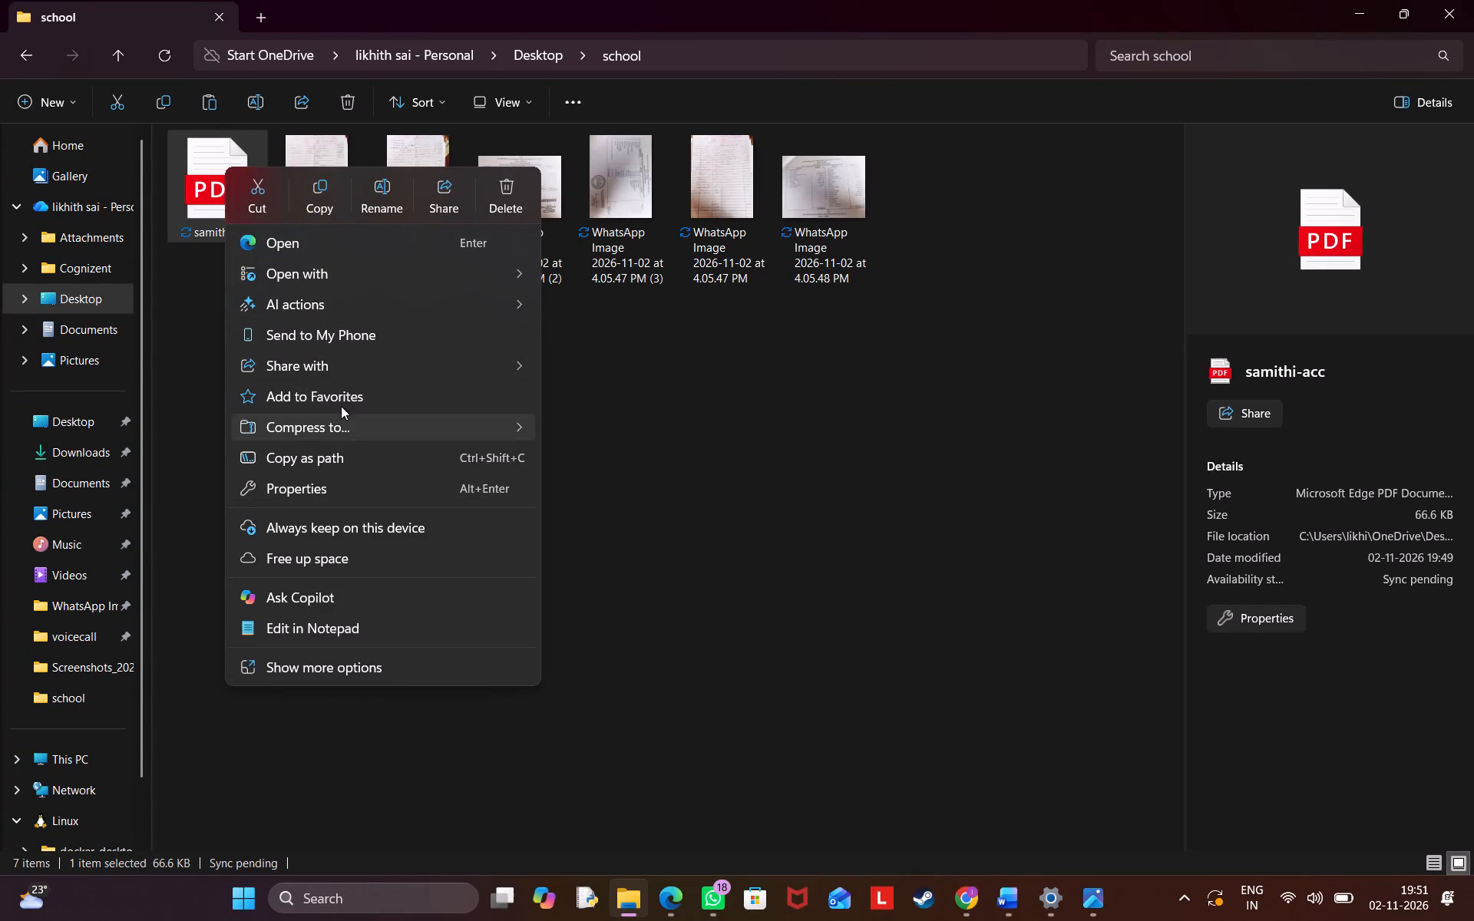
# Start sharing the samithi-acc PDF from the school folder through its Share with options.
pyautogui.click(579, 365)
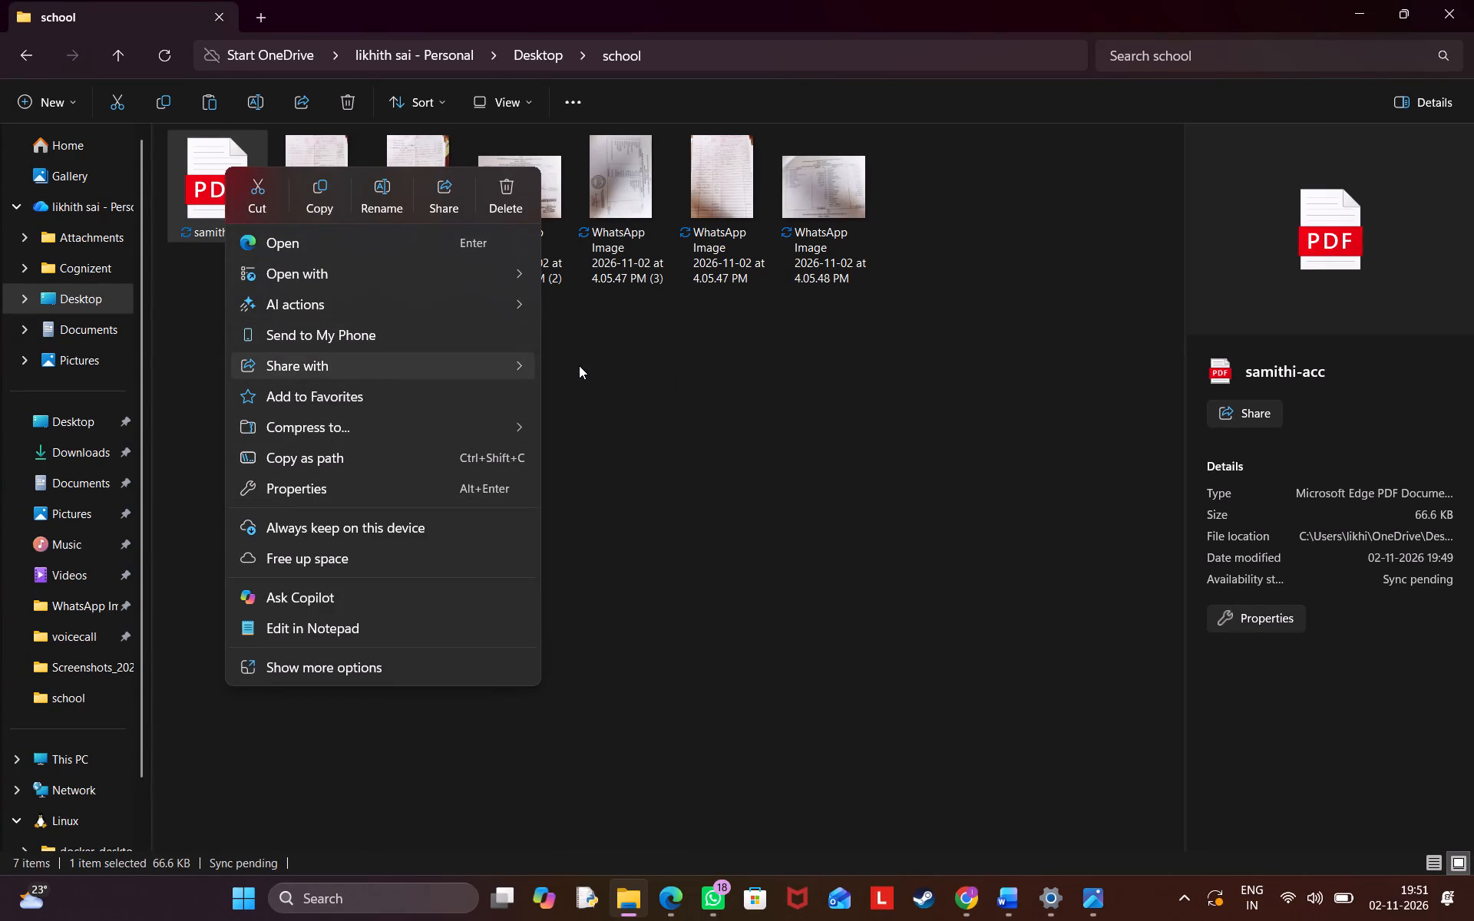
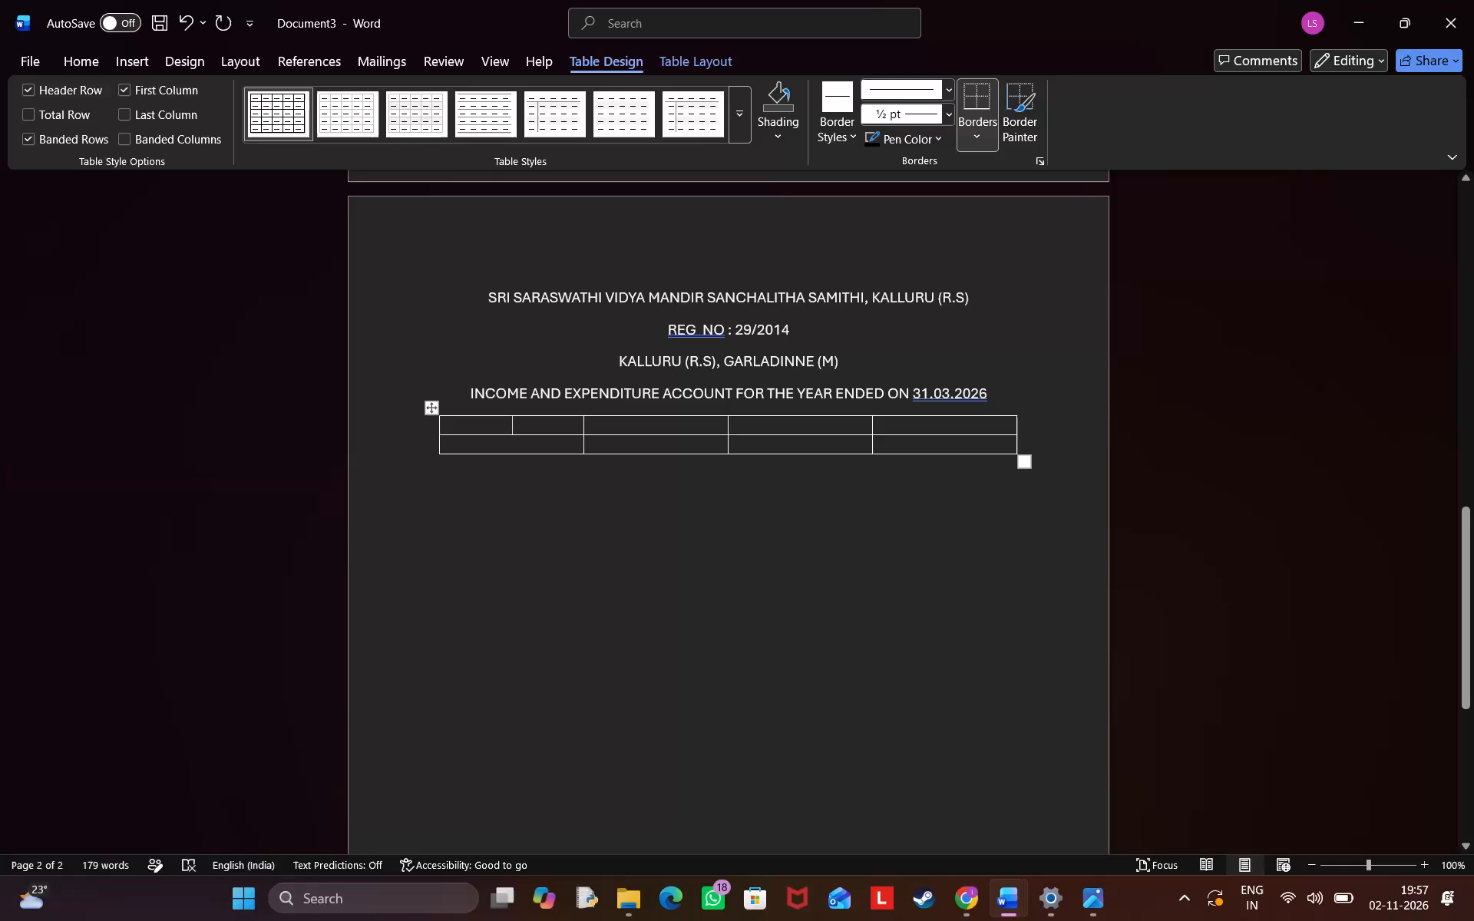
# Stretch the bottom row of the income and expenditure table down the page, ending a little above the page's bottom edge.
pyautogui.moveTo(622, 452); pyautogui.dragTo(632, 853)
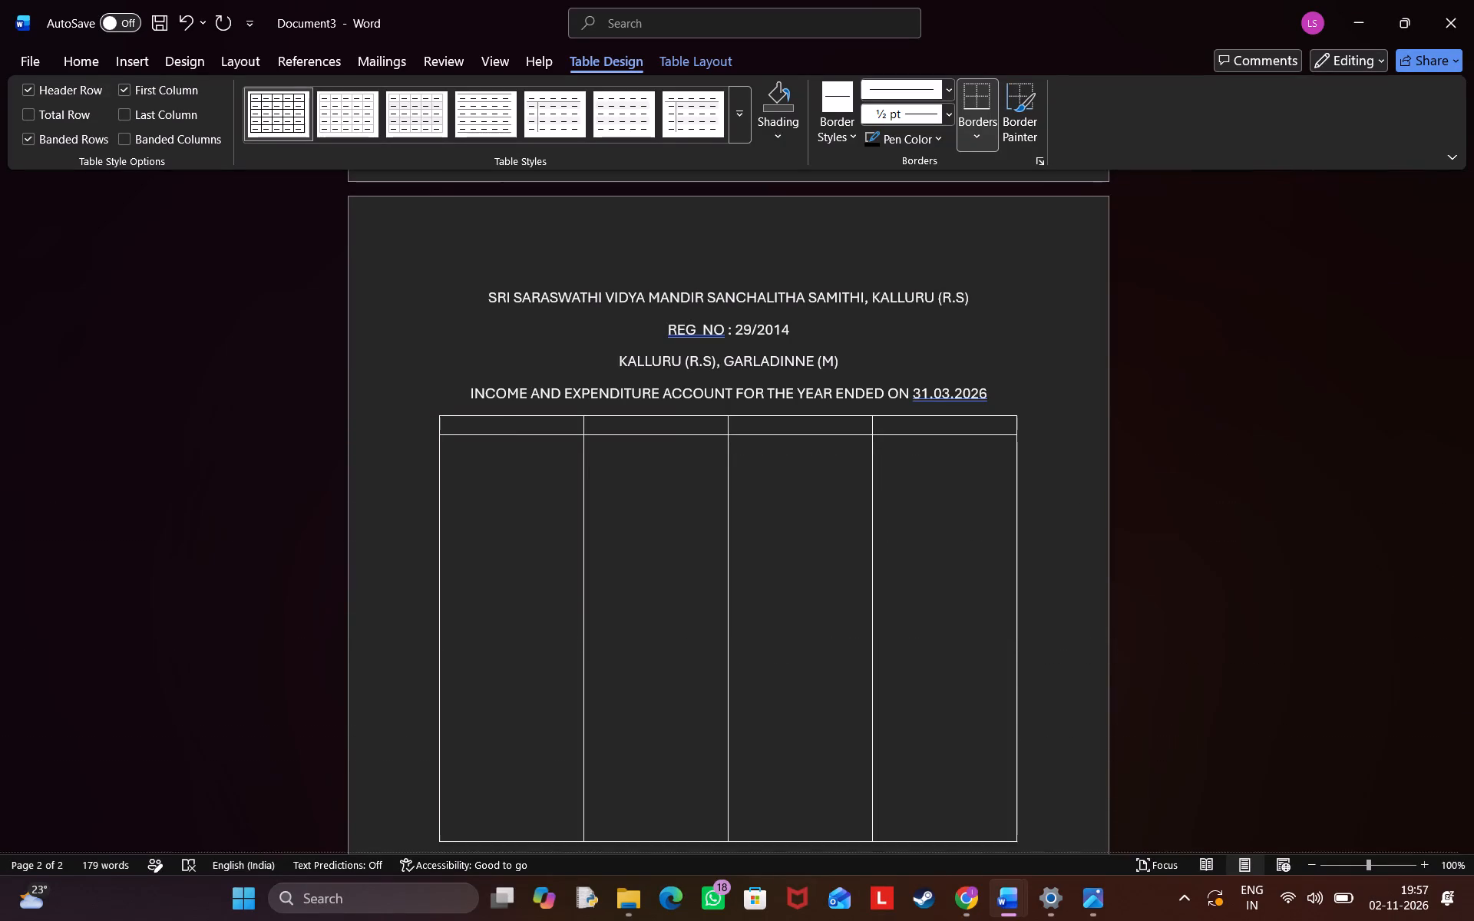
pyautogui.moveTo(632, 853); pyautogui.dragTo(636, 681)
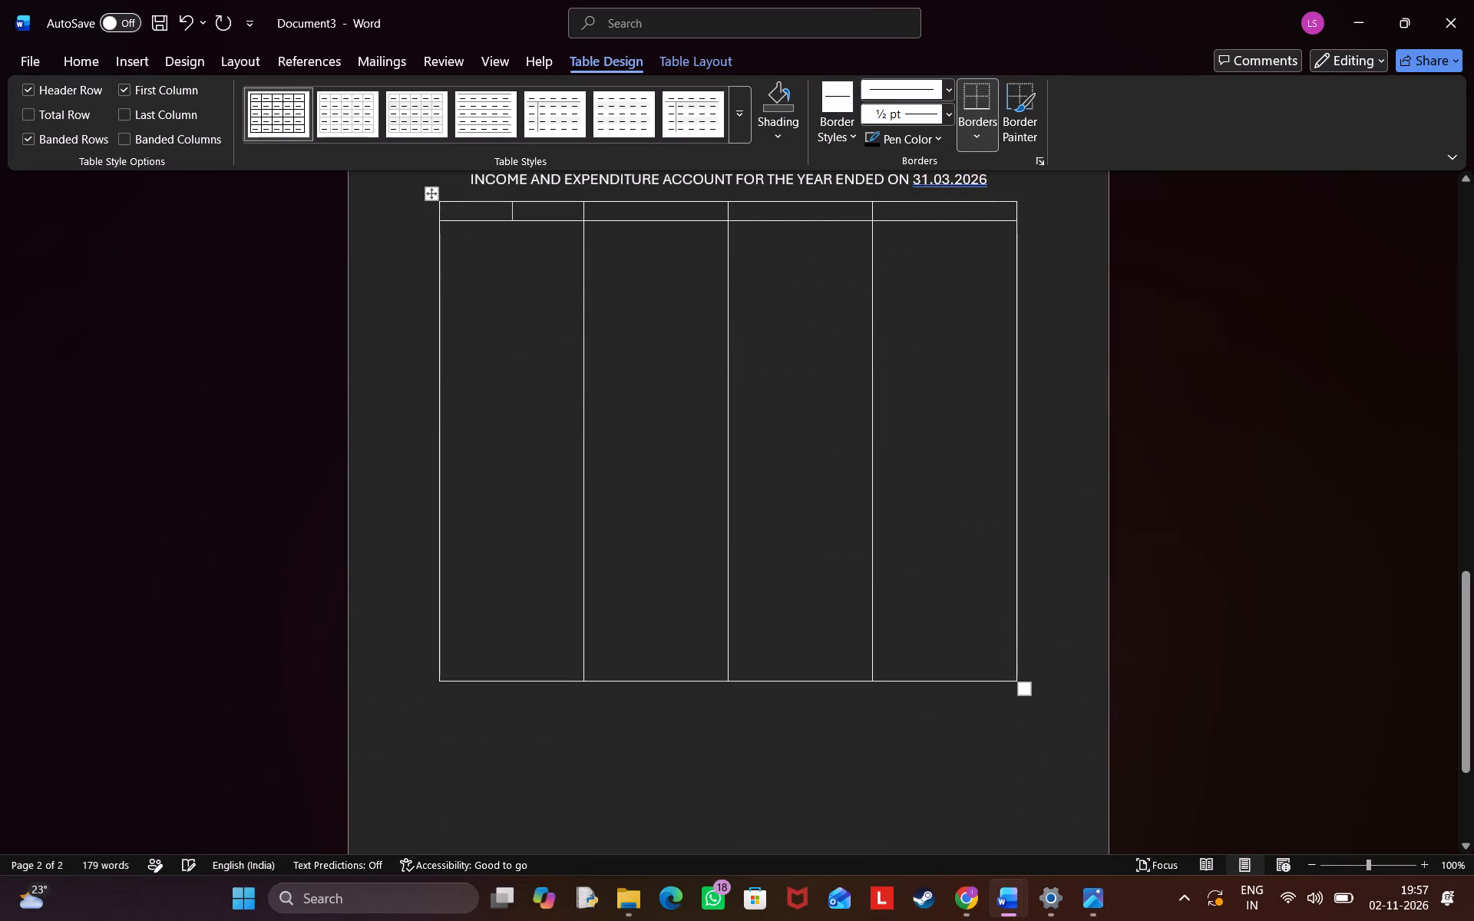
pyautogui.scroll(3, 694, 565)
pyautogui.scroll(-6, 694, 565)
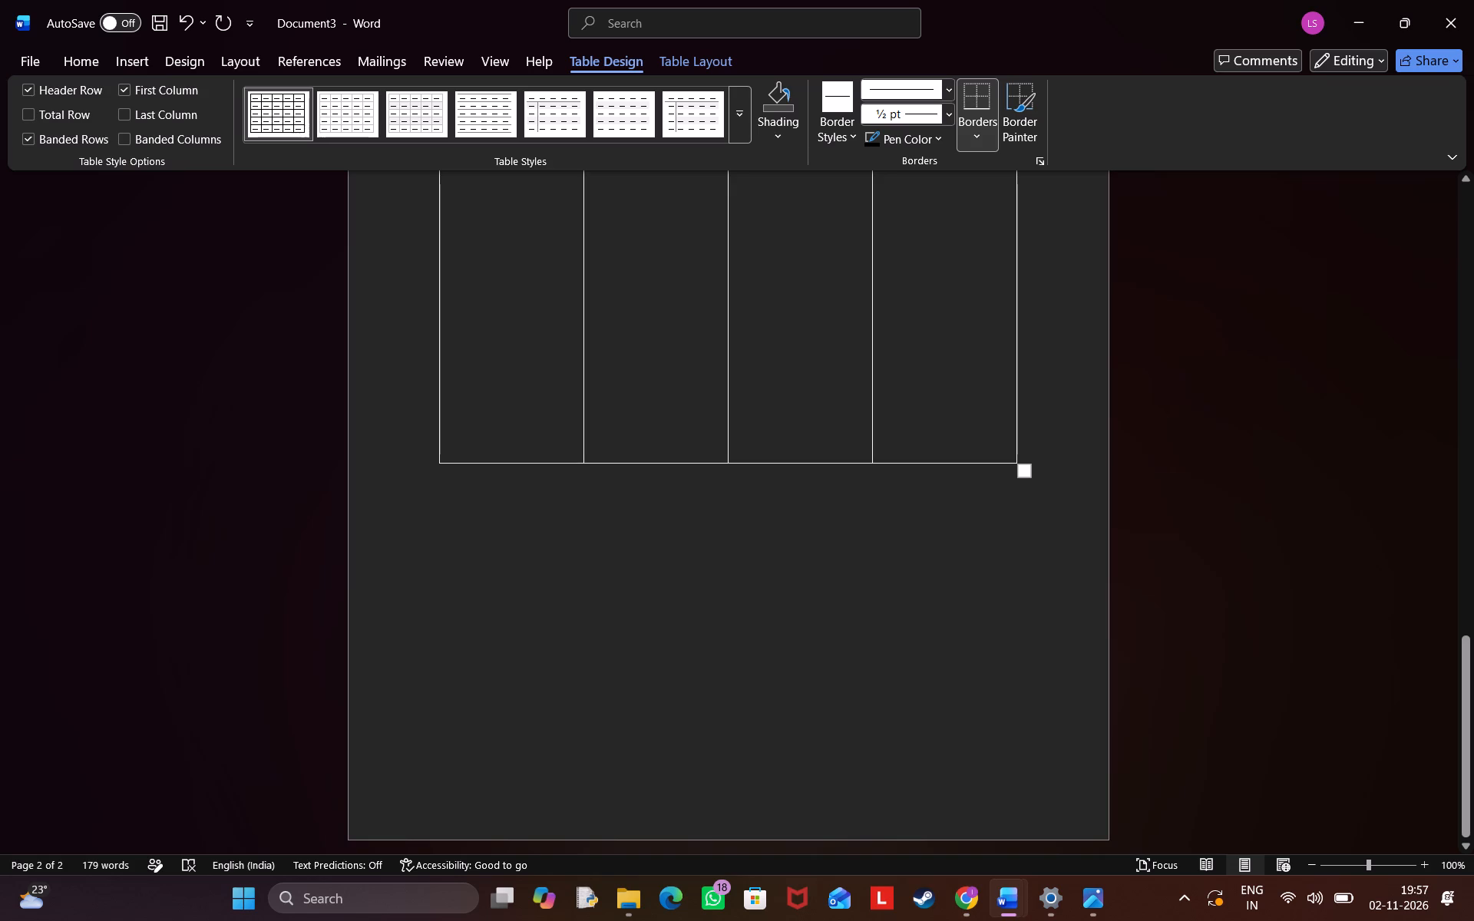
pyautogui.moveTo(706, 463); pyautogui.dragTo(708, 605)
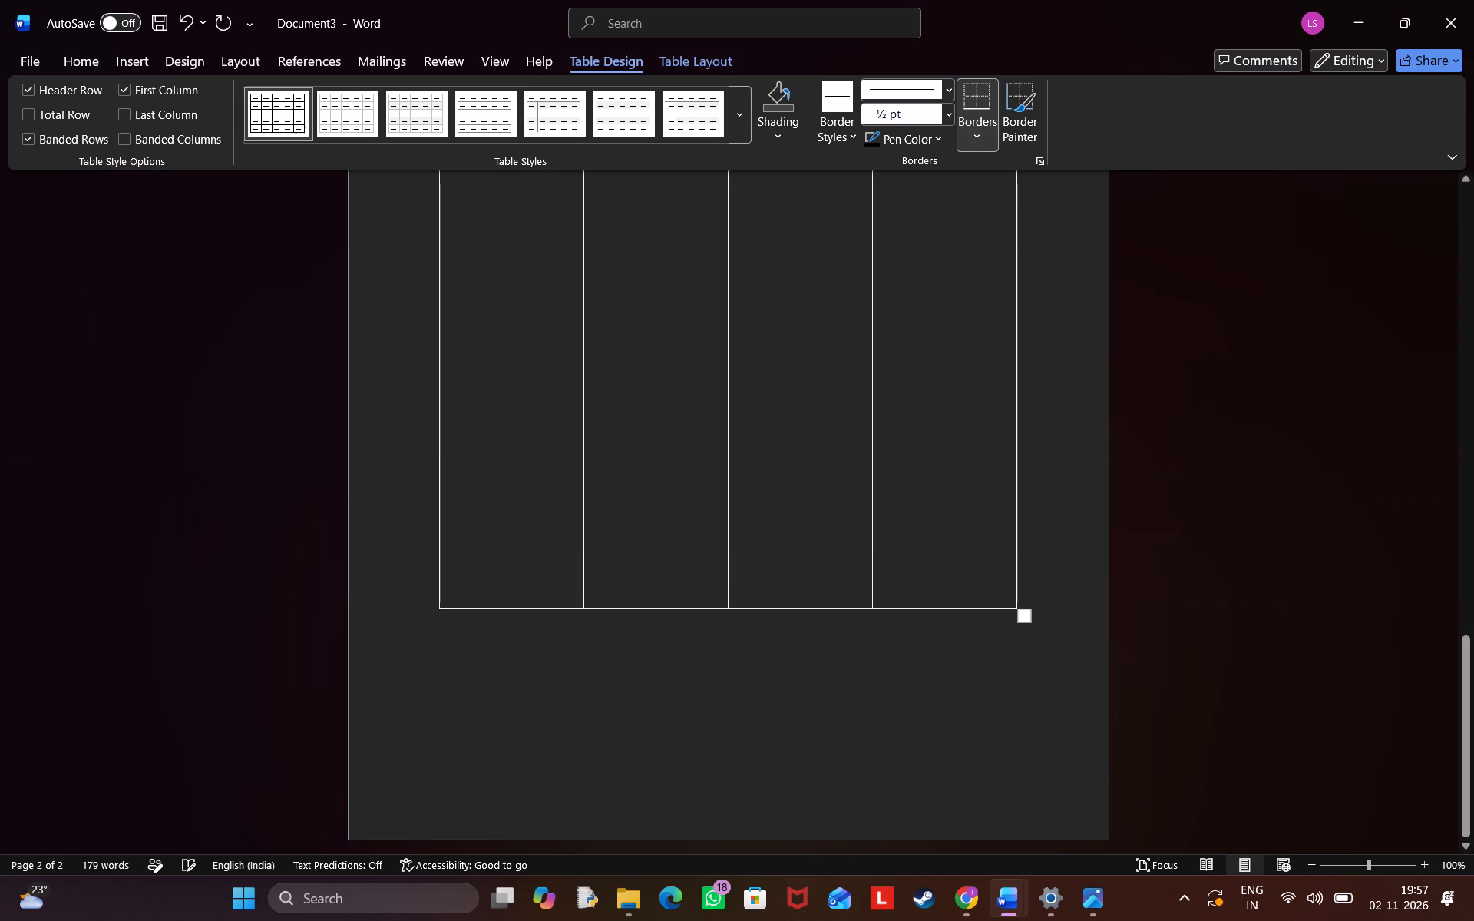
# Widen the first and third columns of the income and expenditure table and make its header row slightly taller.
pyautogui.moveTo(581, 484); pyautogui.dragTo(633, 492)
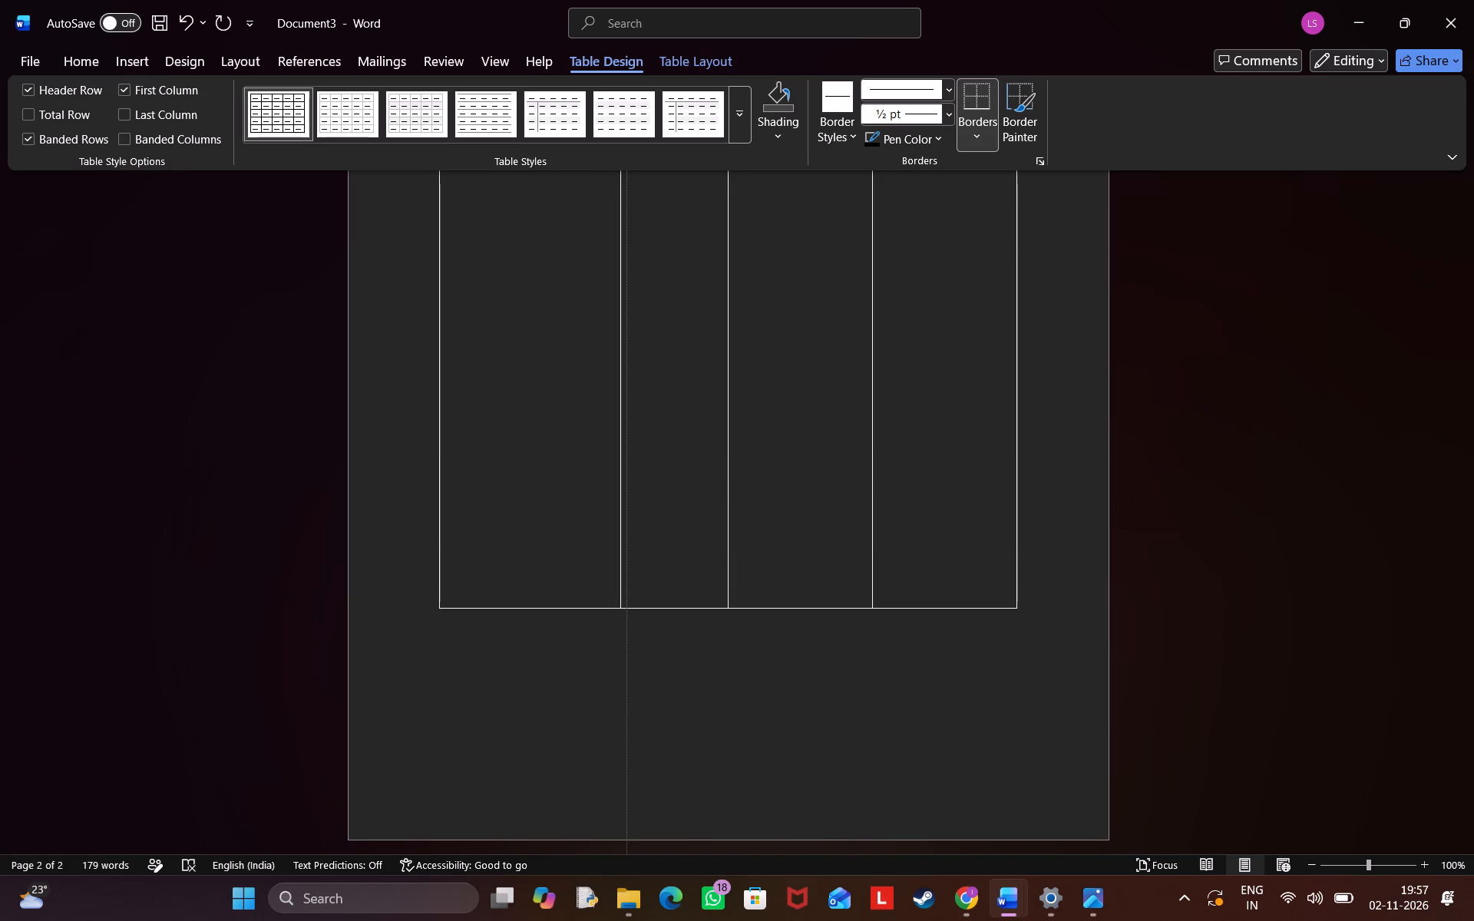
pyautogui.moveTo(633, 492); pyautogui.dragTo(633, 493)
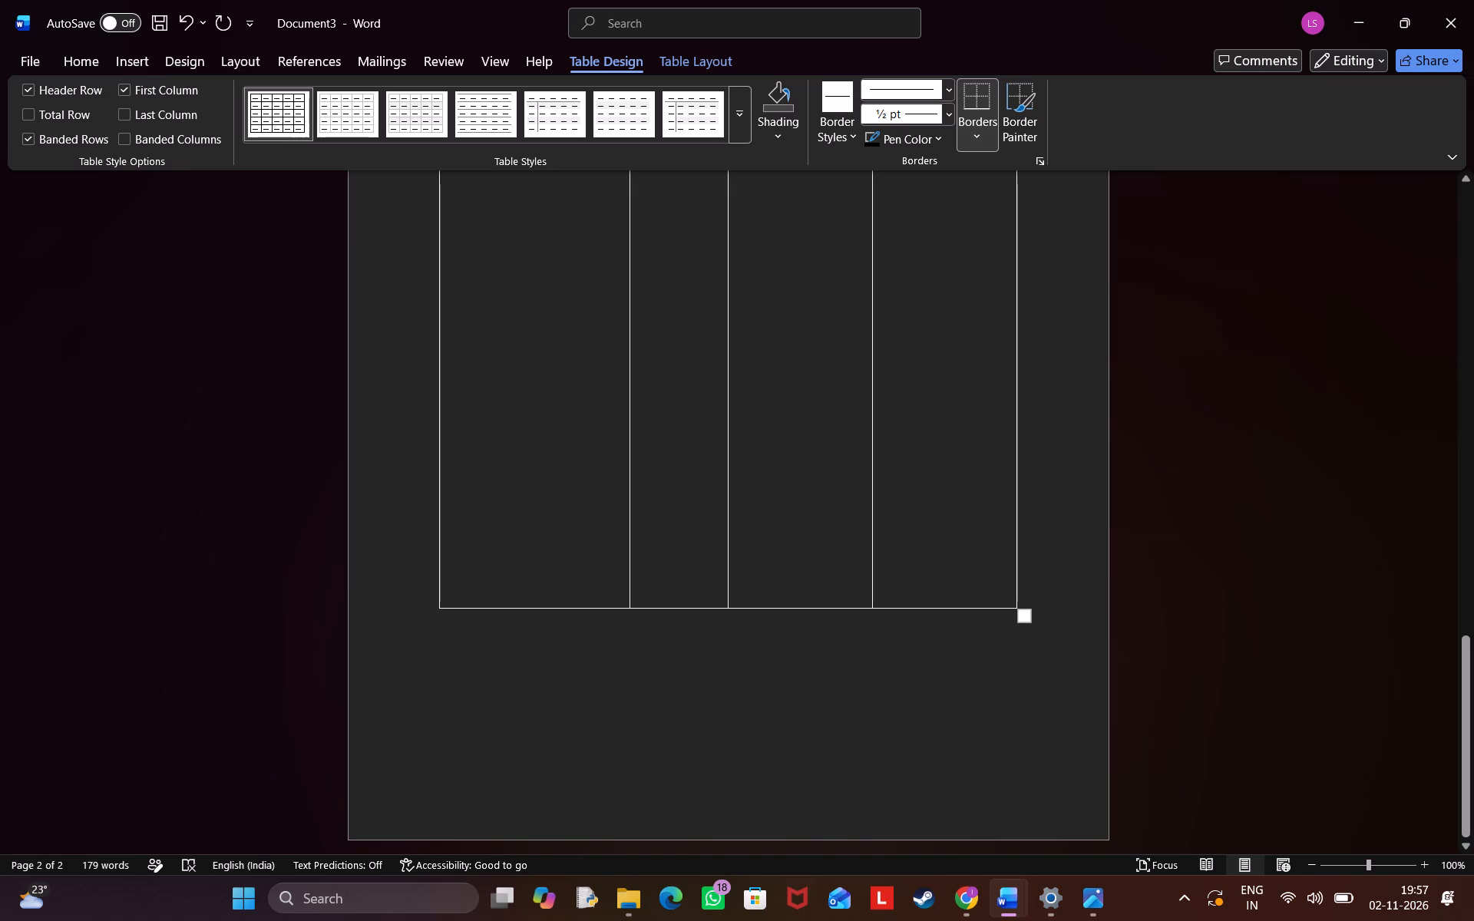
pyautogui.moveTo(871, 494); pyautogui.dragTo(917, 497)
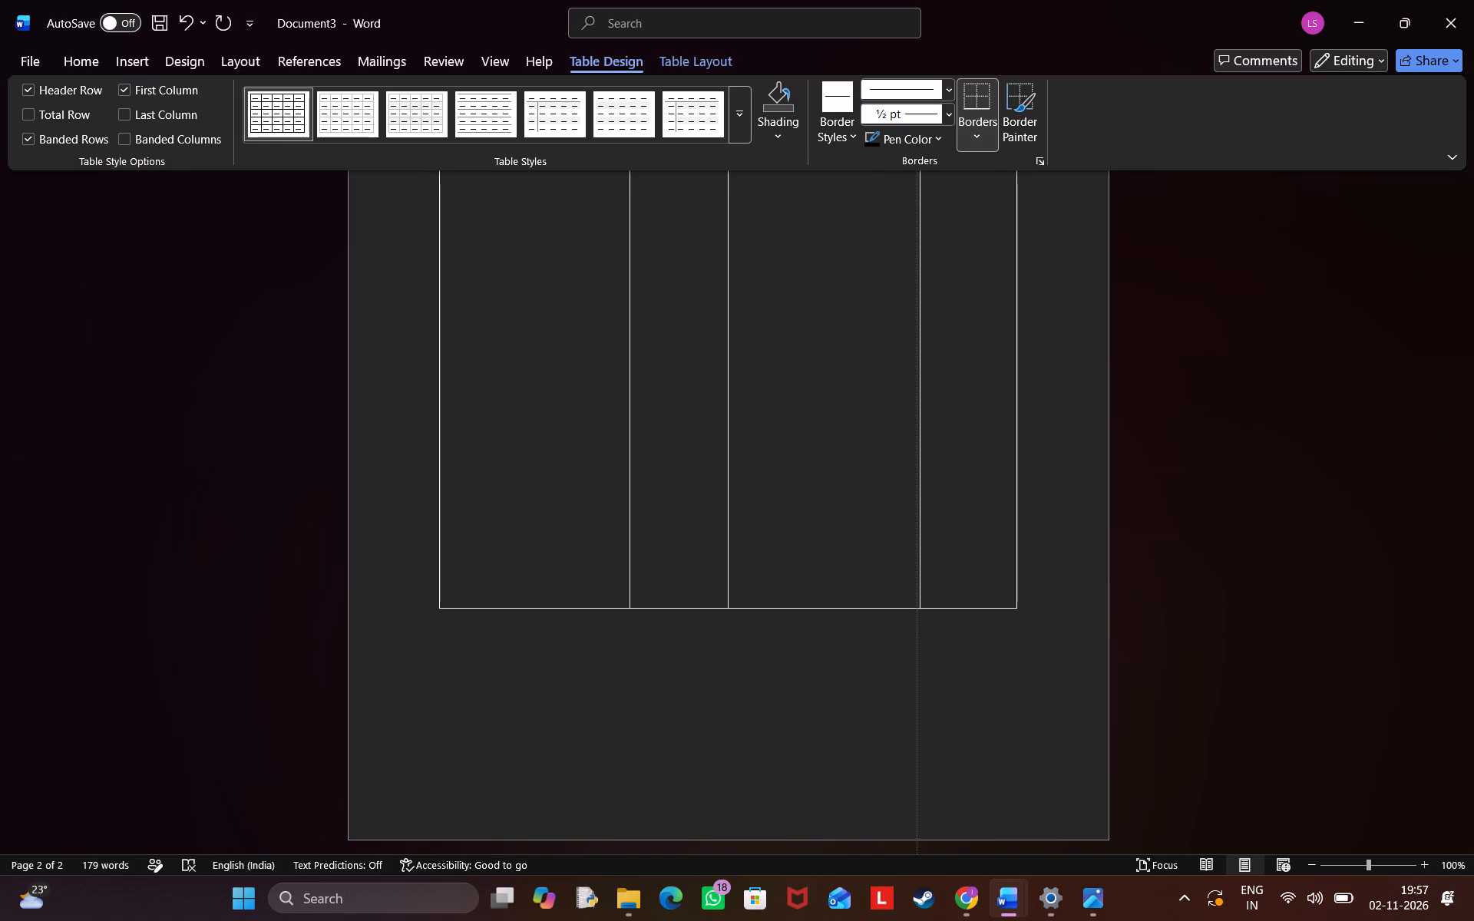
pyautogui.moveTo(917, 497); pyautogui.dragTo(910, 503)
pyautogui.scroll(2, 910, 503)
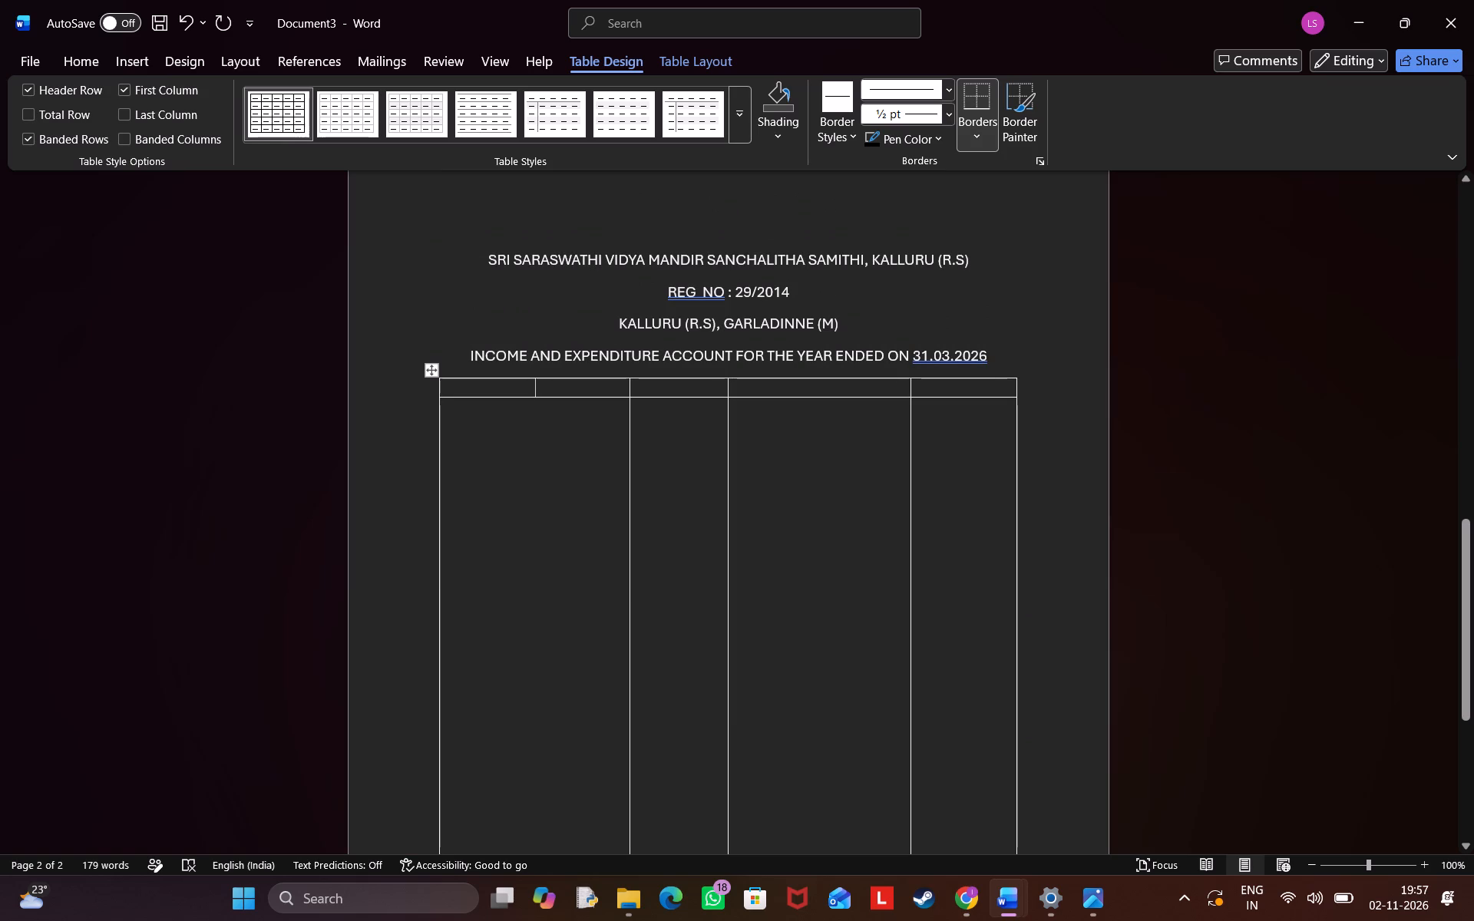
pyautogui.moveTo(562, 397); pyautogui.dragTo(563, 404)
# Make the header row of the income and expenditure table slightly taller.
pyautogui.moveTo(561, 396); pyautogui.dragTo(567, 395)
pyautogui.moveTo(567, 395); pyautogui.dragTo(570, 396)
pyautogui.moveTo(543, 466); pyautogui.dragTo(570, 413)
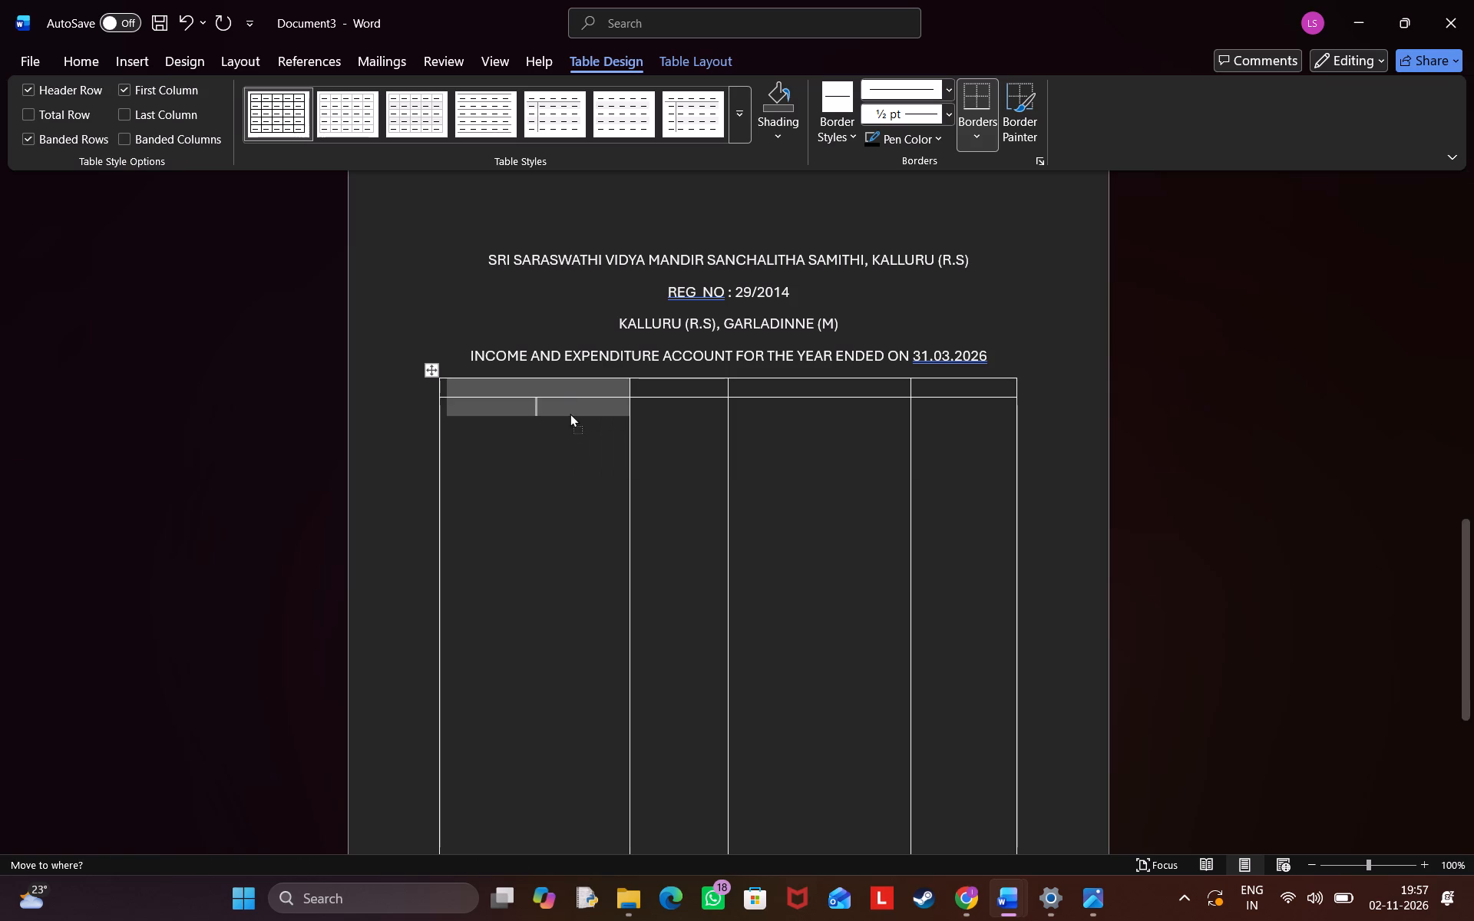
pyautogui.moveTo(570, 413); pyautogui.dragTo(574, 423)
pyautogui.click(574, 423)
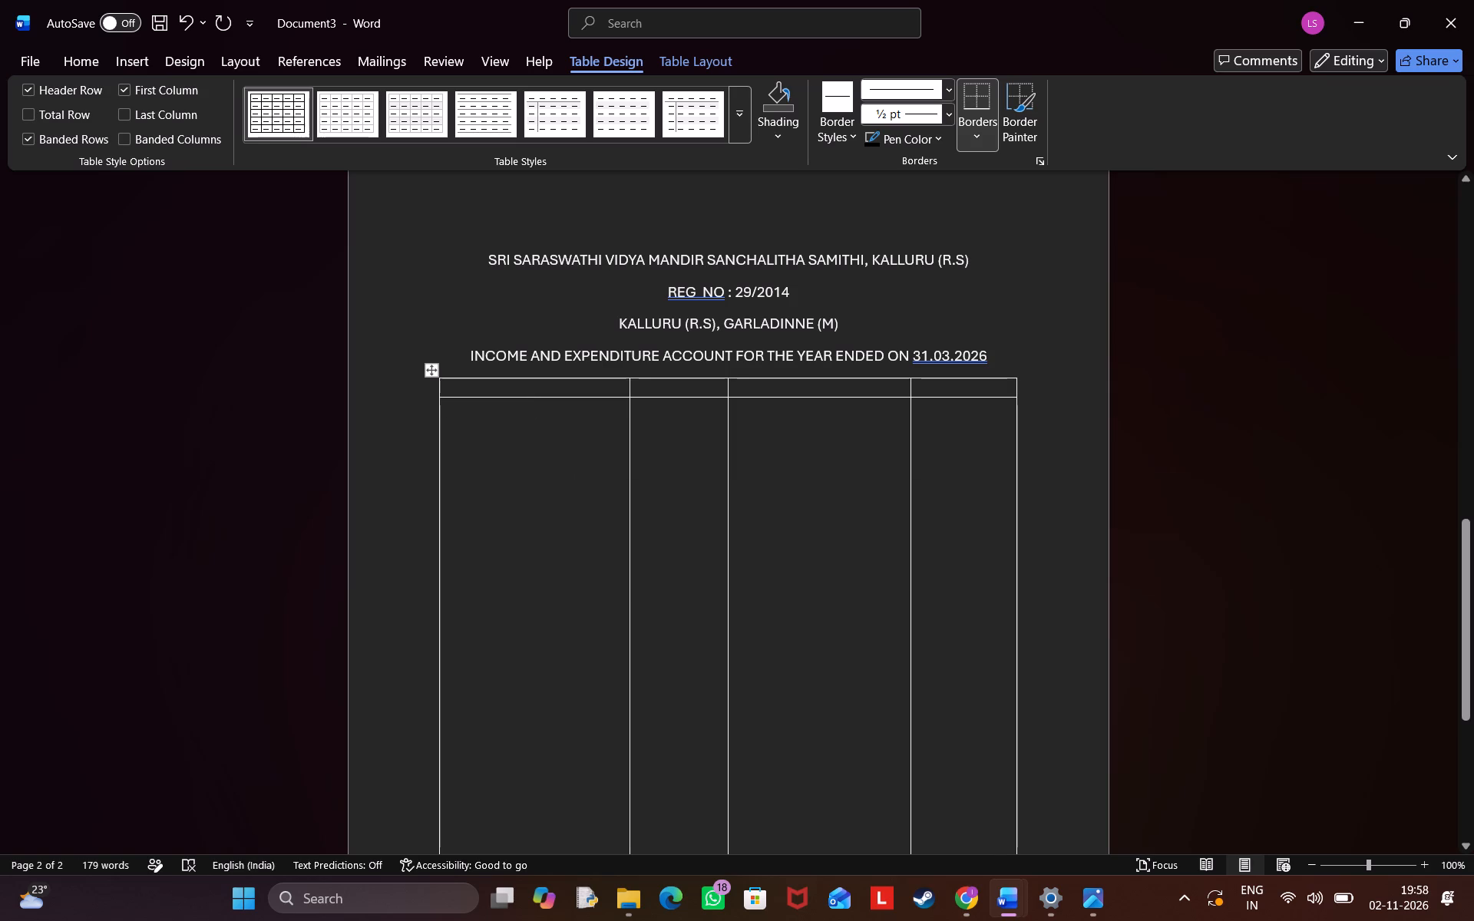
pyautogui.click(568, 395)
pyautogui.moveTo(567, 398); pyautogui.dragTo(567, 406)
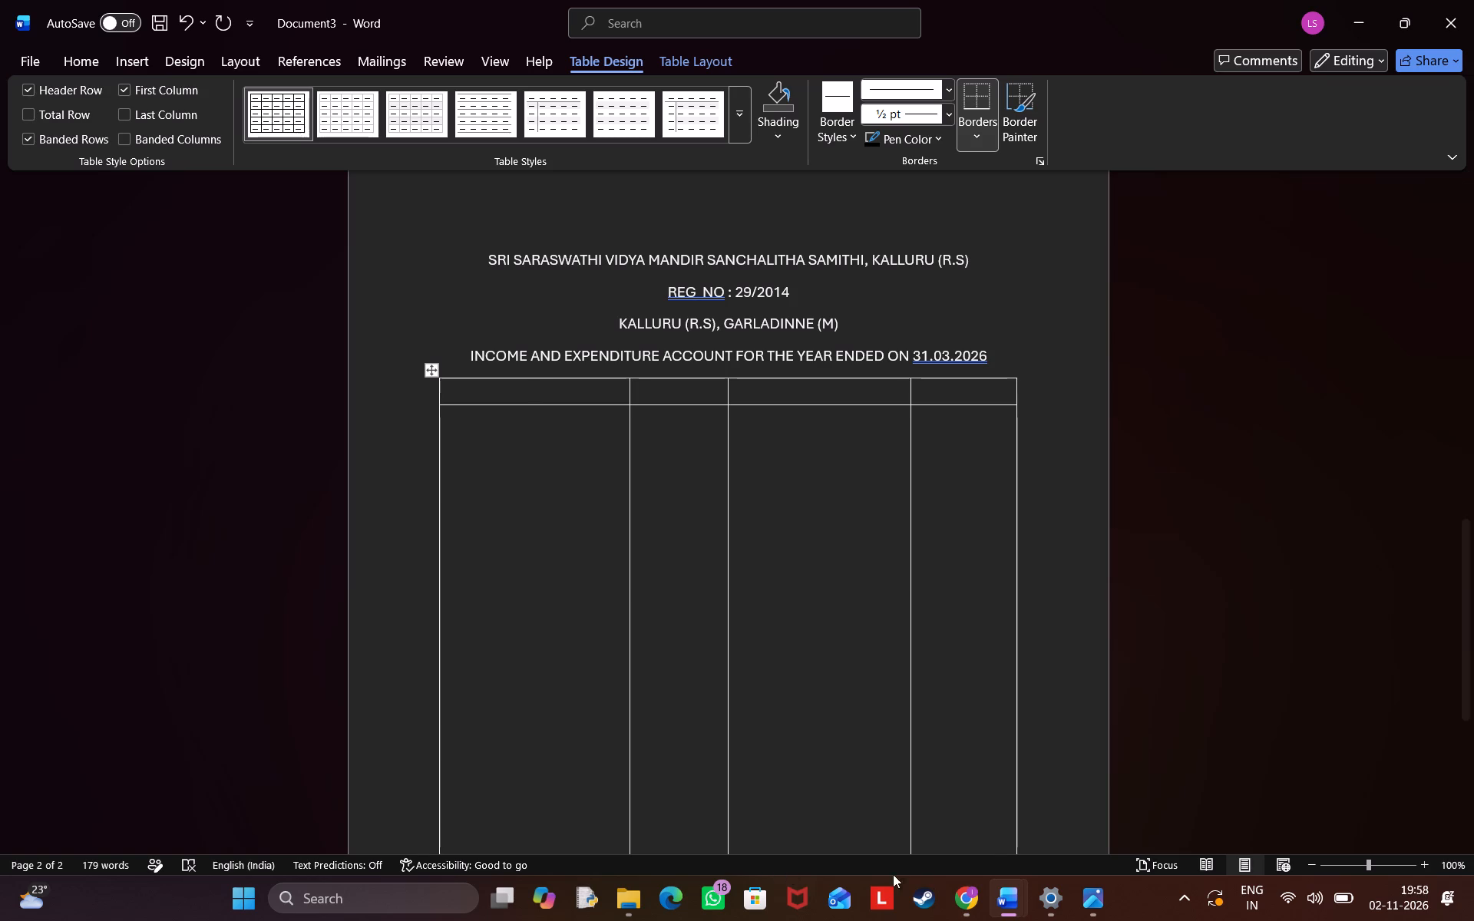
# Check the photographed account for its column headings, and enter EXPENDITURE, AMOUNT and INCOME in the table's first three header cells.
pyautogui.click(1085, 903)
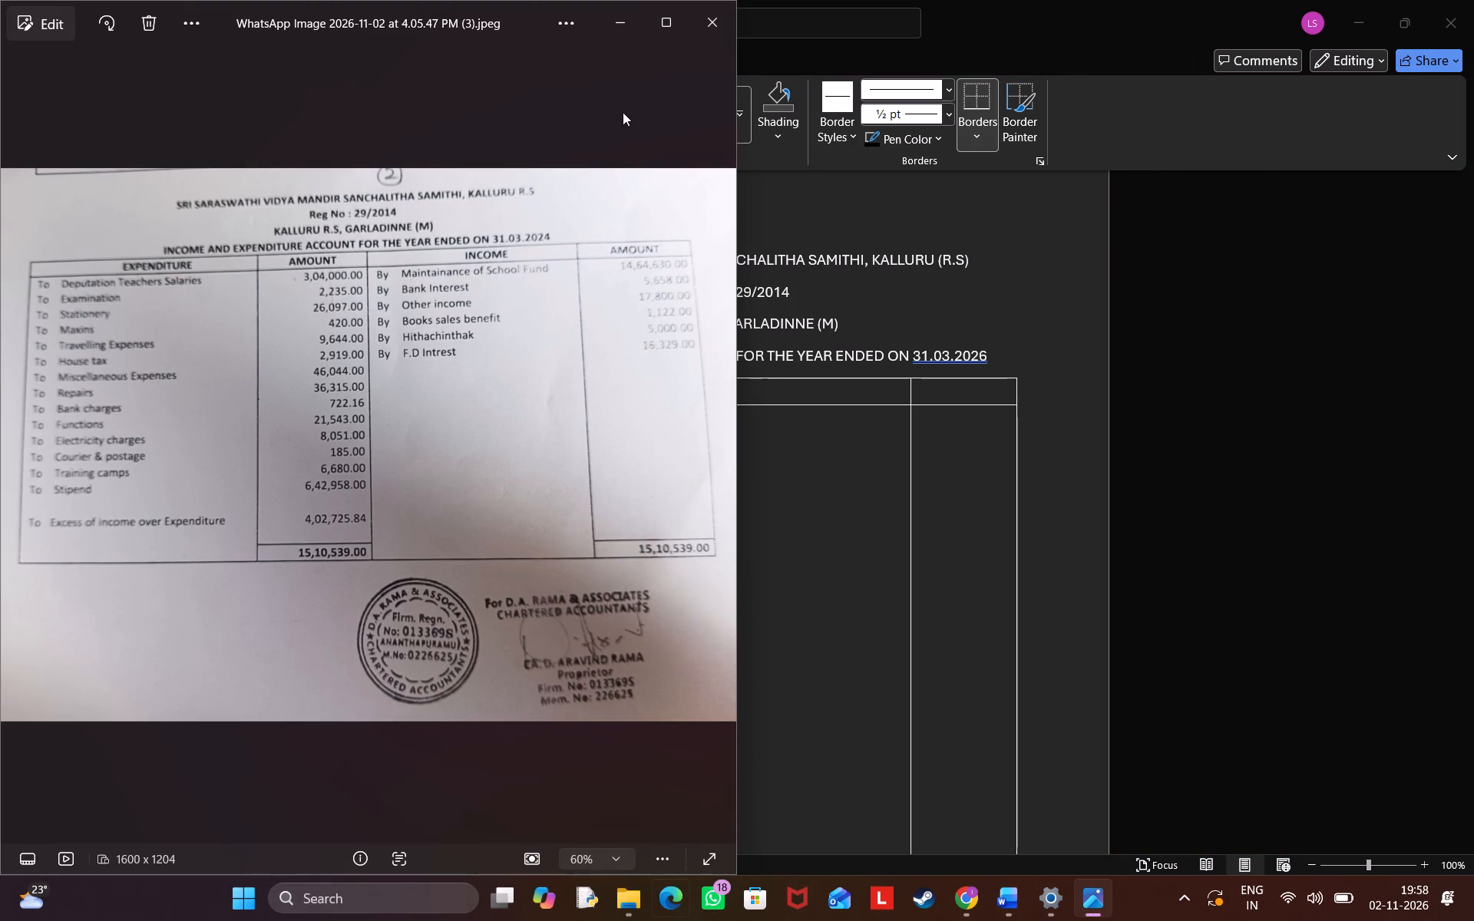
pyautogui.click(616, 18)
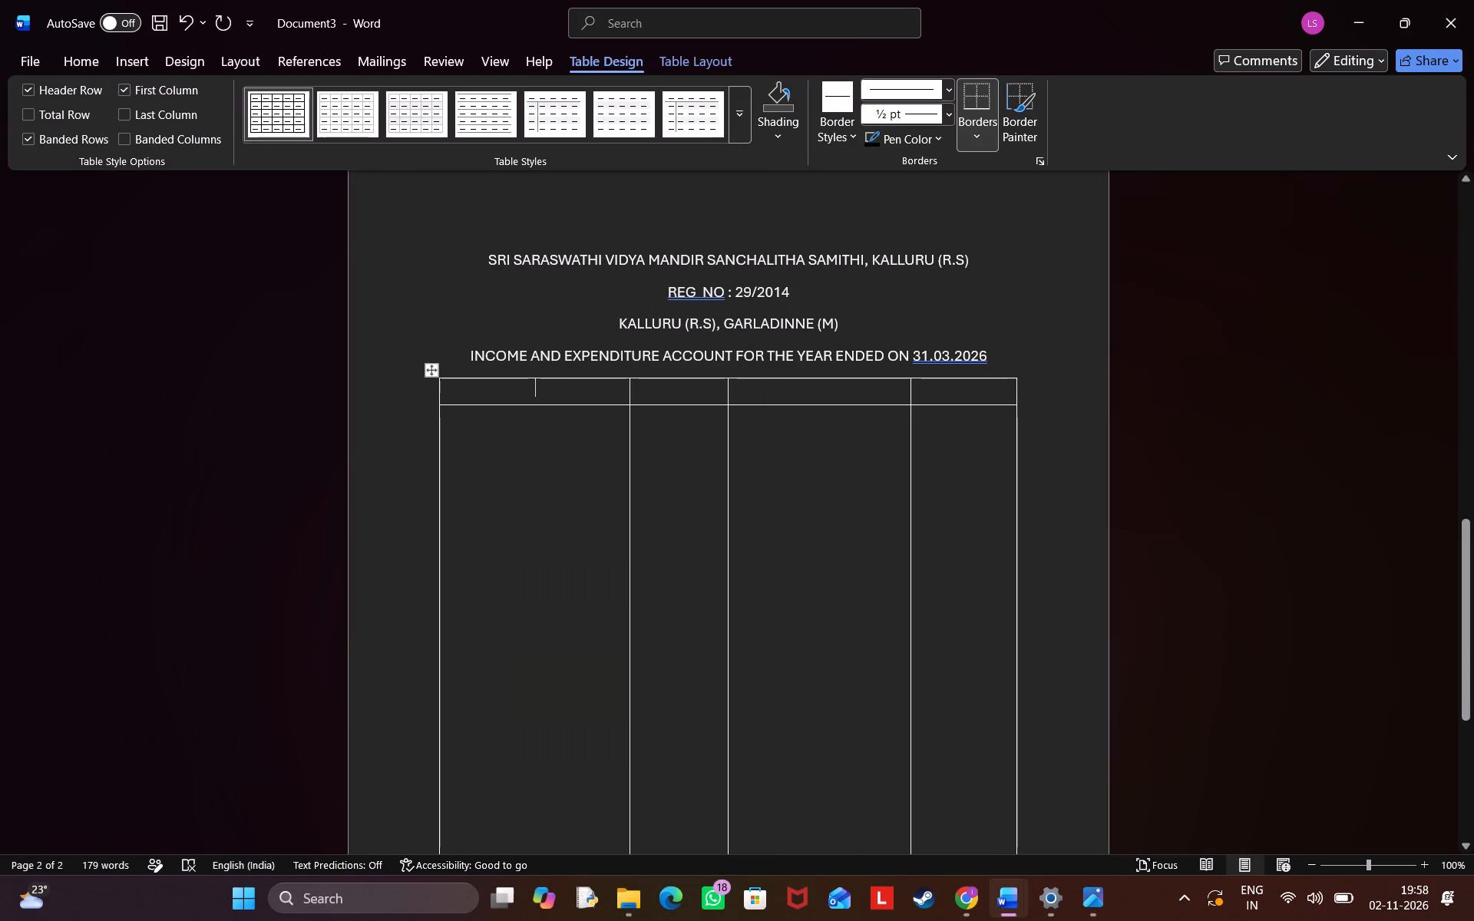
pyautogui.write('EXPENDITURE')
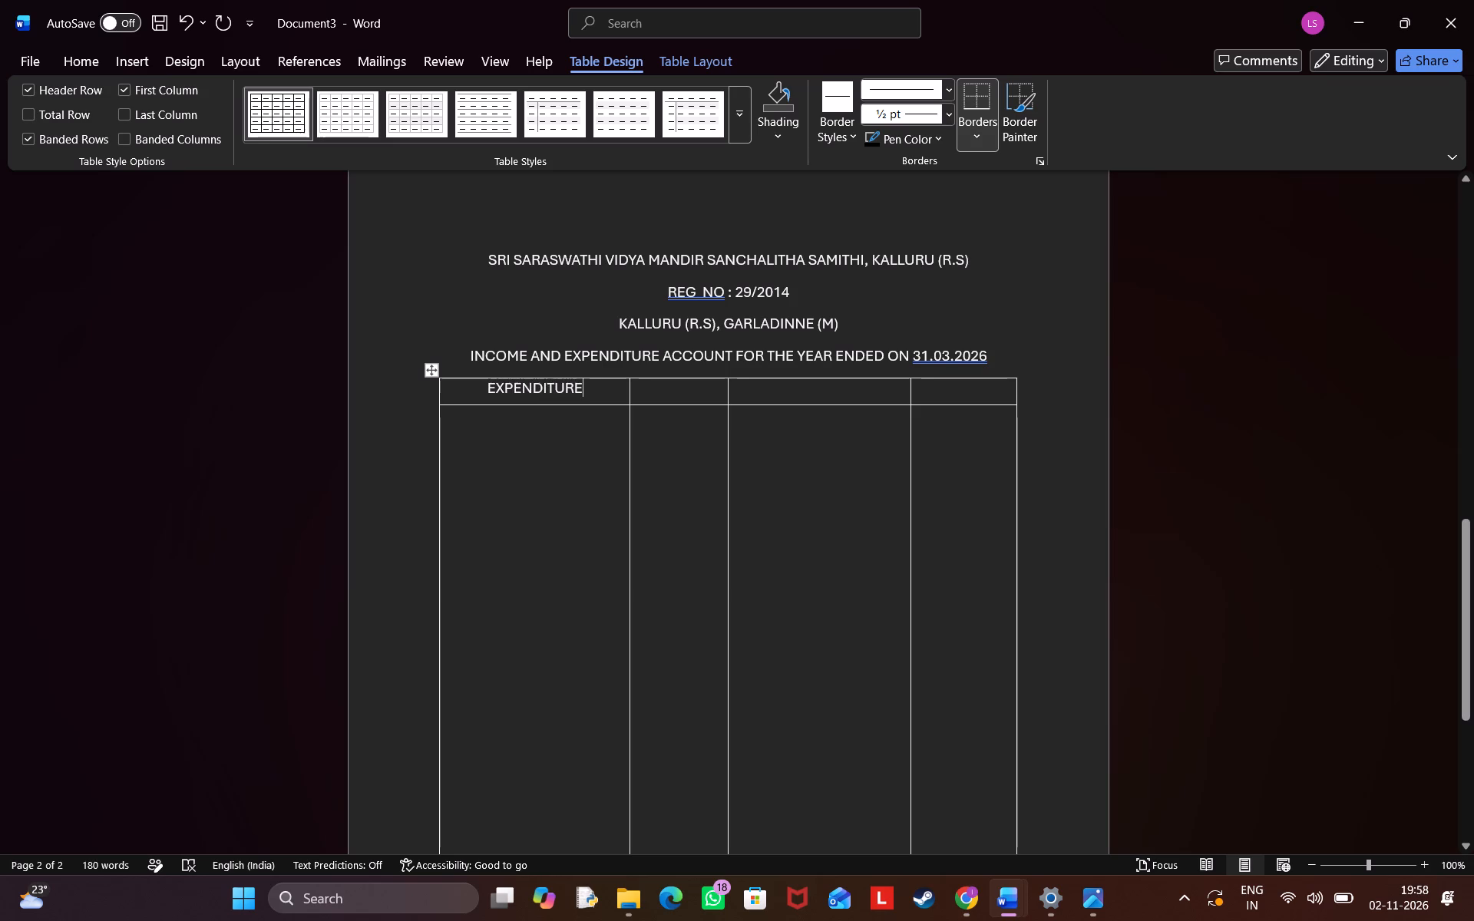
pyautogui.click(669, 387)
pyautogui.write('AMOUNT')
pyautogui.click(755, 393)
# Enter the headings INCOME and AMOUNT in the third and fourth header cells of the income and expenditure table.
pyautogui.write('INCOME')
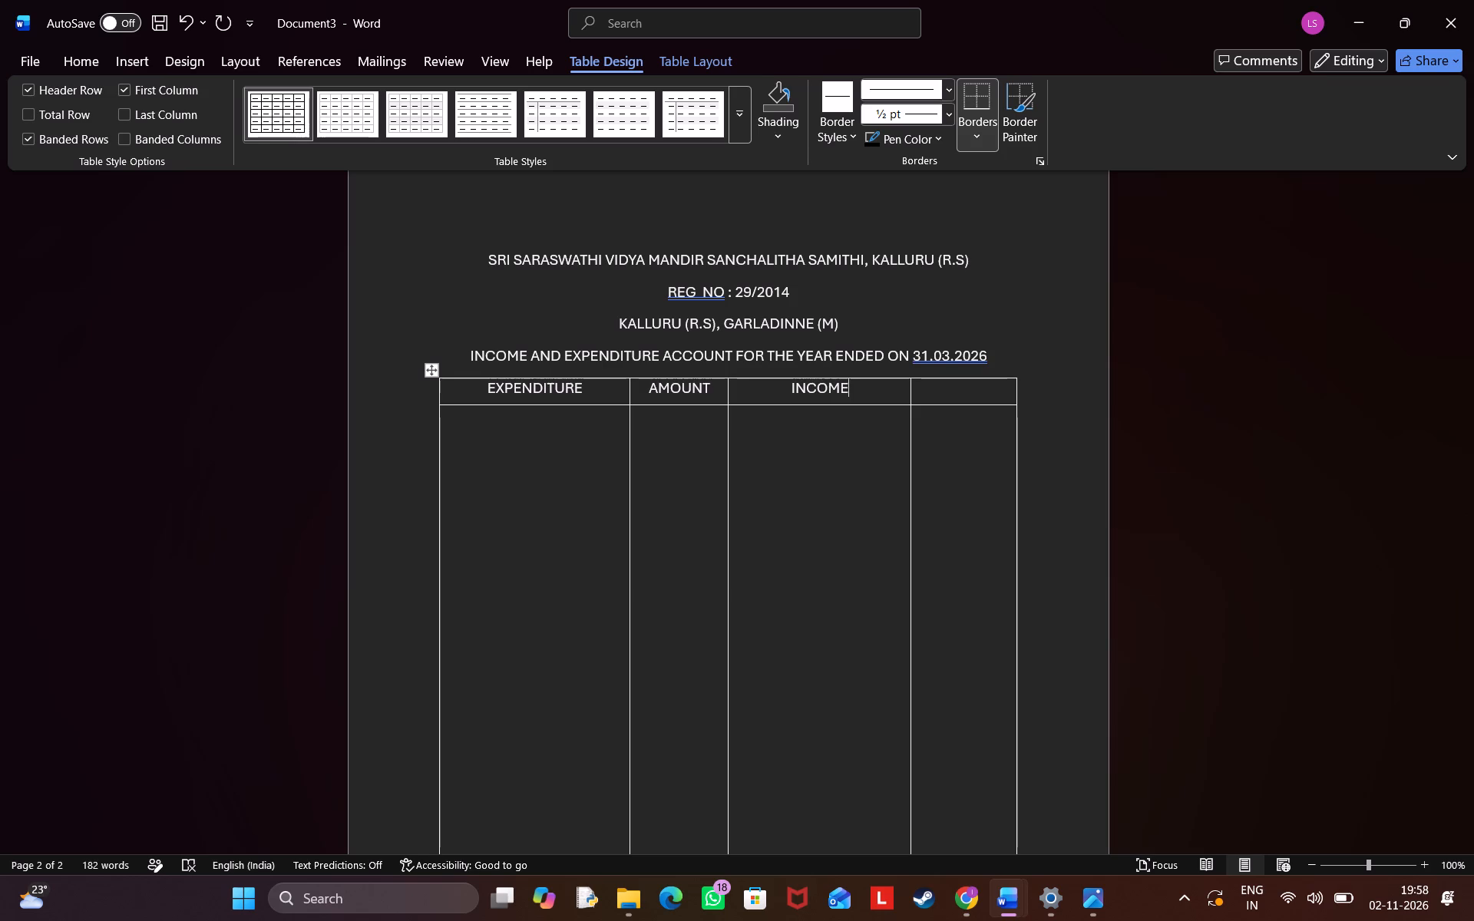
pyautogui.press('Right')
pyautogui.write('AMOUNT')
pyautogui.scroll(1, 567, 85)
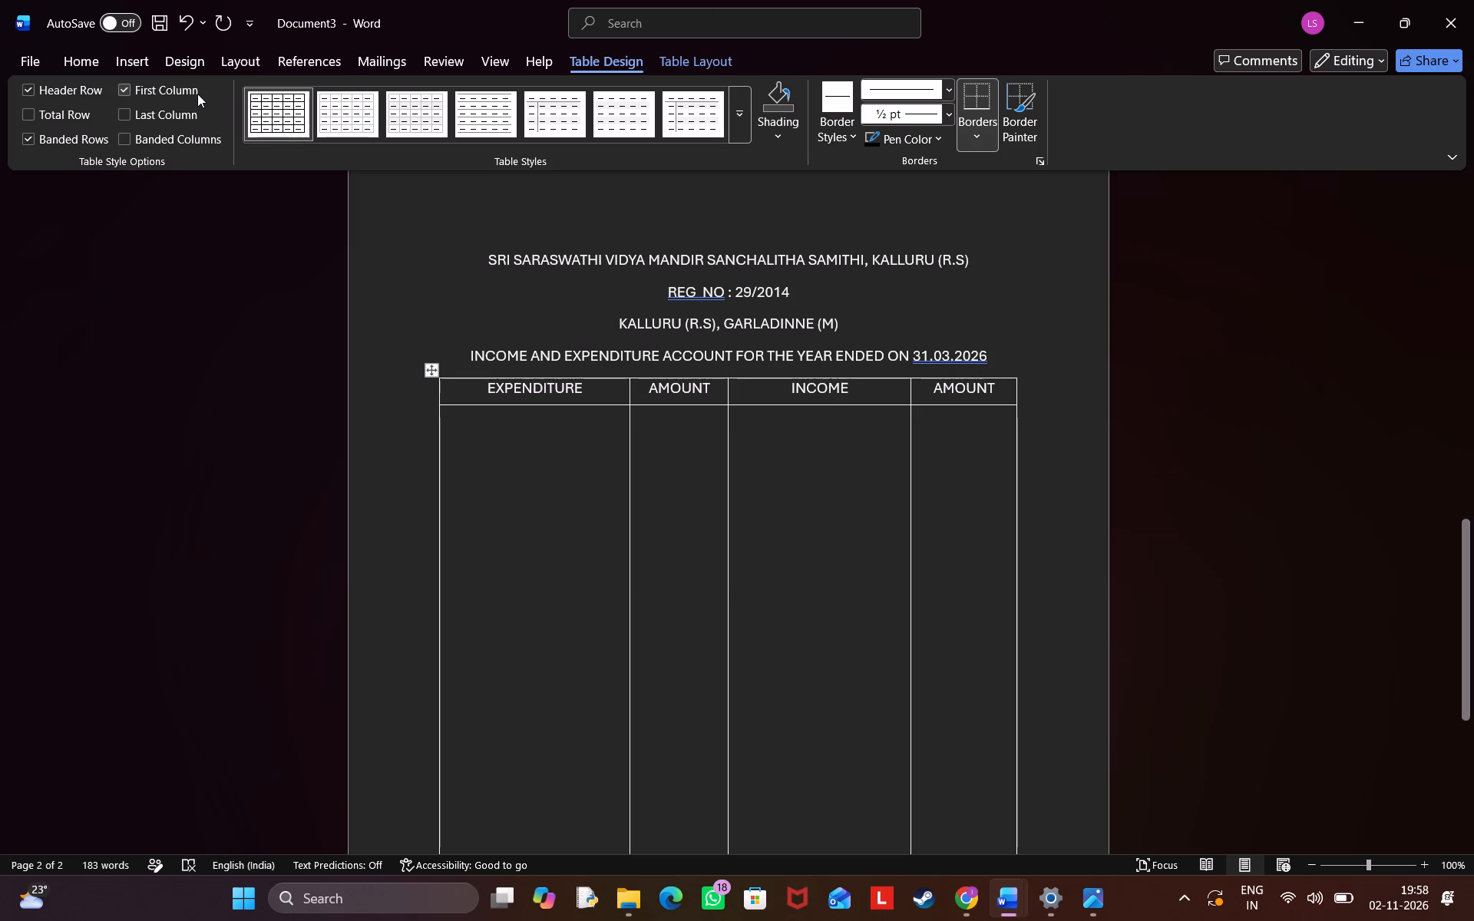
# Left-align the empty body cell under the EXPENDITURE heading.
pyautogui.click(86, 55)
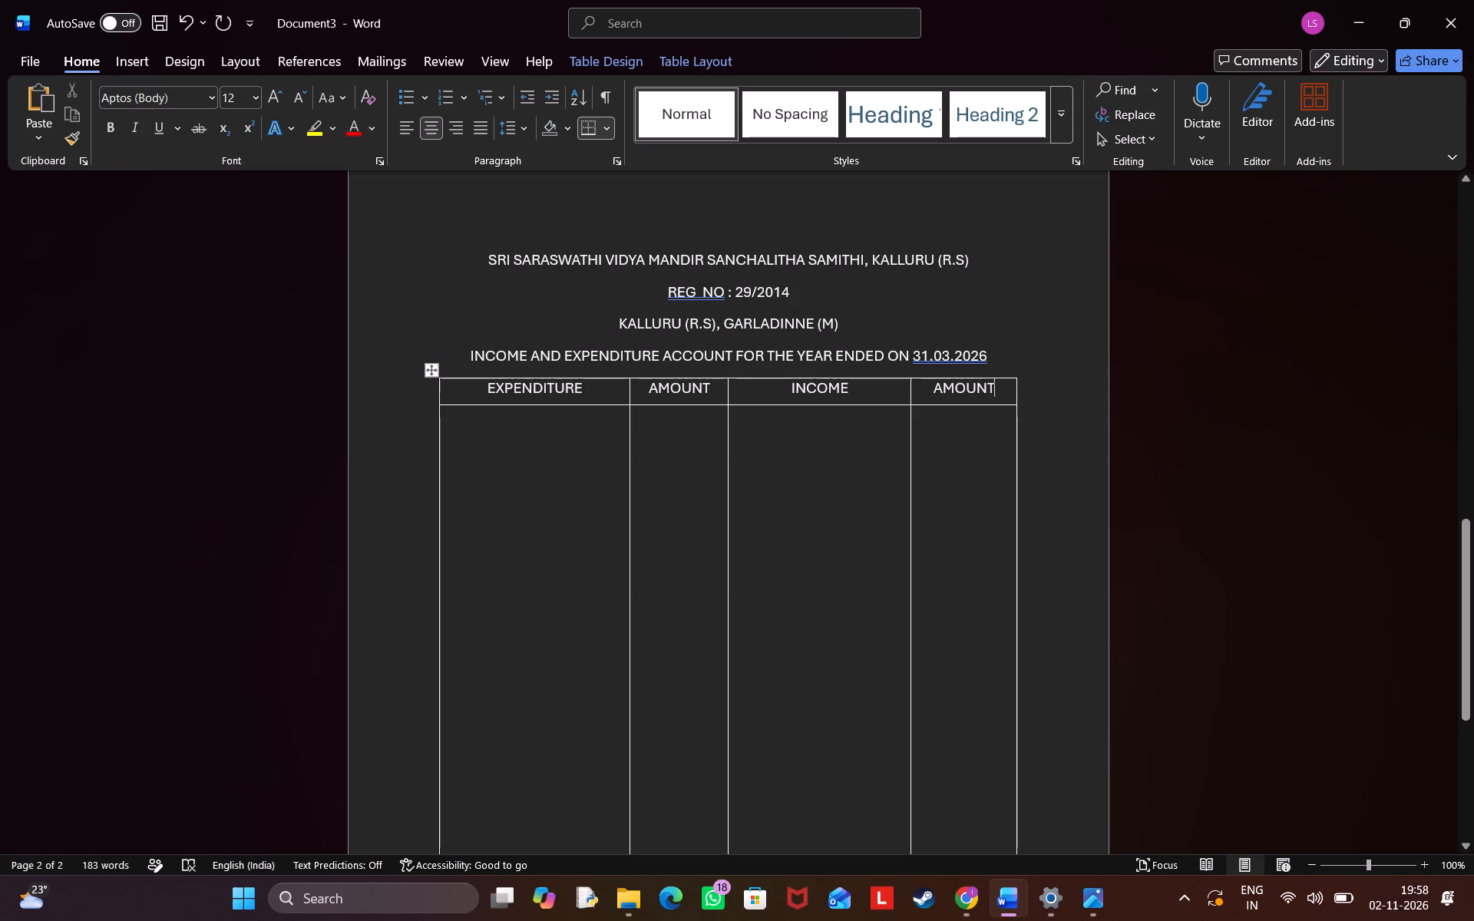
pyautogui.click(487, 480)
pyautogui.click(431, 121)
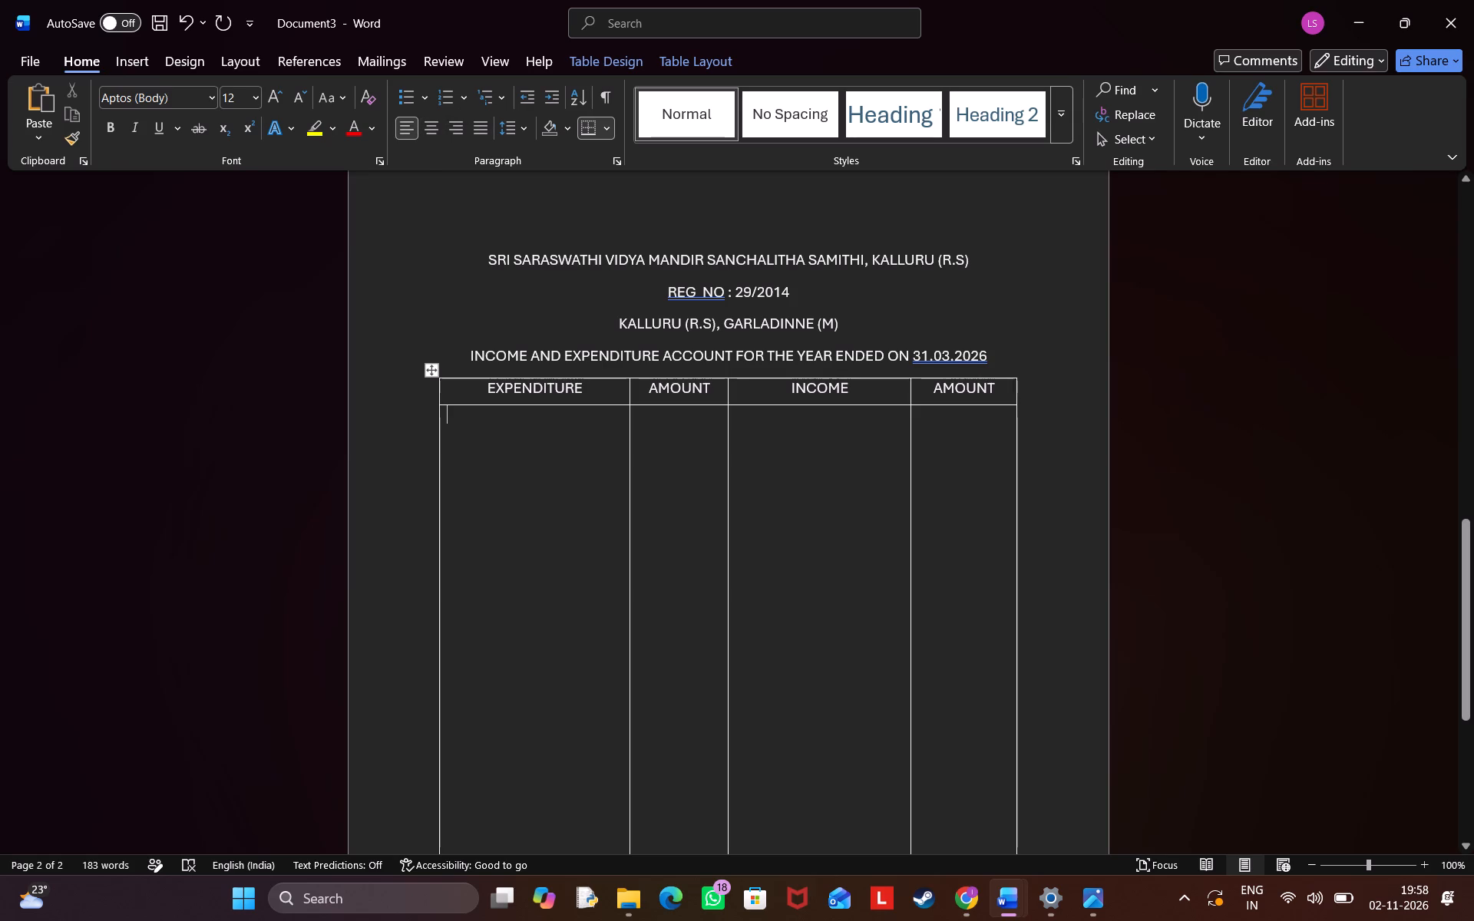
pyautogui.click(467, 432)
# Review the receipts and payments account on page 1, including its closing lines, alongside the new income and expenditure table.
pyautogui.scroll(-3, 467, 432)
pyautogui.scroll(2, 467, 432)
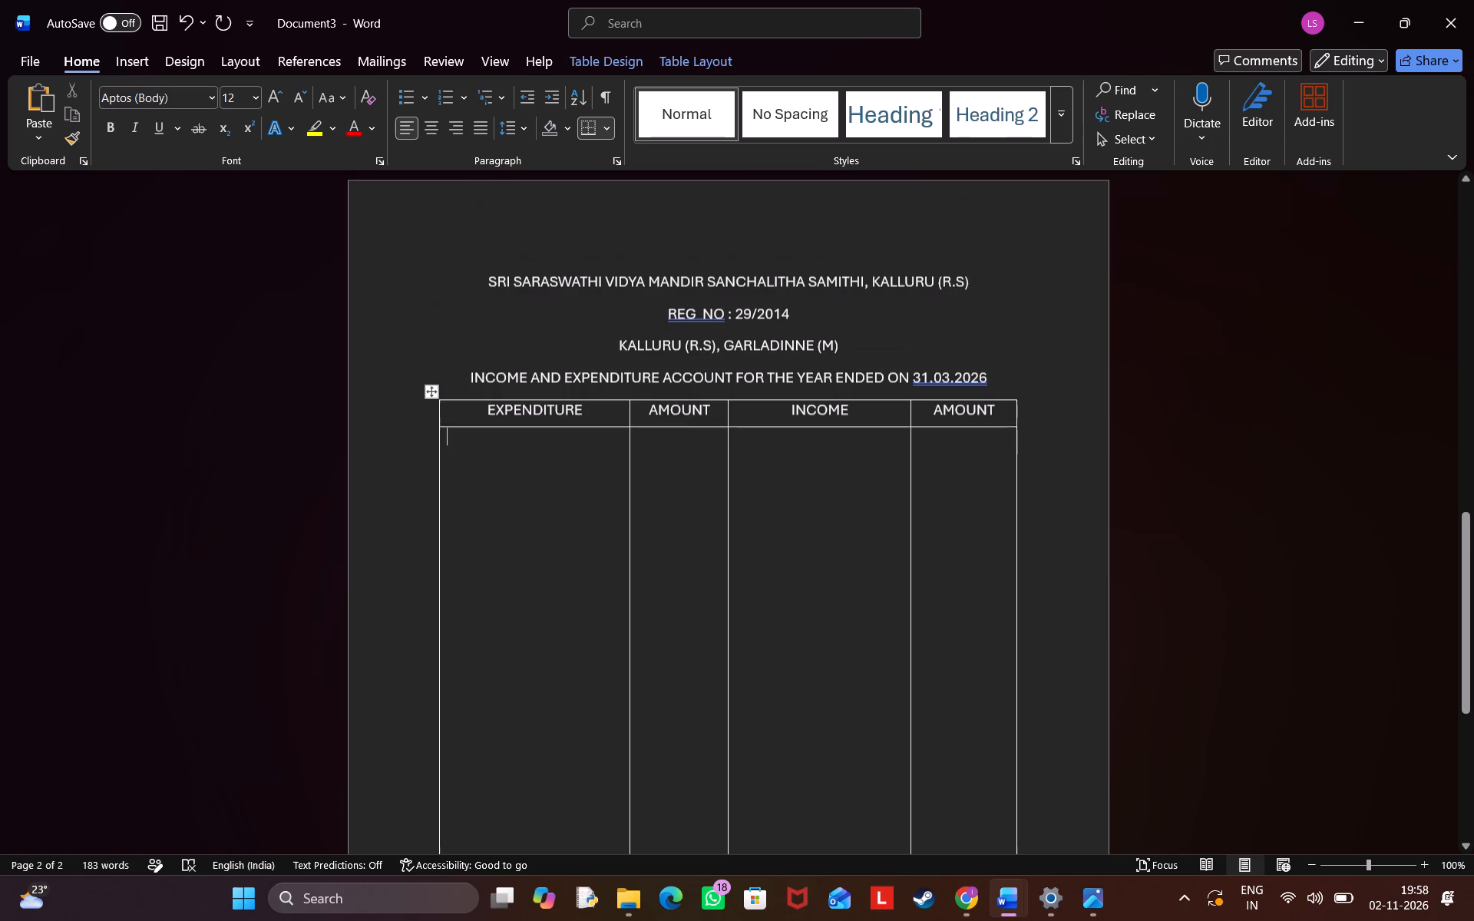
pyautogui.scroll(-1, 467, 432)
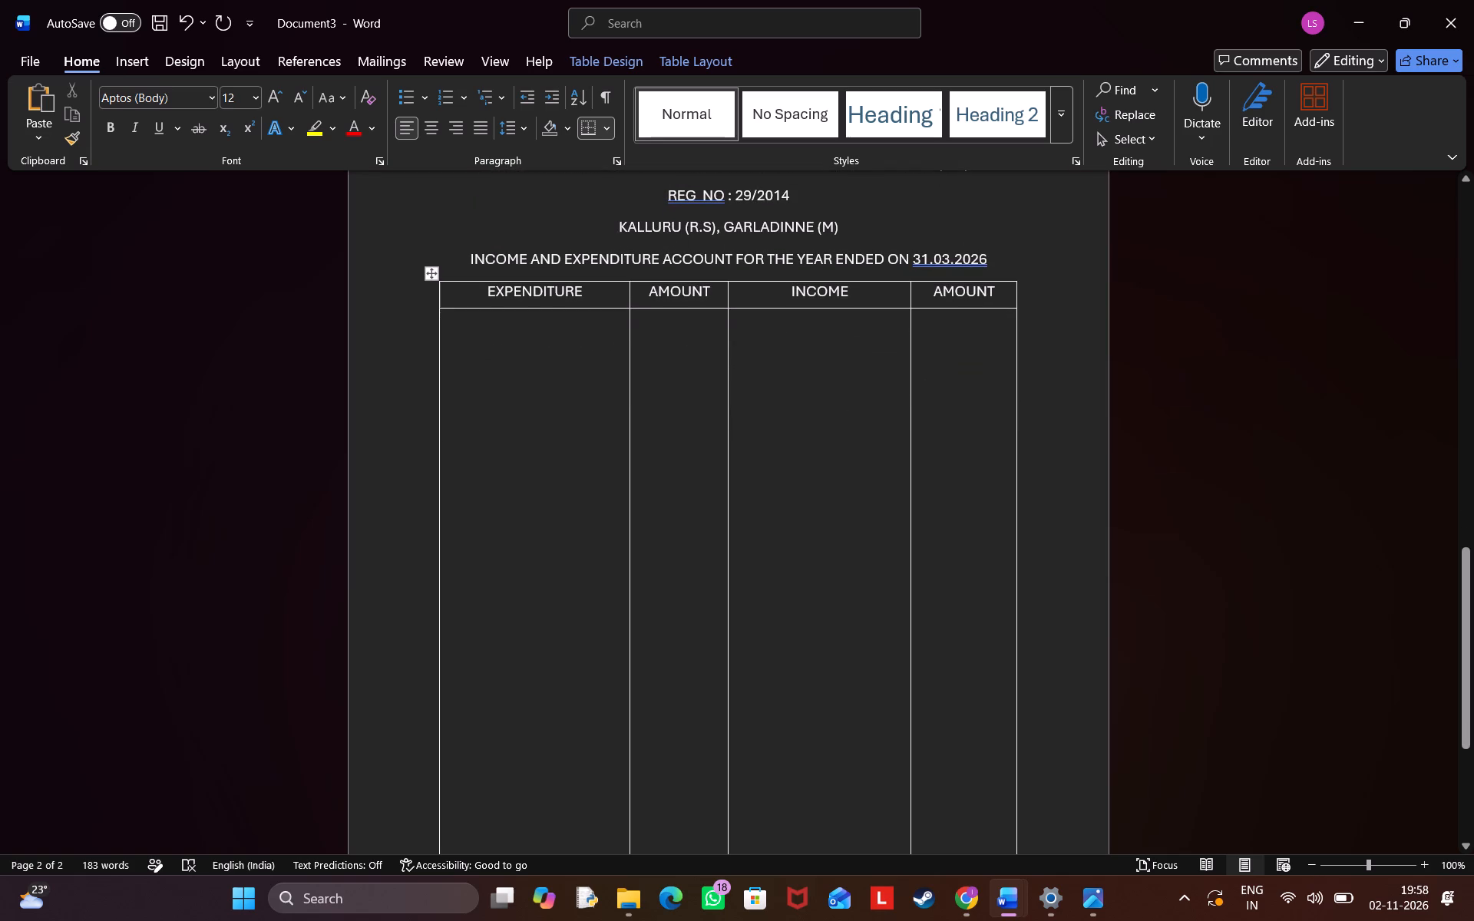
pyautogui.scroll(-1, 467, 432)
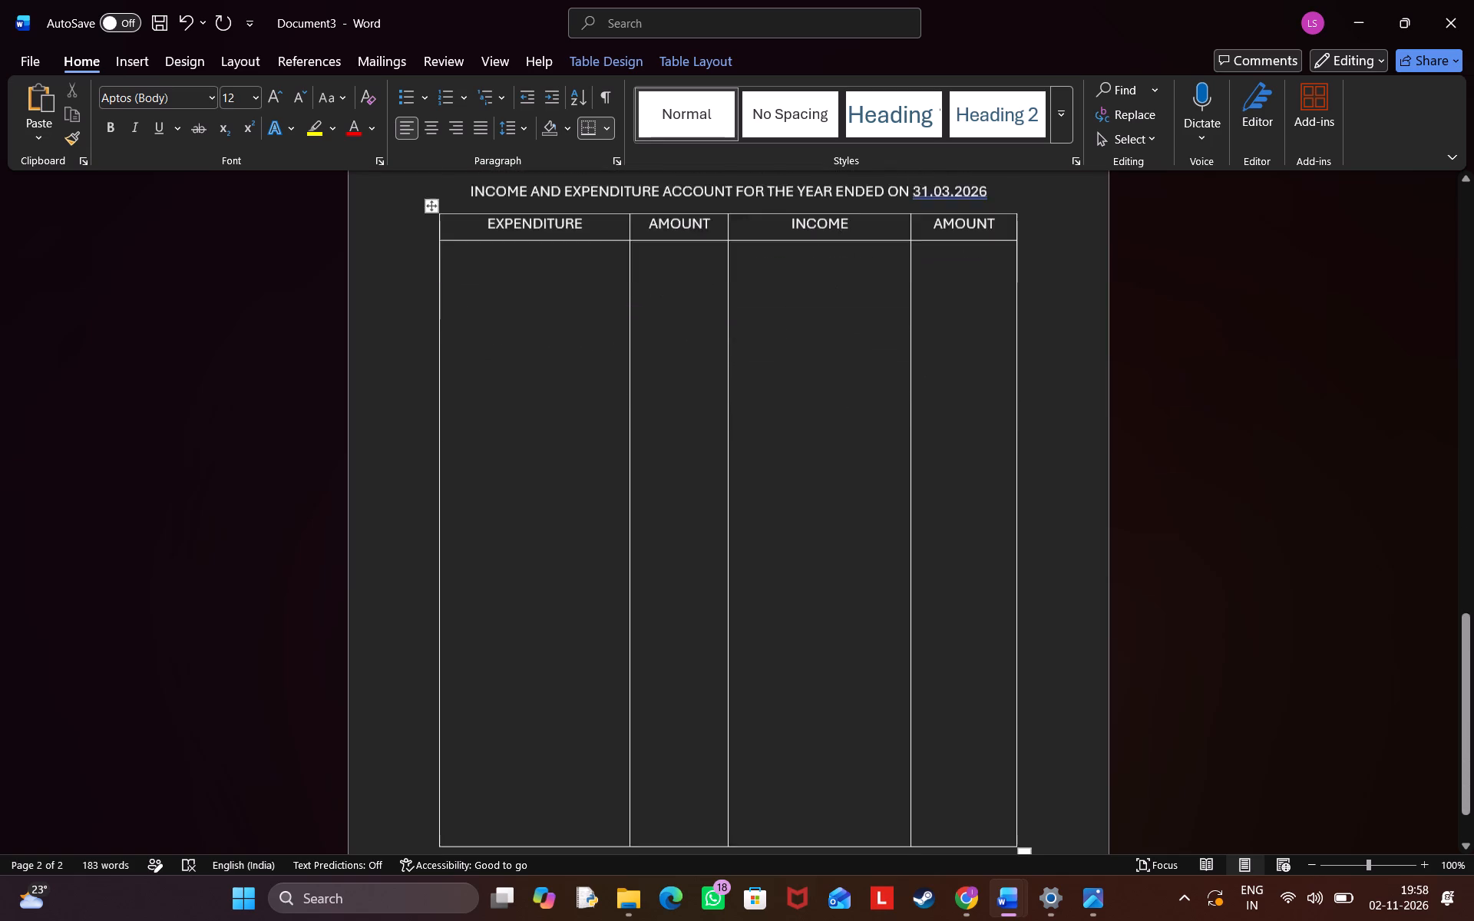
pyautogui.scroll(-1, 467, 432)
pyautogui.scroll(6, 467, 432)
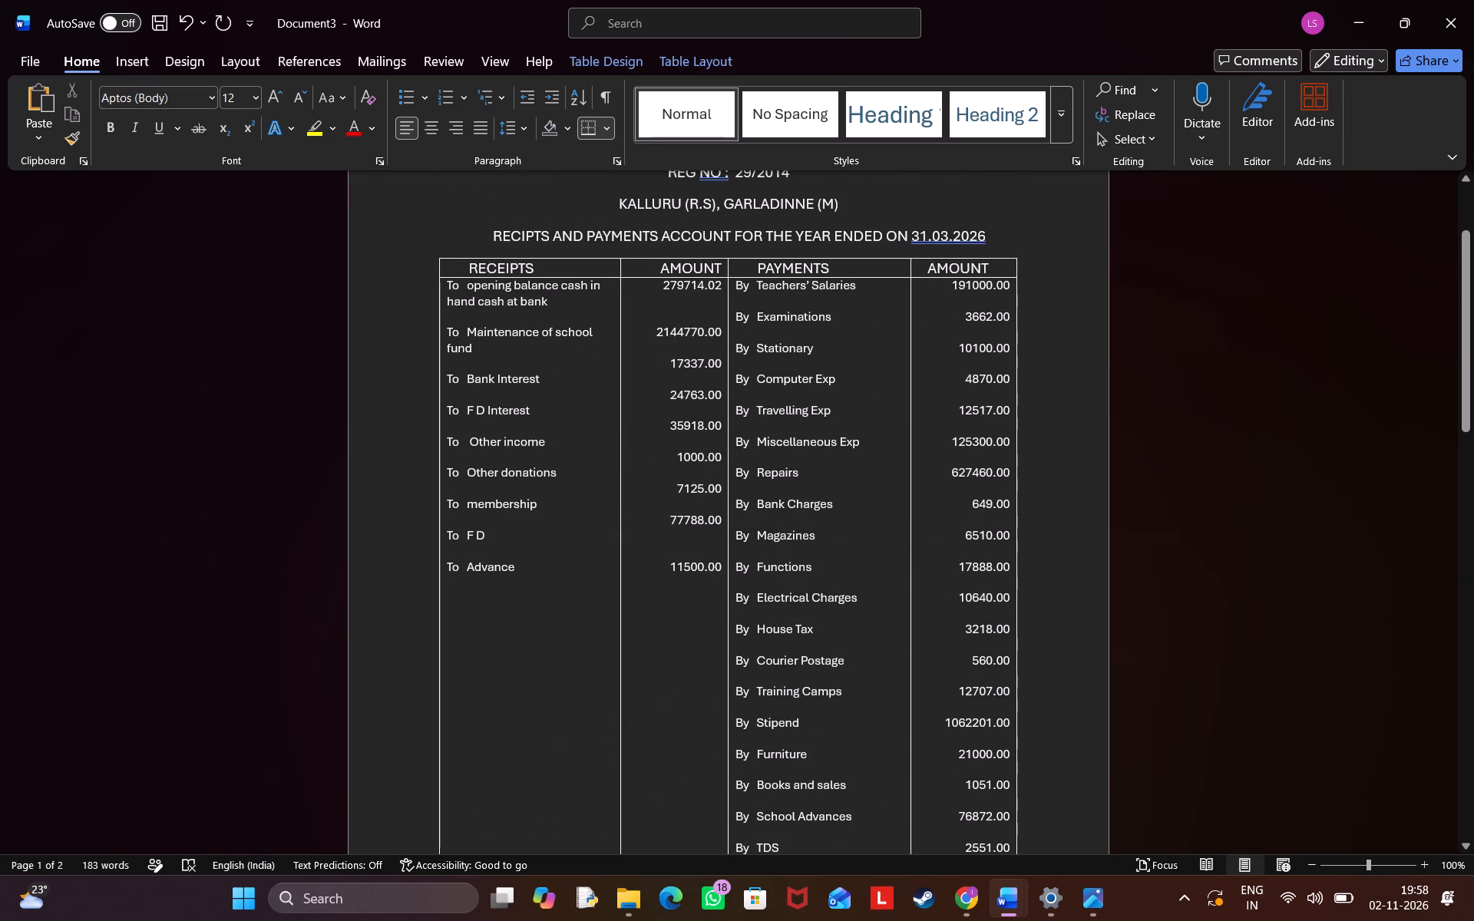
pyautogui.moveTo(541, 266); pyautogui.dragTo(389, 266)
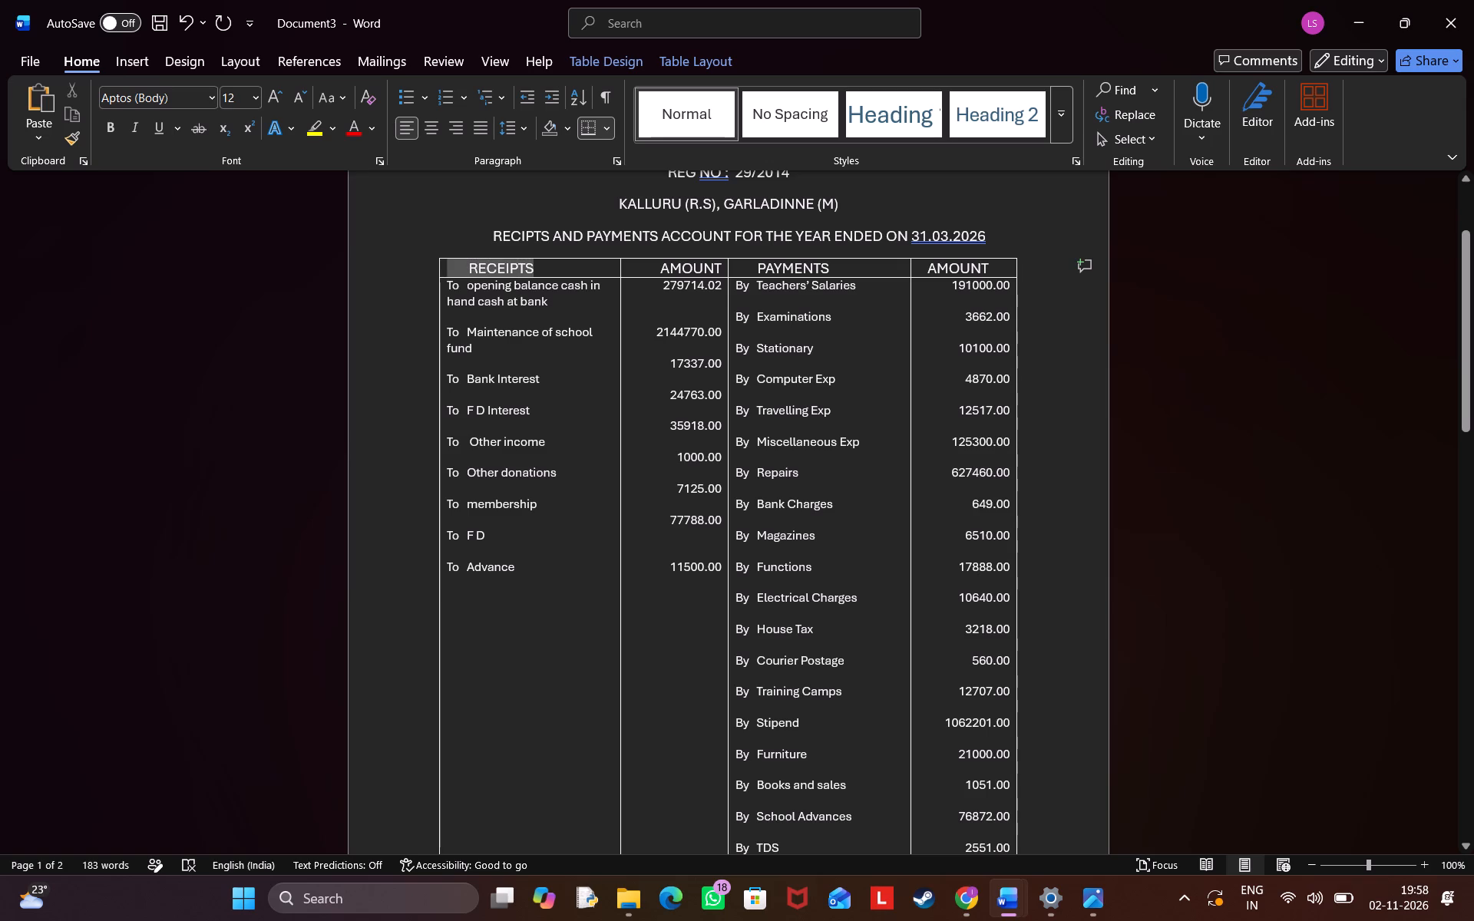
pyautogui.moveTo(389, 266); pyautogui.dragTo(471, 255)
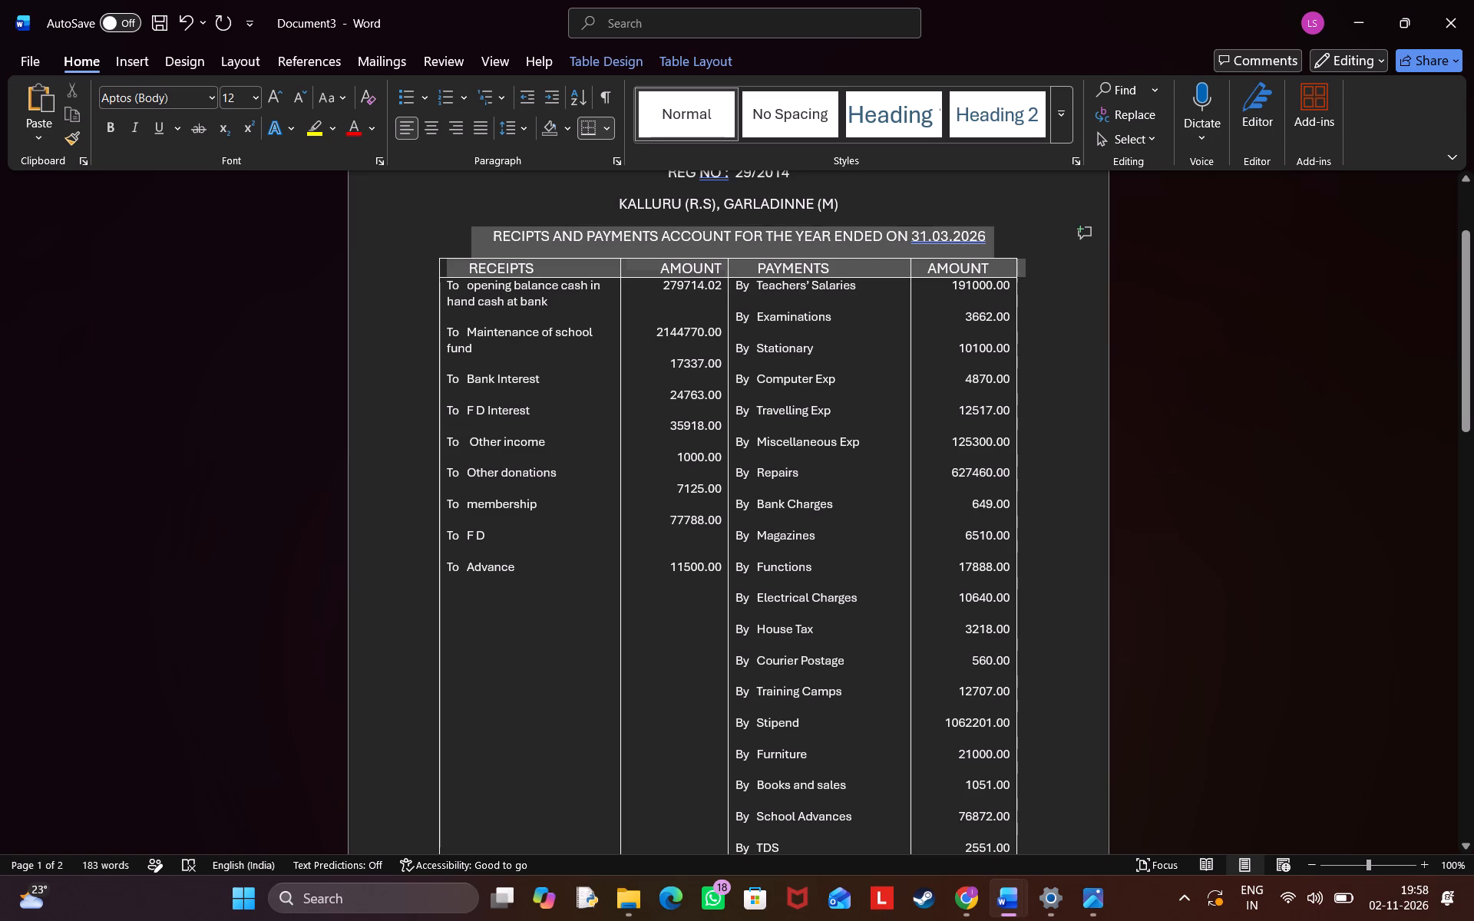
pyautogui.moveTo(471, 255); pyautogui.dragTo(494, 270)
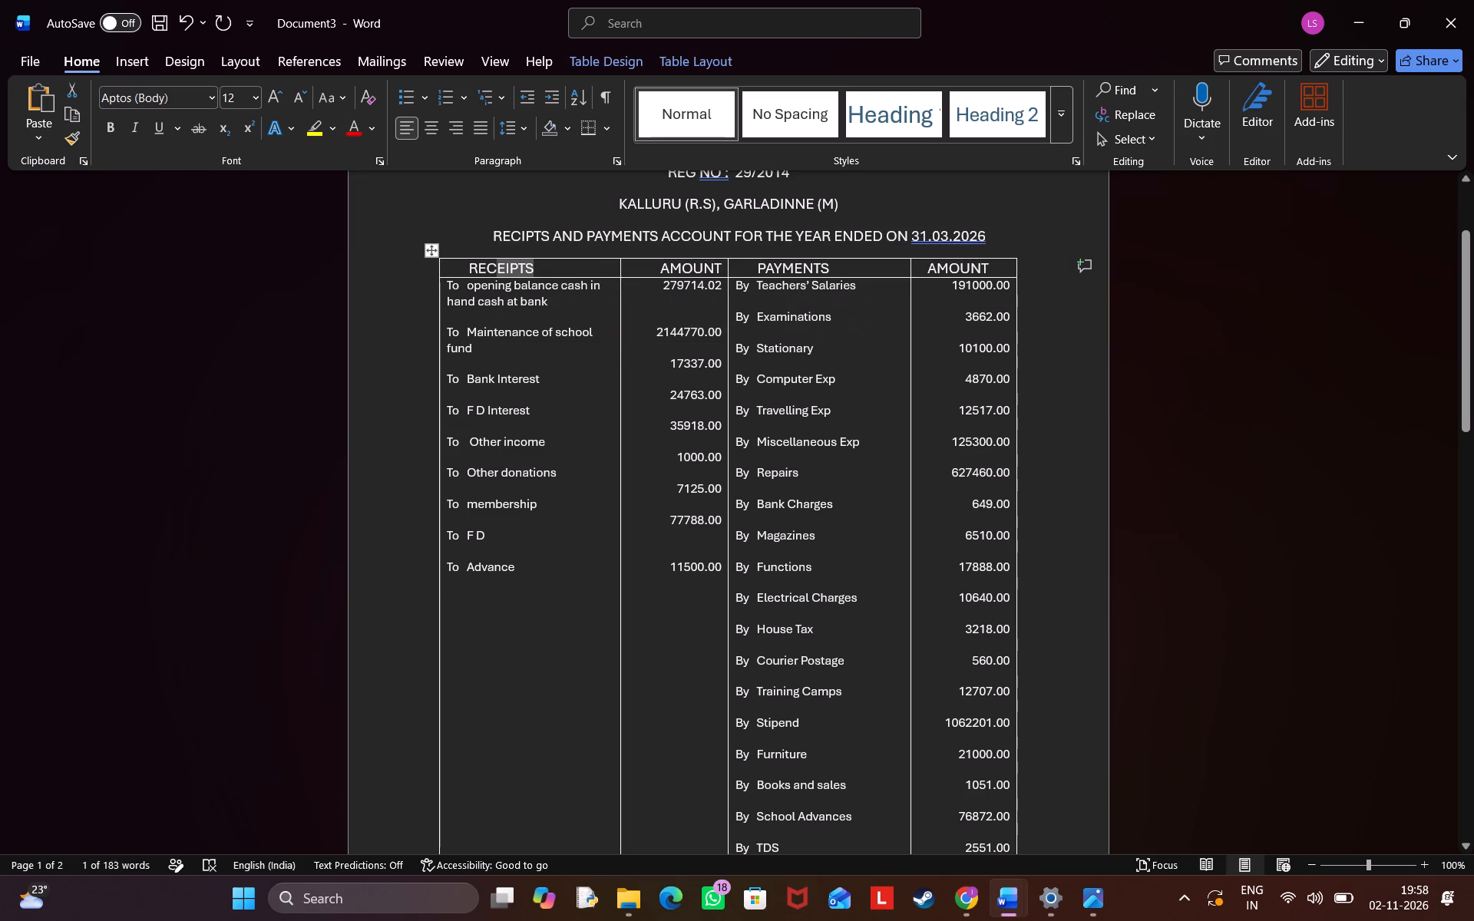
pyautogui.click(467, 203)
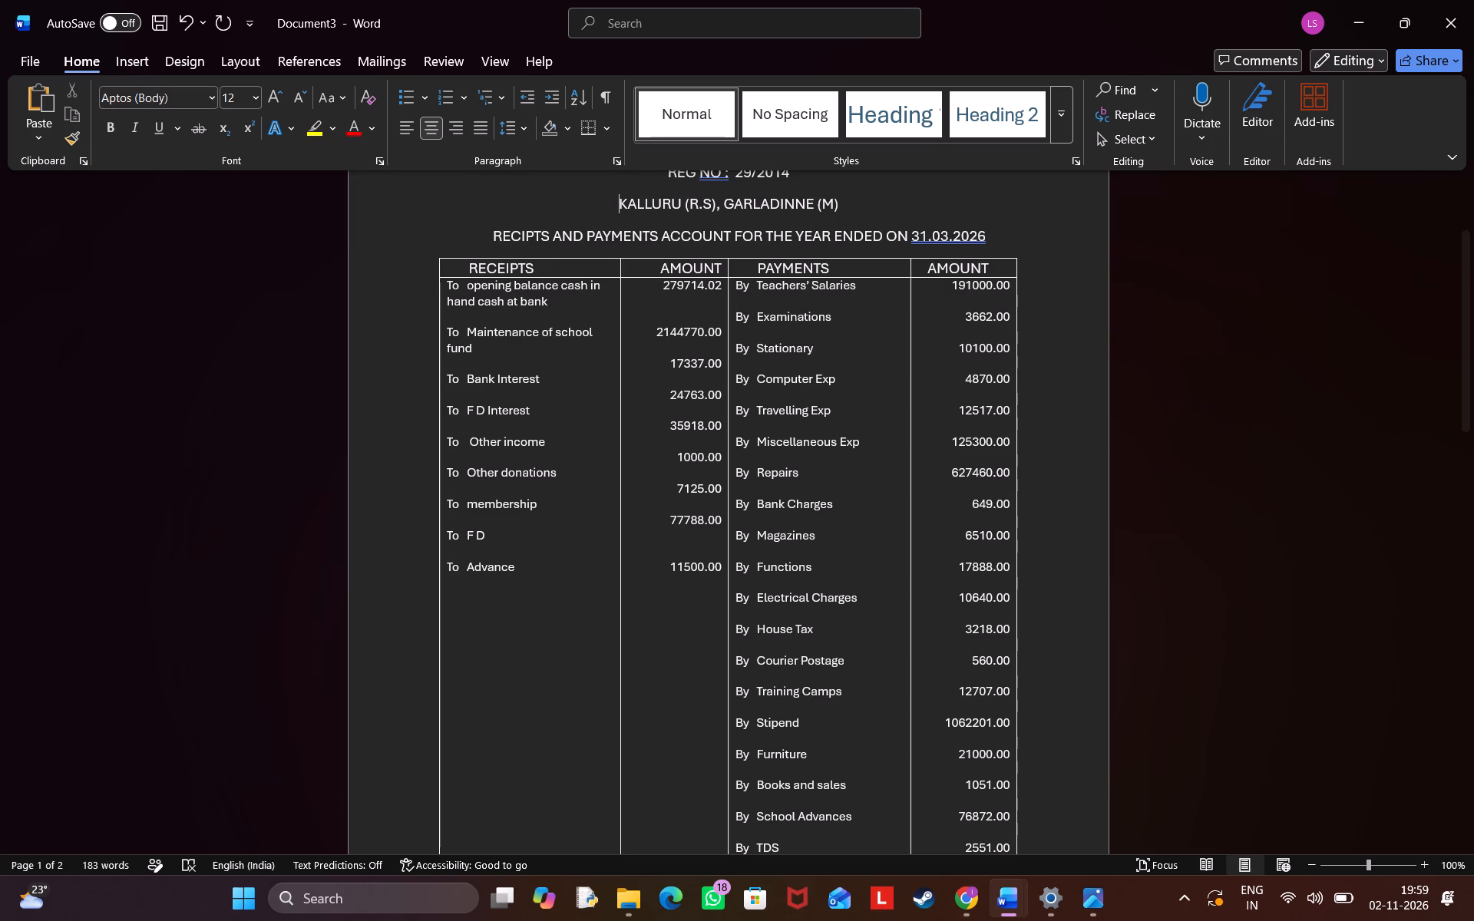
pyautogui.scroll(-2, 467, 203)
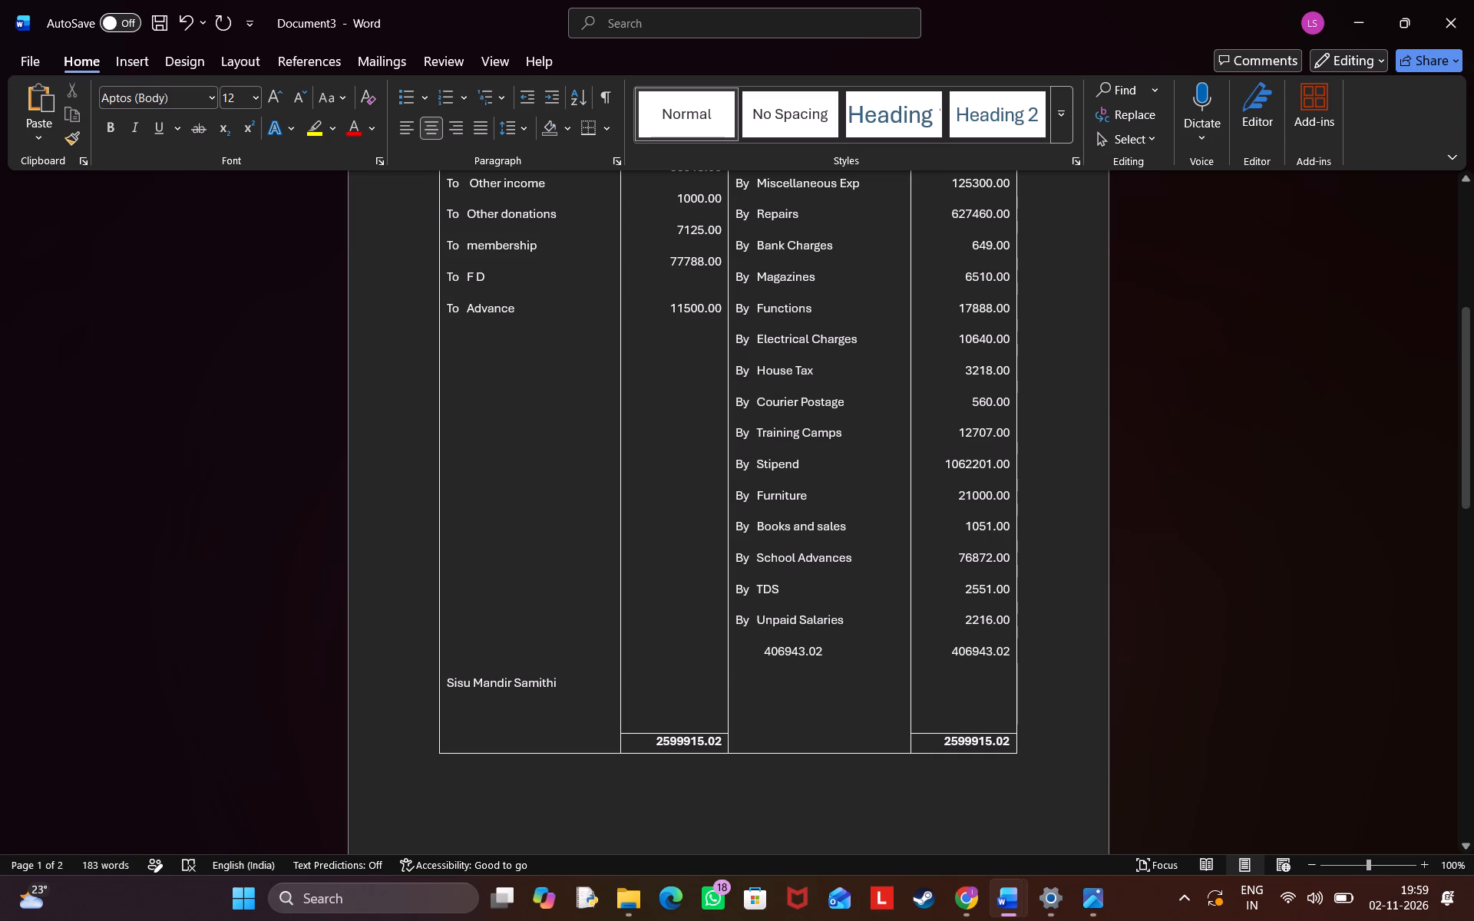
pyautogui.moveTo(560, 685); pyautogui.dragTo(459, 684)
pyautogui.scroll(4, 718, 487)
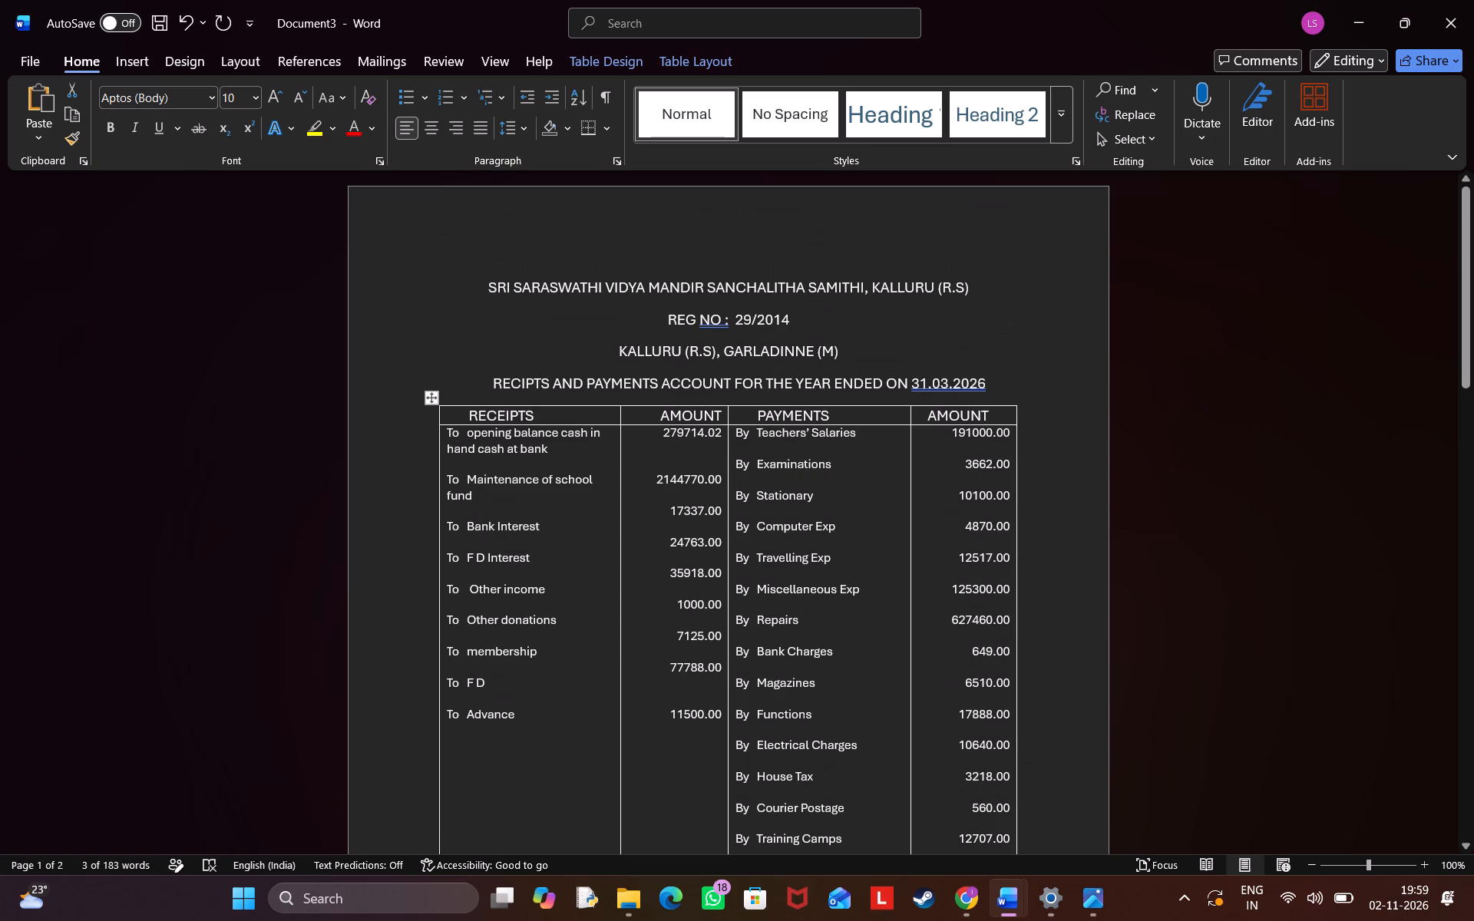
pyautogui.scroll(-3, 718, 487)
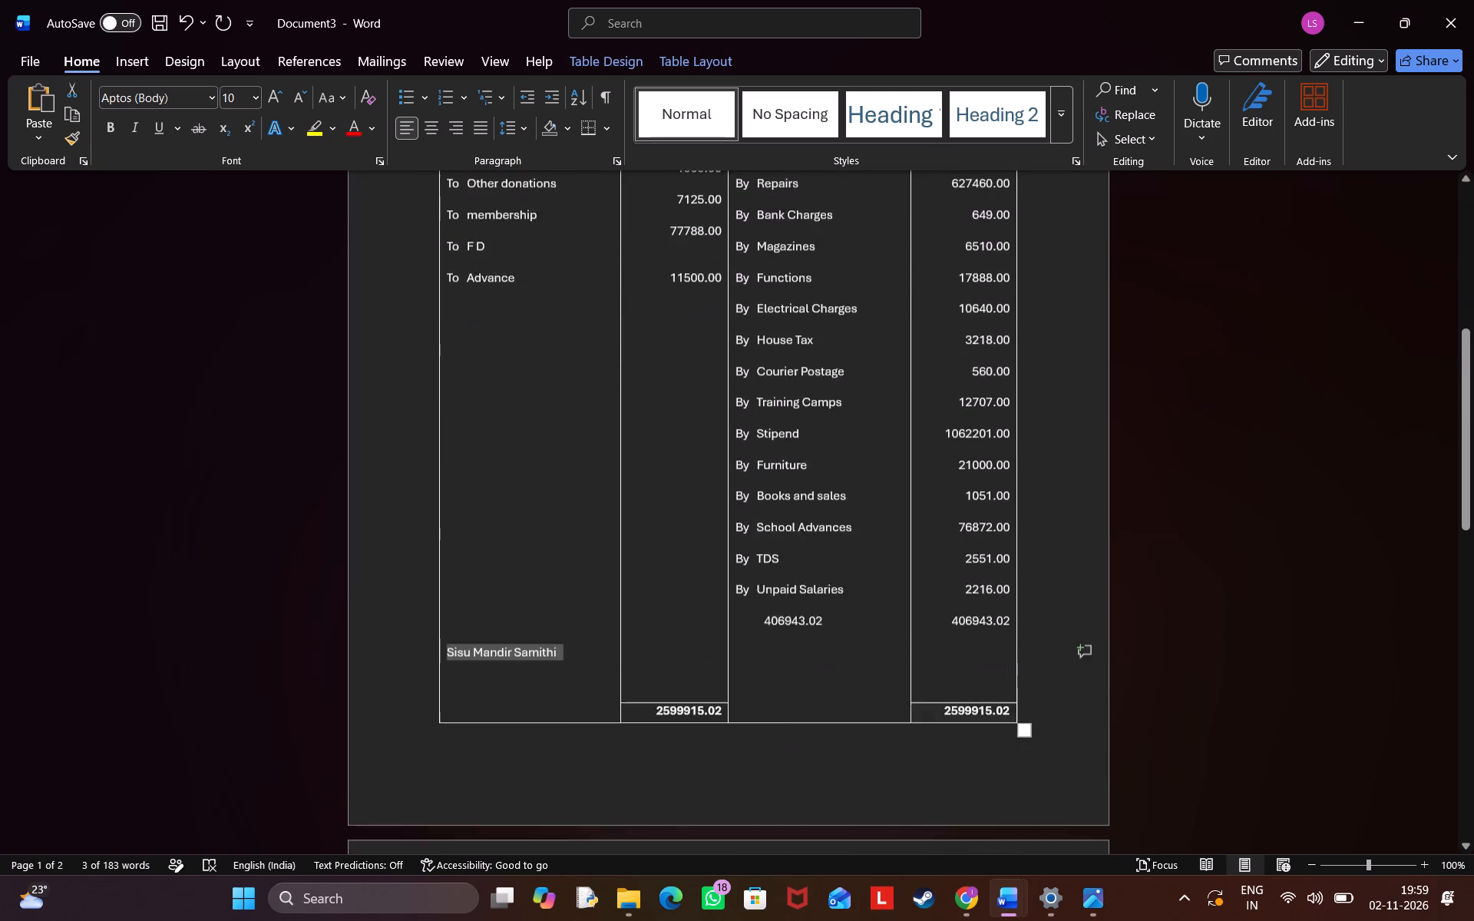
pyautogui.scroll(-1, 718, 487)
pyautogui.scroll(4, 718, 487)
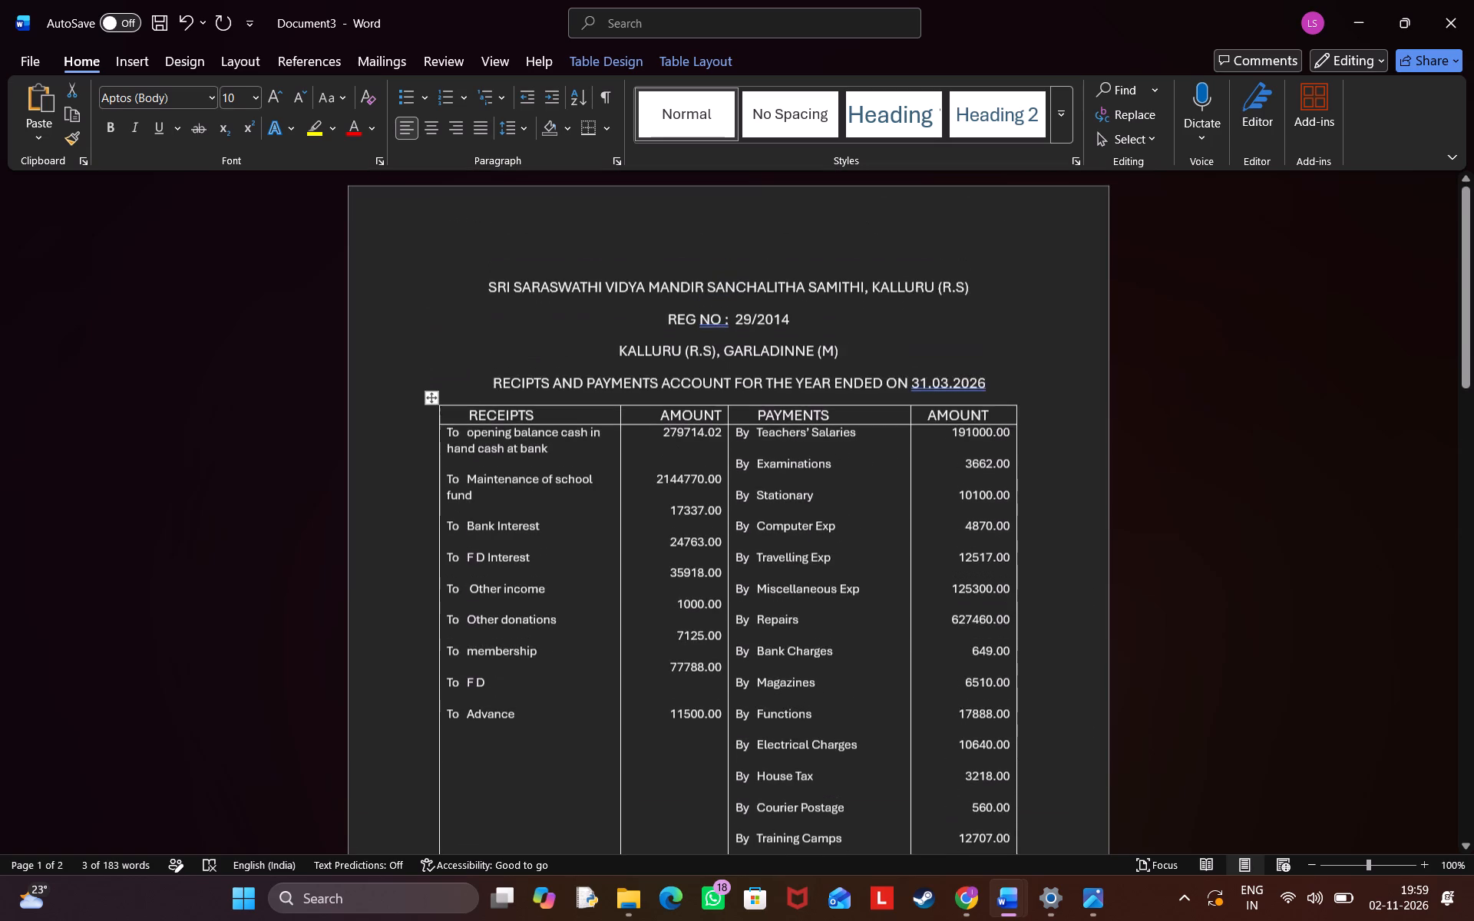
pyautogui.scroll(-3, 718, 487)
pyautogui.scroll(2, 718, 487)
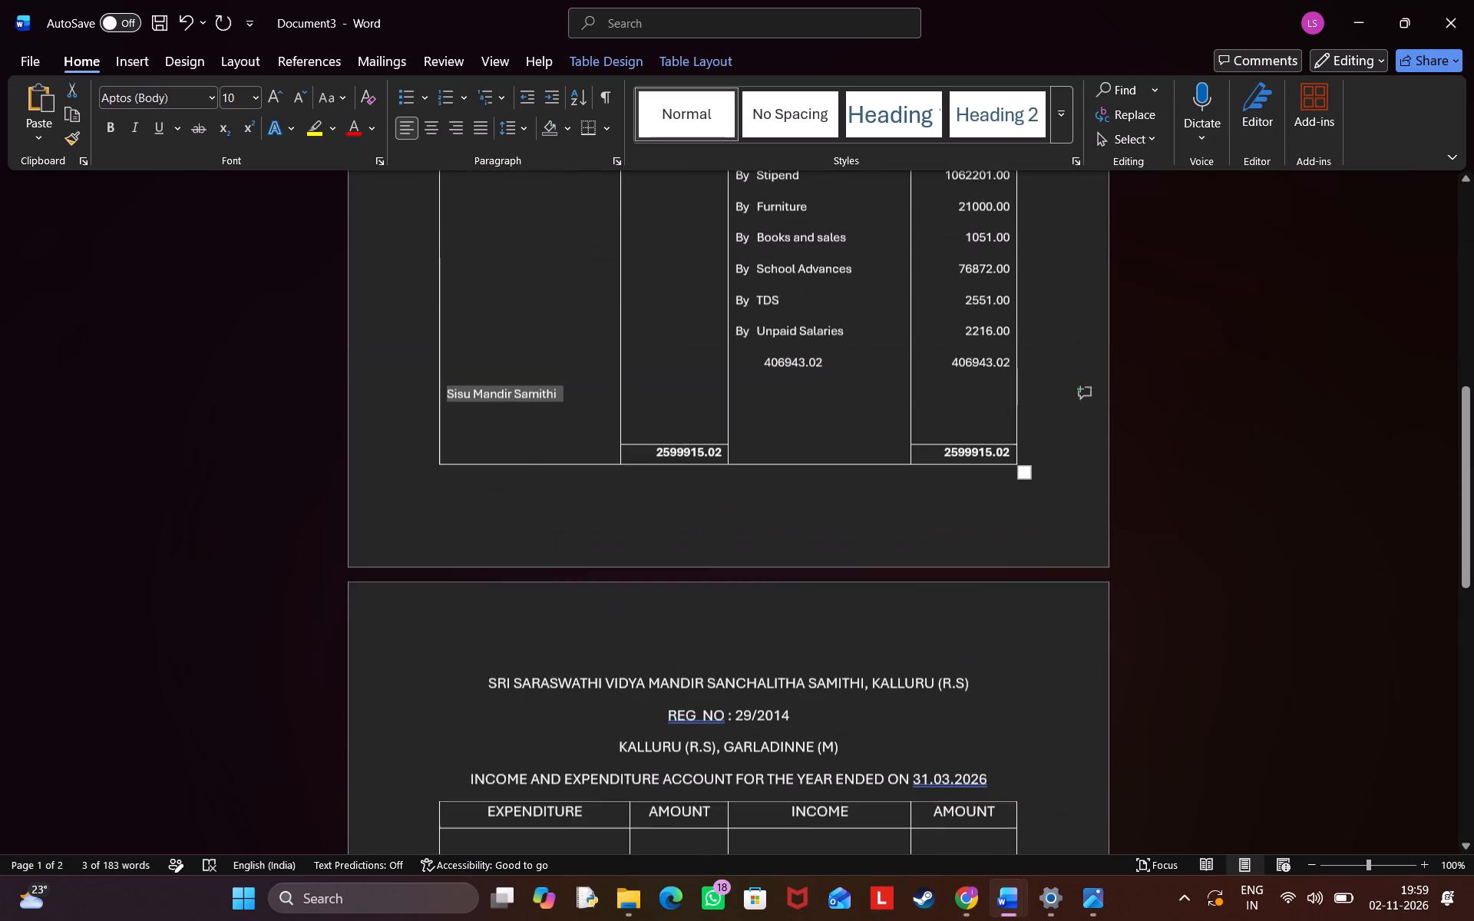
pyautogui.scroll(2, 718, 487)
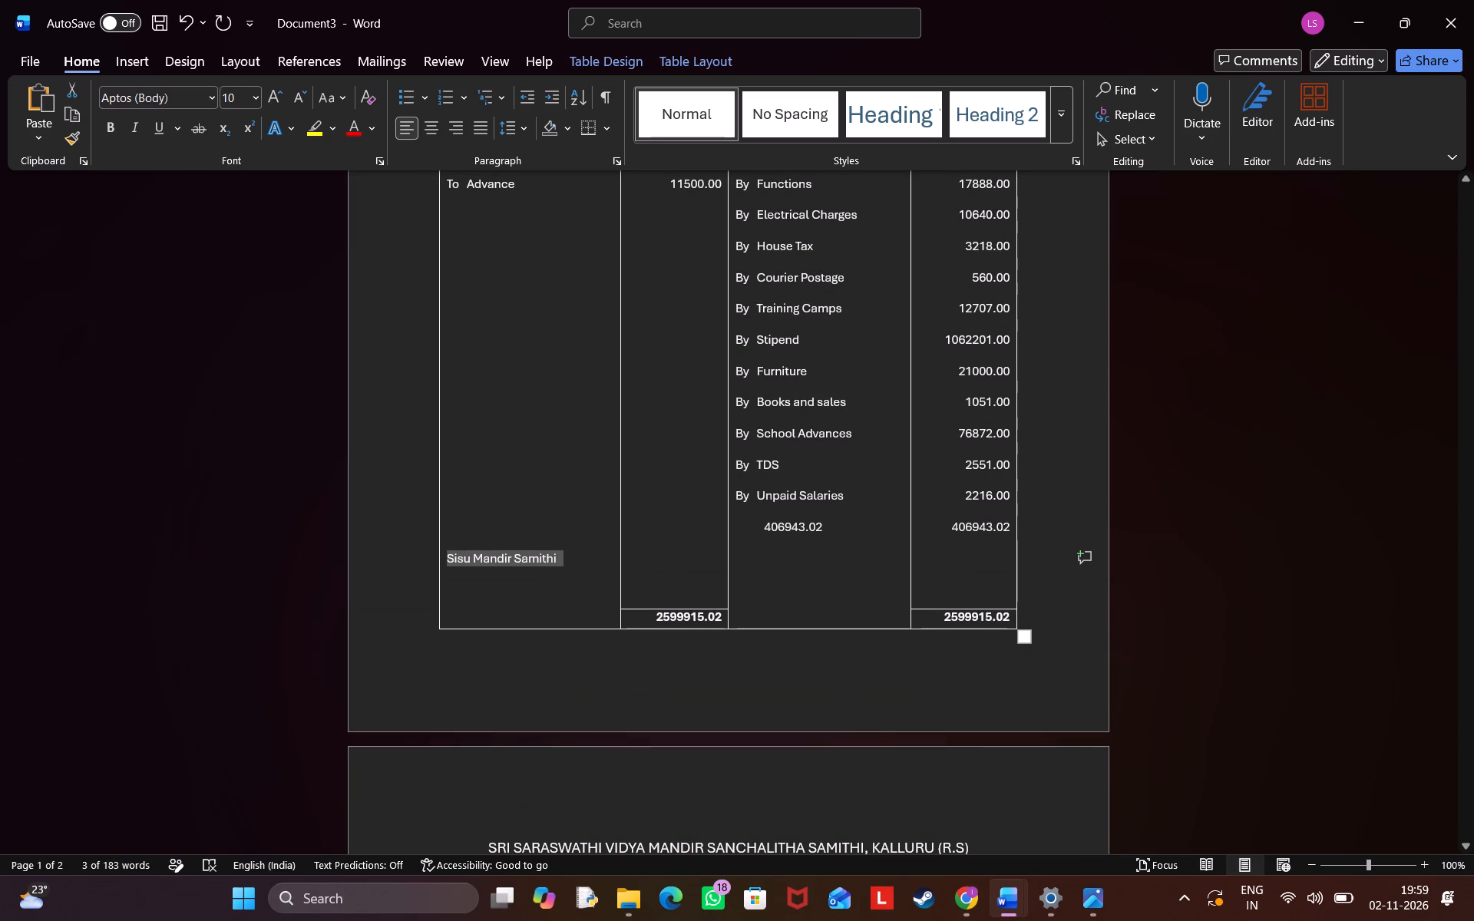
# Replace the number beneath Unpaid Salaries in the PAYMENTS column of the receipts and payments account with the text Samithi.
pyautogui.click(831, 531)
pyautogui.press('BackSpace')
pyautogui.press('BackSpace')
pyautogui.press('BackSpace')
pyautogui.press('BackSpace')
pyautogui.press('BackSpace')
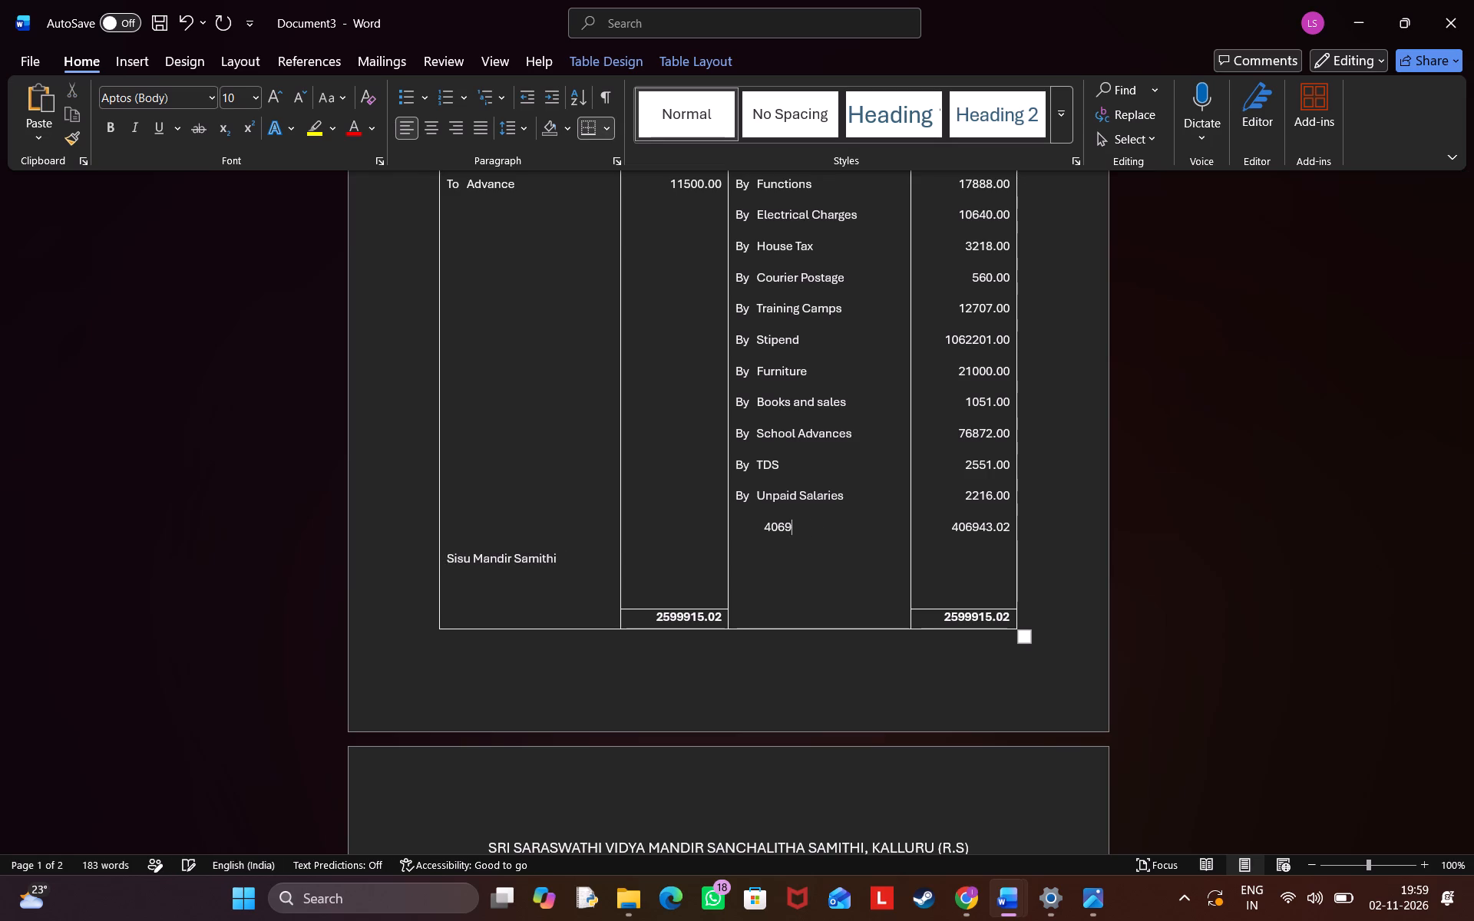
pyautogui.press('BackSpace')
pyautogui.press('BackSpace')
pyautogui.press('BackSpace')
pyautogui.press('BackSpace')
pyautogui.scroll(3, 831, 531)
pyautogui.scroll(-1, 831, 531)
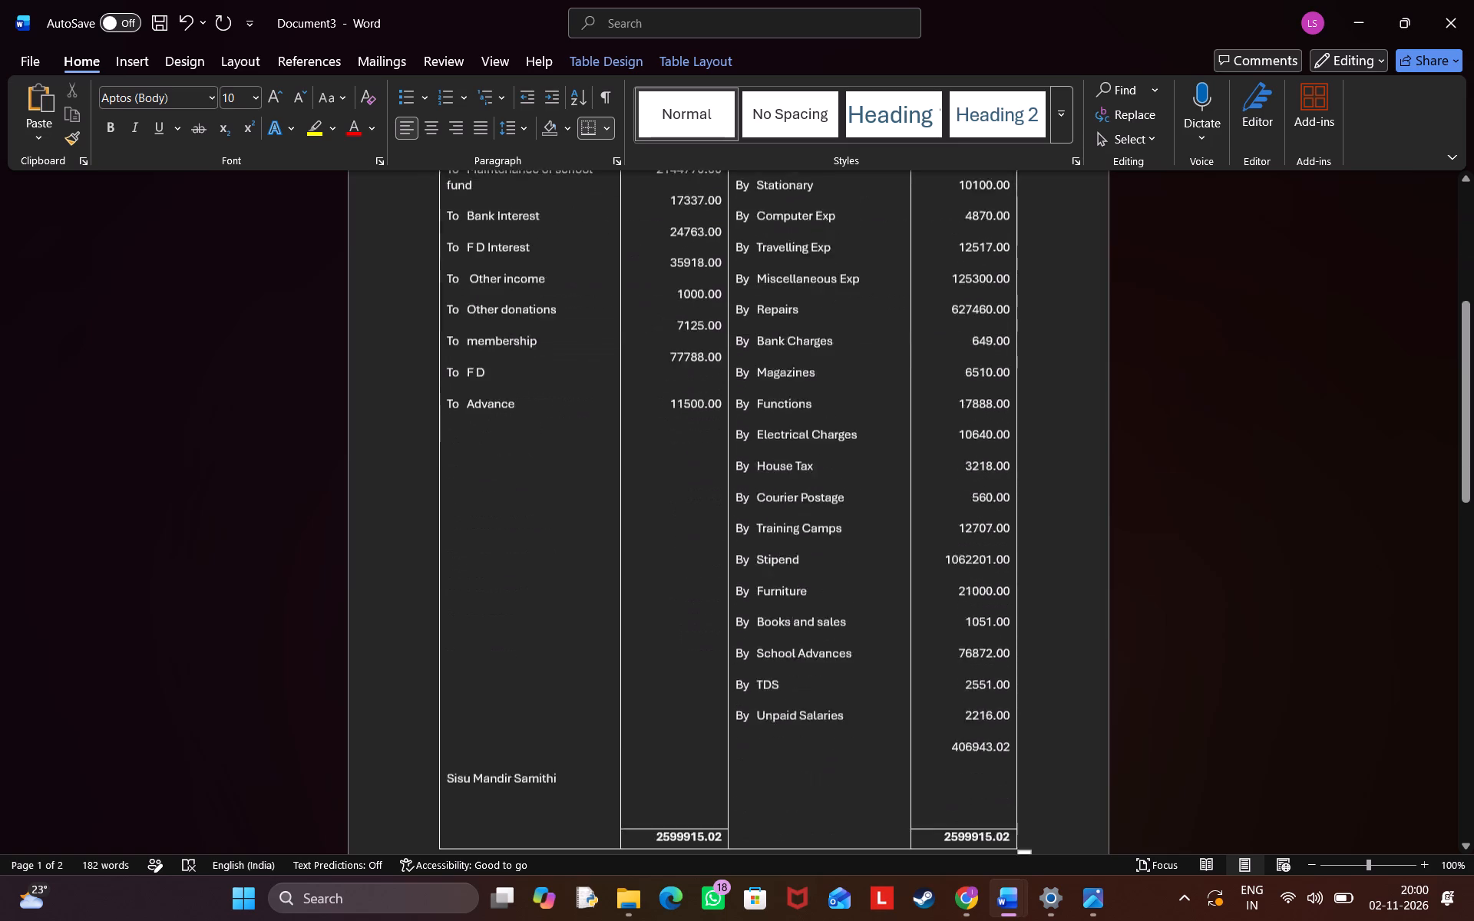
pyautogui.scroll(-2, 831, 531)
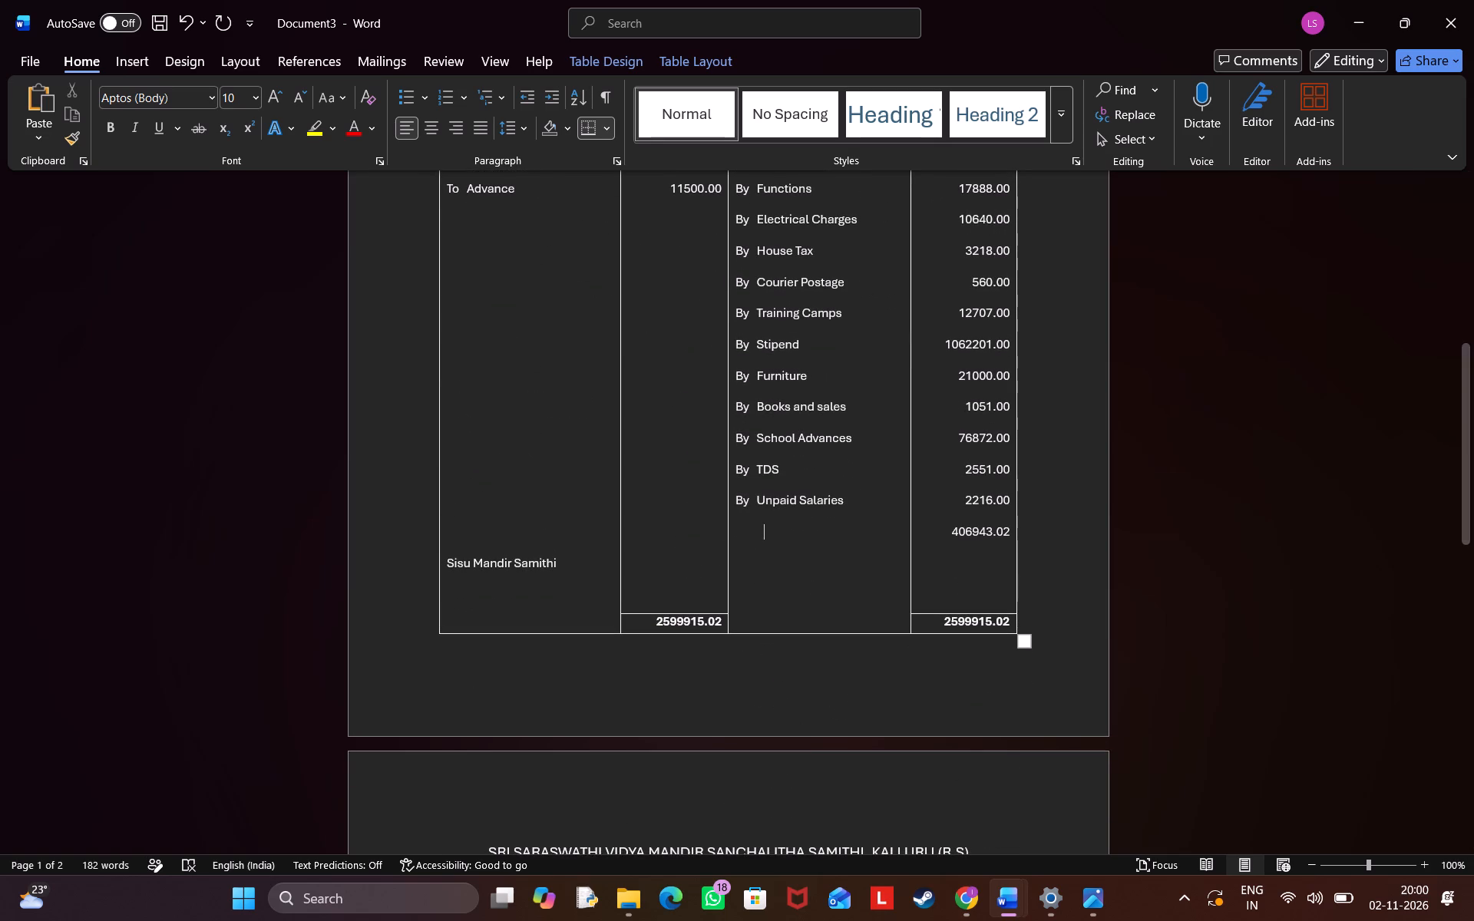
pyautogui.write('SA')
pyautogui.press('BackSpace')
pyautogui.press('BackSpace')
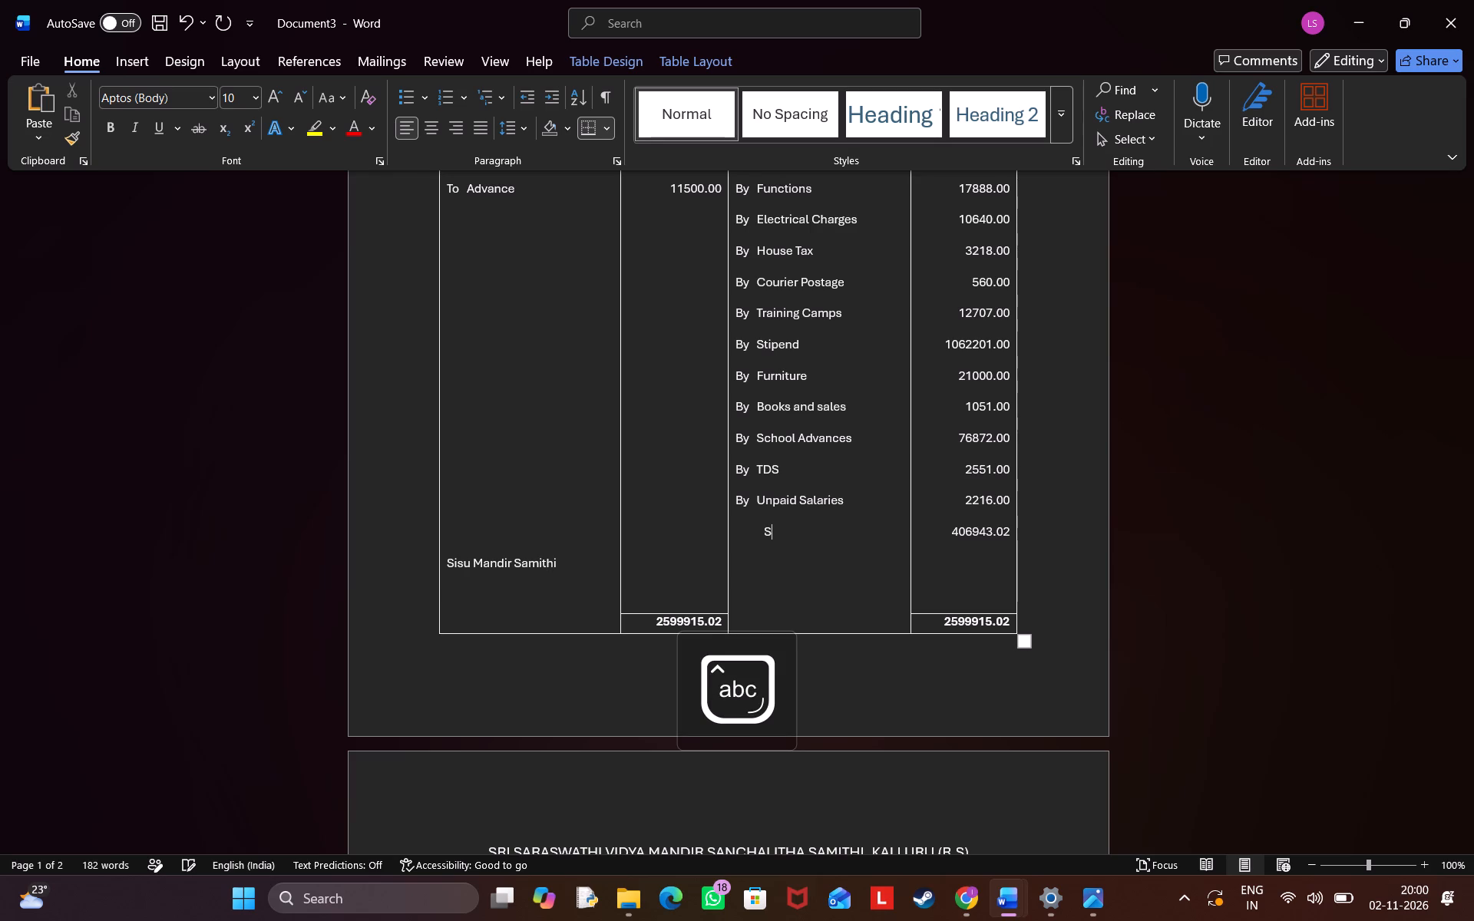
pyautogui.write('amithi')
pyautogui.press('space')
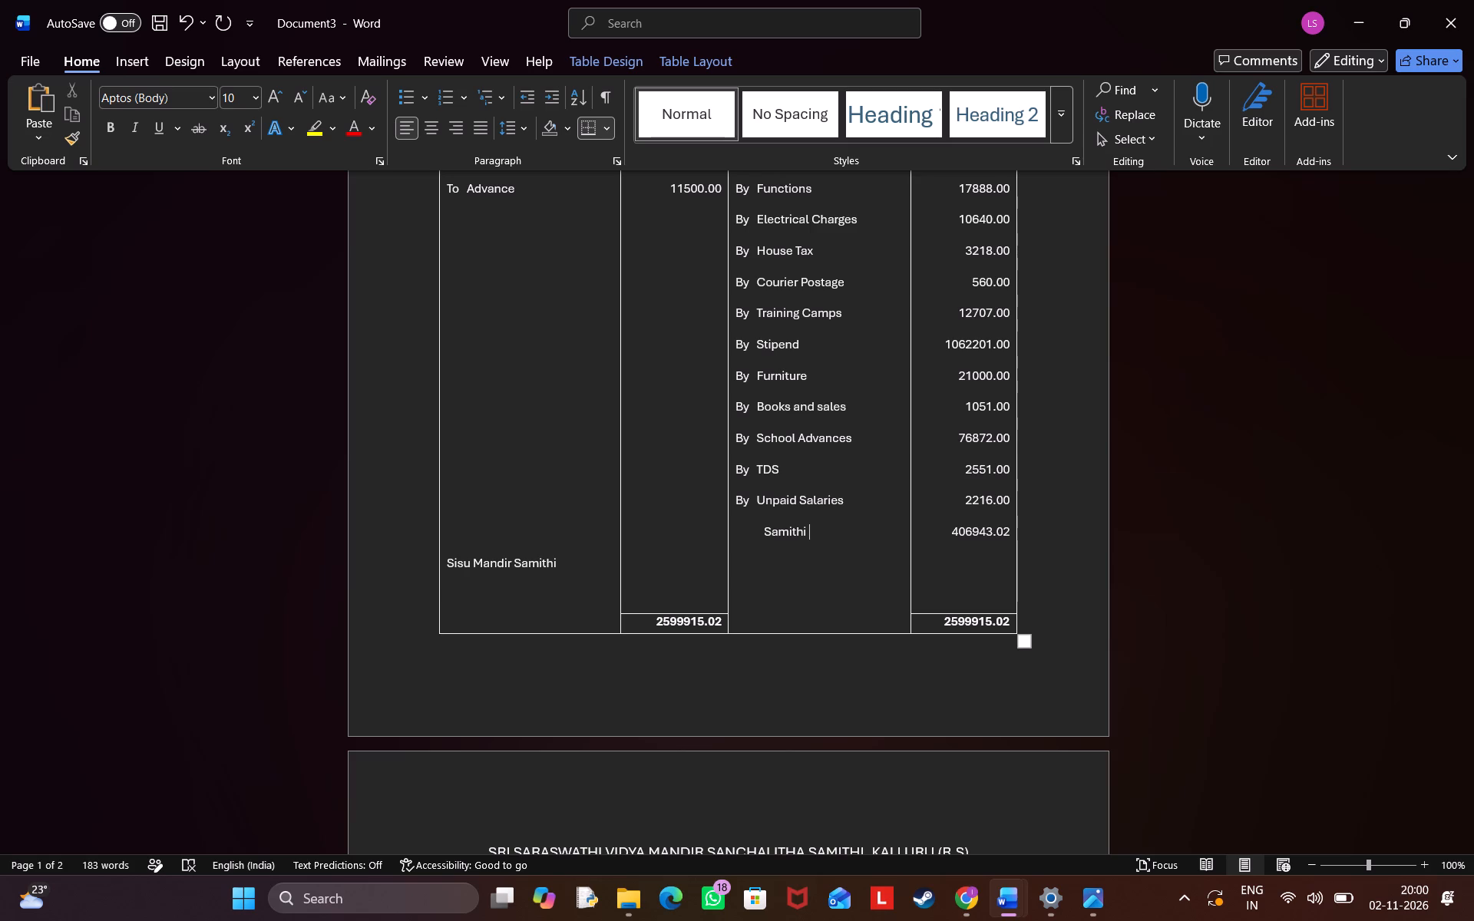
# Add an indented line reading SSVM beneath Samithi in the PAYMENTS column of the receipts and payments account.
pyautogui.press('Return')
pyautogui.press('space')
pyautogui.press('space')
pyautogui.press('space')
pyautogui.press('space')
pyautogui.press('space')
pyautogui.press('space')
pyautogui.press('BackSpace')
pyautogui.write('SS')
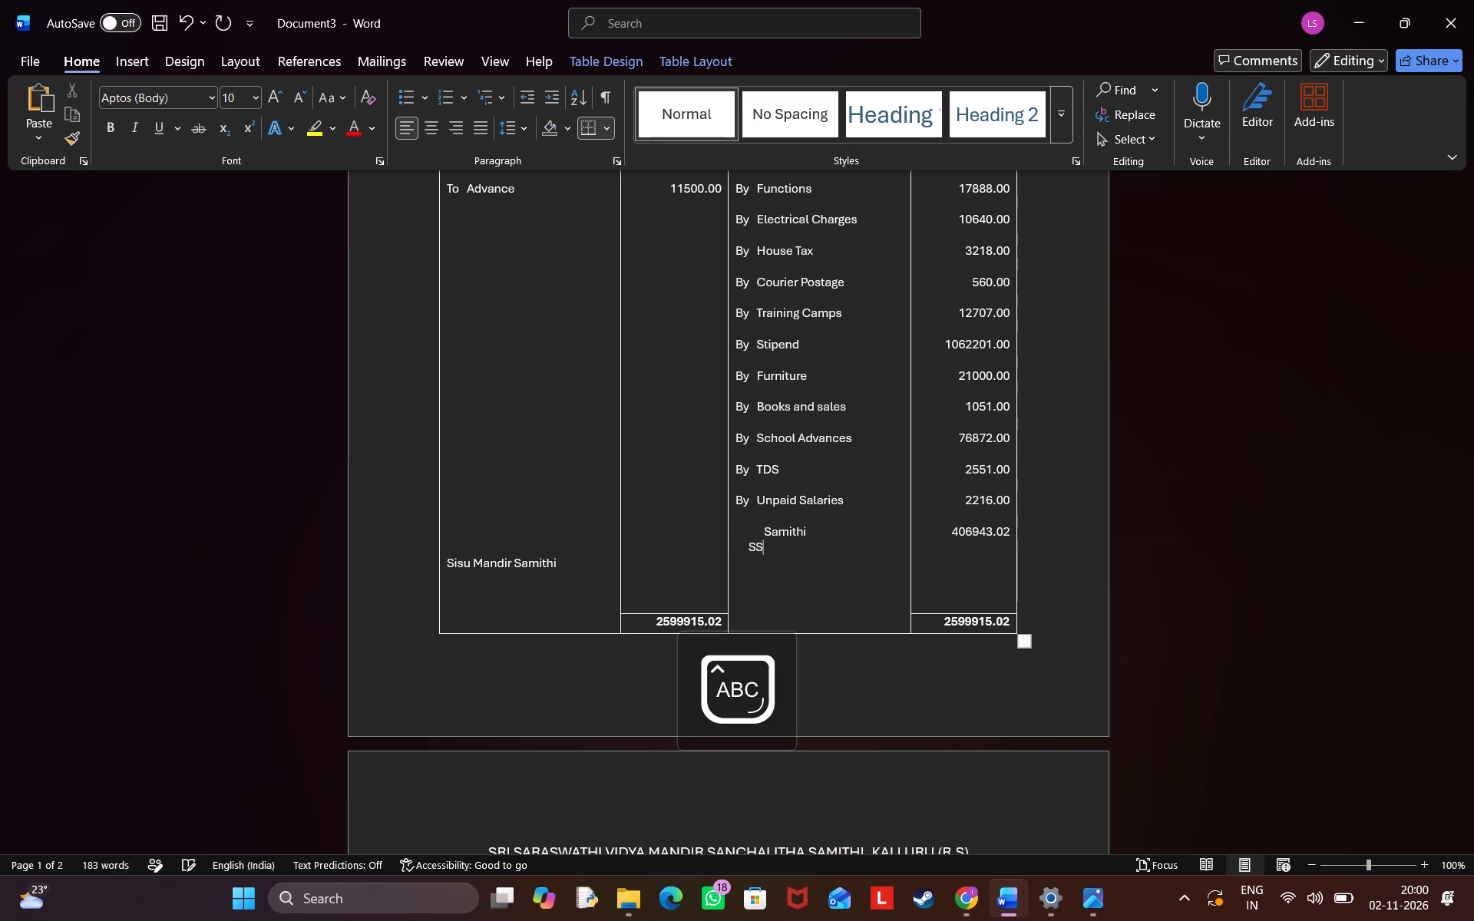
pyautogui.write('VM')
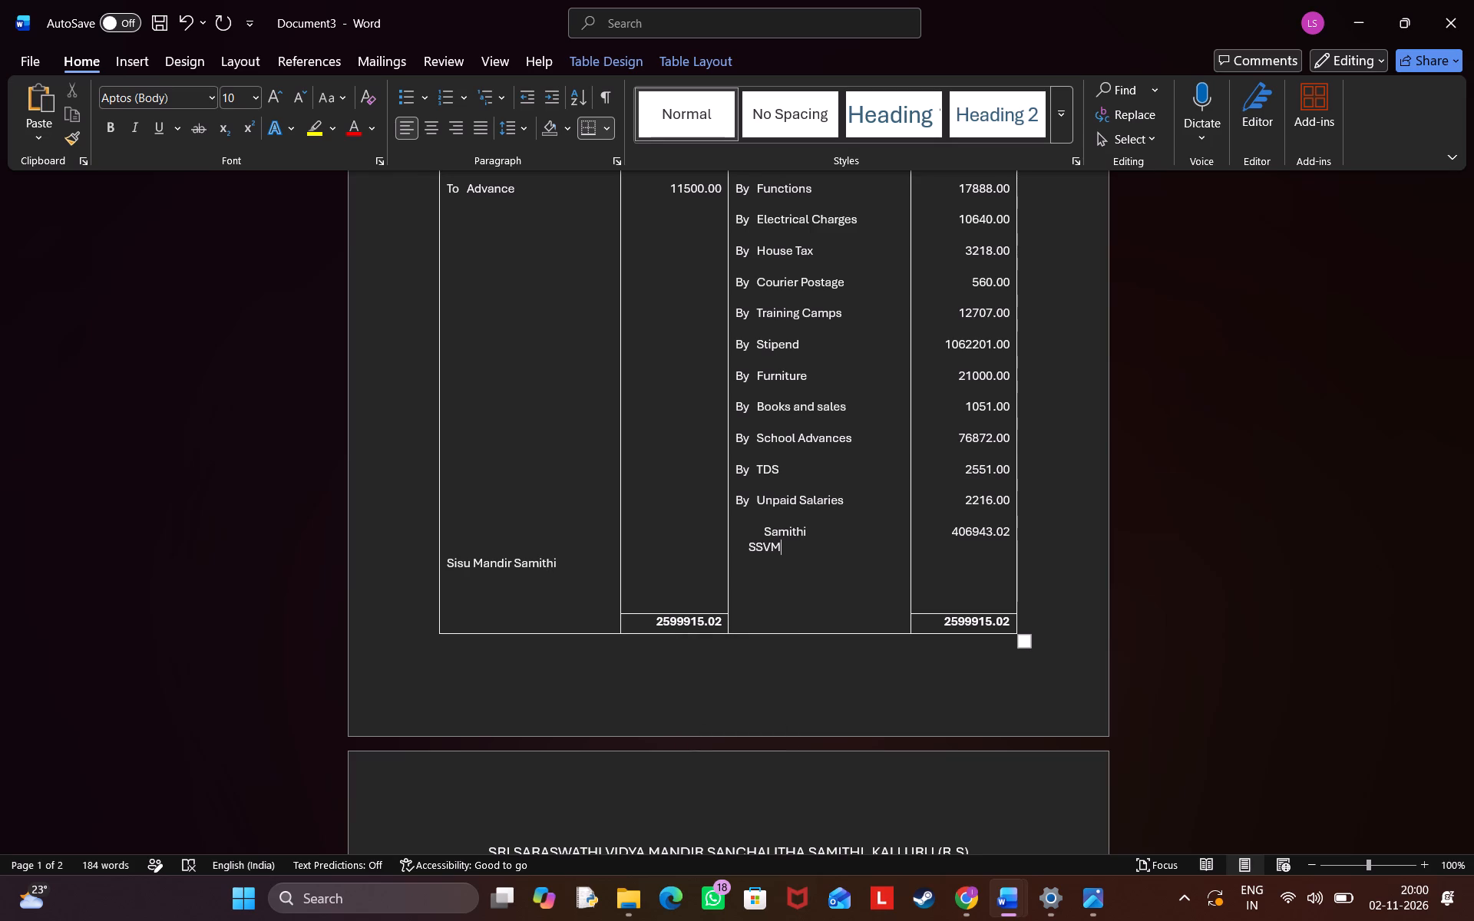
# Reduce the indentation before Samithi in the PAYMENTS column by removing five leading spaces.
pyautogui.click(749, 531)
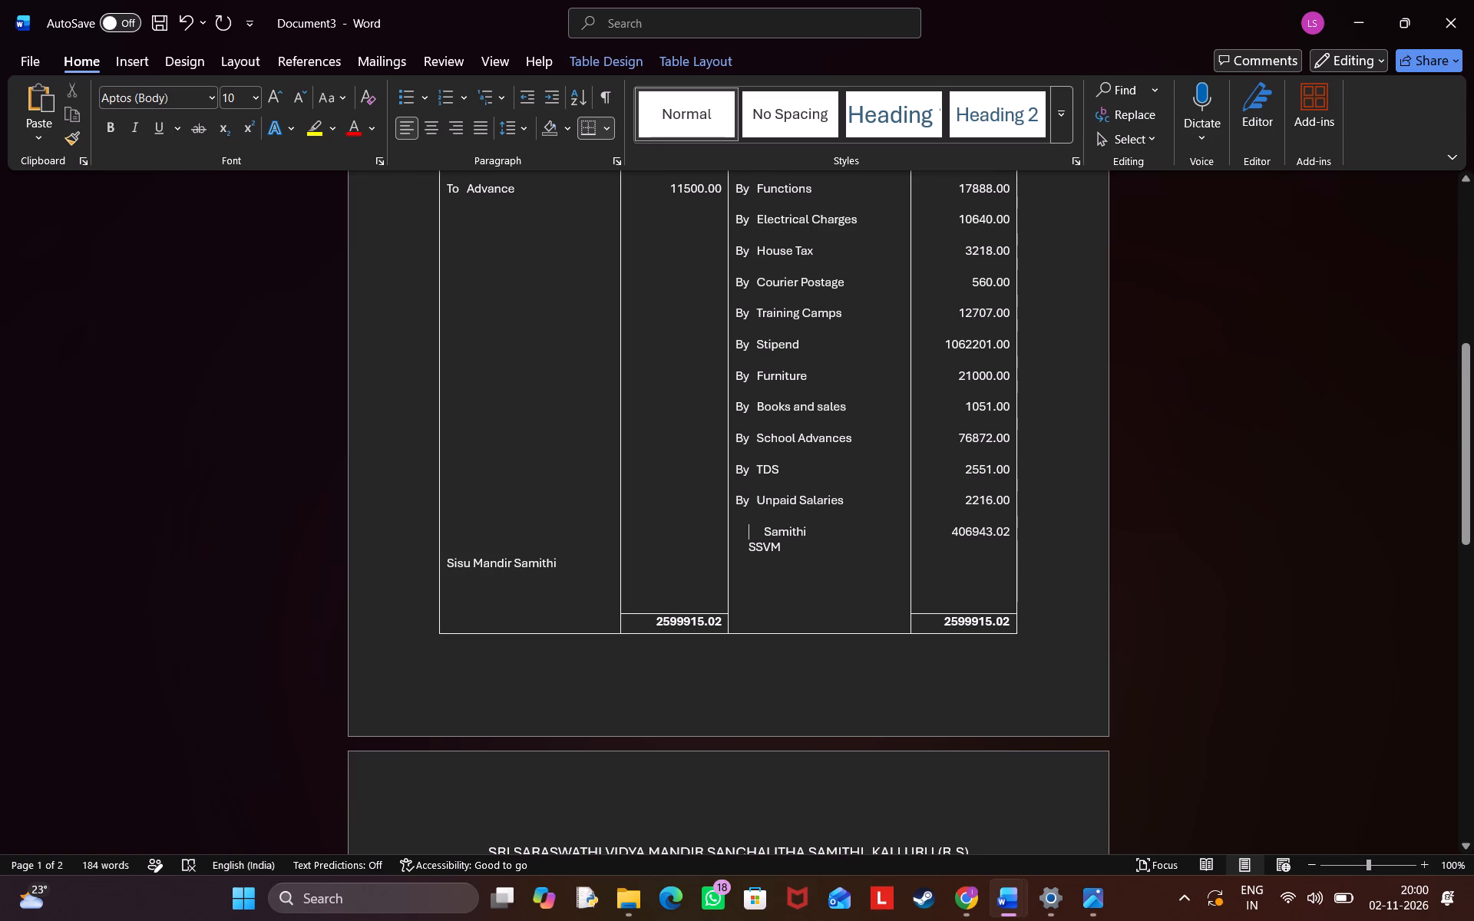
pyautogui.click(766, 533)
pyautogui.press('BackSpace')
pyautogui.press('BackSpace')
pyautogui.press('BackSpace')
pyautogui.press('BackSpace')
pyautogui.press('BackSpace')
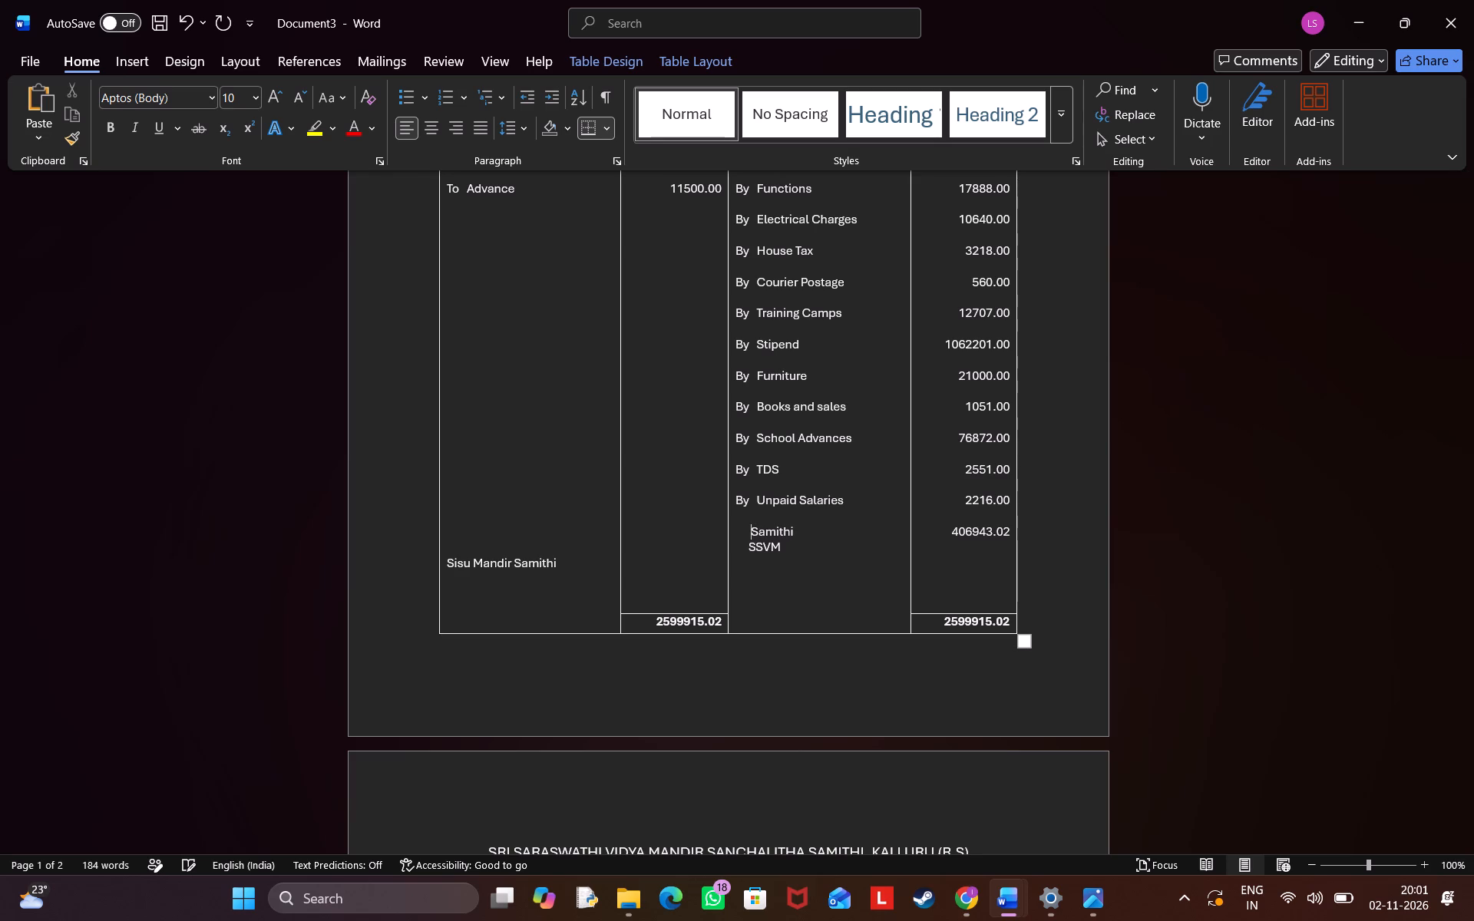
# Delete the text Sisu Mandir Samithi near the bottom of the RECEIPTS column.
pyautogui.scroll(5, 852, 411)
pyautogui.scroll(-1, 852, 411)
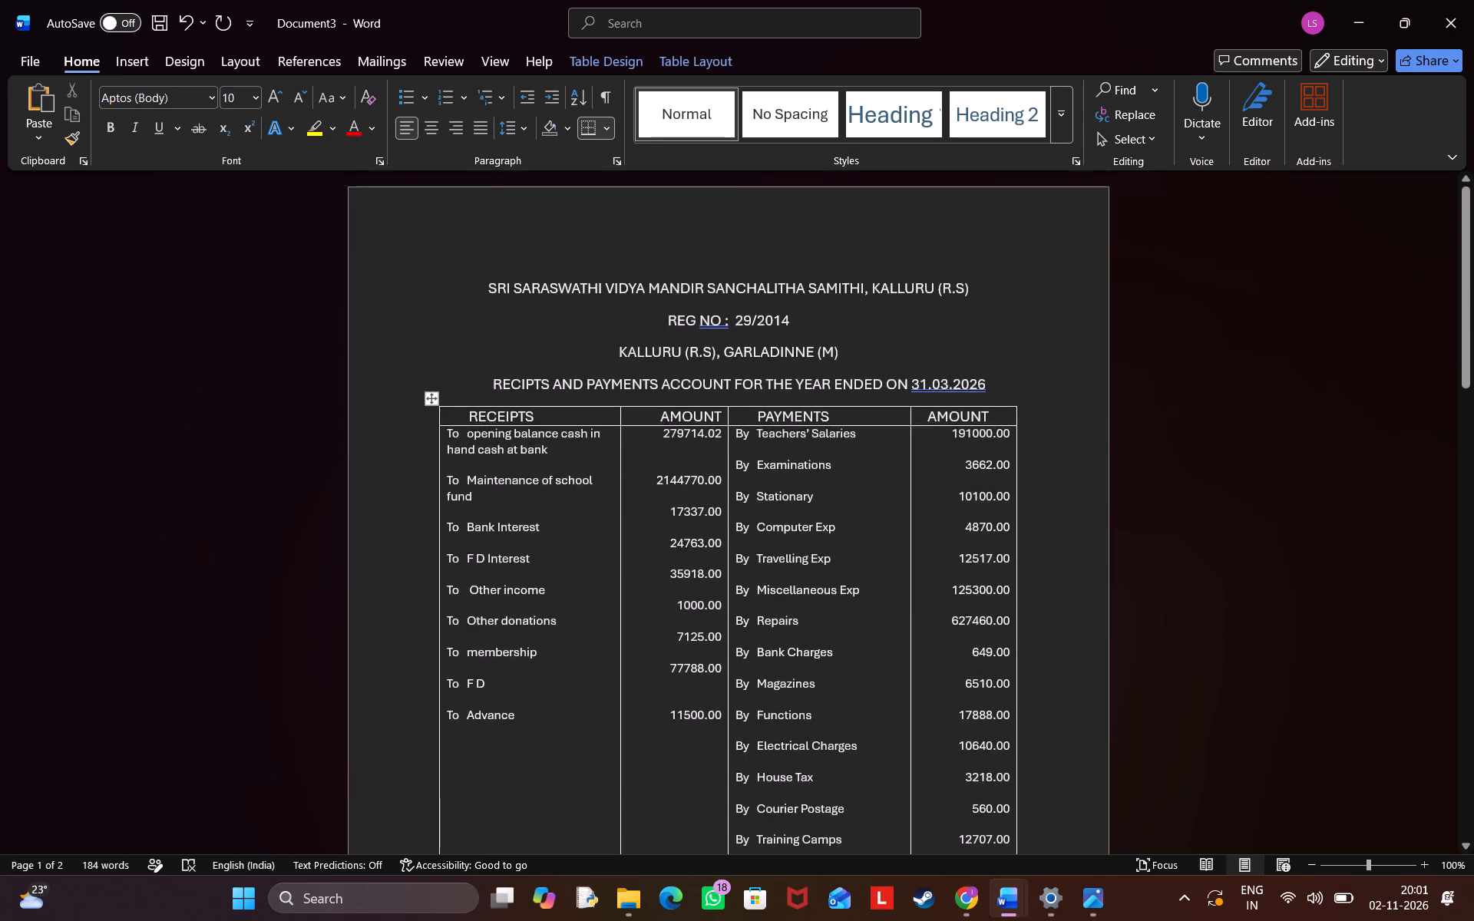
pyautogui.scroll(-2, 852, 411)
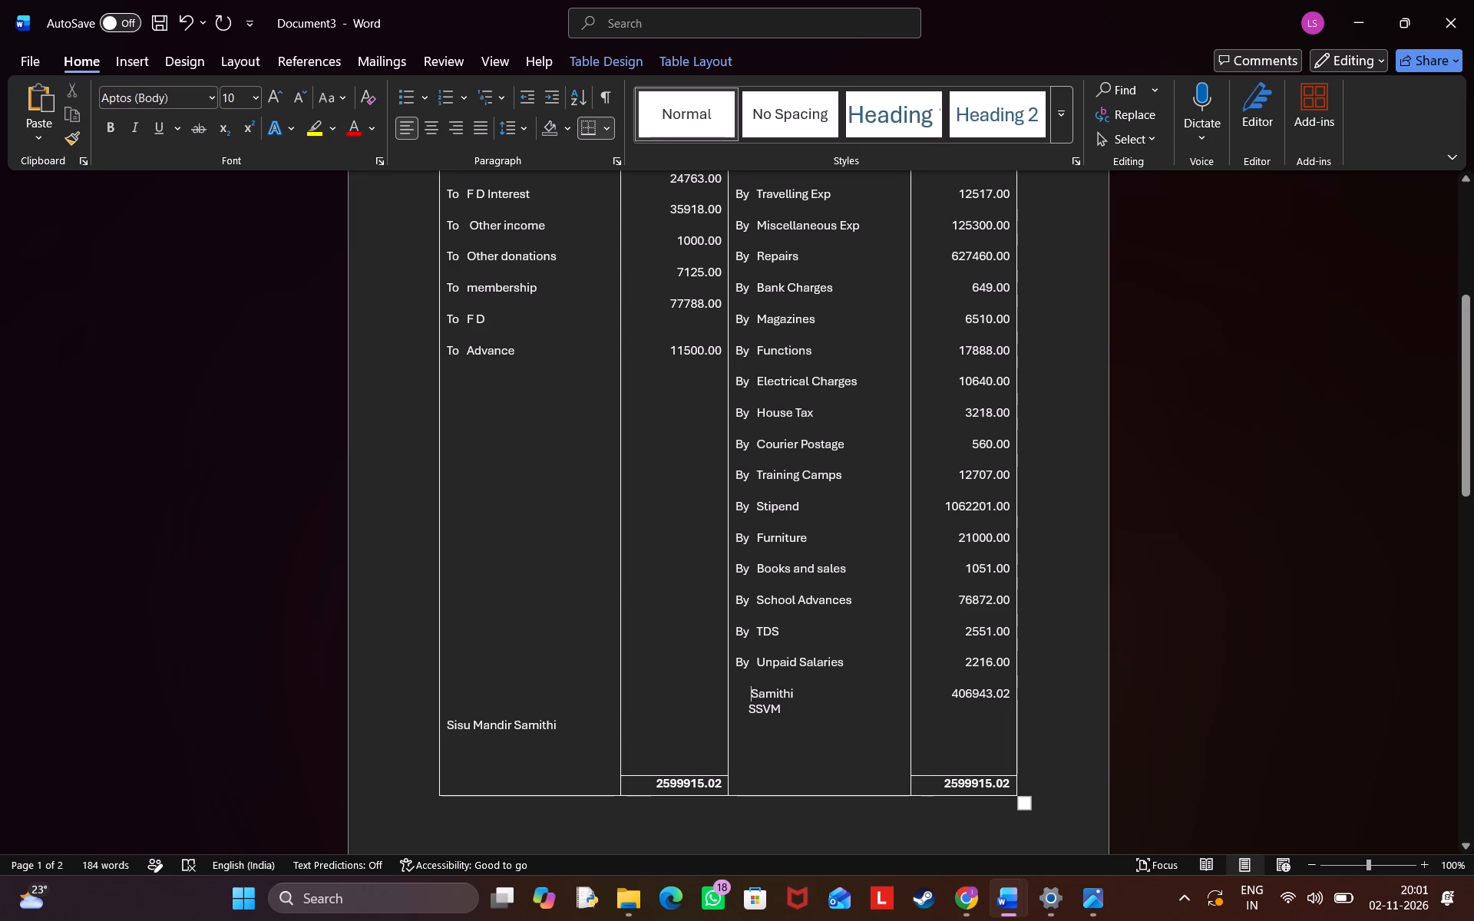
pyautogui.click(804, 694)
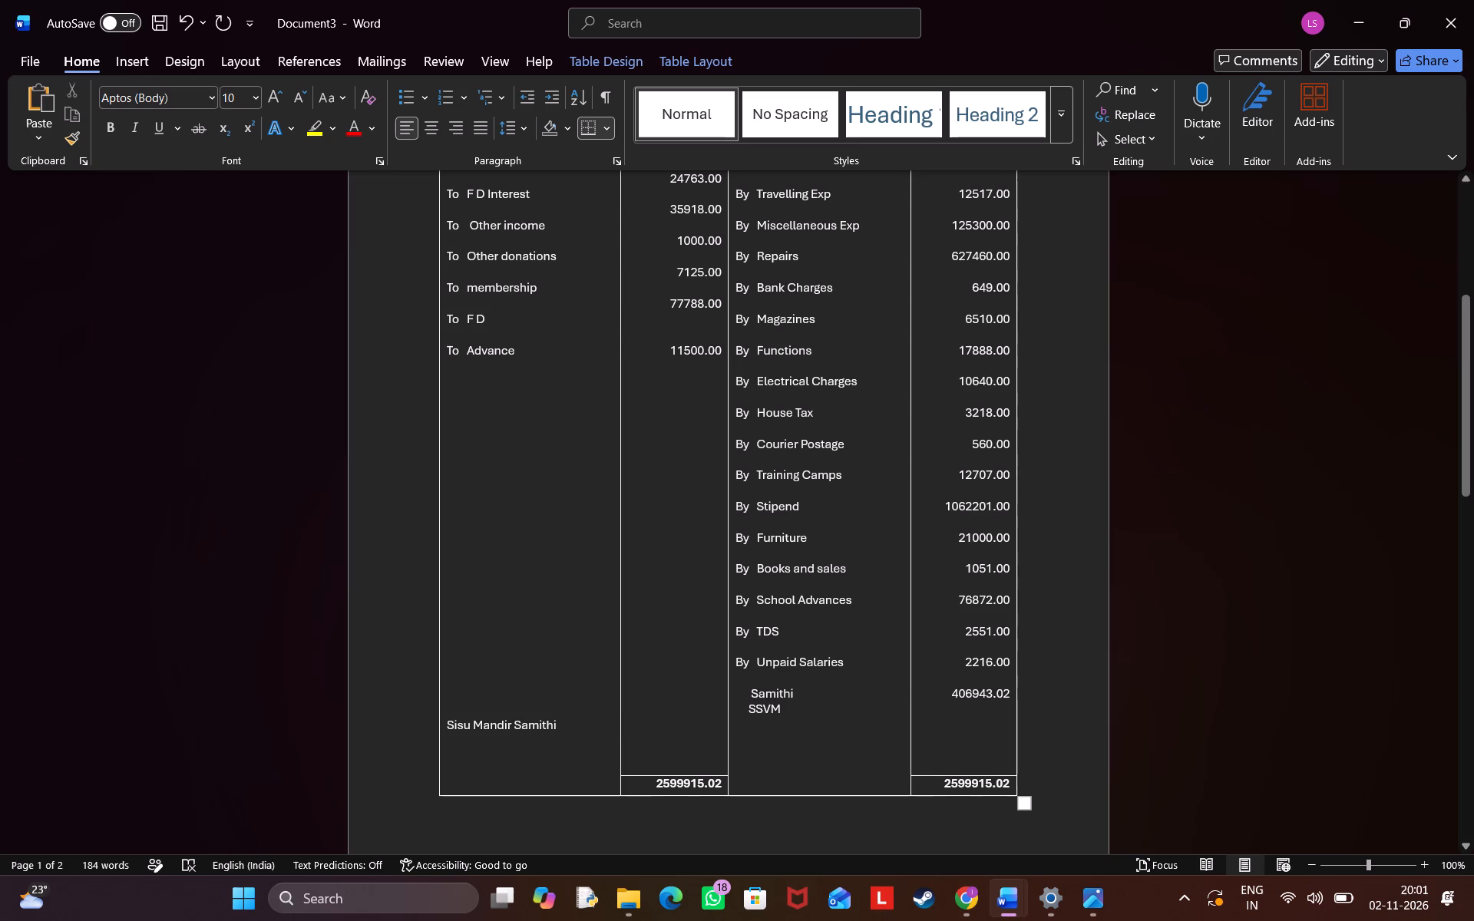
pyautogui.click(583, 721)
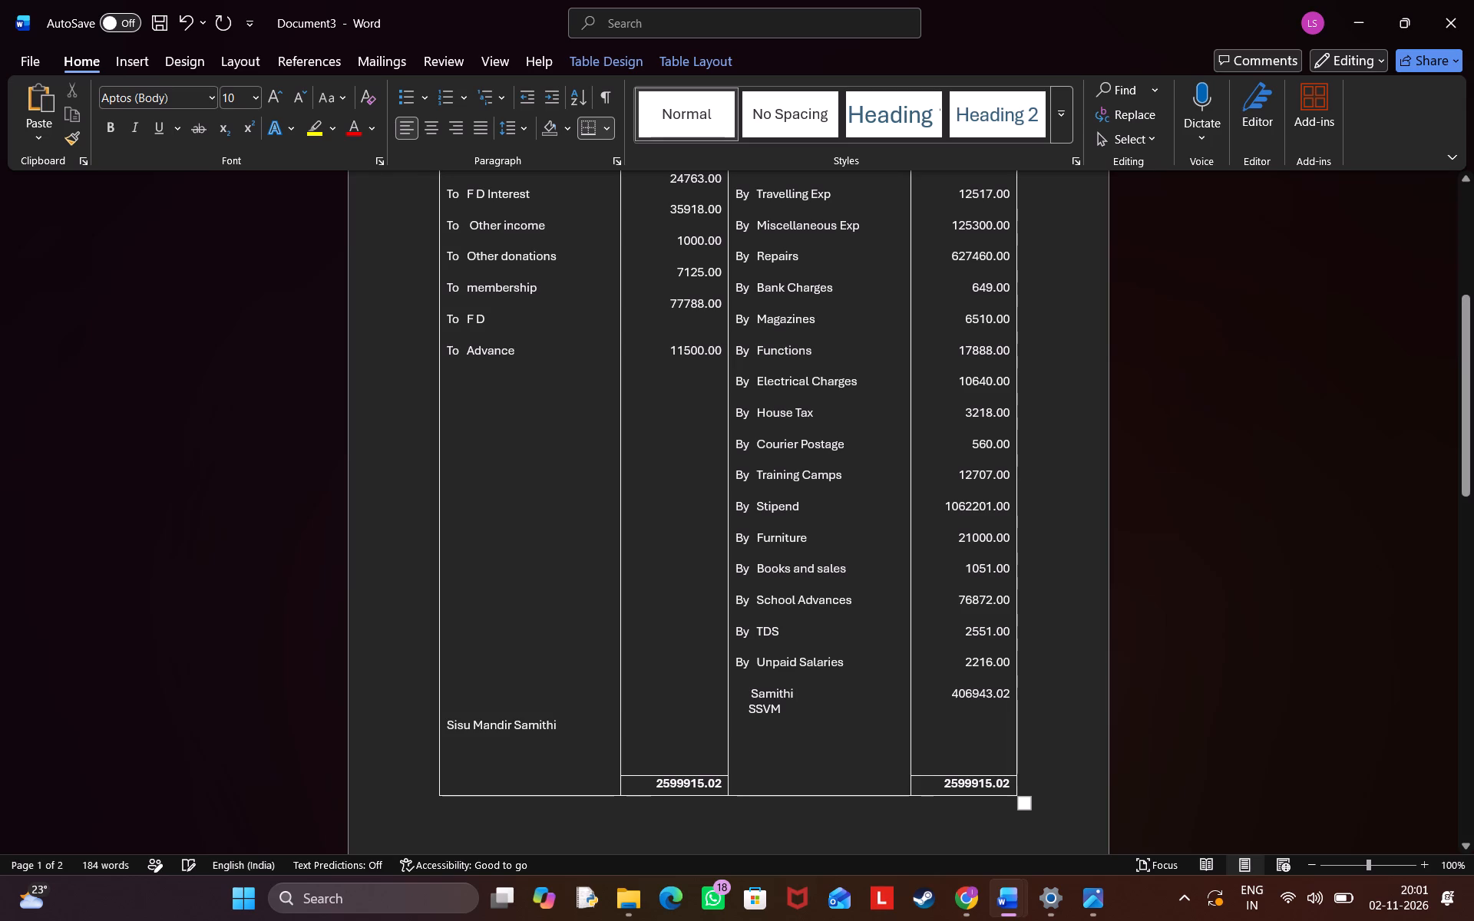
pyautogui.press('BackSpace')
pyautogui.press('BackSpace')
pyautogui.press('BackSpace')
pyautogui.press('BackSpace')
pyautogui.press('BackSpace')
pyautogui.press('BackSpace')
pyautogui.press('BackSpace')
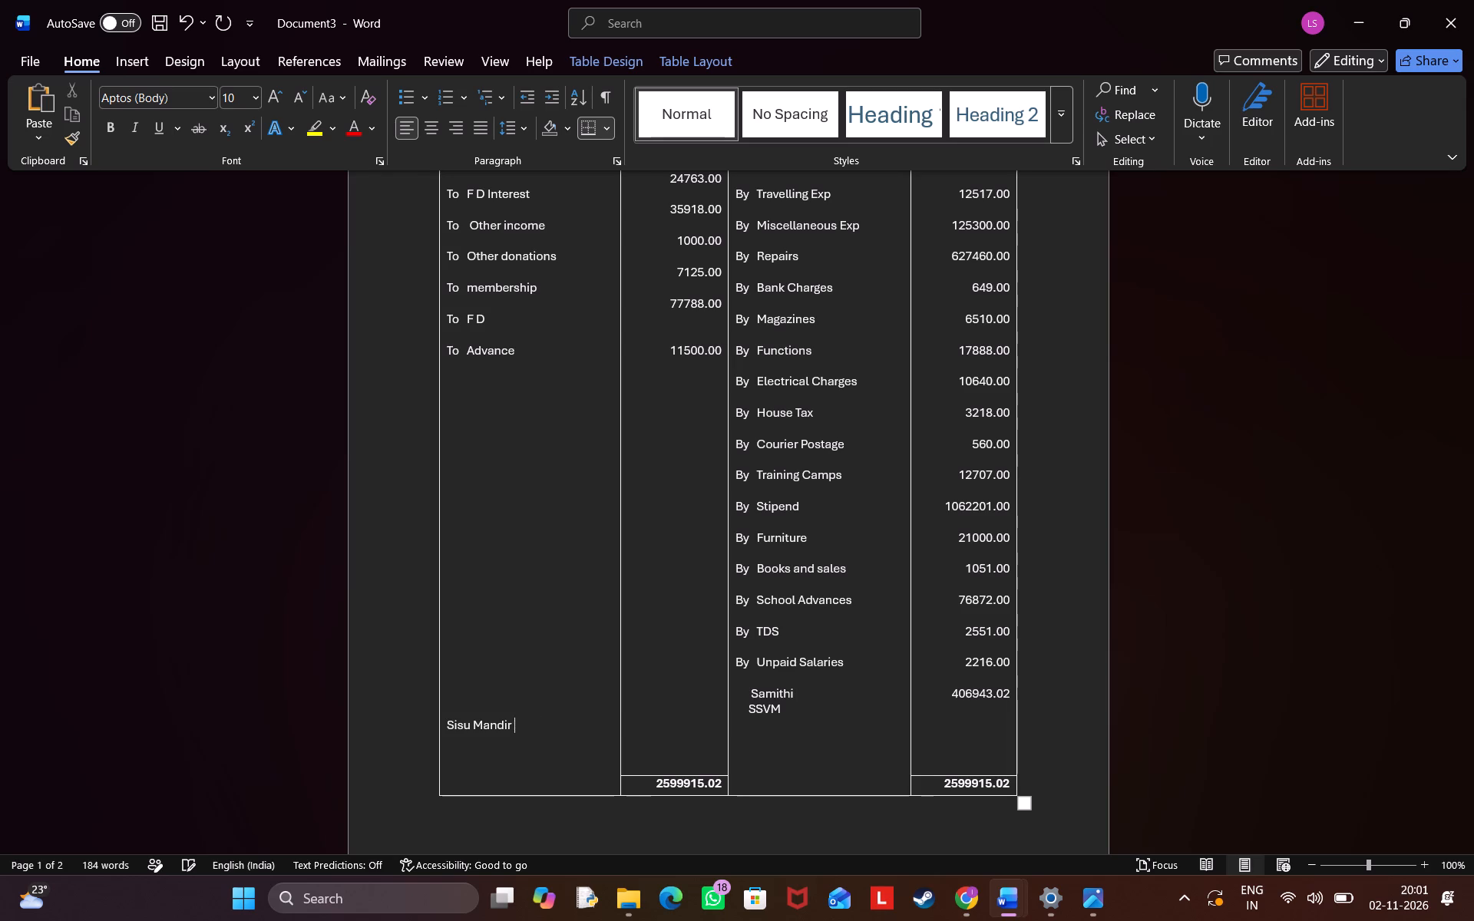
pyautogui.press('BackSpace')
pyautogui.press('BackSpace')
pyautogui.press('BackSpace')
pyautogui.press('BackSpace')
pyautogui.press('BackSpace')
pyautogui.press('BackSpace')
pyautogui.press('BackSpace')
pyautogui.press('BackSpace')
pyautogui.press('BackSpace')
pyautogui.press('BackSpace')
pyautogui.press('BackSpace')
pyautogui.press('BackSpace')
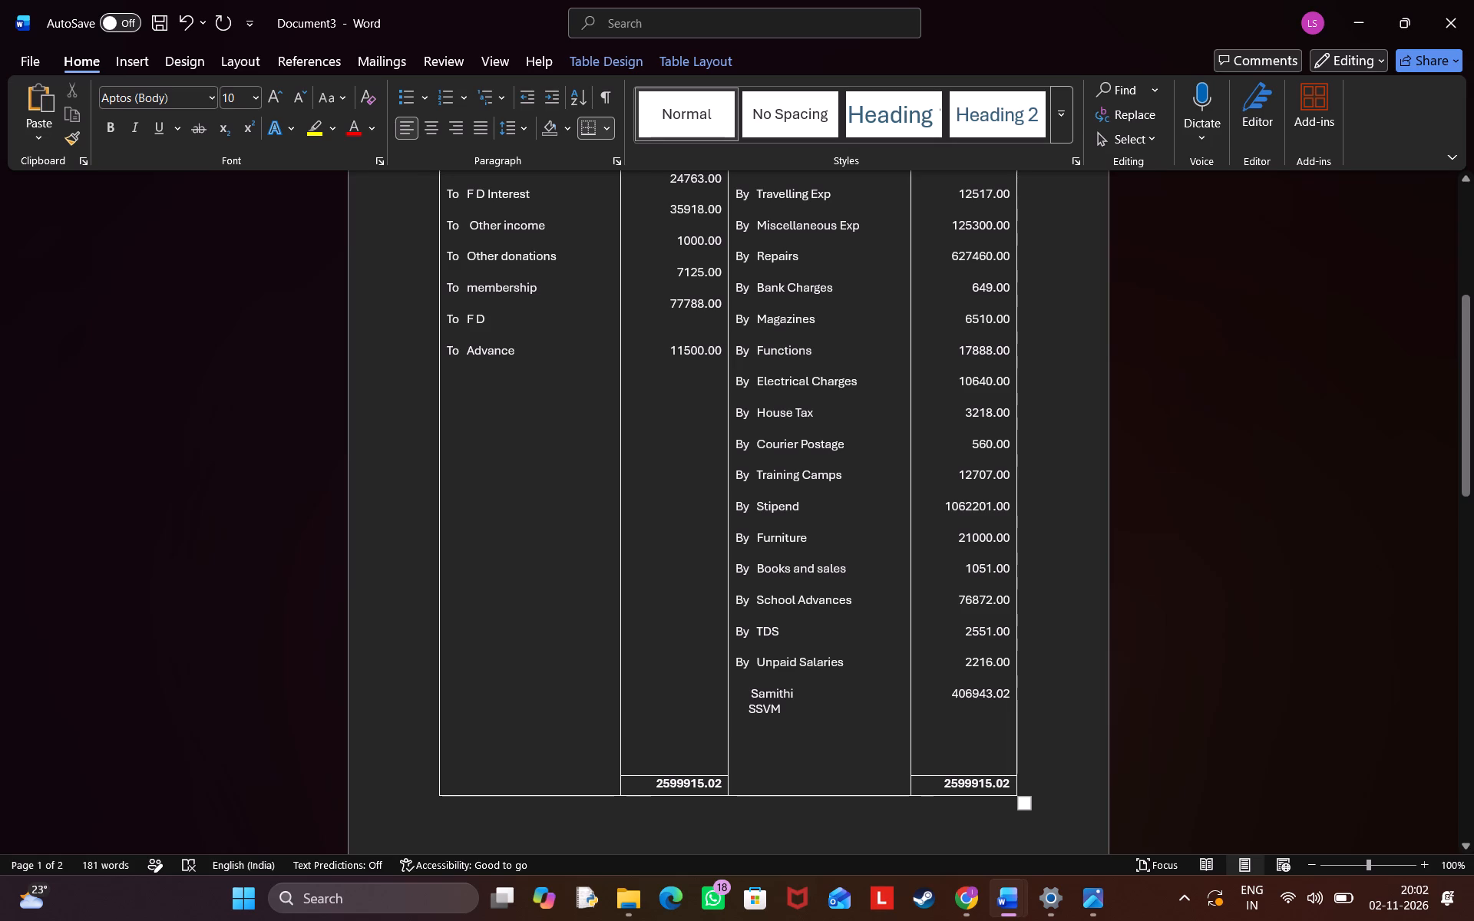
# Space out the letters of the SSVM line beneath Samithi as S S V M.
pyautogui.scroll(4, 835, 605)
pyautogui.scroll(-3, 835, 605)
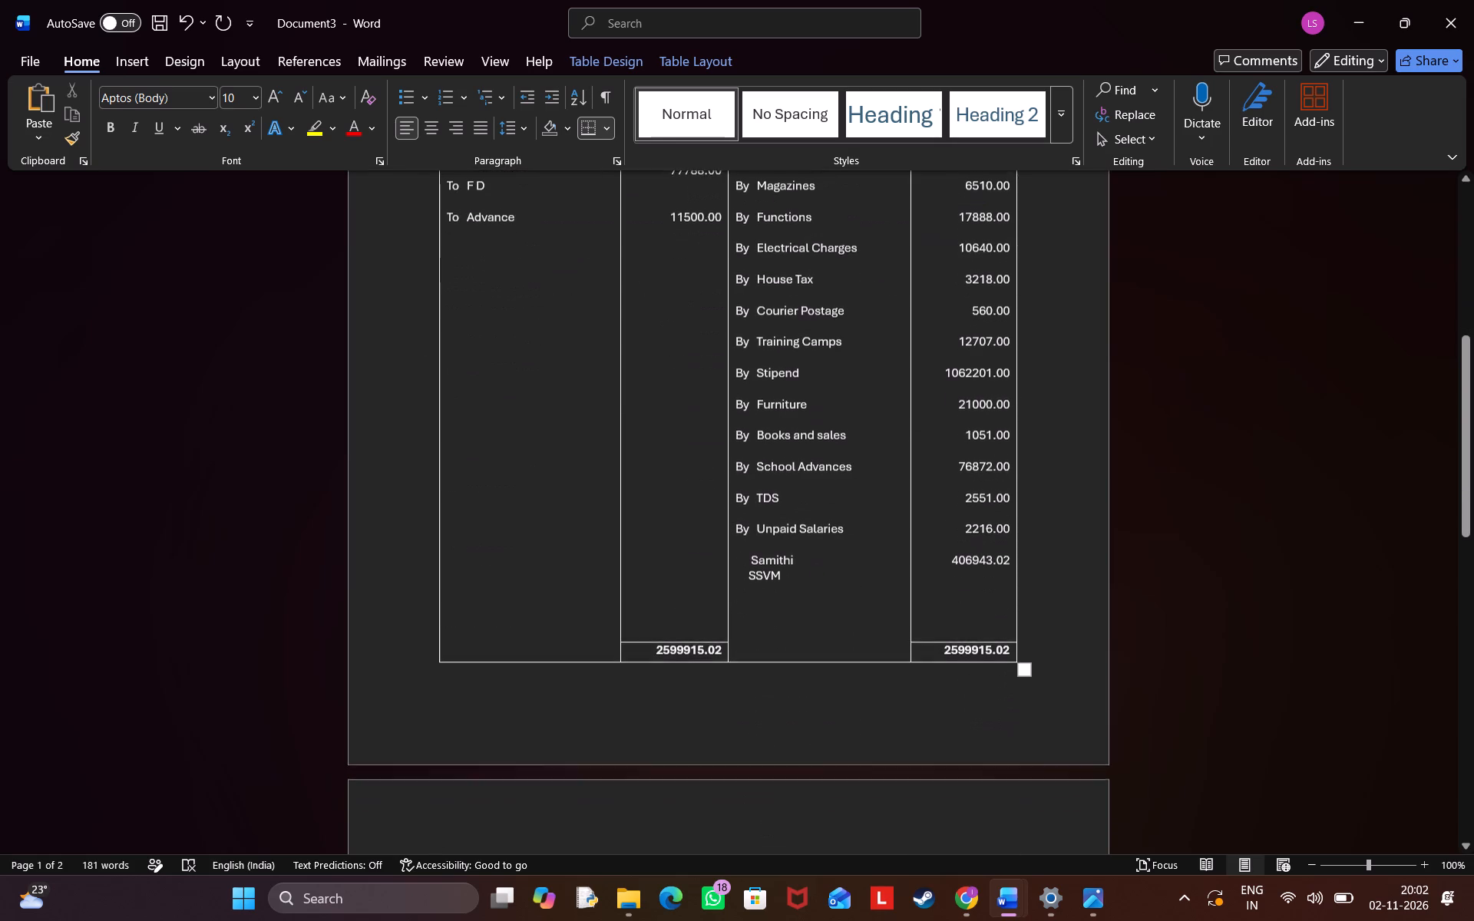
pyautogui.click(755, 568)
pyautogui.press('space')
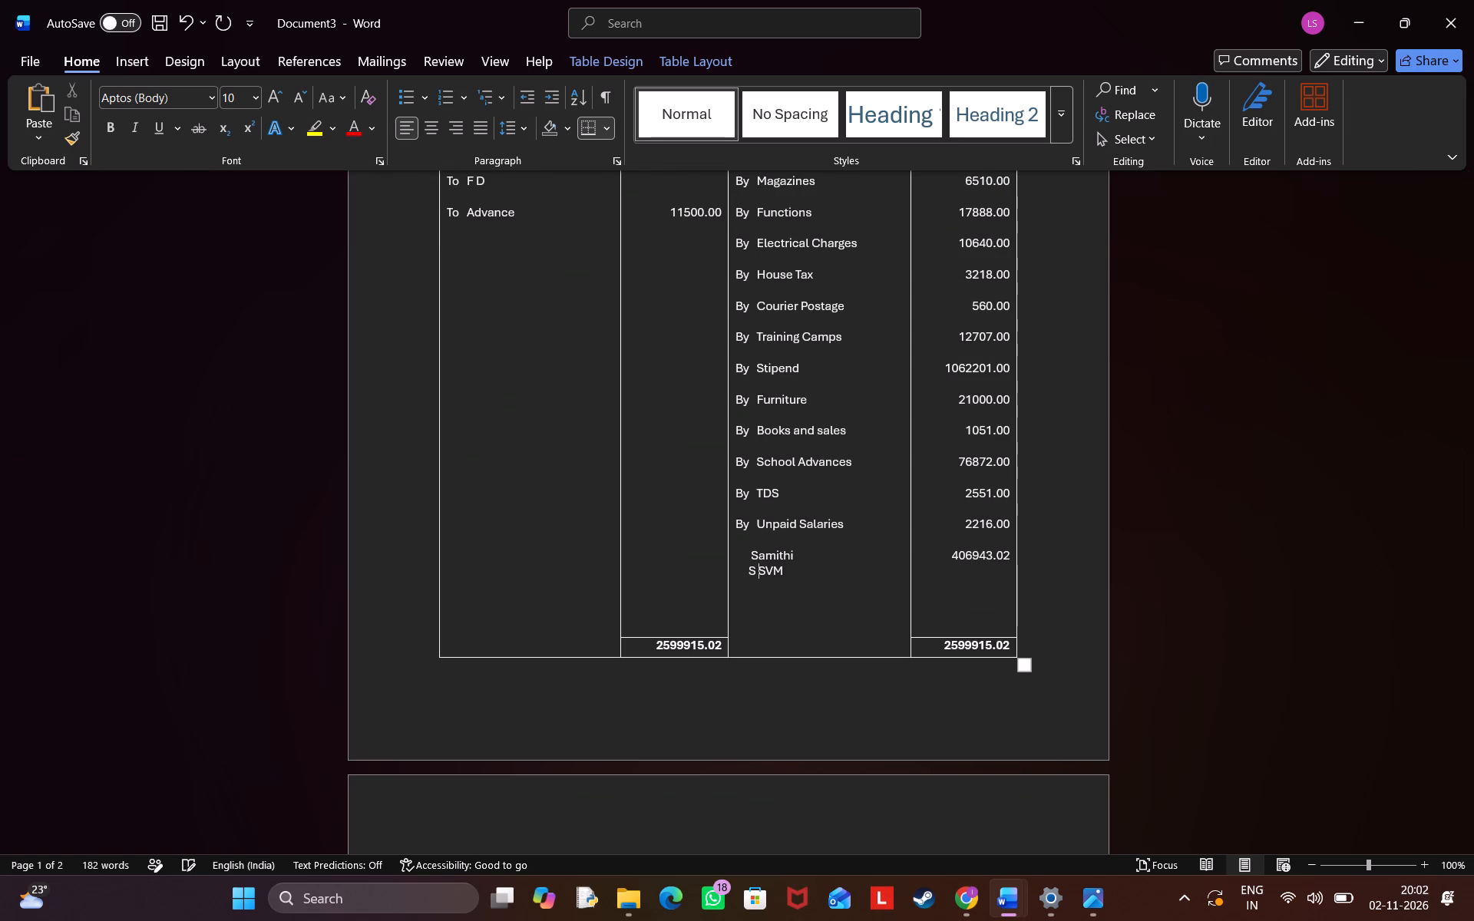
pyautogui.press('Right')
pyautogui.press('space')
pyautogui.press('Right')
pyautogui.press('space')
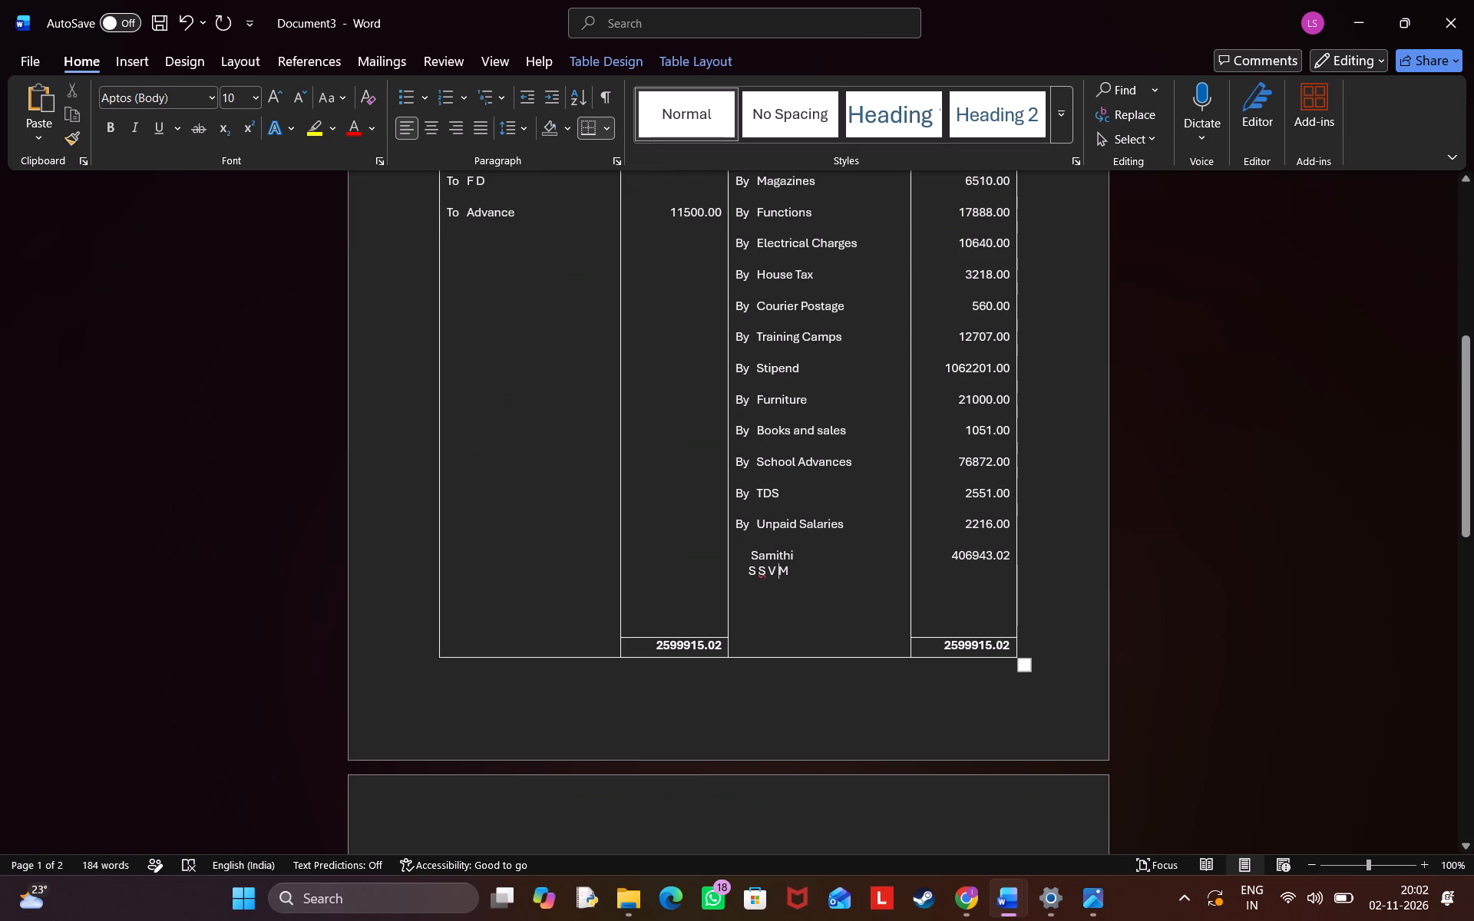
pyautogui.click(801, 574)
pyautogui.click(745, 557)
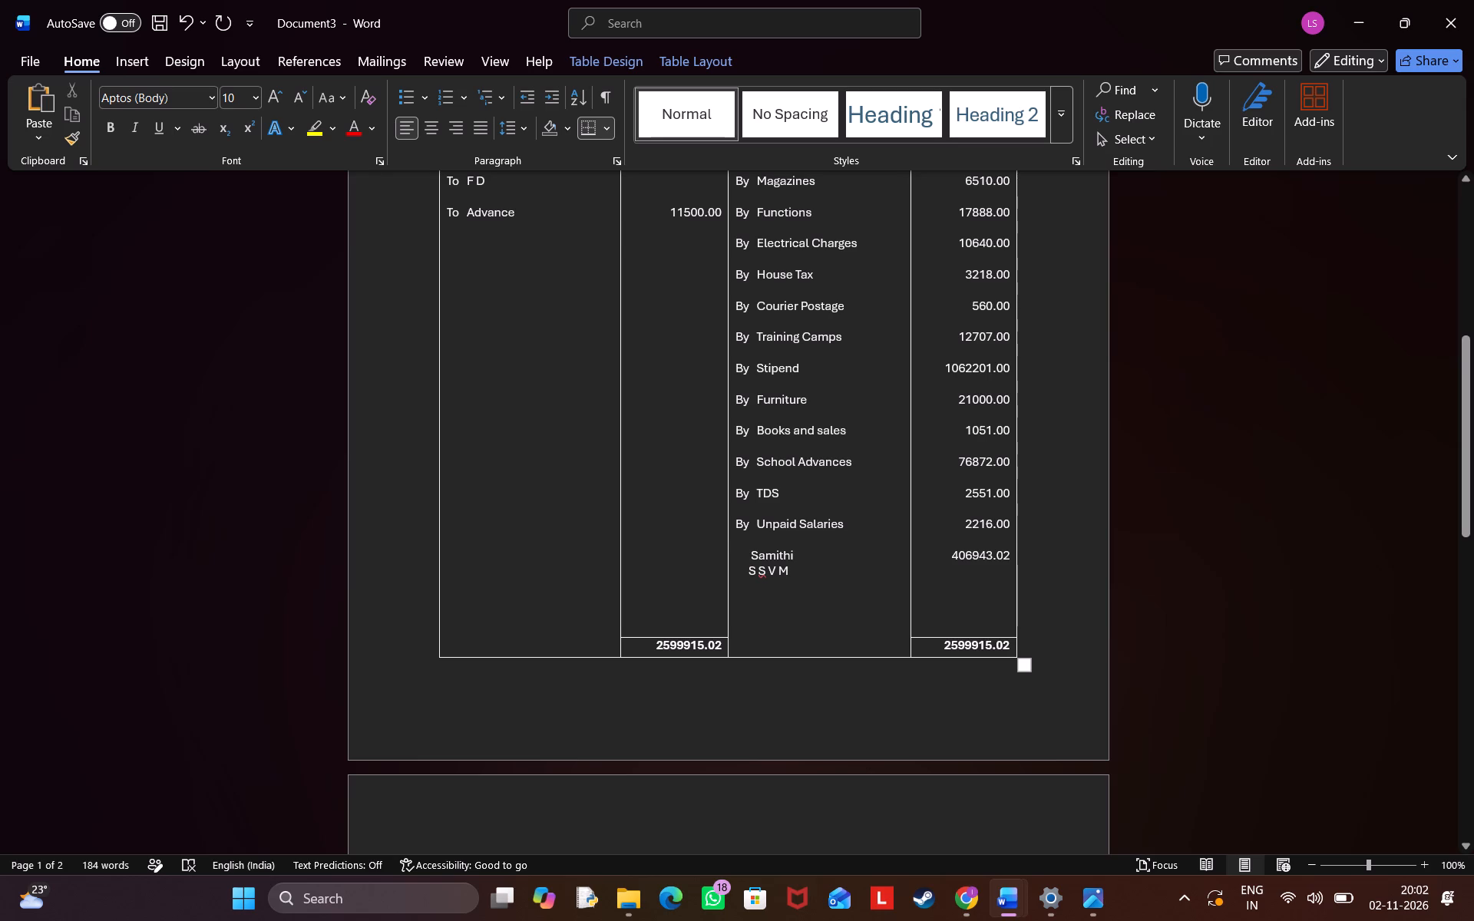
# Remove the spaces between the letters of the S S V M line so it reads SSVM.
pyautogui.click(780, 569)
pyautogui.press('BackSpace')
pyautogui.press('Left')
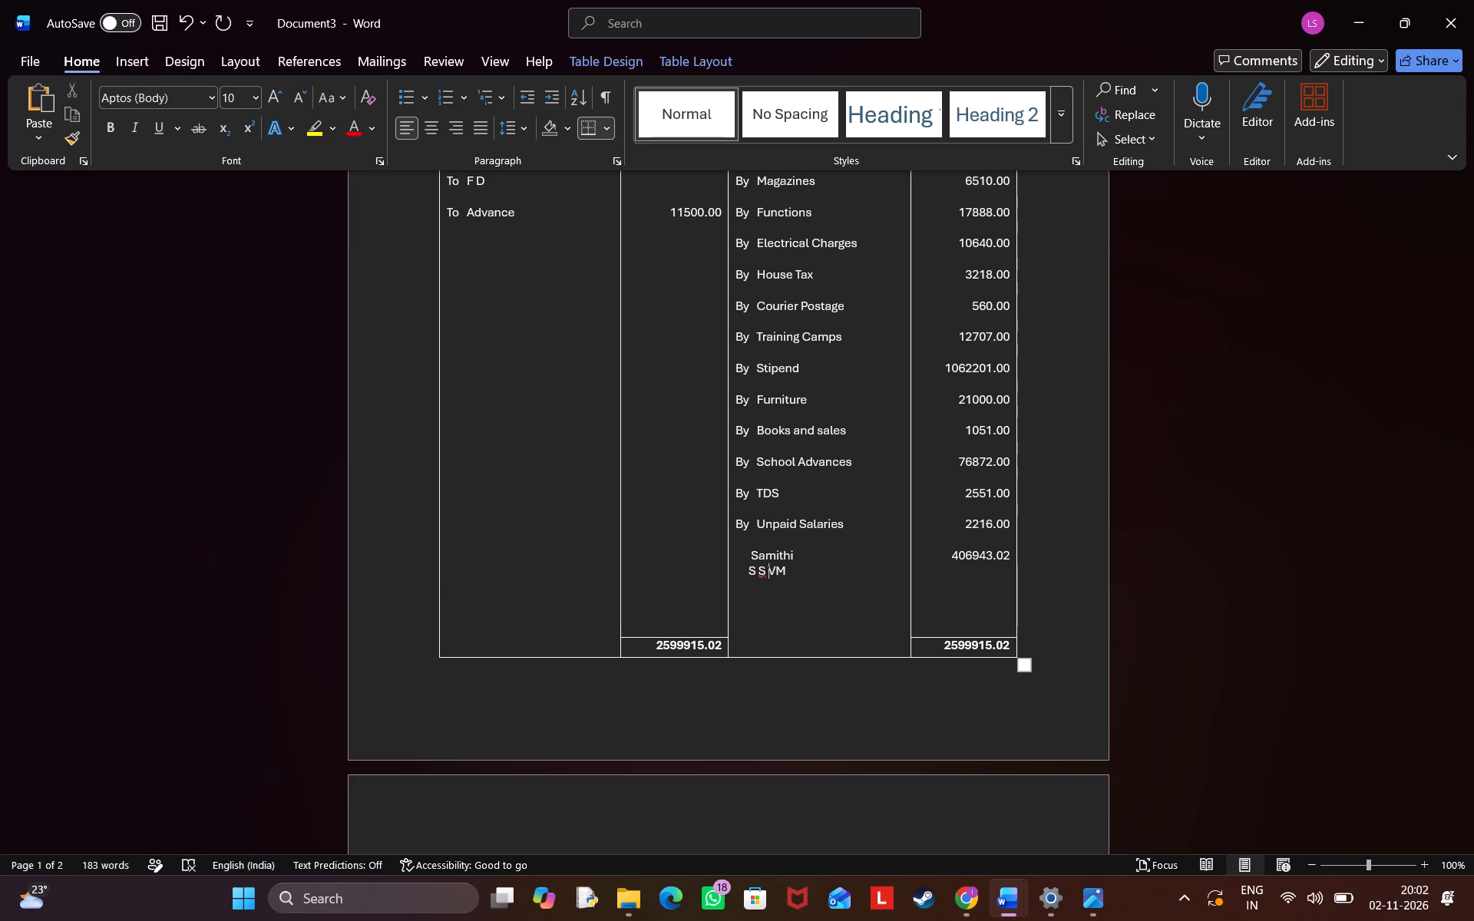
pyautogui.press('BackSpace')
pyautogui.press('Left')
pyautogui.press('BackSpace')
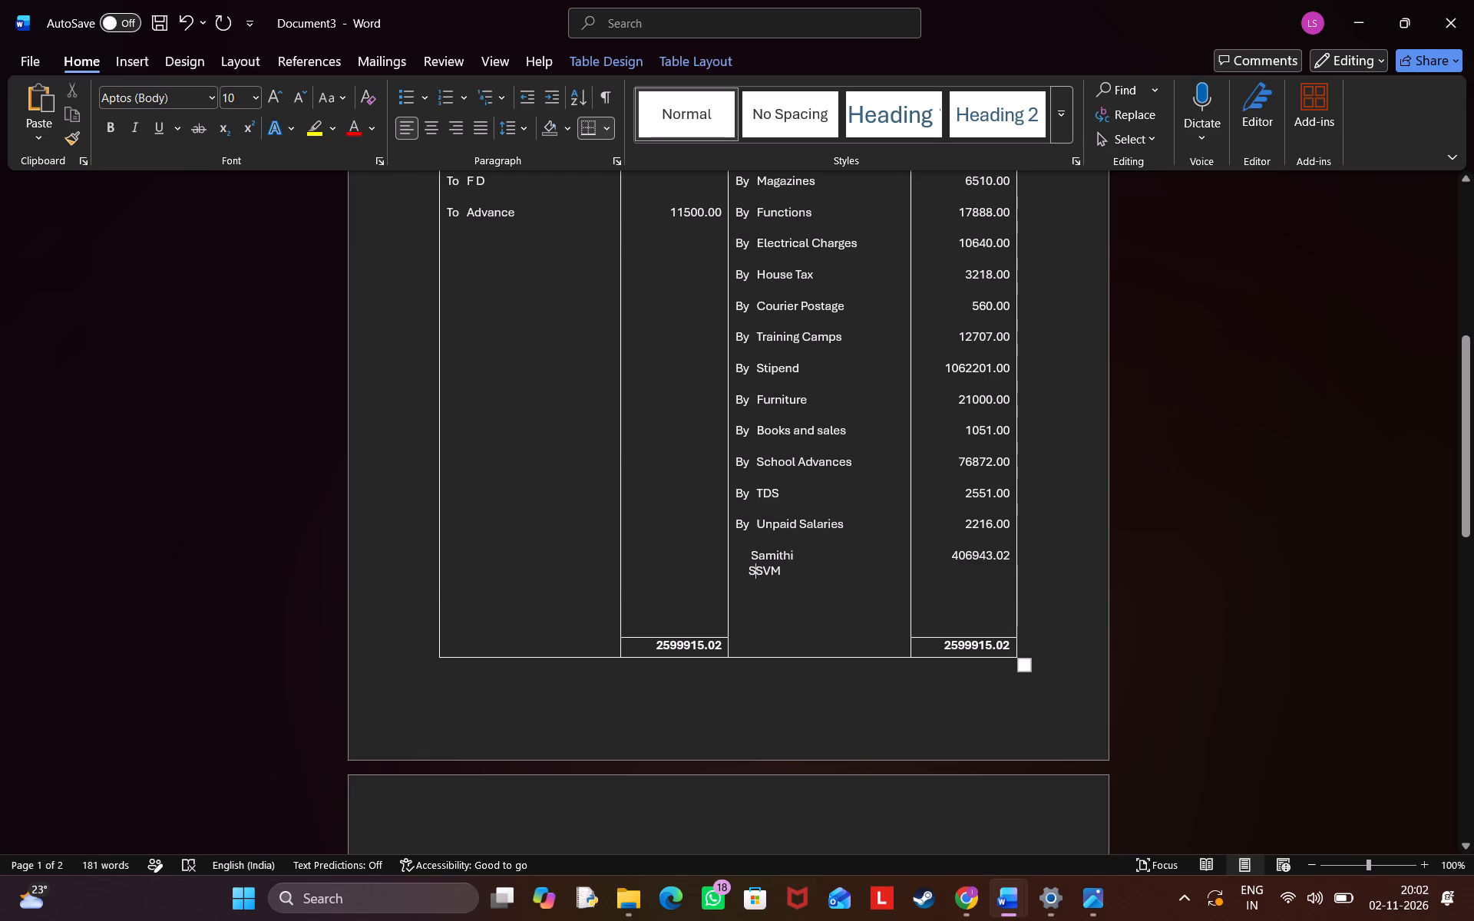
# Indent the SSVM line by two more spaces to line it up beneath Samithi.
pyautogui.click(746, 571)
pyautogui.press('space')
pyautogui.press('space')
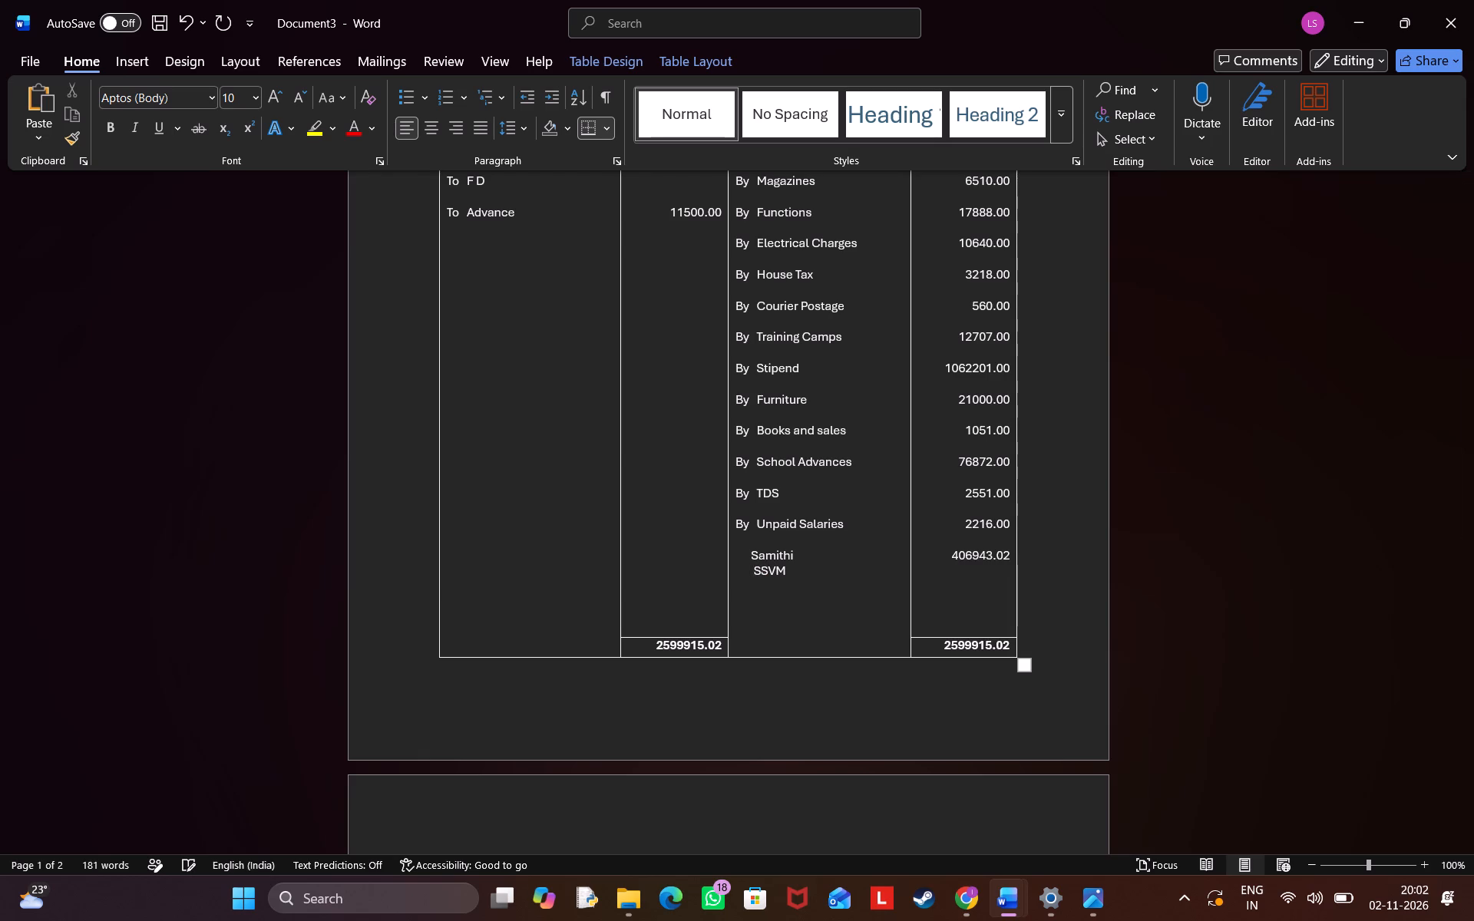
pyautogui.press('space')
pyautogui.press('space')
pyautogui.press('BackSpace')
pyautogui.press('BackSpace')
# Review the receipts and payments account on page 1 alongside the empty income and expenditure table on page 2.
pyautogui.scroll(1, 746, 571)
pyautogui.scroll(-2, 746, 571)
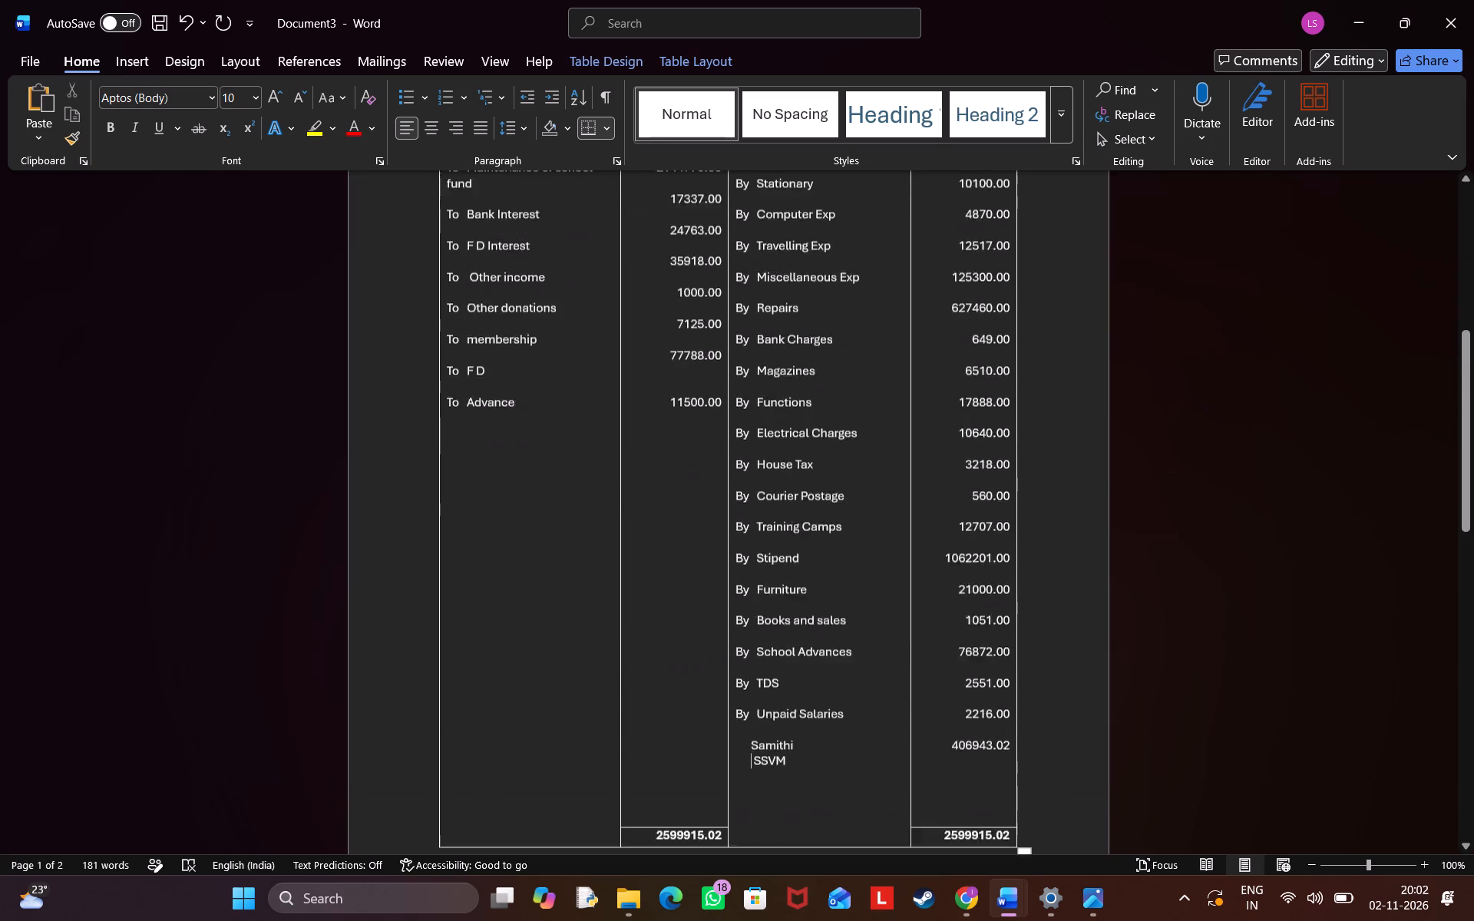
pyautogui.scroll(-3, 746, 571)
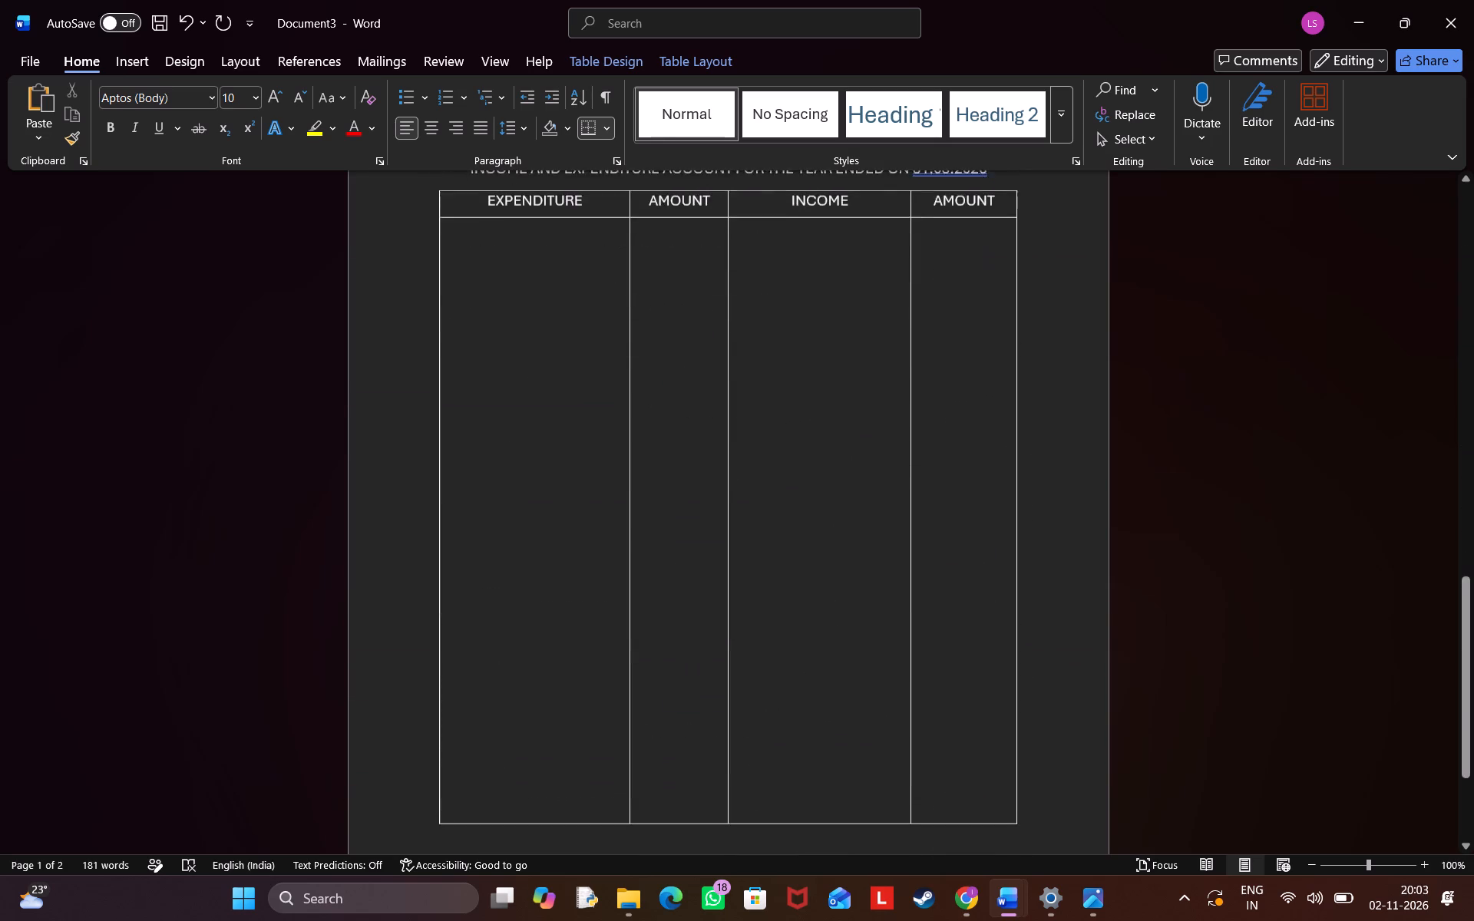
pyautogui.scroll(4, 746, 571)
pyautogui.scroll(-1, 746, 571)
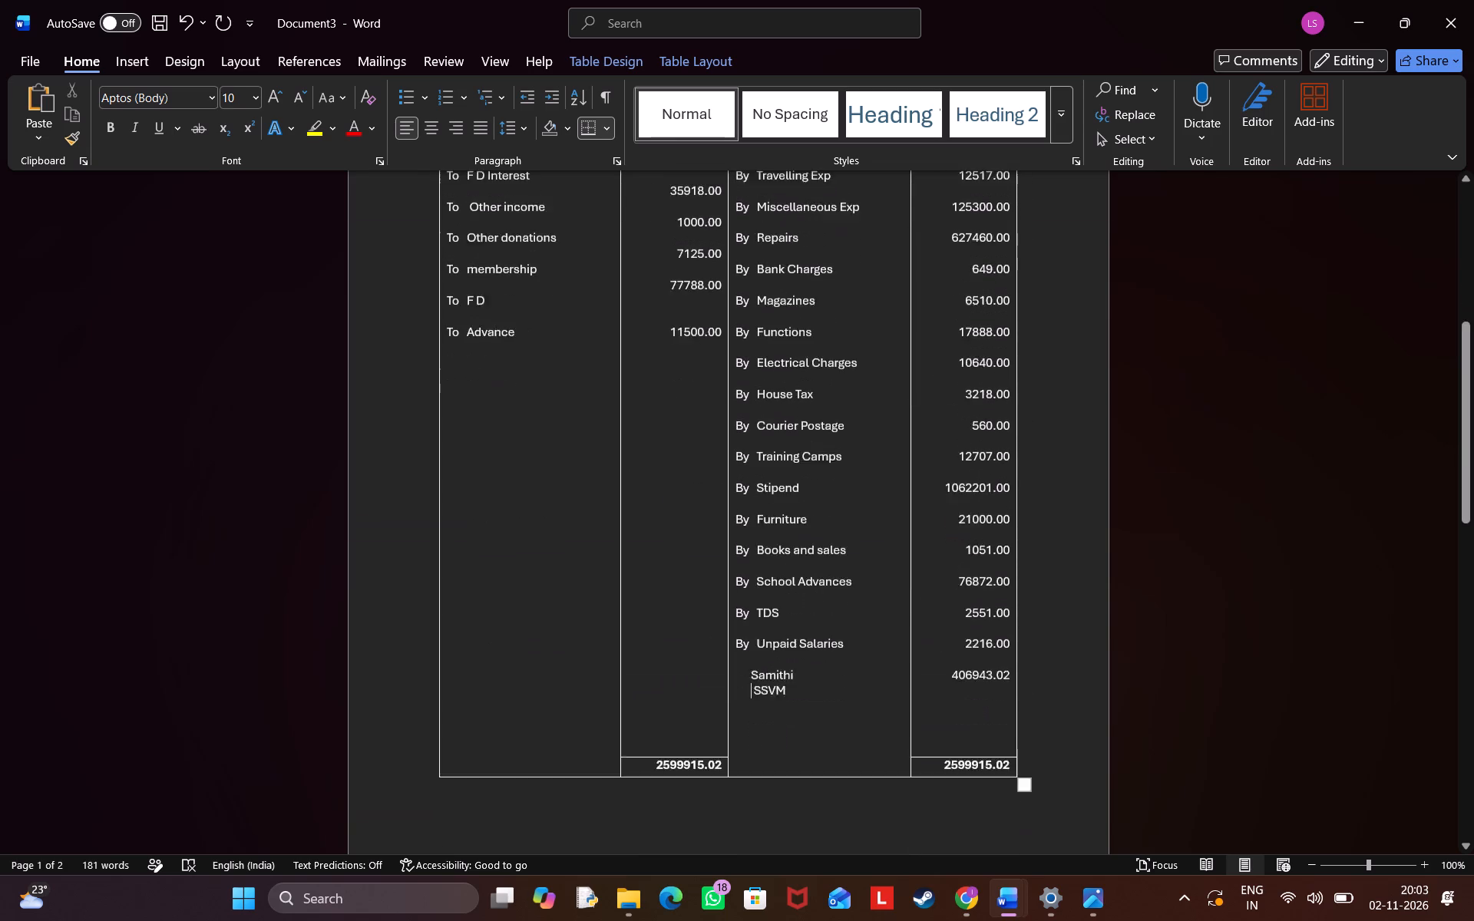
pyautogui.scroll(-4, 746, 571)
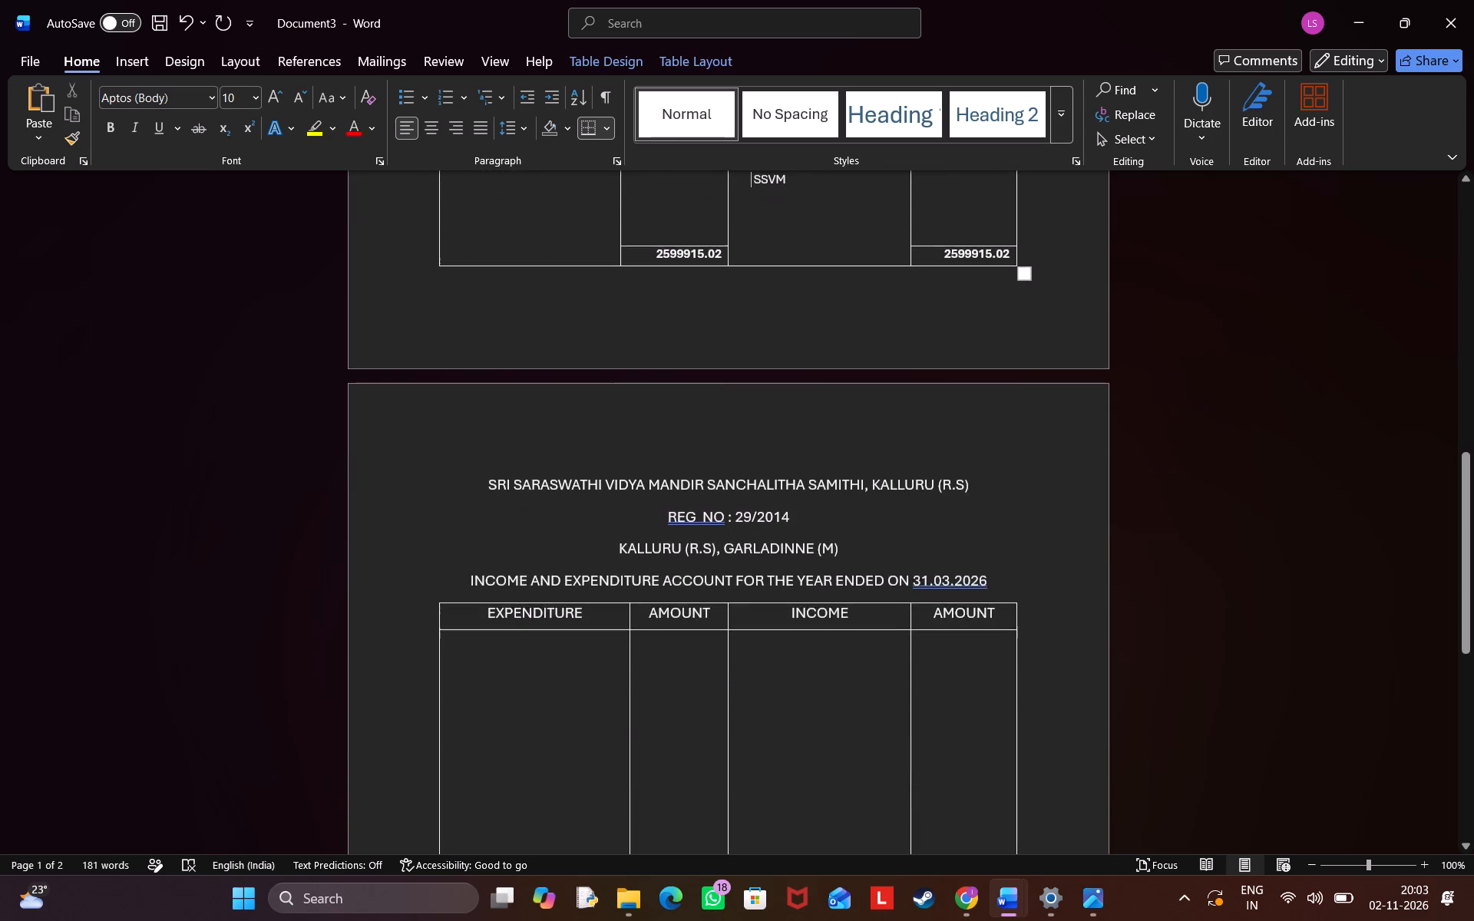
pyautogui.scroll(2, 746, 571)
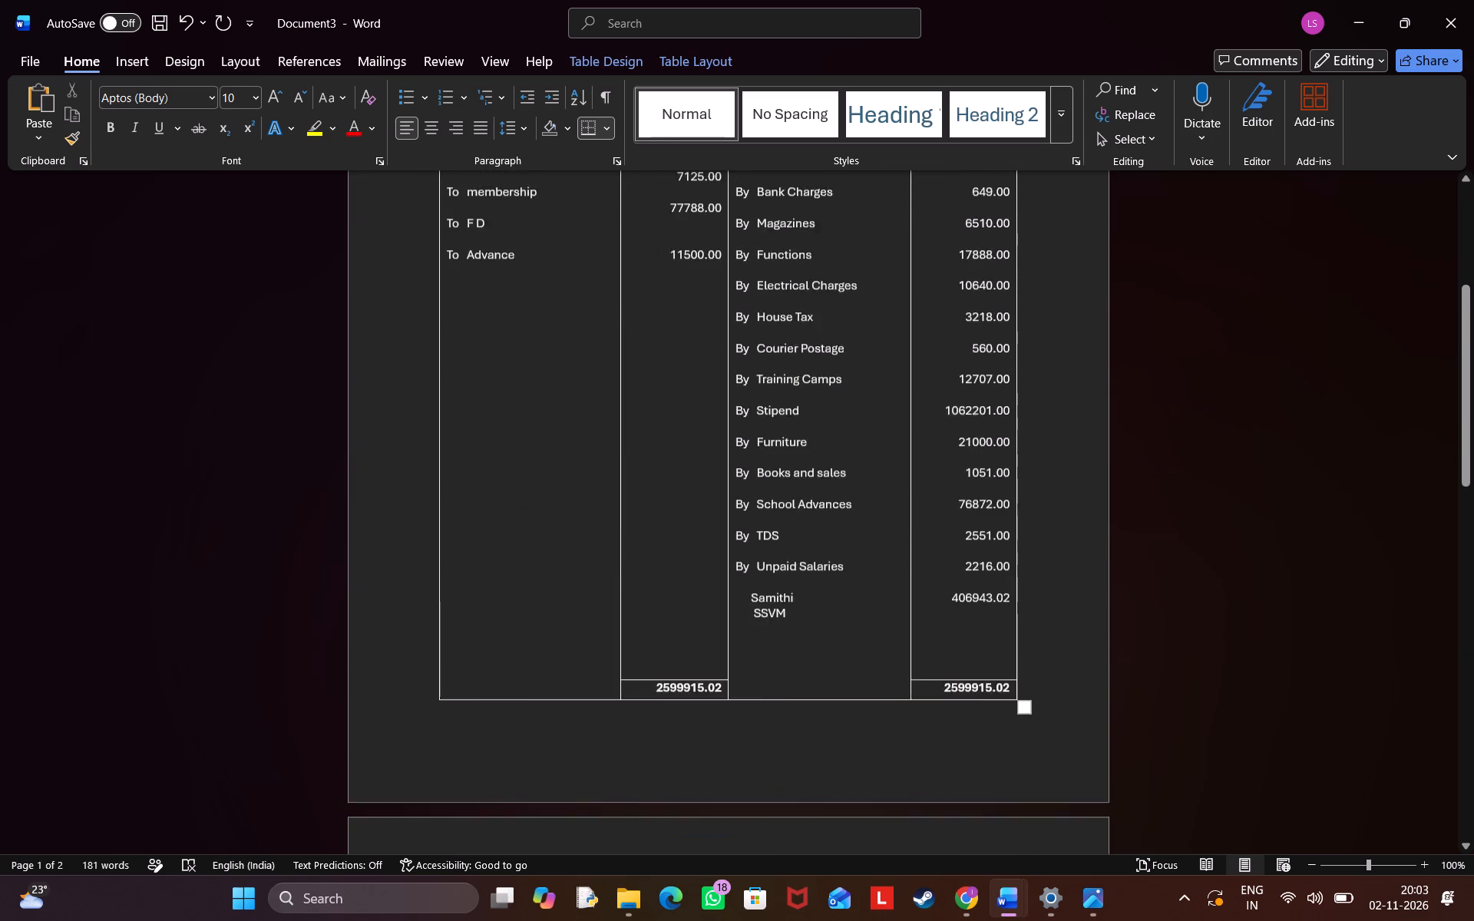
pyautogui.scroll(2, 746, 571)
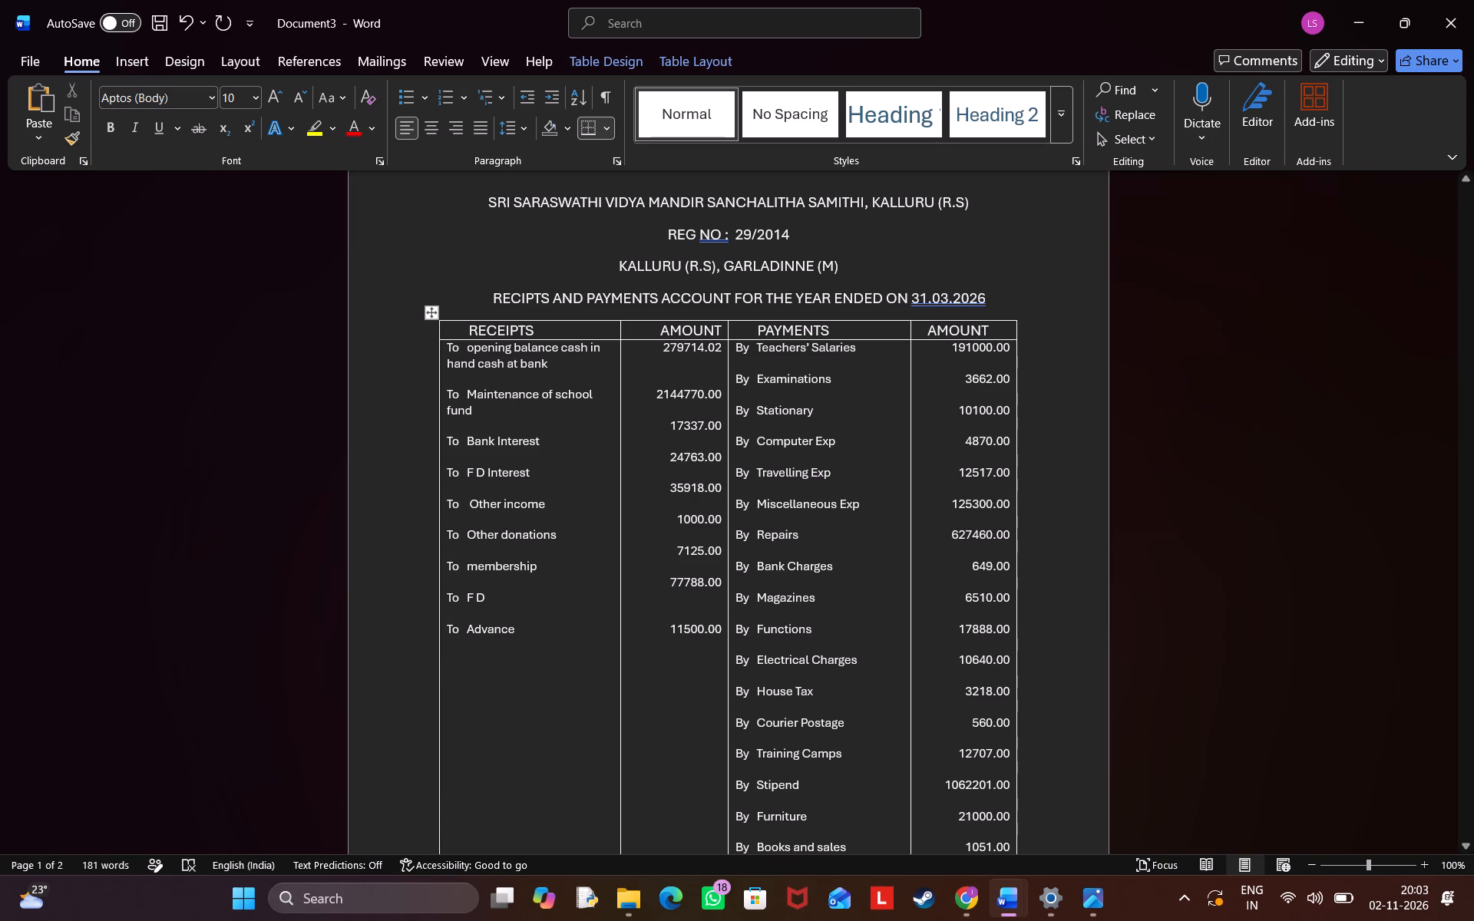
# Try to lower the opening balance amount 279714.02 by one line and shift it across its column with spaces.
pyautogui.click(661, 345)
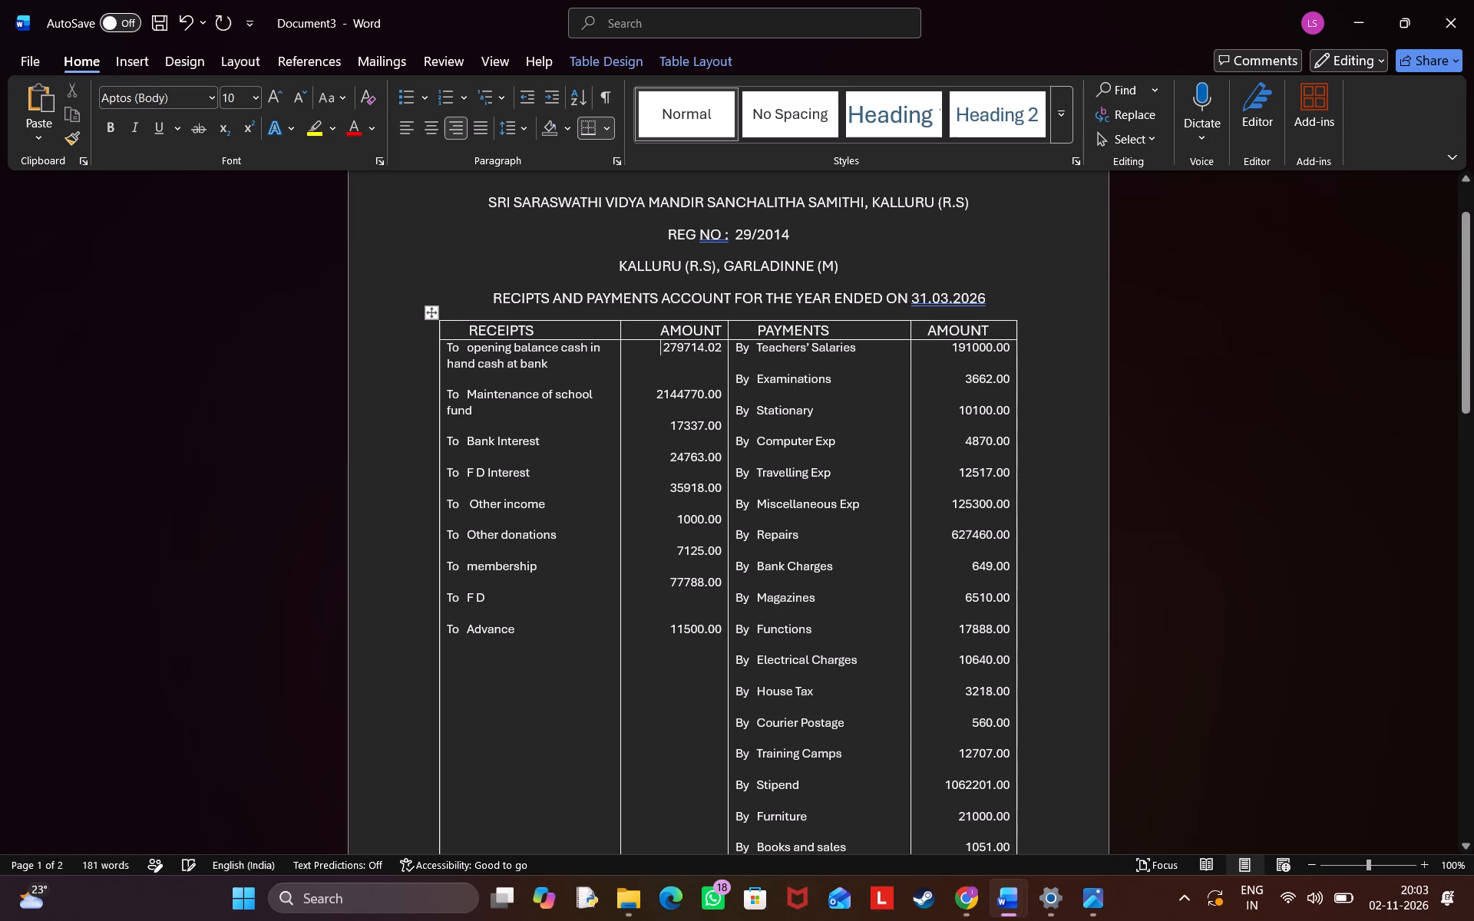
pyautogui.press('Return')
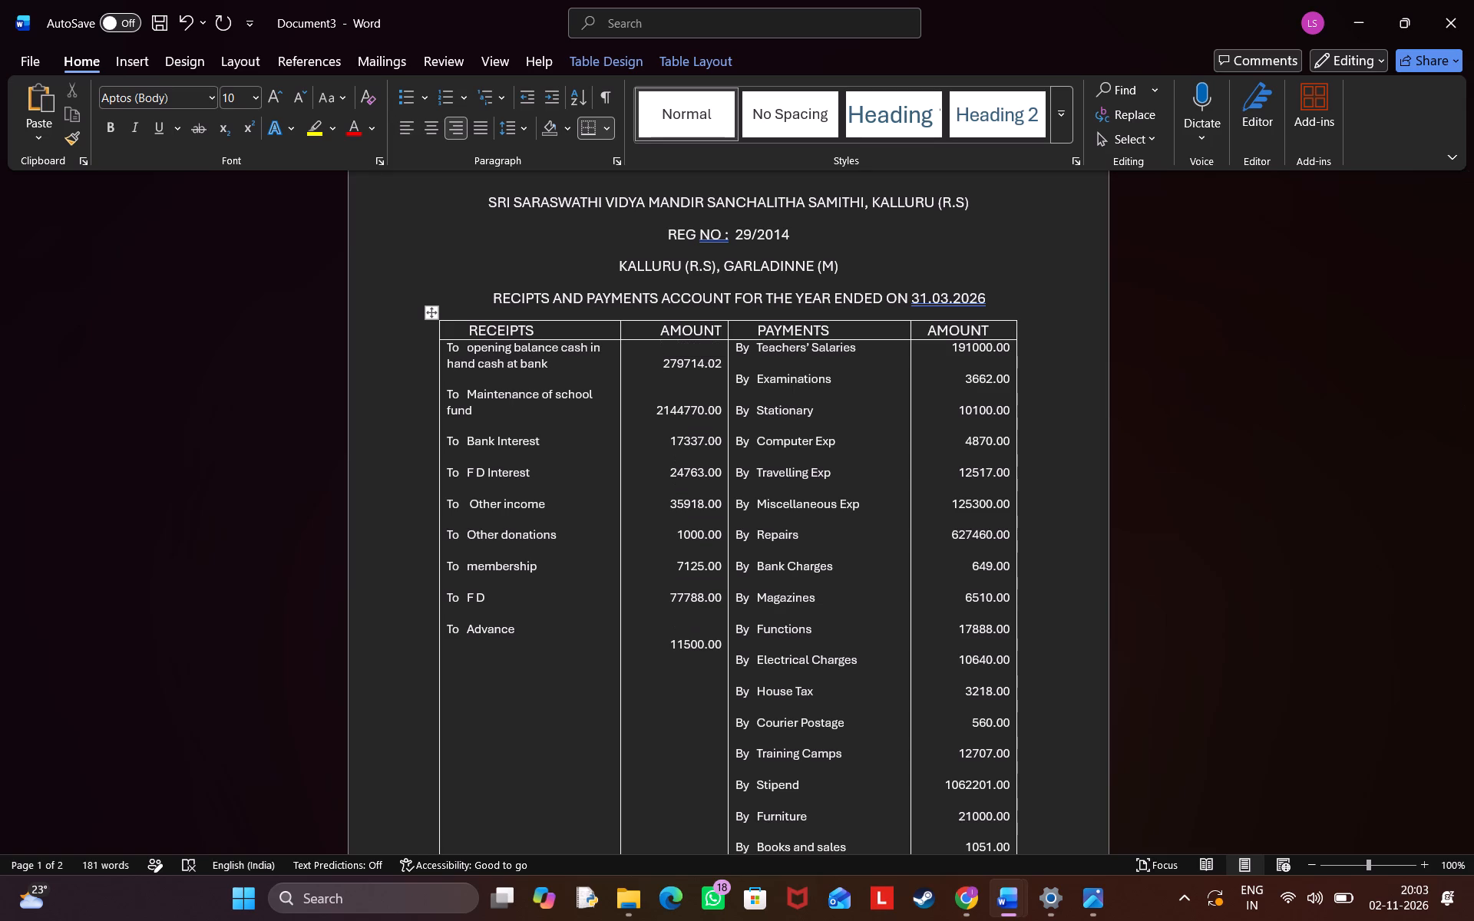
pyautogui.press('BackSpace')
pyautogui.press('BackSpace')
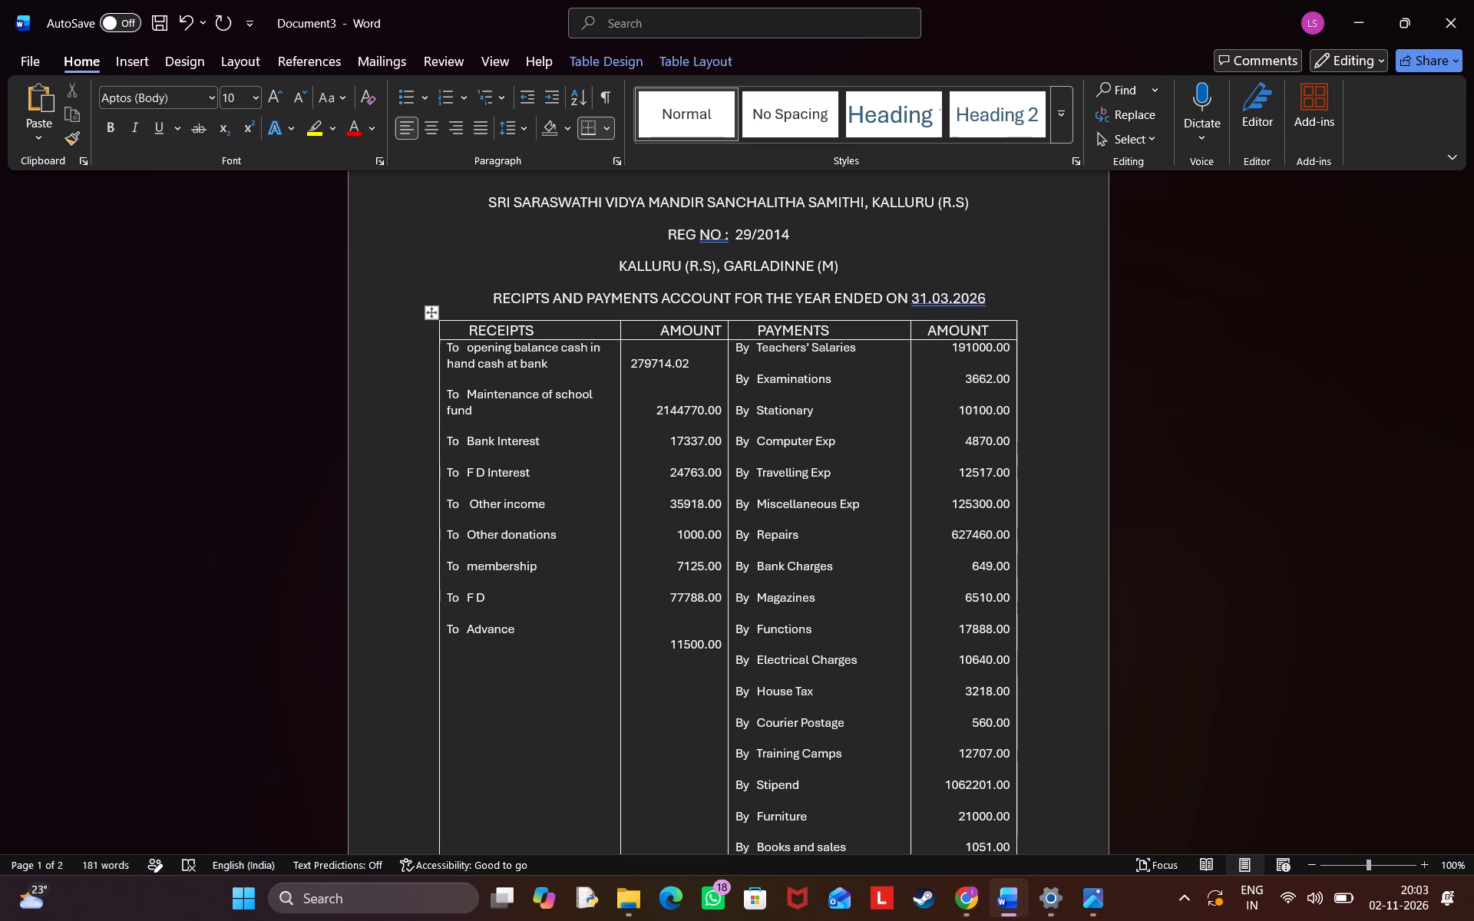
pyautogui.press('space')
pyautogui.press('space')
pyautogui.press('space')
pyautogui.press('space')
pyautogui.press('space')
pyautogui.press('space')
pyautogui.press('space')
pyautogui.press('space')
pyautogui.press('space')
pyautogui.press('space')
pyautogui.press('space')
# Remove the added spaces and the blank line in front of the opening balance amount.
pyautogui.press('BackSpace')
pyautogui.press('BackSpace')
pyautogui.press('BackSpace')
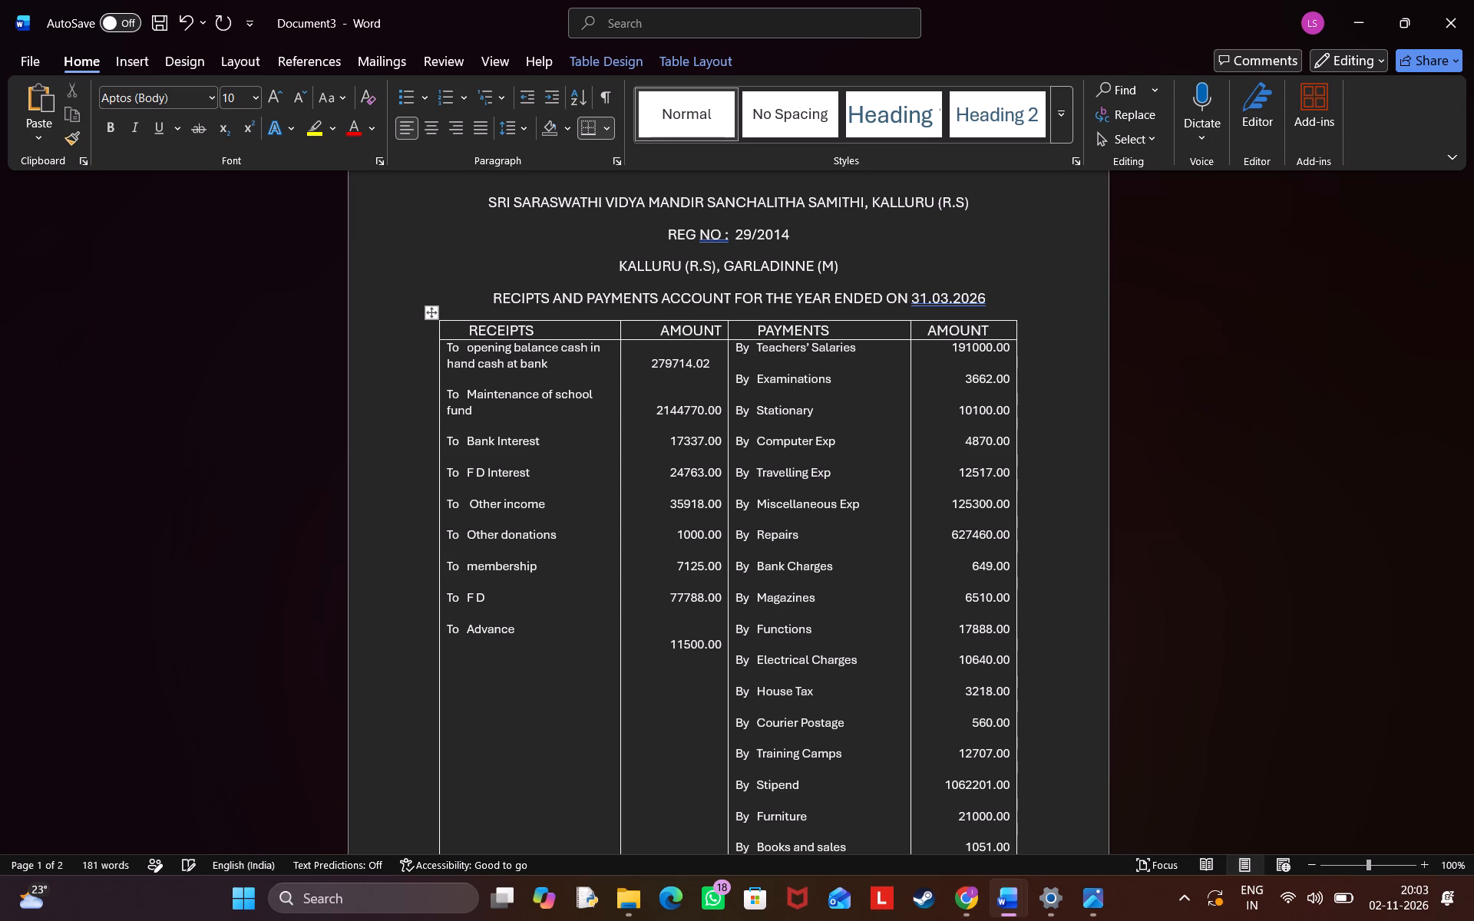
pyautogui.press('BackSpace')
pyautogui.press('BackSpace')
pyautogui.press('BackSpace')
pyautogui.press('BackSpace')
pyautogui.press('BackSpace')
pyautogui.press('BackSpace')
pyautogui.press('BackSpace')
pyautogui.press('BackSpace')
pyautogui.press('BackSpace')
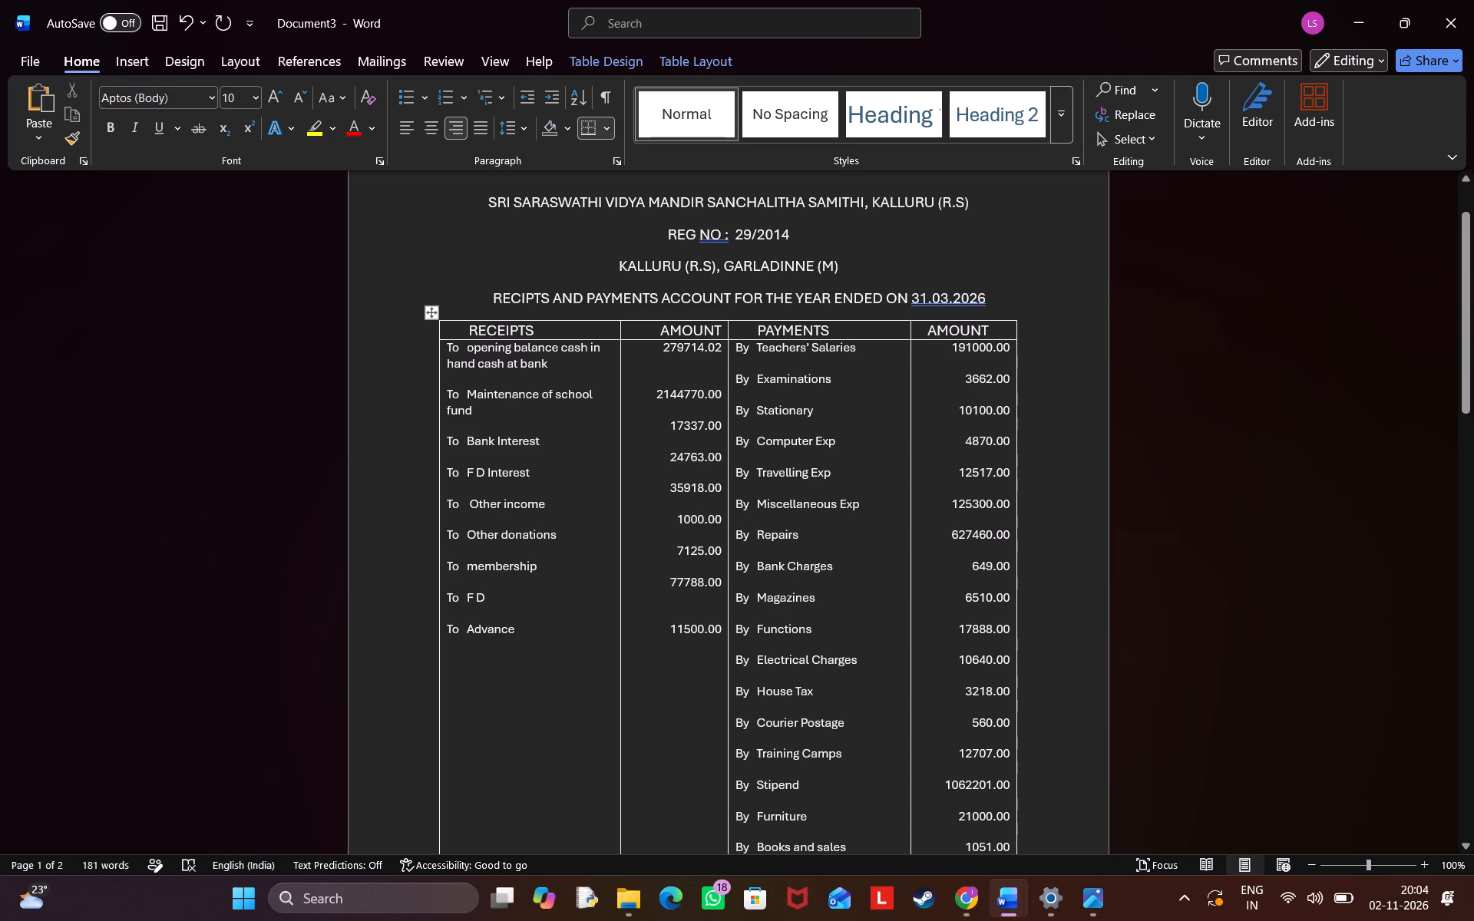
# Move the opening balance amount down one line so the receipt amounts align with their labels.
pyautogui.press('Return')
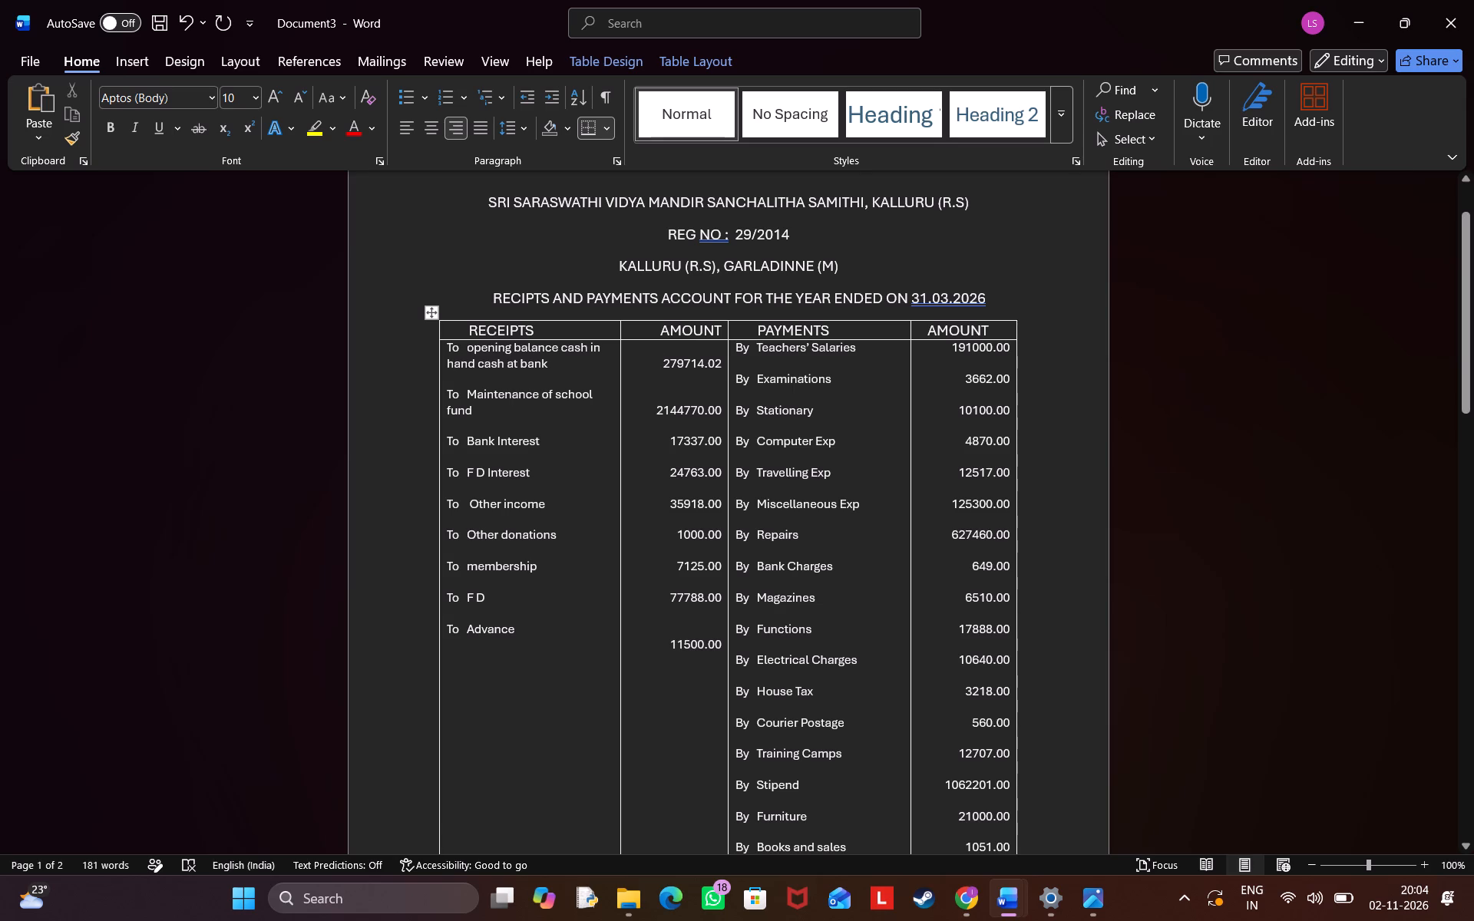
# Remove the extra blank line above the 11500.00 receipt amount to align it with To Advance.
pyautogui.scroll(-2, 672, 631)
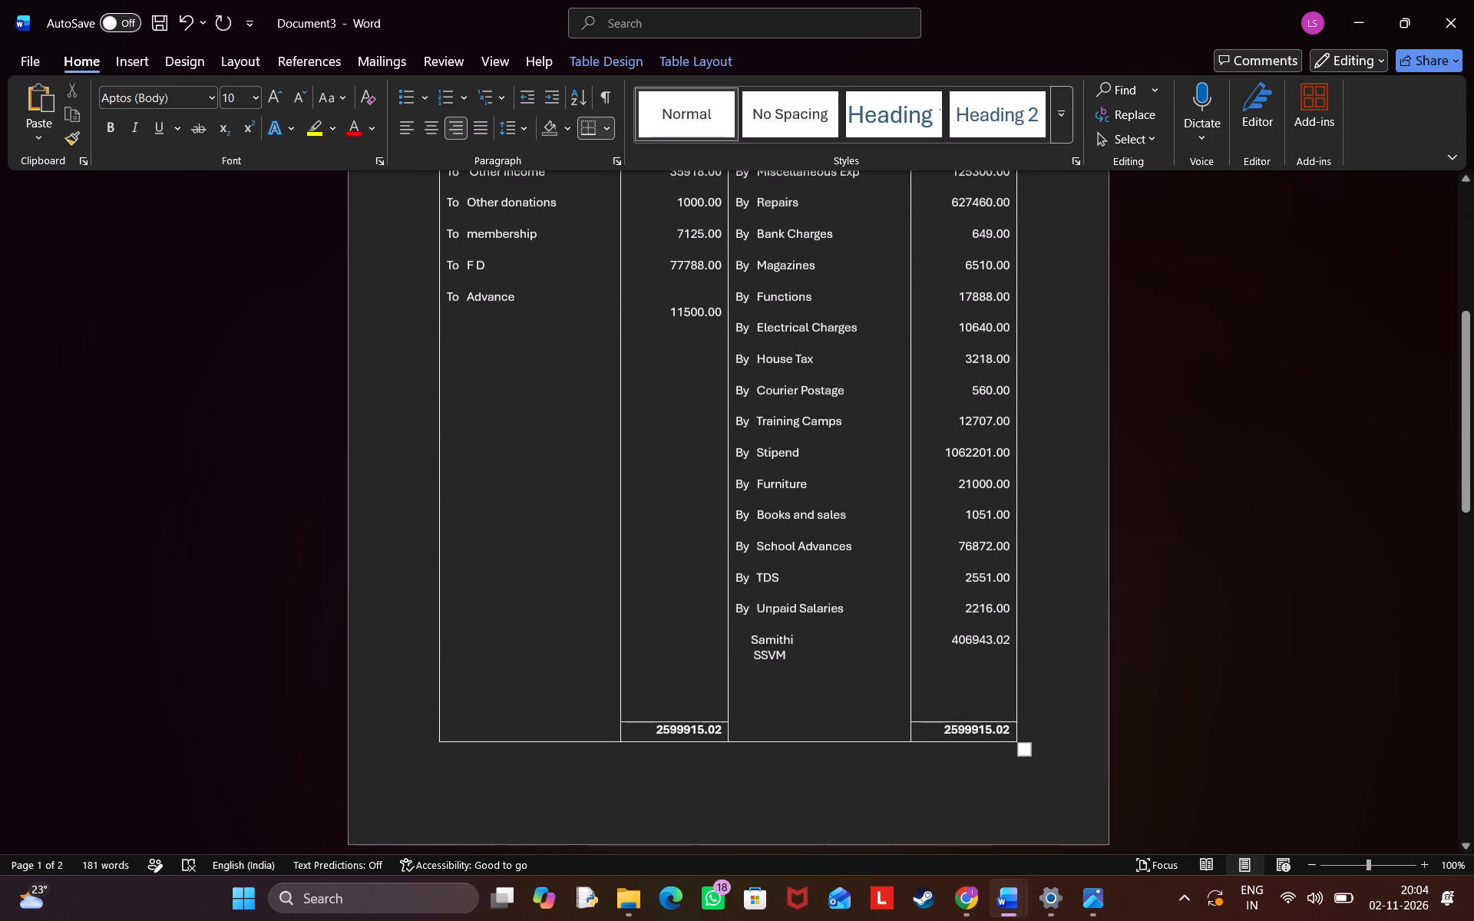
pyautogui.click(666, 315)
pyautogui.press('BackSpace')
pyautogui.press('BackSpace')
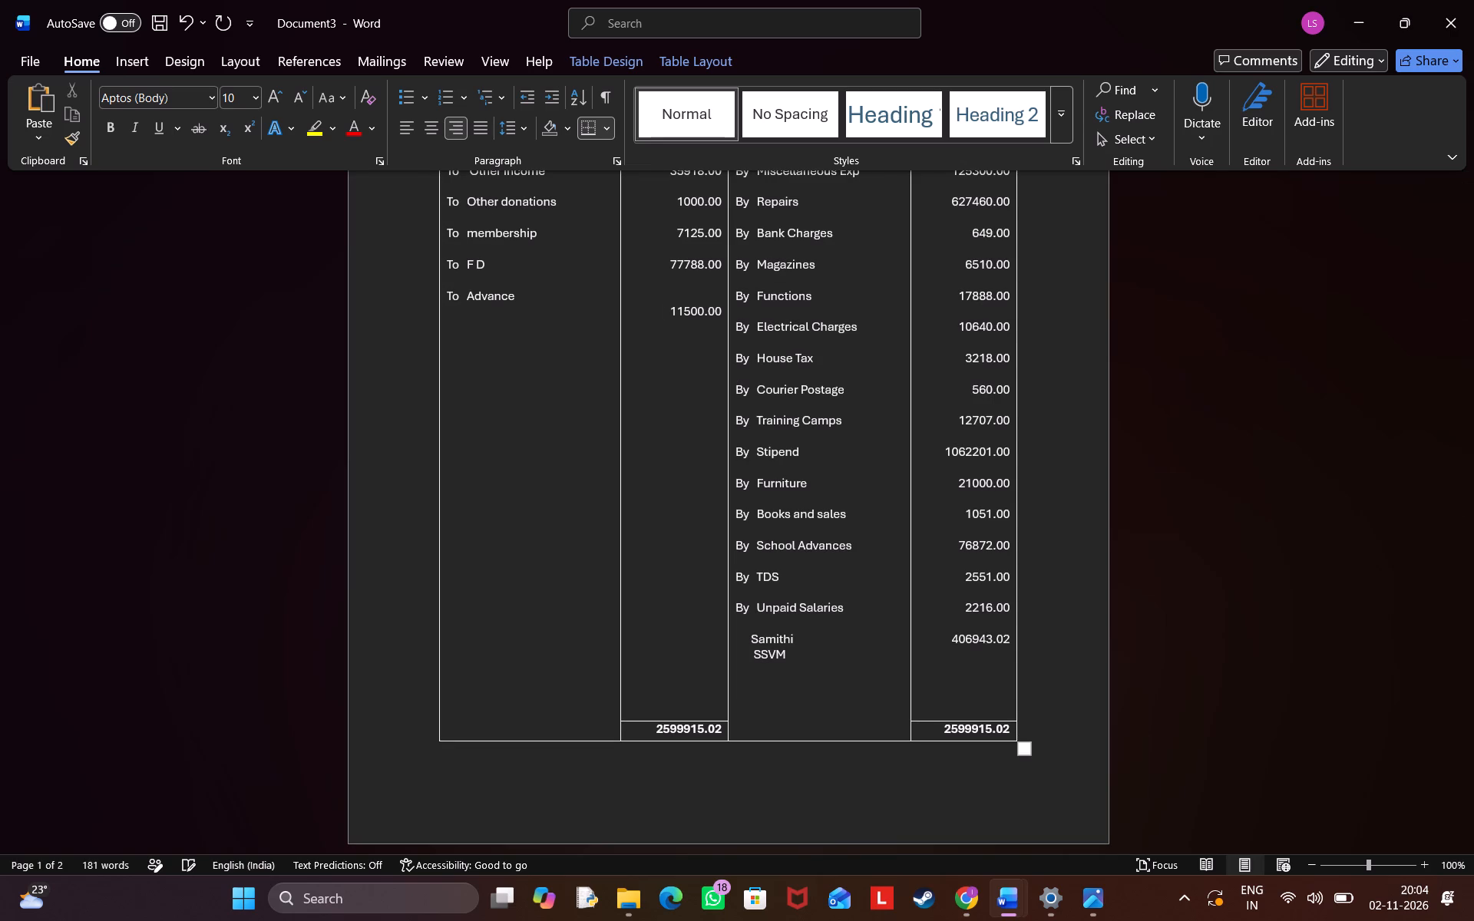
pyautogui.press('BackSpace')
pyautogui.press('BackSpace')
pyautogui.press('BackSpace')
pyautogui.press('BackSpace')
pyautogui.press('BackSpace')
pyautogui.press('BackSpace')
pyautogui.click(714, 288)
pyautogui.press('BackSpace')
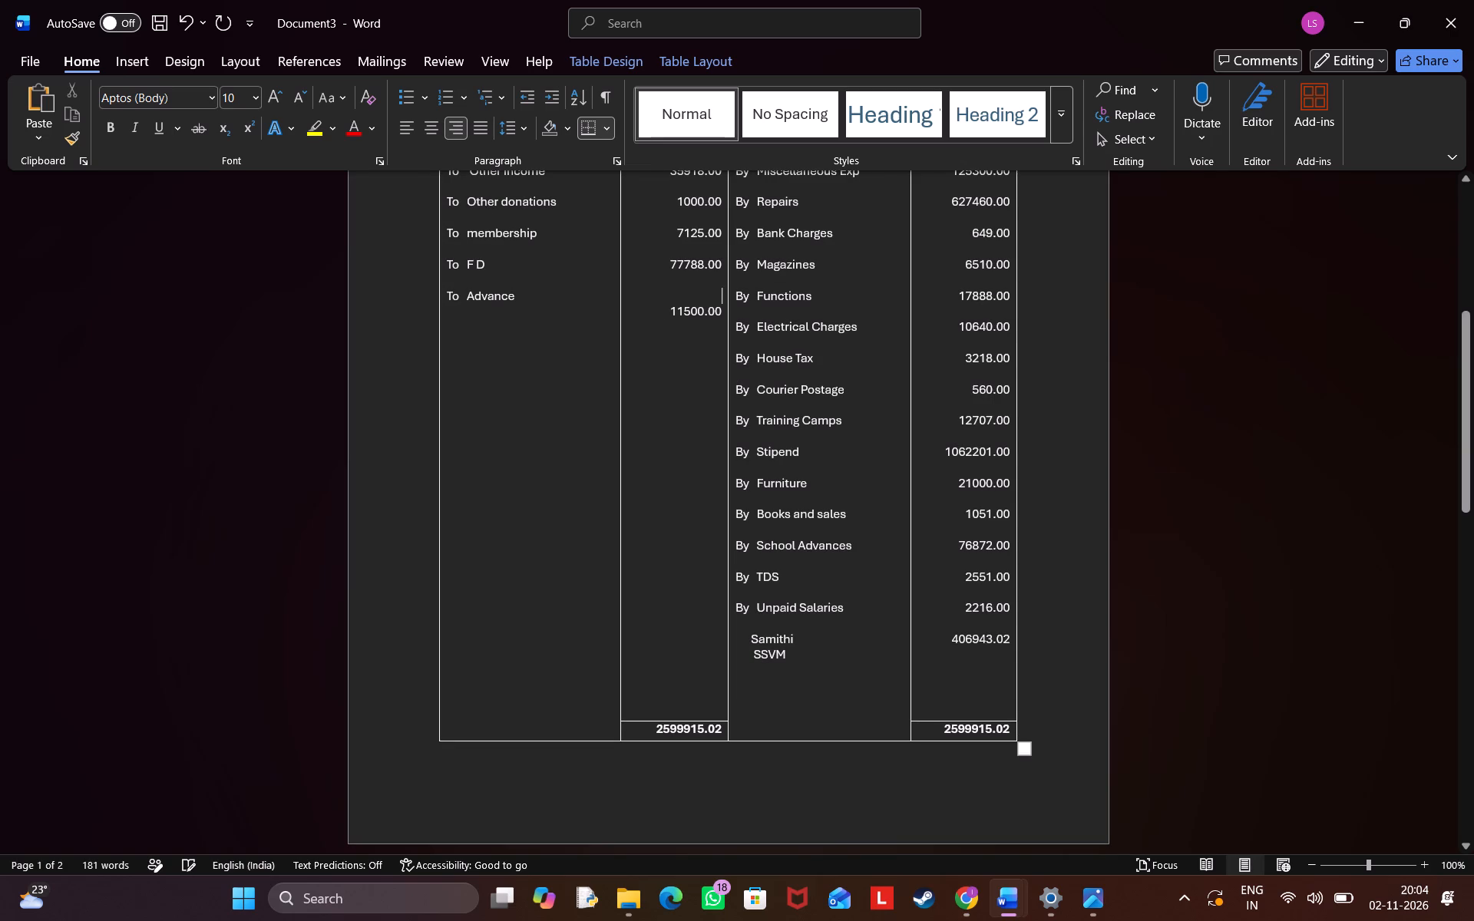
pyautogui.press('BackSpace')
pyautogui.press('BackSpace')
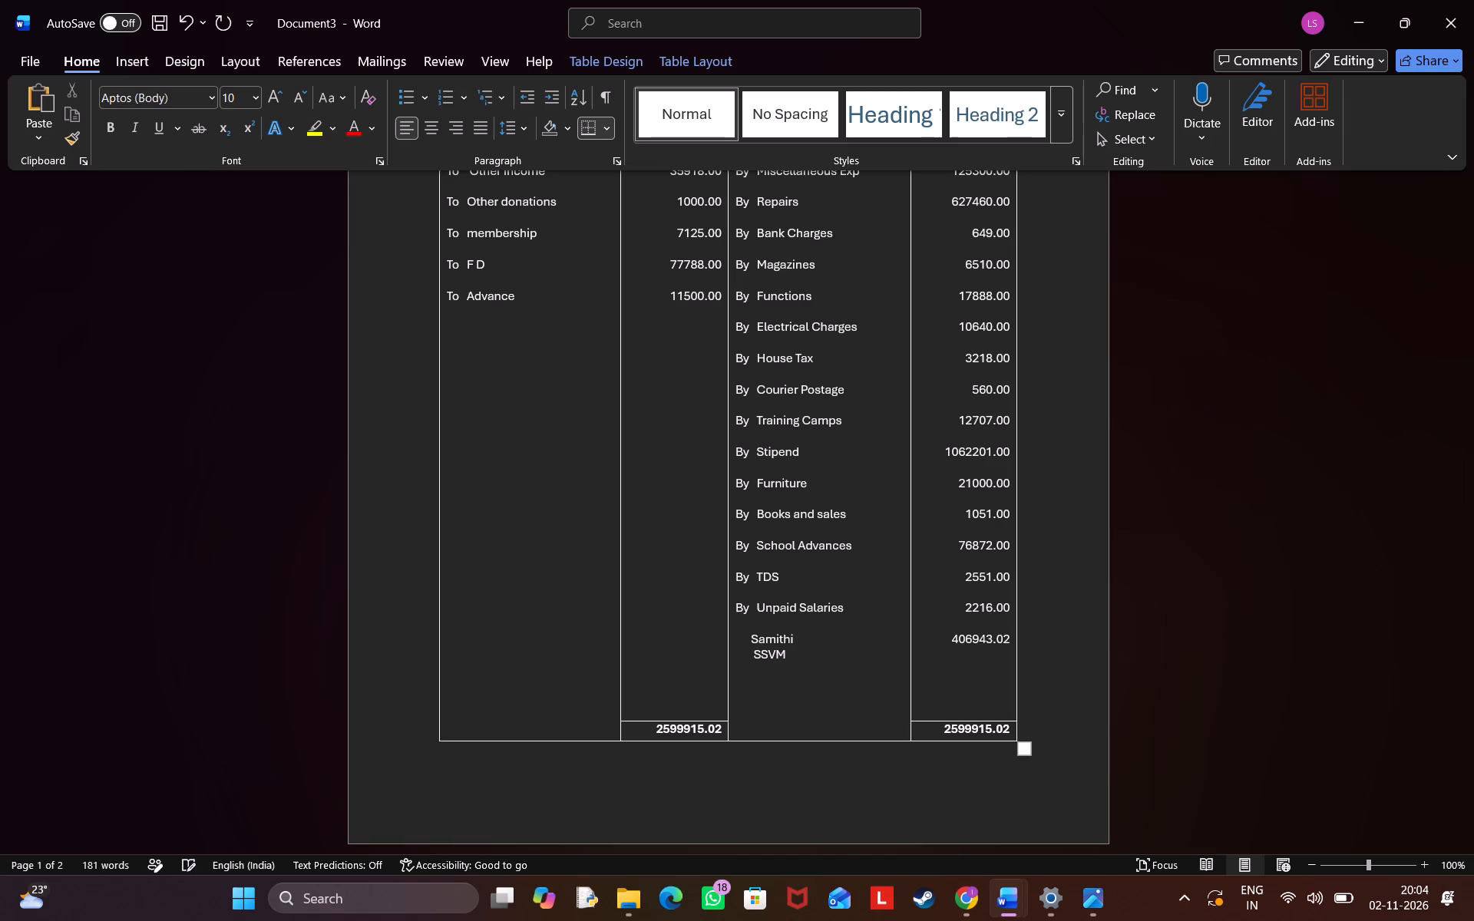
# Enter "To Teachers salaries" as the first entry in the Expenditure column of the page 2 account.
pyautogui.scroll(3, 714, 288)
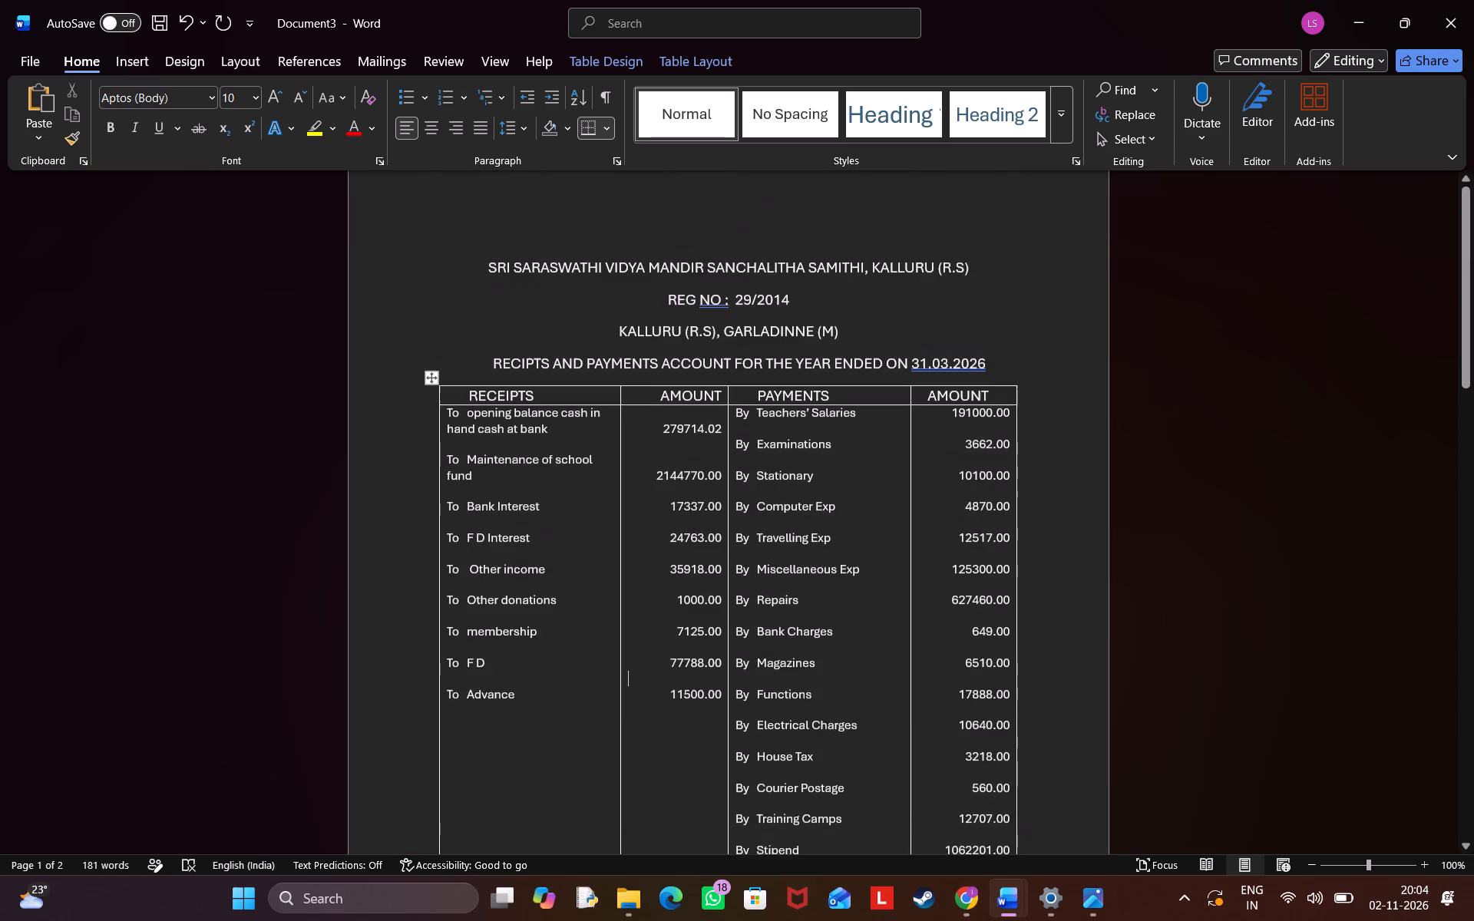
pyautogui.scroll(-2, 714, 288)
pyautogui.scroll(1, 714, 288)
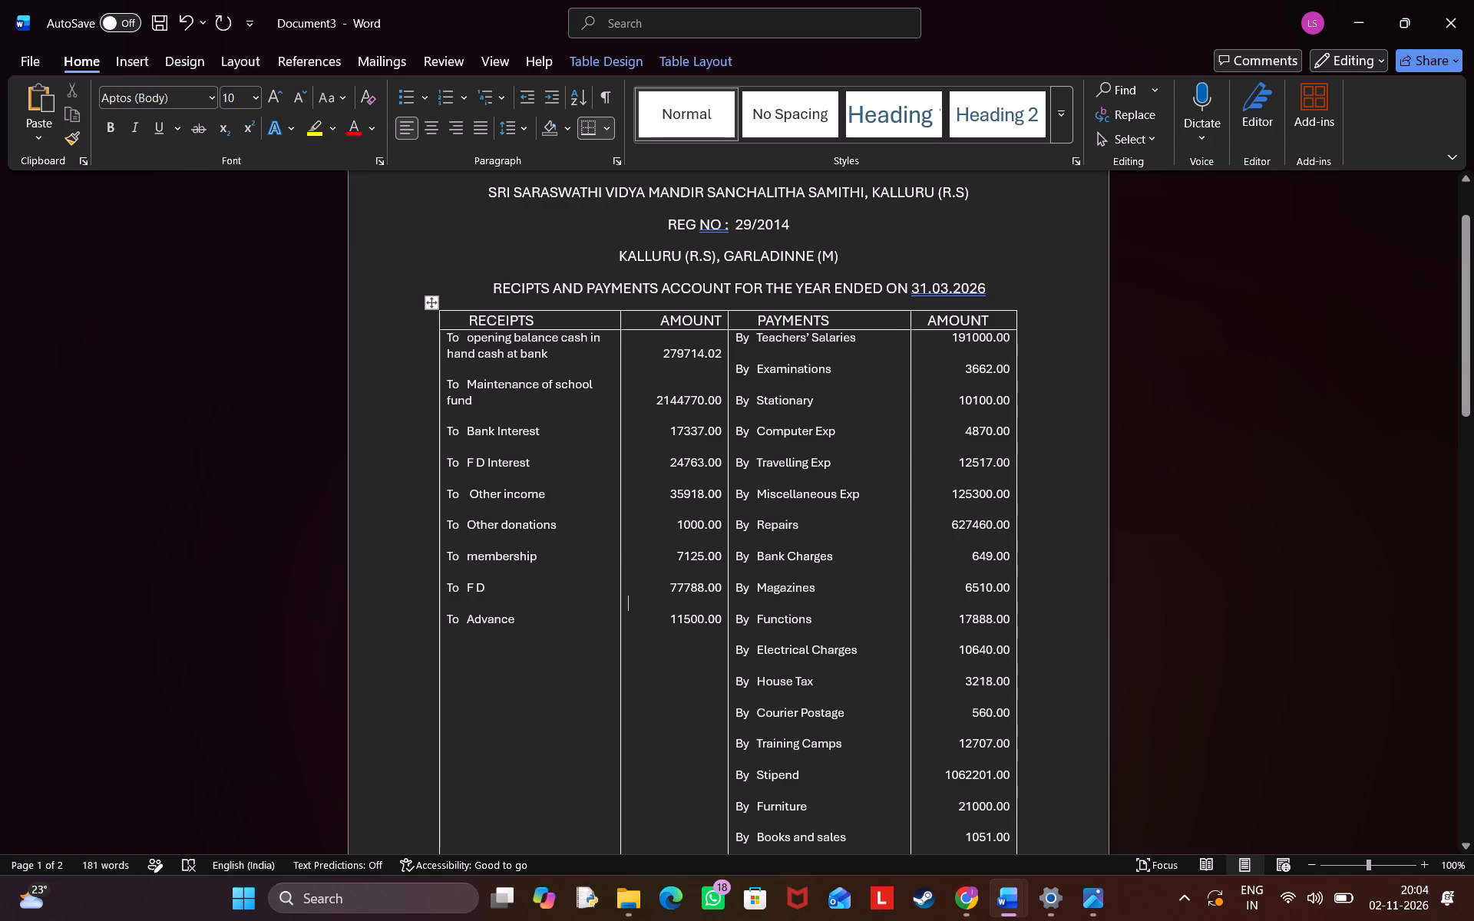
pyautogui.scroll(-1, 679, 625)
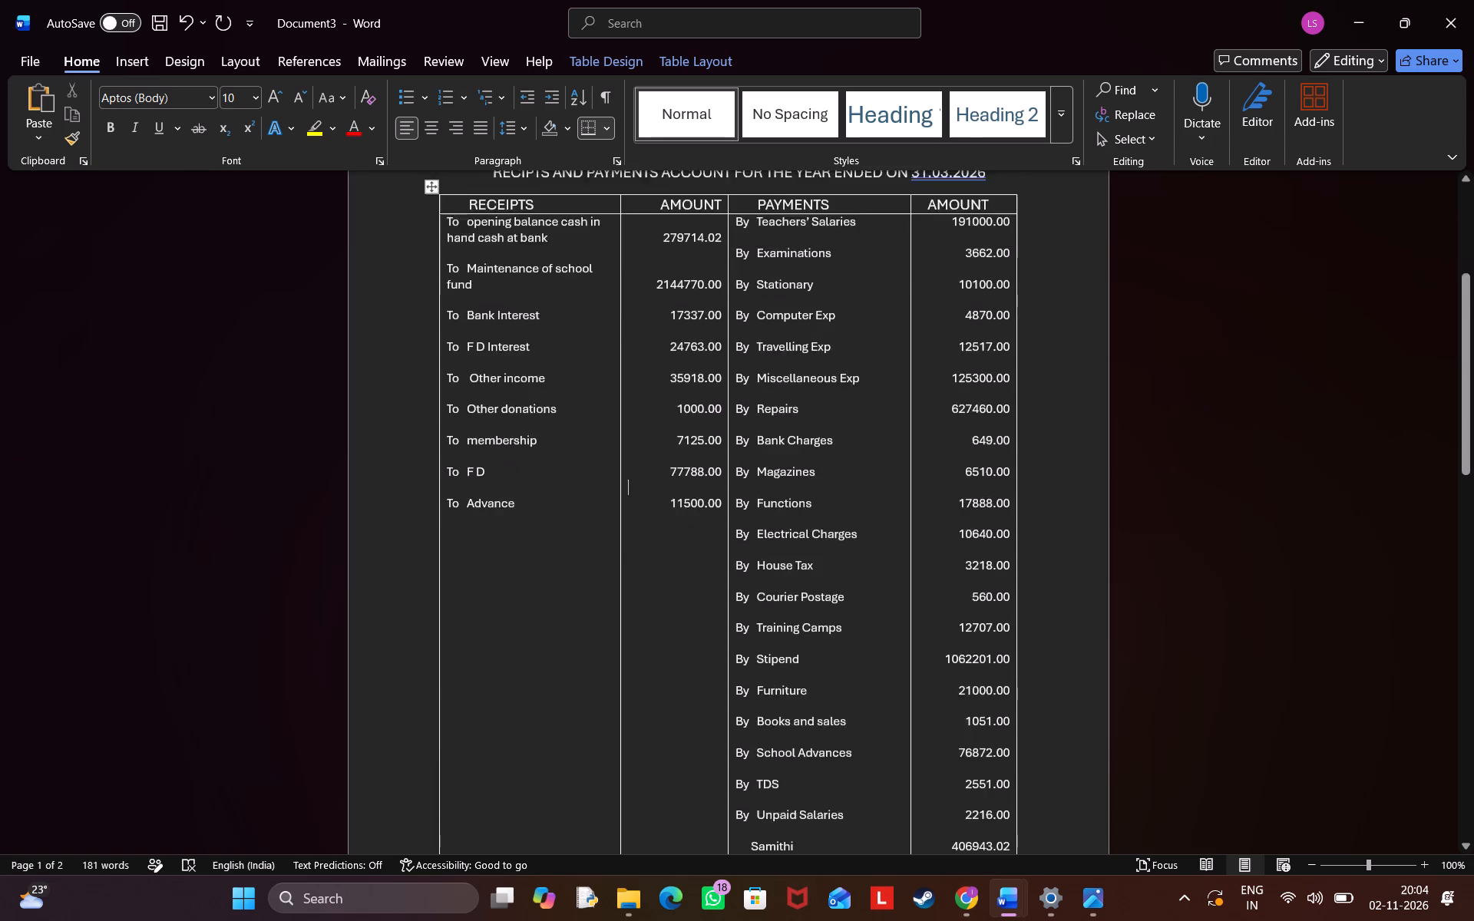
pyautogui.scroll(-2, 679, 625)
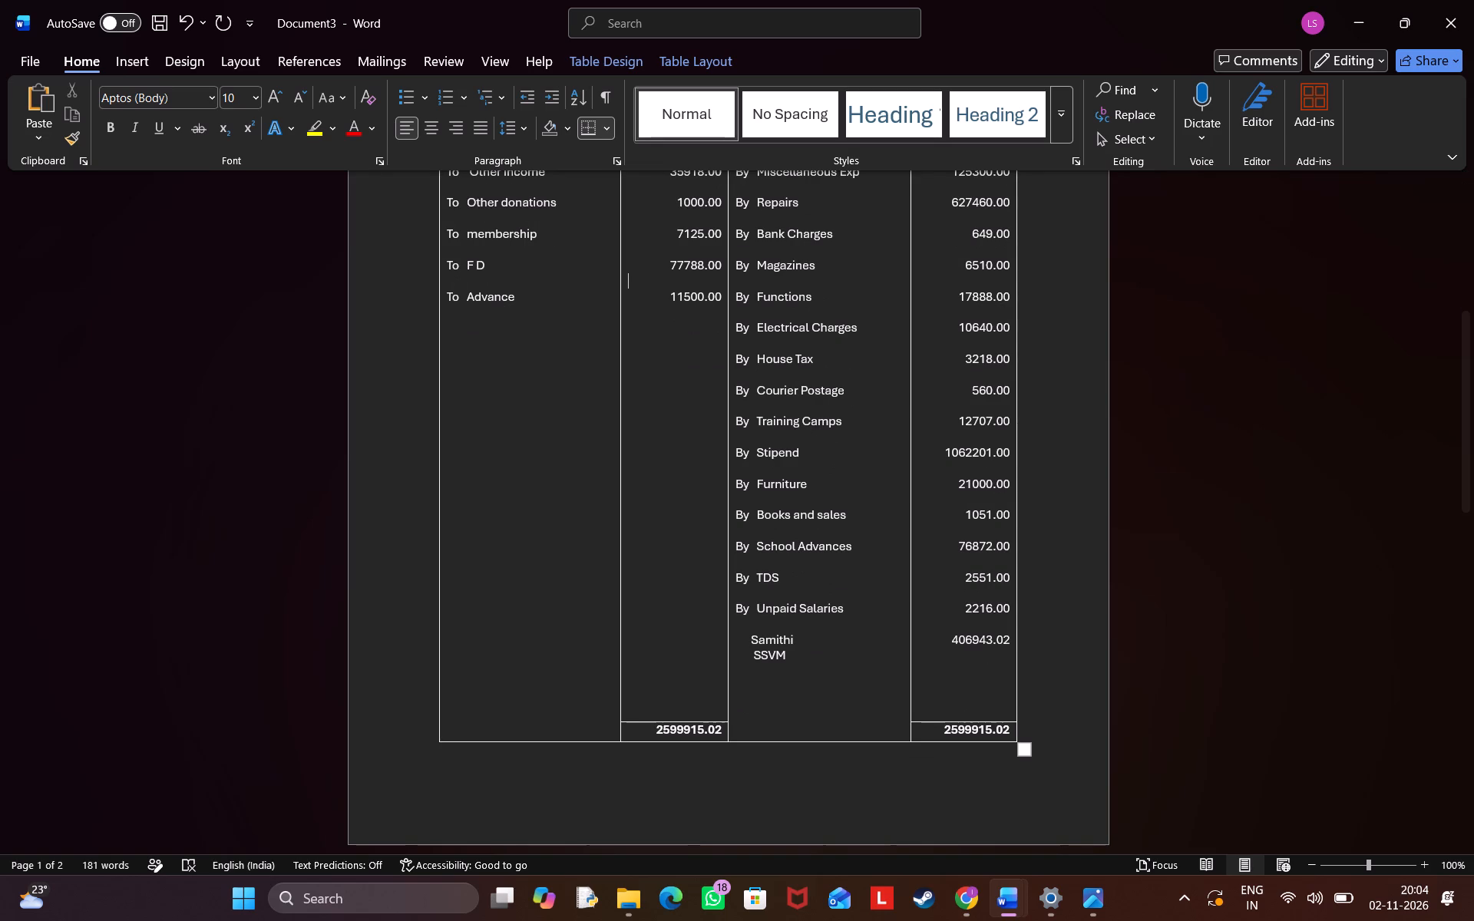
pyautogui.scroll(-8, 679, 625)
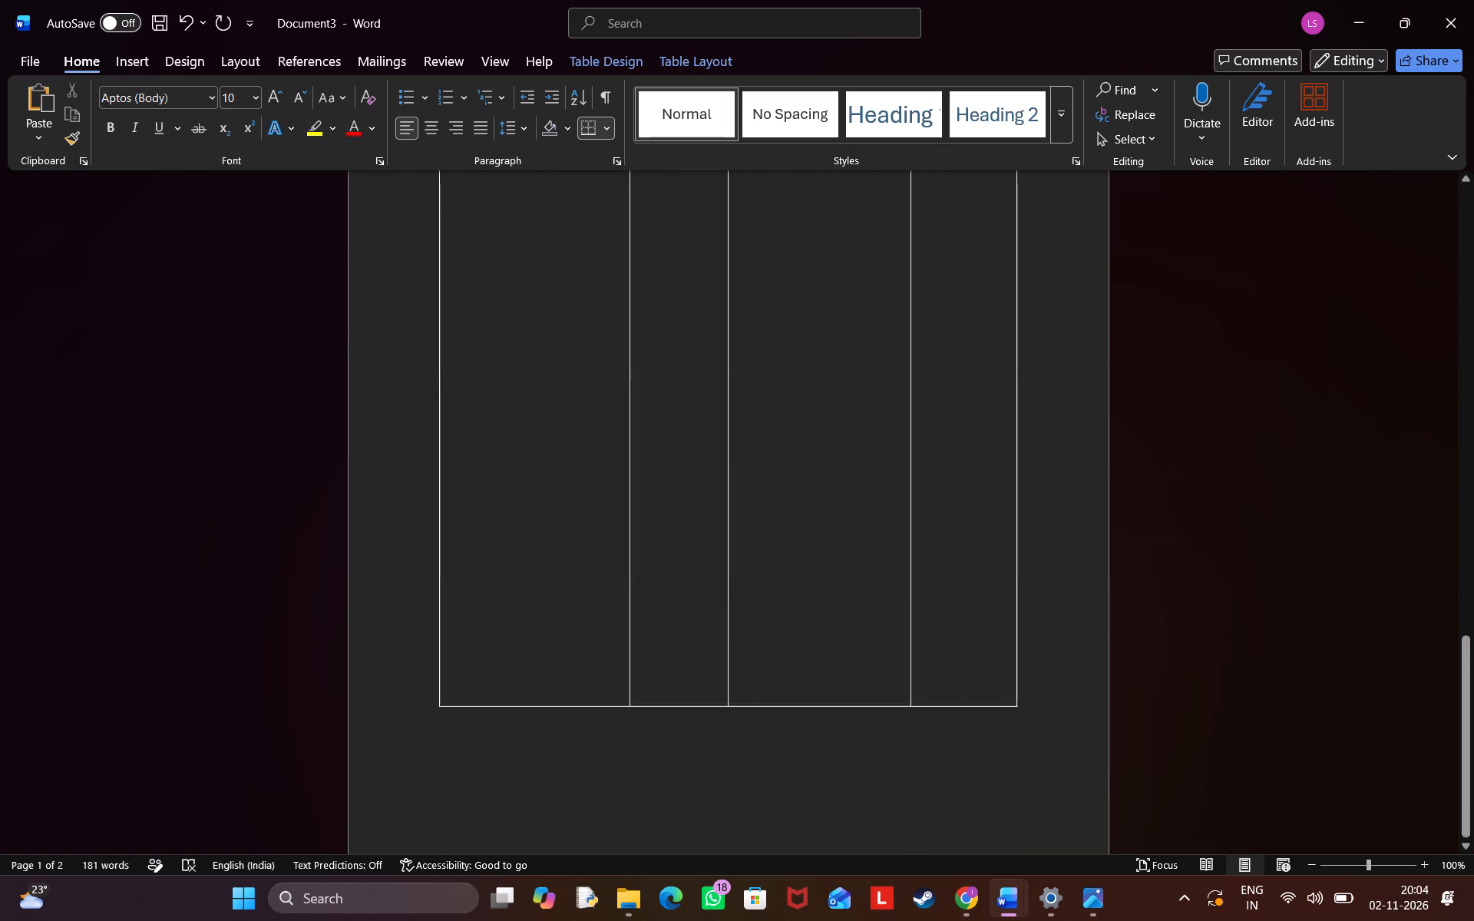
pyautogui.scroll(2, 679, 625)
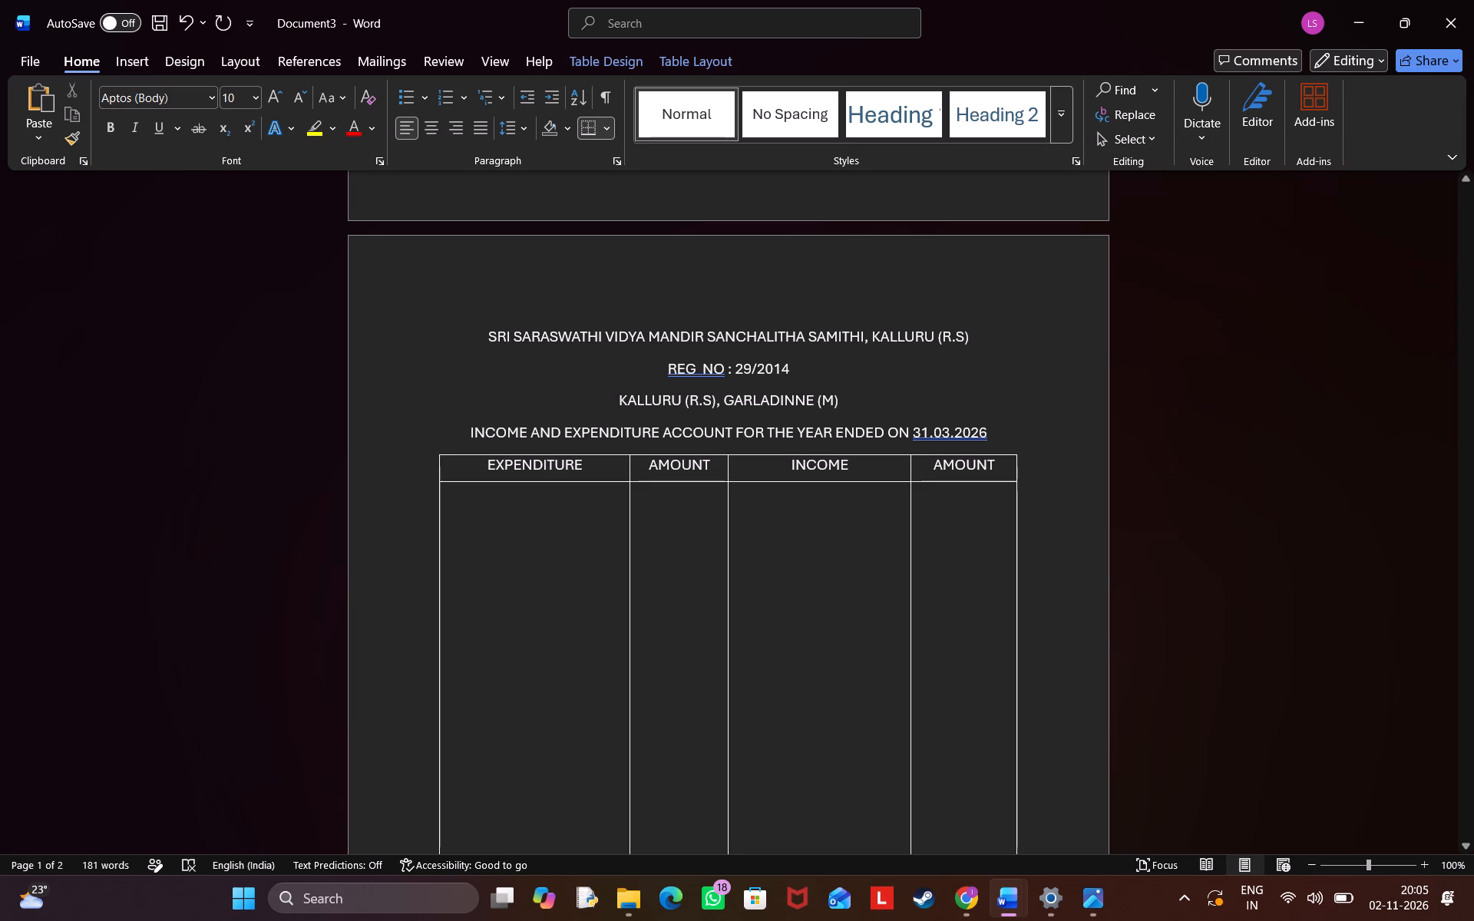
pyautogui.click(480, 527)
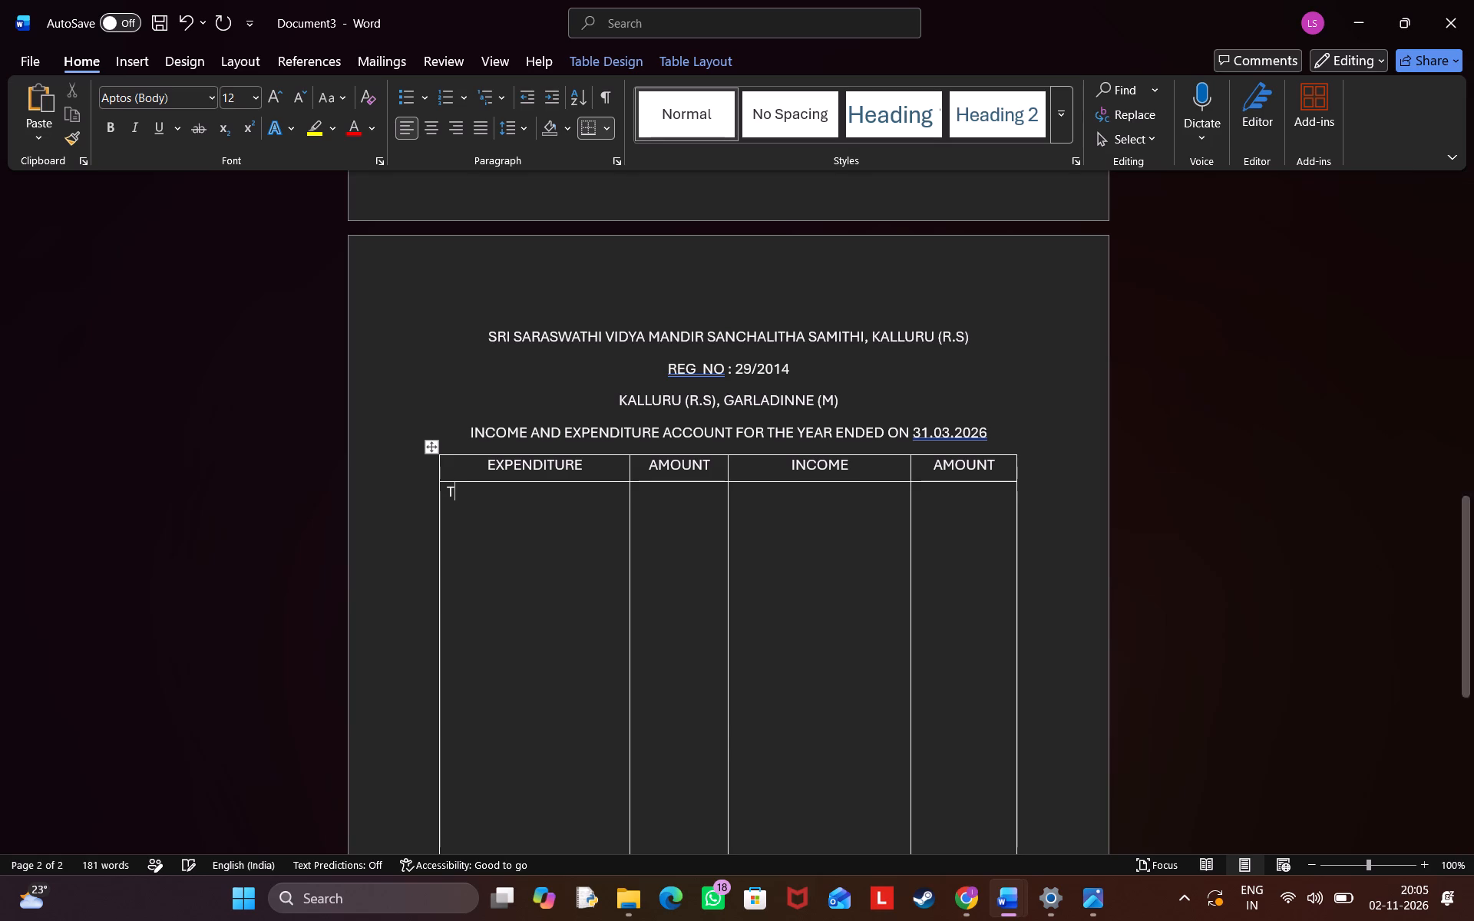
pyautogui.write('o')
pyautogui.press('space')
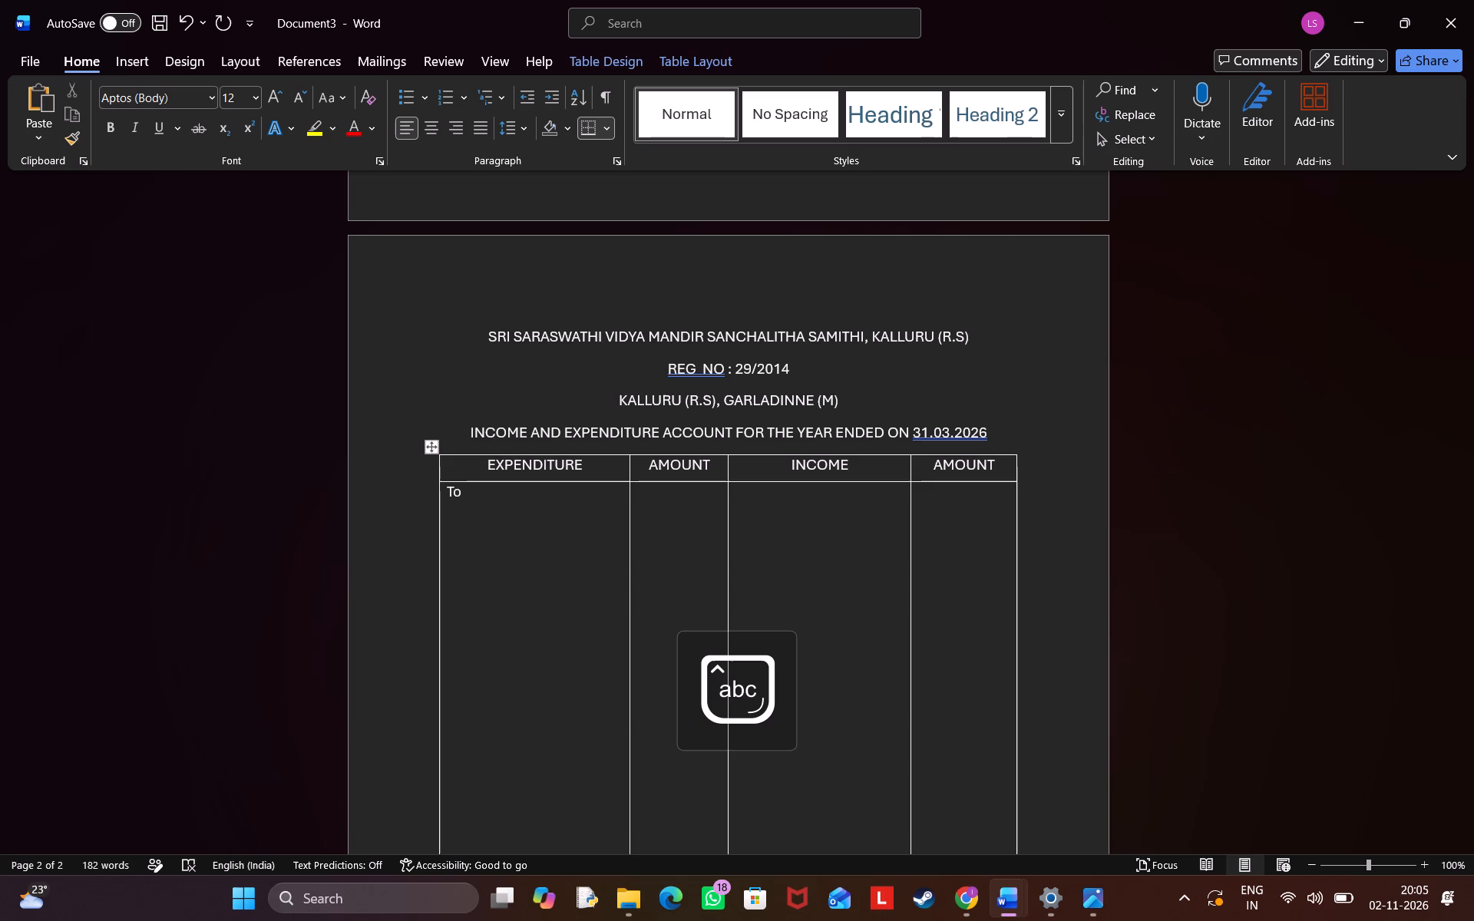
pyautogui.press('t')
pyautogui.write('eacher')
pyautogui.write('s')
pyautogui.press('space')
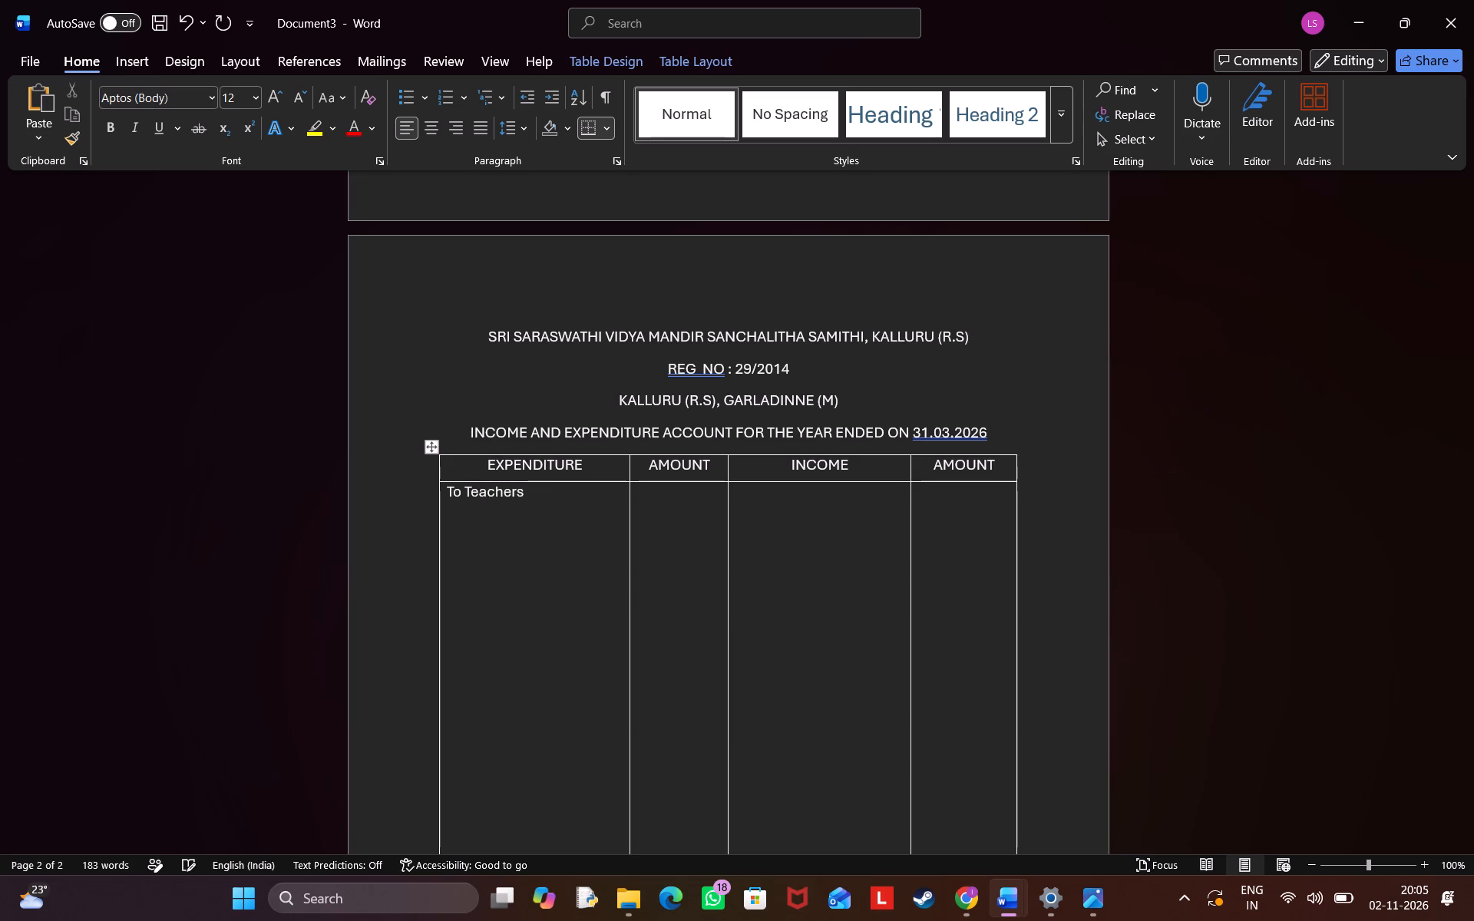
pyautogui.write('sa')
pyautogui.write('laries')
# Add the entry "To Examinations" below To Teachers salaries, leaving a blank line between them.
pyautogui.press('Return')
pyautogui.press('Return')
pyautogui.write('To')
pyautogui.press('space')
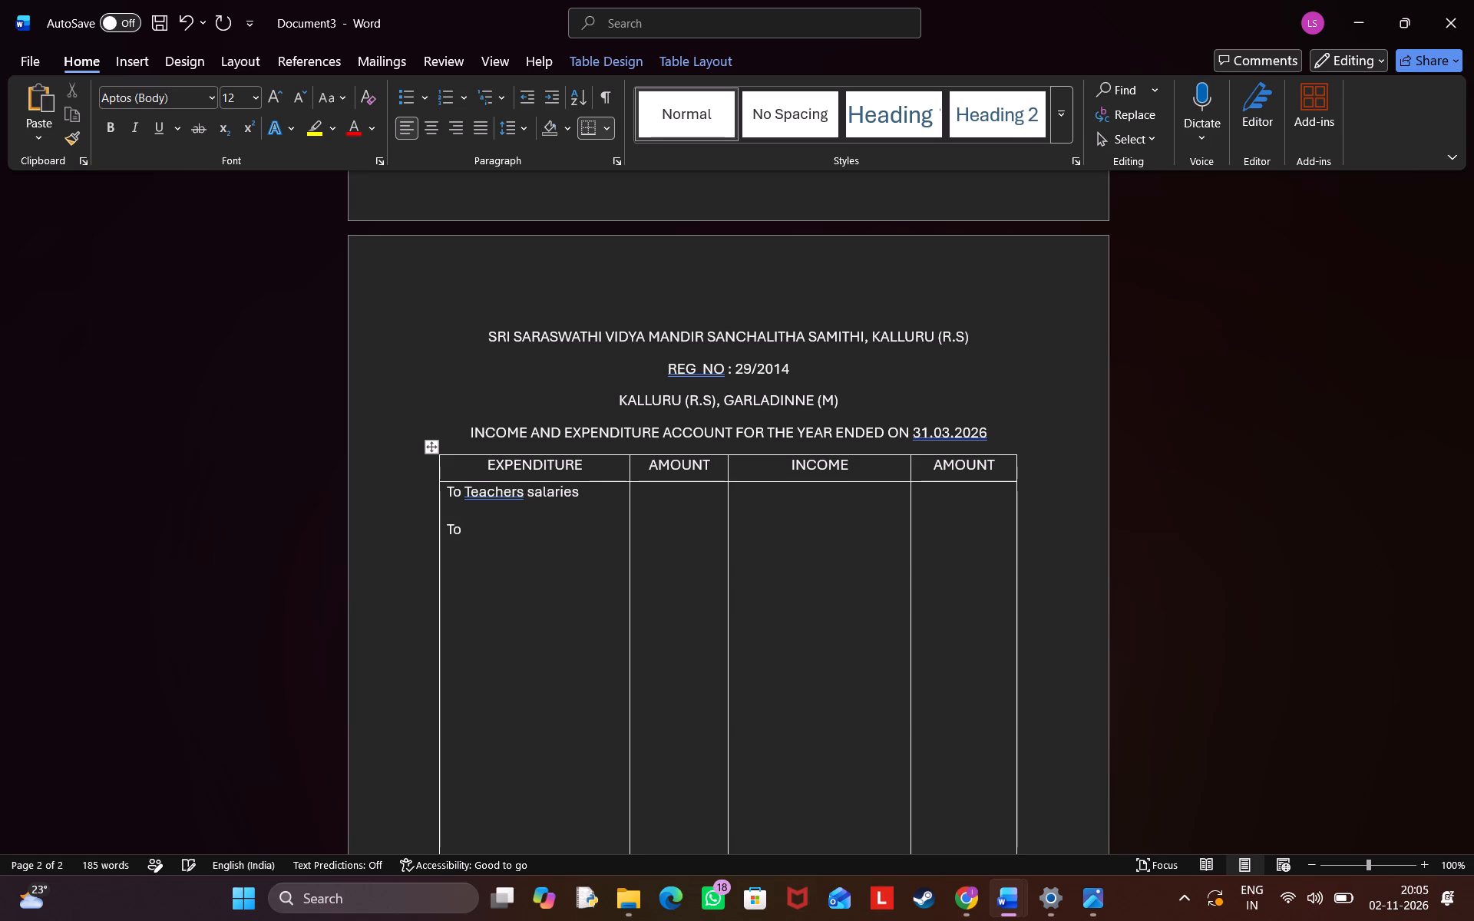
pyautogui.hotkey('shift', 'e')
pyautogui.write('xa')
pyautogui.write('minations')
# Insert two extra spaces between "To" and "Teachers salaries" in the first expenditure entry.
pyautogui.press('Up')
pyautogui.press('Up')
pyautogui.press('Left')
pyautogui.press('Left')
pyautogui.press('Left')
pyautogui.press('Left')
pyautogui.press('Left')
pyautogui.press('Left')
pyautogui.press('Left')
pyautogui.press('Left')
pyautogui.press('Left')
pyautogui.press('Left')
pyautogui.press('Left')
pyautogui.press('Left')
pyautogui.press('Left')
pyautogui.press('Left')
pyautogui.press('Left')
pyautogui.press('Right')
pyautogui.press('Right')
pyautogui.press('Left')
pyautogui.press('space')
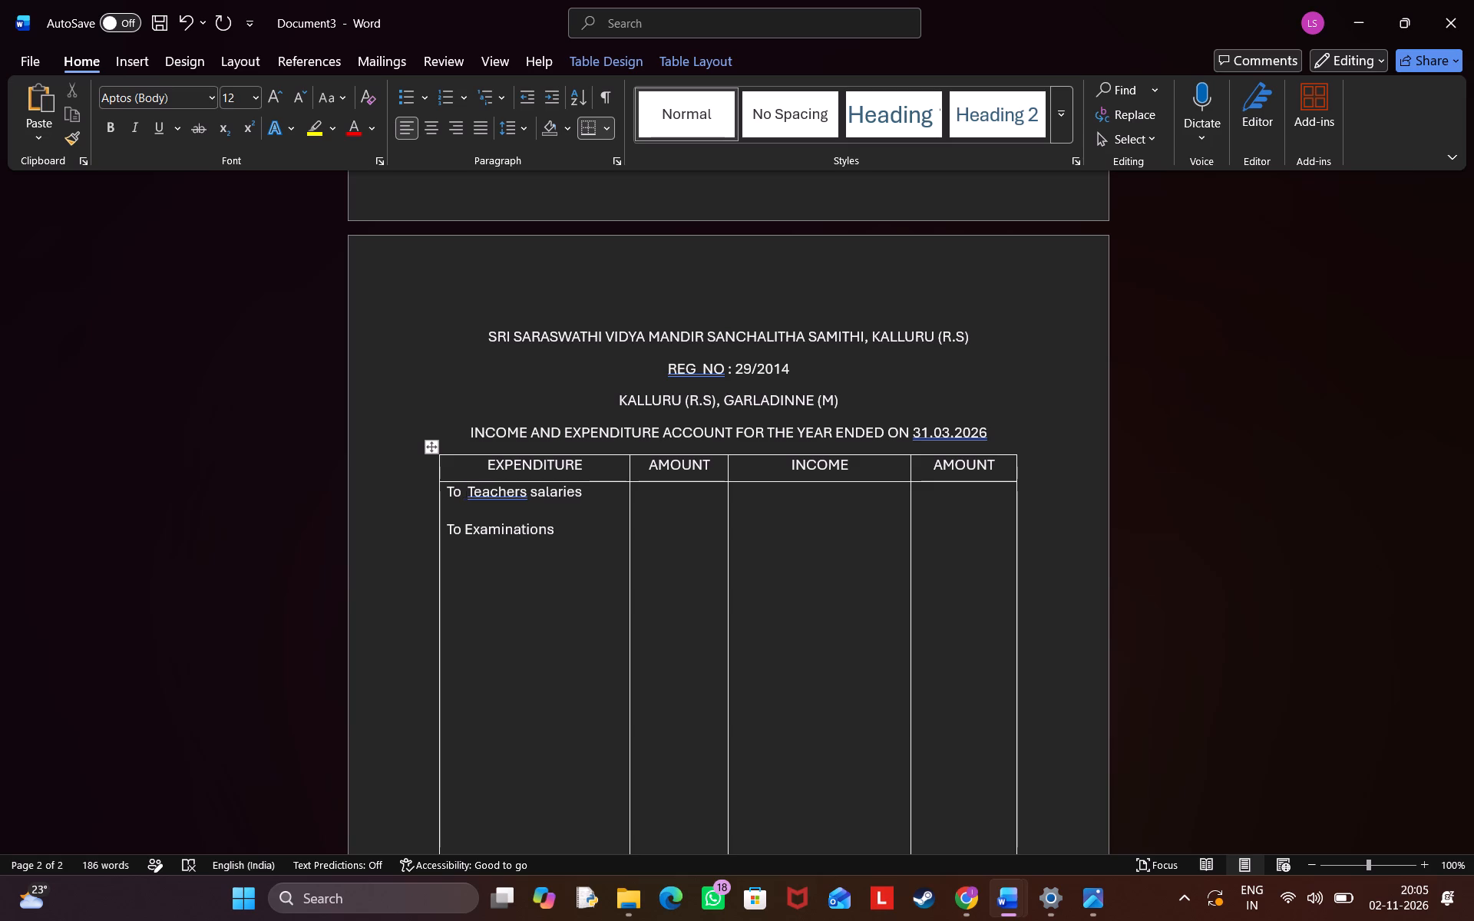
pyautogui.press('space')
# Insert two extra spaces between "To" and "Examinations" to line it up with the entry above.
pyautogui.press('Down')
pyautogui.press('Down')
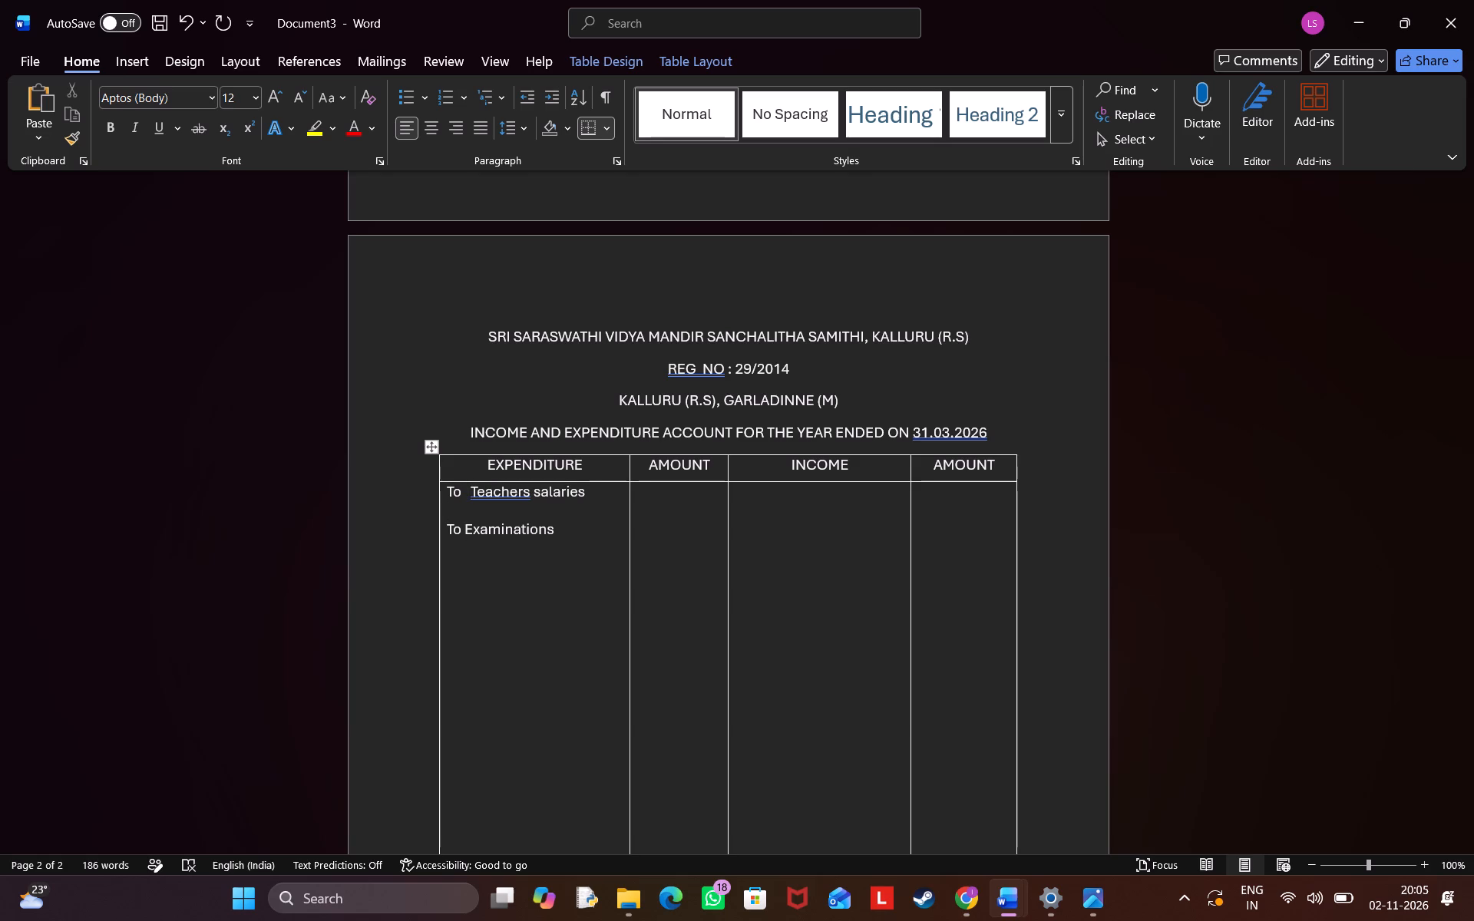
pyautogui.press('space')
pyautogui.press('space')
pyautogui.press('Right')
pyautogui.press('Right')
# Add the entry "To Stationary" below To Examinations, leaving a blank line between and three spaces after "To".
pyautogui.press('Right')
pyautogui.press('Right')
pyautogui.press('Right')
pyautogui.press('Right')
pyautogui.press('Right')
pyautogui.press('Right')
pyautogui.press('Right')
pyautogui.press('Right')
pyautogui.press('Right')
pyautogui.press('Right')
pyautogui.press('Return')
pyautogui.press('Return')
pyautogui.write('o')
pyautogui.press('space')
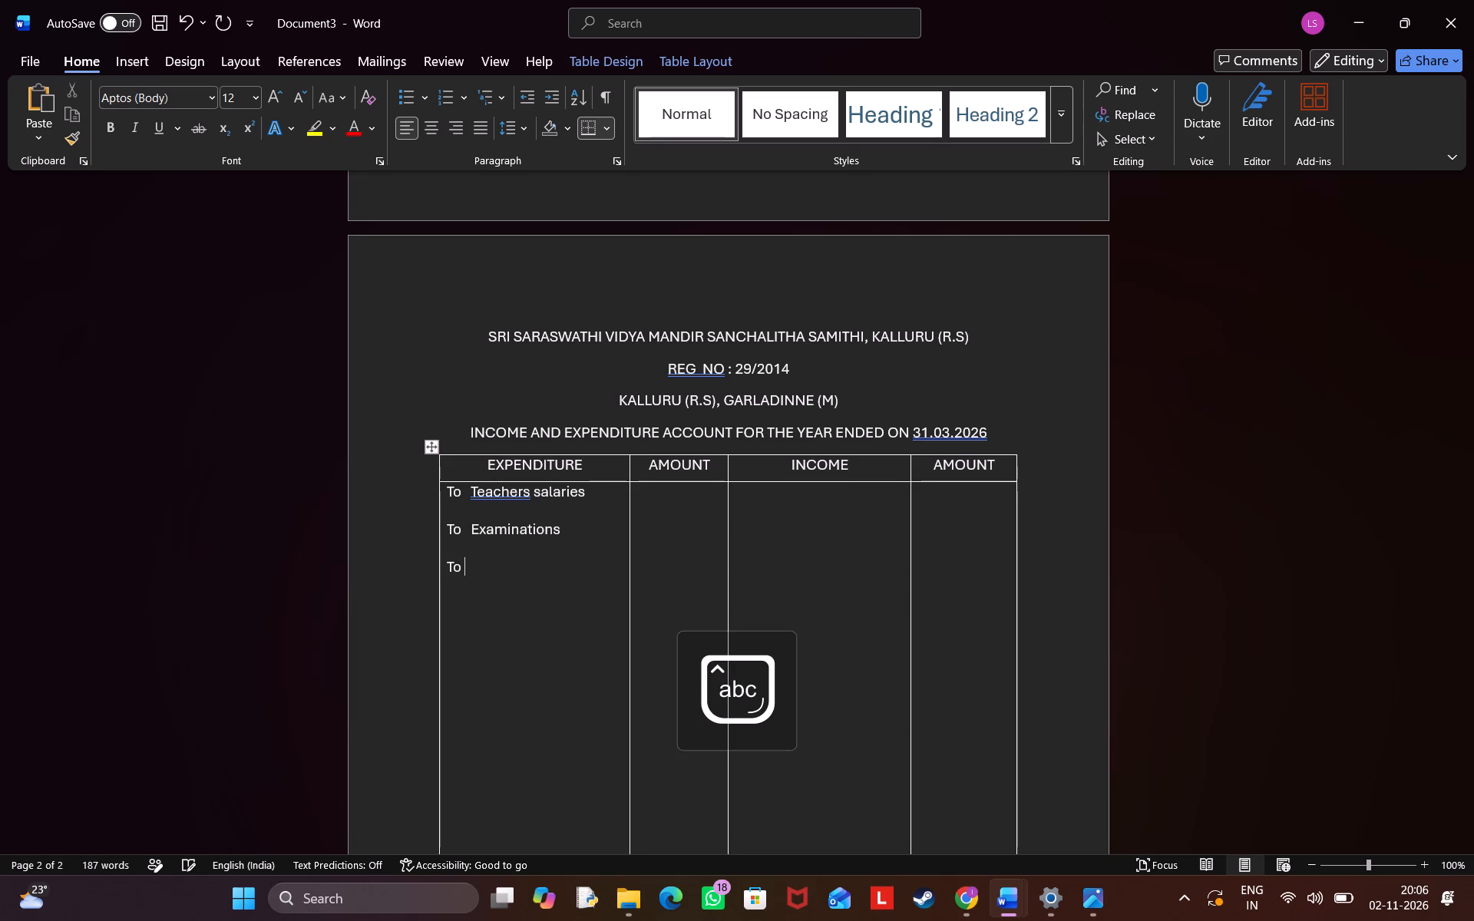
pyautogui.press('space')
pyautogui.press('space')
pyautogui.hotkey('shift', 's')
pyautogui.write('tat')
pyautogui.write('ionary')
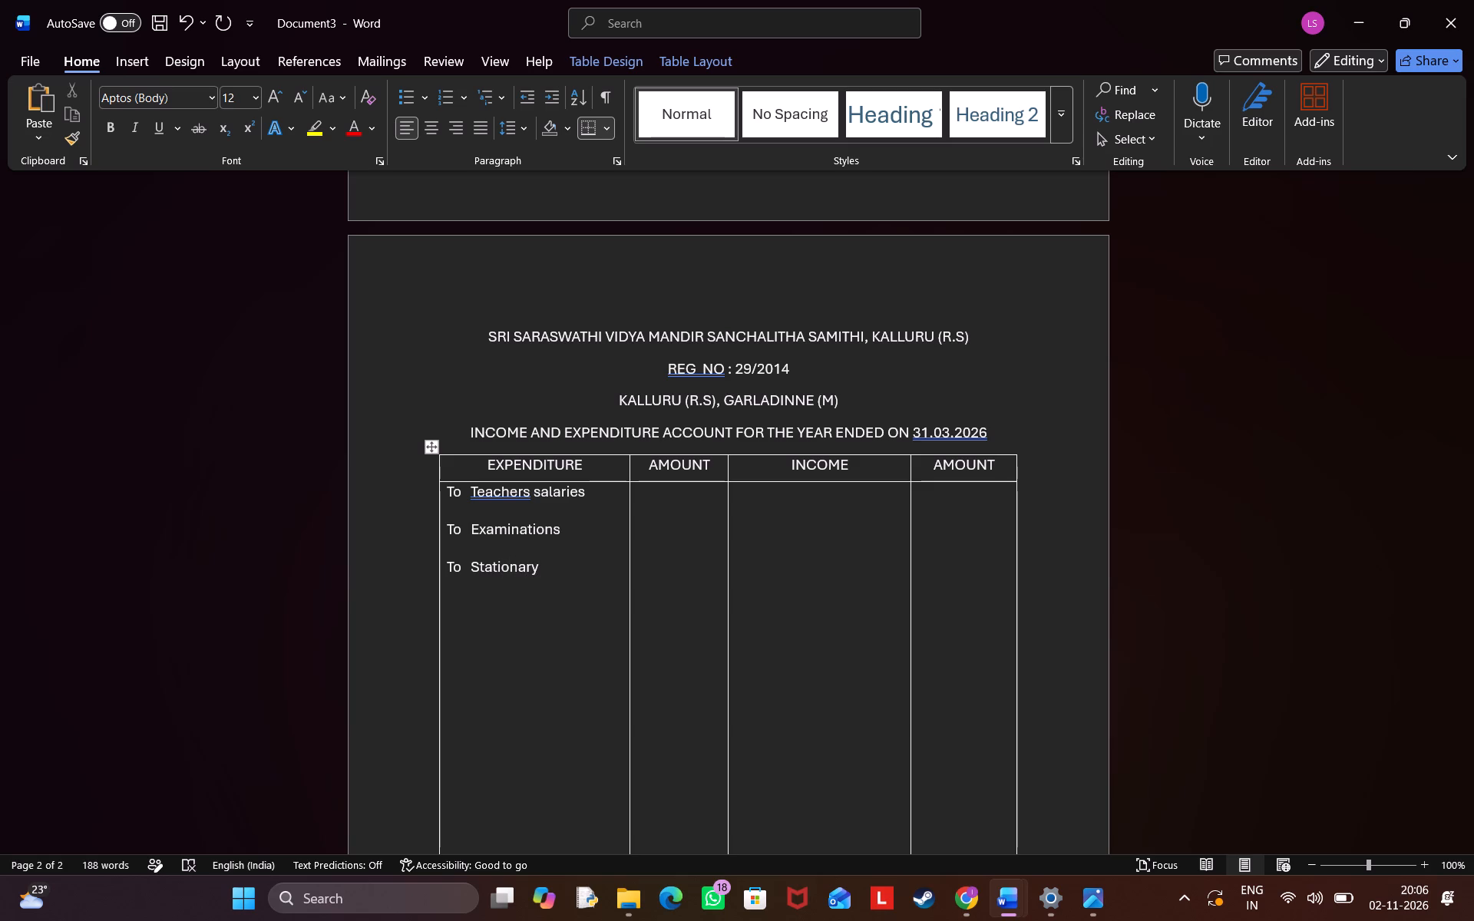
# Add the entry "To Computer Exp" below To Stationary with the same blank line and three-space gap.
pyautogui.press('Return')
pyautogui.press('Return')
pyautogui.write('To')
pyautogui.press('space')
pyautogui.press('space')
pyautogui.press('space')
pyautogui.write('Computer')
pyautogui.press('space')
pyautogui.write('Exp')
# Add the entry "To Travelling Exp" below To Computer Exp with the same blank line and spacing.
pyautogui.press('Return')
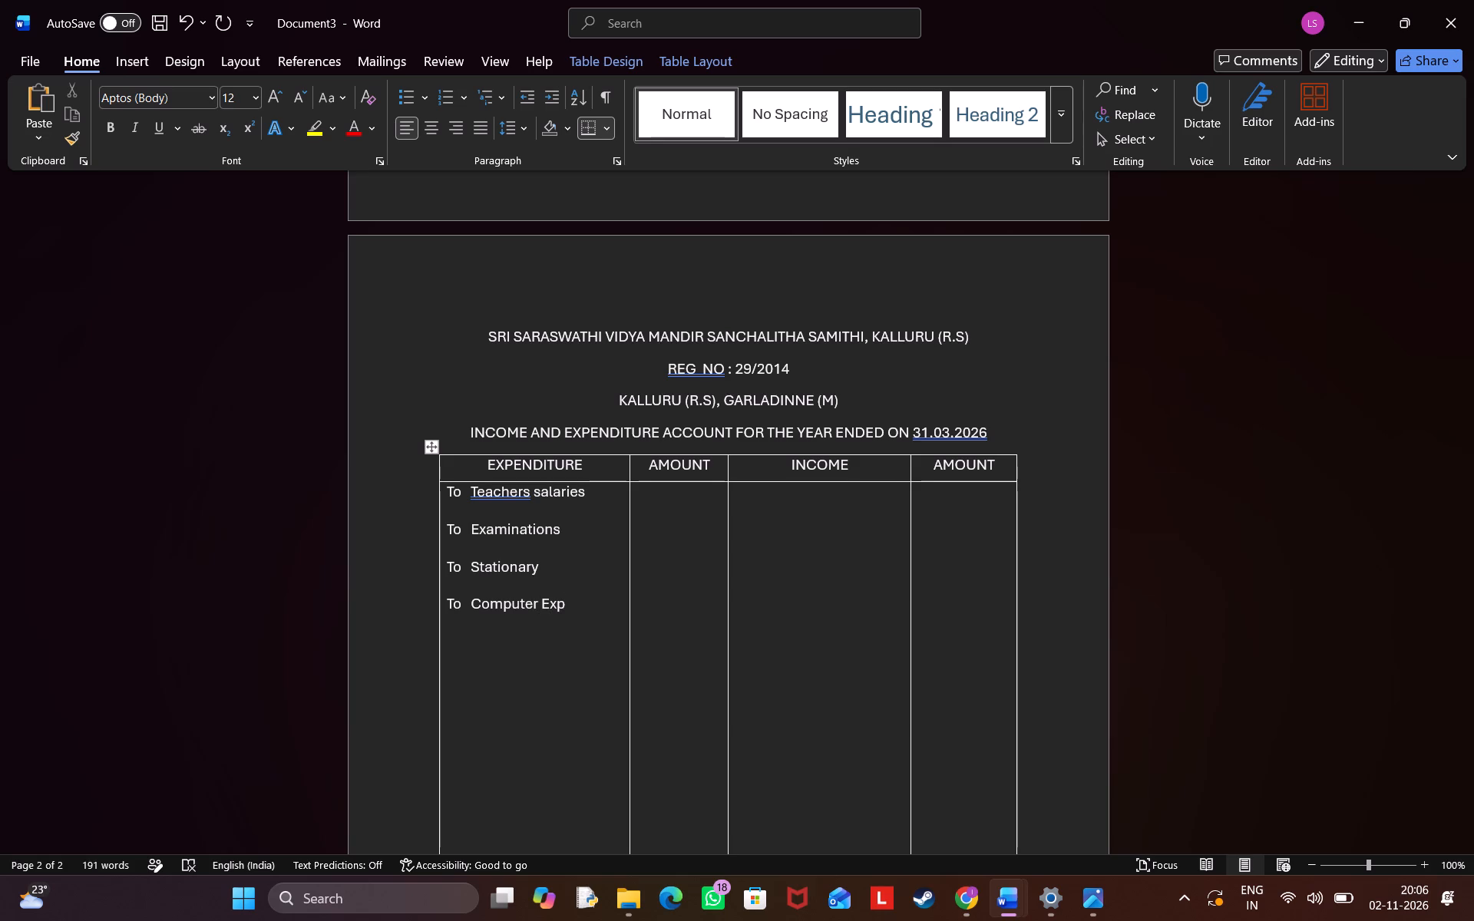
pyautogui.press('Return')
pyautogui.write('To')
pyautogui.press('space')
pyautogui.press('space')
pyautogui.press('space')
pyautogui.write('Travelling Exp')
# Add the entry "To miscellaneous Exp" below To Travelling Exp with the same spacing, fixing its spelling from the suggestions.
pyautogui.press('Return')
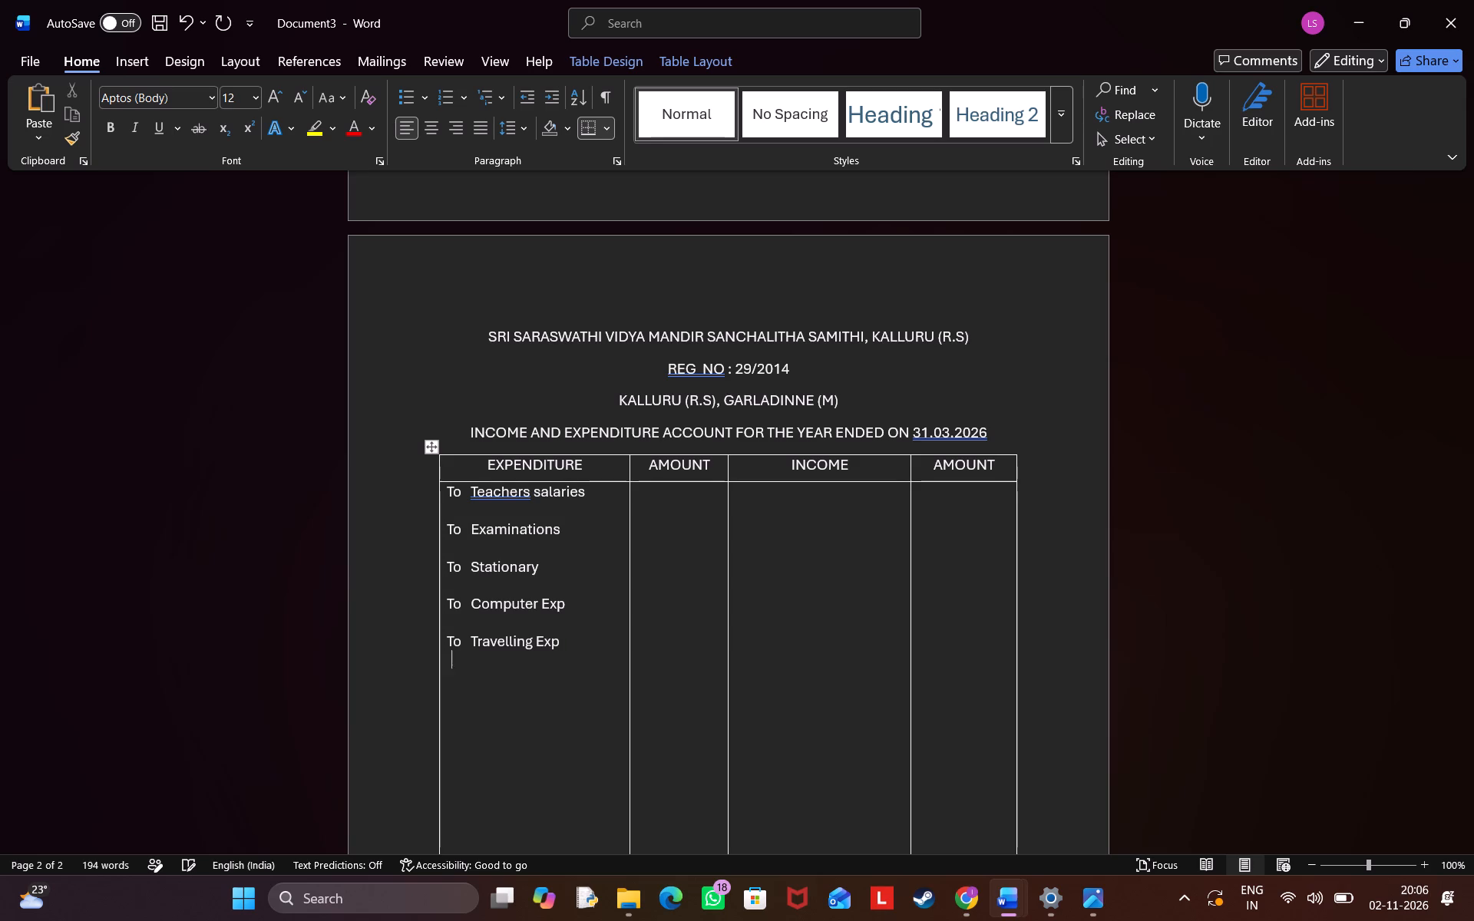
pyautogui.press('Return')
pyautogui.write('To')
pyautogui.press('space')
pyautogui.press('space')
pyautogui.press('space')
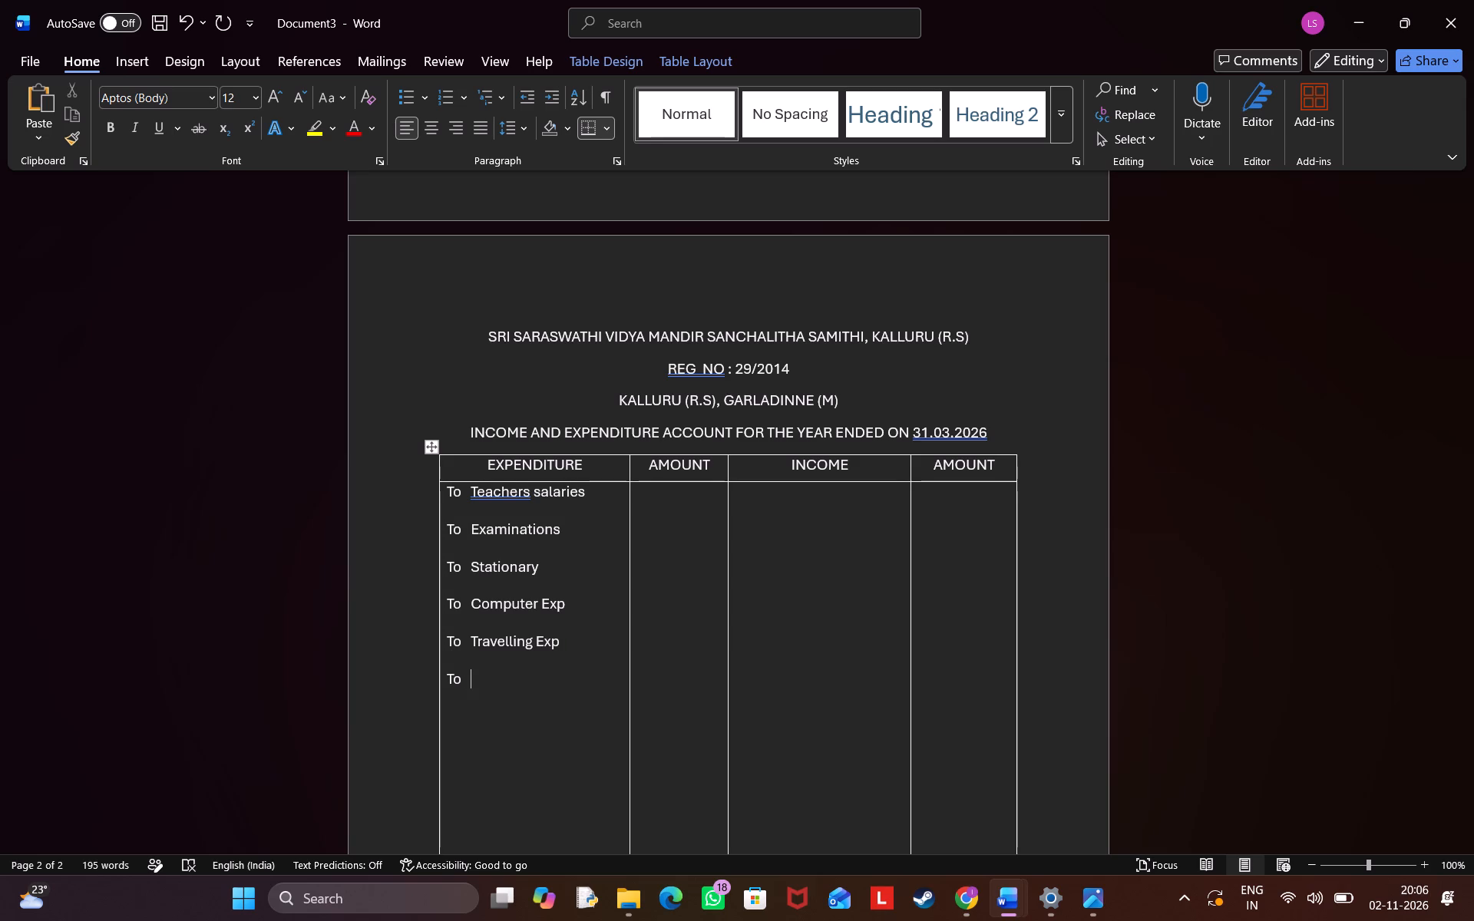
pyautogui.write('miss')
pyautogui.write('ce')
pyautogui.write('lla')
pyautogui.write('nous')
pyautogui.press('space')
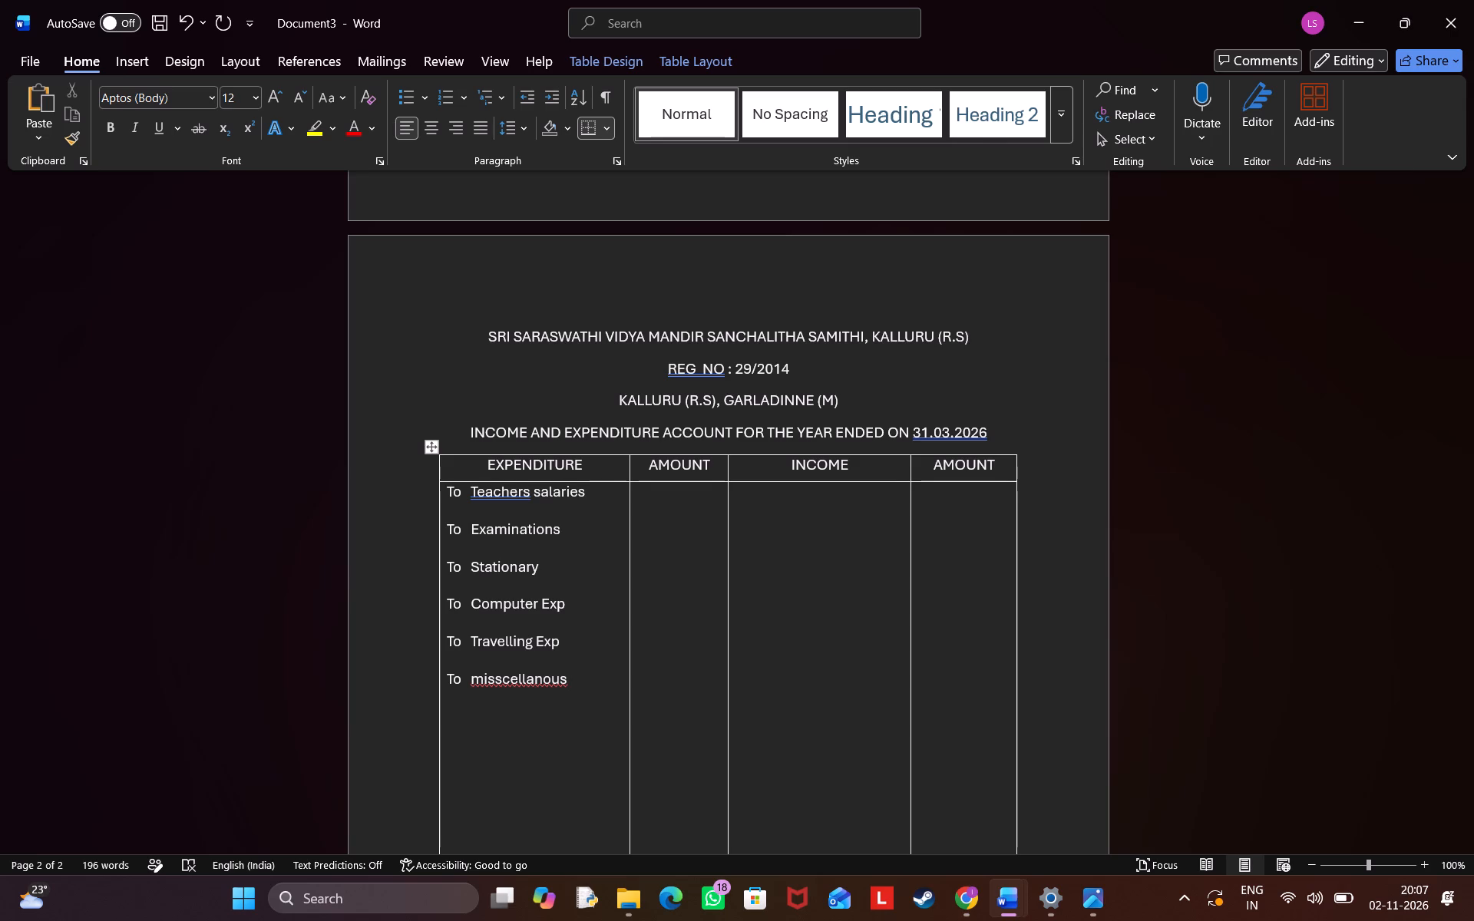
pyautogui.write('Exp')
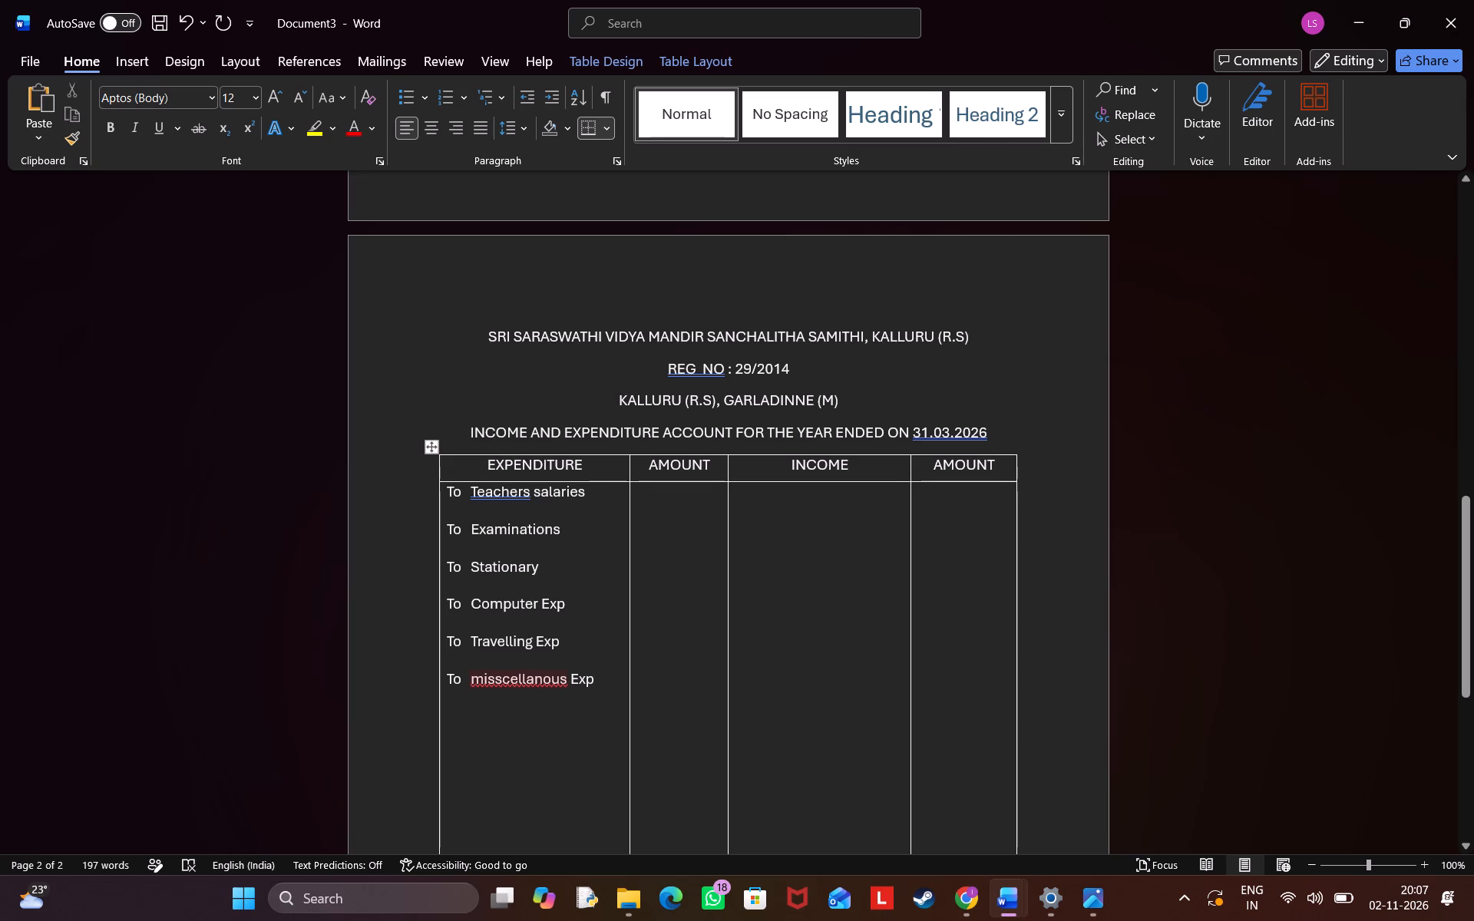
pyautogui.click(542, 682)
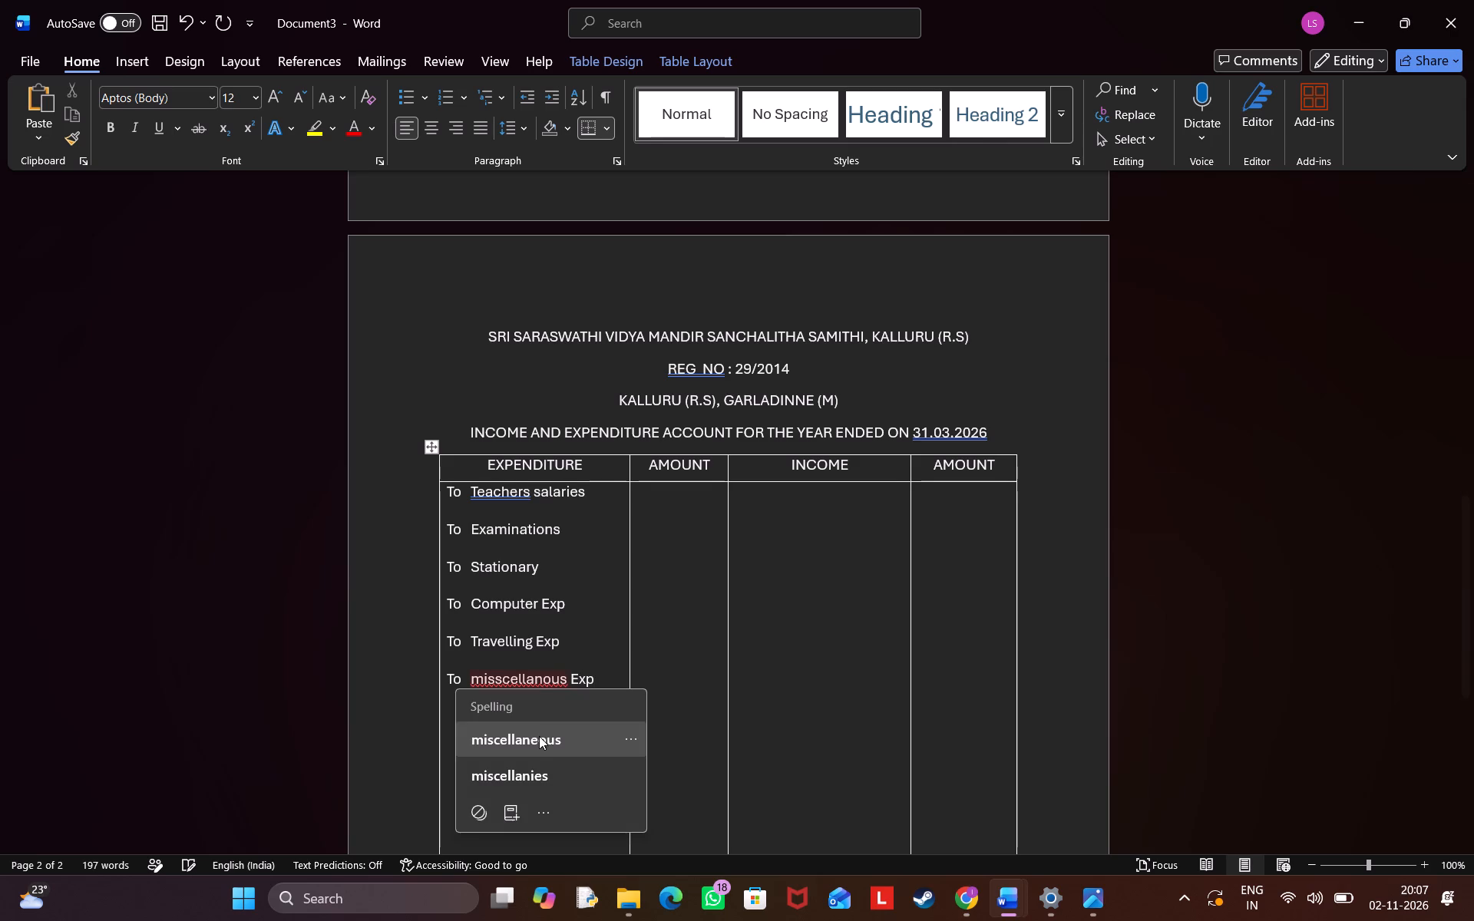
pyautogui.click(561, 742)
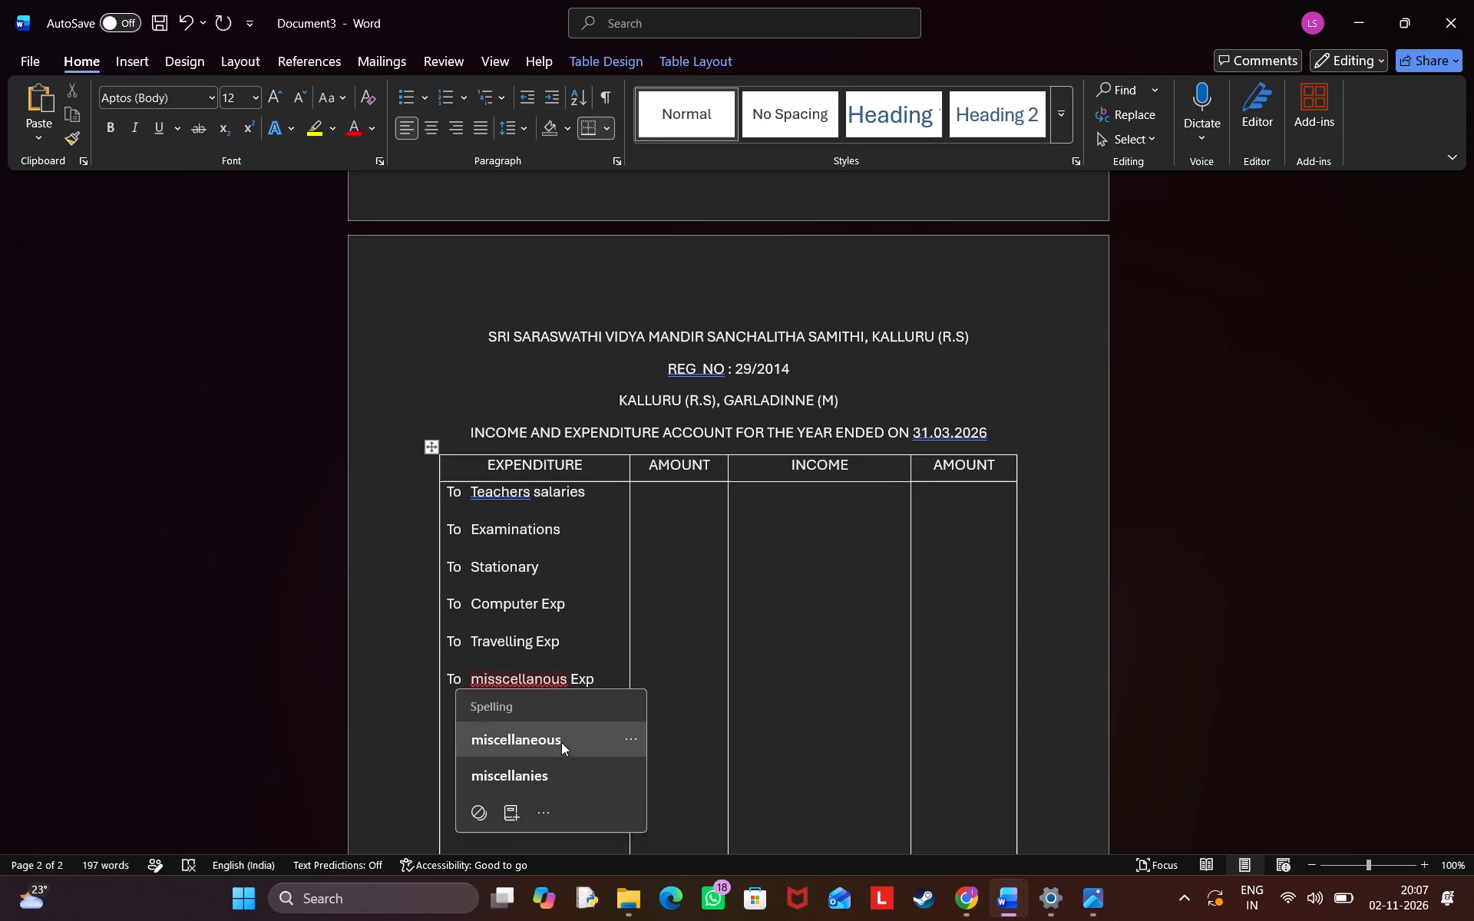
# Capitalize the first letter of "miscellaneous" in the Miscellaneous Exp entry.
pyautogui.click(480, 683)
pyautogui.press('BackSpace')
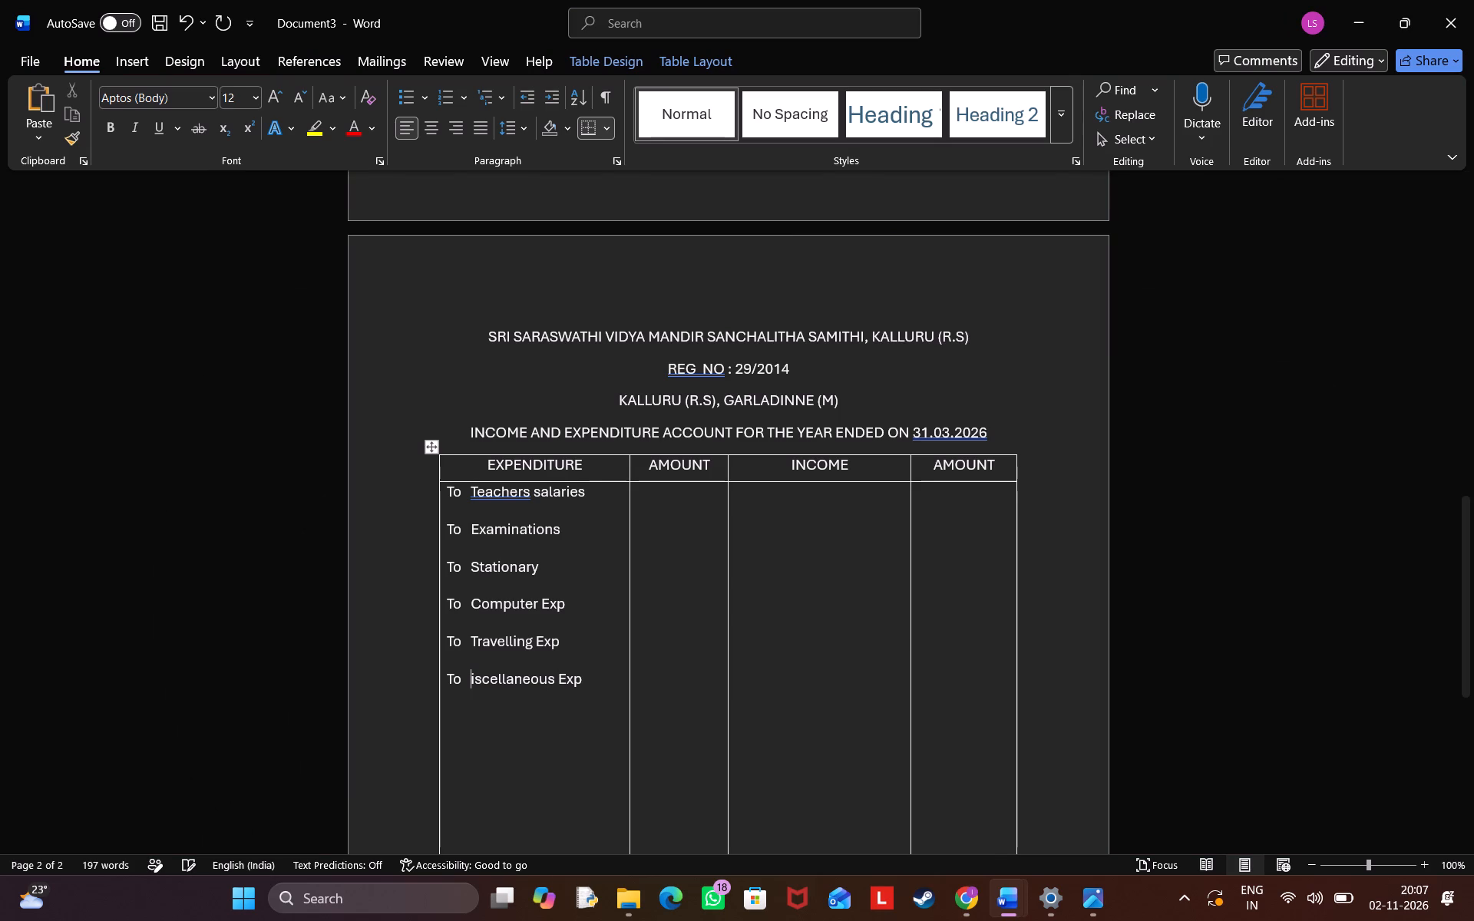
pyautogui.hotkey('shift', 'm')
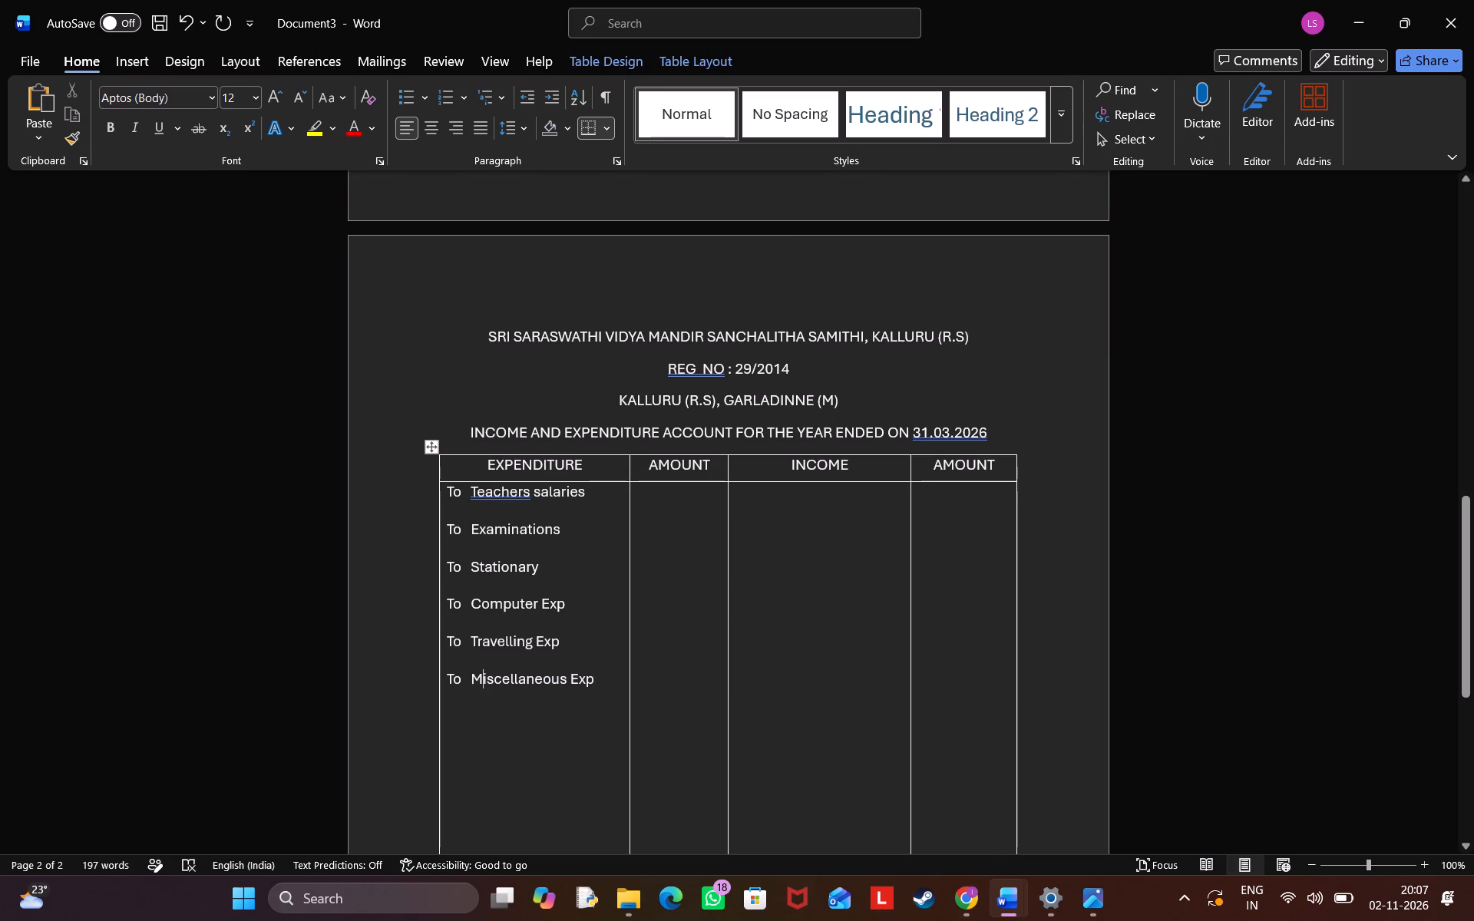
# Correct "Teachers" to "Teachers'" in the first expenditure entry using the suggested grammar fix.
pyautogui.click(526, 494)
pyautogui.click(510, 563)
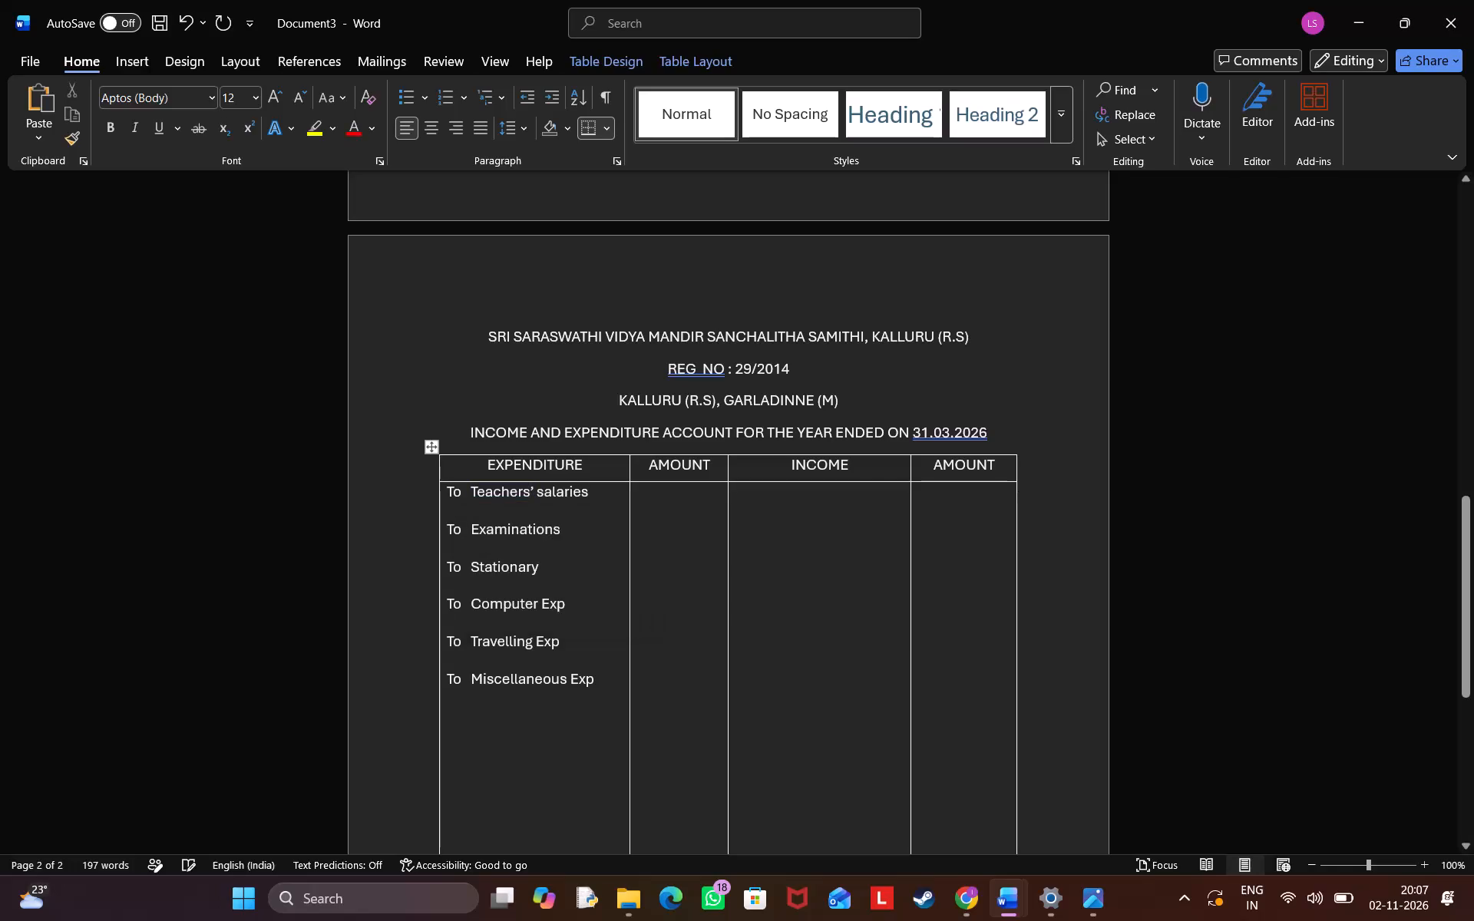
# Add the entry "To Repairs" below To Miscellaneous Exp with the same blank line and three-space gap.
pyautogui.click(606, 685)
pyautogui.press('Return')
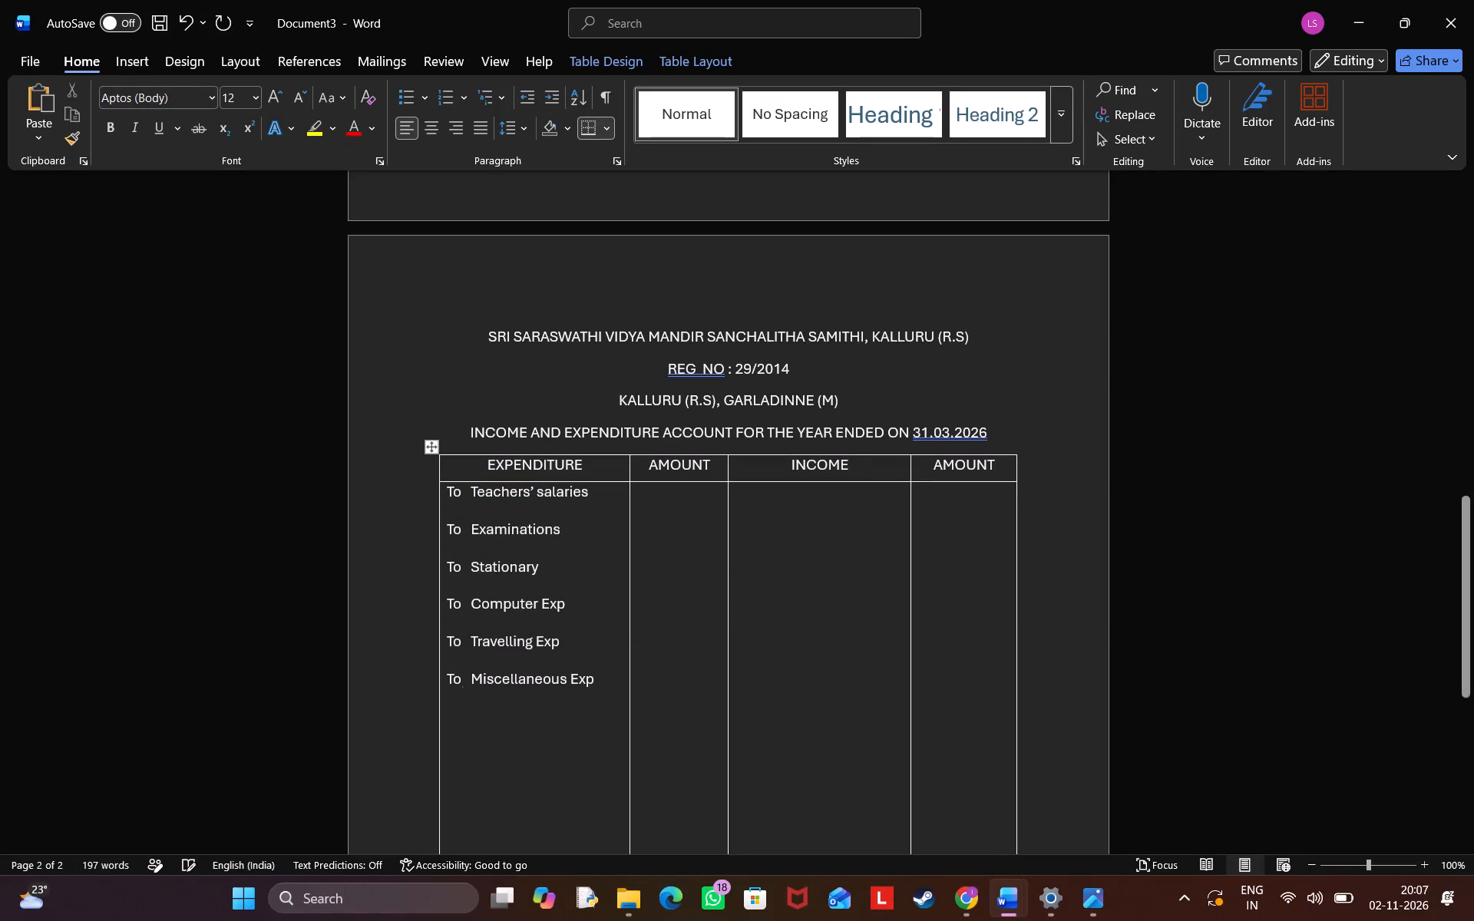
pyautogui.press('Return')
pyautogui.write('To')
pyautogui.press('space')
pyautogui.press('space')
pyautogui.press('space')
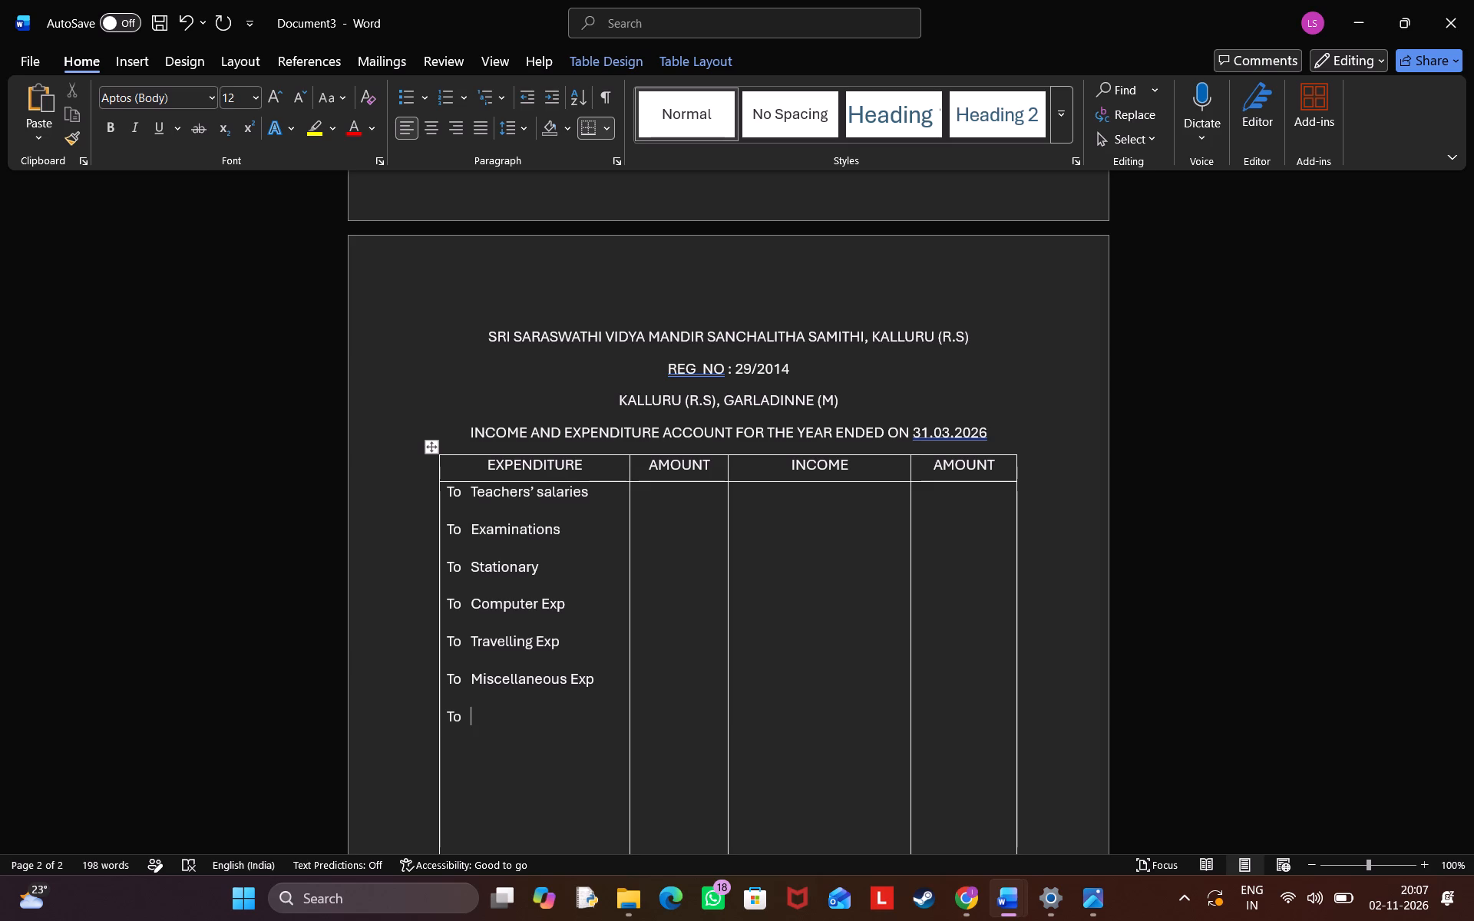
pyautogui.write('Repairs')
# Add the entry "To Bank Charges" below To Repairs with the same blank line and three-space gap.
pyautogui.press('Return')
pyautogui.press('Return')
pyautogui.press('Return')
pyautogui.press('BackSpace')
pyautogui.write('To')
pyautogui.press('space')
pyautogui.press('space')
pyautogui.press('space')
pyautogui.write('Bank Charges')
# Add the entry "To Magazines" below To Bank Charges with the same spacing, fixing its spelling from the suggestions.
pyautogui.press('Return')
pyautogui.press('Return')
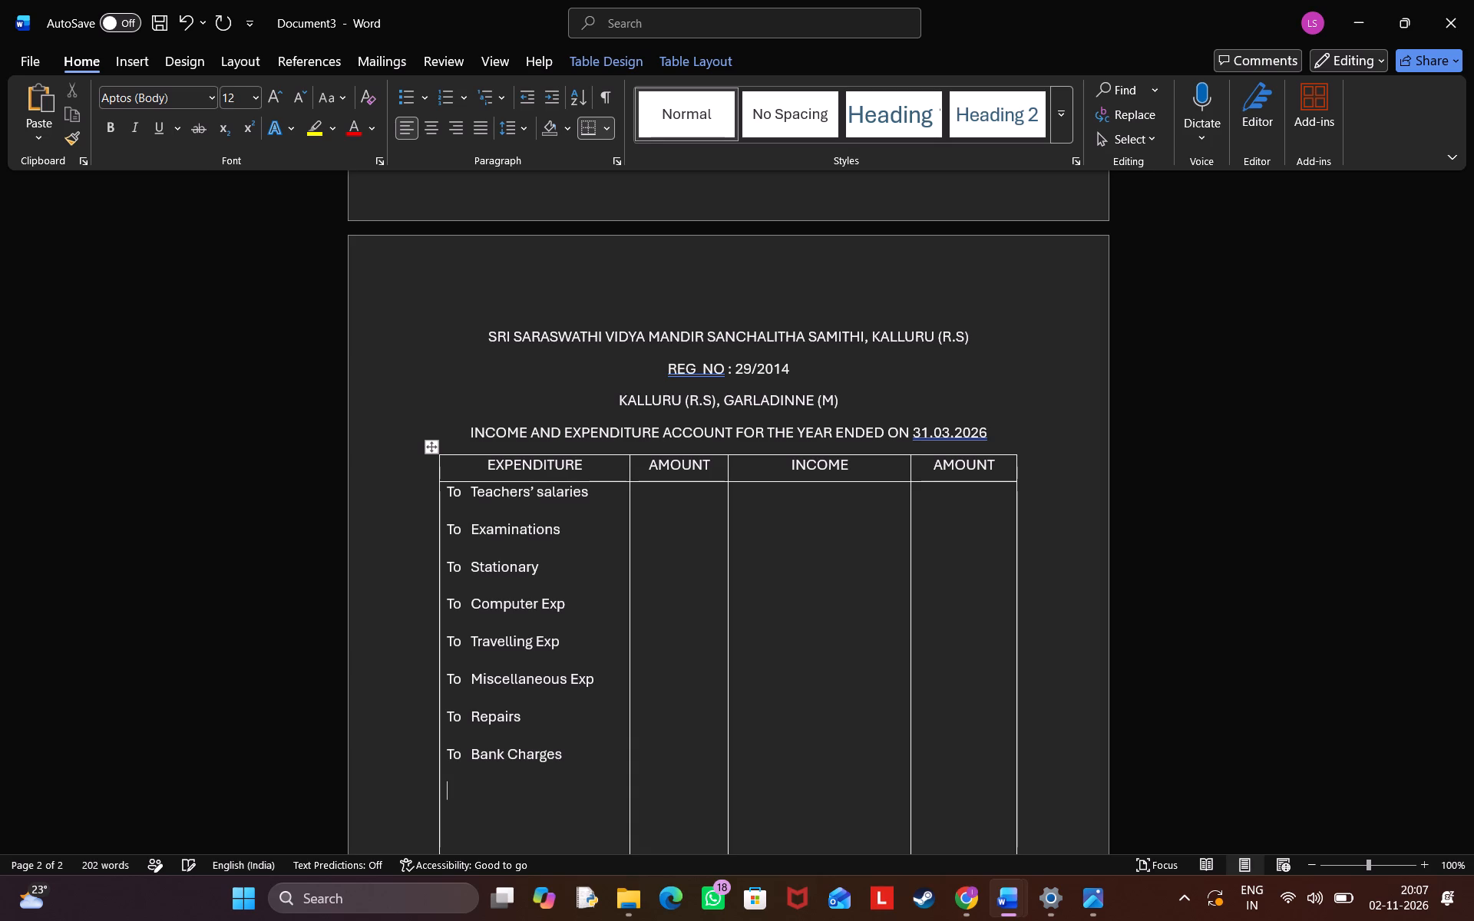
pyautogui.write('To')
pyautogui.press('space')
pyautogui.press('space')
pyautogui.press('space')
pyautogui.write('Mag')
pyautogui.write('zines')
pyautogui.press('Return')
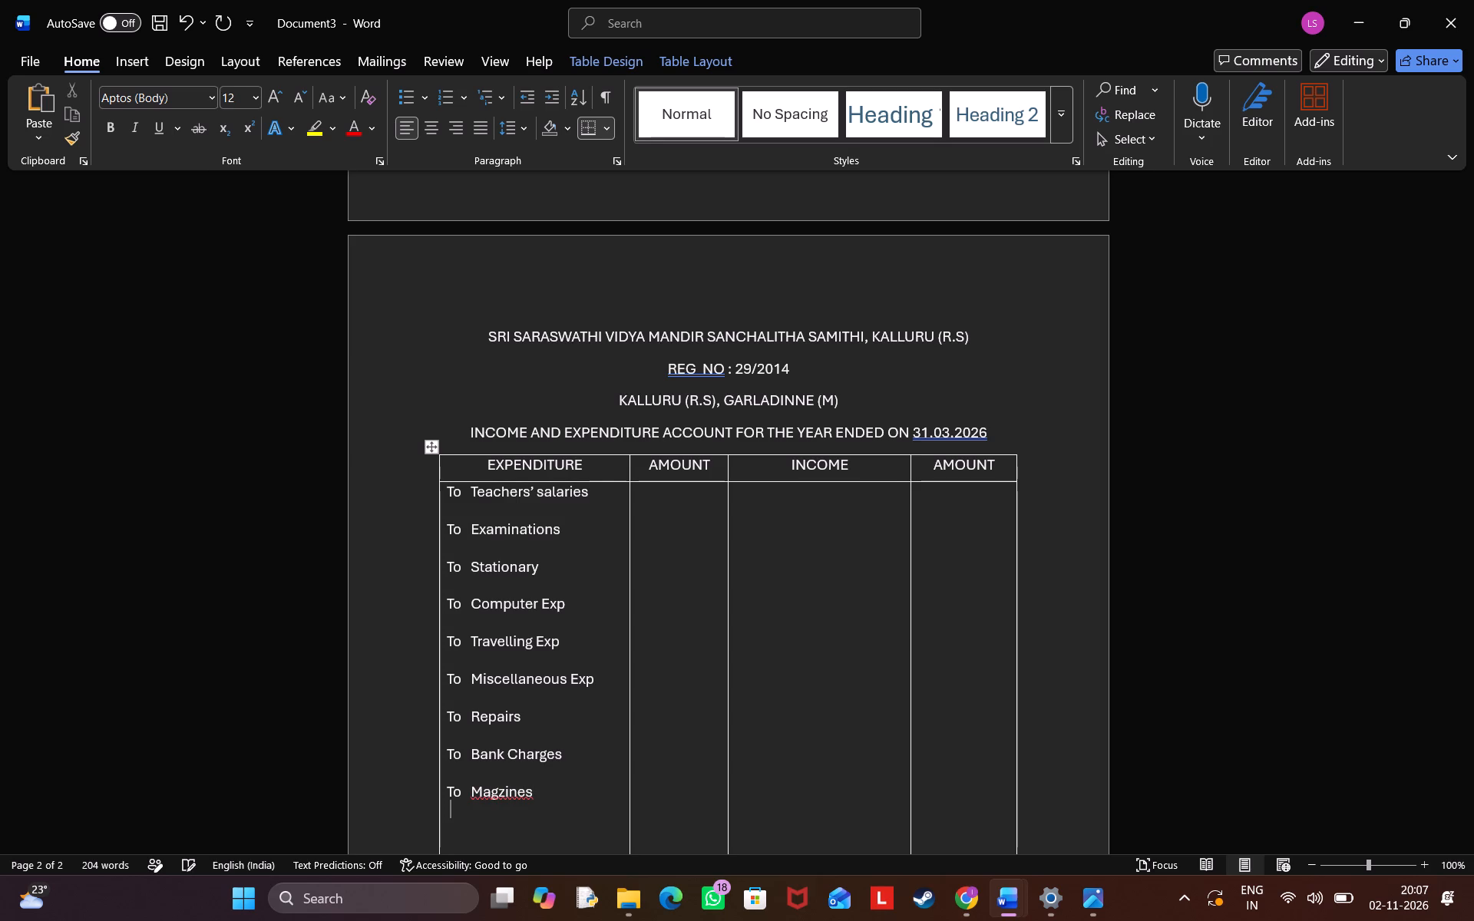
pyautogui.click(522, 797)
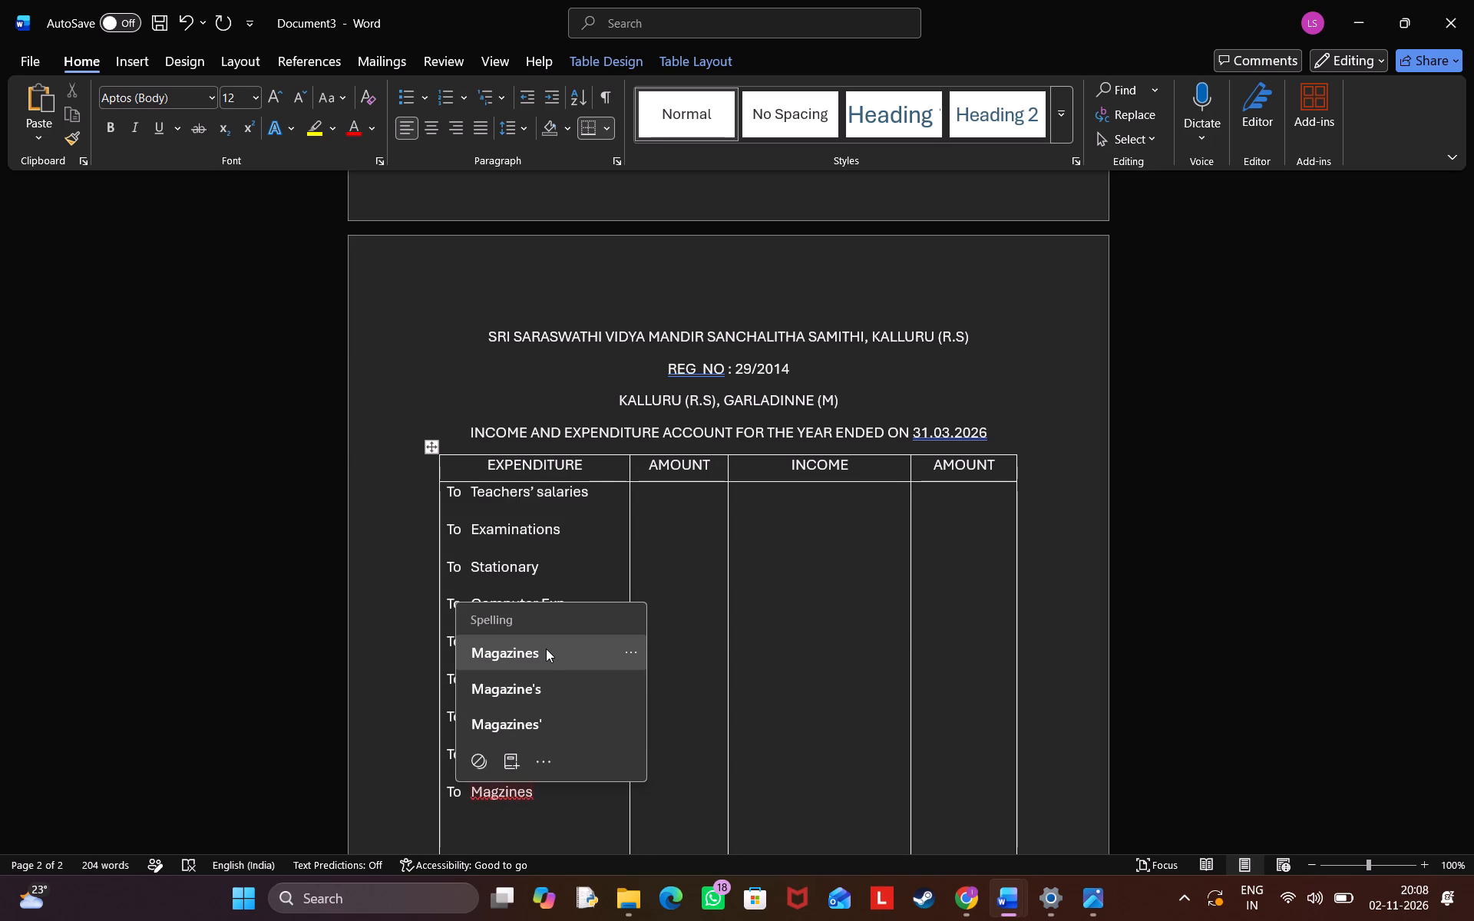
pyautogui.click(544, 649)
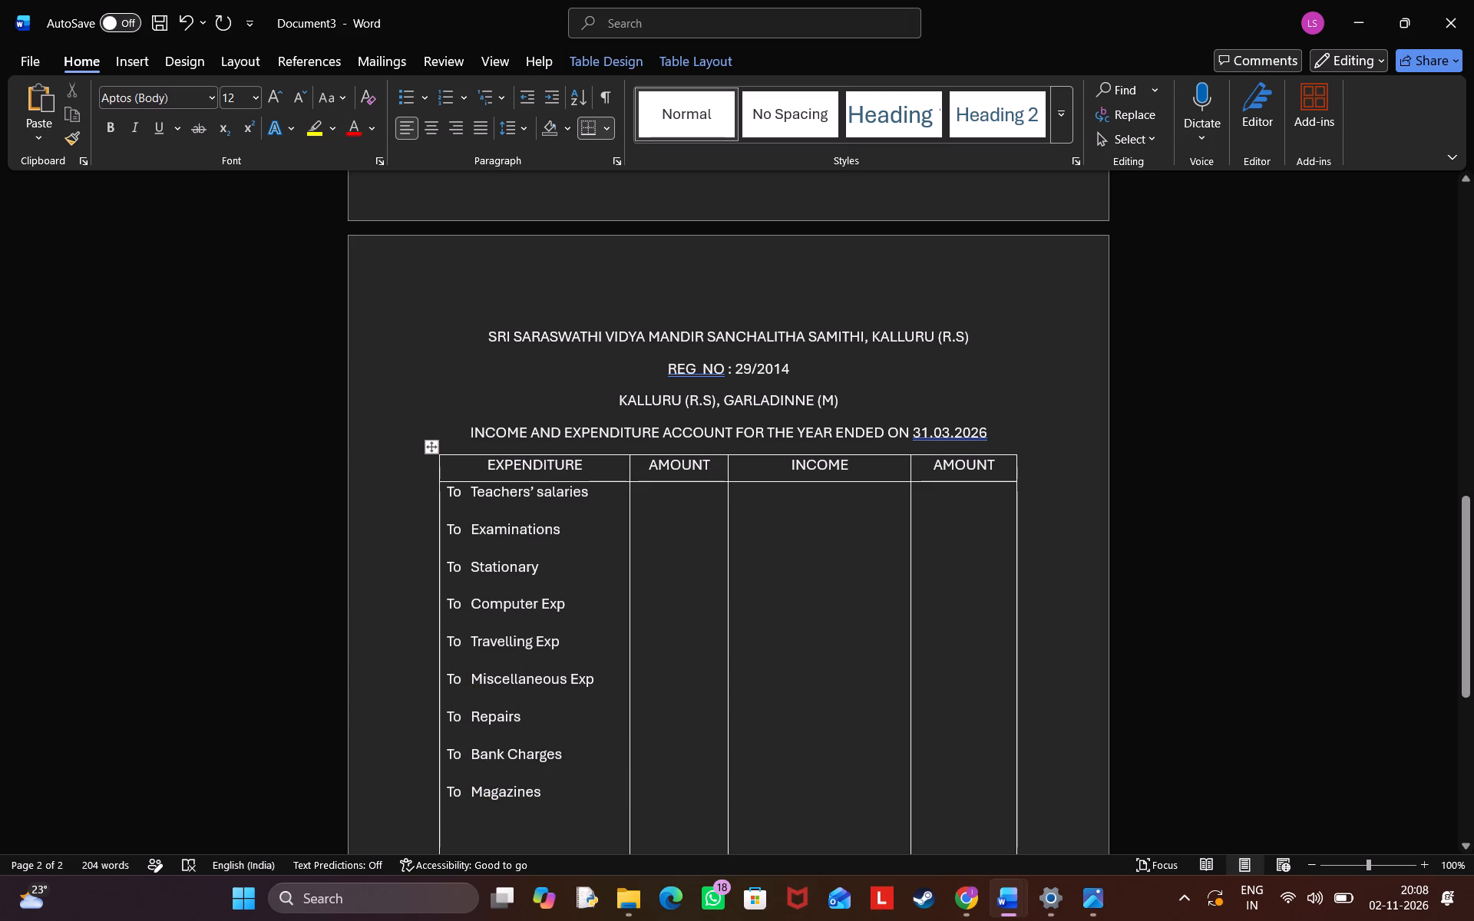
# Add the expenditure entry "To Functions" below To Magazines with the same blank line and three-space gap.
pyautogui.press('Return')
pyautogui.write('To')
pyautogui.press('space')
pyautogui.press('space')
pyautogui.press('space')
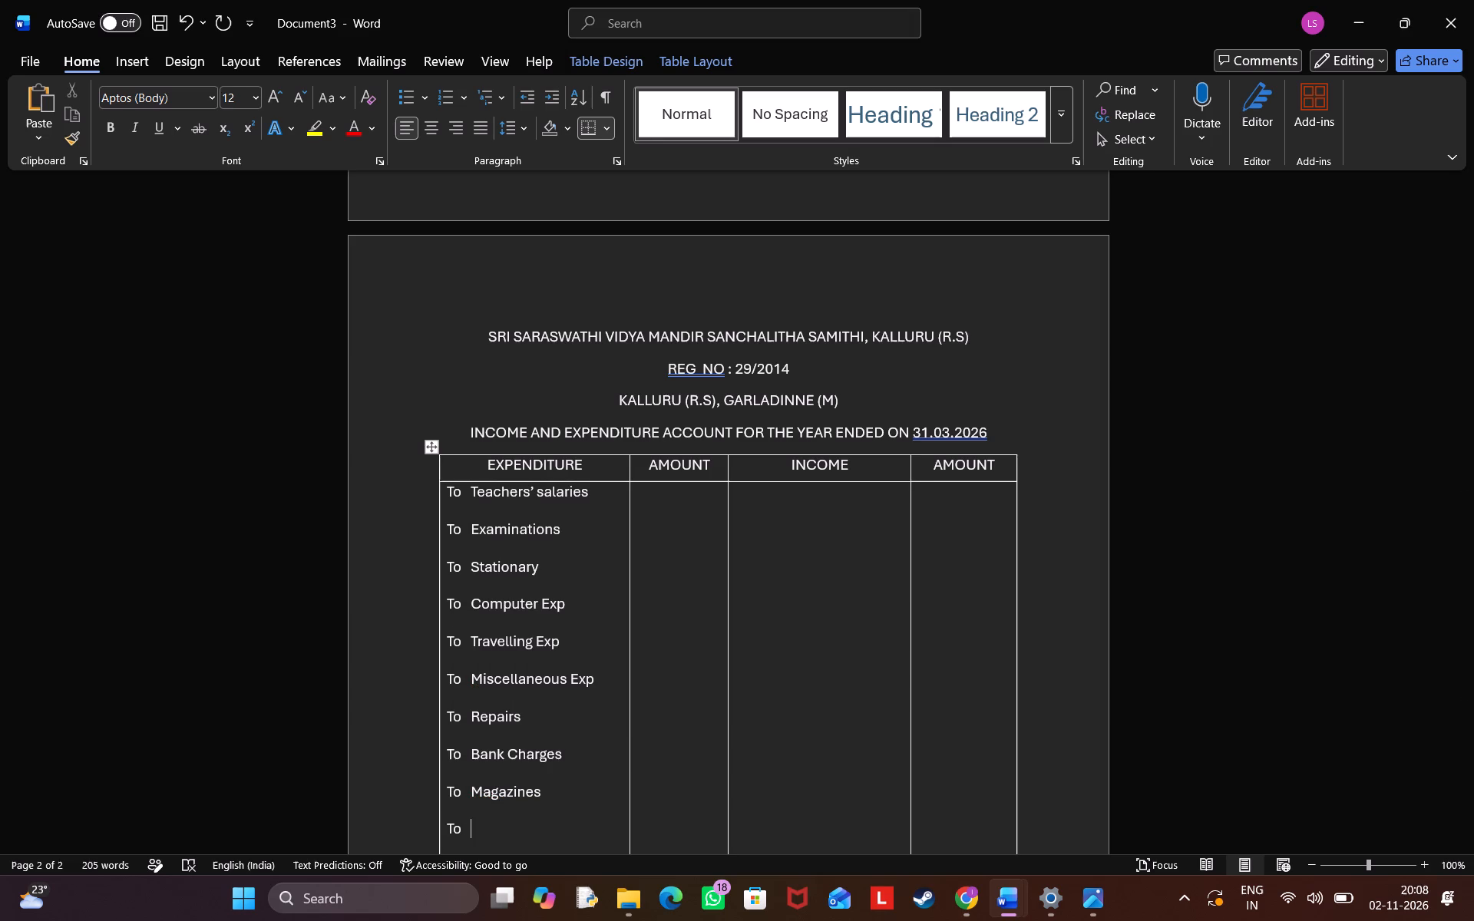
pyautogui.write('Fub')
pyautogui.press('BackSpace')
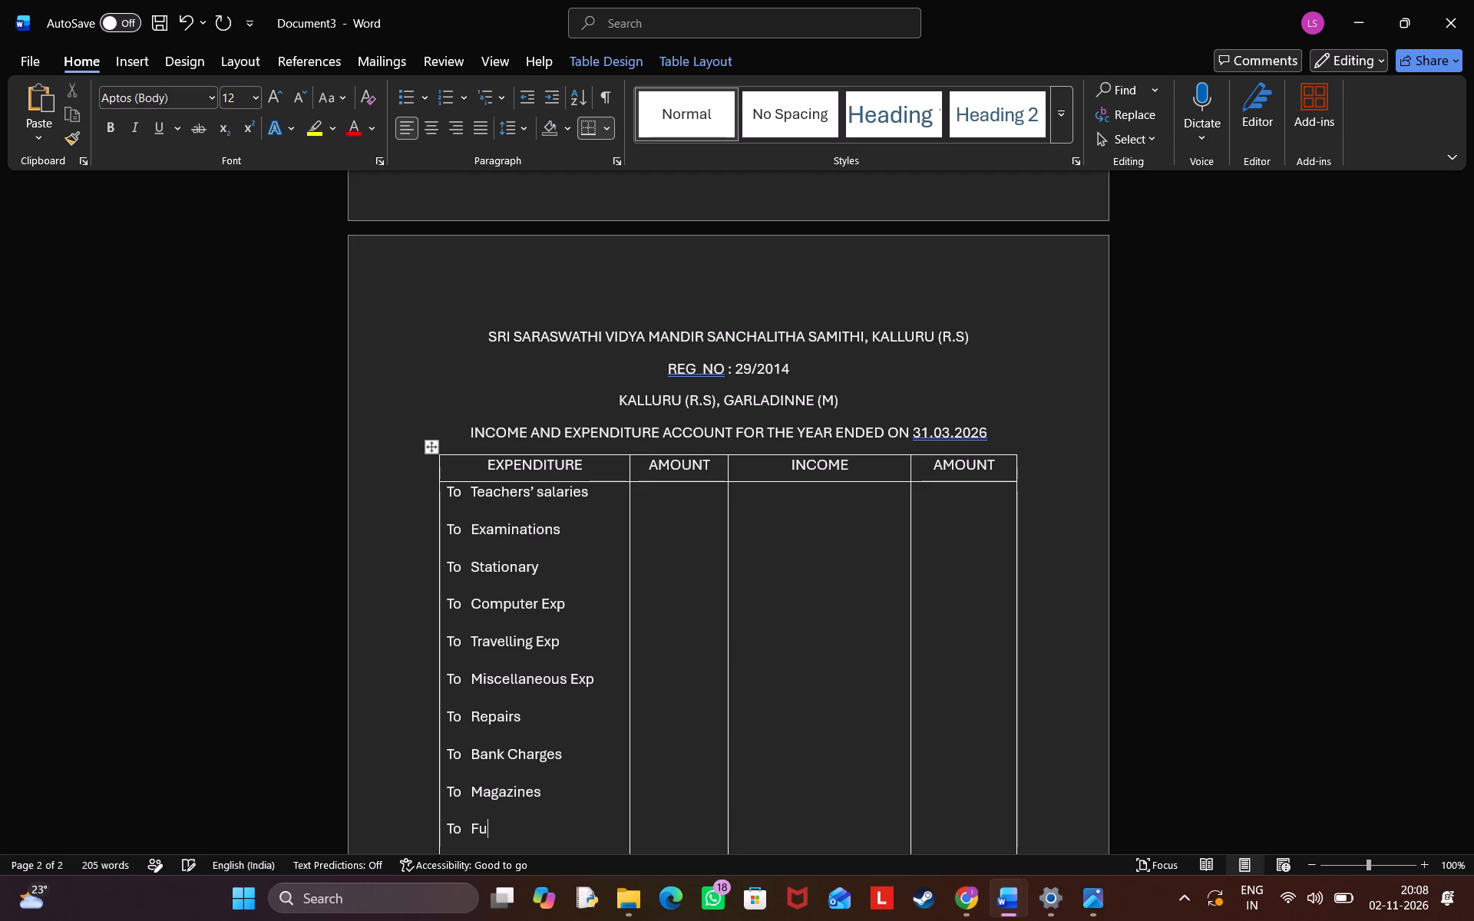
pyautogui.write('nctions')
# Add the entry "To Electrical charges" below To Functions with the same blank line and three-space gap.
pyautogui.press('Return')
pyautogui.press('Return')
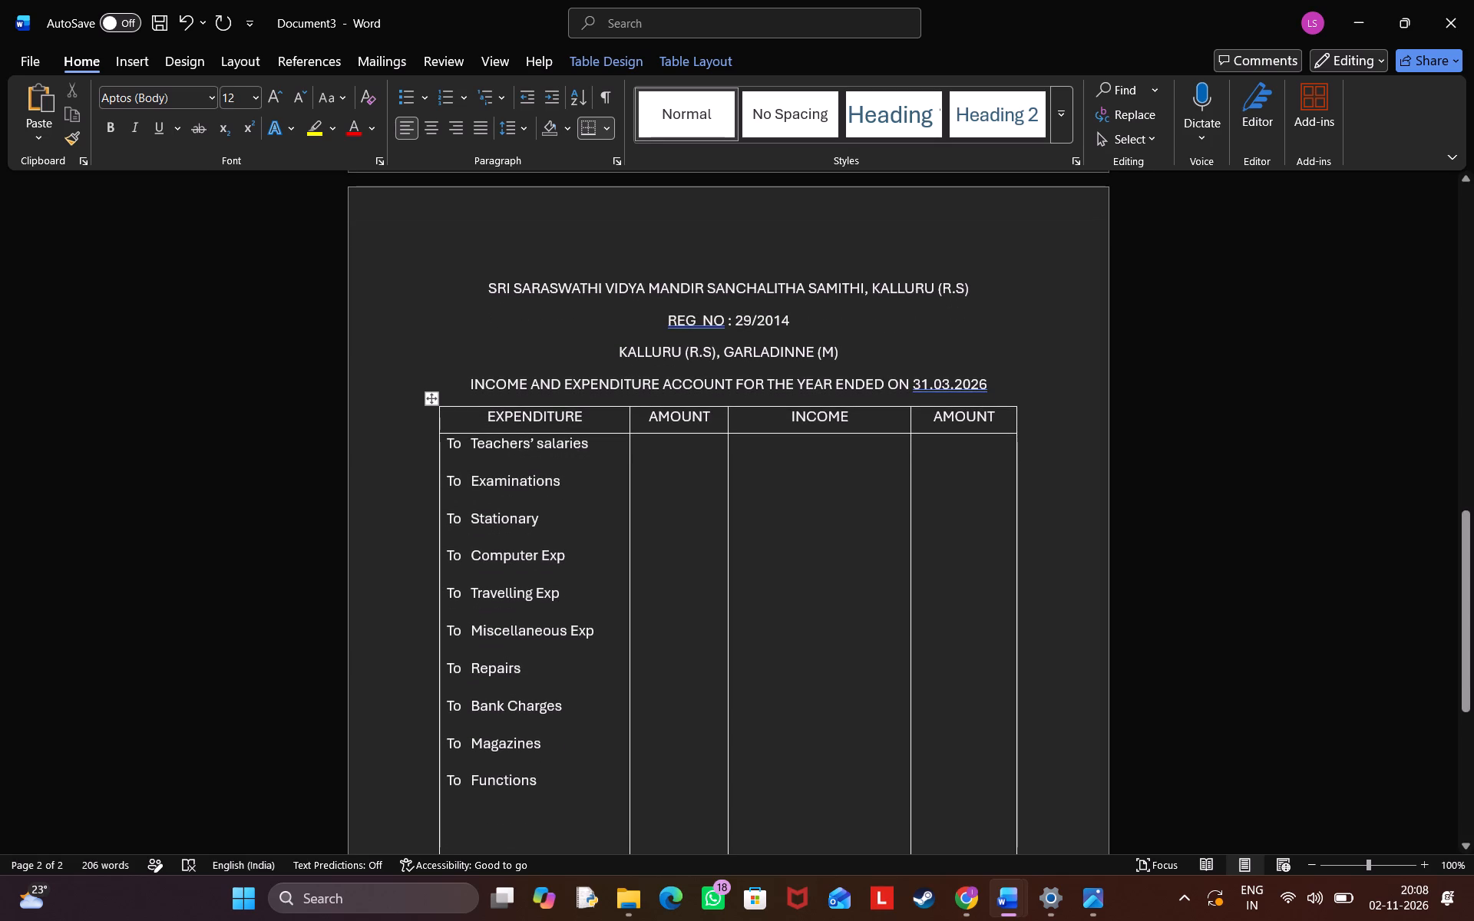
pyautogui.write('To')
pyautogui.press('space')
pyautogui.press('space')
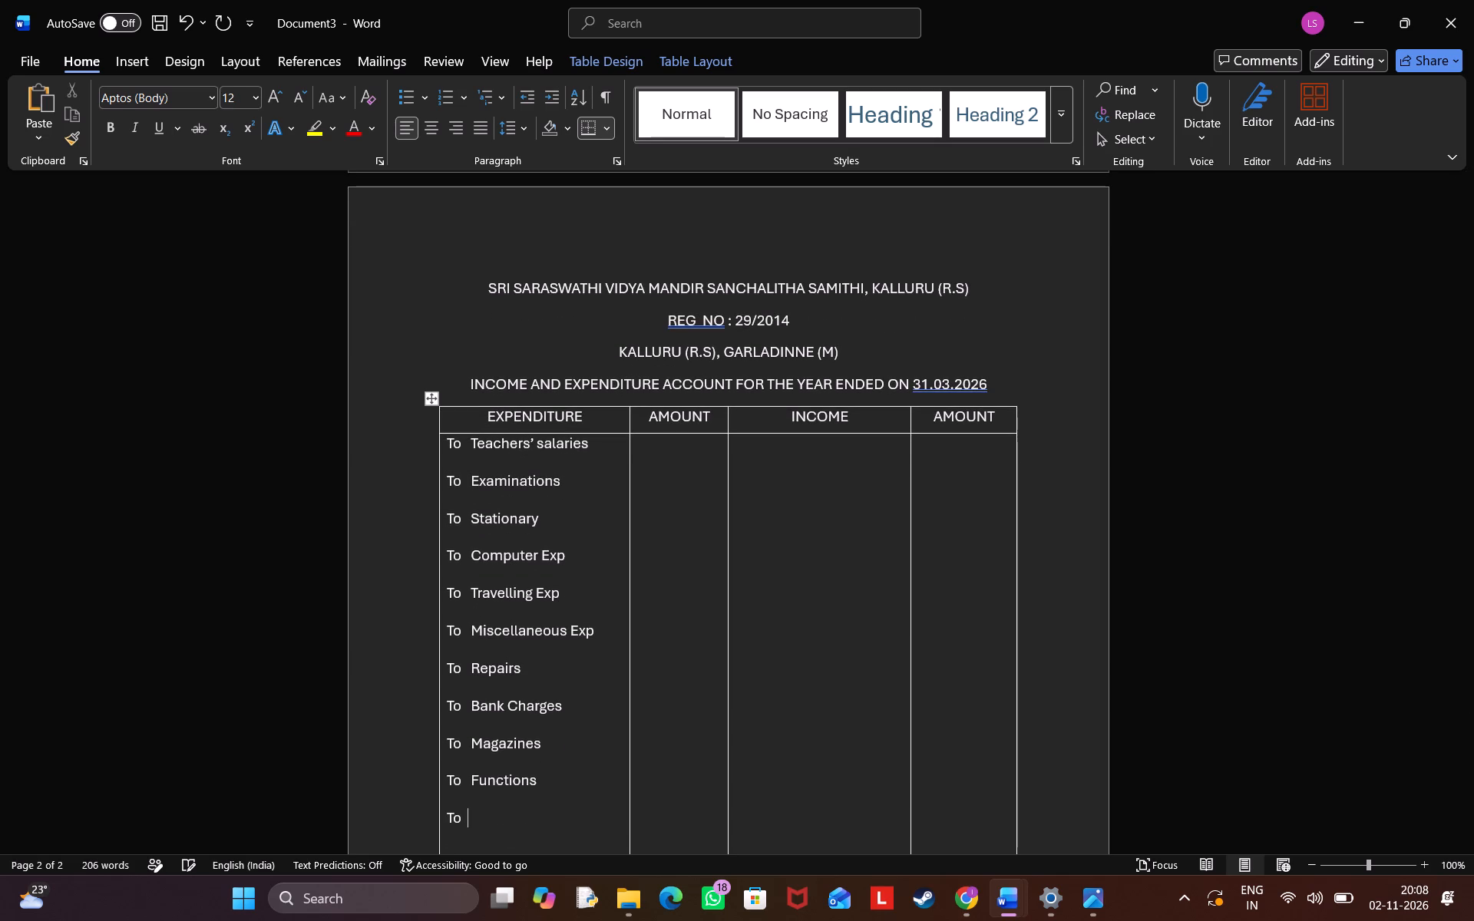
pyautogui.press('space')
pyautogui.write('Electrical')
pyautogui.press('space')
pyautogui.press('c')
pyautogui.write('harges')
# Add the entry "To House Tax" below To Electrical charges with the same blank line and three-space gap.
pyautogui.press('Return')
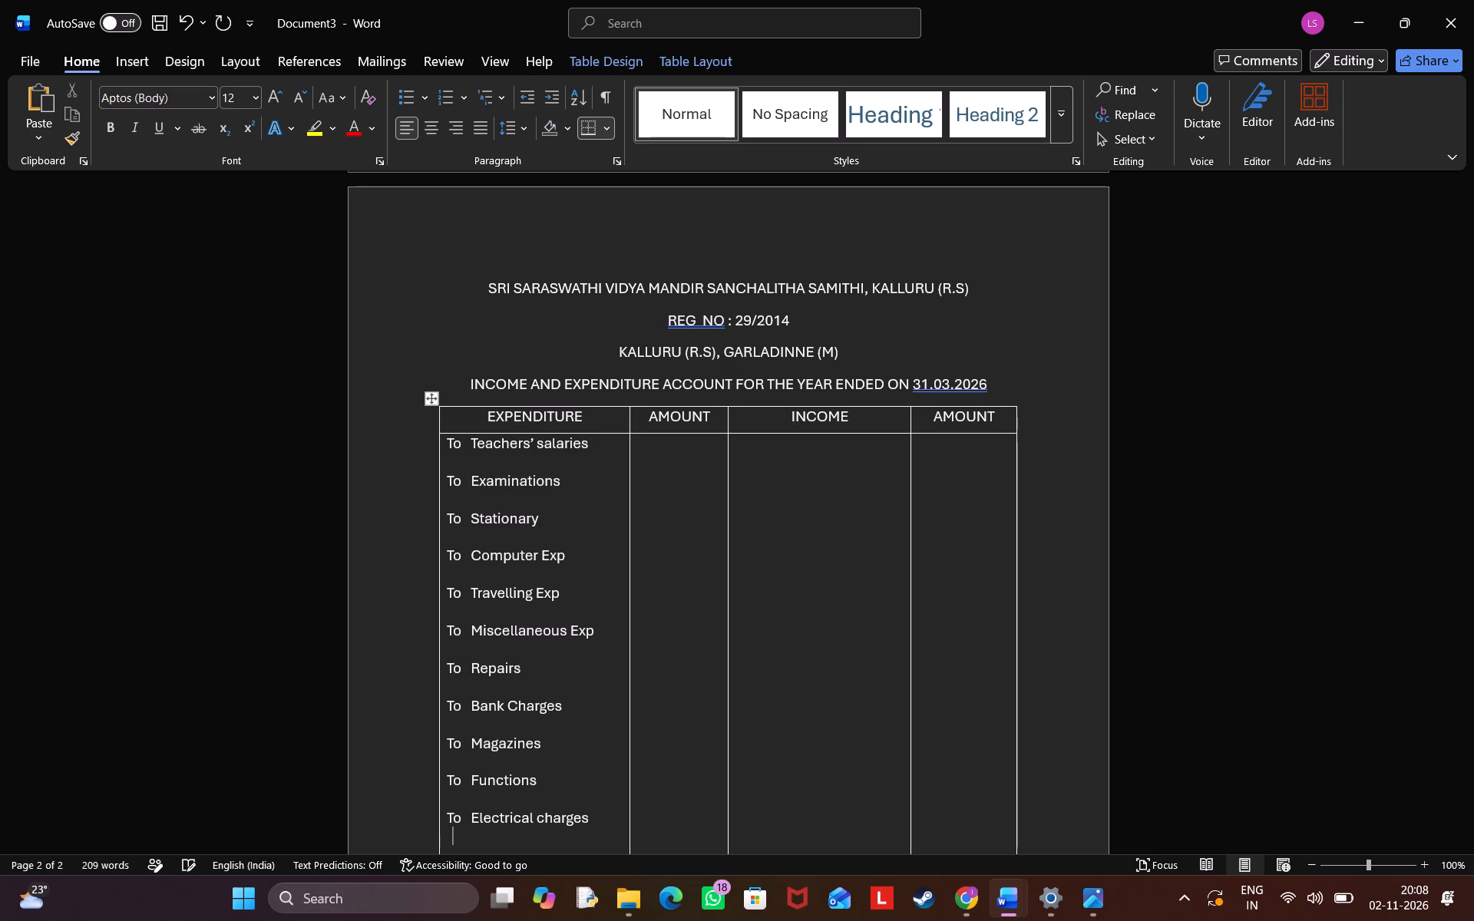
pyautogui.press('Return')
pyautogui.write('To')
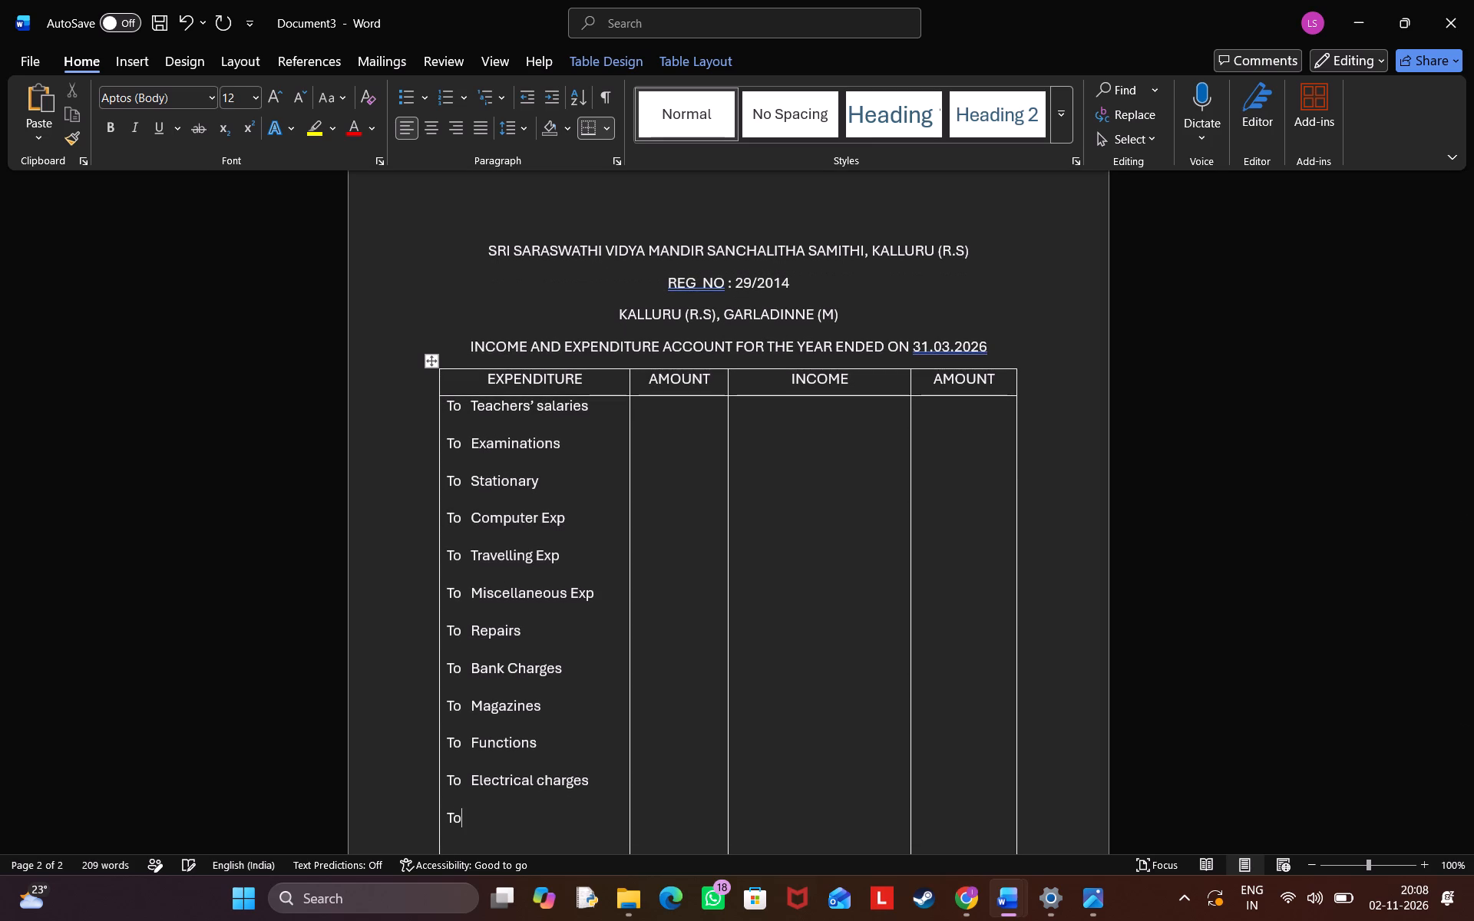
pyautogui.press('space')
pyautogui.press('space')
pyautogui.press('space')
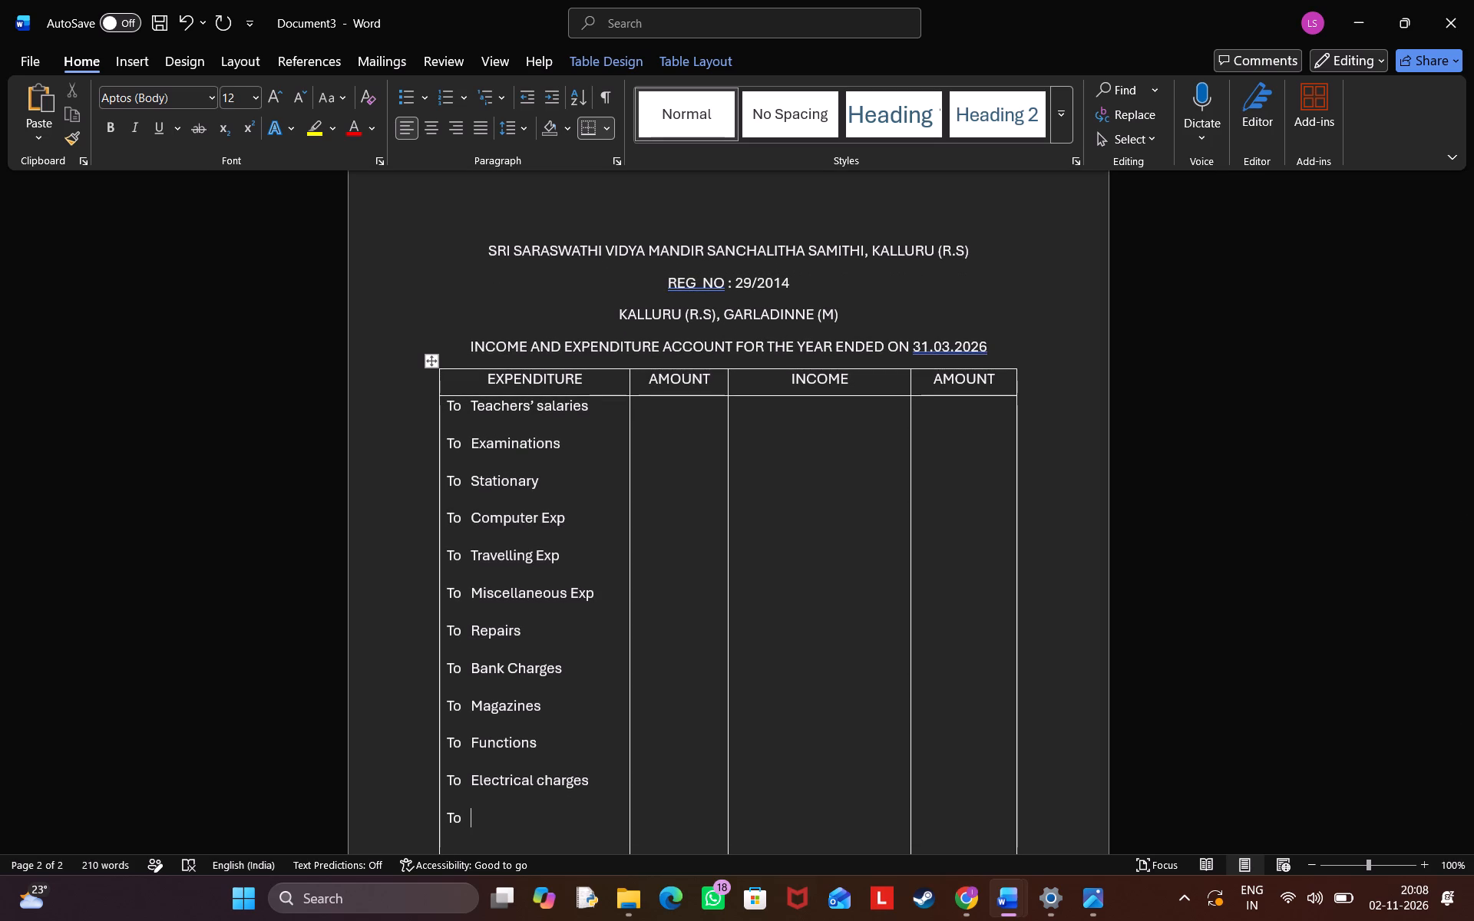
pyautogui.write('House Ta')
pyautogui.press('x')
# Add the entry "To Courier" below To House Tax with the same blank line and three-space gap.
pyautogui.press('Return')
pyautogui.press('Return')
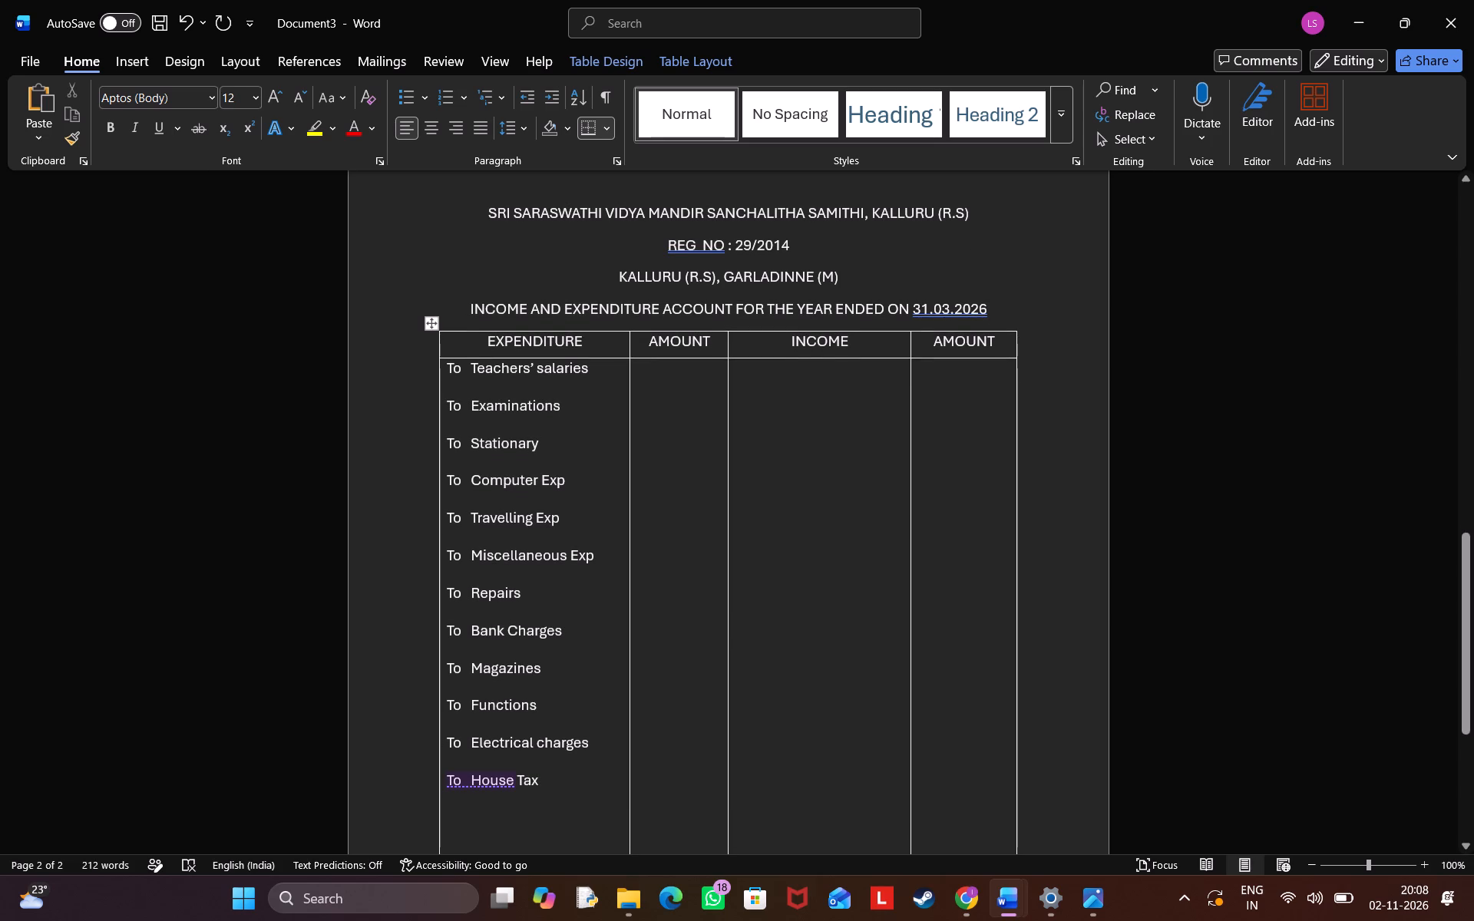
pyautogui.click(544, 774)
pyautogui.press('Return')
pyautogui.press('Return')
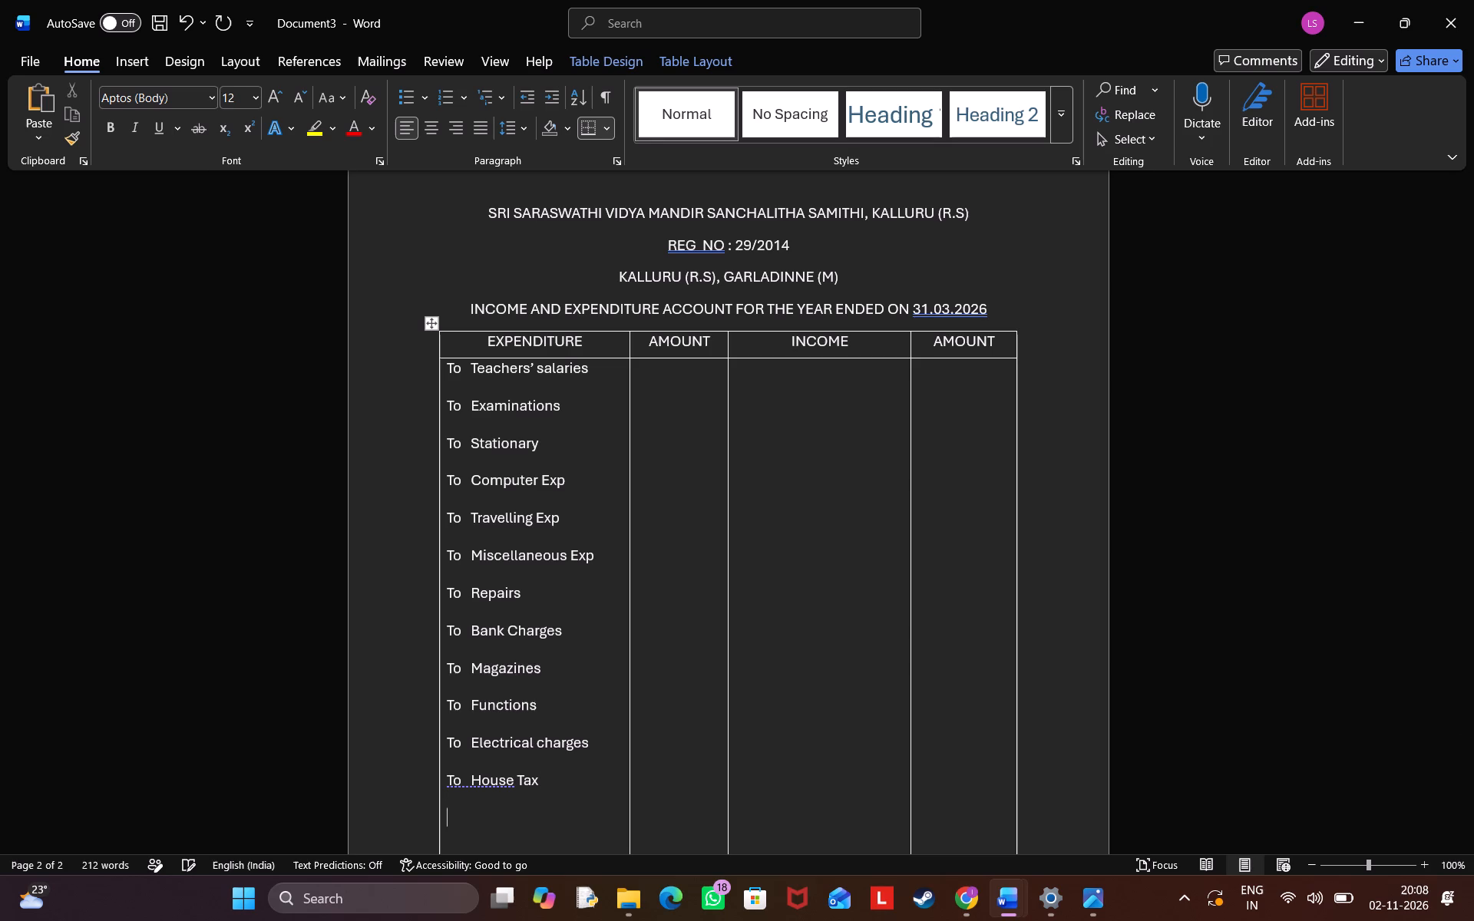
pyautogui.write('To')
pyautogui.press('space')
pyautogui.press('space')
pyautogui.press('space')
pyautogui.write('Courier')
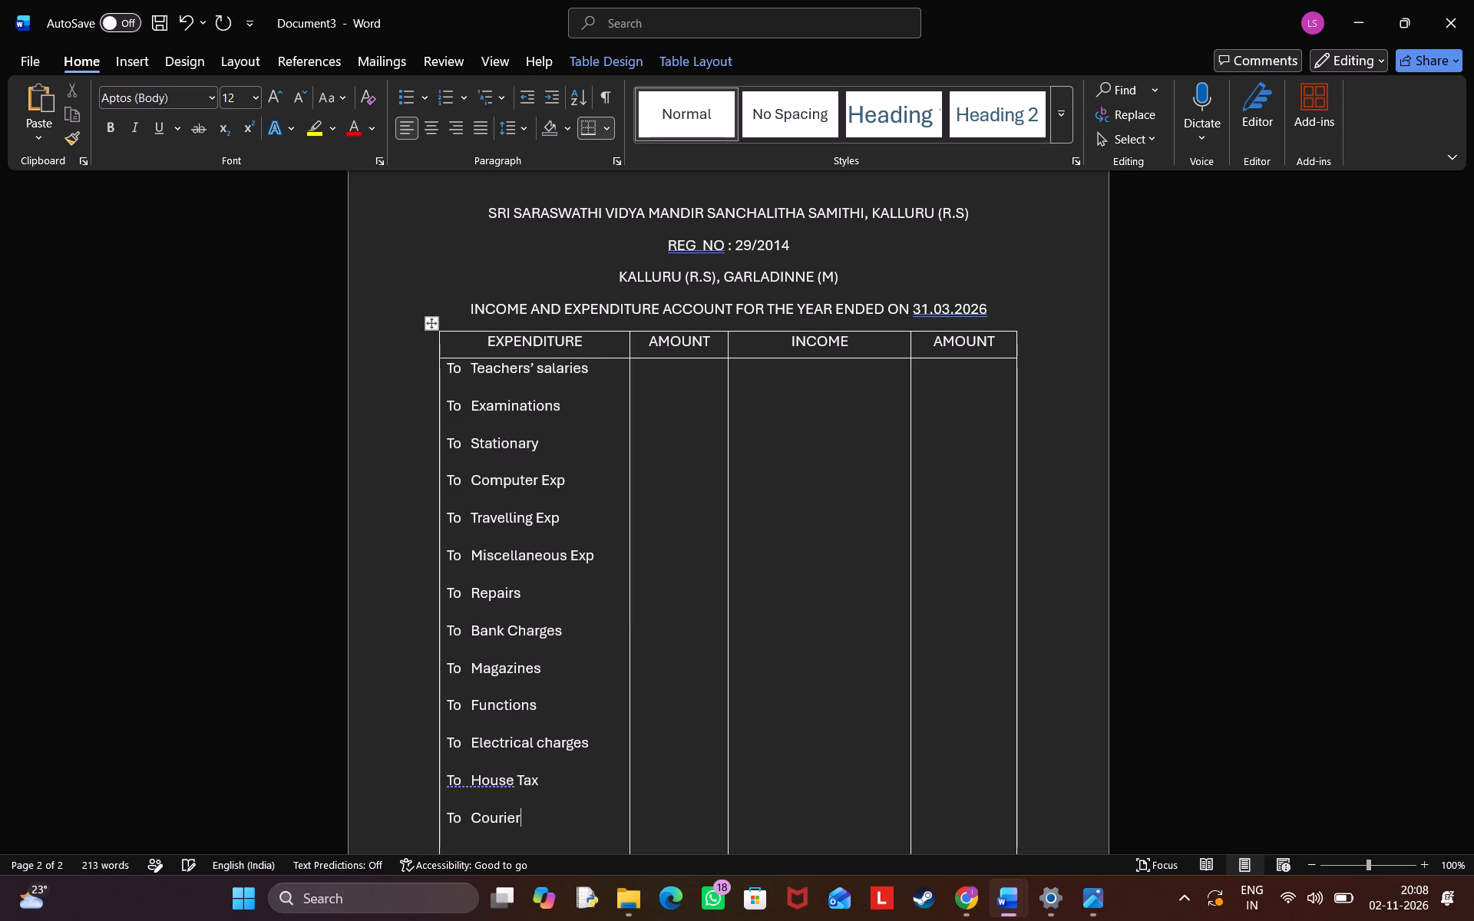
pyautogui.press('space')
pyautogui.press('space')
# Add the entry "To Training camps" below To Courier with the same blank line and three-space gap.
pyautogui.press('Return')
pyautogui.press('Return')
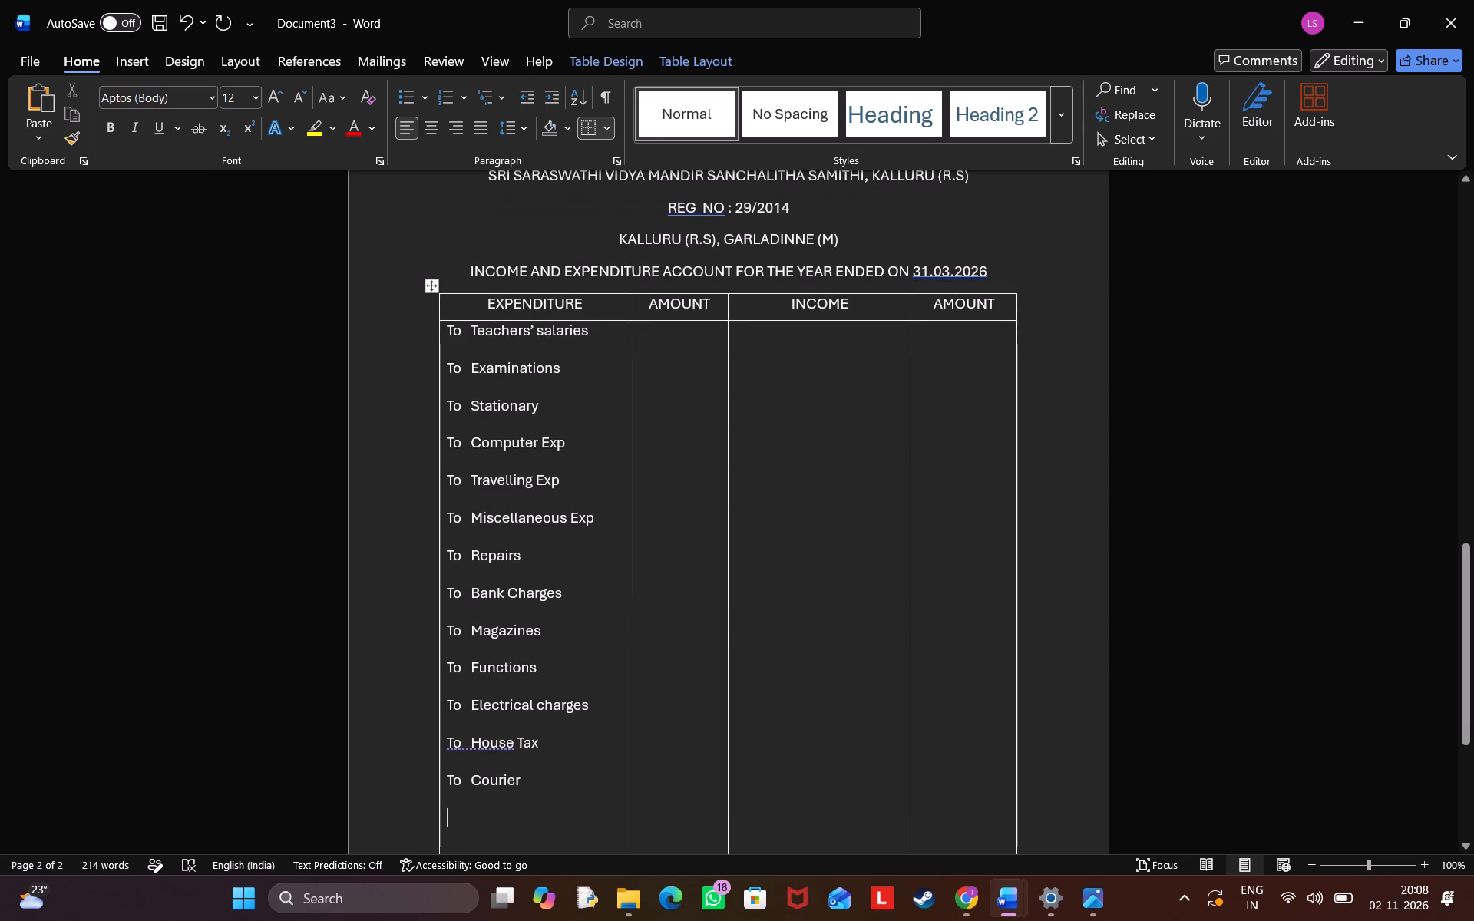
pyautogui.write('To')
pyautogui.press('space')
pyautogui.press('space')
pyautogui.press('space')
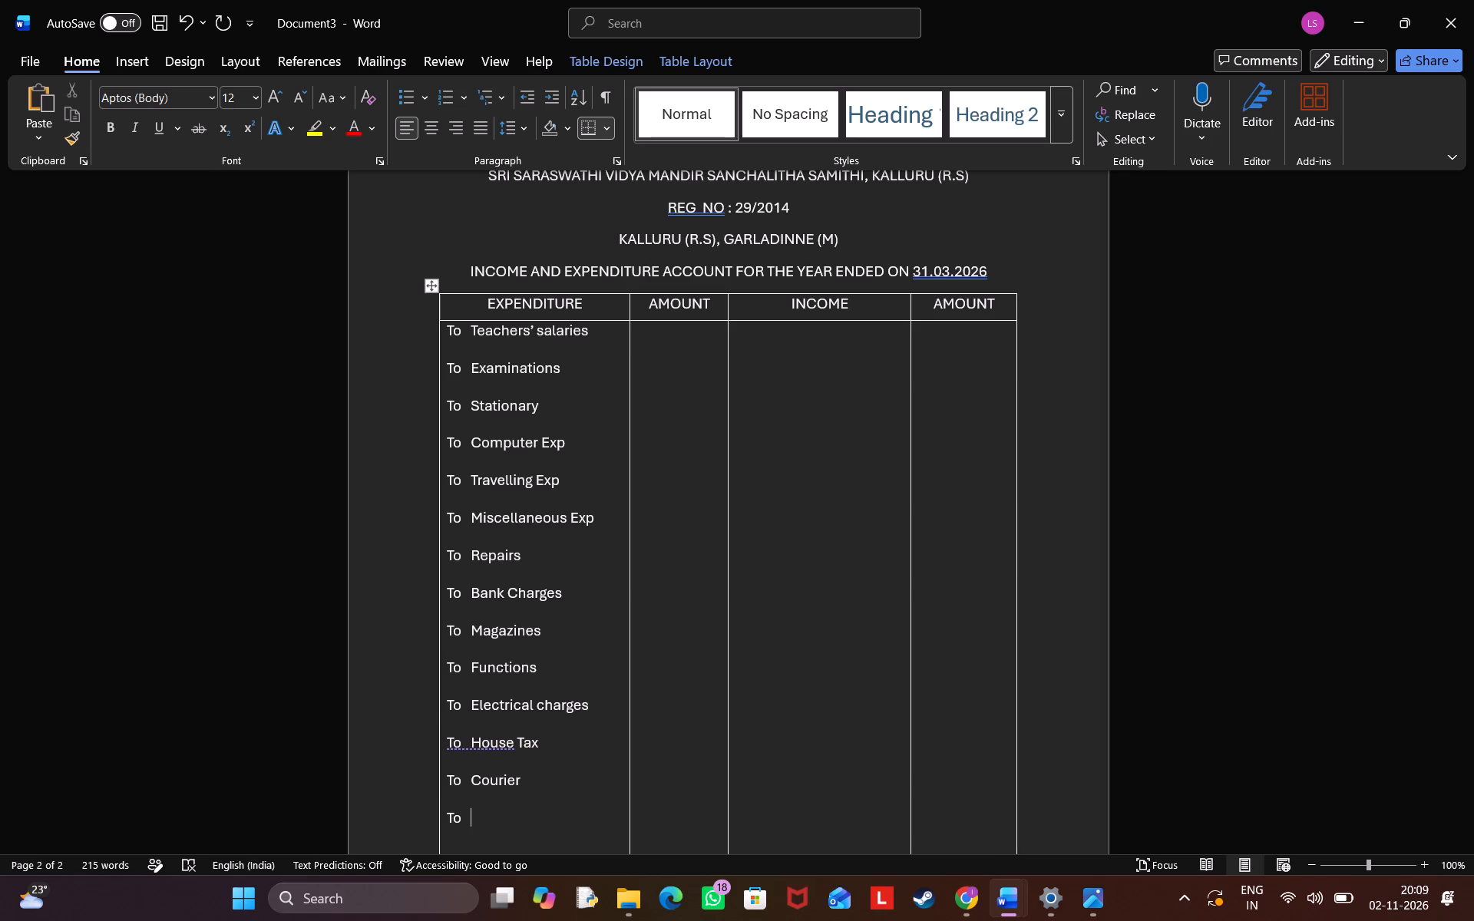
pyautogui.write('Tr')
pyautogui.write('aining')
pyautogui.press('space')
pyautogui.write('cam')
pyautogui.write('ps')
pyautogui.press('Return')
pyautogui.press('Return')
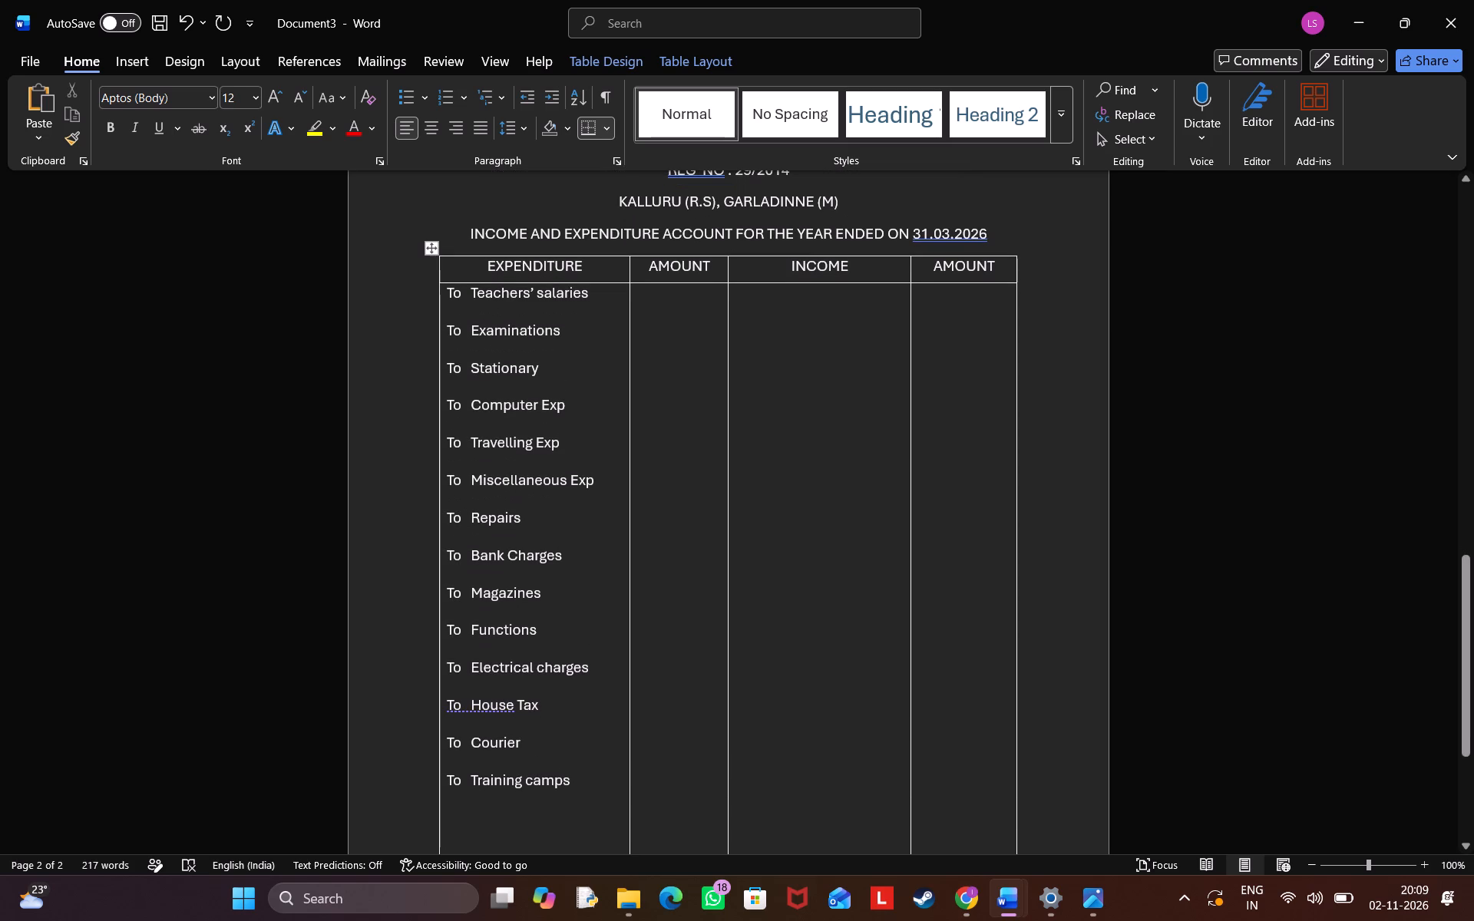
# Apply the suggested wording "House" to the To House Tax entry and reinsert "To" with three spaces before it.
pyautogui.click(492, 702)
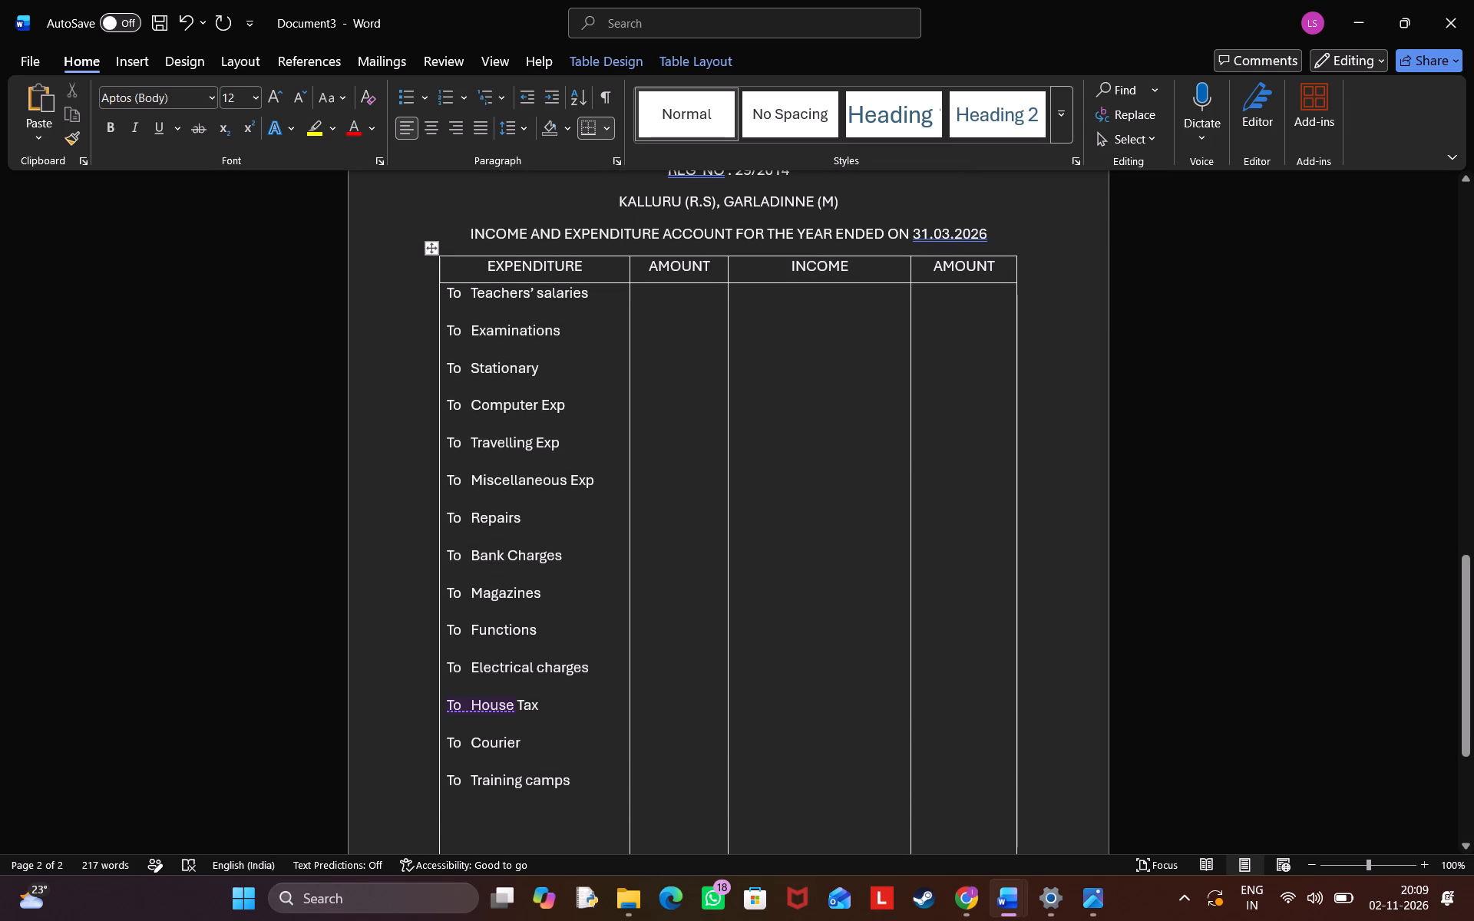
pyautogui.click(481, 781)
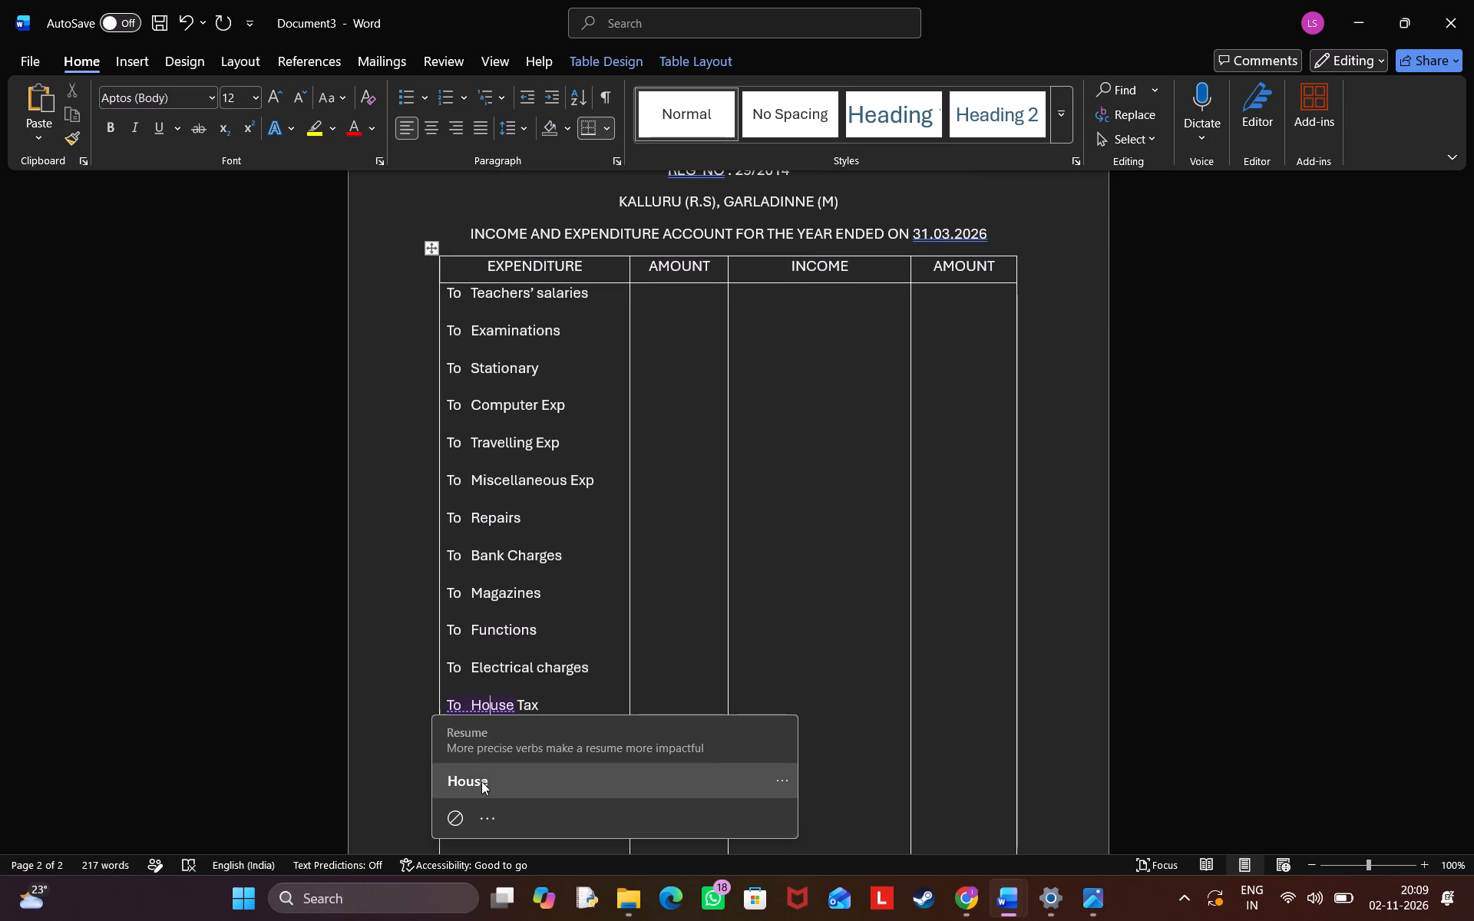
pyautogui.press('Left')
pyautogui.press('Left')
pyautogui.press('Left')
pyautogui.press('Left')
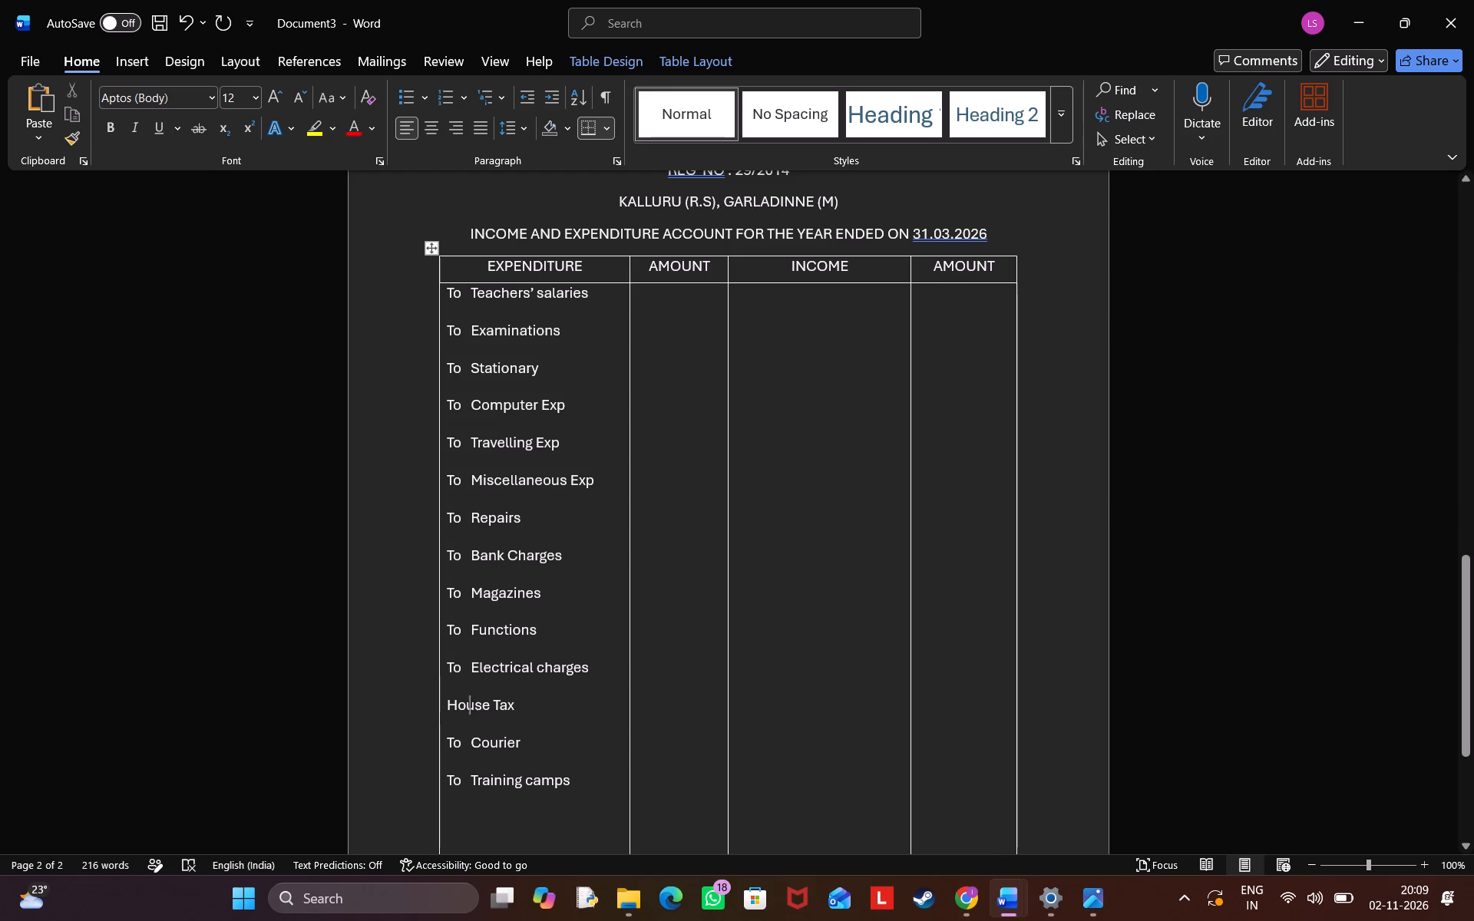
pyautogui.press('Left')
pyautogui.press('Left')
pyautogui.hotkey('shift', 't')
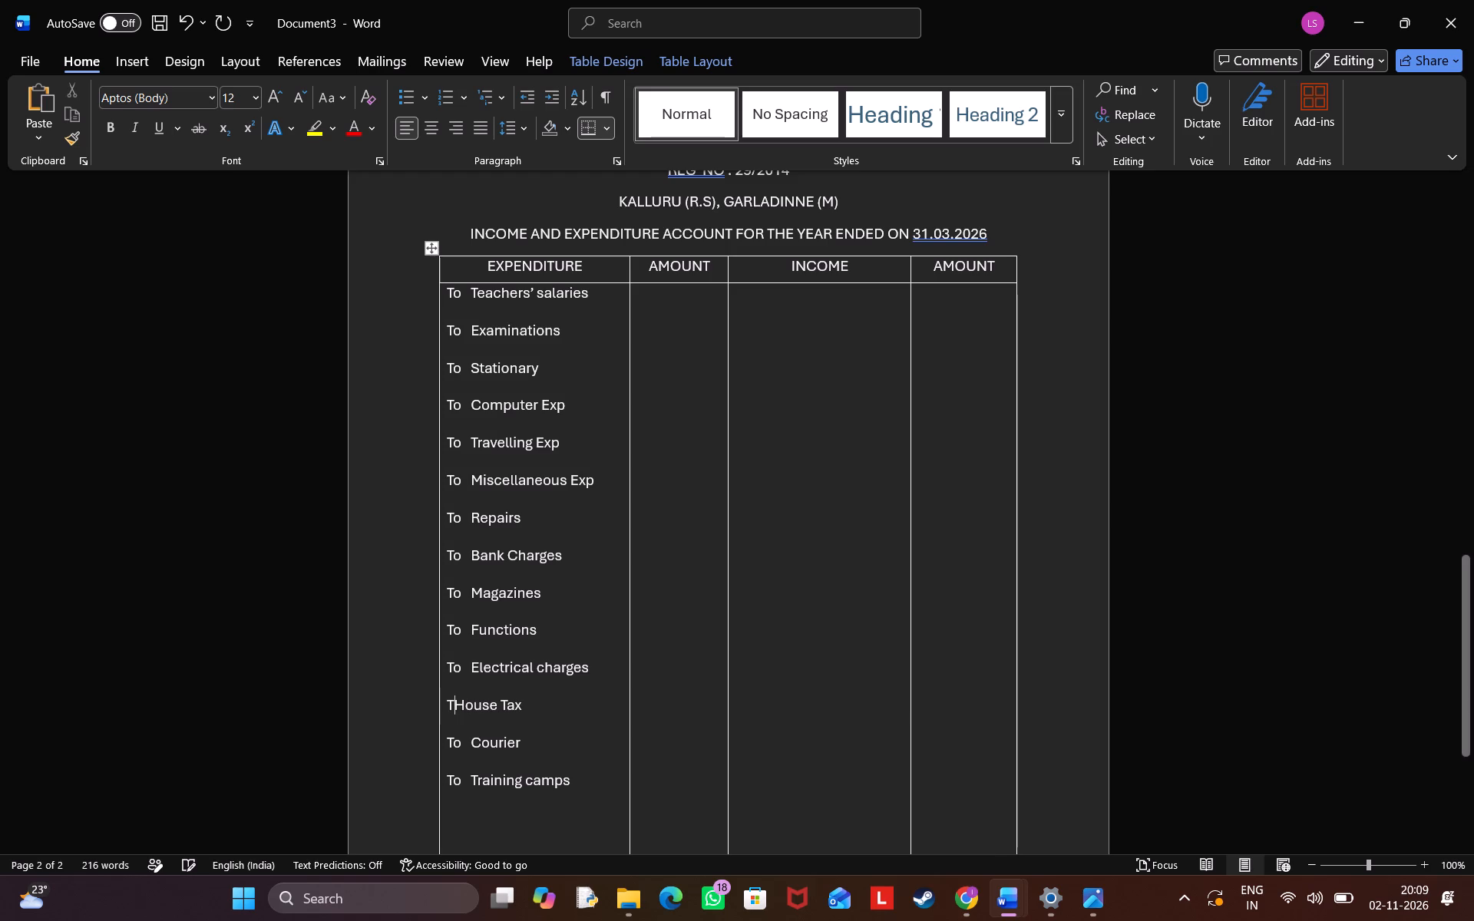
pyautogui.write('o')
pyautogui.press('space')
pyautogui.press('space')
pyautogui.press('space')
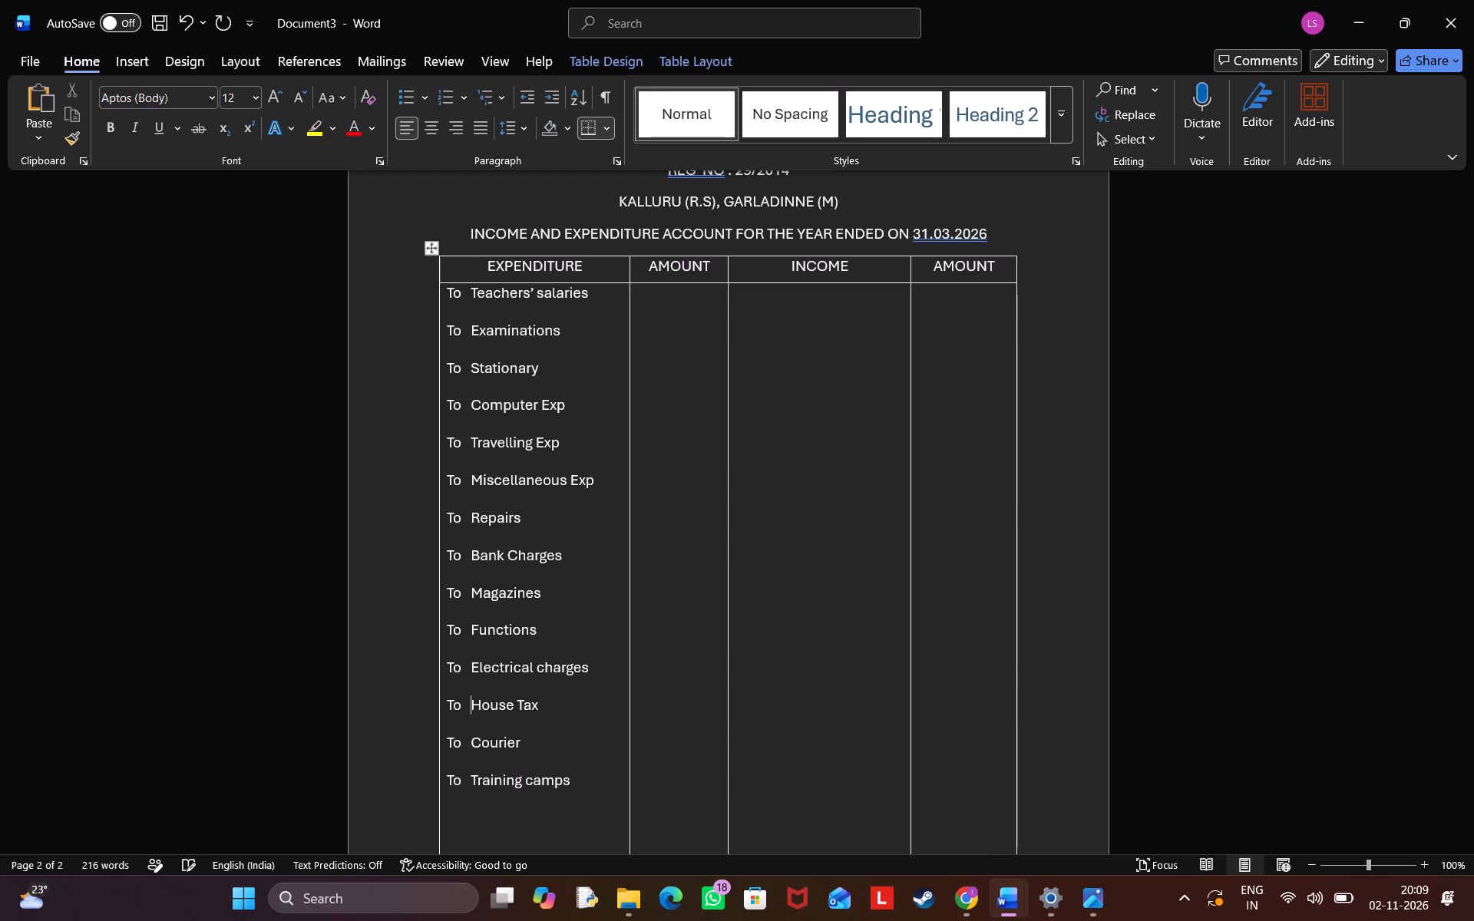
# Add the entry "To Stipend" below To Training camps with the same blank line and three-space gap.
pyautogui.click(582, 784)
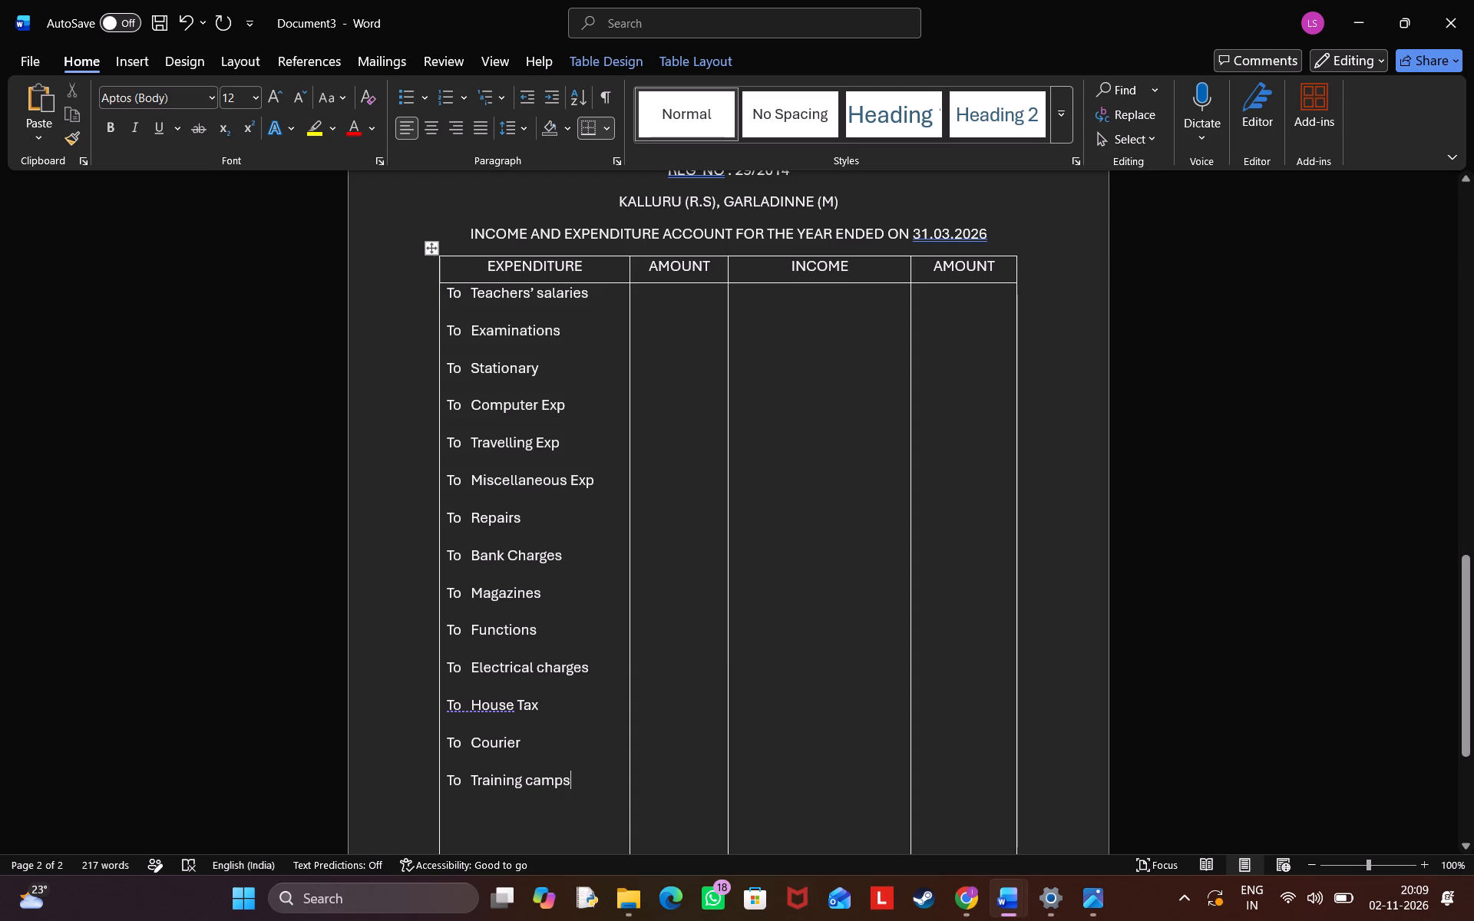
pyautogui.press('Return')
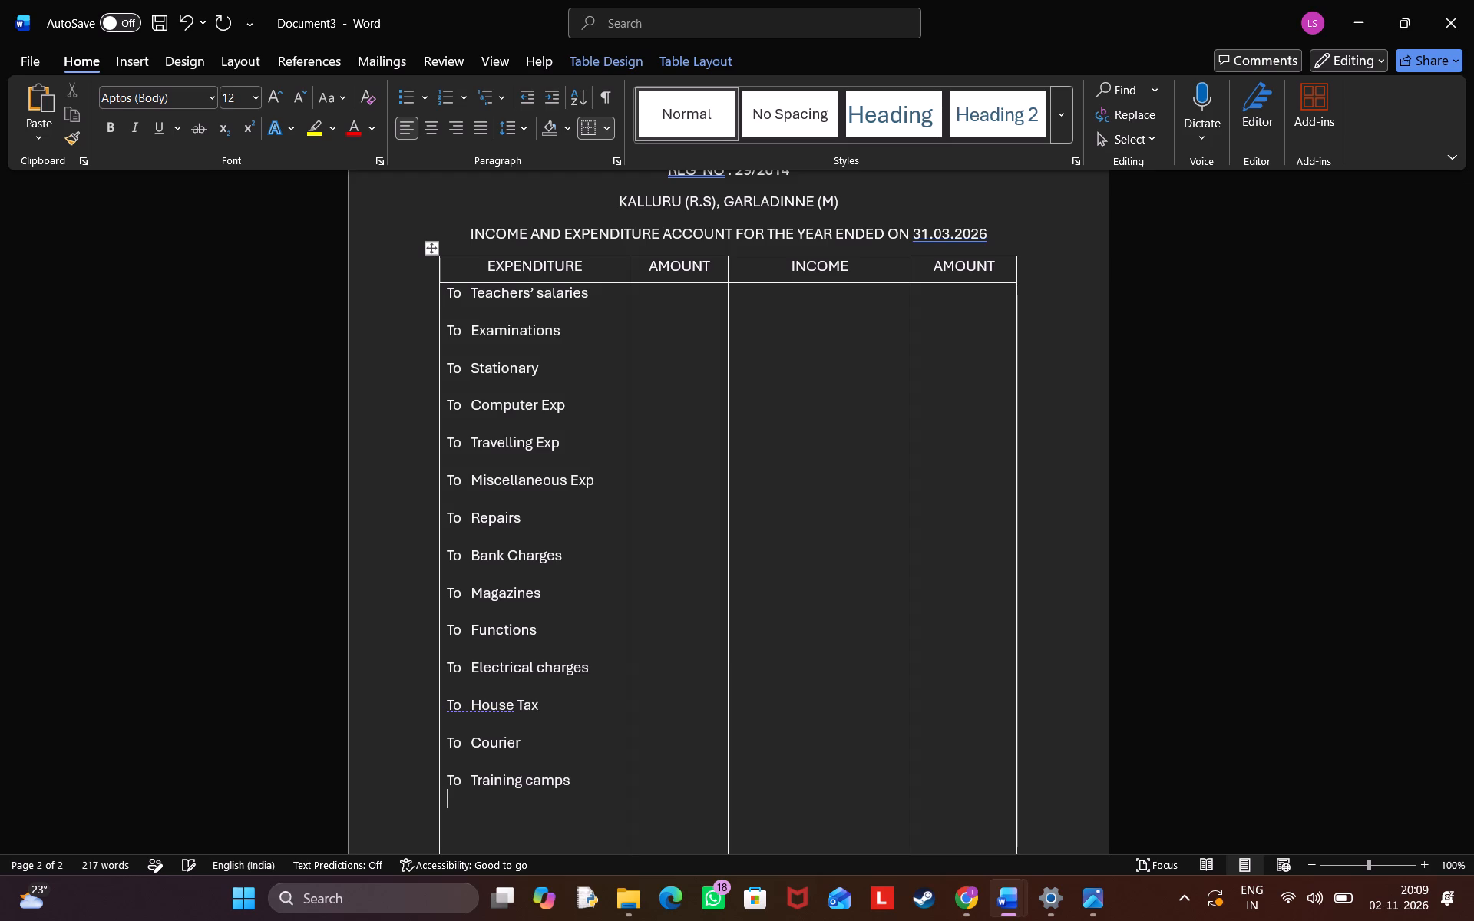
pyautogui.press('Return')
pyautogui.write('To')
pyautogui.press('space')
pyautogui.press('space')
pyautogui.press('space')
pyautogui.hotkey('shift', 'd')
pyautogui.press('BackSpace')
pyautogui.write('Sti')
pyautogui.write('pend')
# Add the entry "To Furniture" below To Stipend with the same blank line and three-space gap.
pyautogui.press('Return')
pyautogui.press('Return')
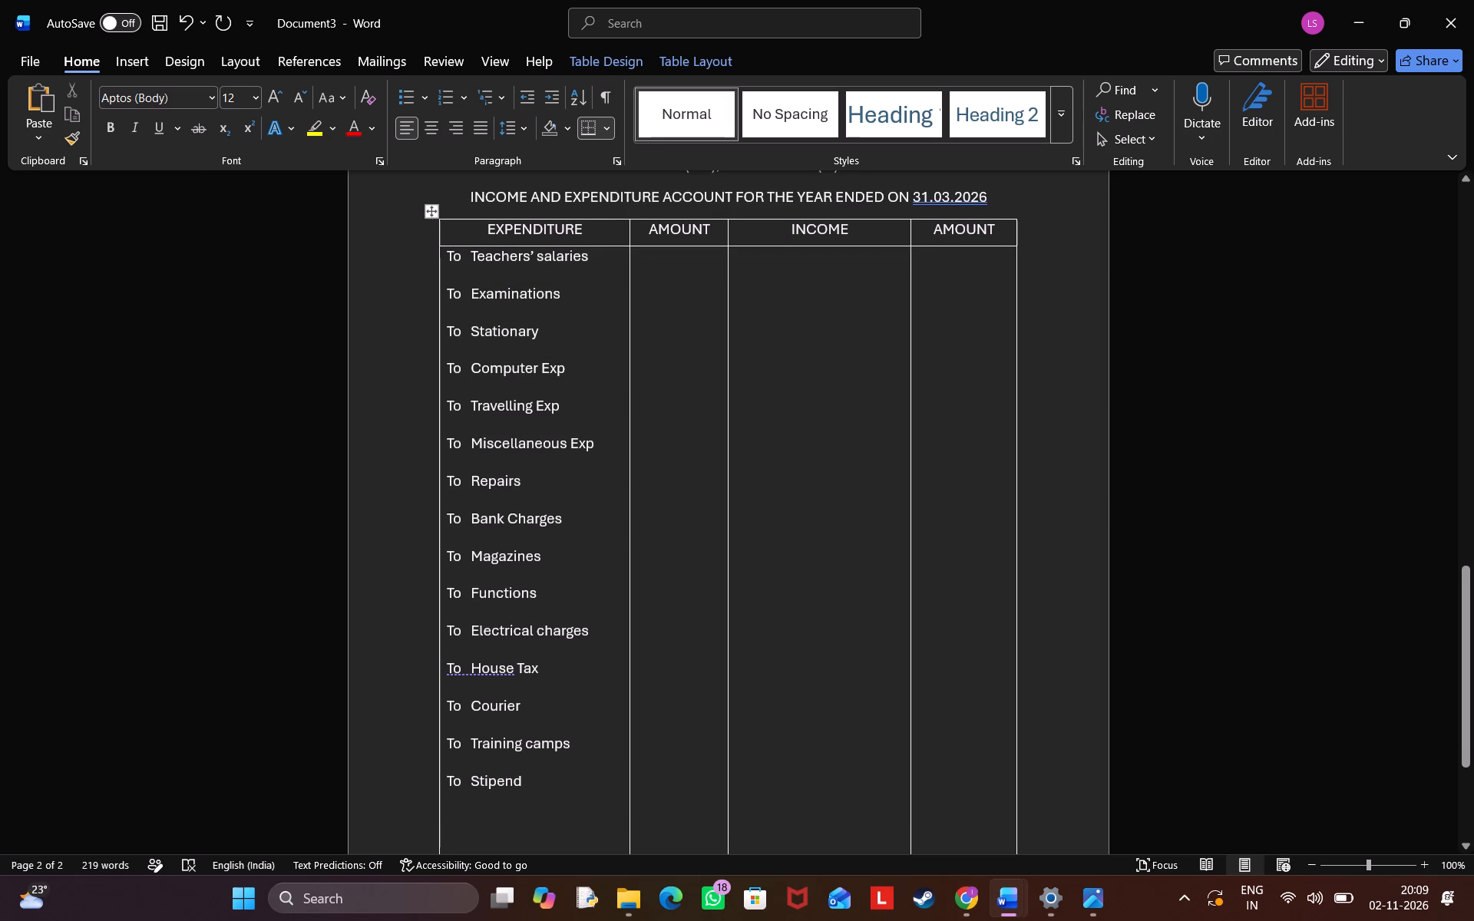
pyautogui.write('To')
pyautogui.press('space')
pyautogui.press('space')
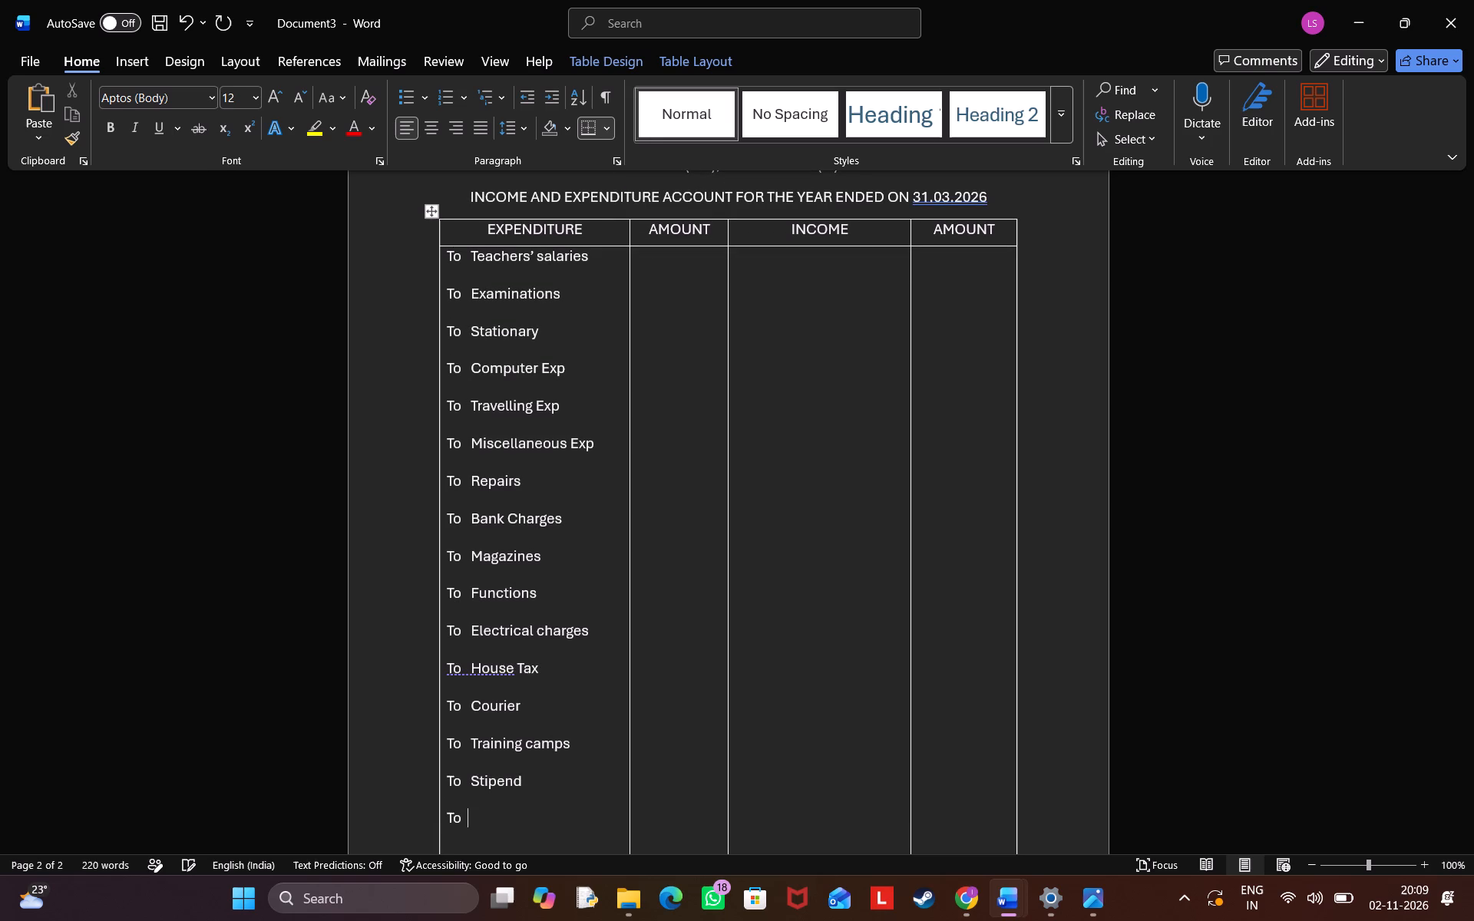
pyautogui.press('space')
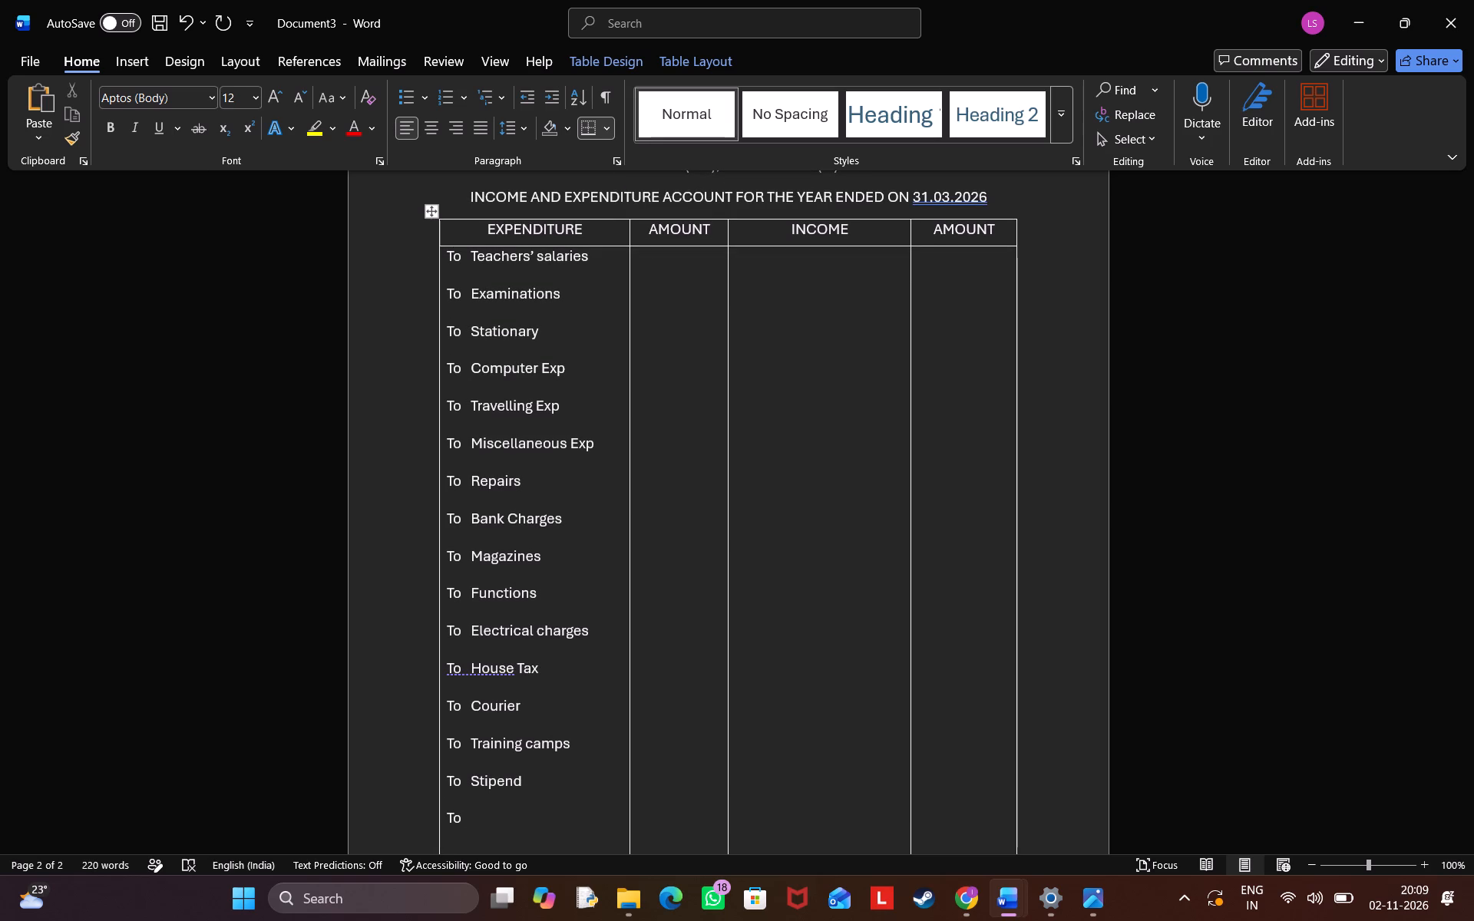
pyautogui.write('Furniture')
# Add the entry "To Books and sales" below To Furniture with the same blank line and three-space gap.
pyautogui.press('Return')
pyautogui.press('Return')
pyautogui.write('To')
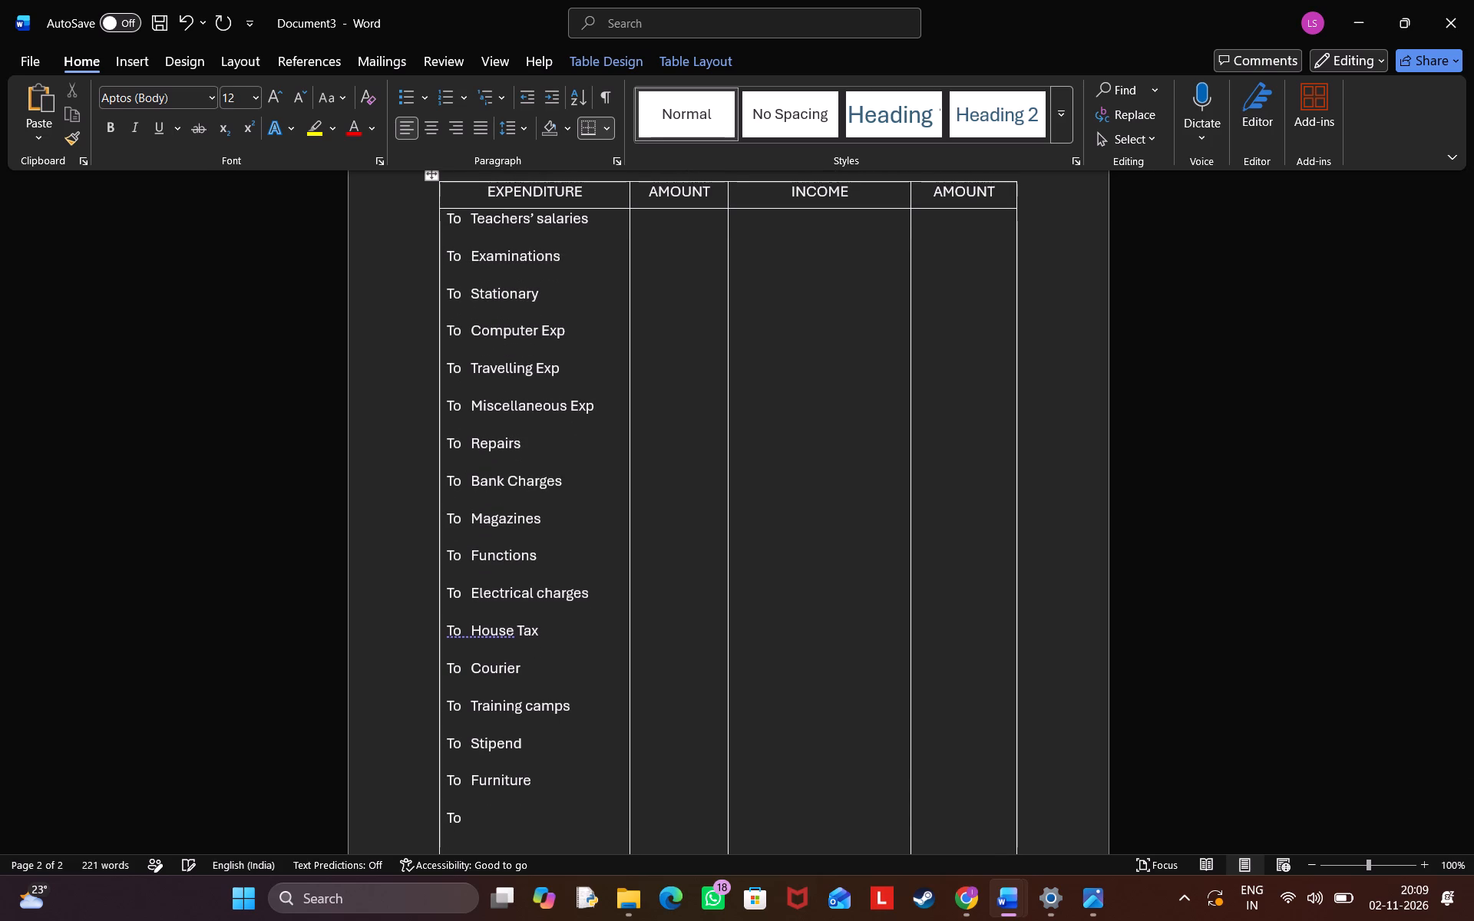
pyautogui.press('space')
pyautogui.press('space')
pyautogui.press('space')
pyautogui.write('Books and')
pyautogui.press('space')
pyautogui.write('sales')
# Add the entry "To School Advances" below To Books and sales with the same blank line and three-space gap.
pyautogui.press('Return')
pyautogui.press('Return')
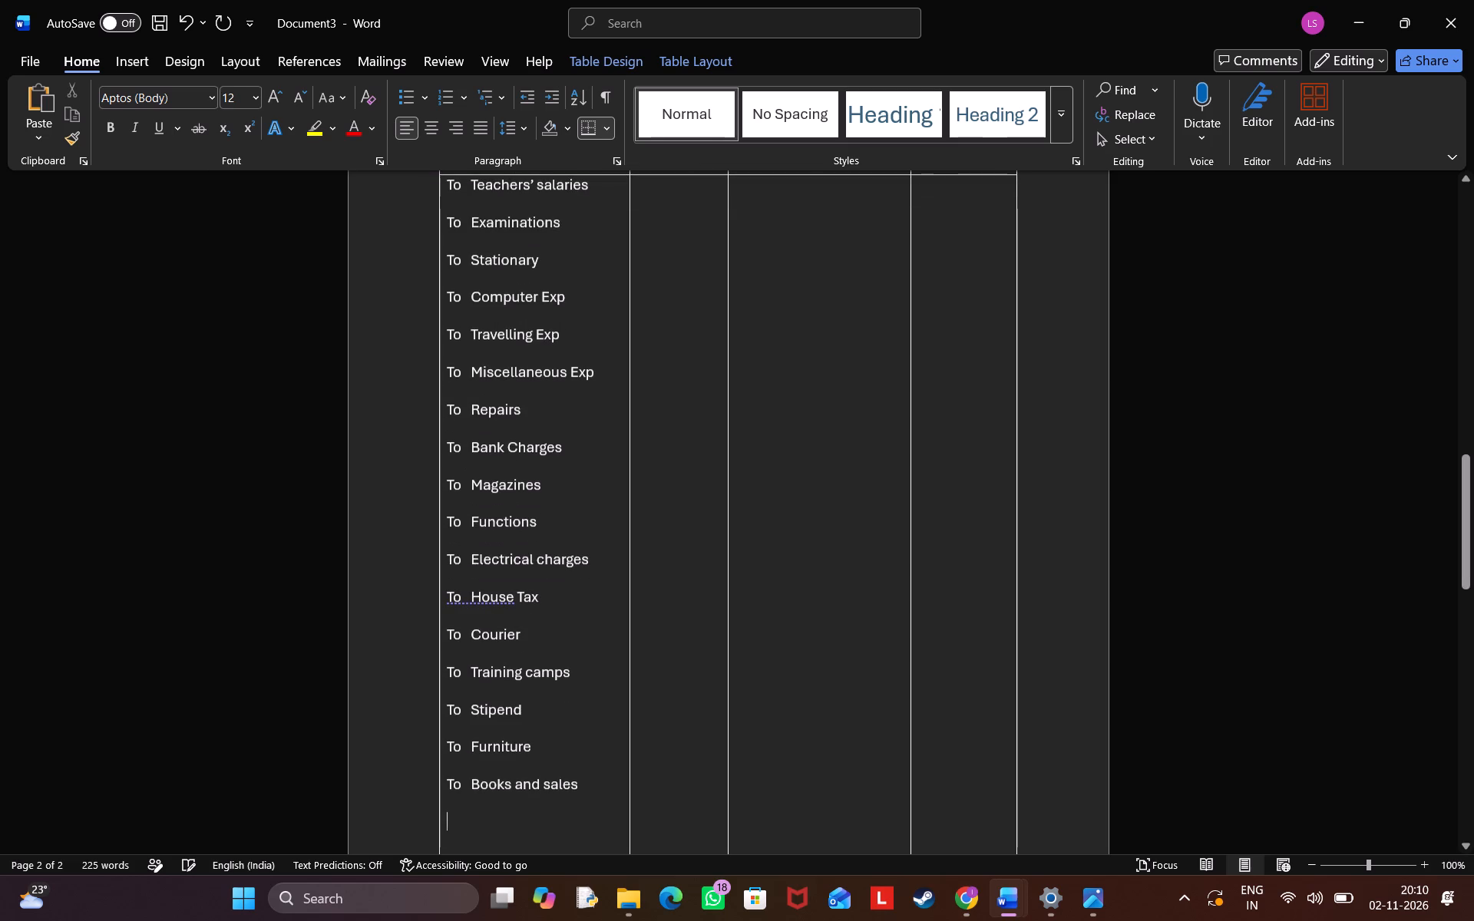
pyautogui.write('To')
pyautogui.press('space')
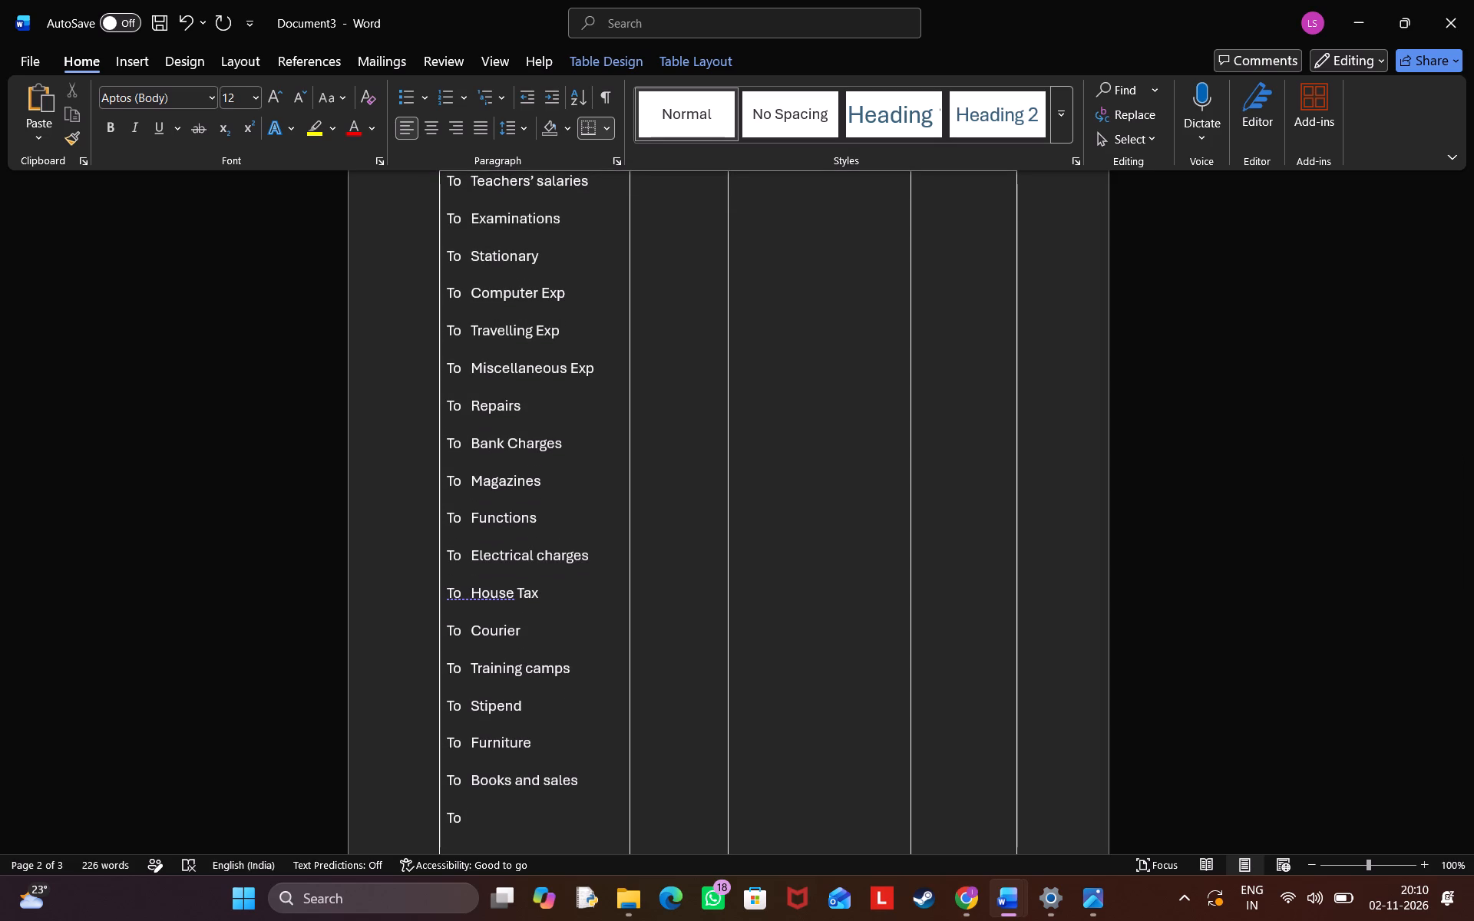
pyautogui.press('space')
pyautogui.press('space')
pyautogui.write('School Advances')
pyautogui.press('Return')
pyautogui.press('Return')
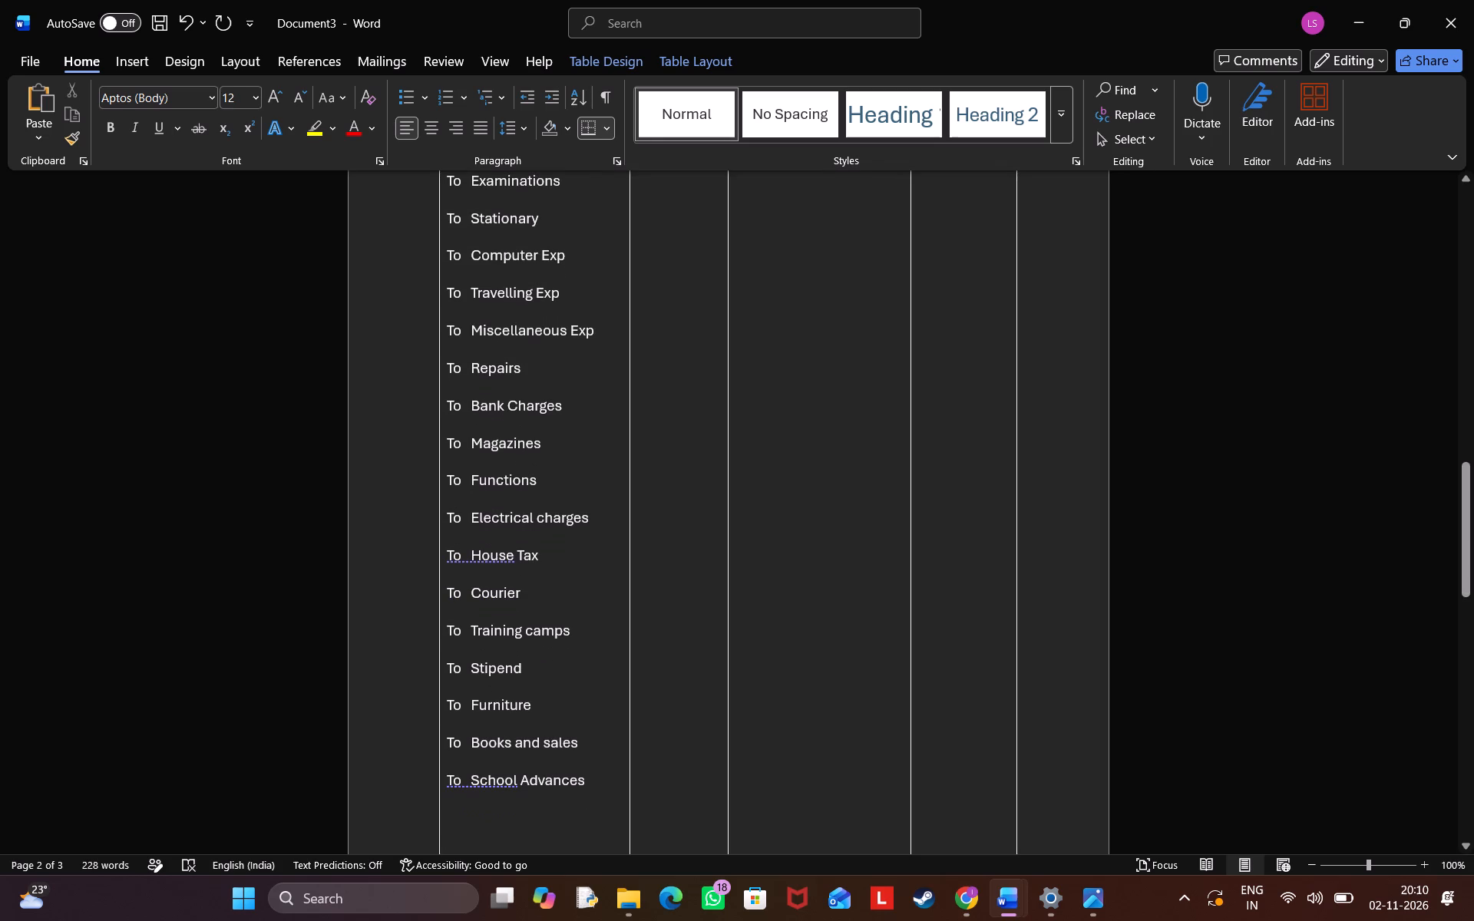
# Lowercase the last words of the To School Advances and To House Tax entries to "advances" and "tax".
pyautogui.click(537, 779)
pyautogui.press('Left')
pyautogui.press('BackSpace')
pyautogui.press('a')
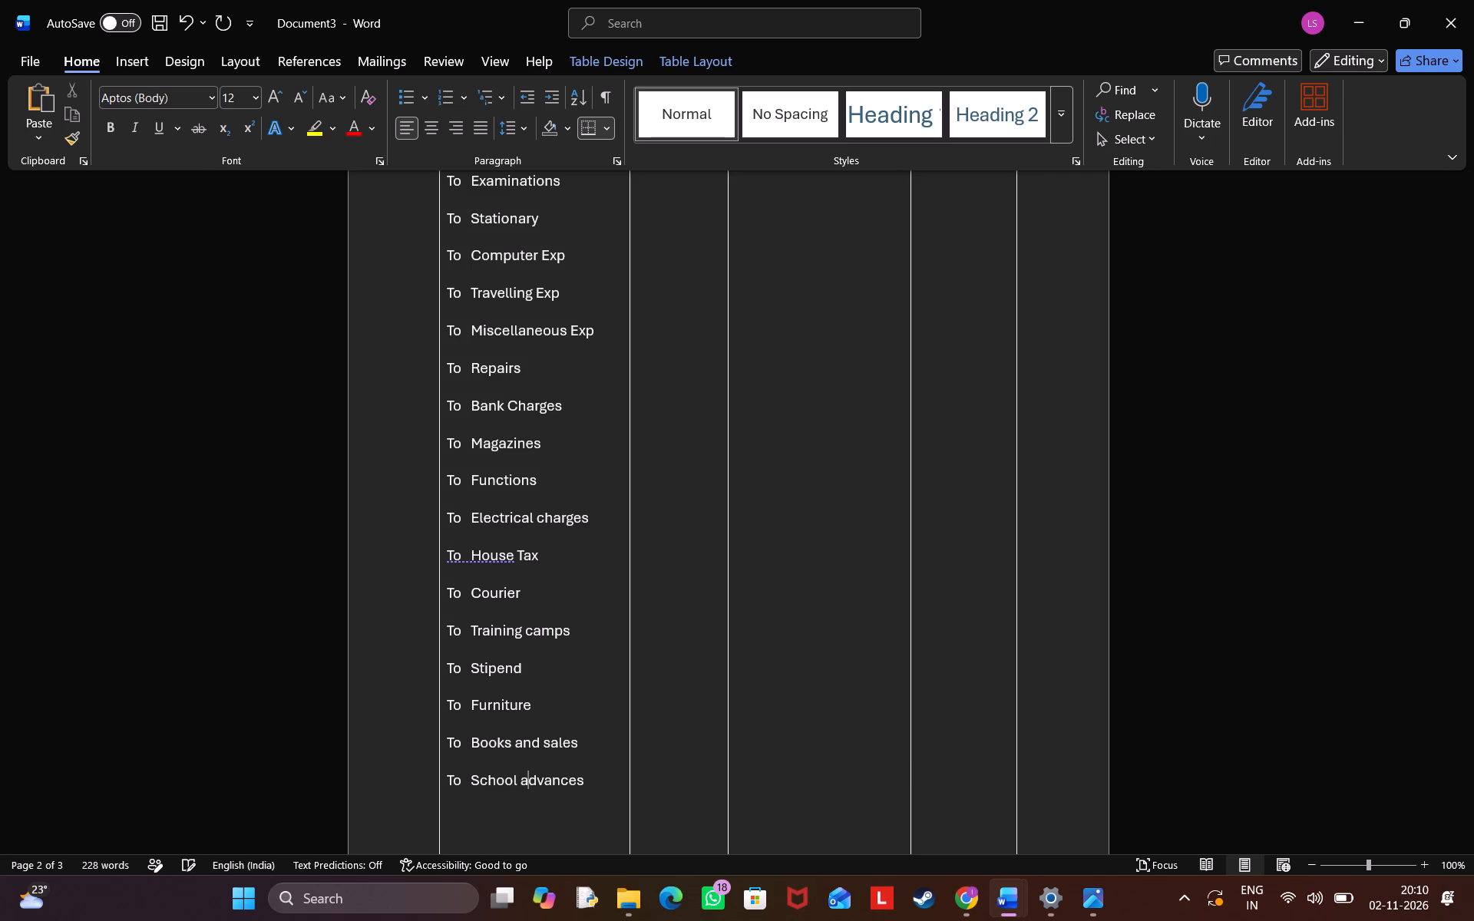
pyautogui.click(521, 560)
pyautogui.press('BackSpace')
pyautogui.press('t')
# Add the entry "To TDS" below To School advances with the same blank line and three-space gap.
pyautogui.click(584, 788)
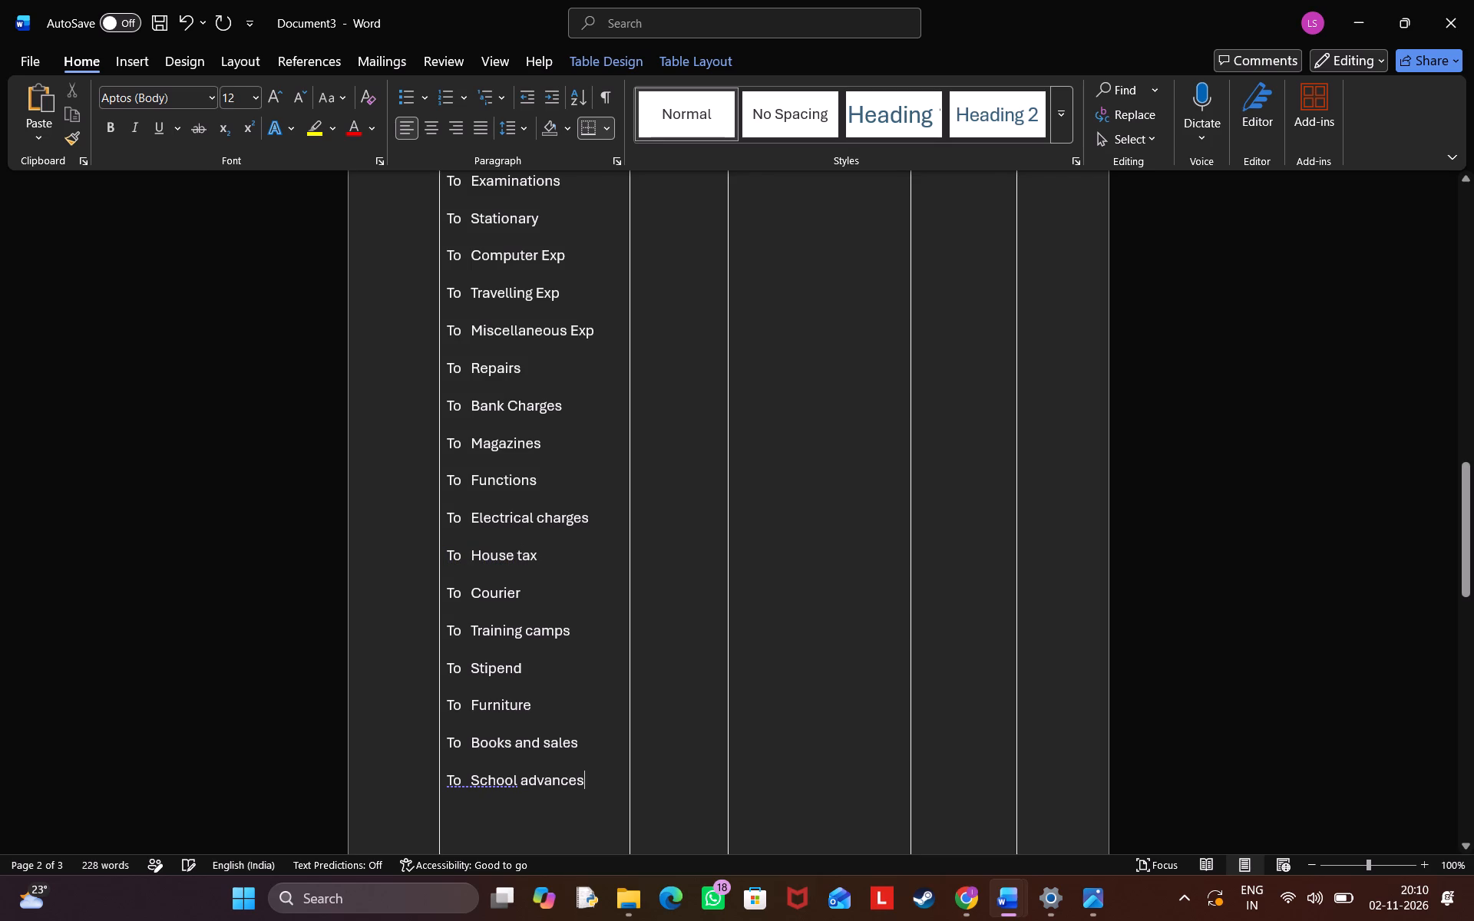
pyautogui.press('Return')
pyautogui.press('Return')
pyautogui.click(494, 780)
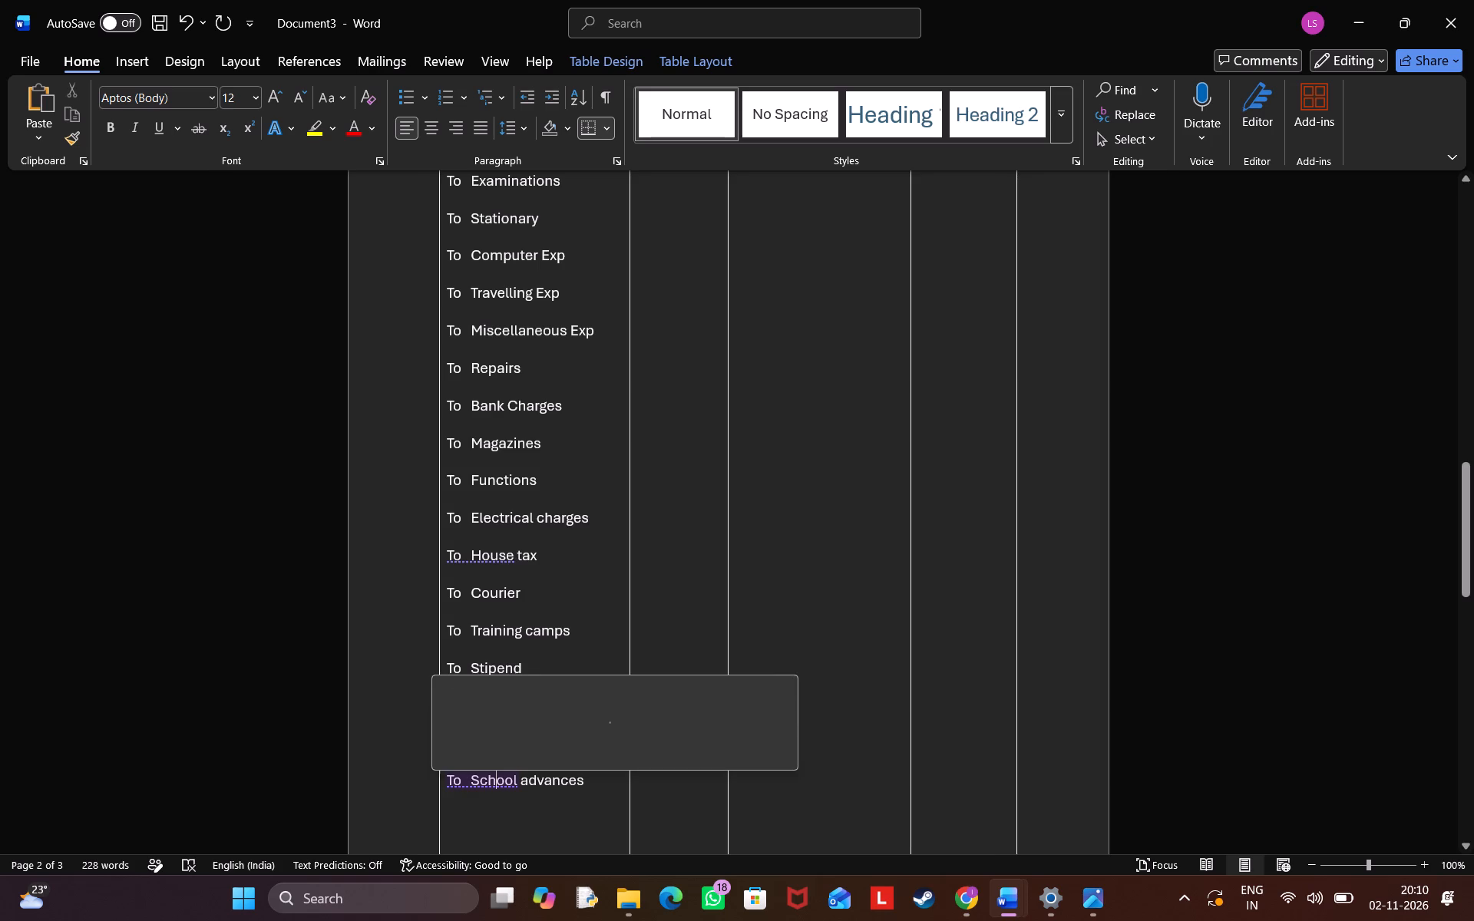
pyautogui.click(557, 854)
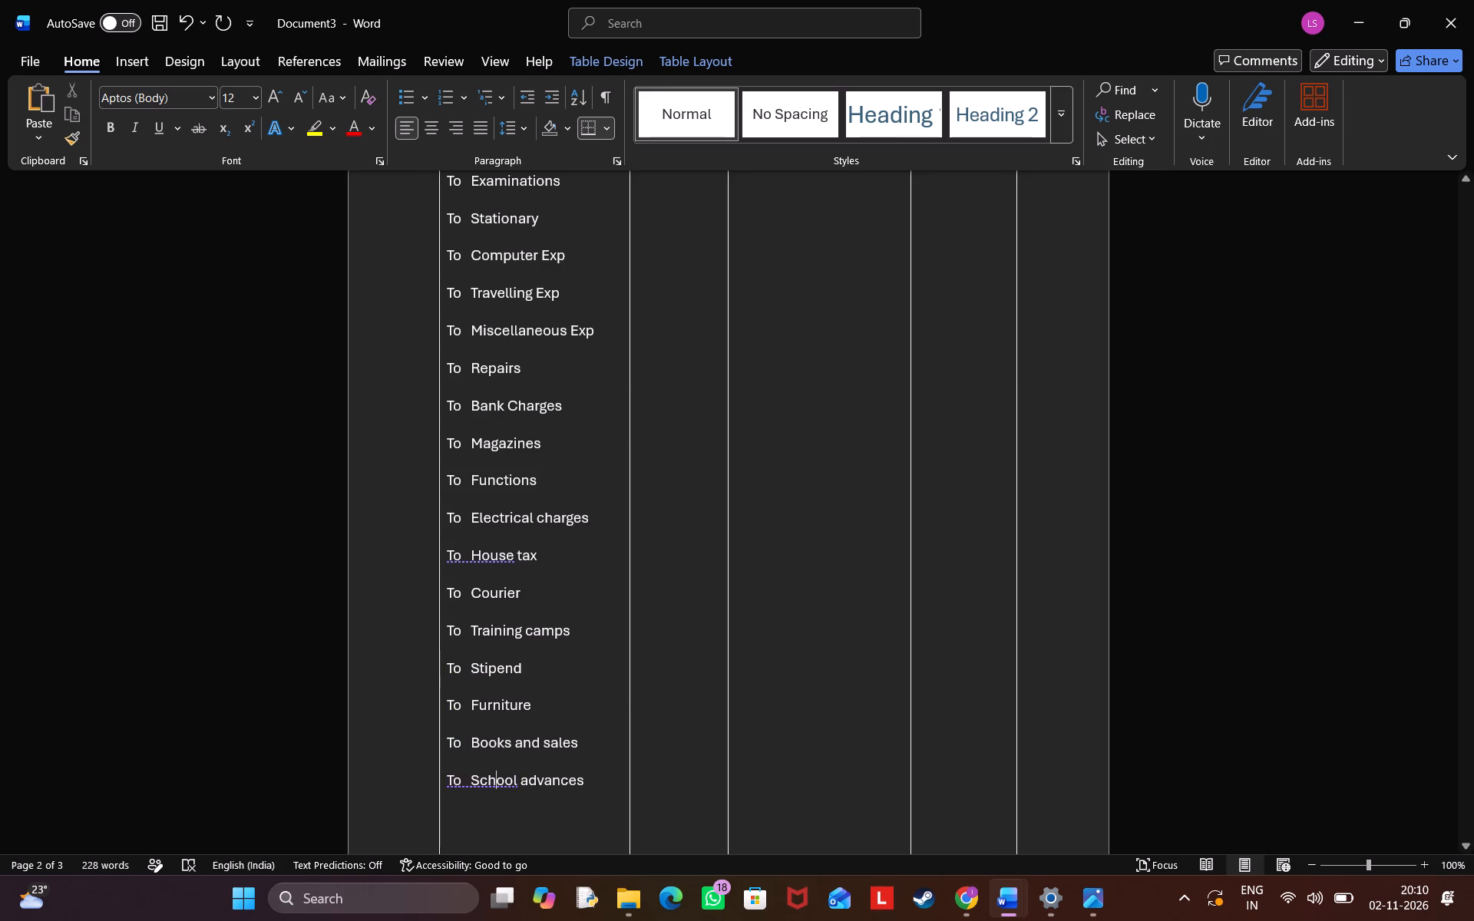
pyautogui.click(590, 777)
pyautogui.press('Return')
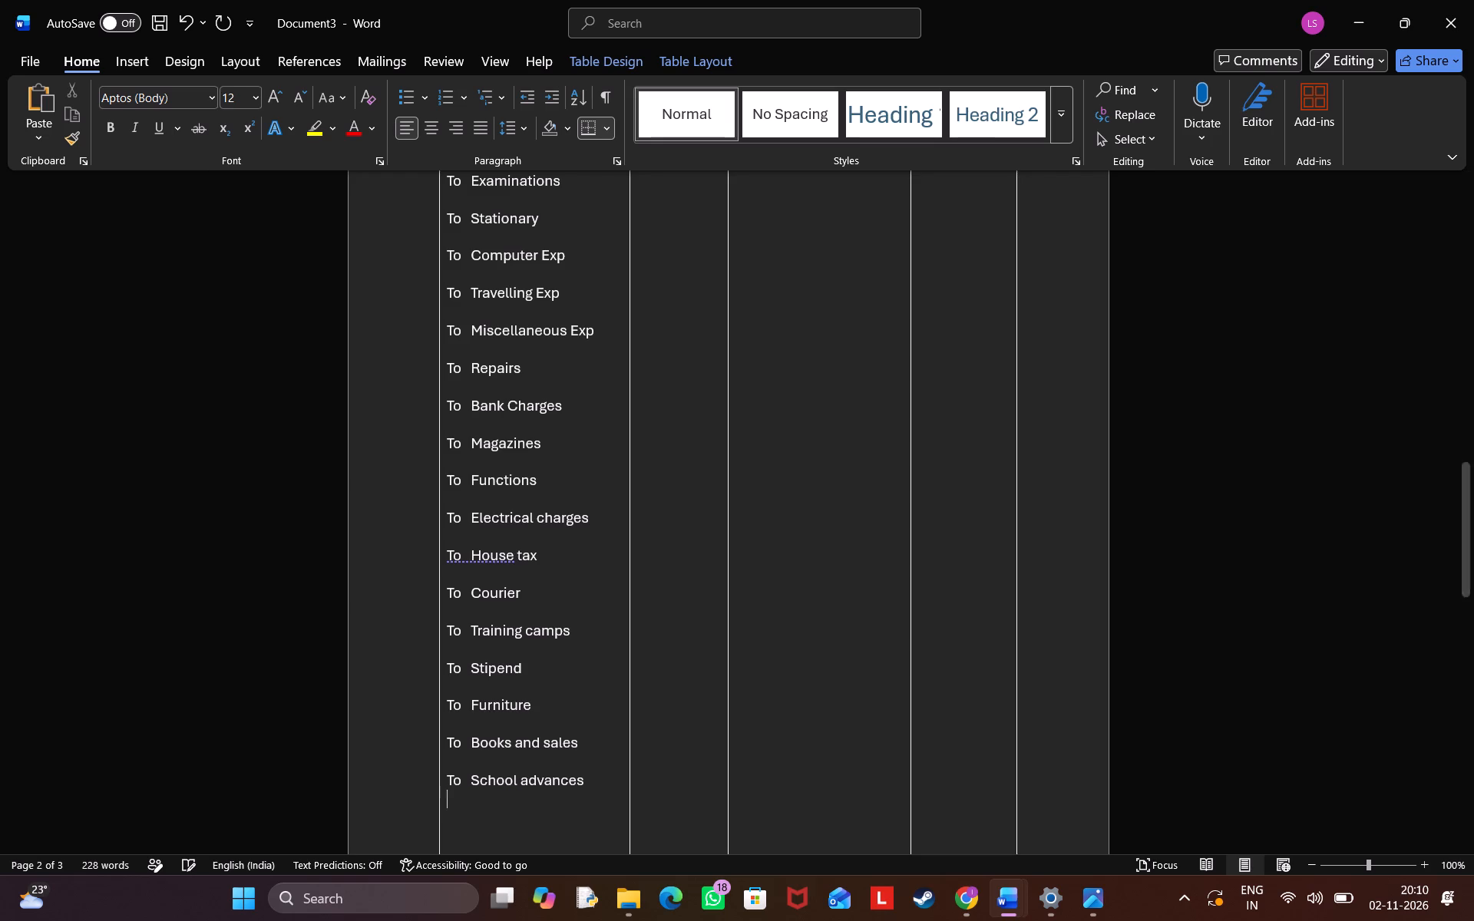
pyautogui.press('Return')
pyautogui.write('To')
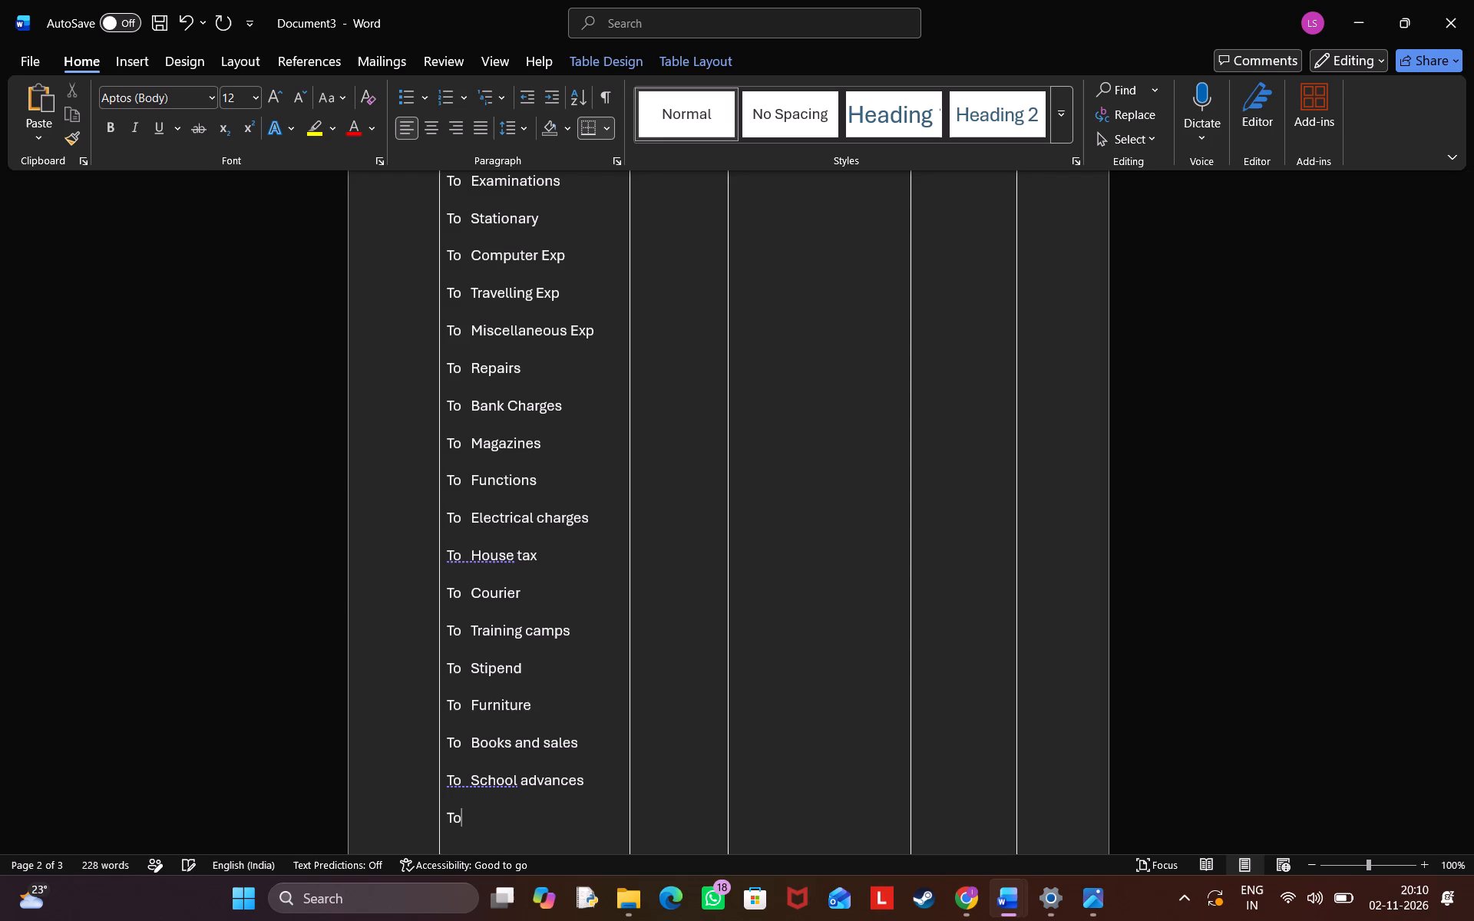
pyautogui.press('space')
pyautogui.press('space')
pyautogui.press('space')
pyautogui.write('TDS')
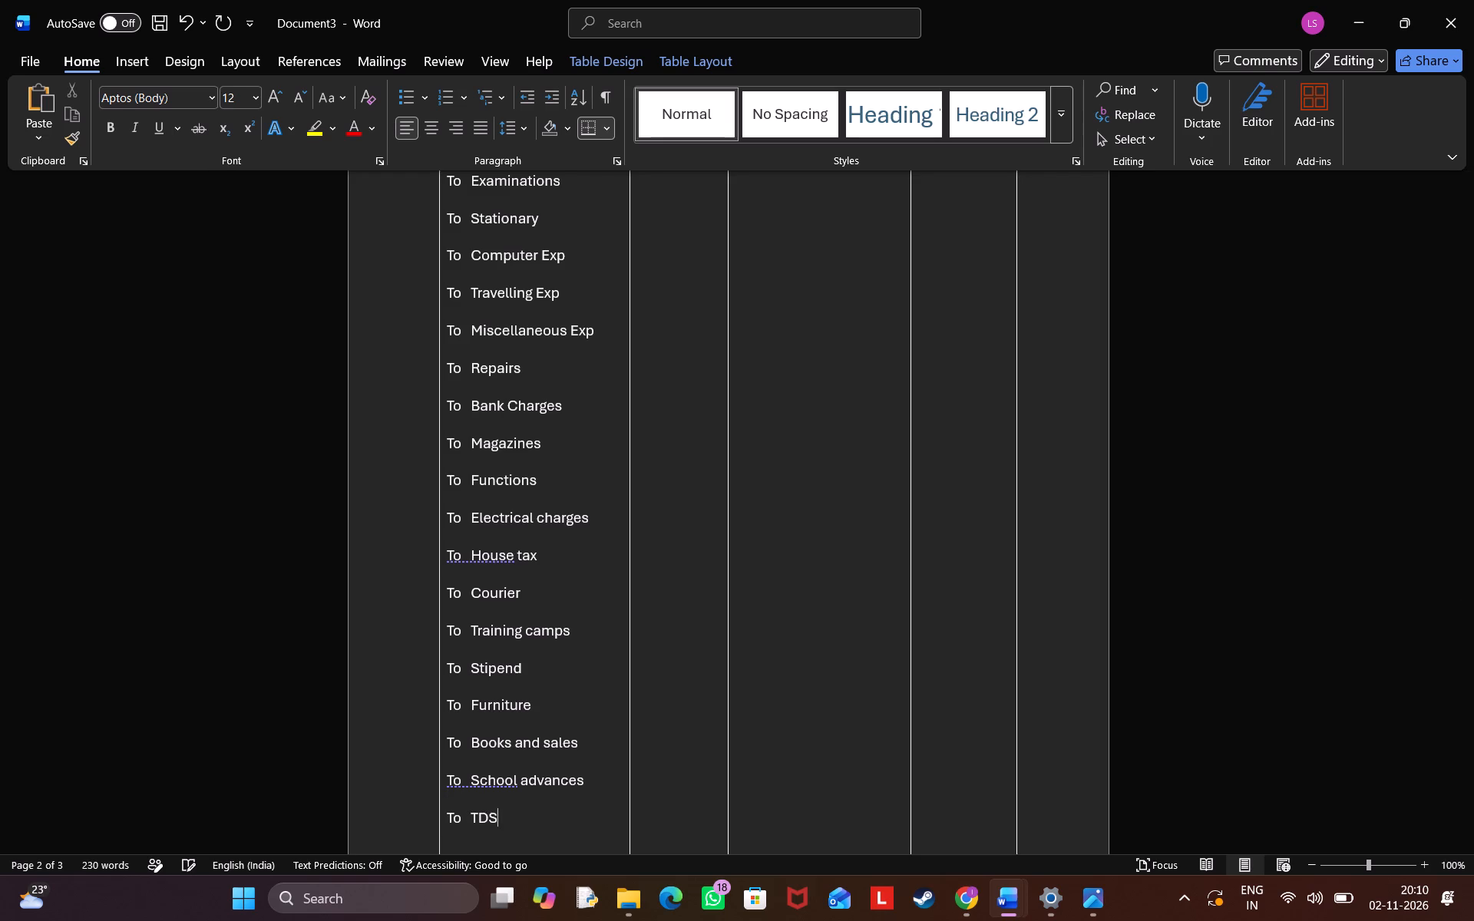
# Add the entry "To Unpaid salaries" below To TDS with the same blank line and three-space gap.
pyautogui.press('Return')
pyautogui.press('Return')
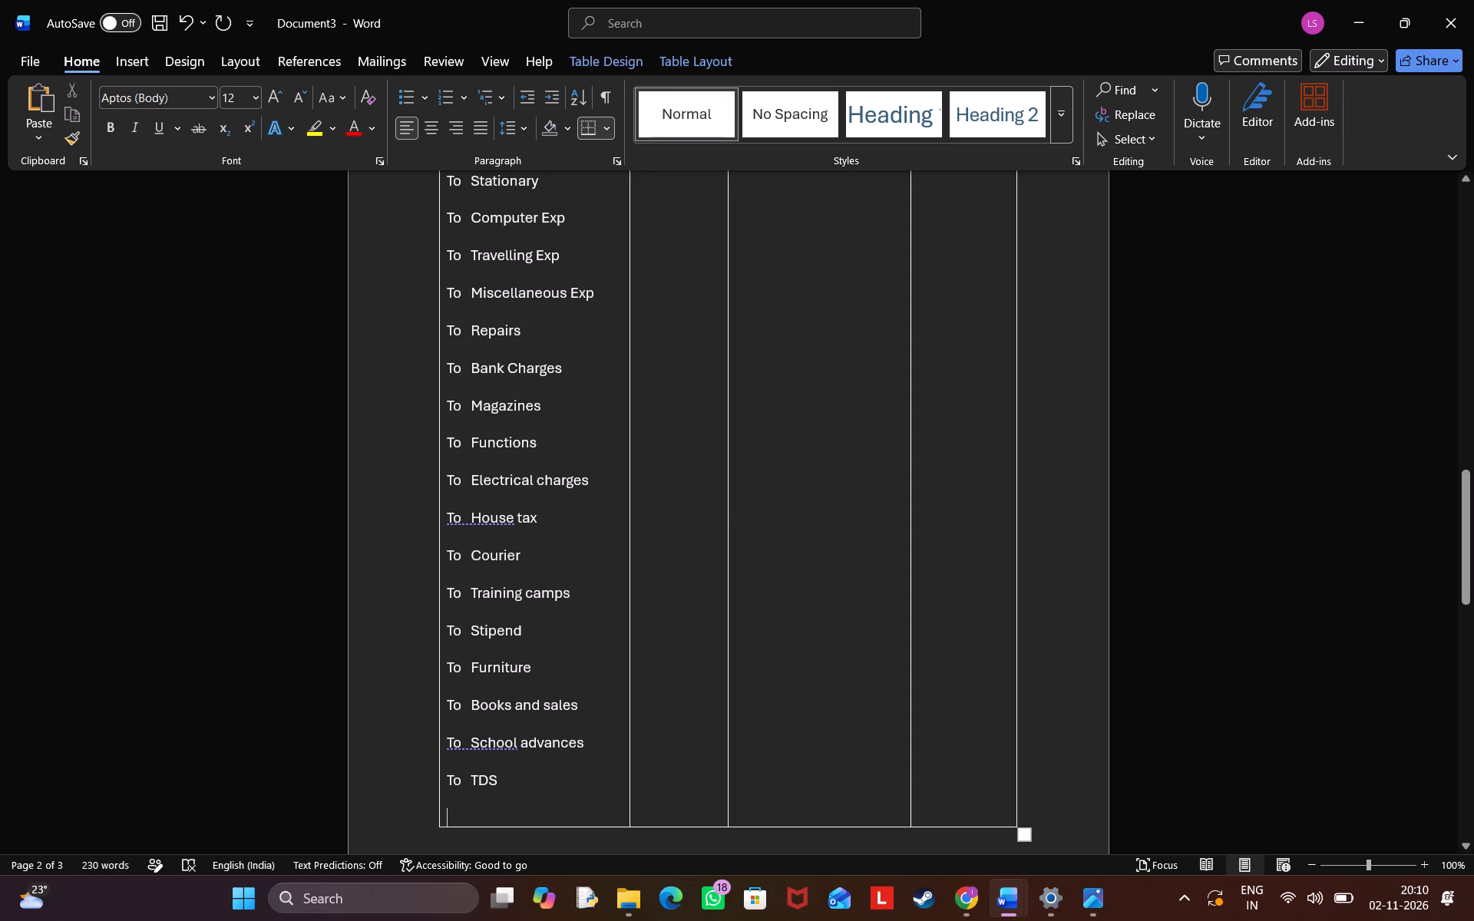
pyautogui.write('To')
pyautogui.press('space')
pyautogui.press('space')
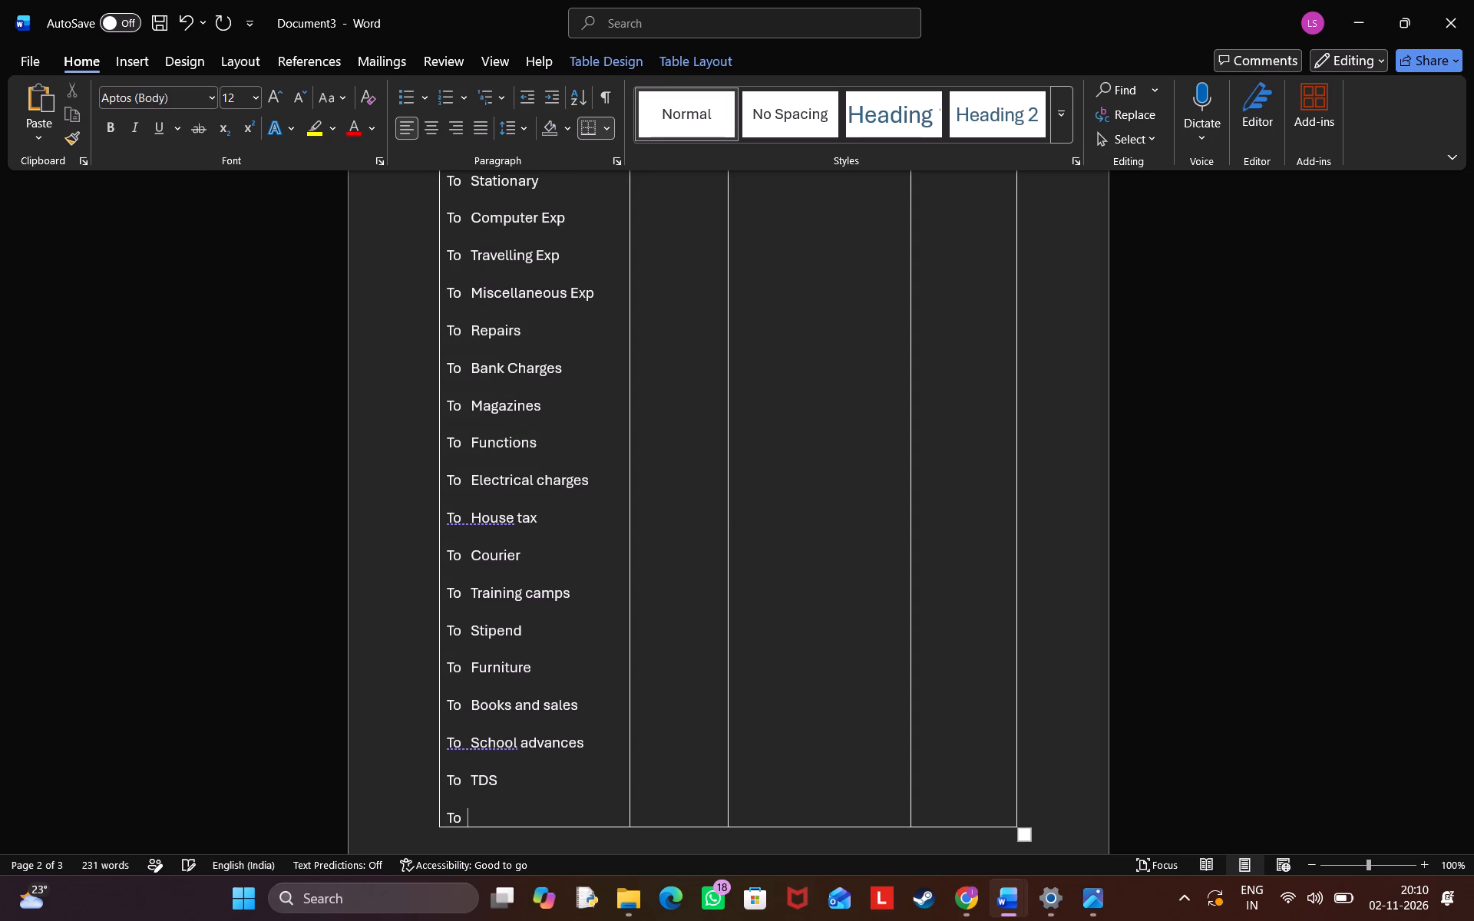
pyautogui.press('space')
pyautogui.write('Unpaid')
pyautogui.press('space')
pyautogui.write('sa')
pyautogui.write('laries')
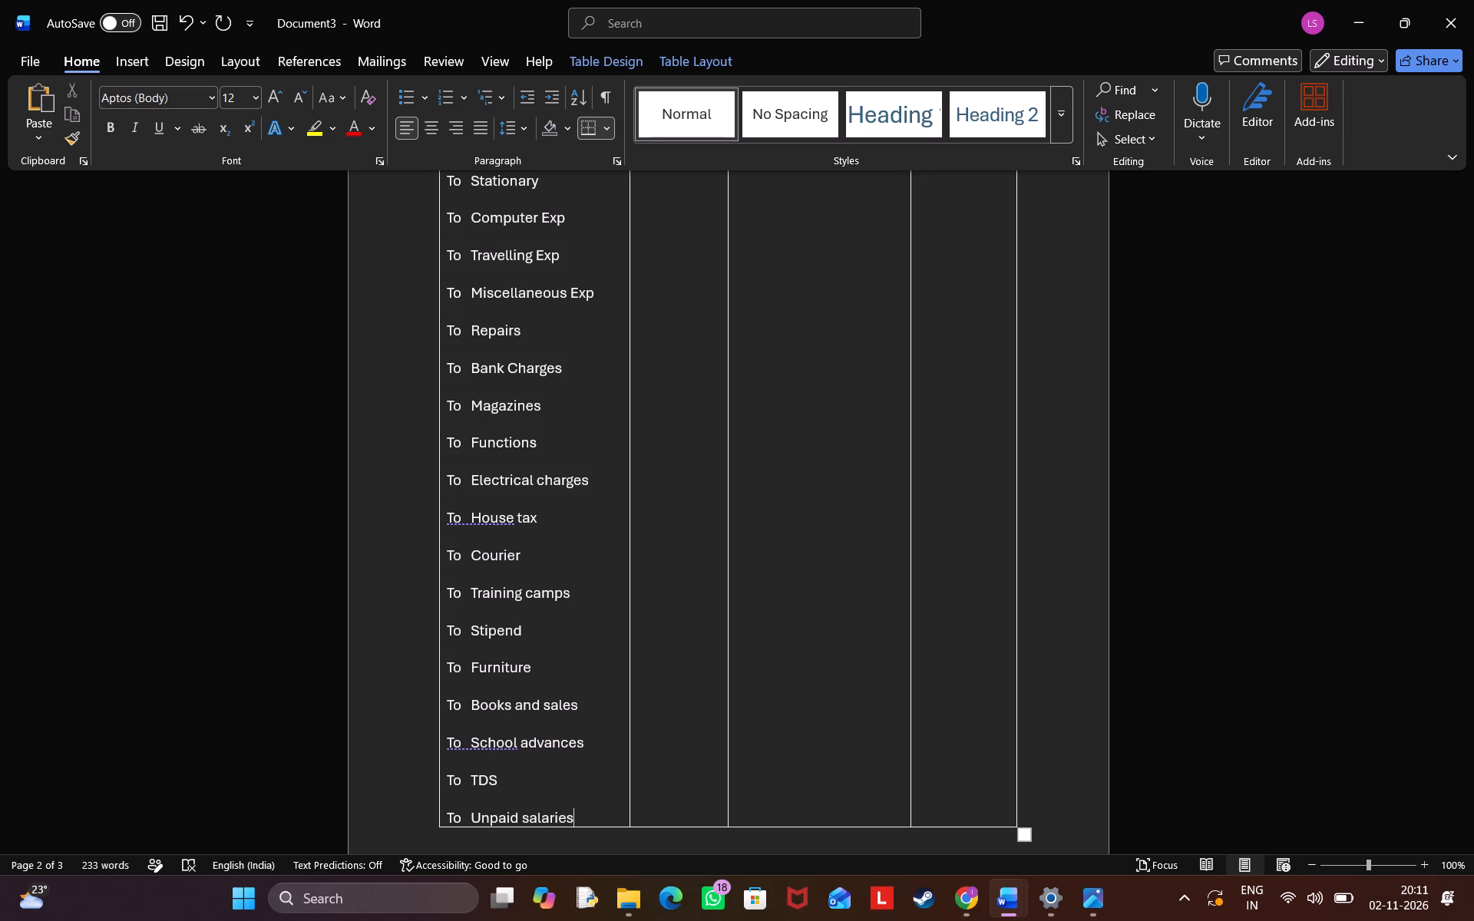
# Examine how the income and expenditure table is laid out across pages 2 and 3.
pyautogui.scroll(-1, 774, 655)
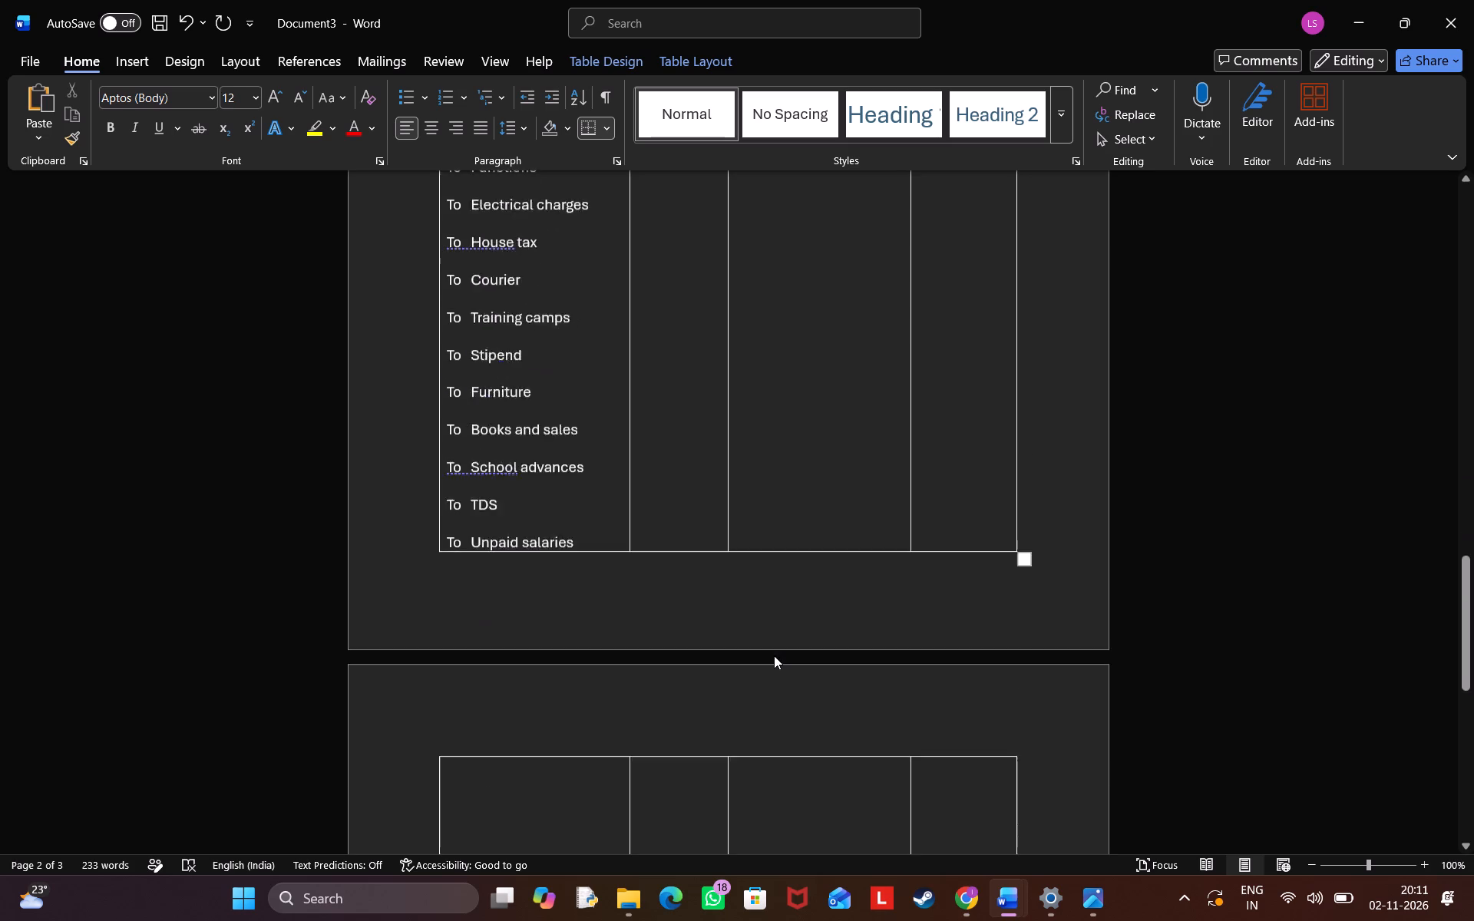
pyautogui.scroll(-1, 774, 655)
pyautogui.scroll(6, 774, 655)
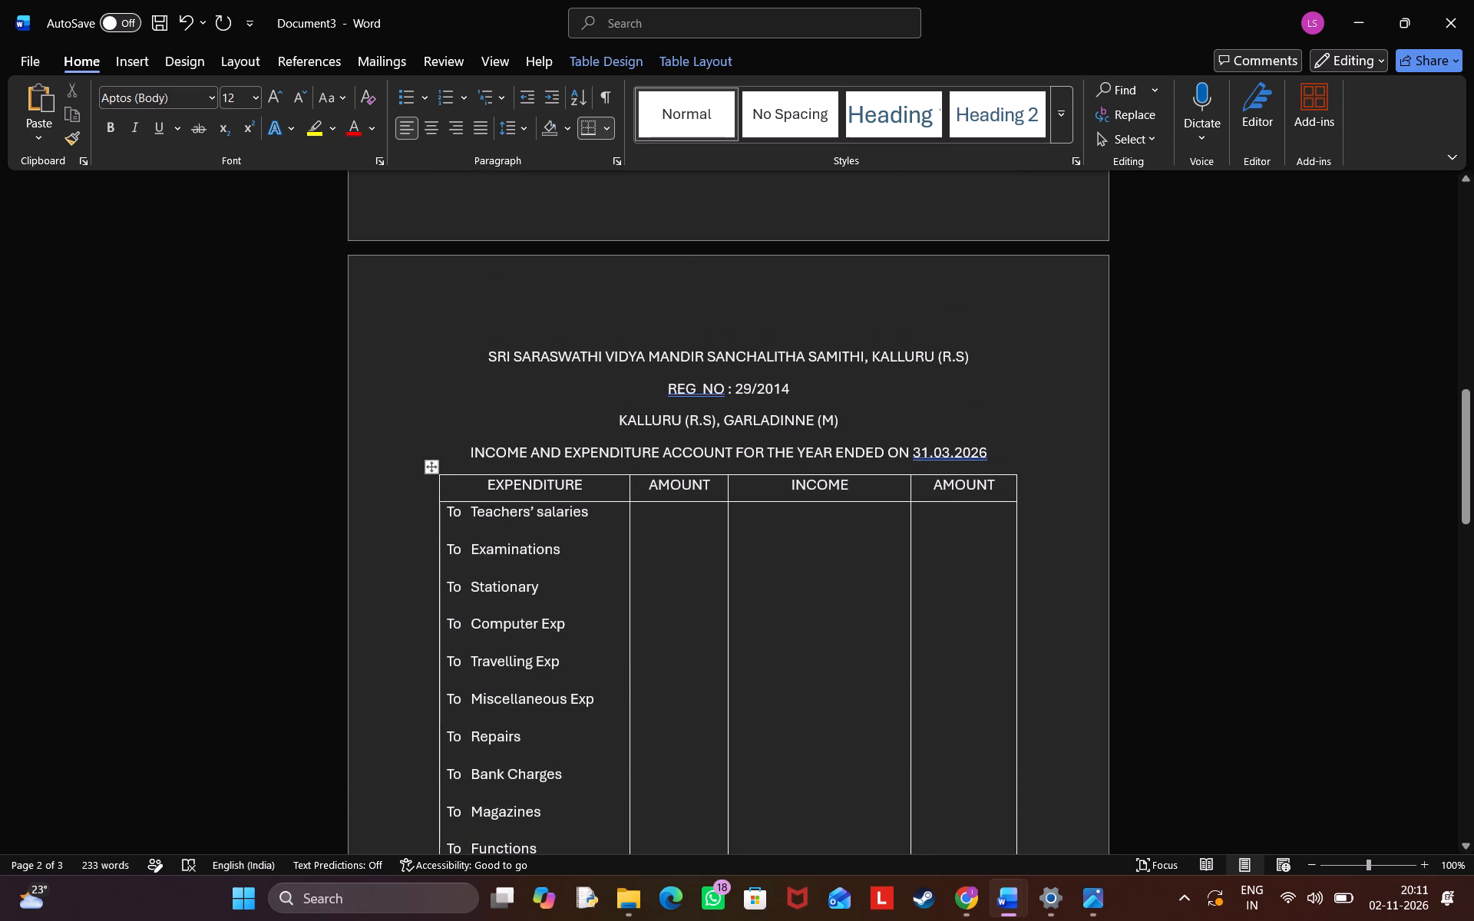
pyautogui.scroll(-4, 774, 655)
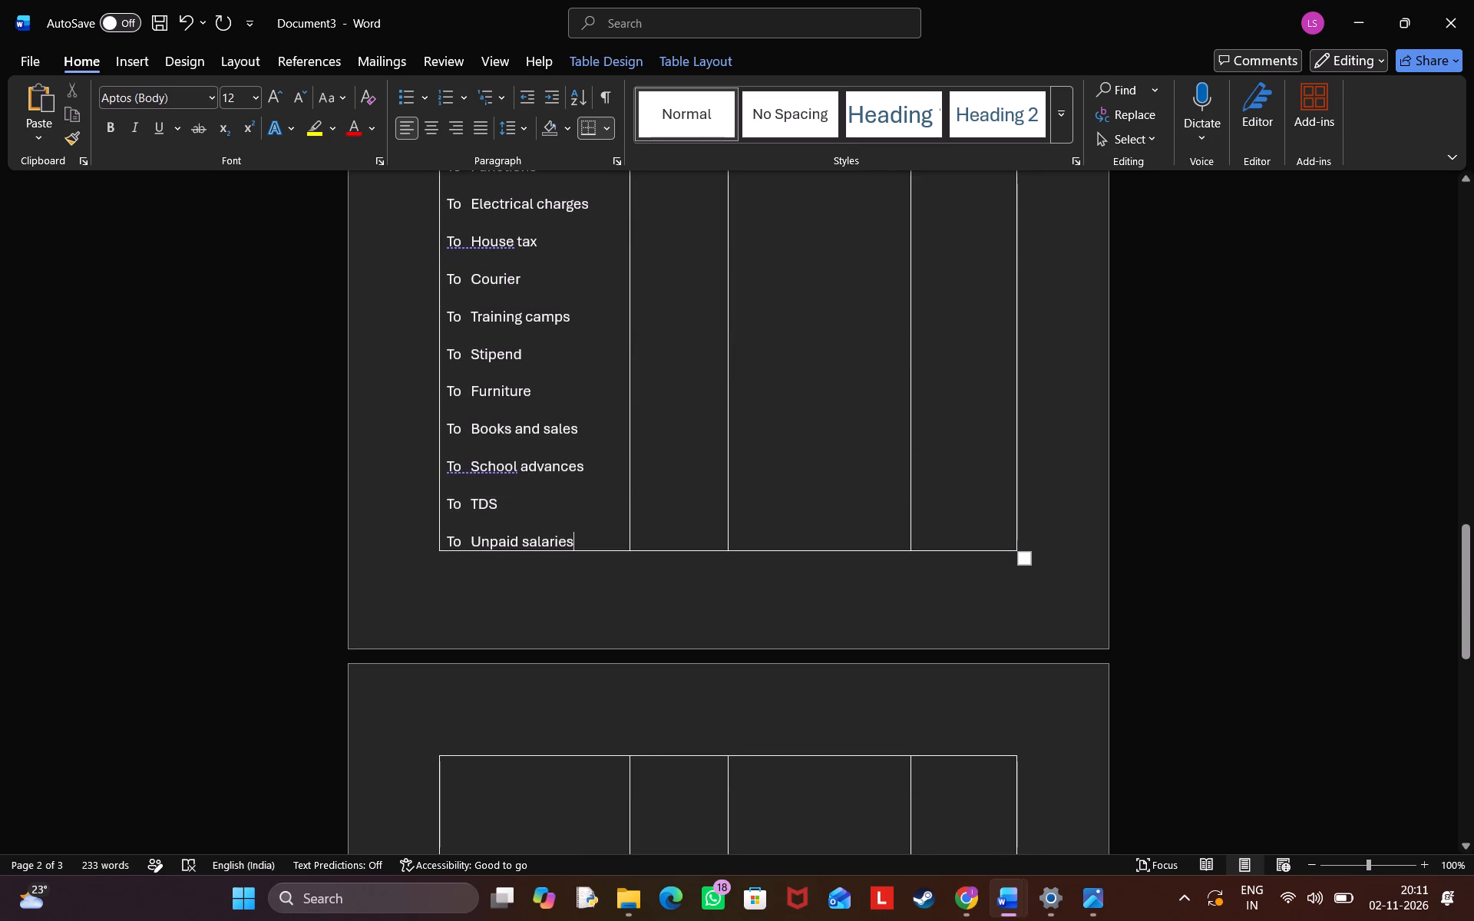
pyautogui.scroll(-6, 821, 749)
pyautogui.scroll(8, 821, 749)
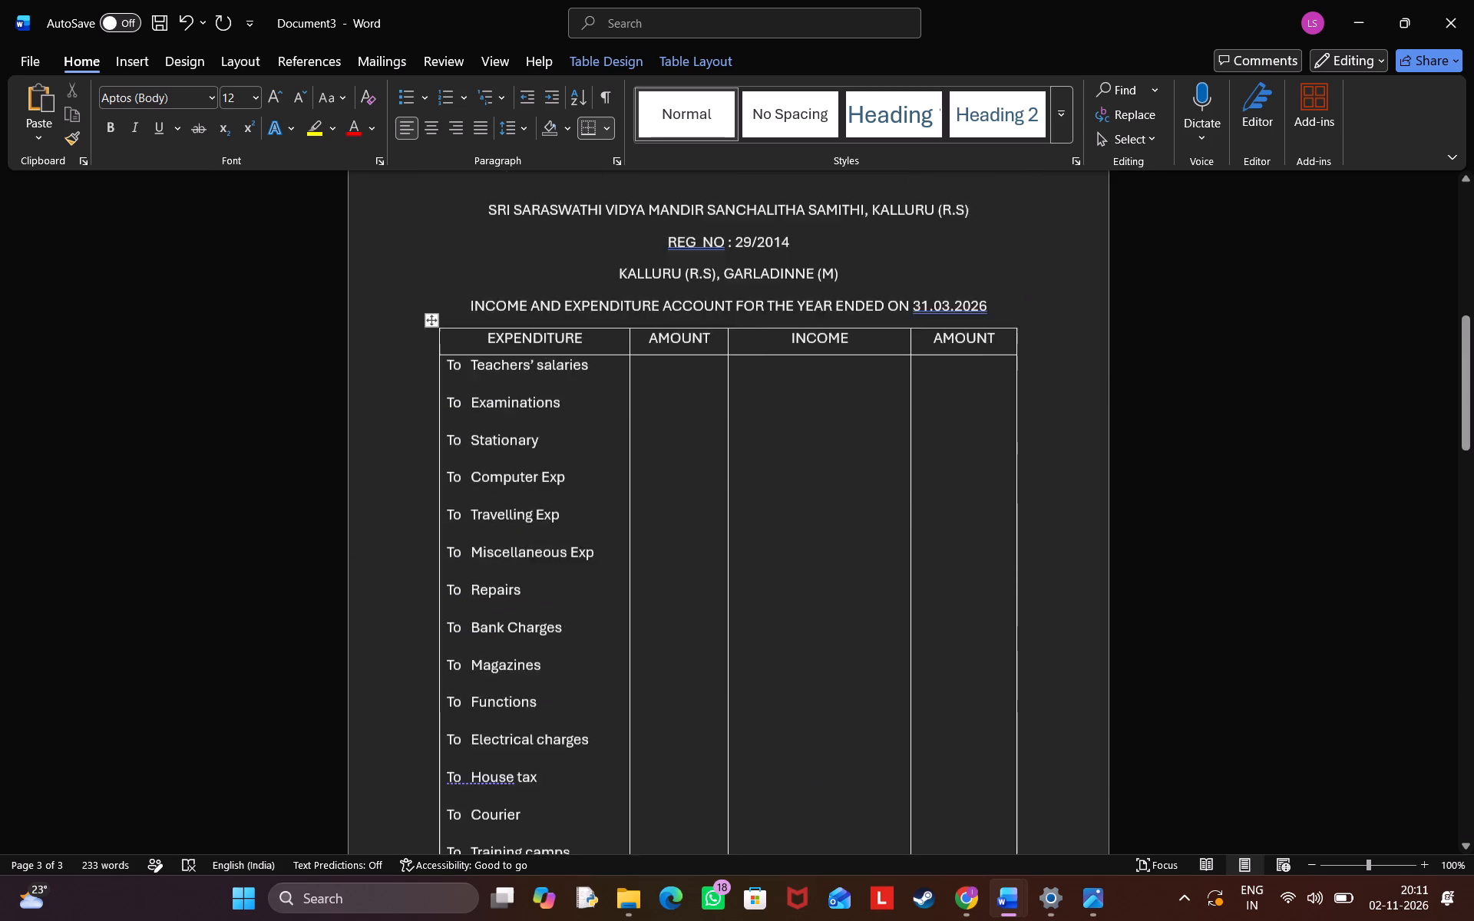
pyautogui.scroll(2, 821, 749)
pyautogui.scroll(-4, 821, 749)
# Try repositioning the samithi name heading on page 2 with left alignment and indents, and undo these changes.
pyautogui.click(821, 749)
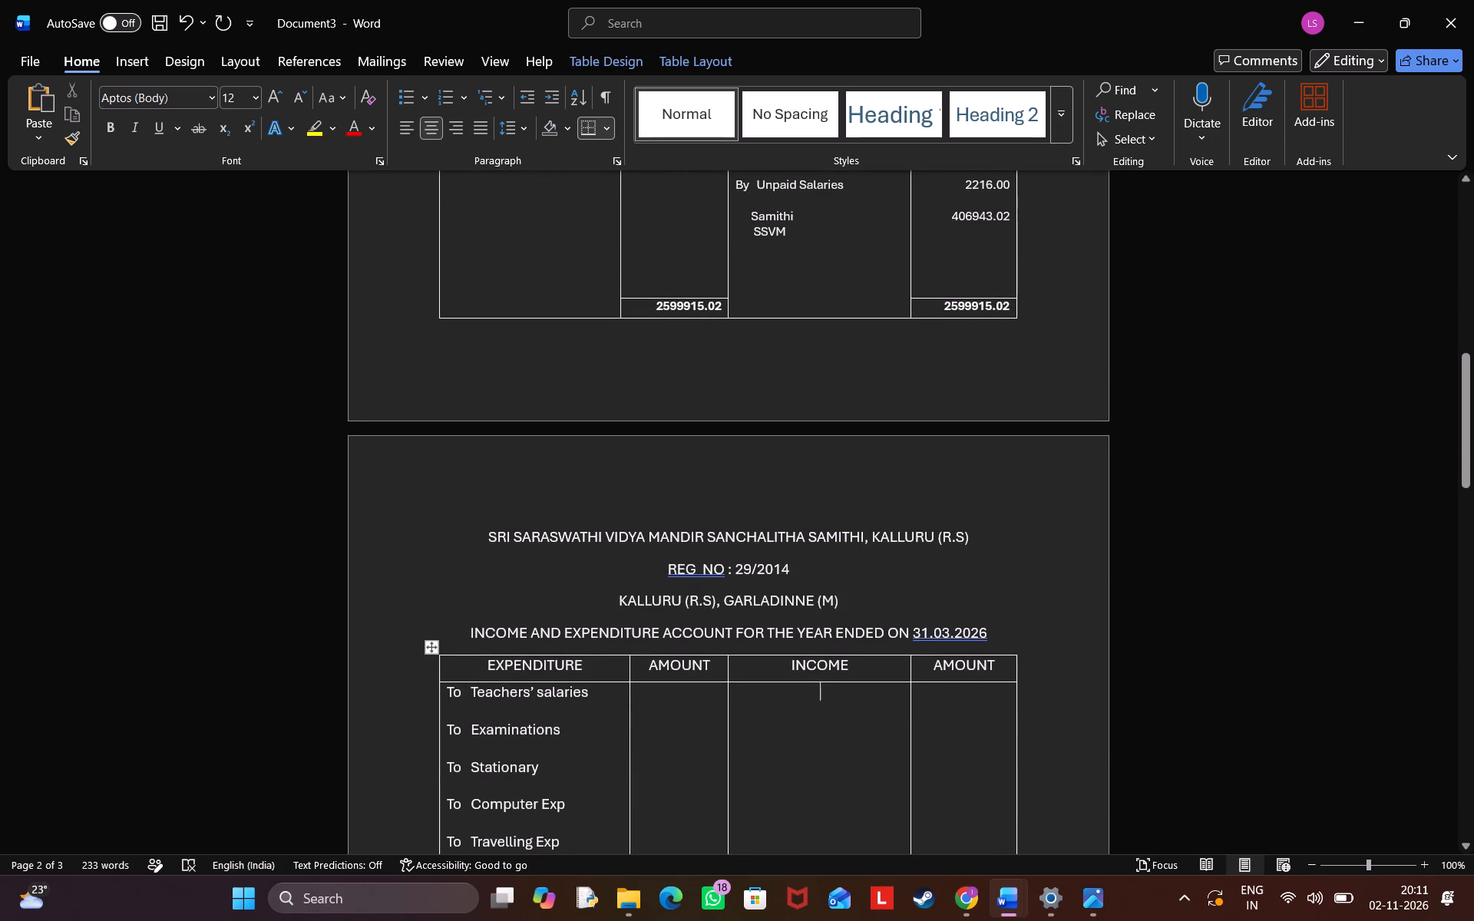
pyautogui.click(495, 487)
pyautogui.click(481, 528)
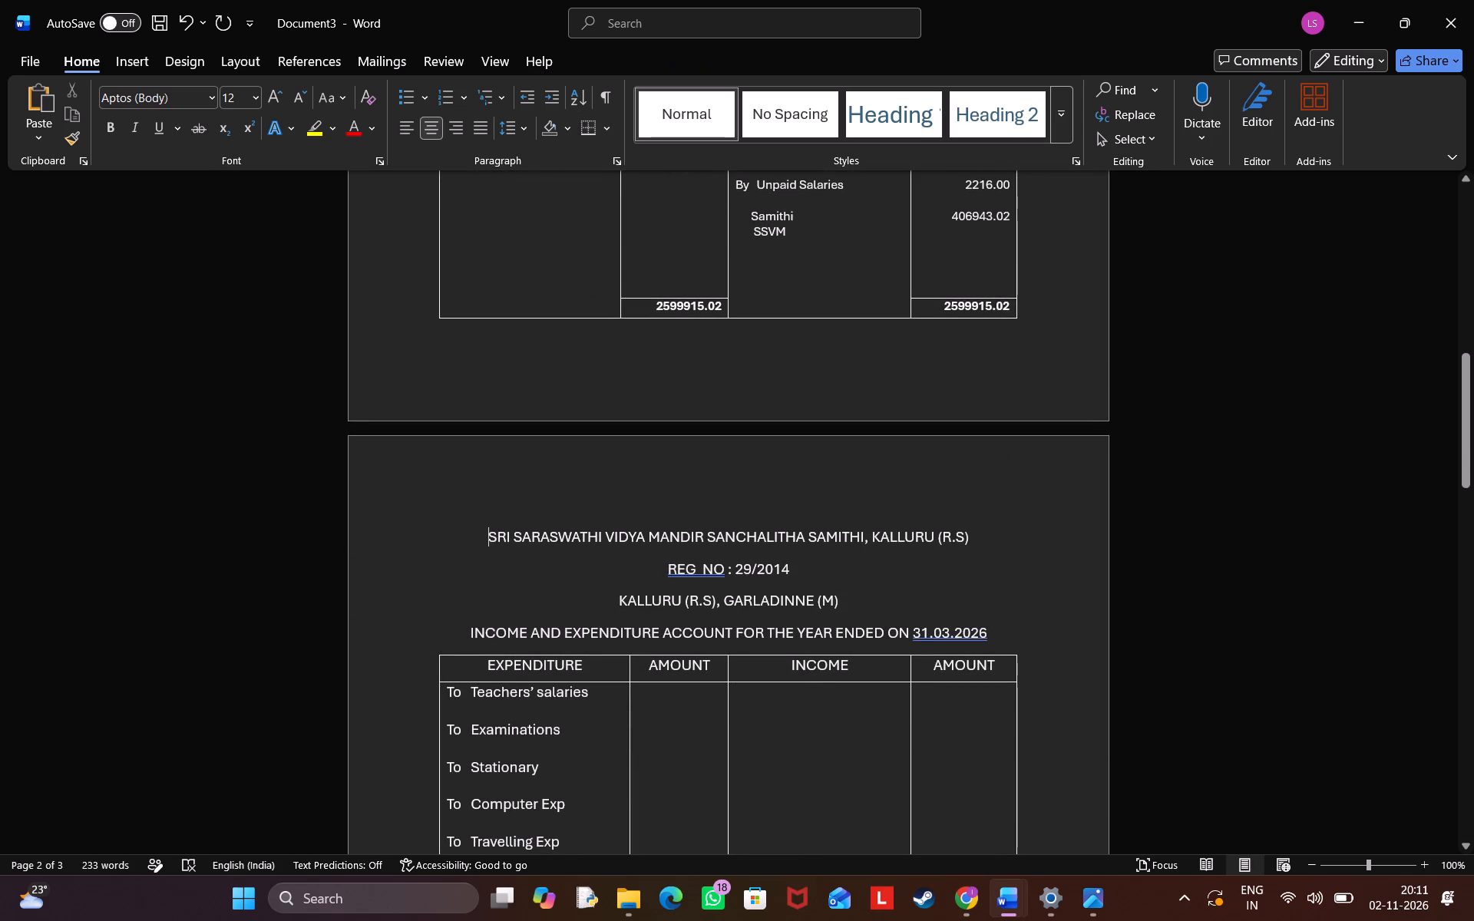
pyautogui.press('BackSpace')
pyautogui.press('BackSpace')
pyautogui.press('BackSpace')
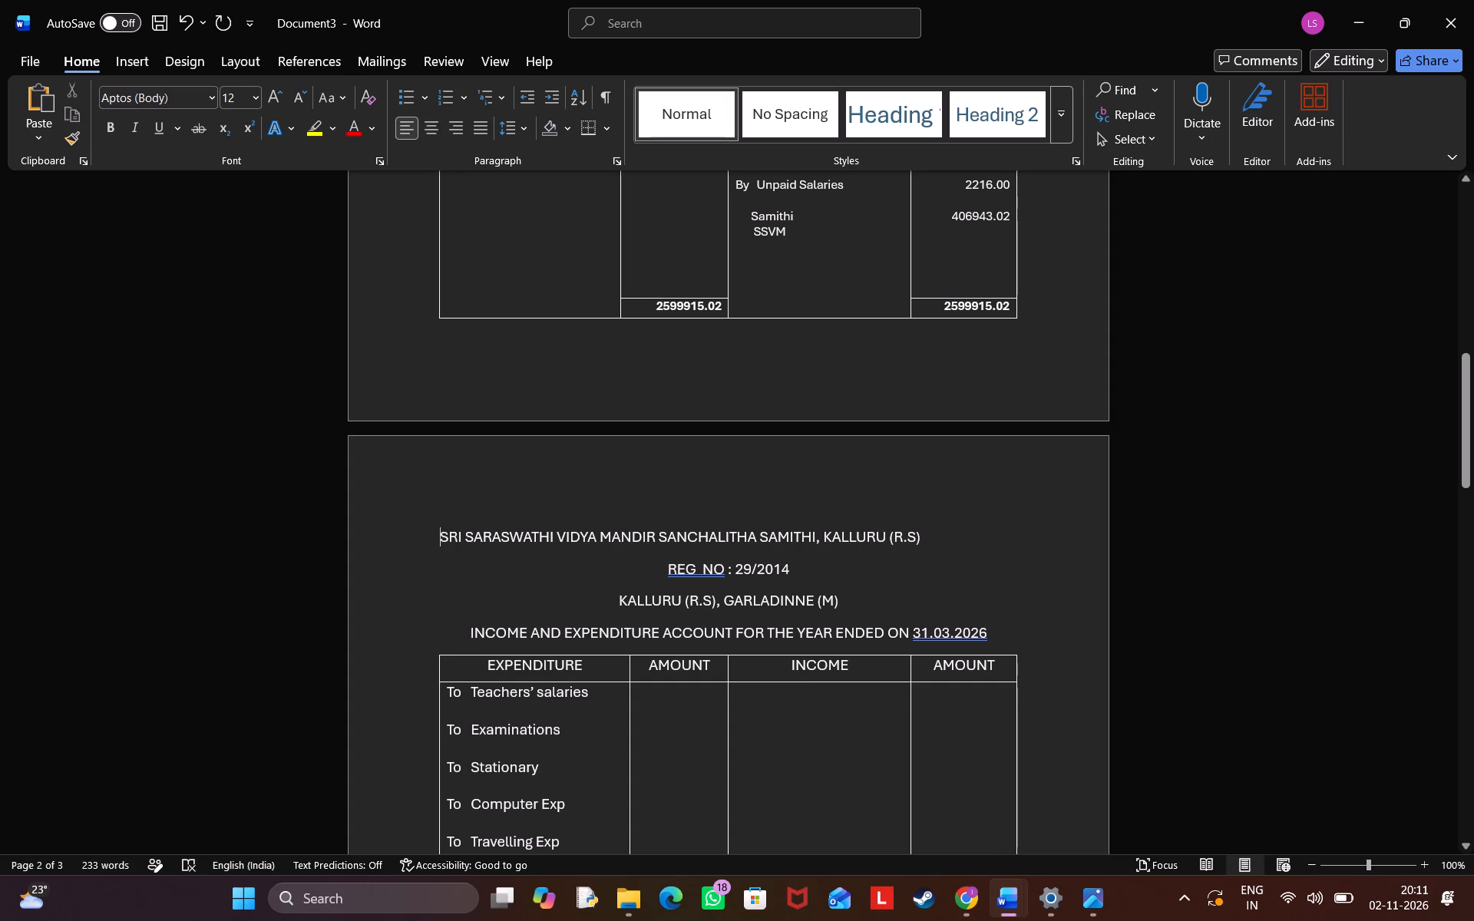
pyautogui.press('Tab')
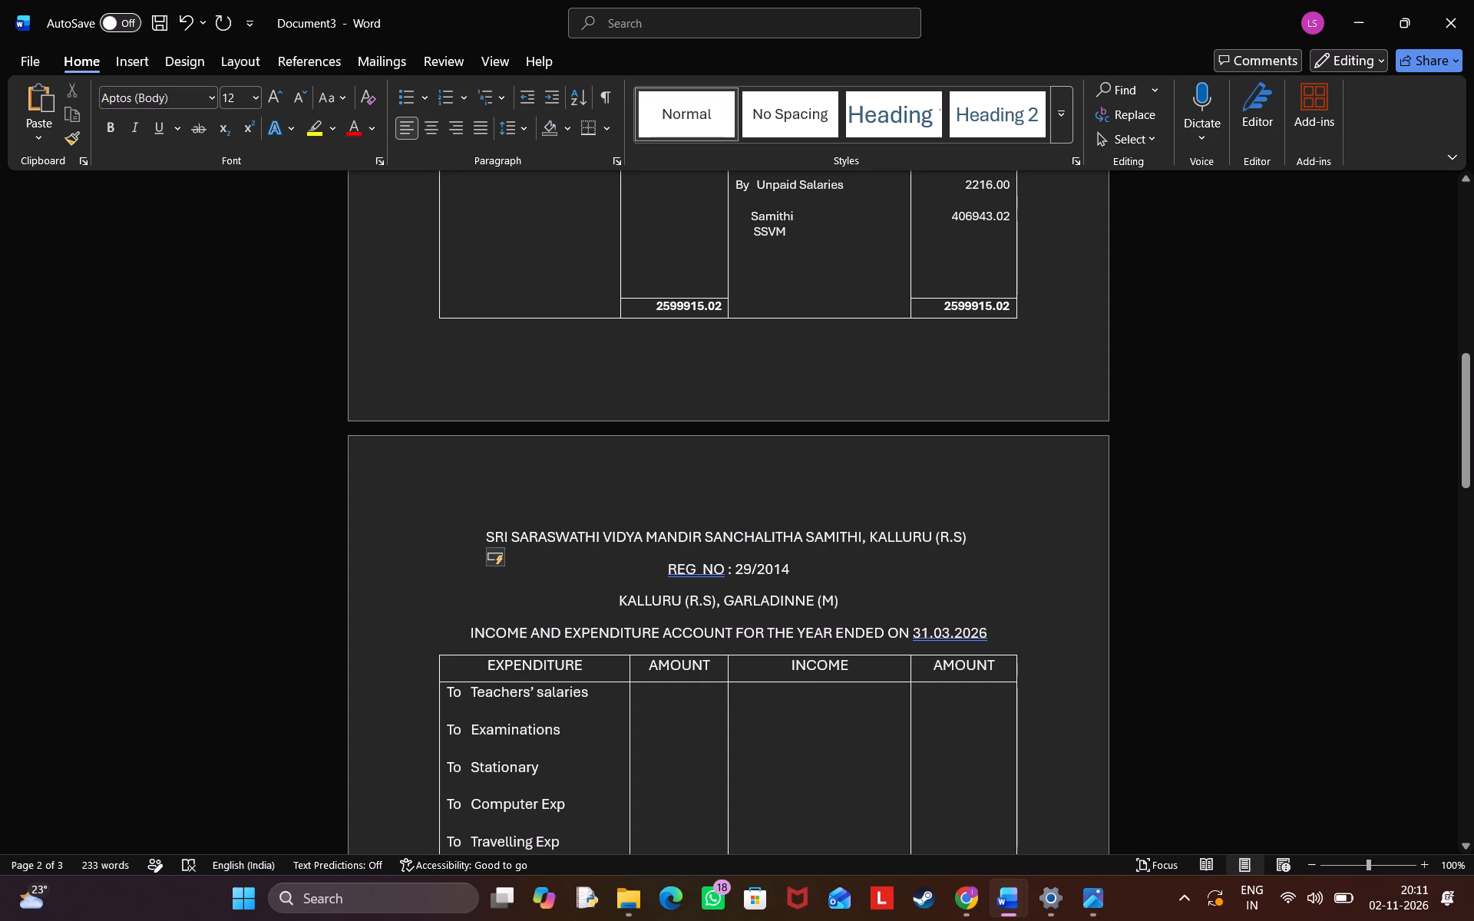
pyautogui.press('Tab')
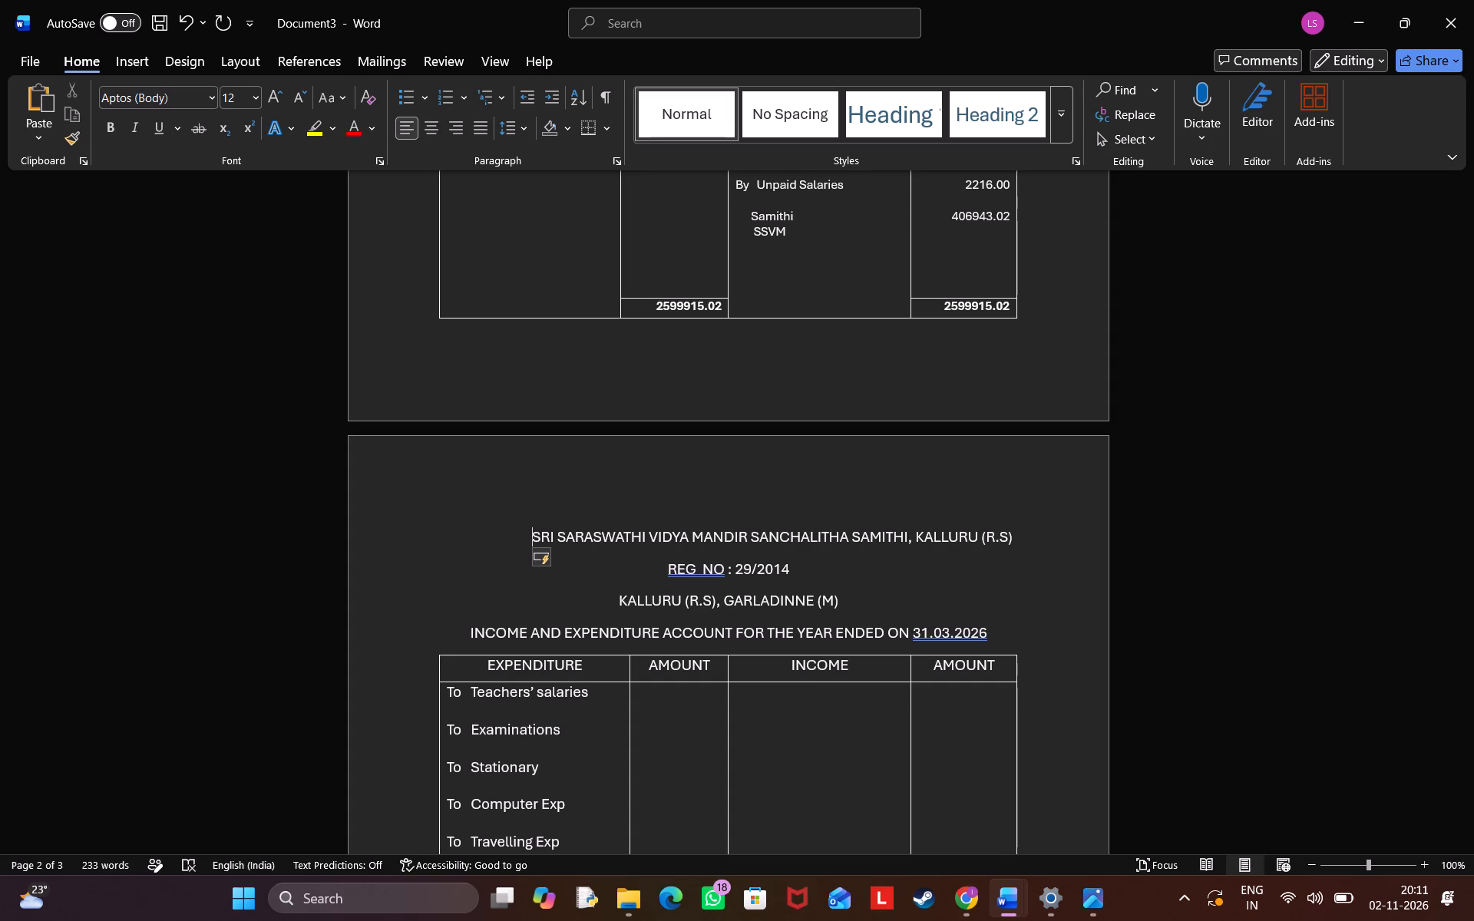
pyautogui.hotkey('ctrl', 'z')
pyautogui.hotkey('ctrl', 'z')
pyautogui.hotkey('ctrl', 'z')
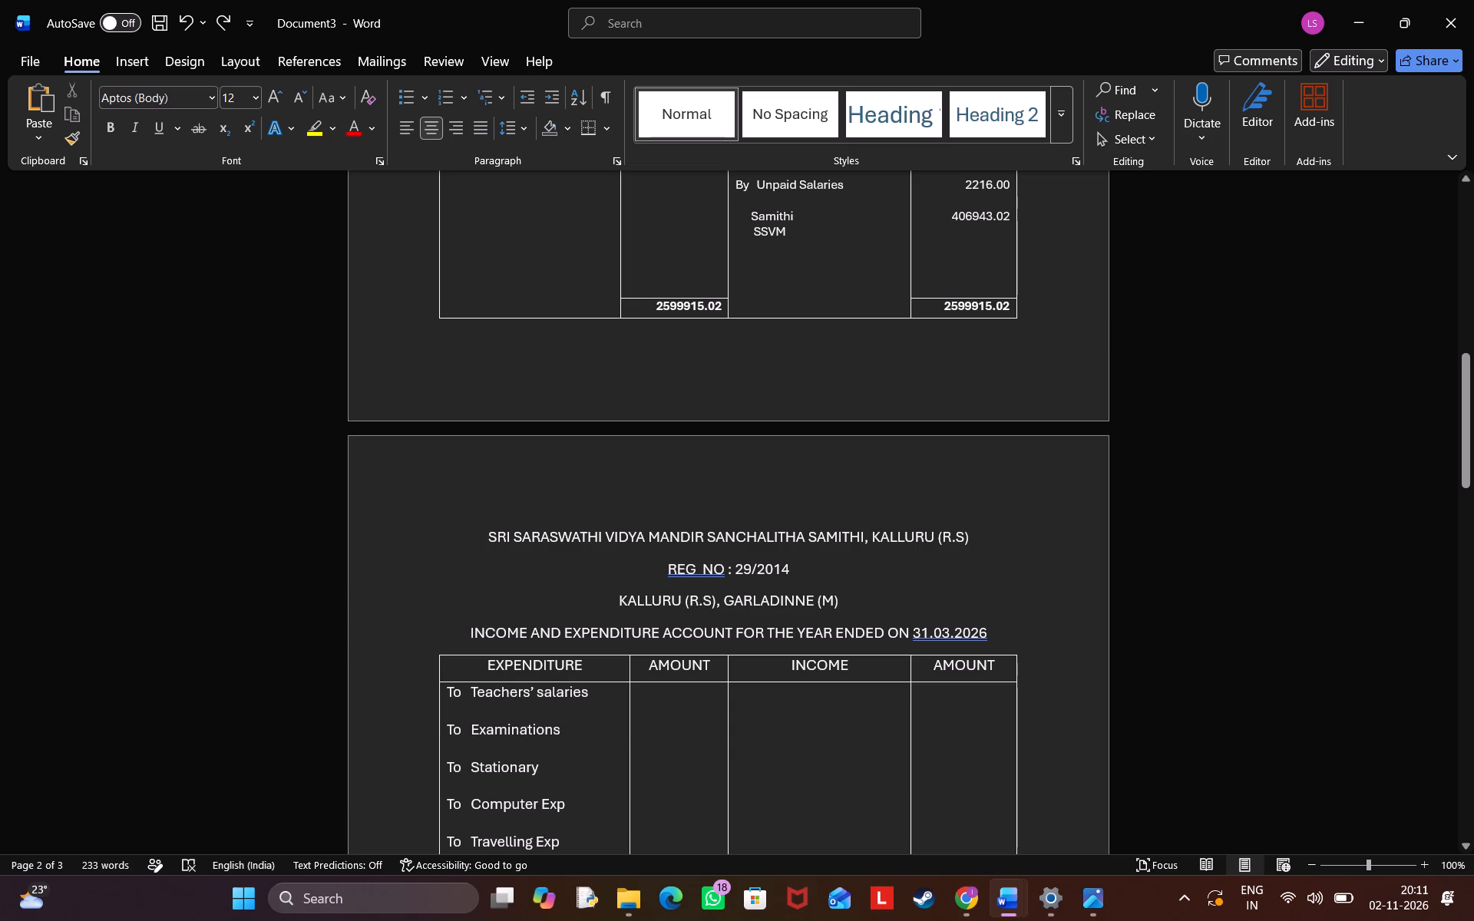
# Set the font size of all expenditure entries from To Teachers' salaries through To Unpaid salaries to 10.
pyautogui.scroll(-6, 480, 550)
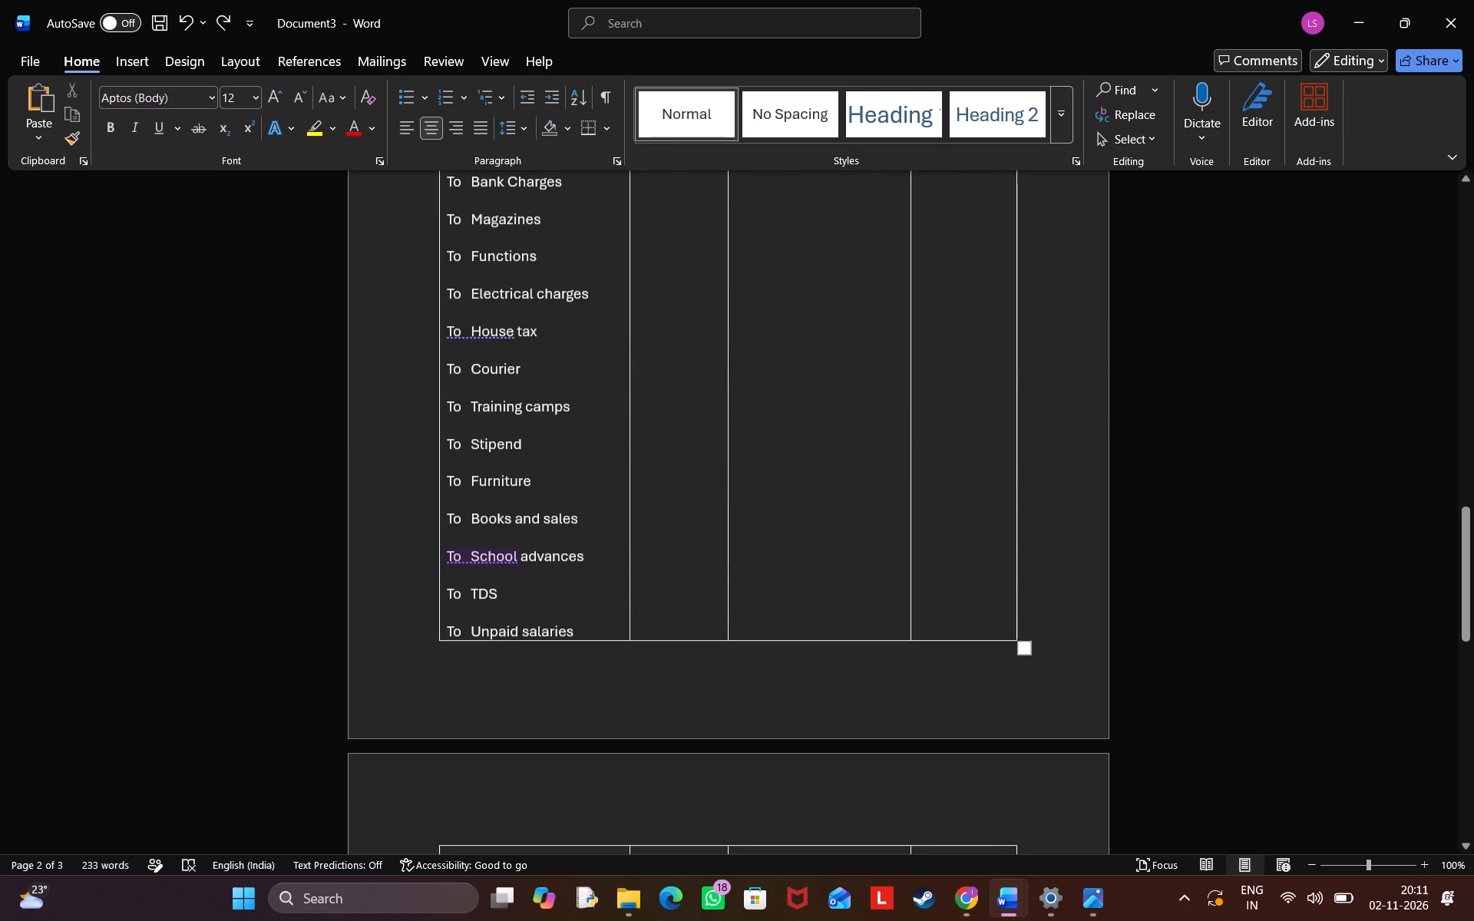
pyautogui.scroll(3, 480, 550)
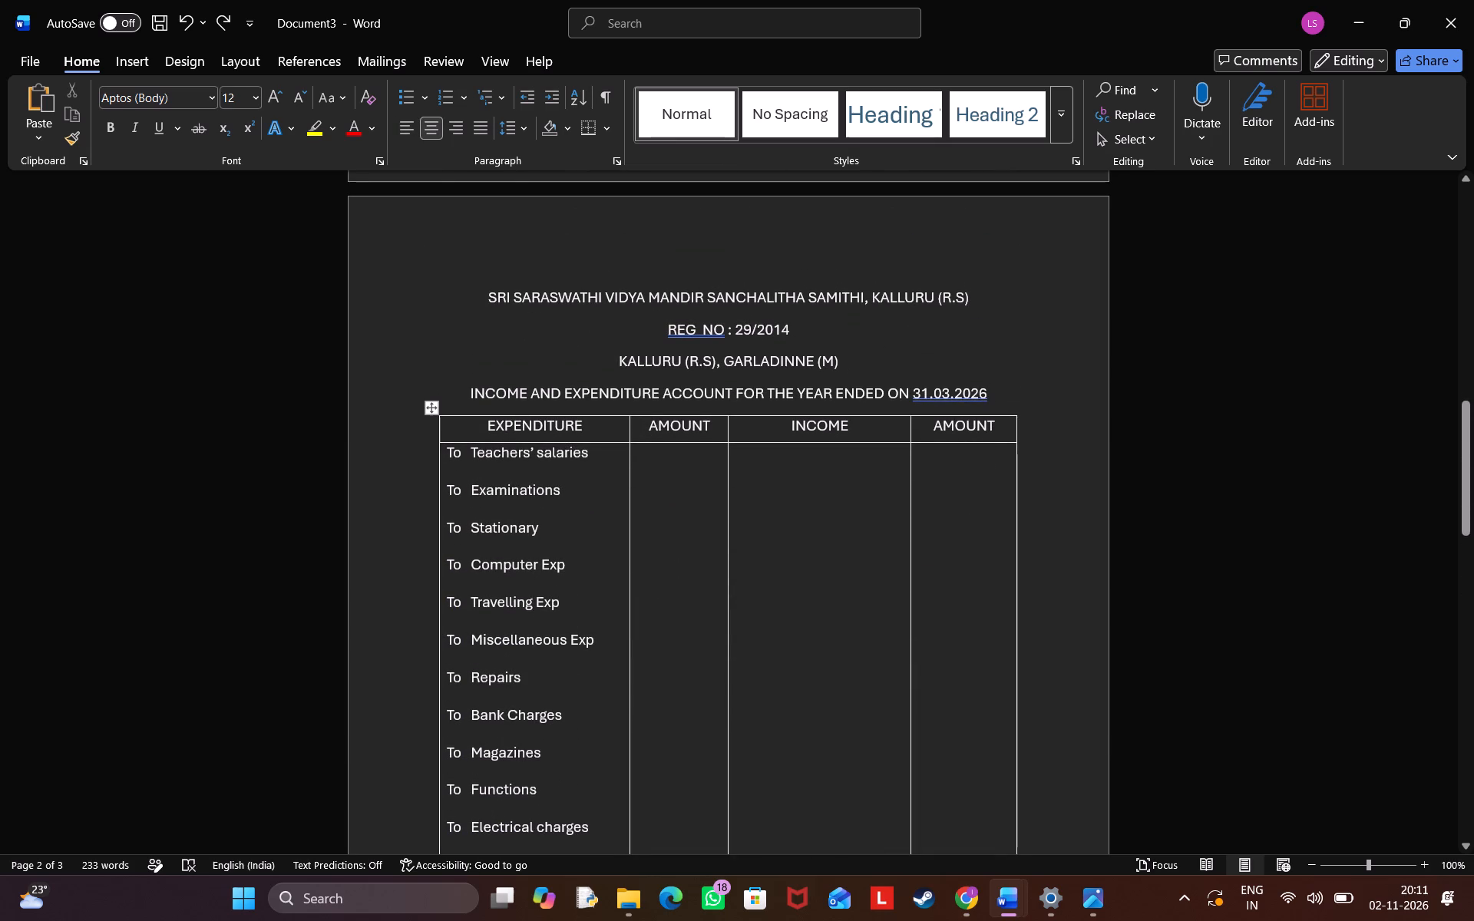
pyautogui.scroll(-3, 480, 550)
pyautogui.scroll(1, 480, 550)
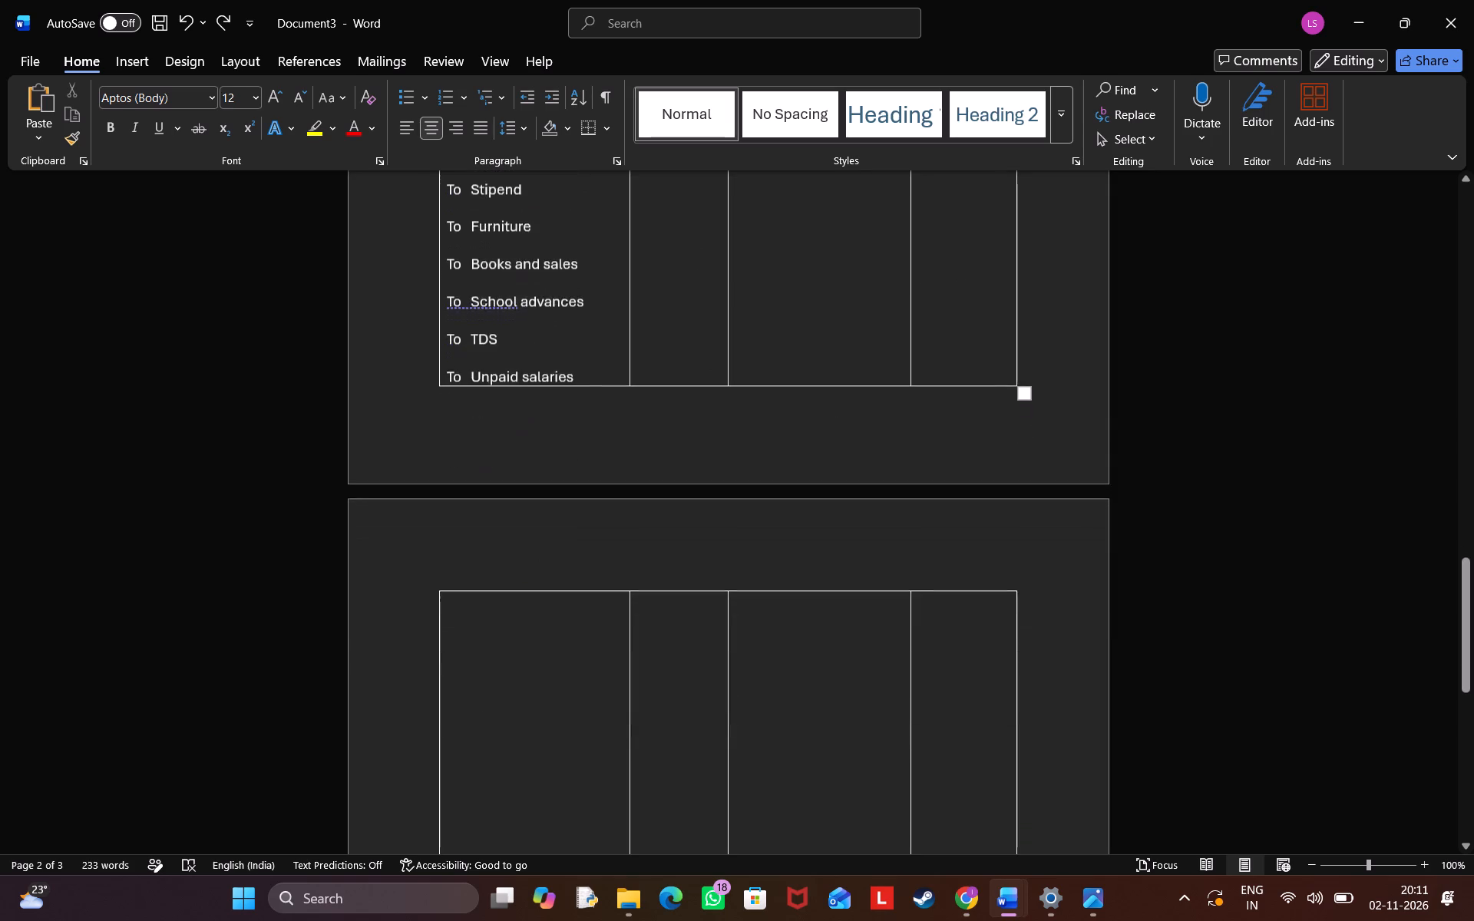
pyautogui.scroll(2, 480, 550)
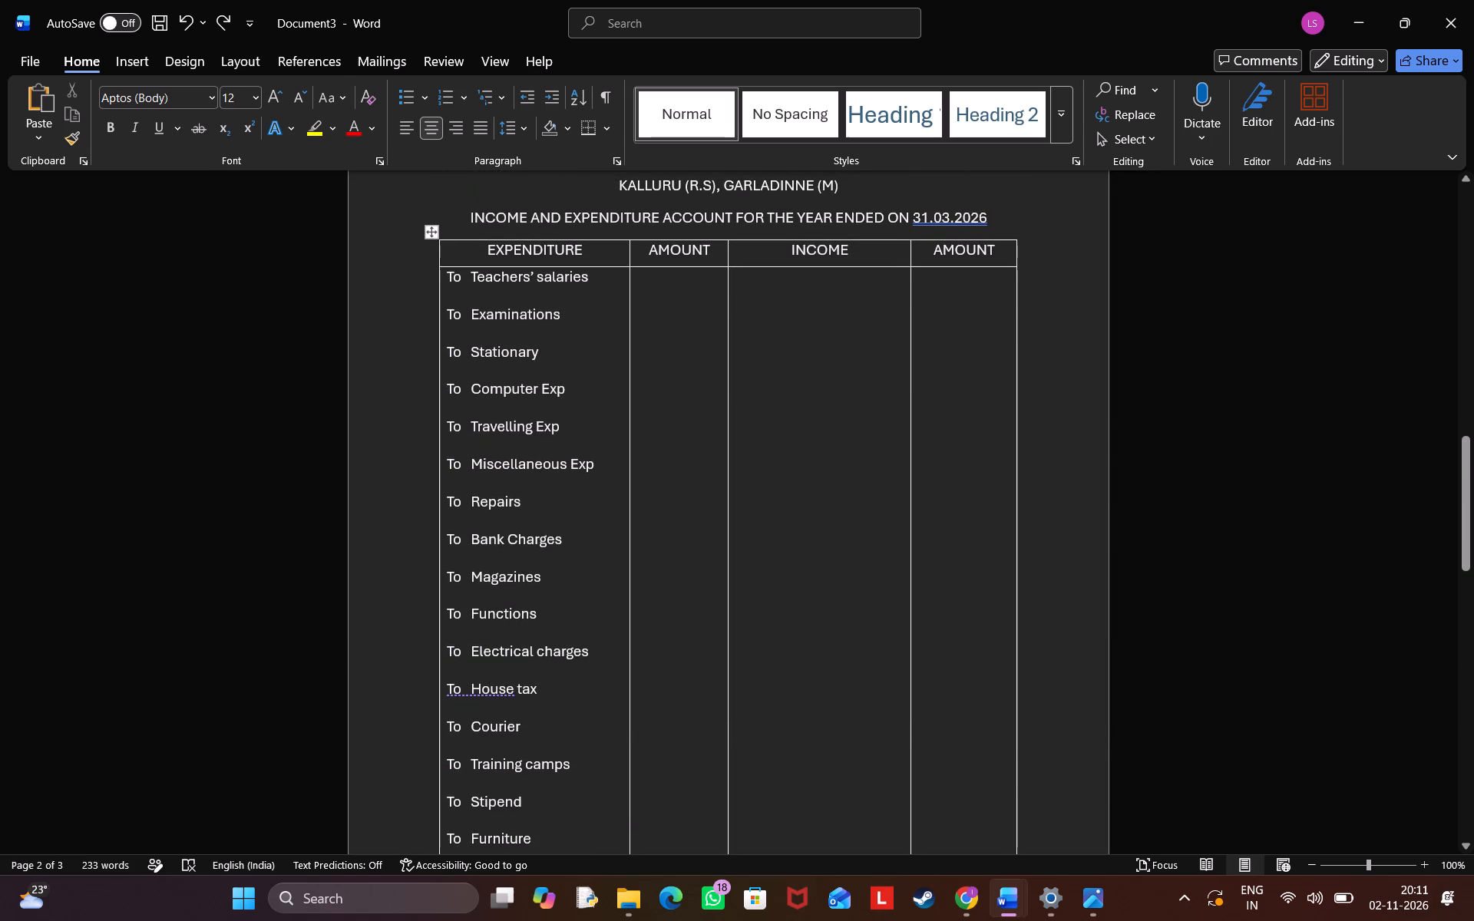
pyautogui.moveTo(451, 276); pyautogui.dragTo(542, 396)
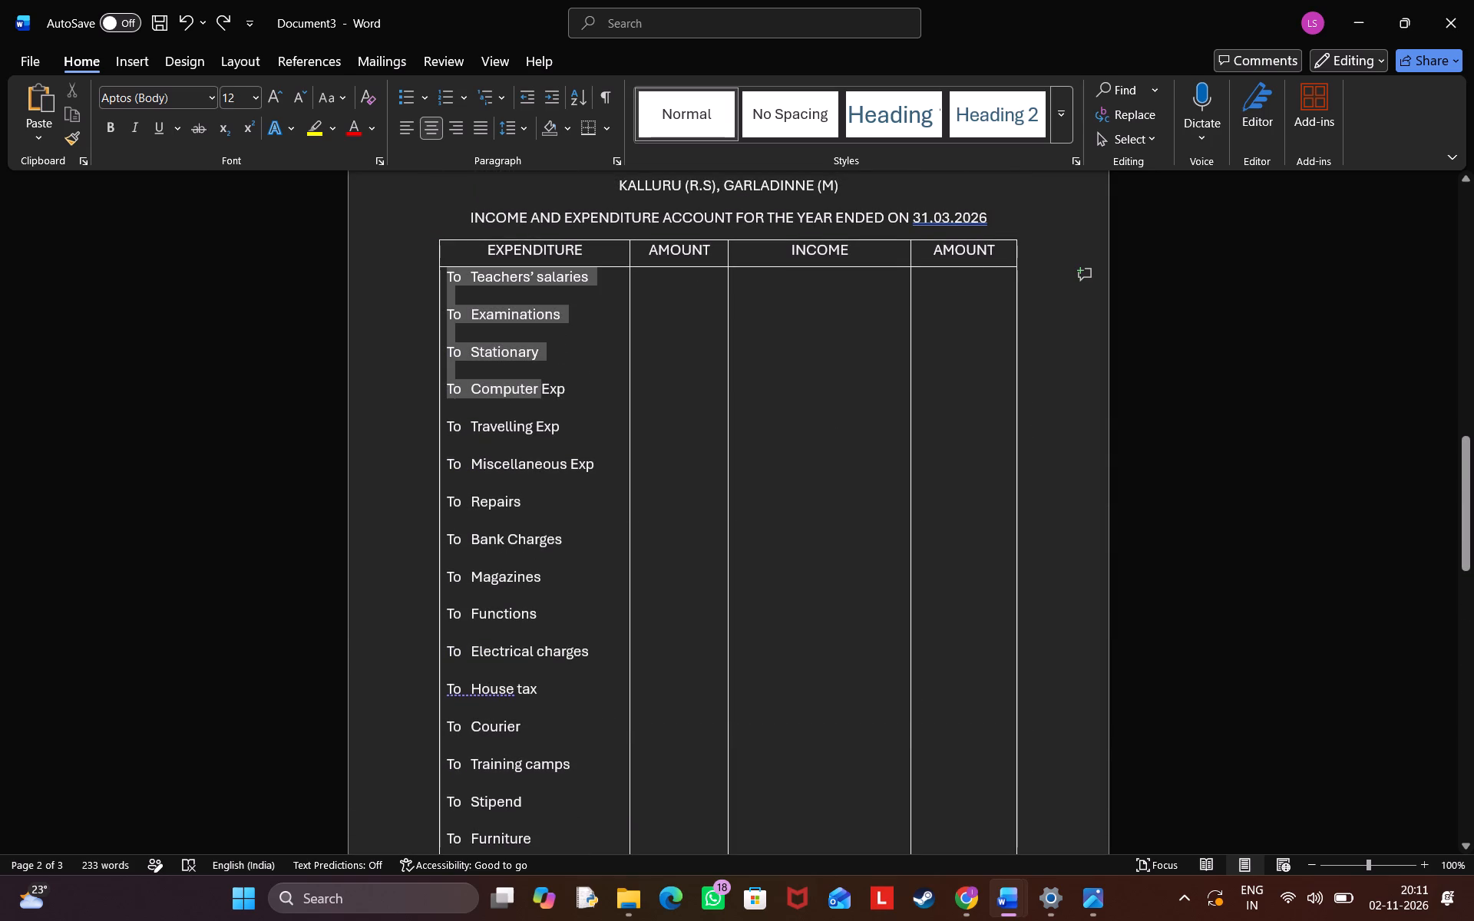
pyautogui.moveTo(542, 396); pyautogui.dragTo(562, 654)
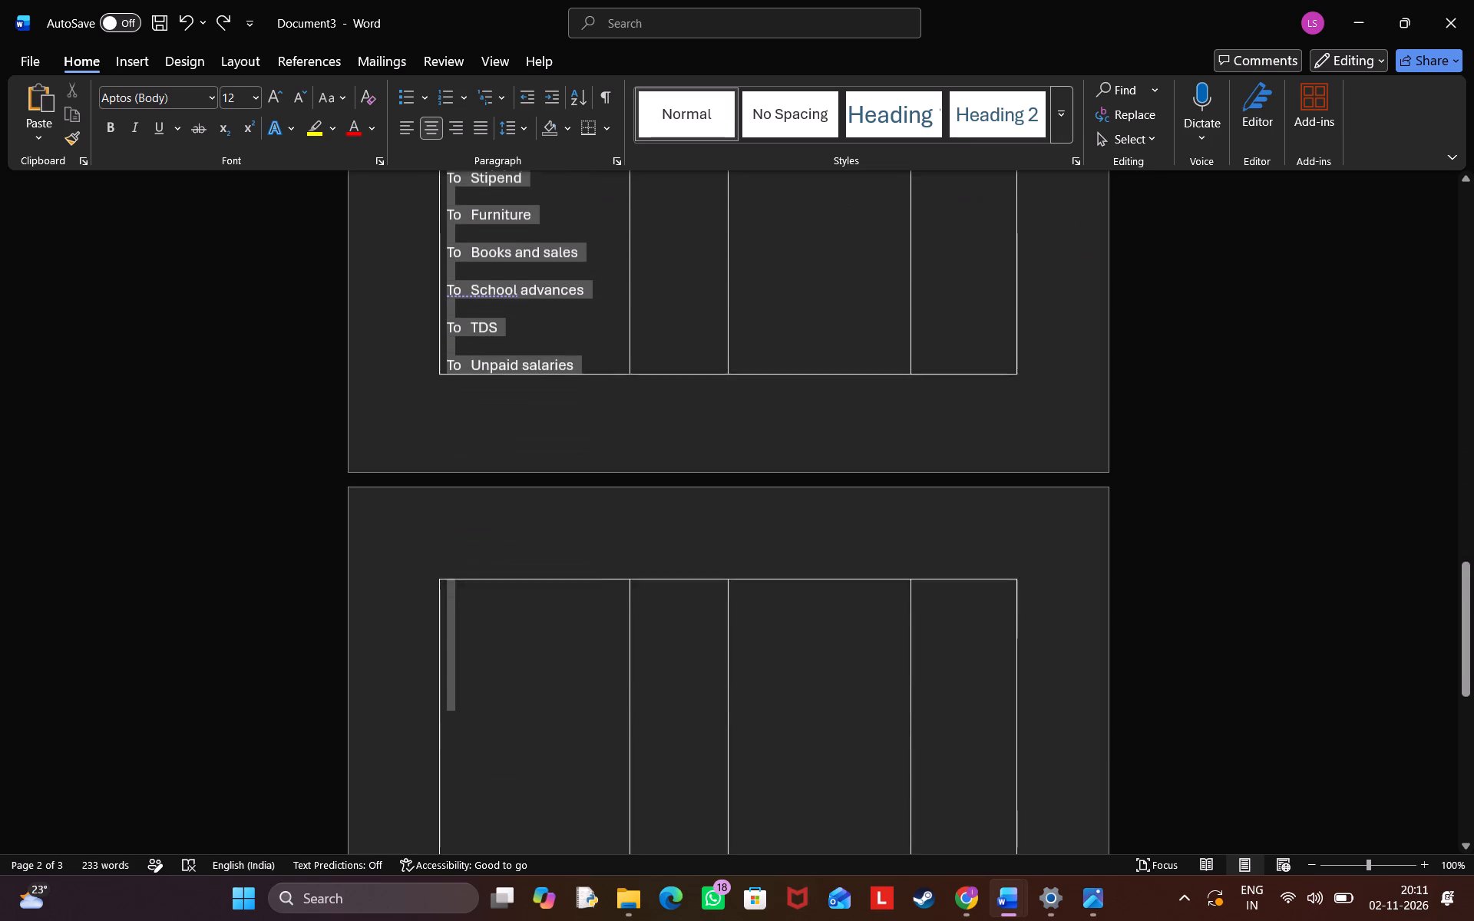
pyautogui.moveTo(562, 654); pyautogui.dragTo(554, 339)
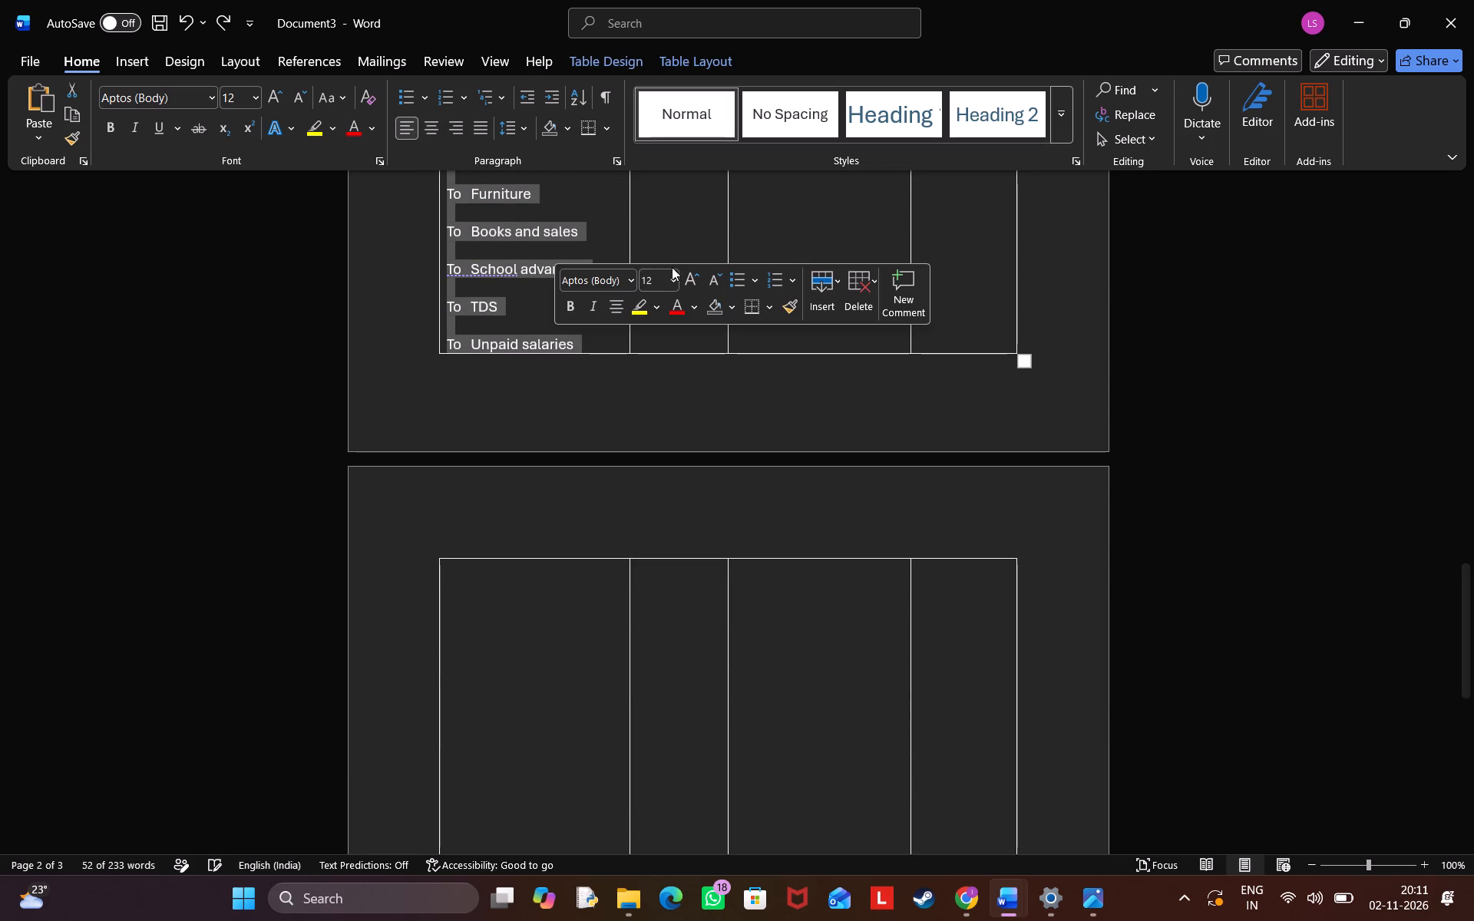
pyautogui.click(677, 279)
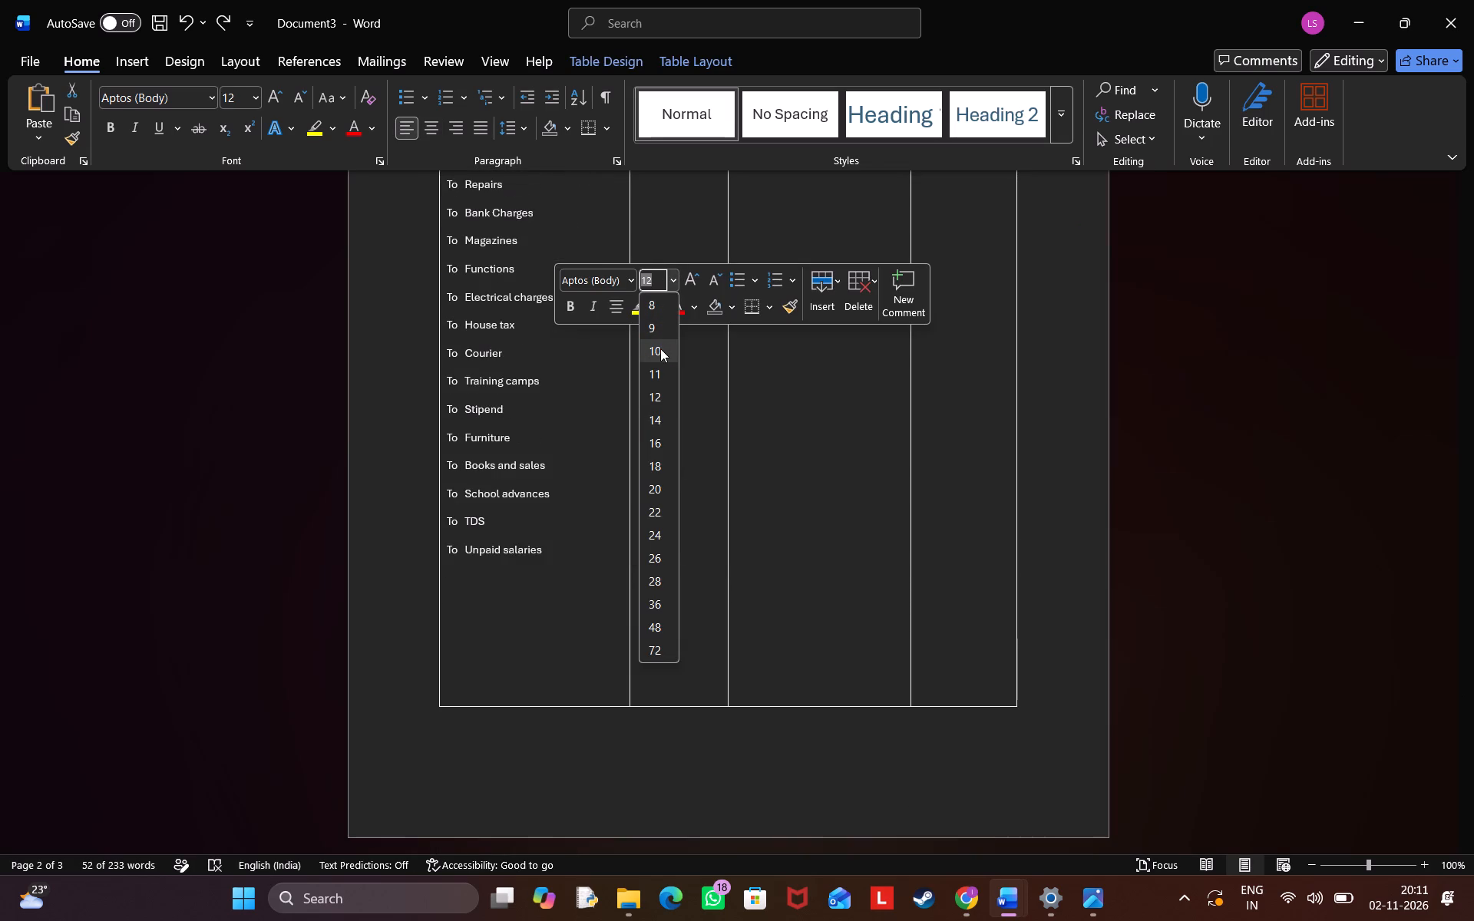
pyautogui.click(660, 348)
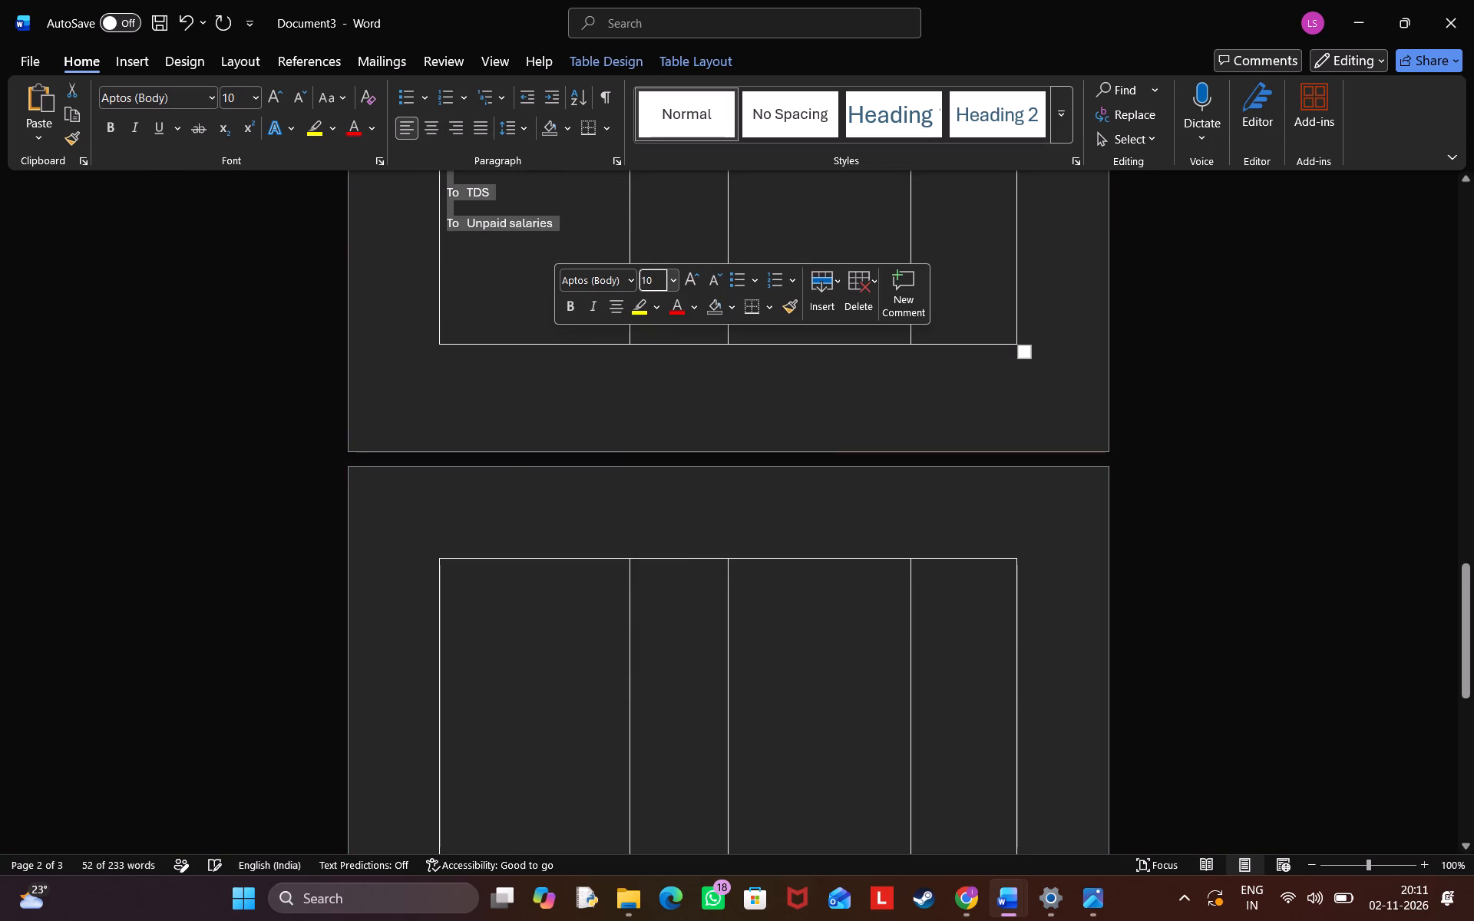
pyautogui.click(630, 439)
# Examine how the income and expenditure table runs across pages 2 and 3 with the smaller entries.
pyautogui.scroll(4, 749, 350)
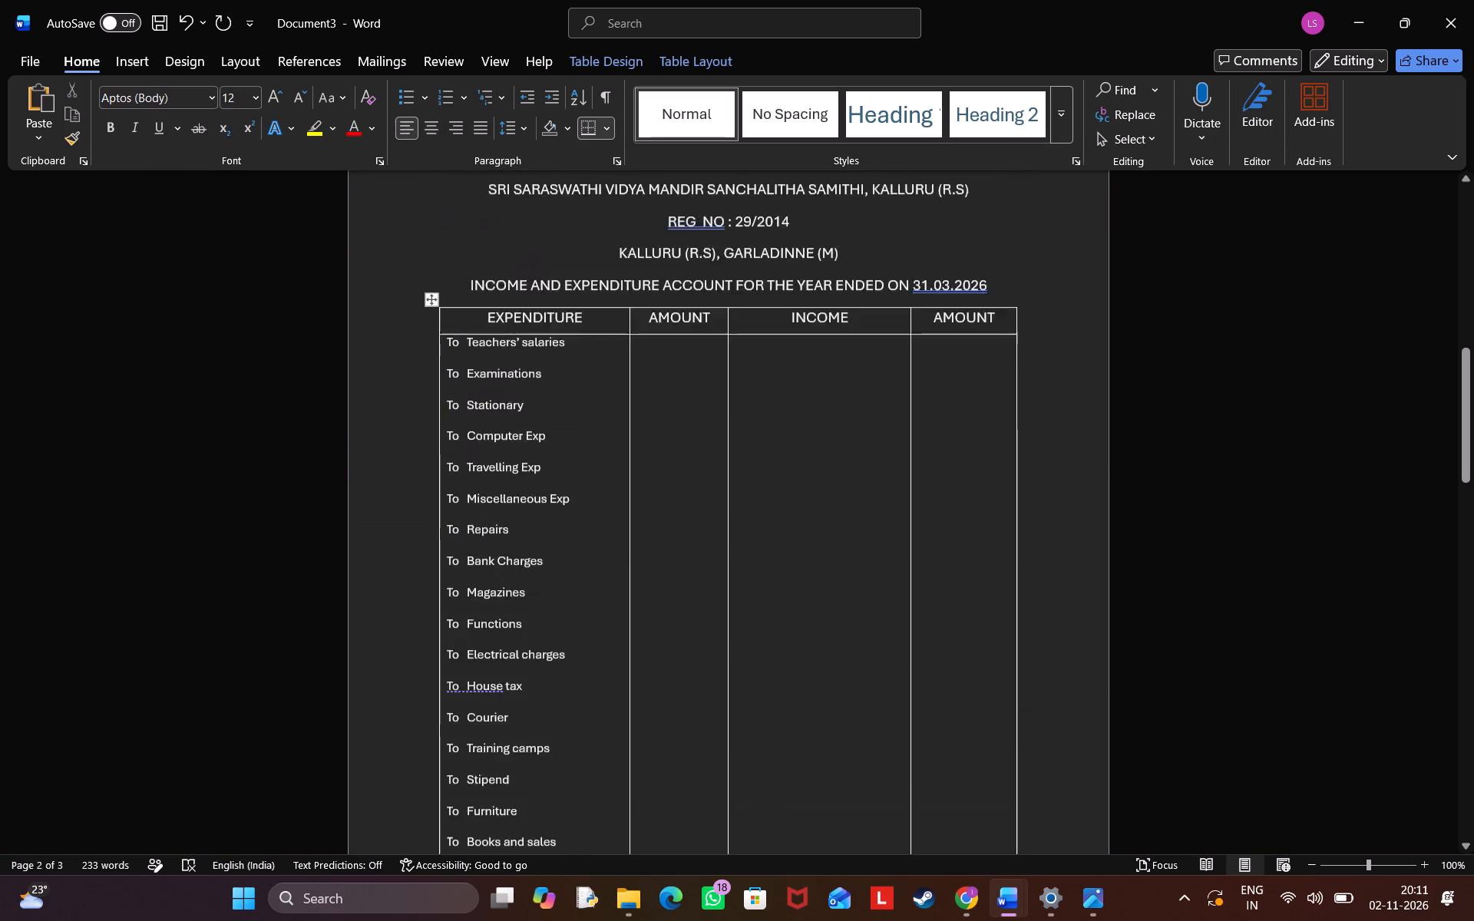
pyautogui.scroll(1, 749, 350)
pyautogui.scroll(-4, 749, 350)
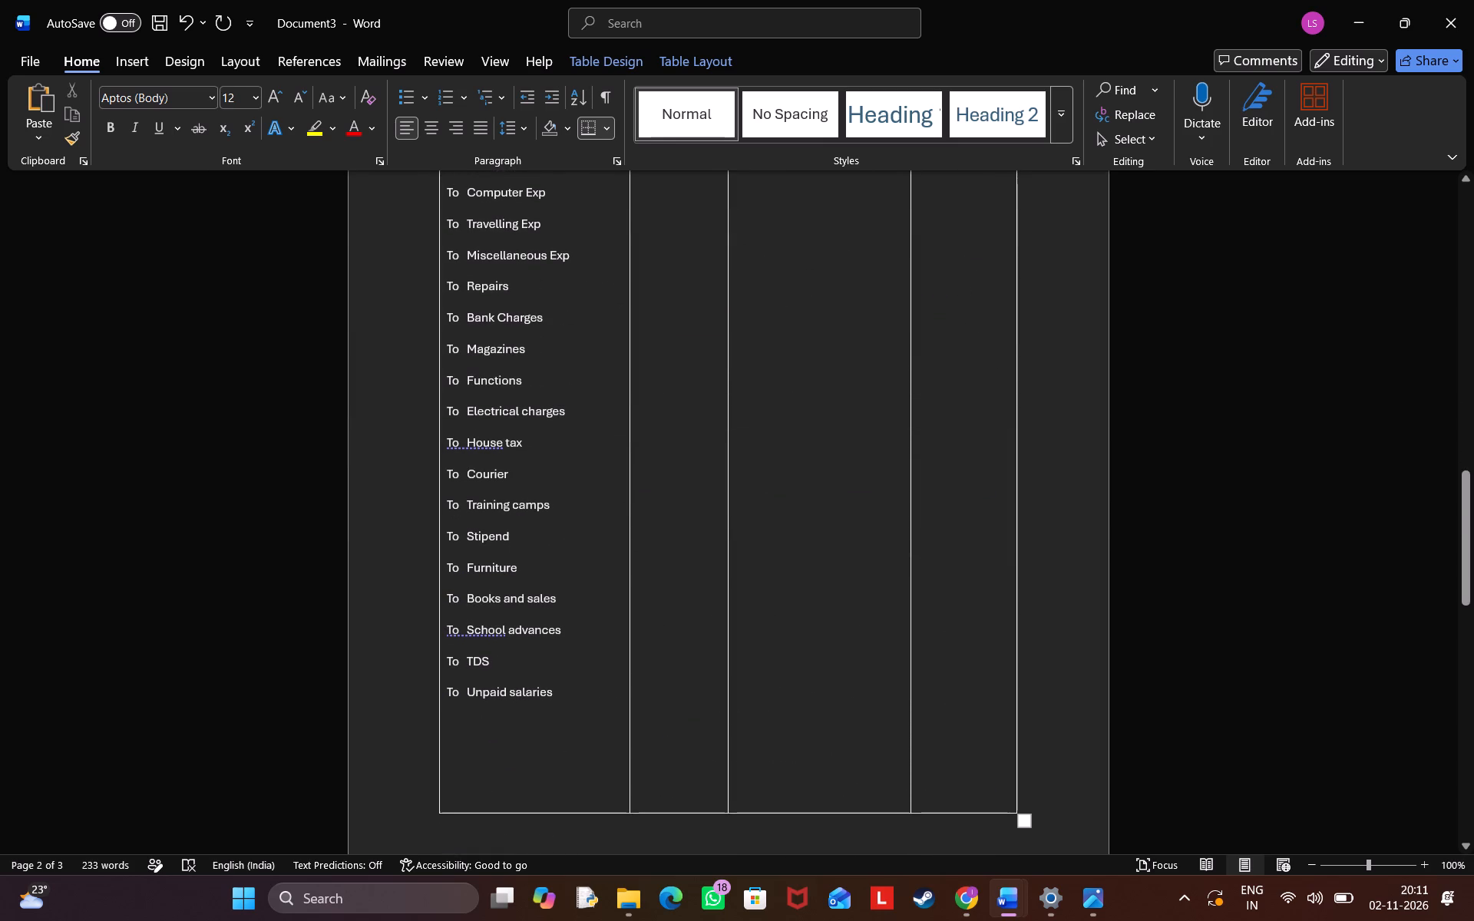
pyautogui.scroll(-10, 749, 350)
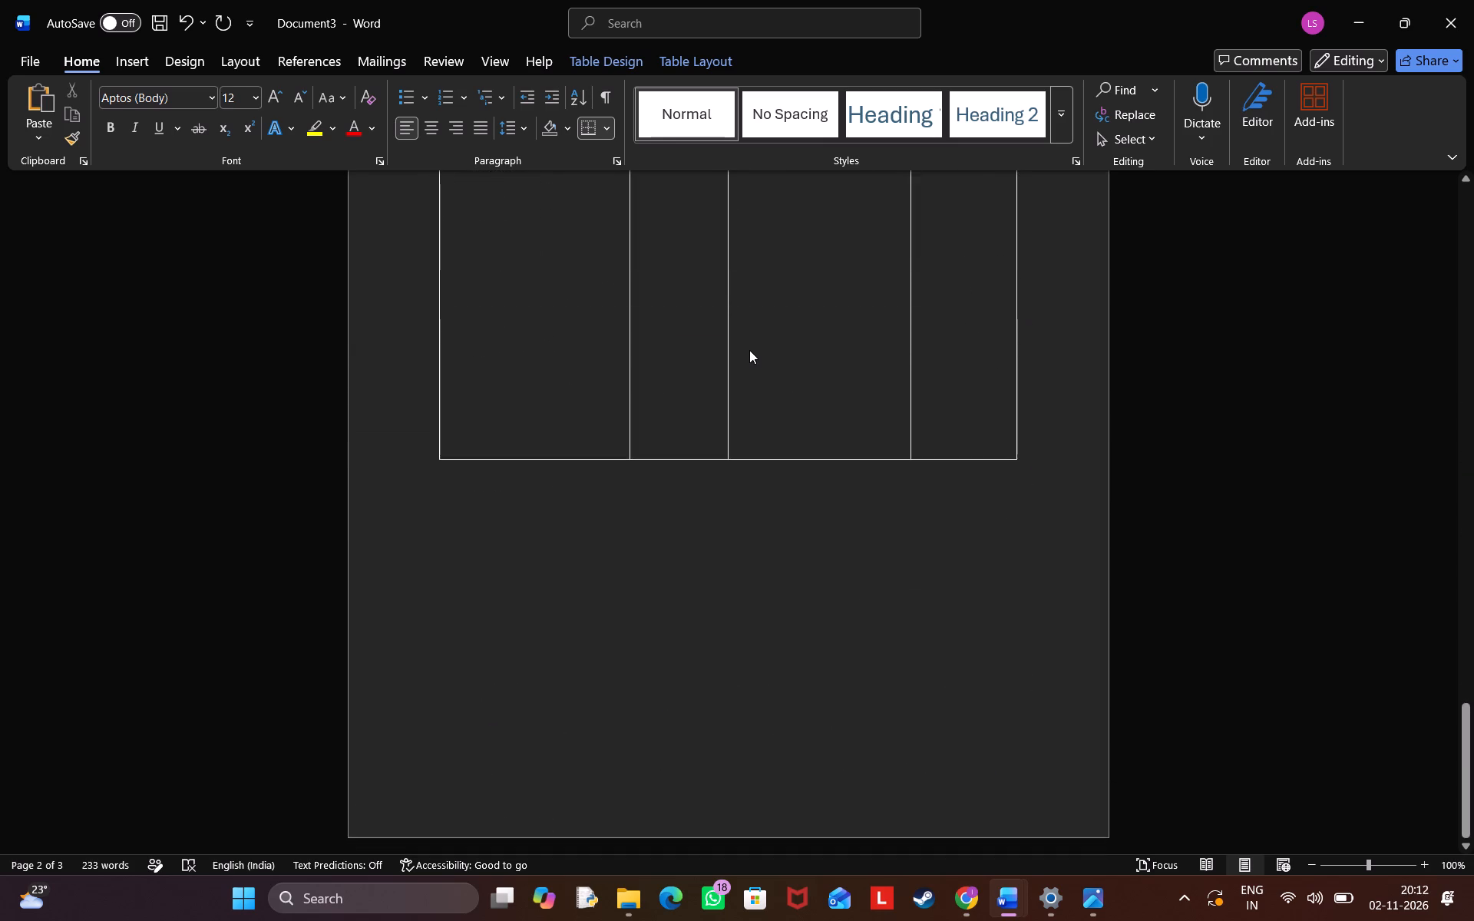
pyautogui.scroll(3, 749, 350)
pyautogui.click(749, 361)
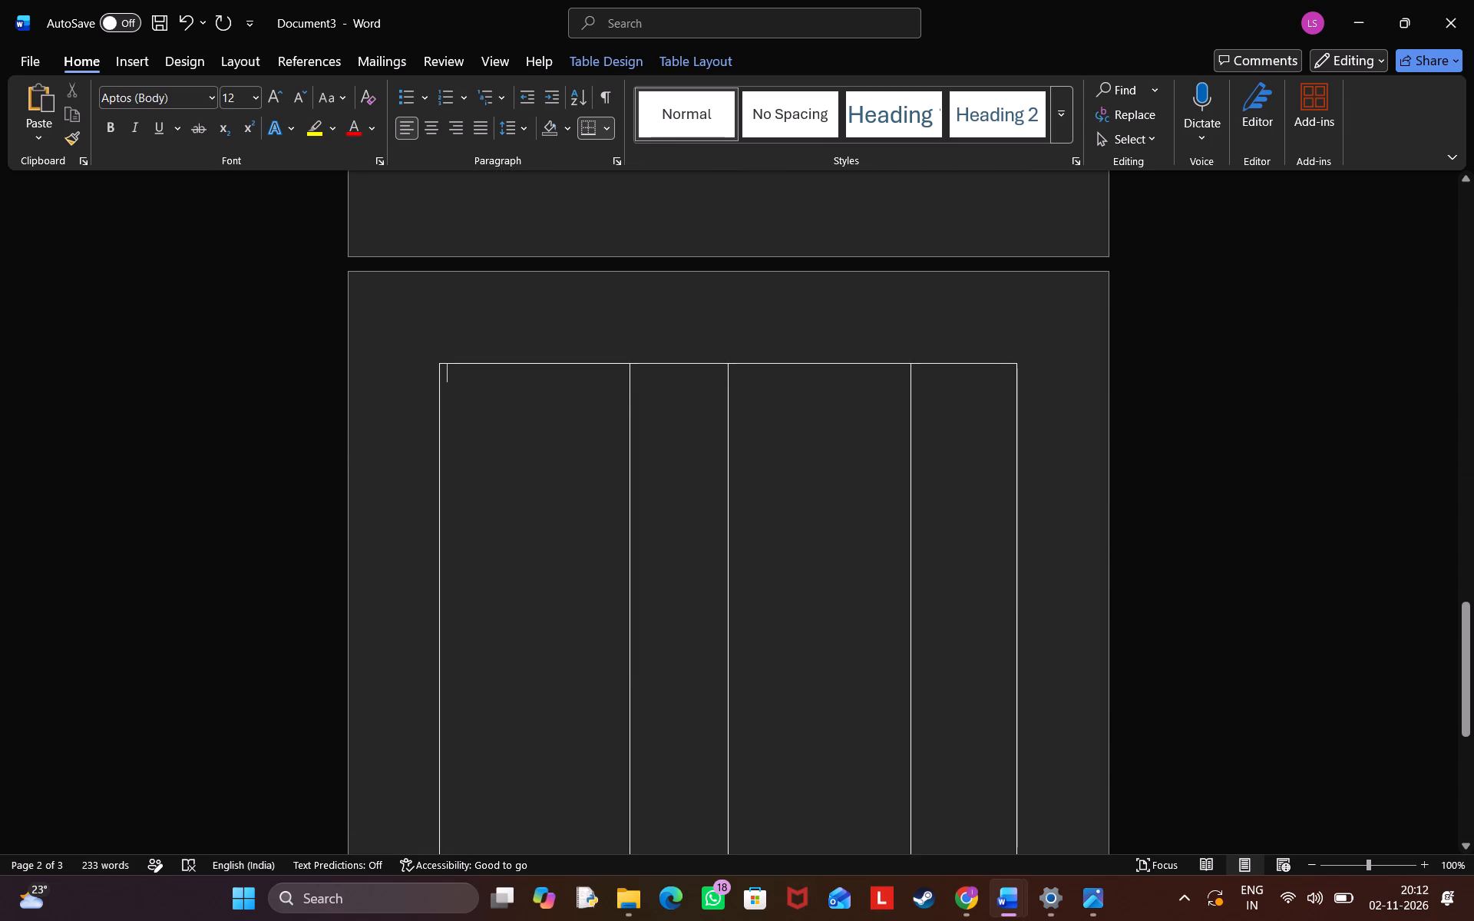
pyautogui.click(700, 362)
pyautogui.scroll(1, 700, 362)
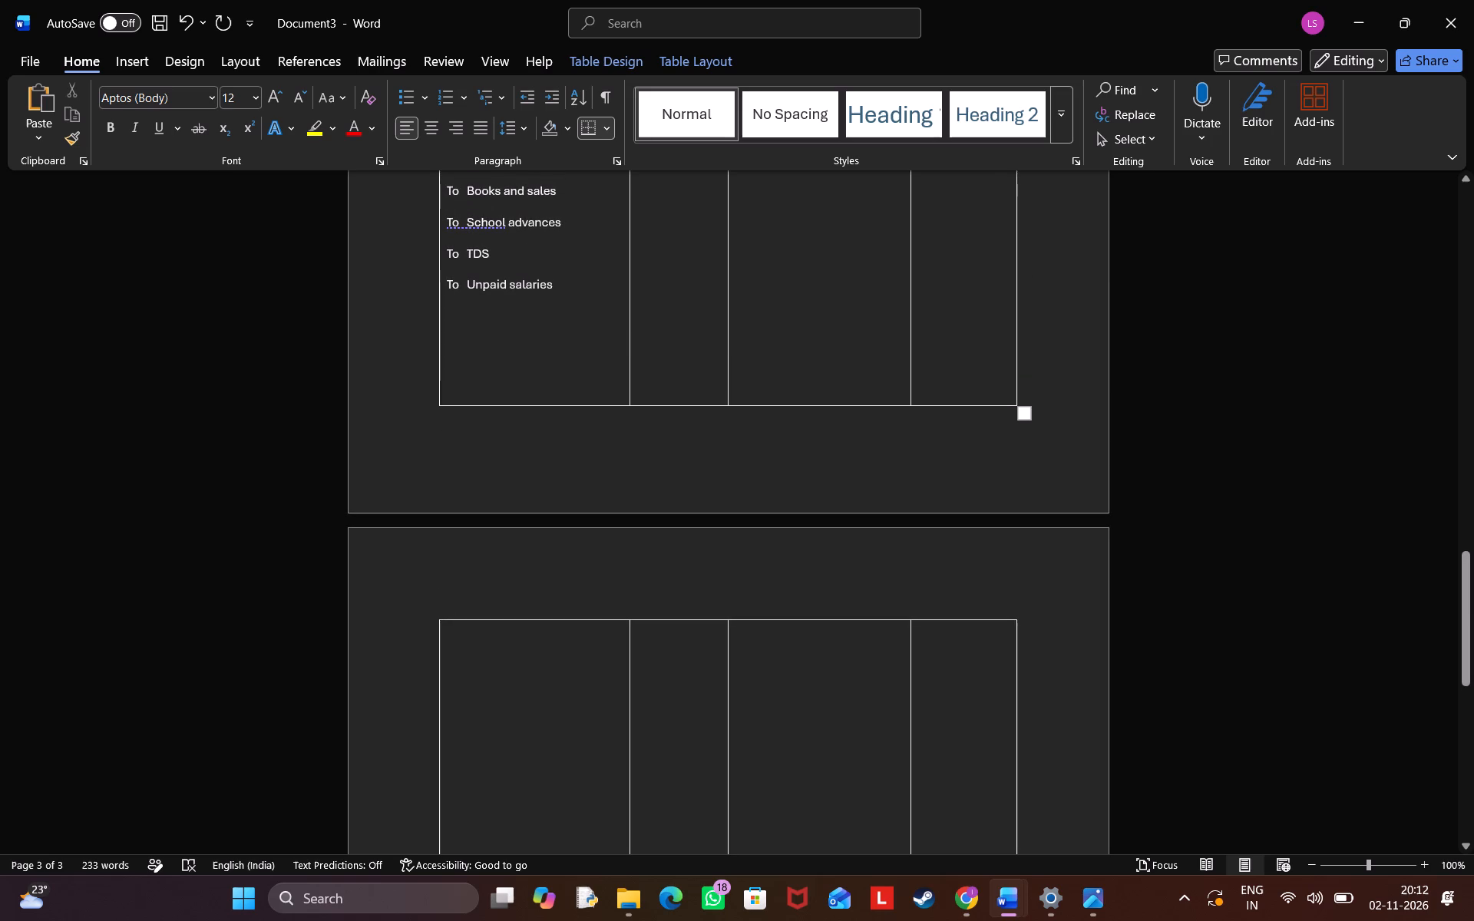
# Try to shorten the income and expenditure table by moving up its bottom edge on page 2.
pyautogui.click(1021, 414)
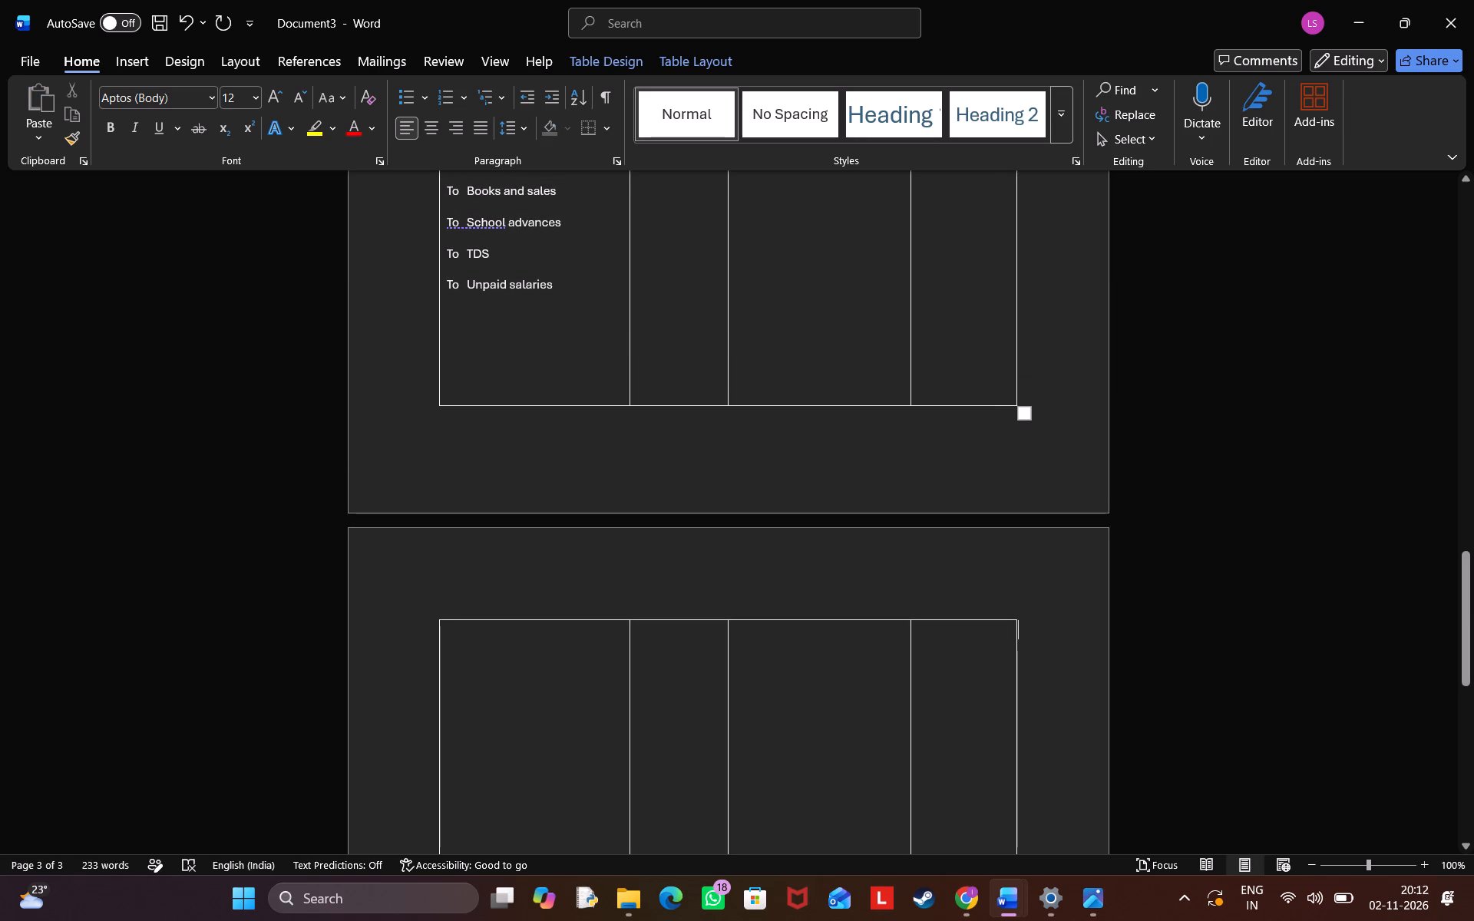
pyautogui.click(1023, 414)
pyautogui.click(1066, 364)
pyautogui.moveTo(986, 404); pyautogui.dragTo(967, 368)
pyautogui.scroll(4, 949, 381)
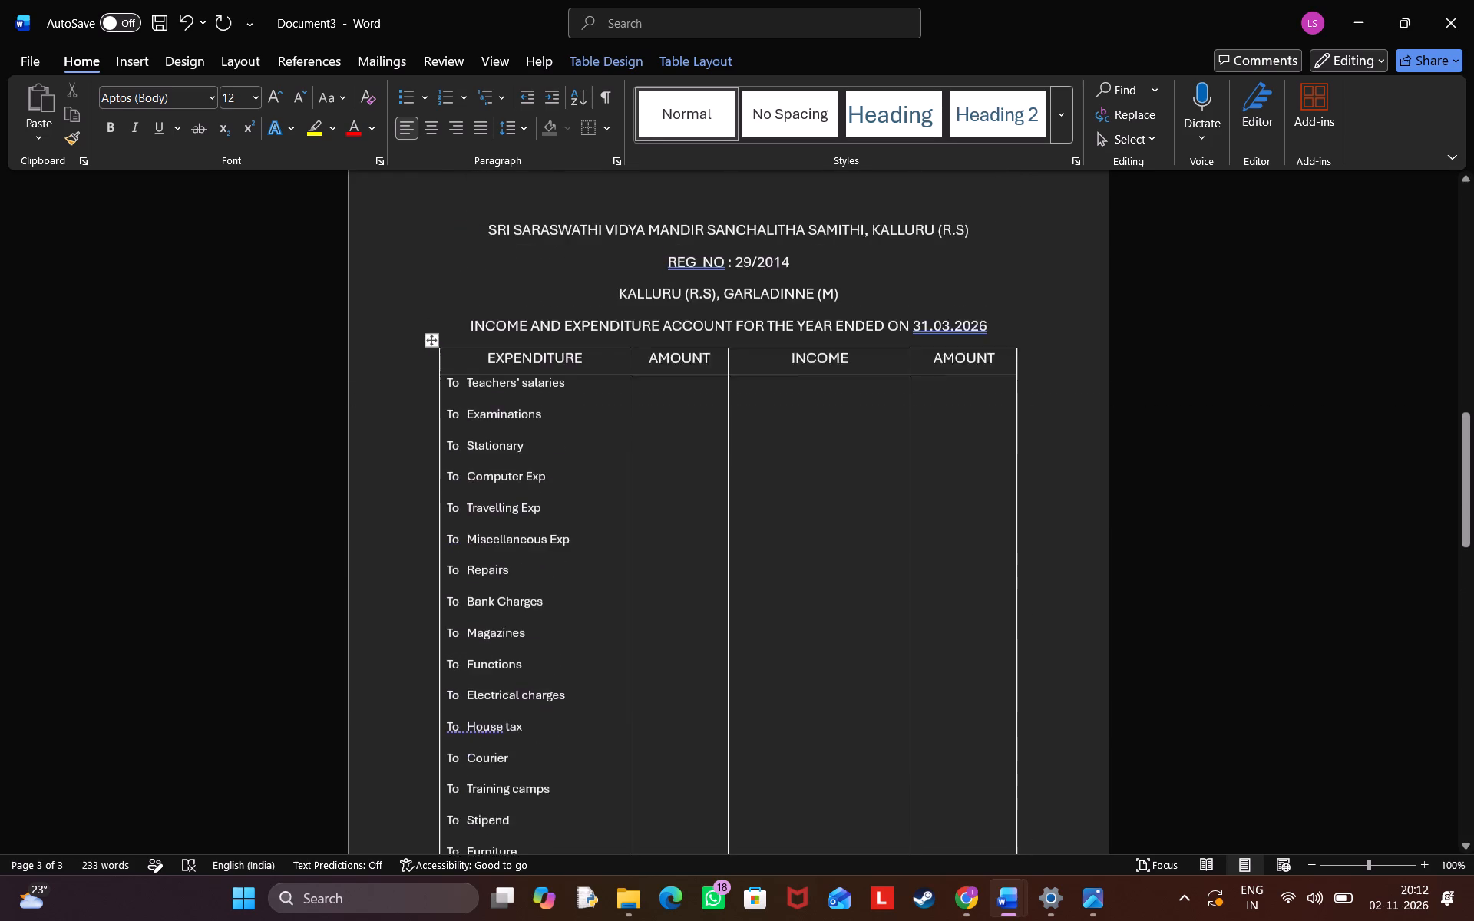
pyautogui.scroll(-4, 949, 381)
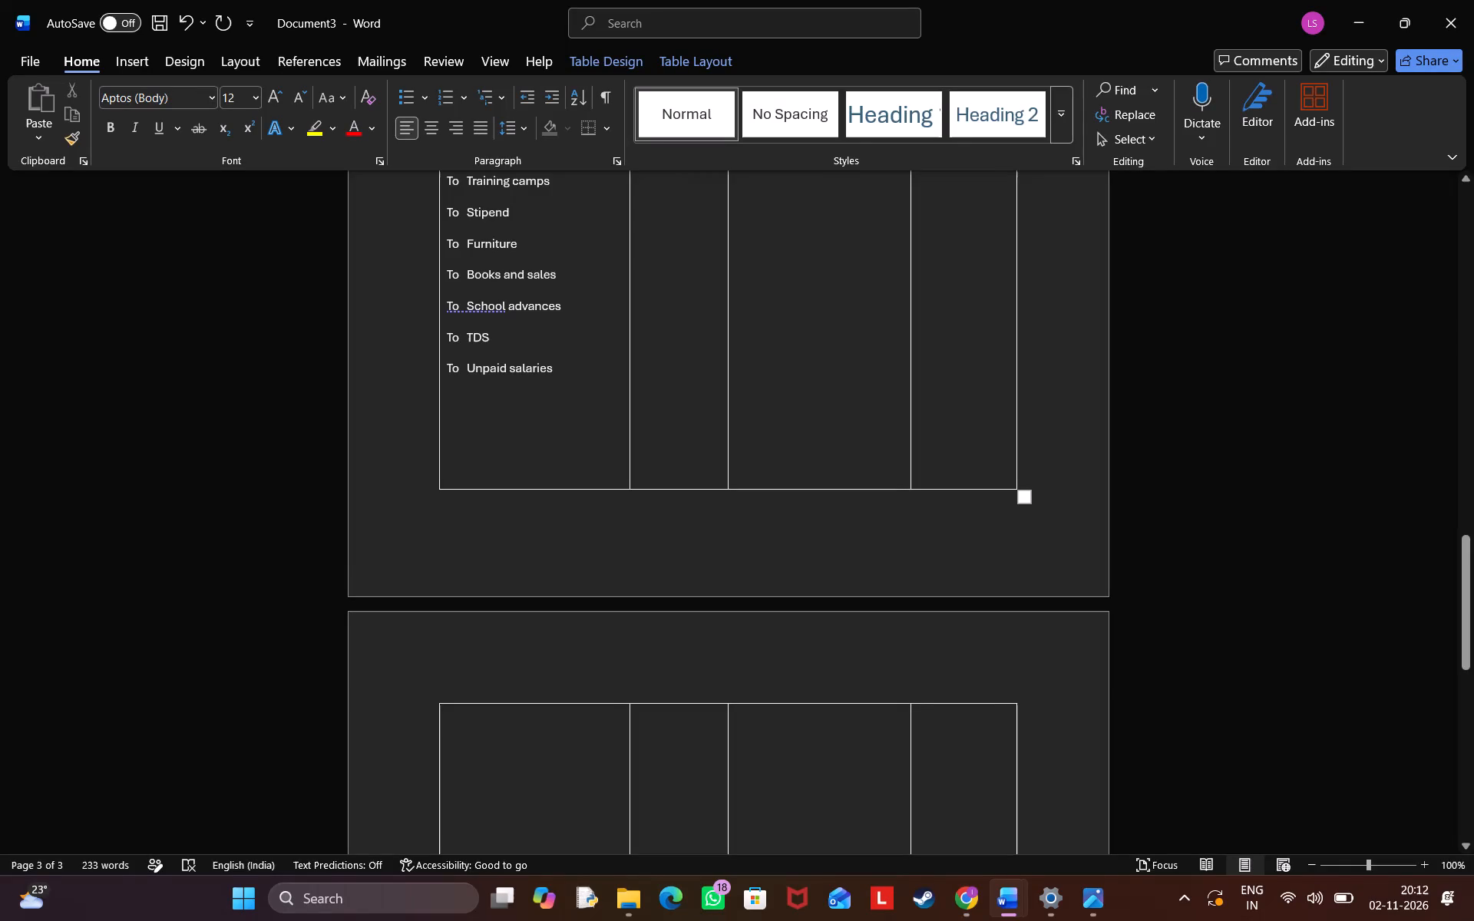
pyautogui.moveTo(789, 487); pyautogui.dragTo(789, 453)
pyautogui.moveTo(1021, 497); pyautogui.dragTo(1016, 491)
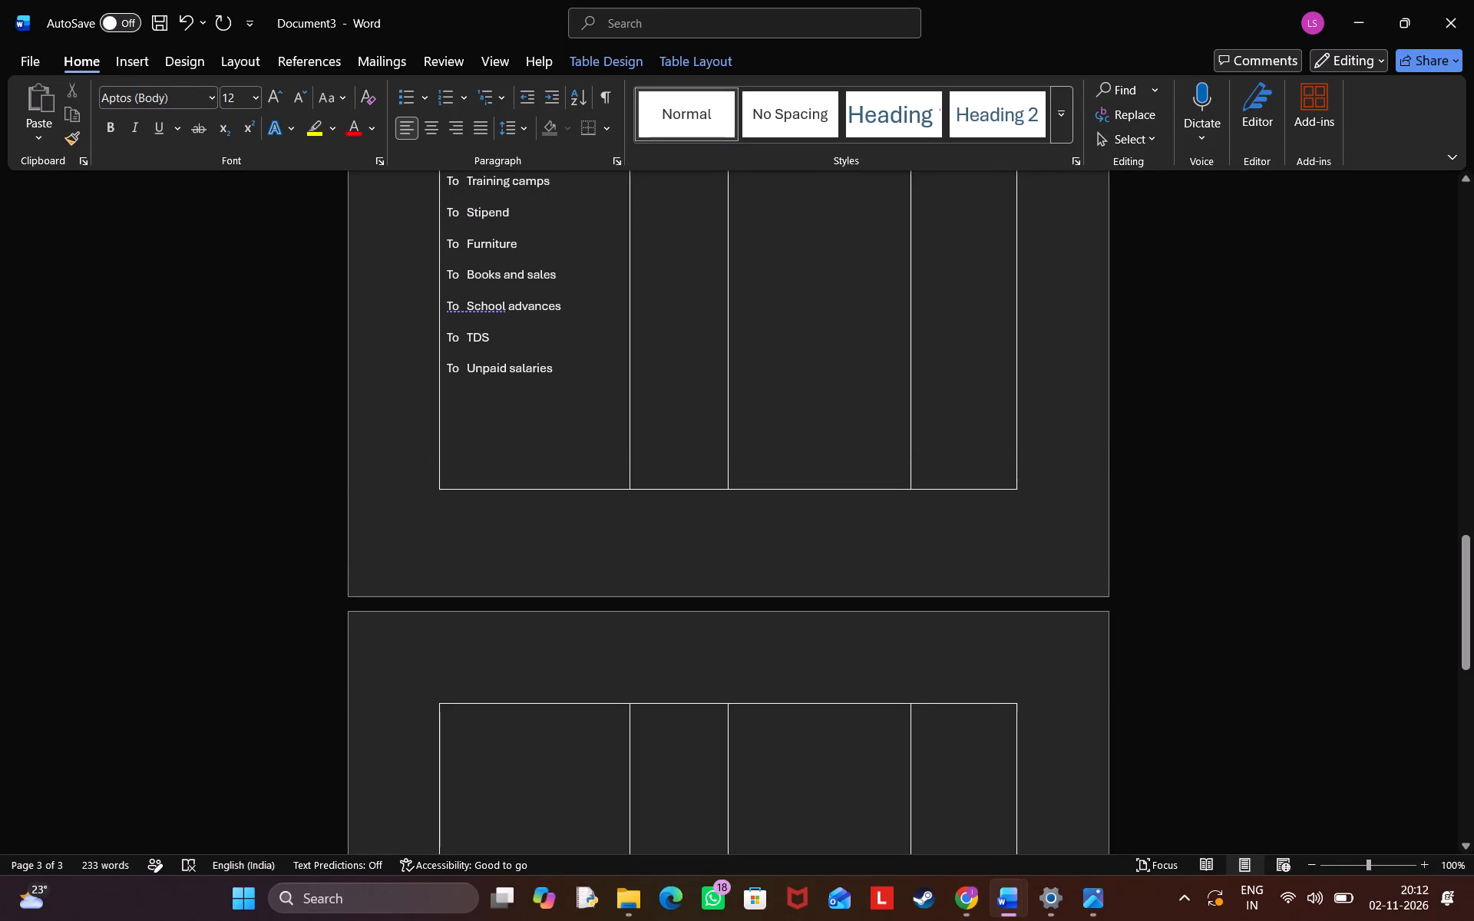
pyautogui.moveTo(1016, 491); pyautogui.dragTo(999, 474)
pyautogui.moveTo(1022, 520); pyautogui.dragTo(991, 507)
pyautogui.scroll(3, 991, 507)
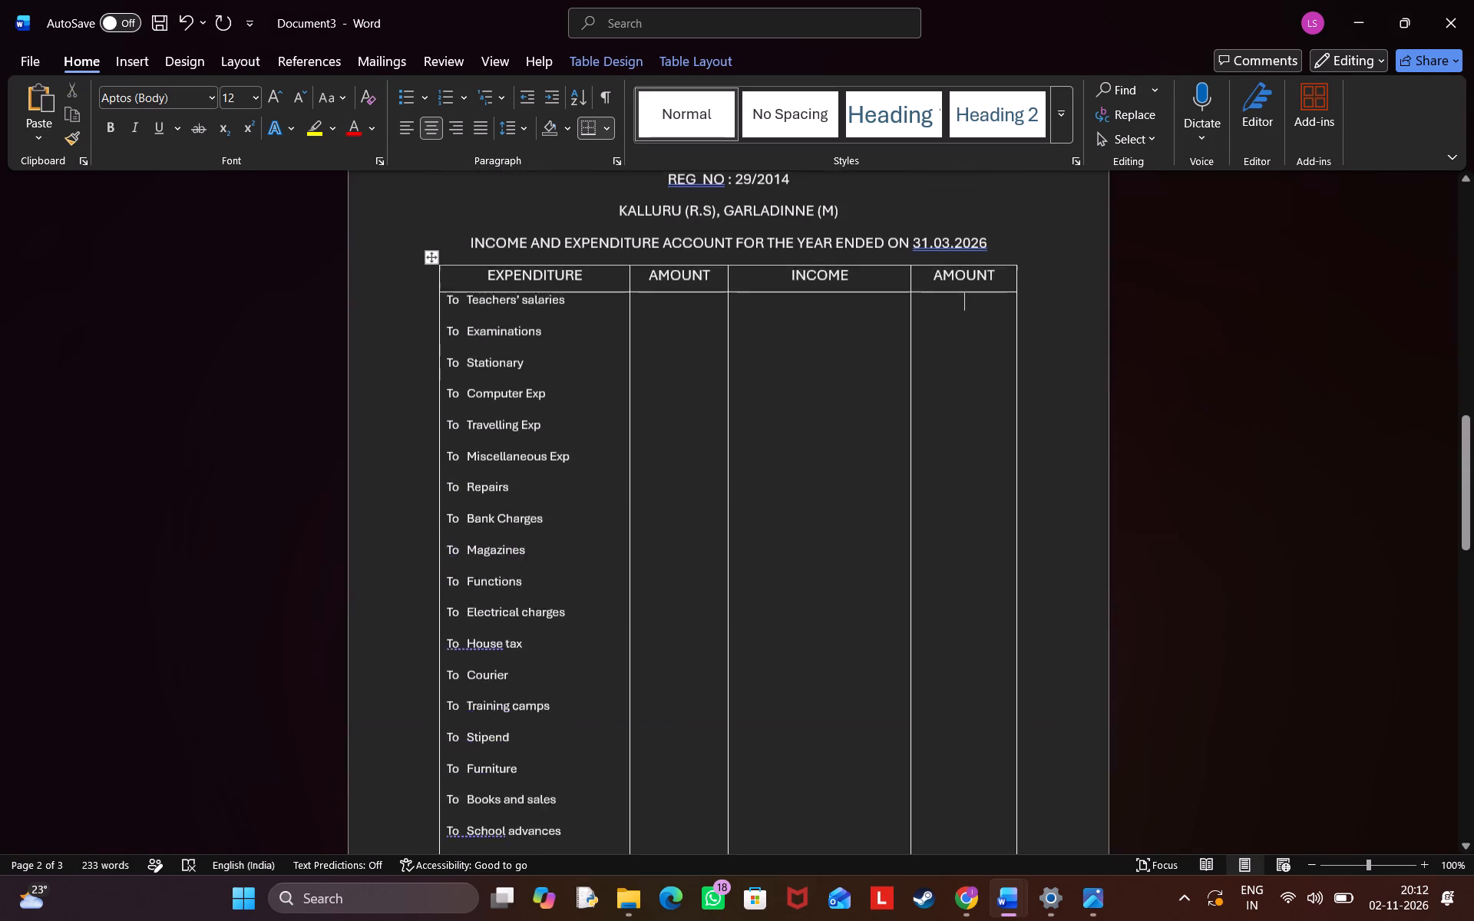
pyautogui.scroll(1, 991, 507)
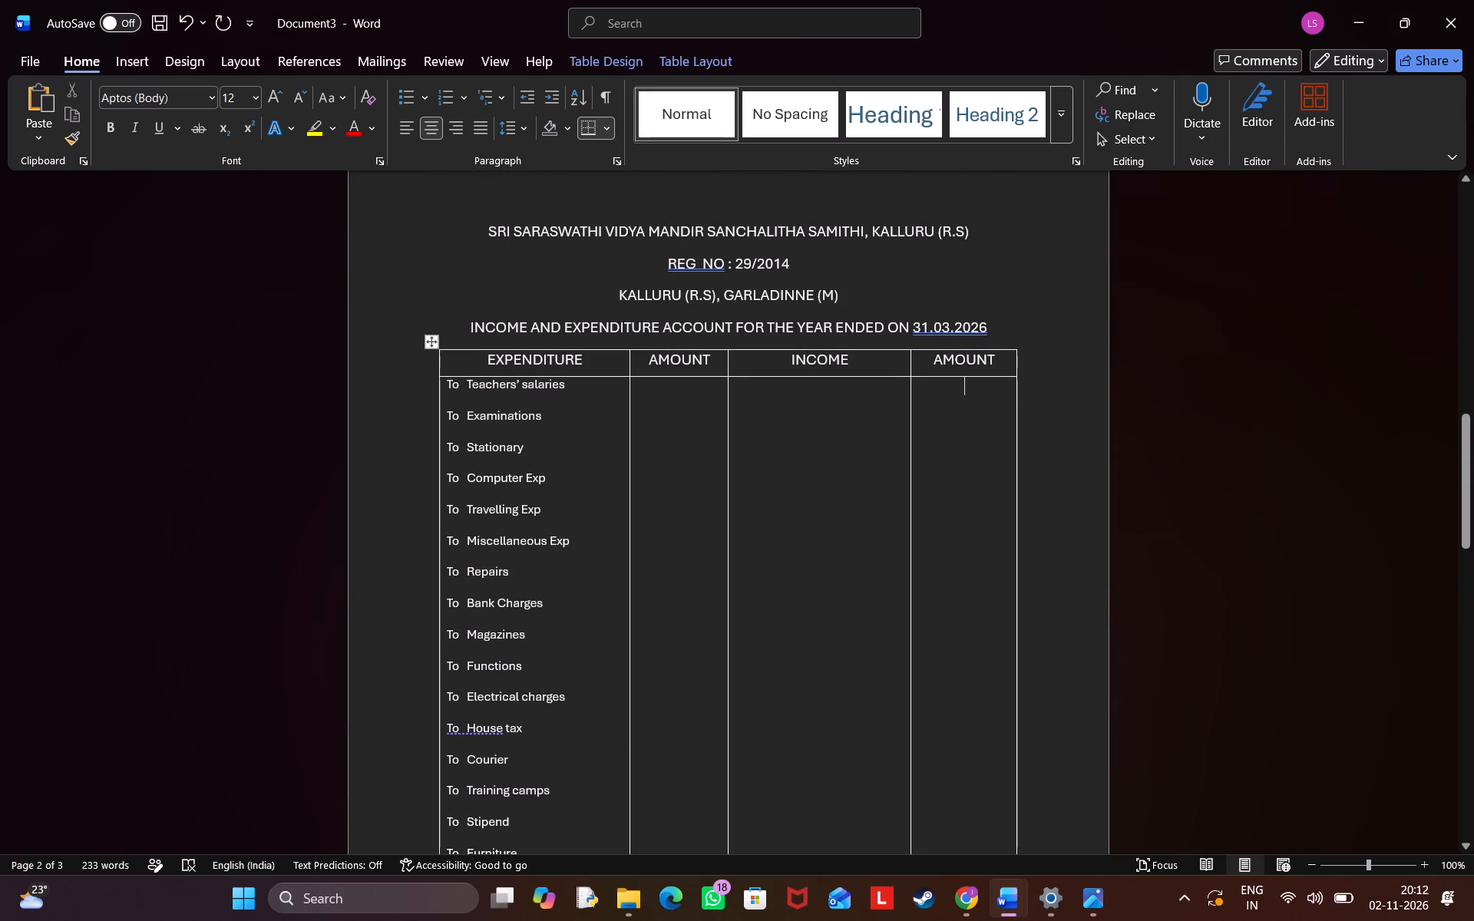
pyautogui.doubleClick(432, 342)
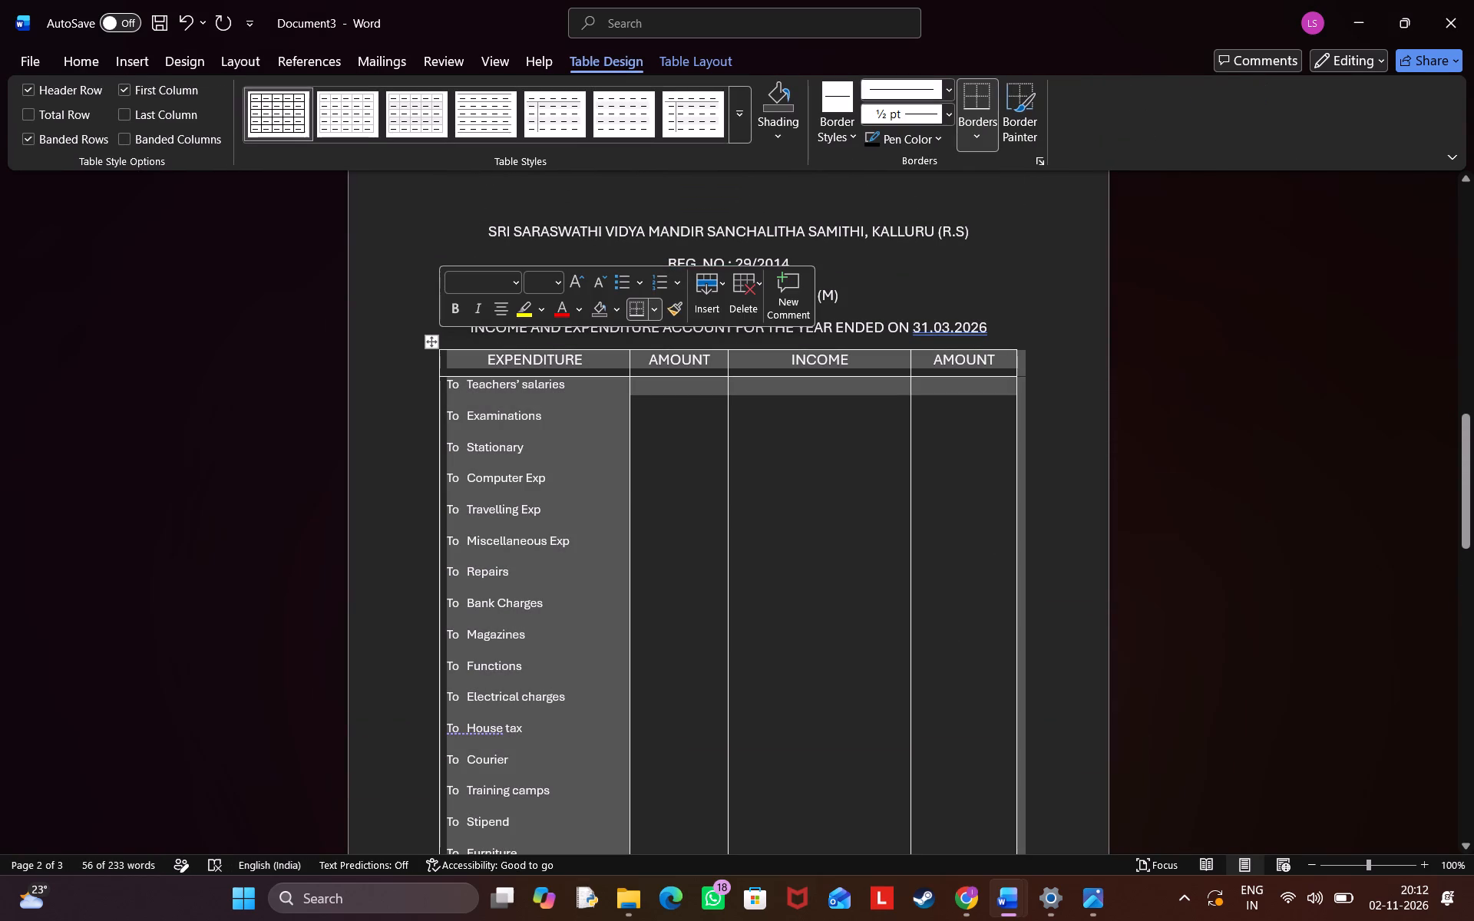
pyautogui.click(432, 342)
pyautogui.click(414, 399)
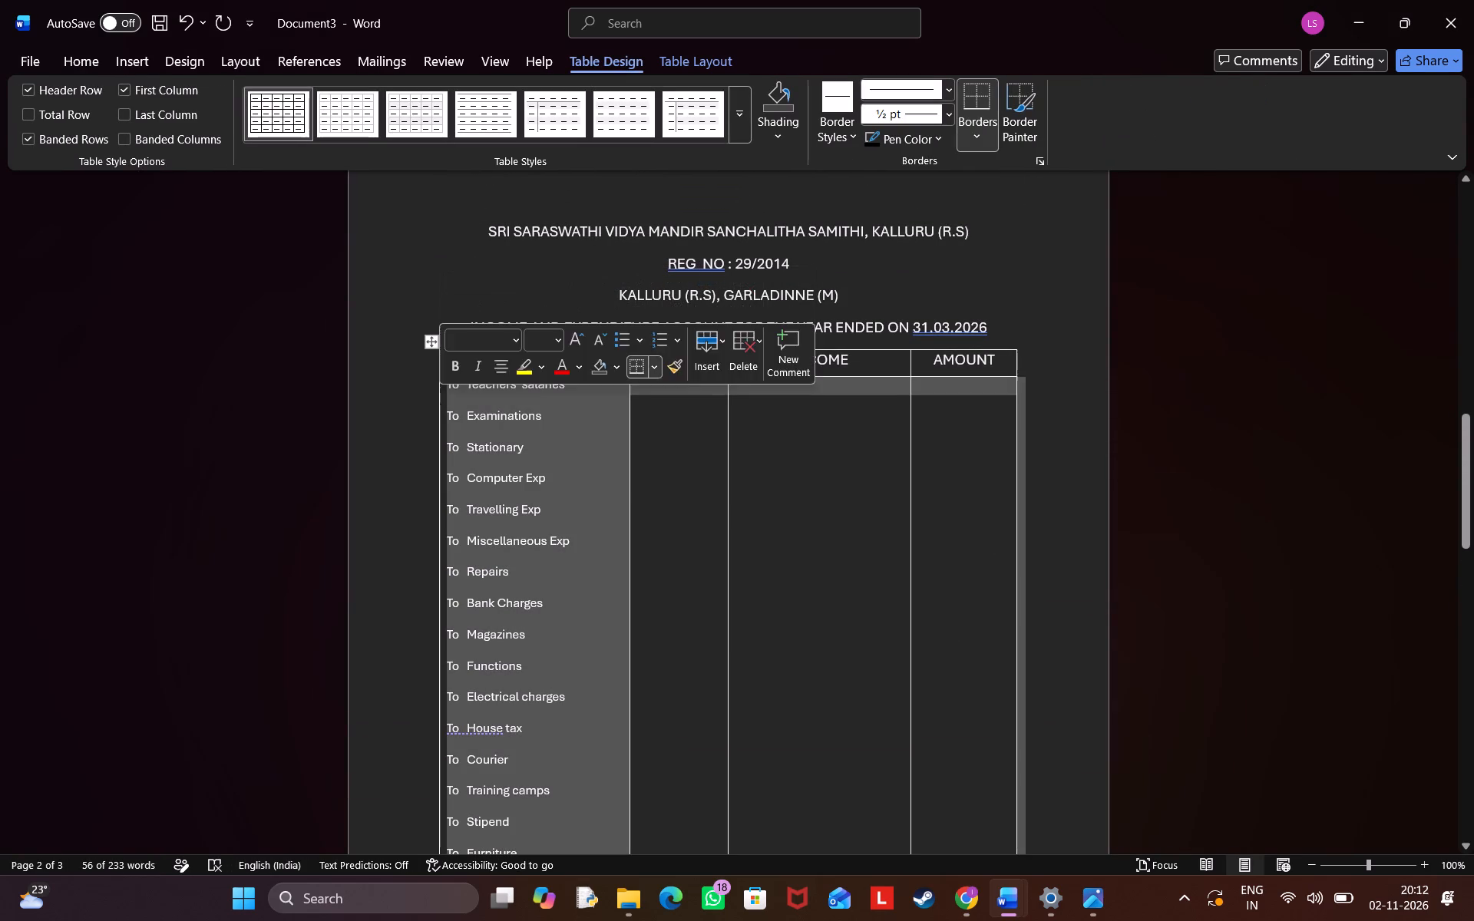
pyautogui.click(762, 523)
# Examine where the income and expenditure table breaks between pages 2 and 3.
pyautogui.scroll(-5, 762, 523)
pyautogui.scroll(3, 762, 523)
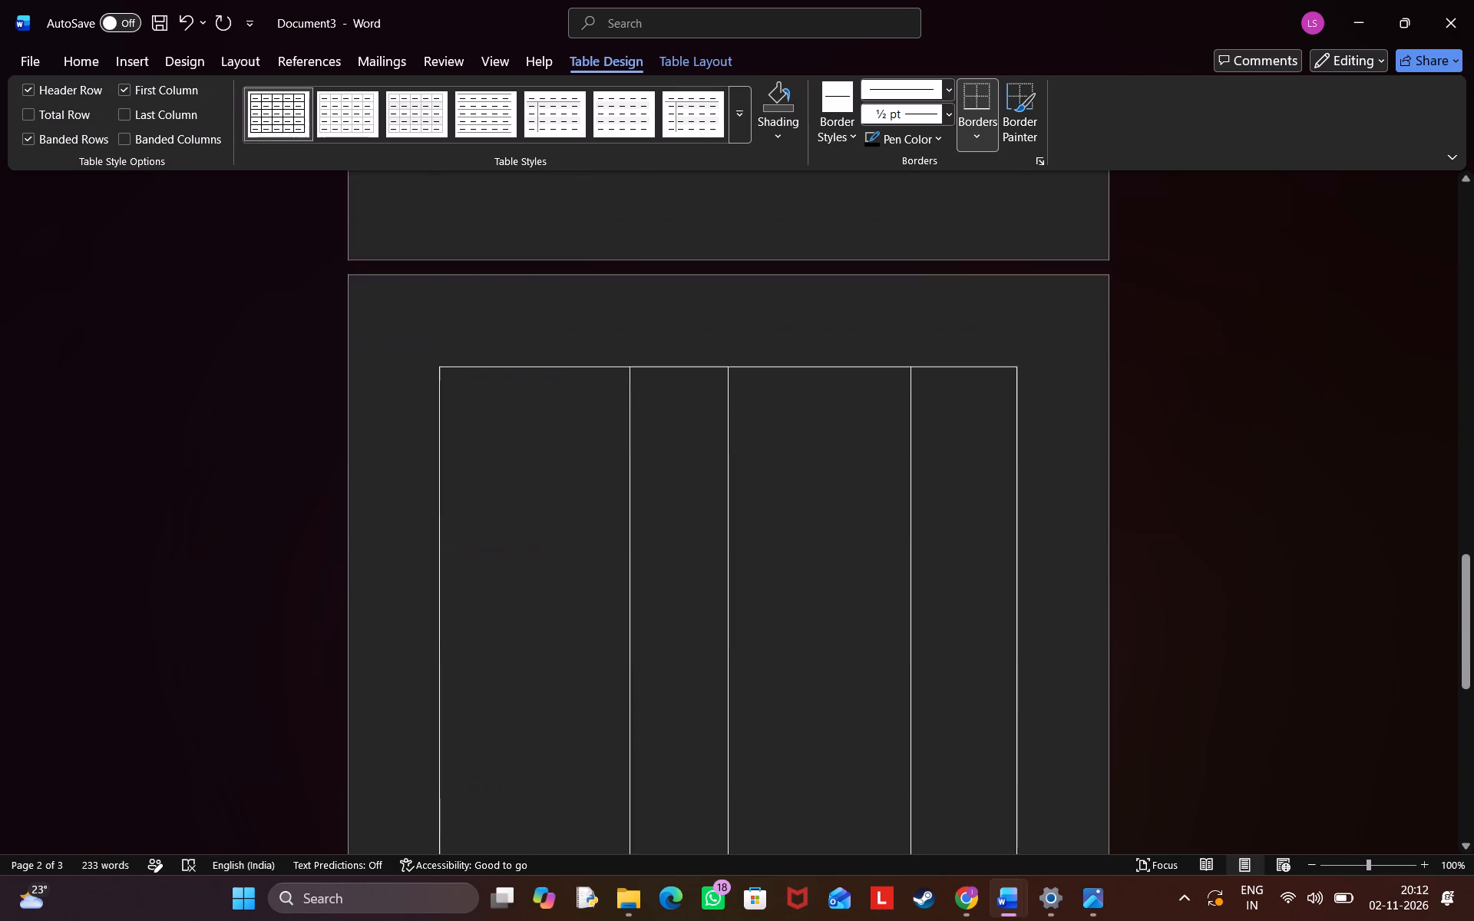
pyautogui.scroll(-2, 762, 523)
pyautogui.scroll(4, 762, 523)
pyautogui.scroll(-2, 762, 523)
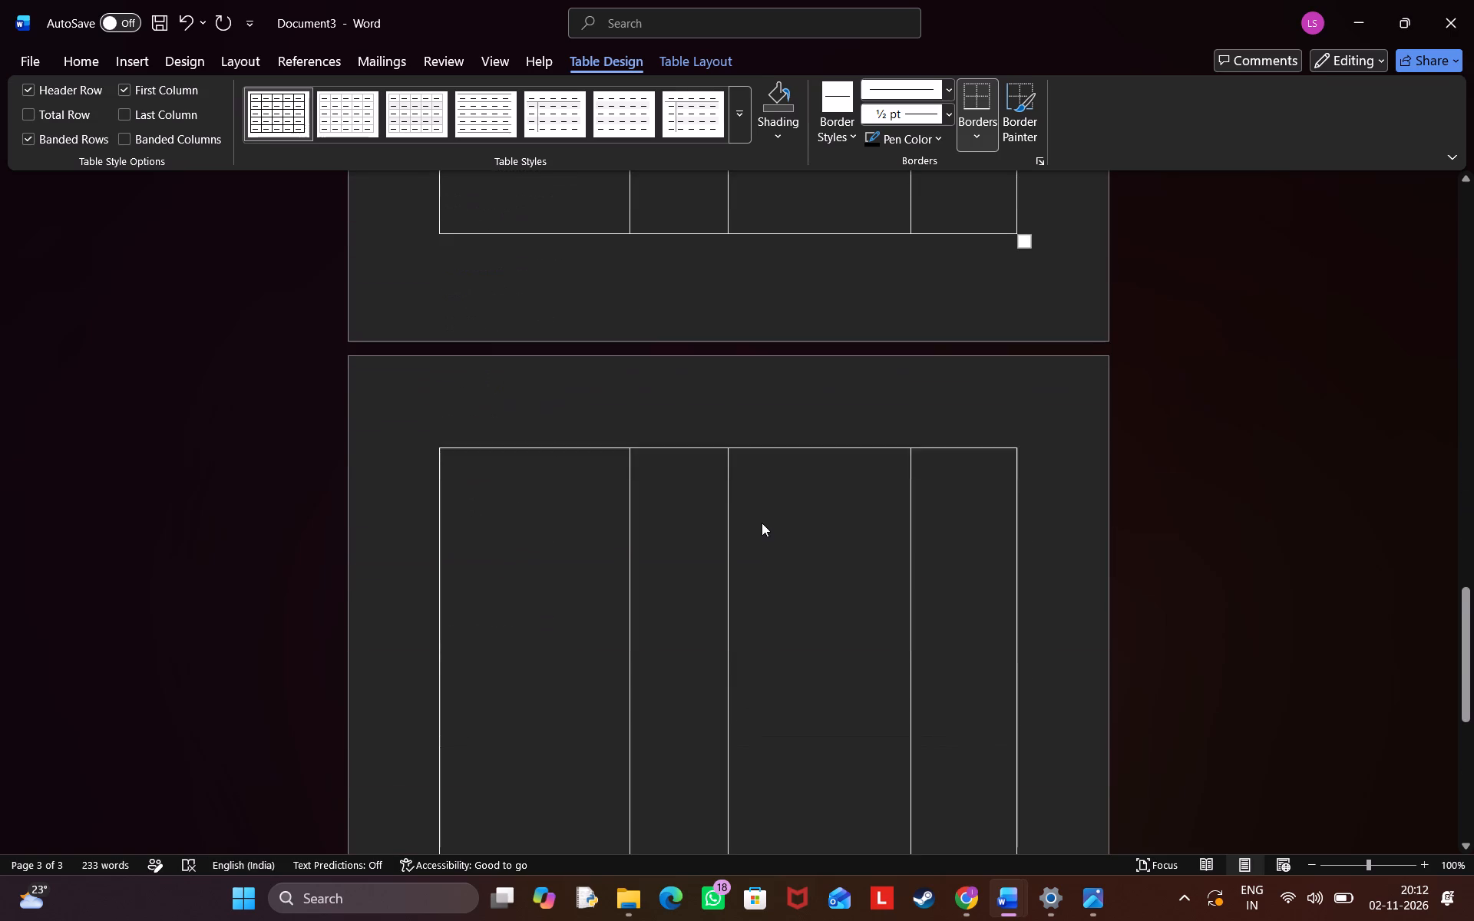
pyautogui.click(964, 435)
pyautogui.hscroll(1, 964, 435)
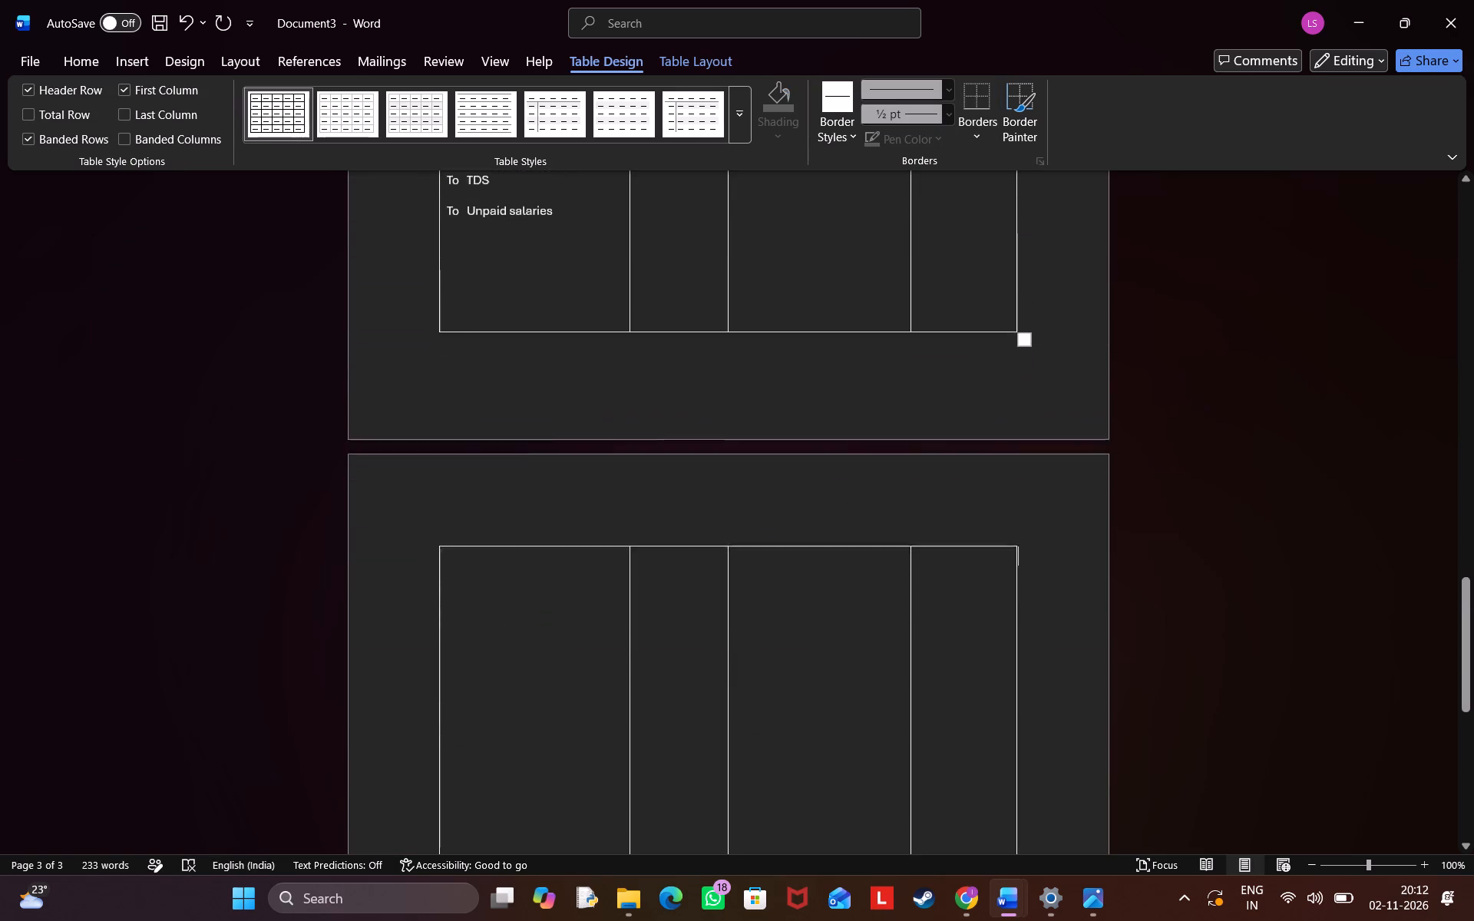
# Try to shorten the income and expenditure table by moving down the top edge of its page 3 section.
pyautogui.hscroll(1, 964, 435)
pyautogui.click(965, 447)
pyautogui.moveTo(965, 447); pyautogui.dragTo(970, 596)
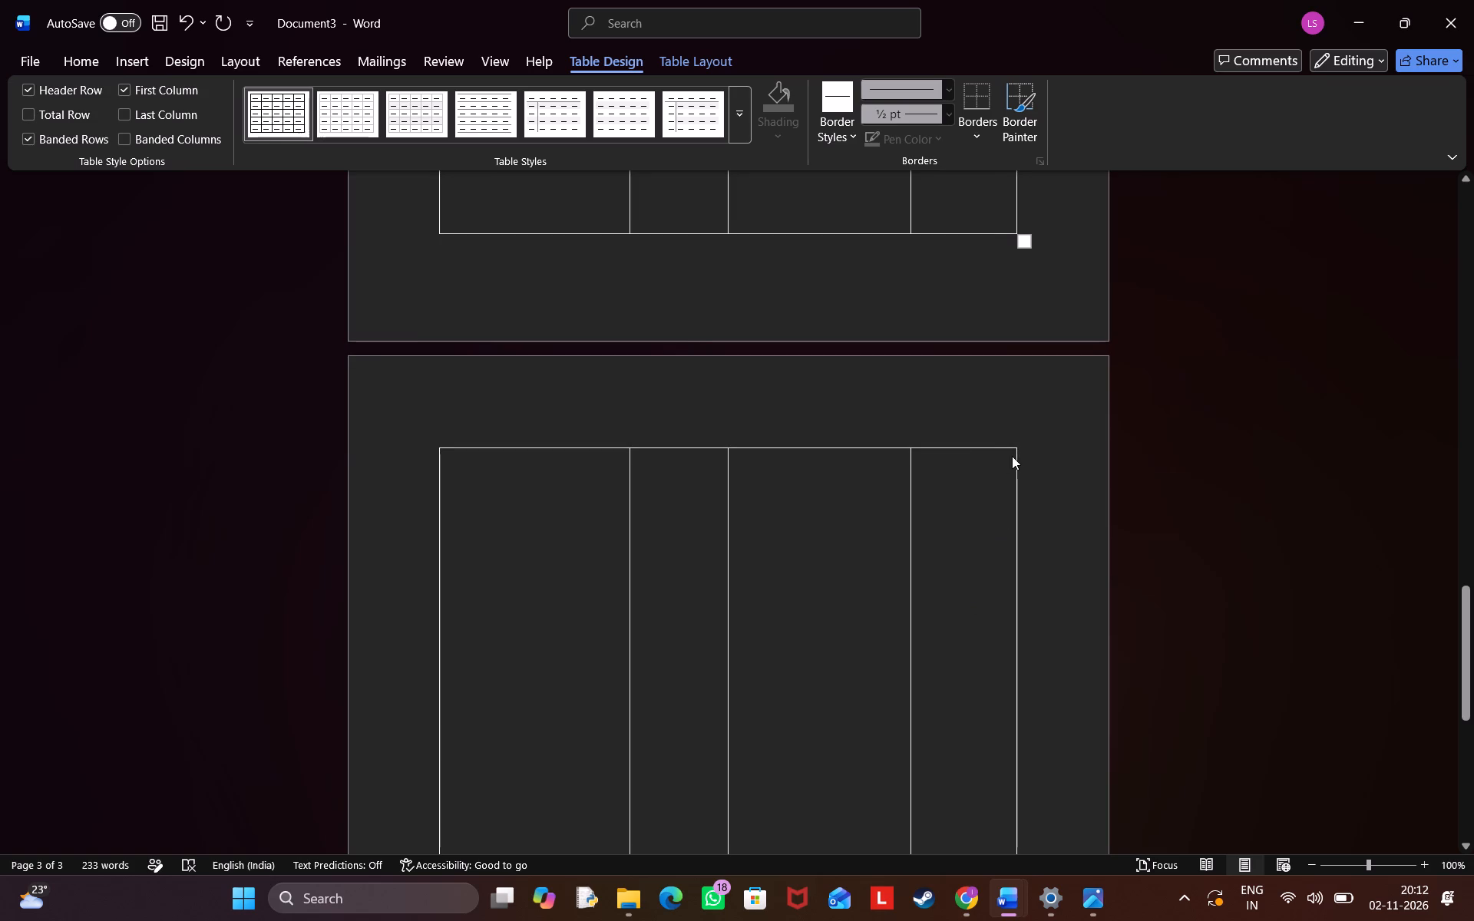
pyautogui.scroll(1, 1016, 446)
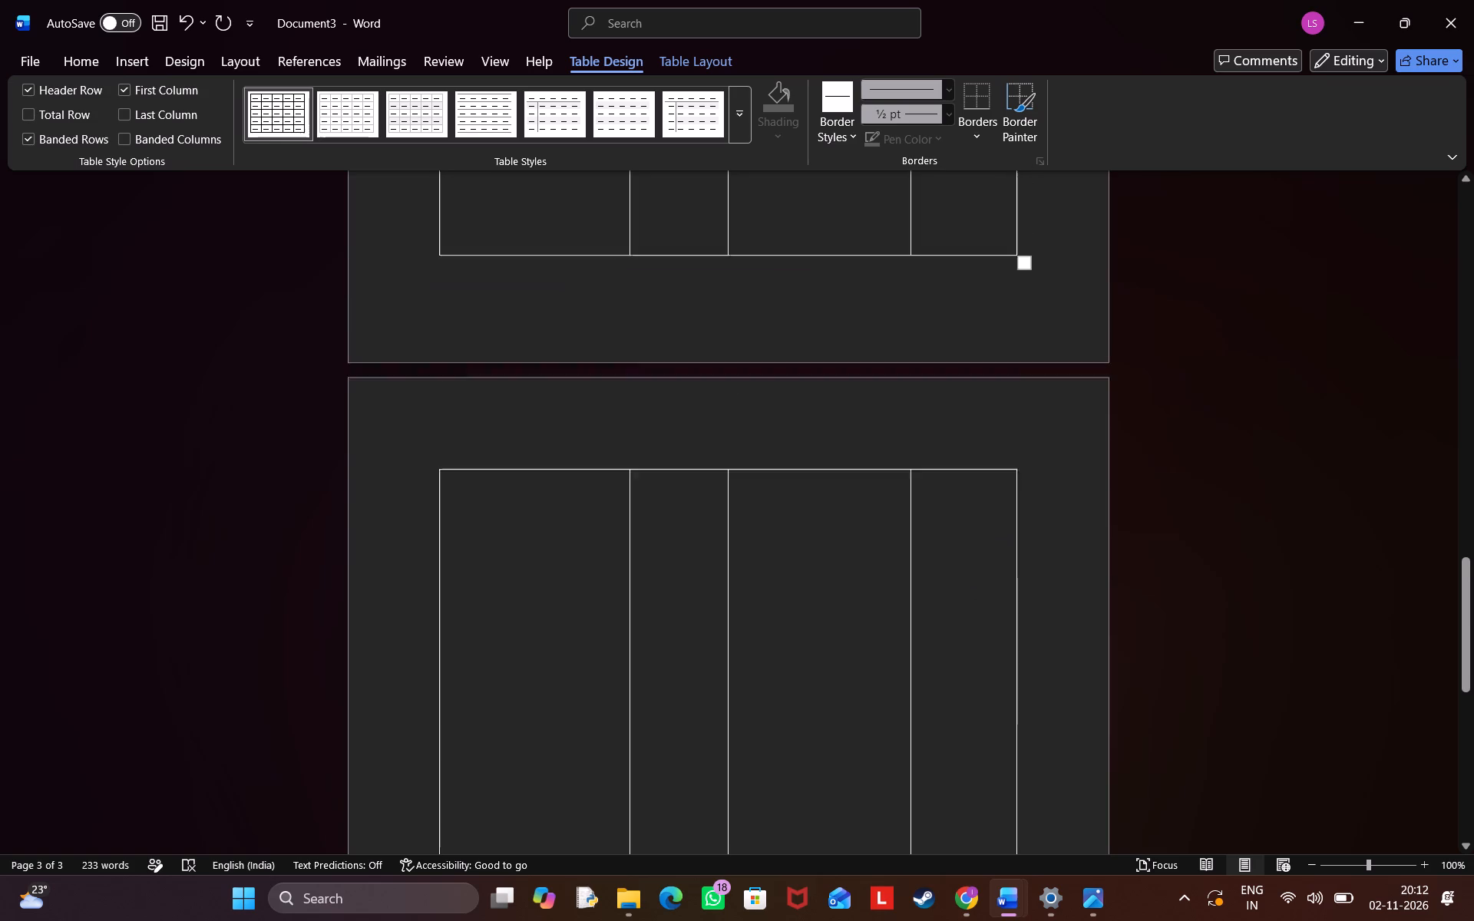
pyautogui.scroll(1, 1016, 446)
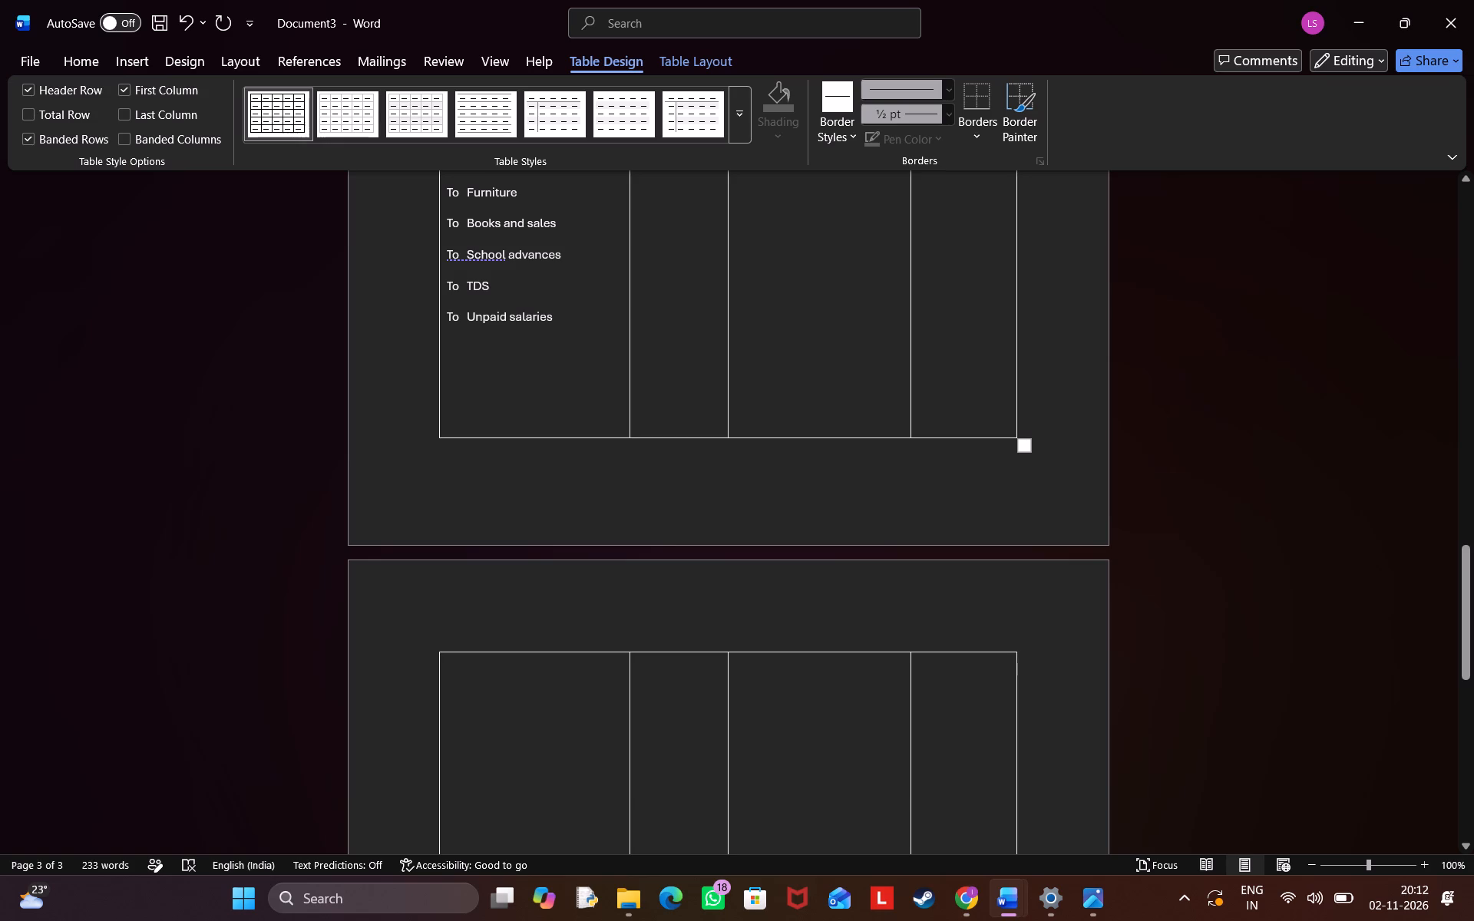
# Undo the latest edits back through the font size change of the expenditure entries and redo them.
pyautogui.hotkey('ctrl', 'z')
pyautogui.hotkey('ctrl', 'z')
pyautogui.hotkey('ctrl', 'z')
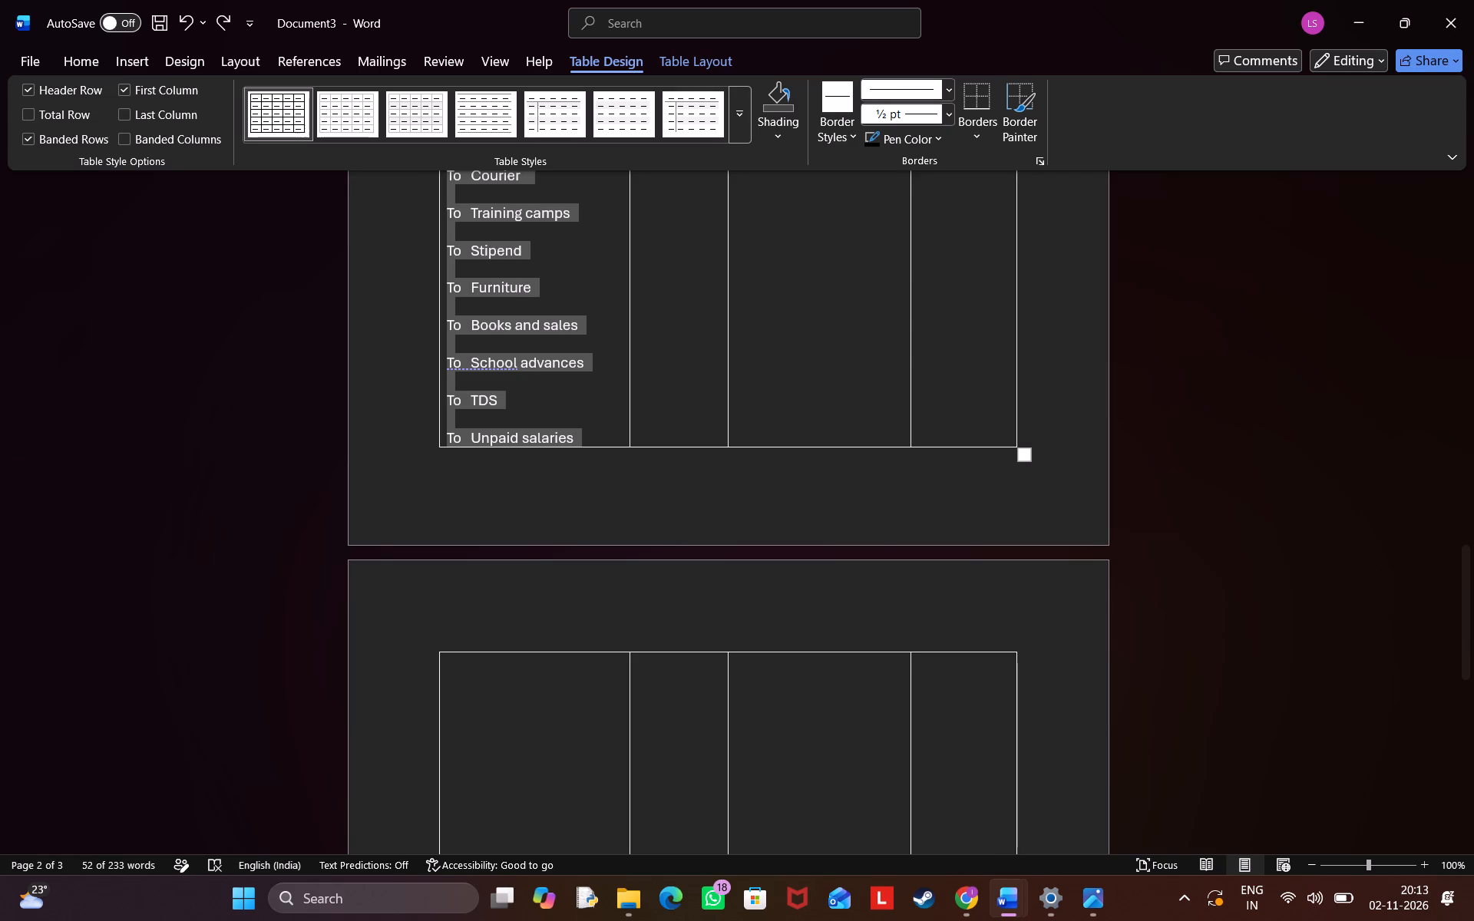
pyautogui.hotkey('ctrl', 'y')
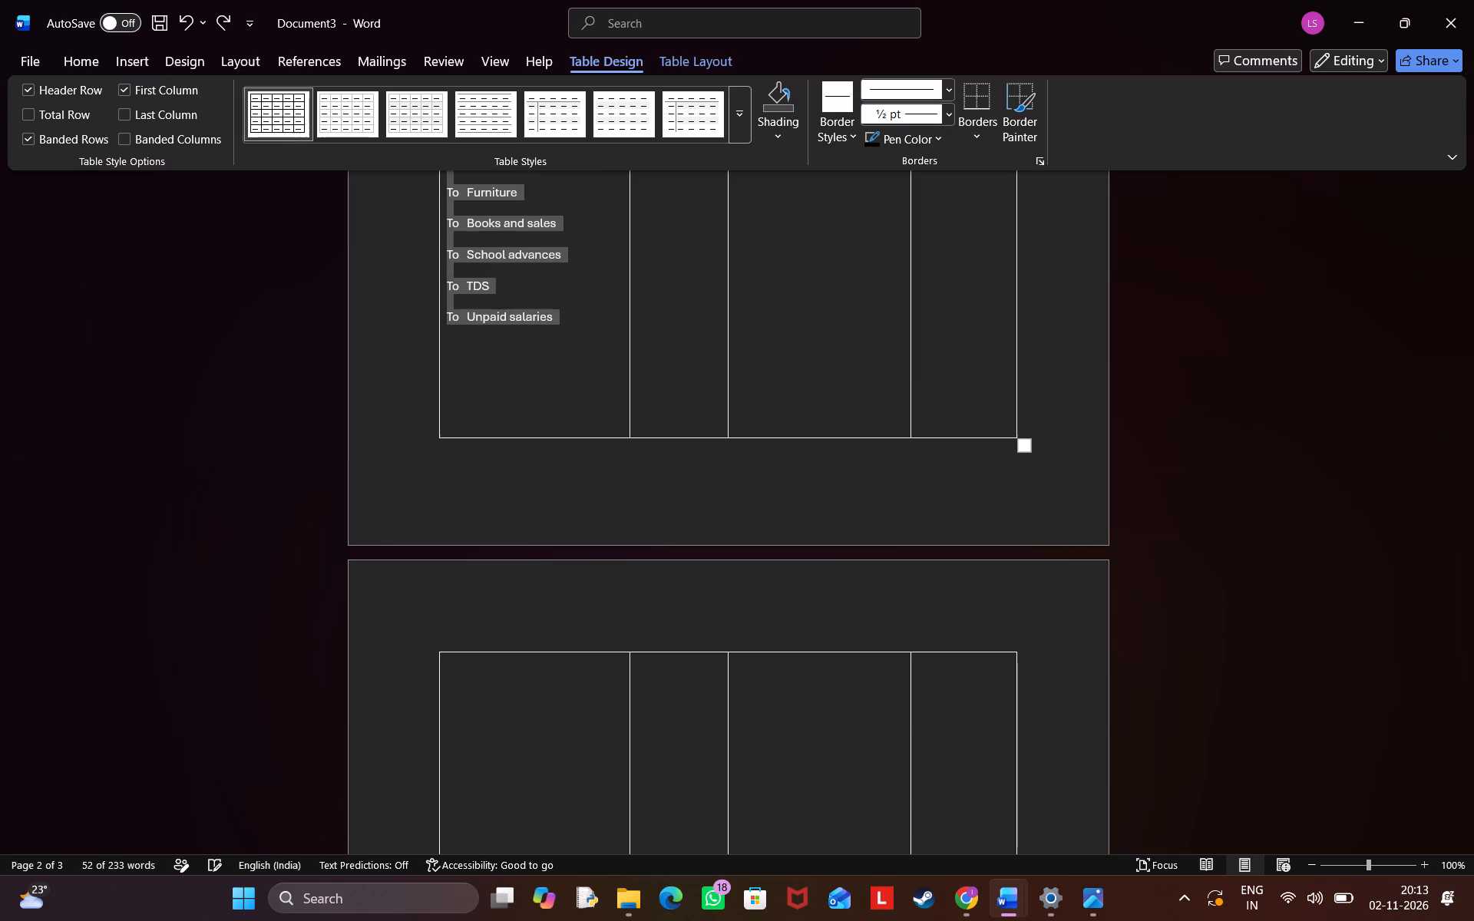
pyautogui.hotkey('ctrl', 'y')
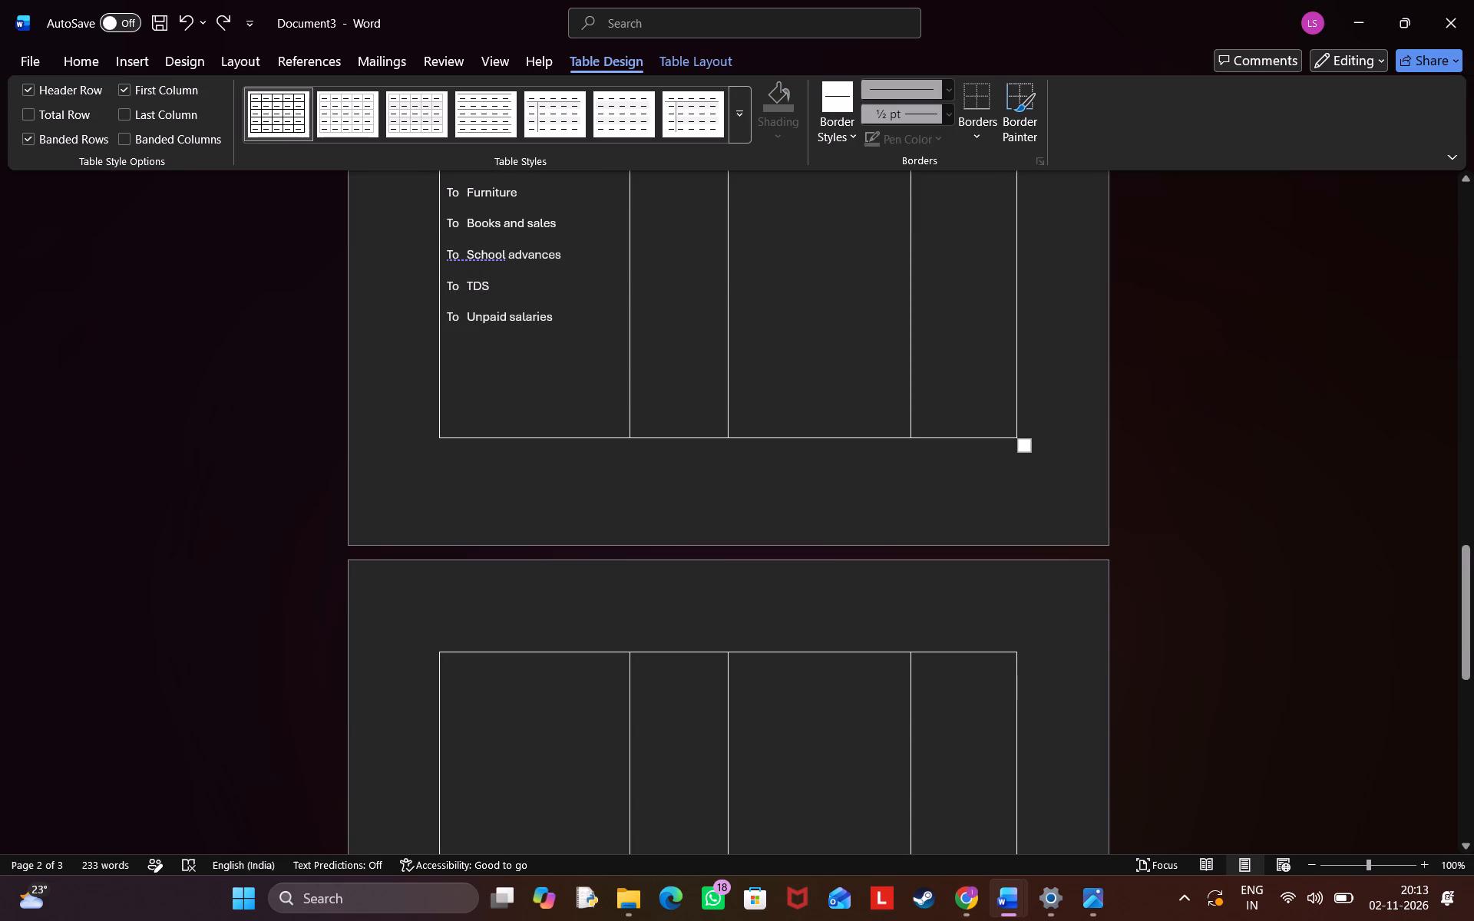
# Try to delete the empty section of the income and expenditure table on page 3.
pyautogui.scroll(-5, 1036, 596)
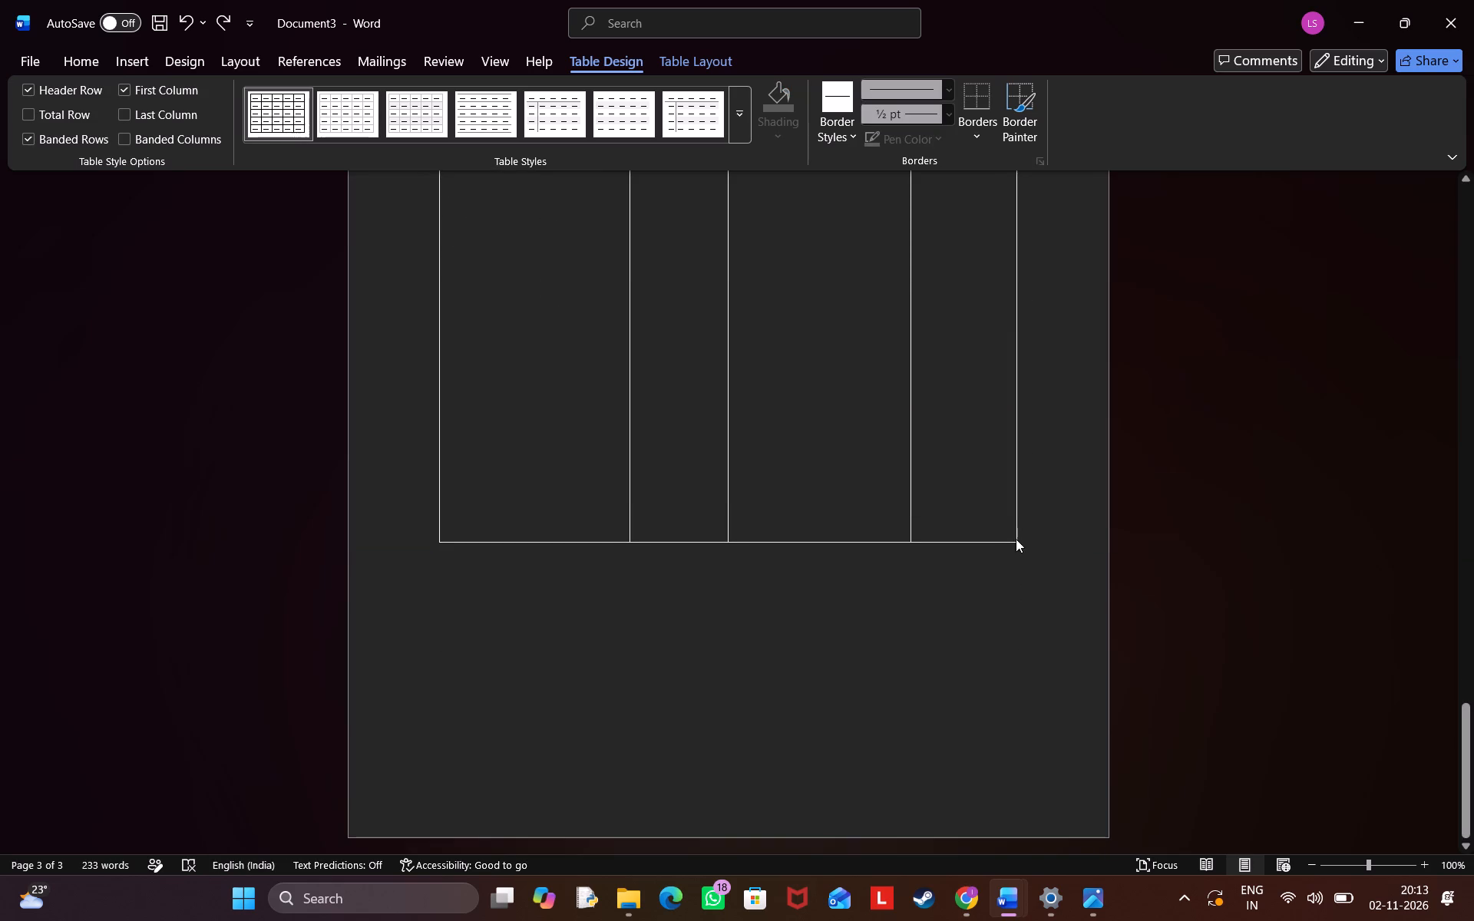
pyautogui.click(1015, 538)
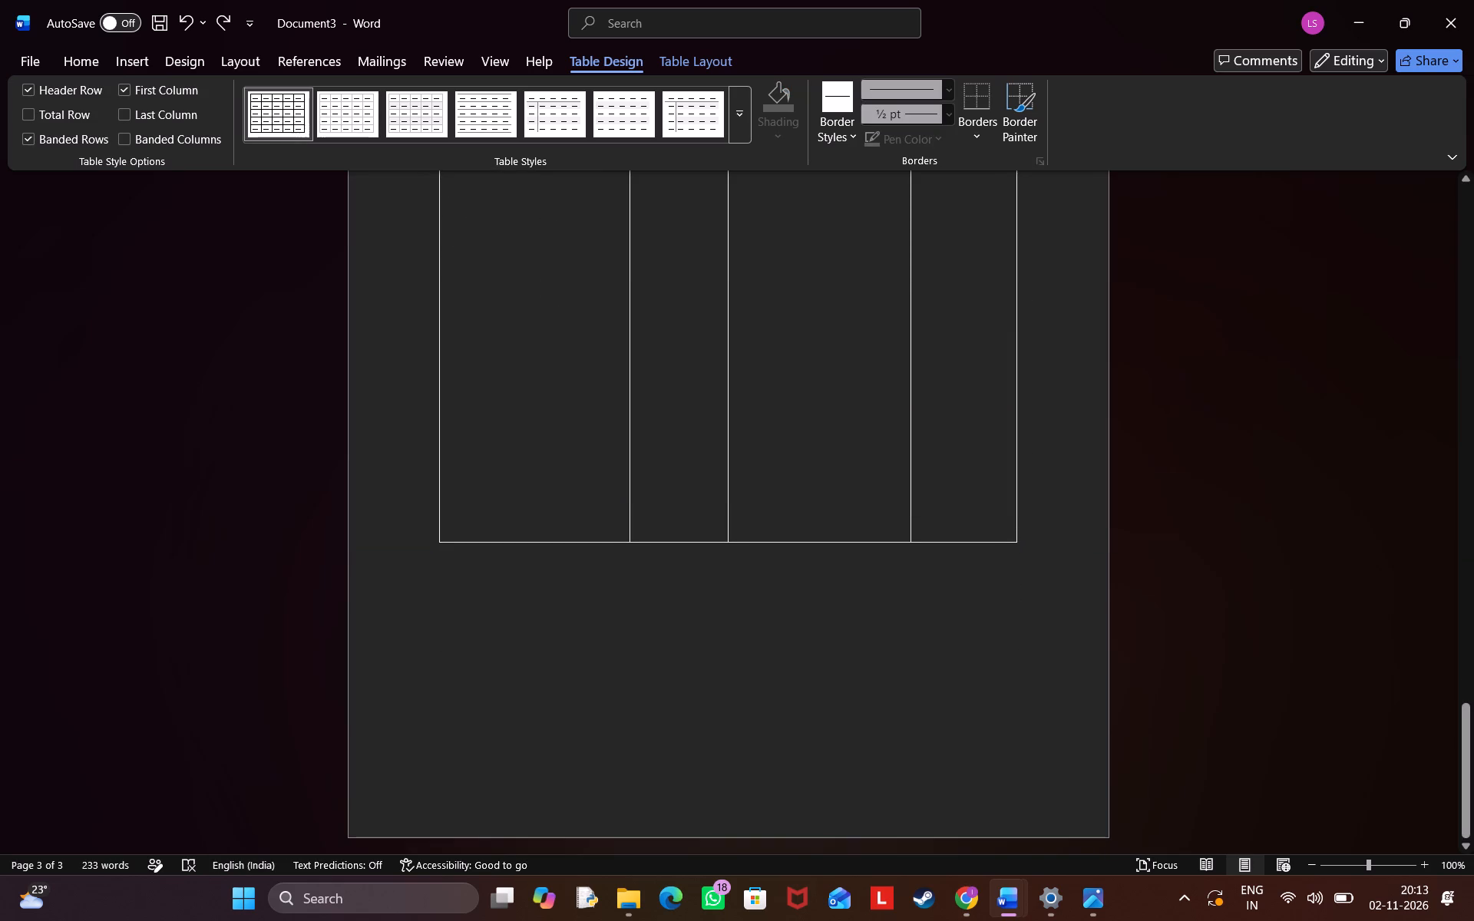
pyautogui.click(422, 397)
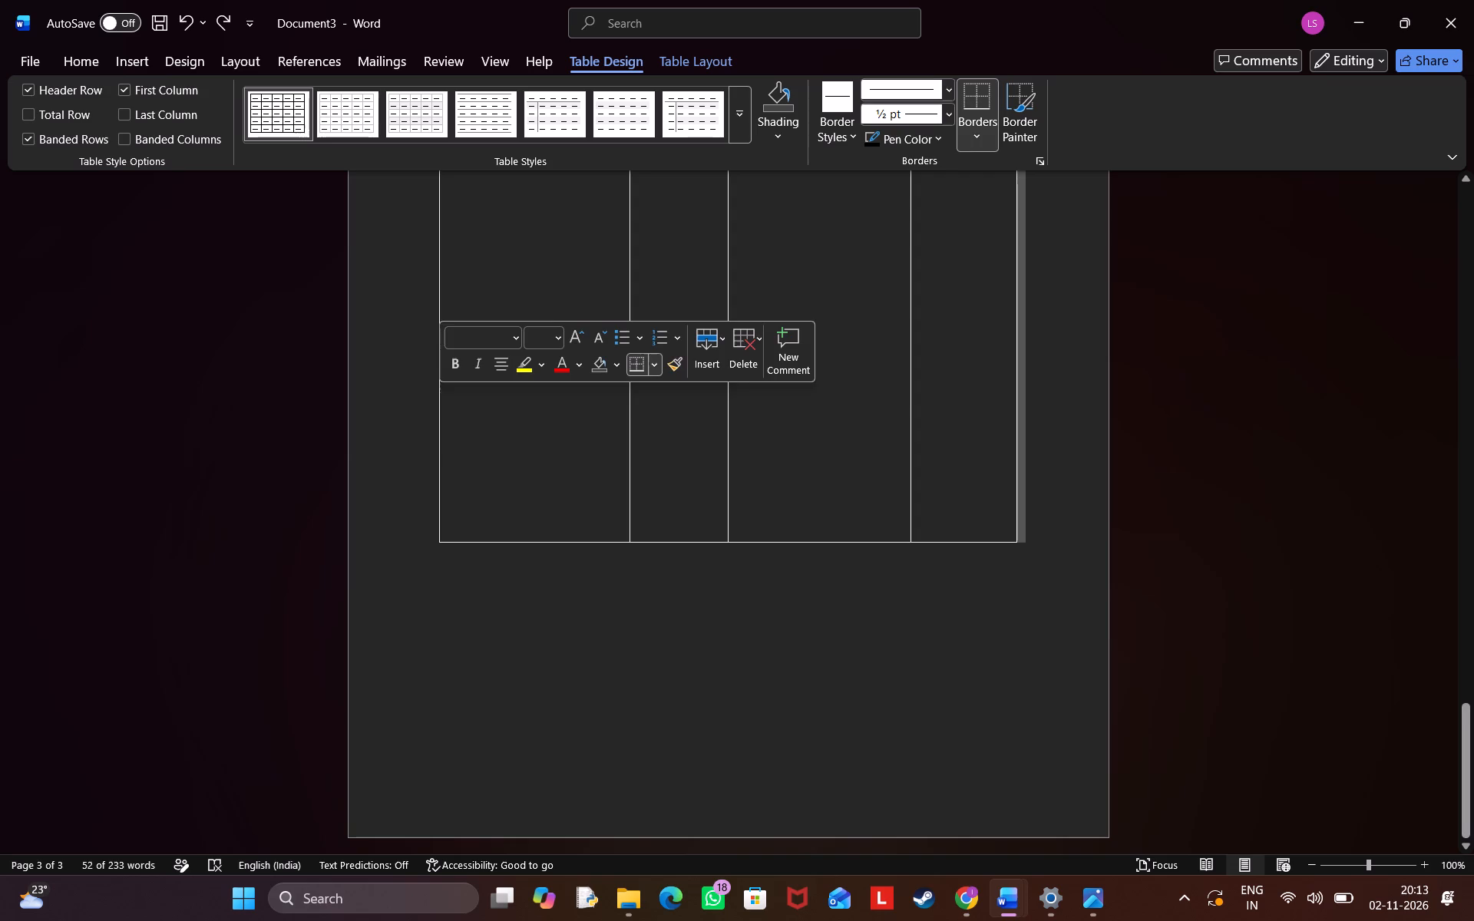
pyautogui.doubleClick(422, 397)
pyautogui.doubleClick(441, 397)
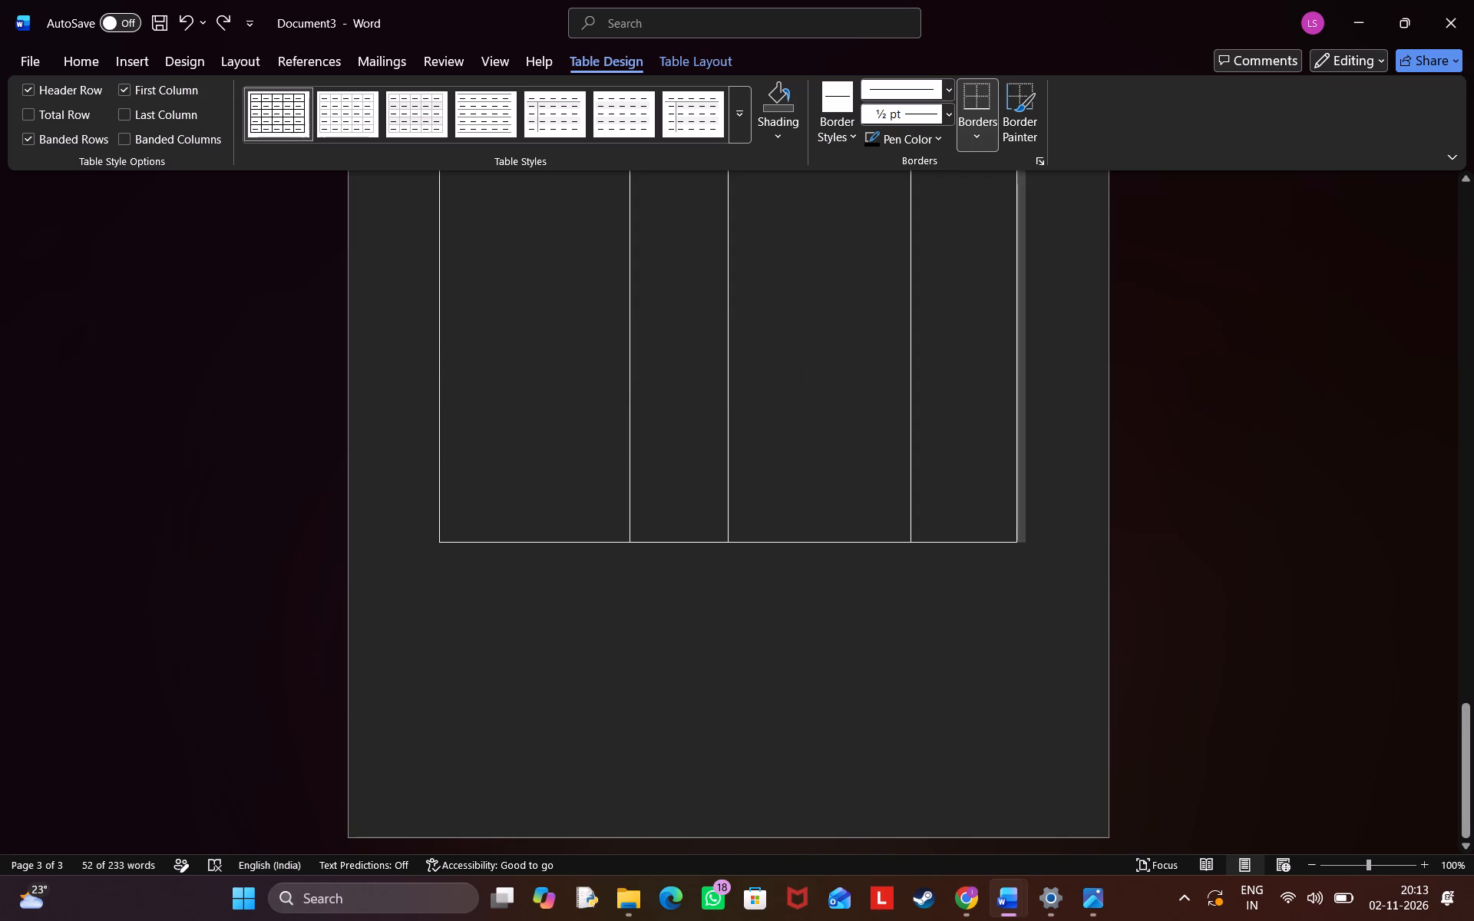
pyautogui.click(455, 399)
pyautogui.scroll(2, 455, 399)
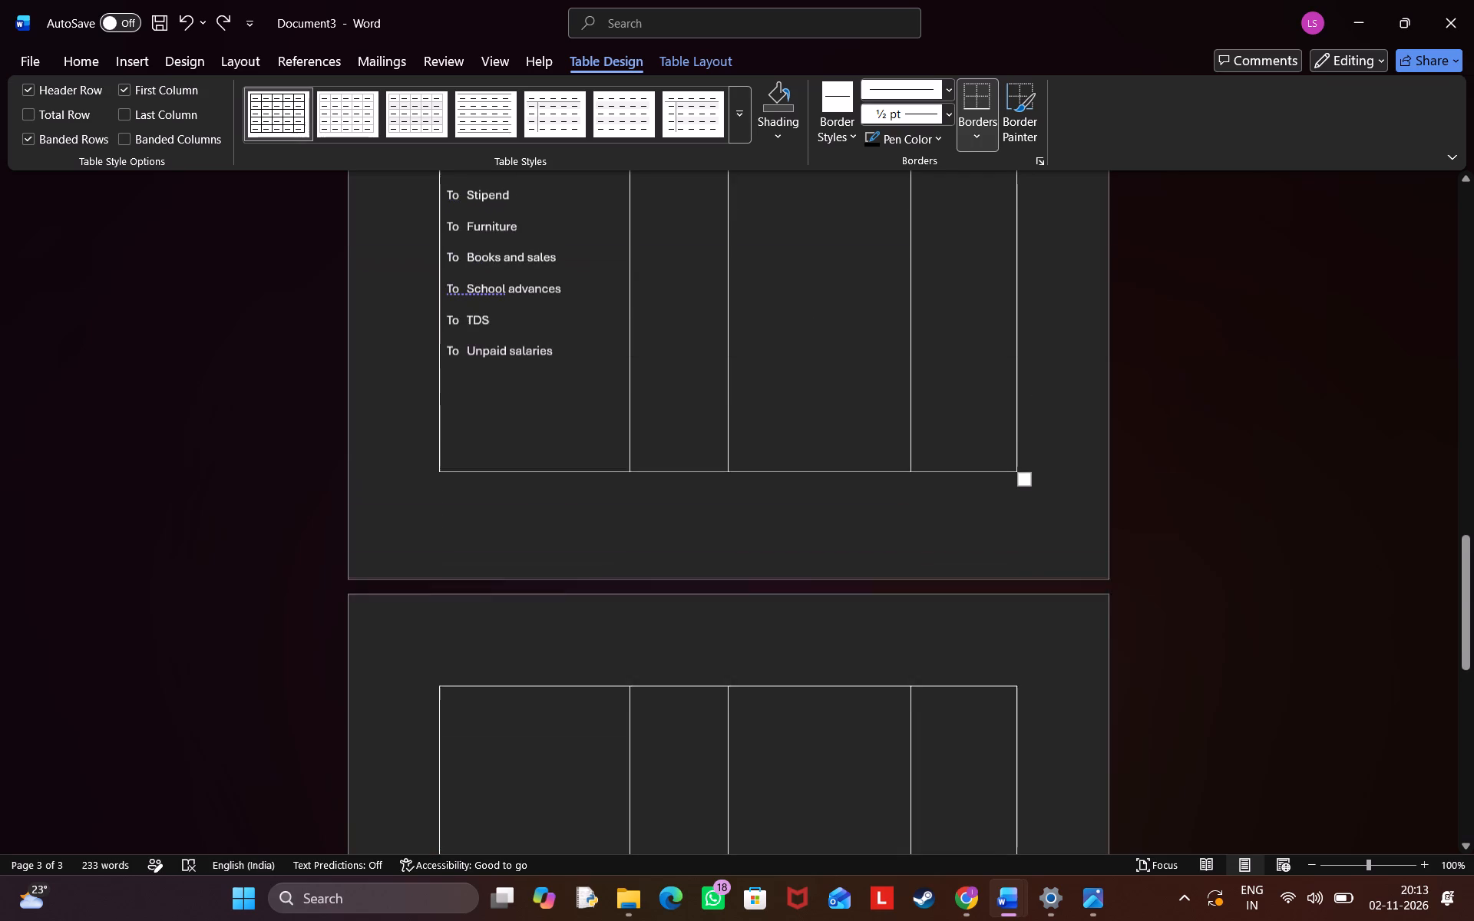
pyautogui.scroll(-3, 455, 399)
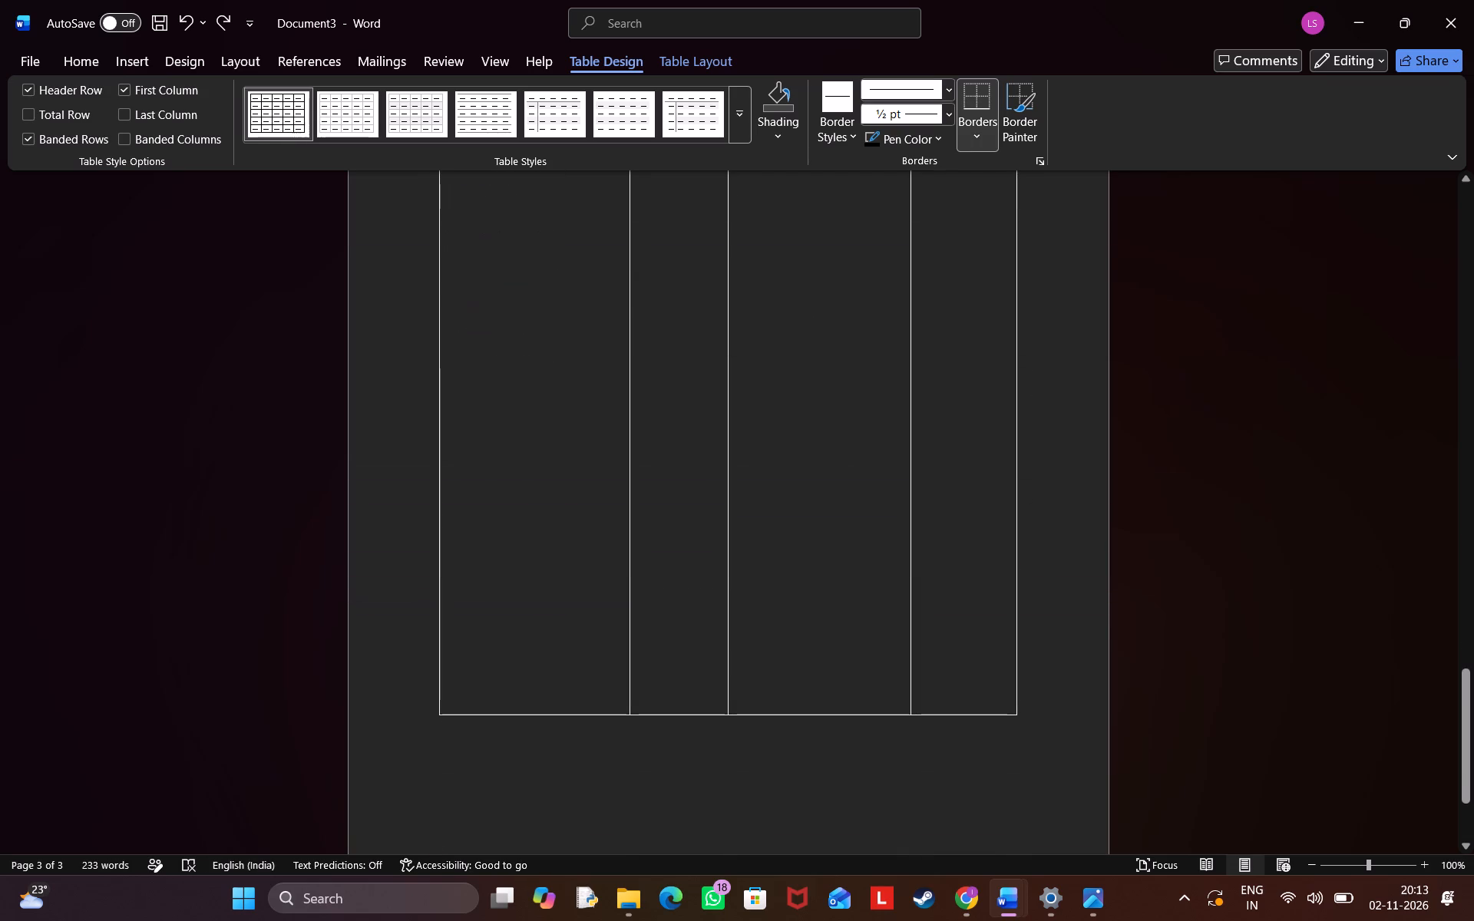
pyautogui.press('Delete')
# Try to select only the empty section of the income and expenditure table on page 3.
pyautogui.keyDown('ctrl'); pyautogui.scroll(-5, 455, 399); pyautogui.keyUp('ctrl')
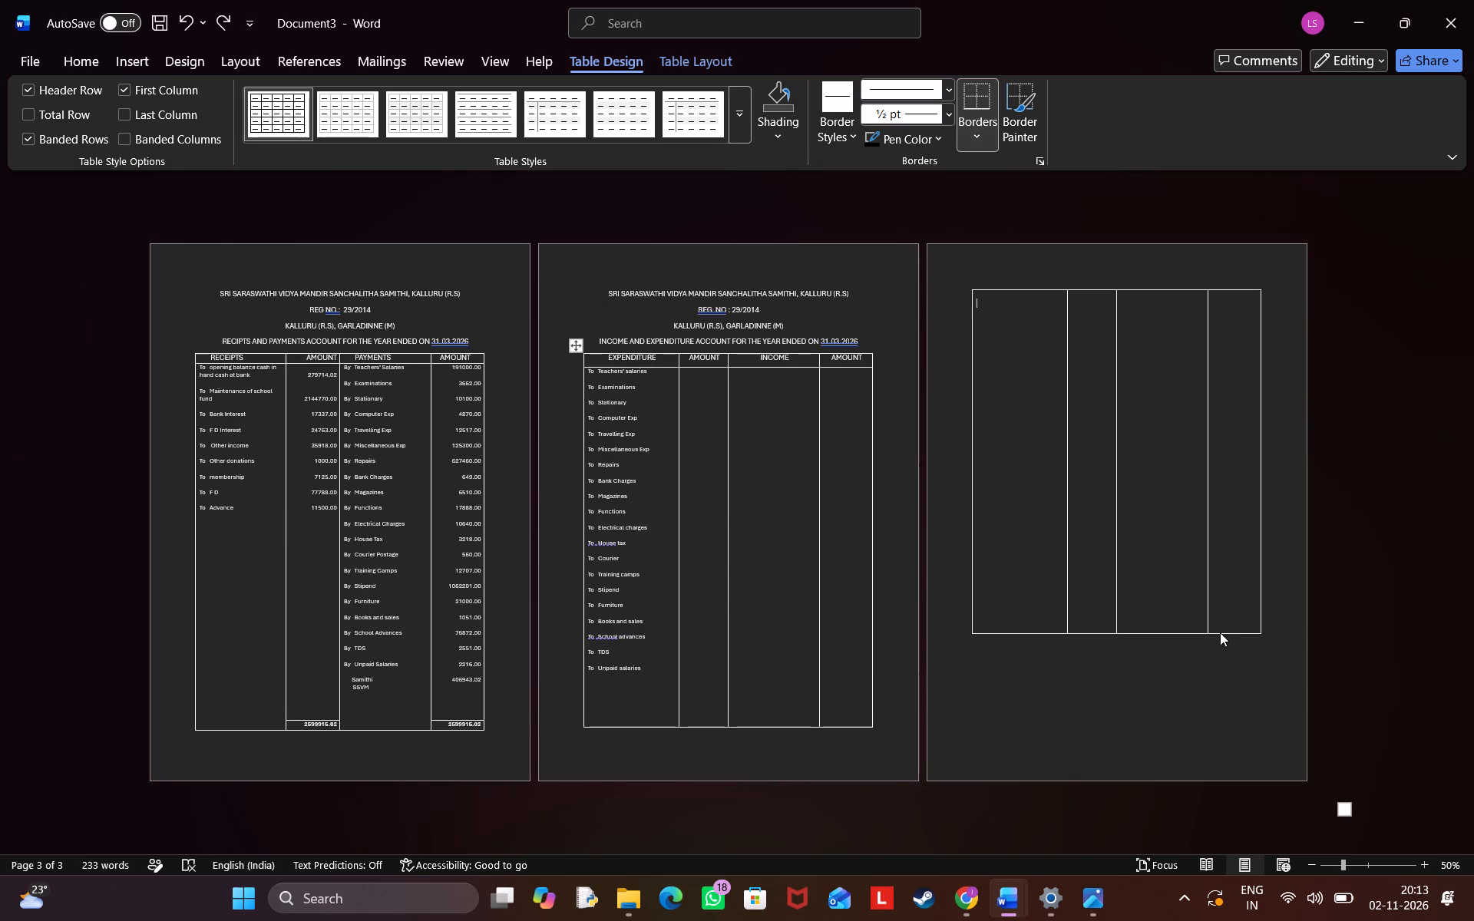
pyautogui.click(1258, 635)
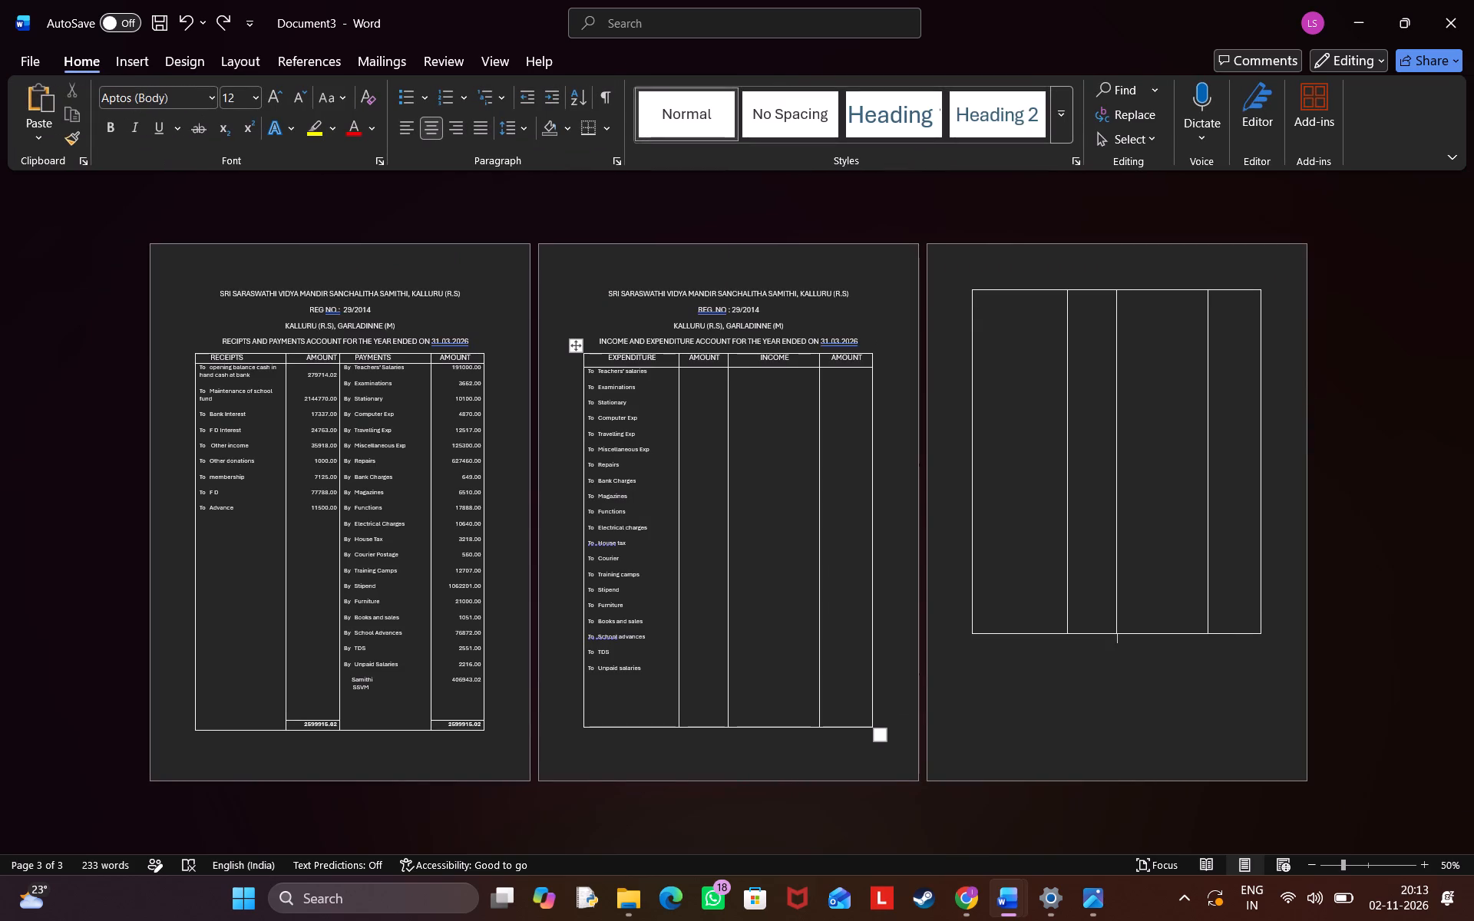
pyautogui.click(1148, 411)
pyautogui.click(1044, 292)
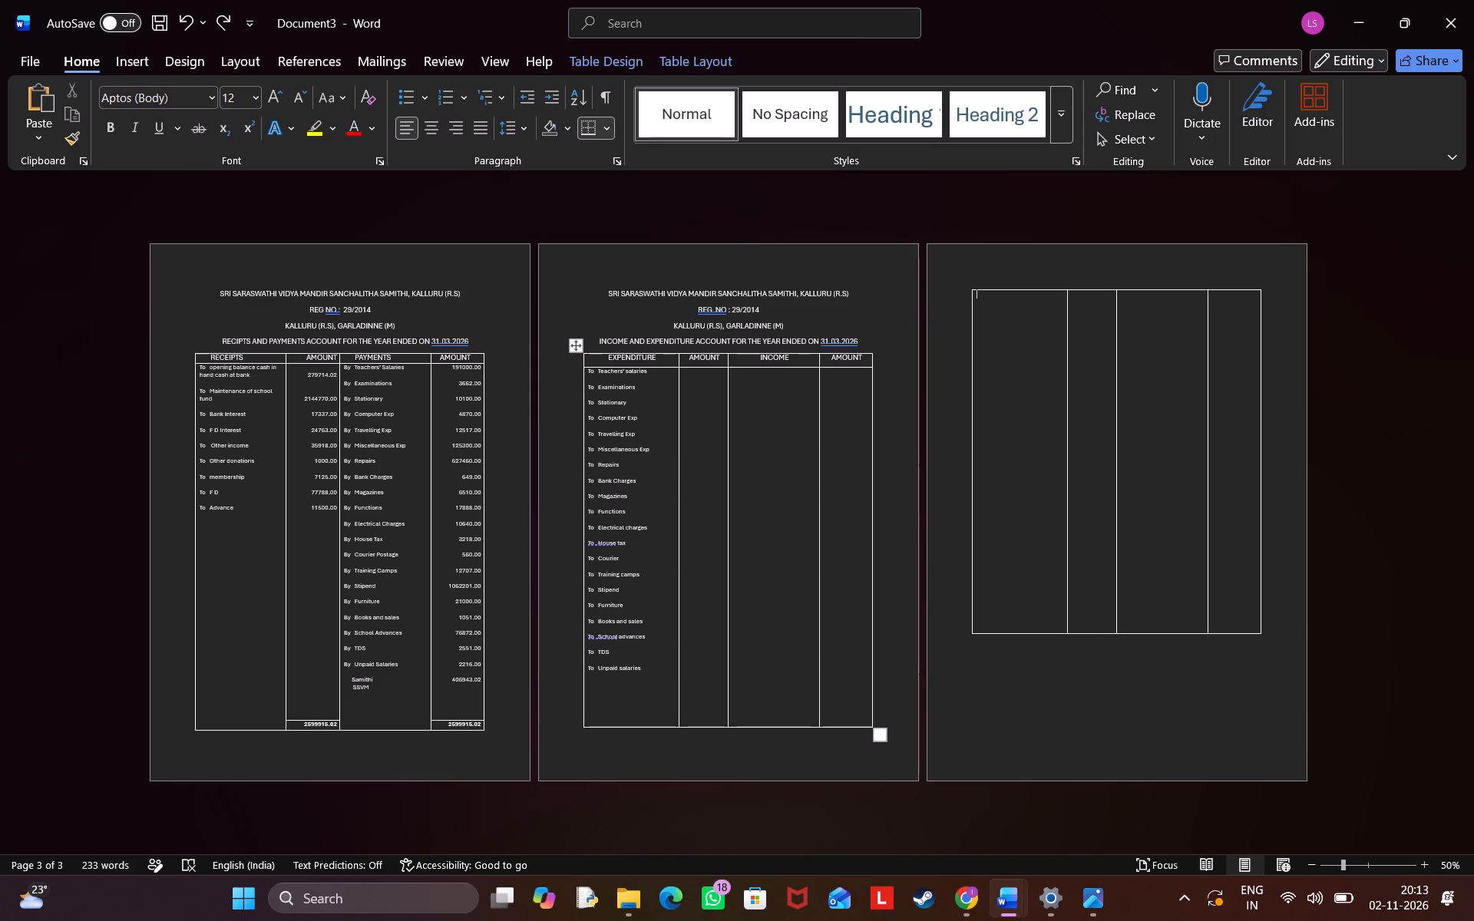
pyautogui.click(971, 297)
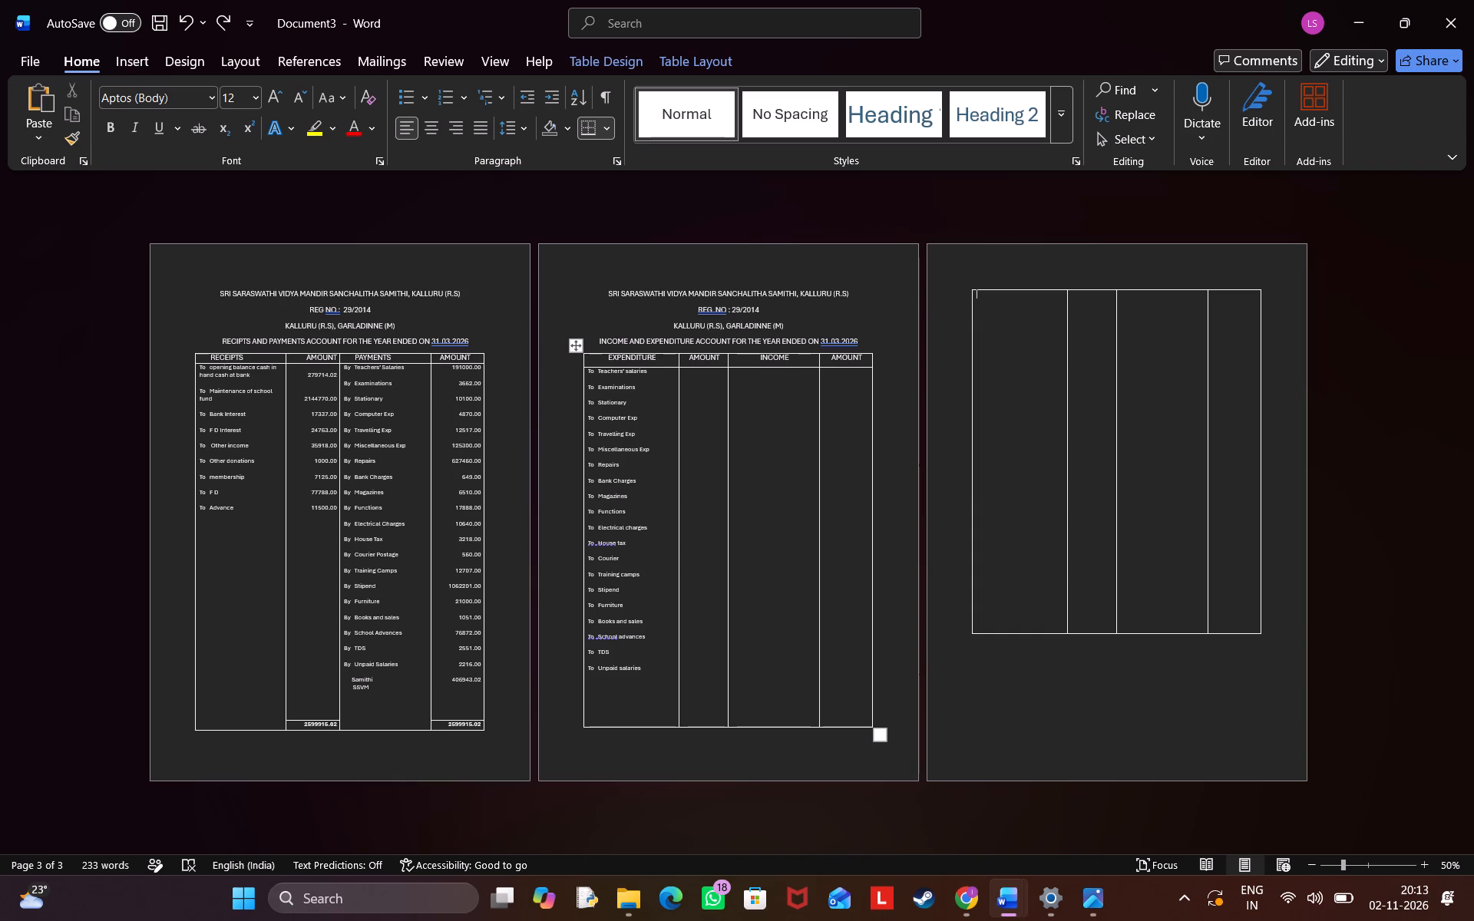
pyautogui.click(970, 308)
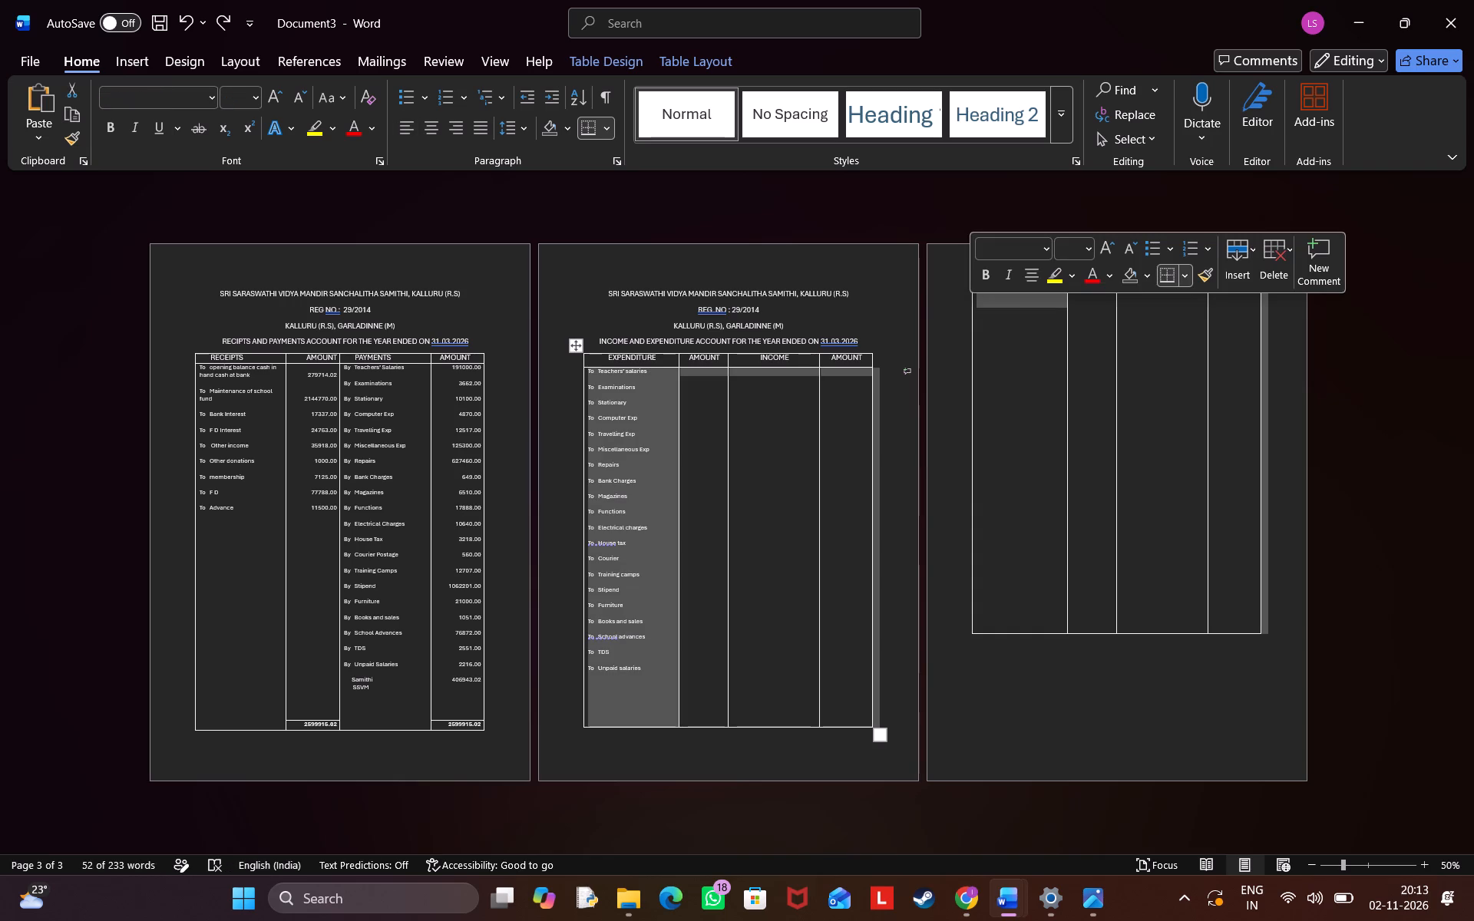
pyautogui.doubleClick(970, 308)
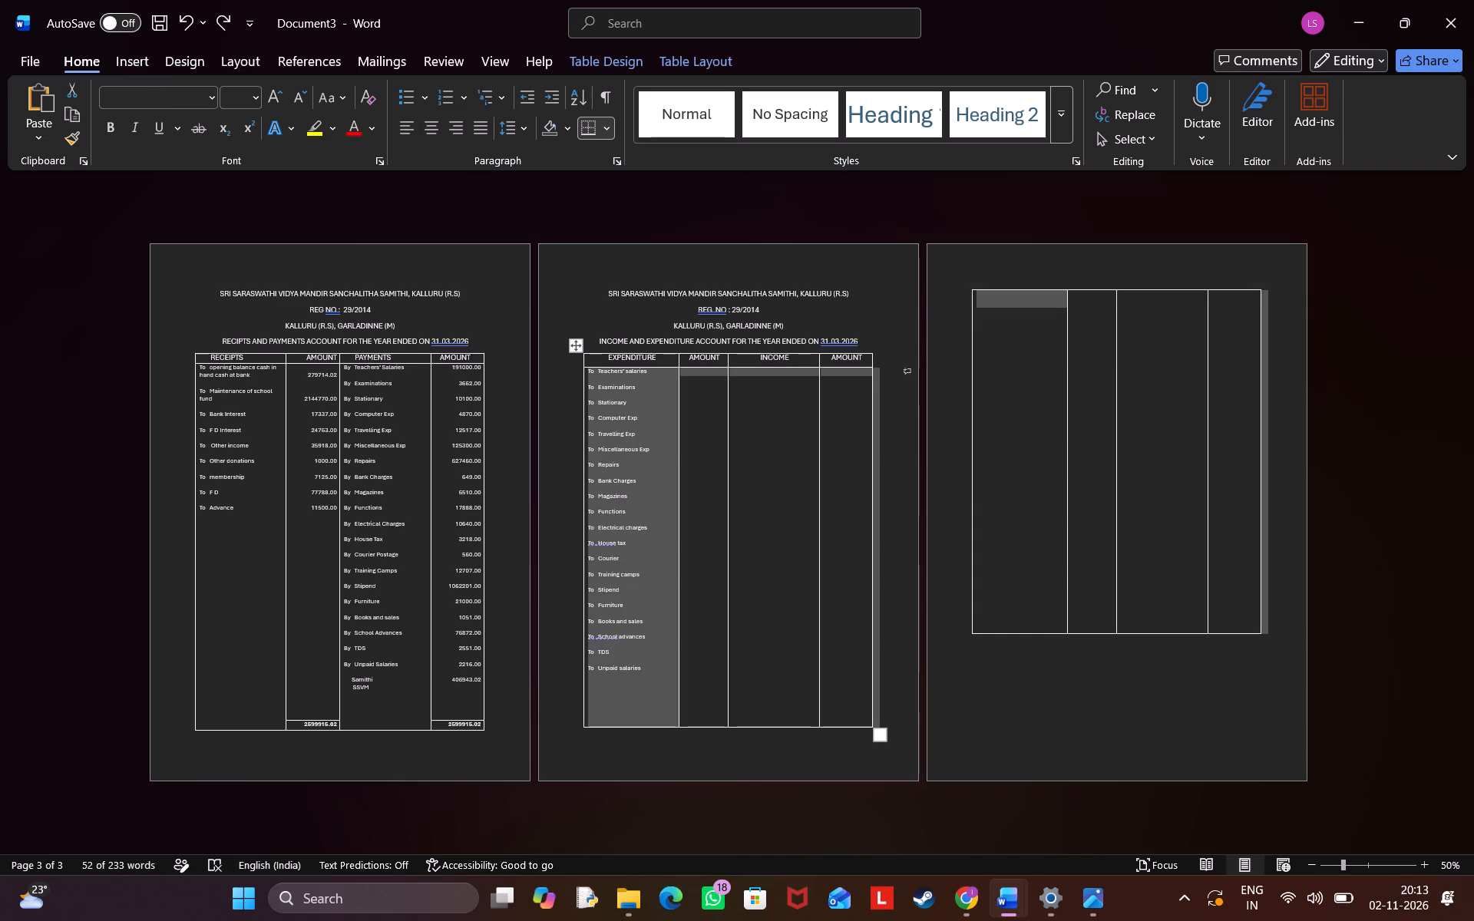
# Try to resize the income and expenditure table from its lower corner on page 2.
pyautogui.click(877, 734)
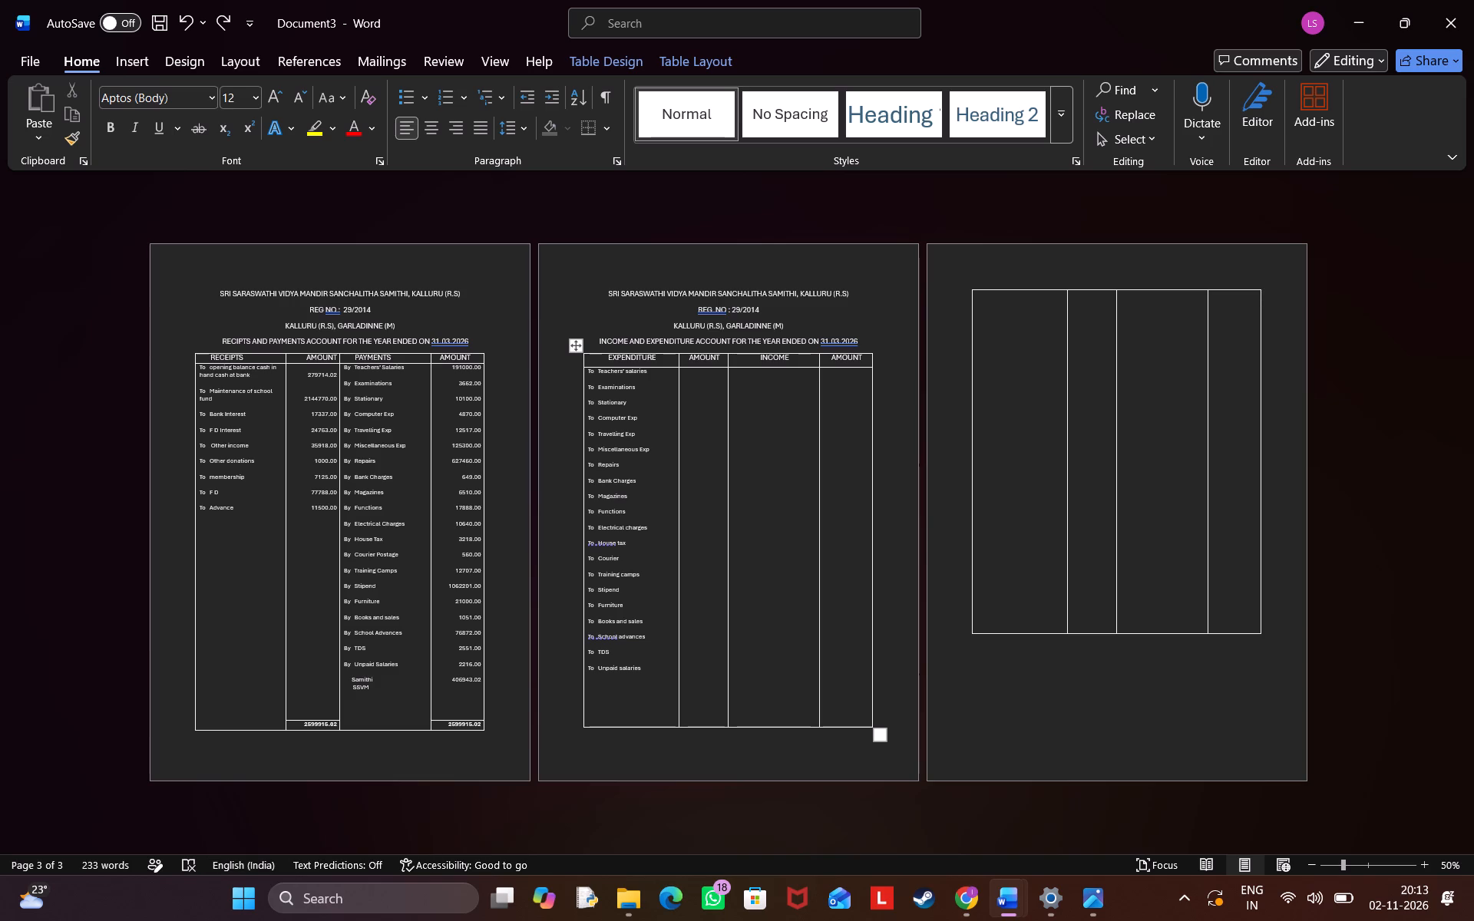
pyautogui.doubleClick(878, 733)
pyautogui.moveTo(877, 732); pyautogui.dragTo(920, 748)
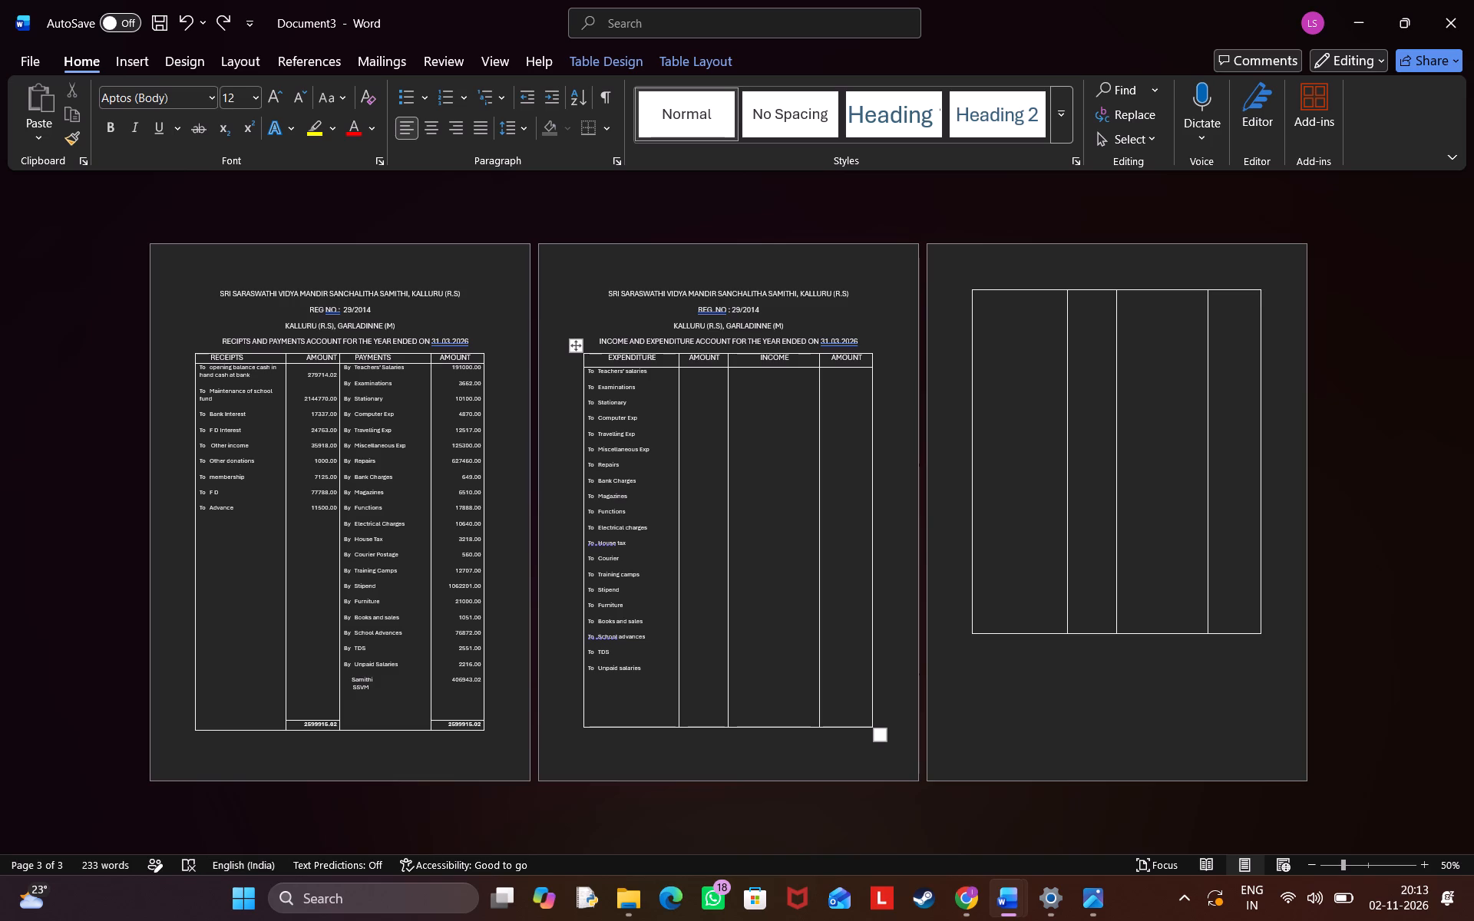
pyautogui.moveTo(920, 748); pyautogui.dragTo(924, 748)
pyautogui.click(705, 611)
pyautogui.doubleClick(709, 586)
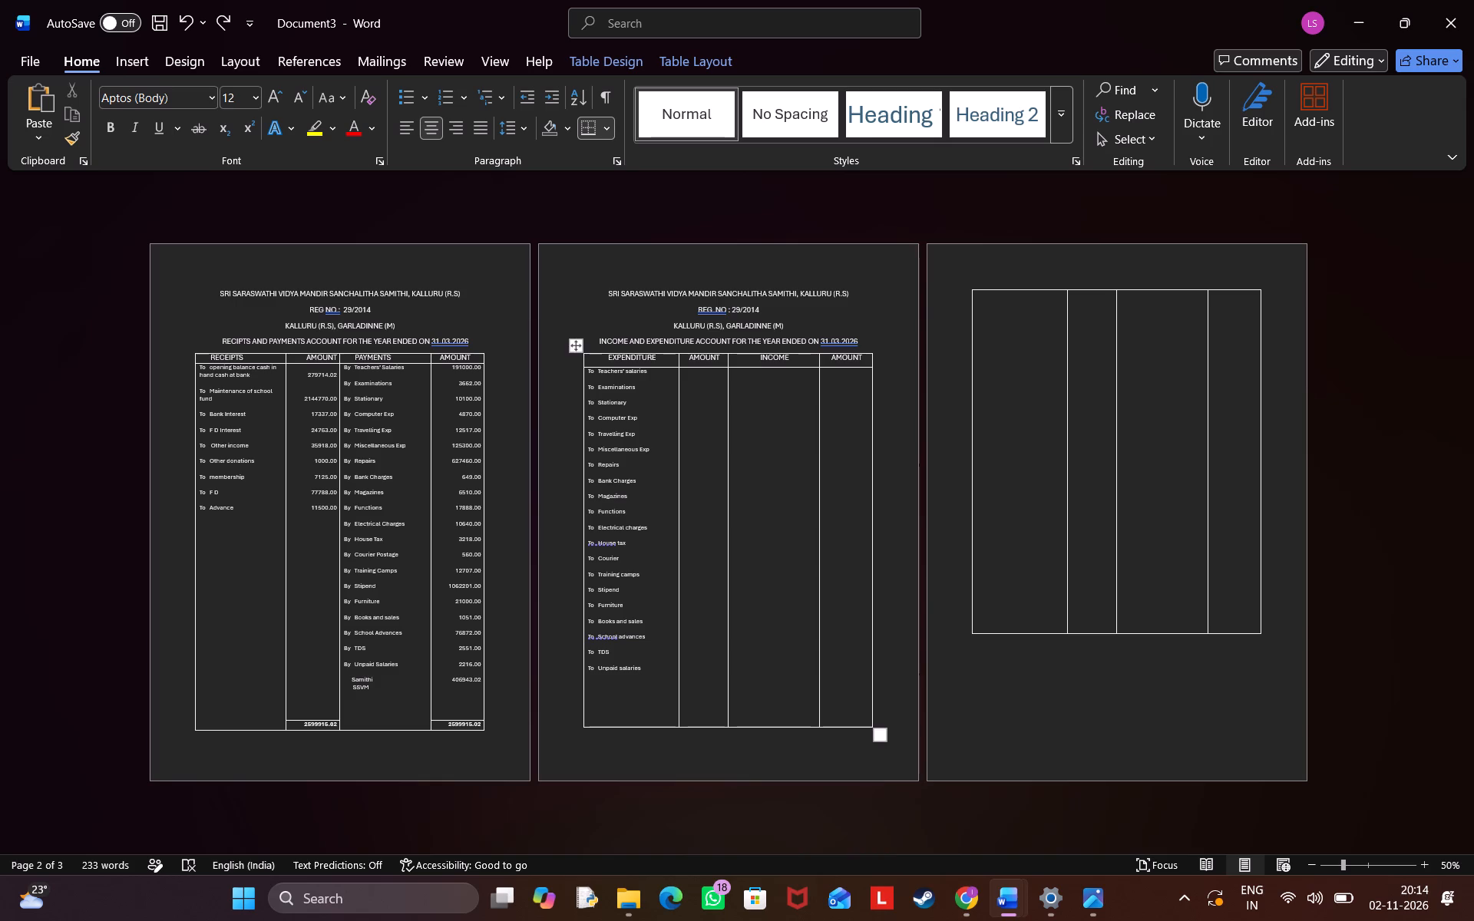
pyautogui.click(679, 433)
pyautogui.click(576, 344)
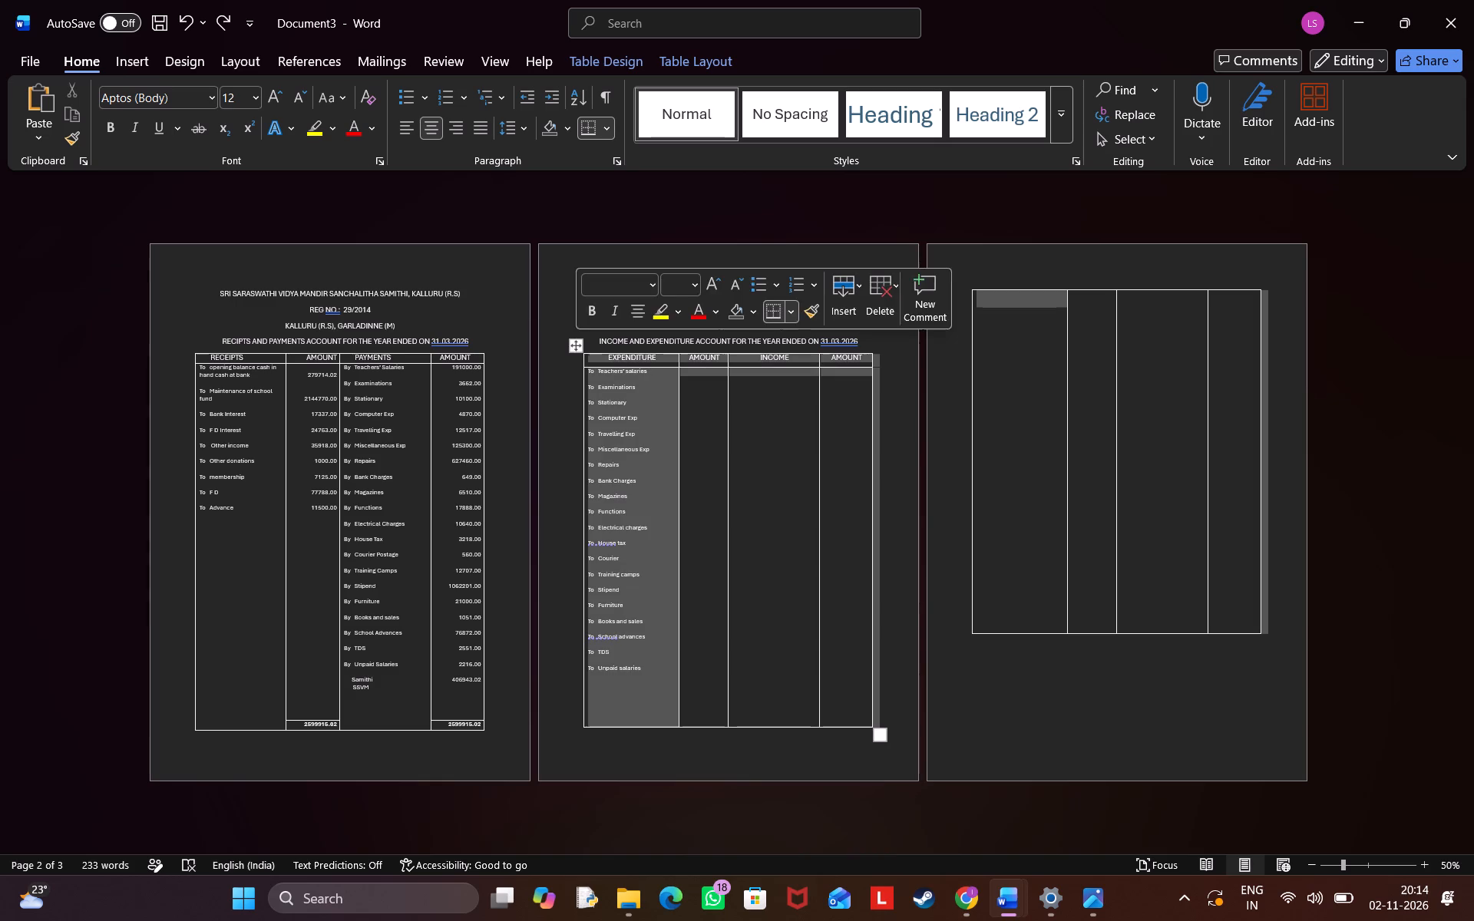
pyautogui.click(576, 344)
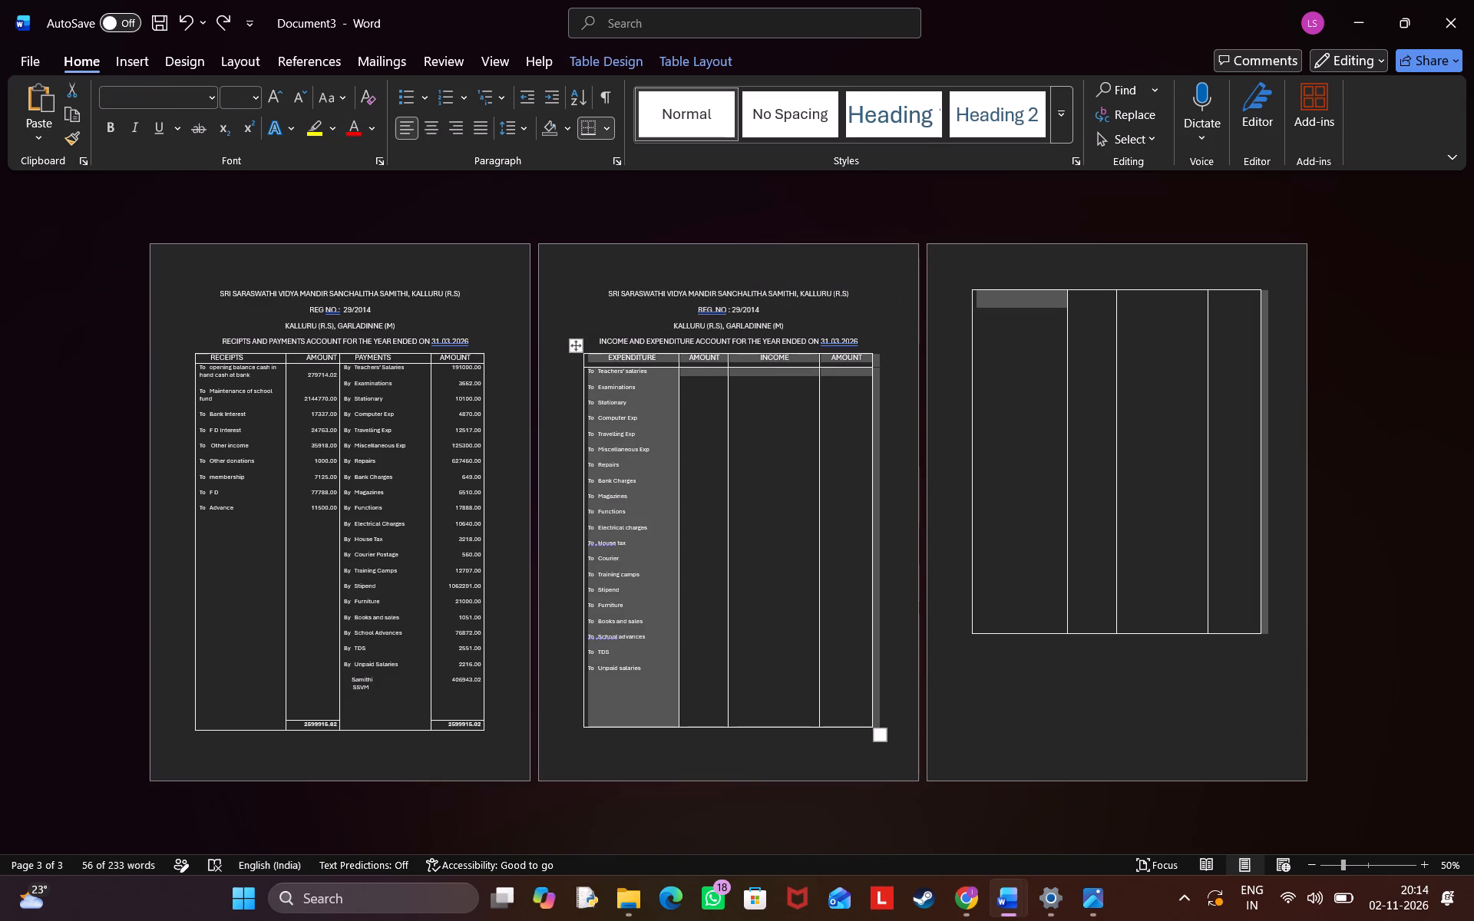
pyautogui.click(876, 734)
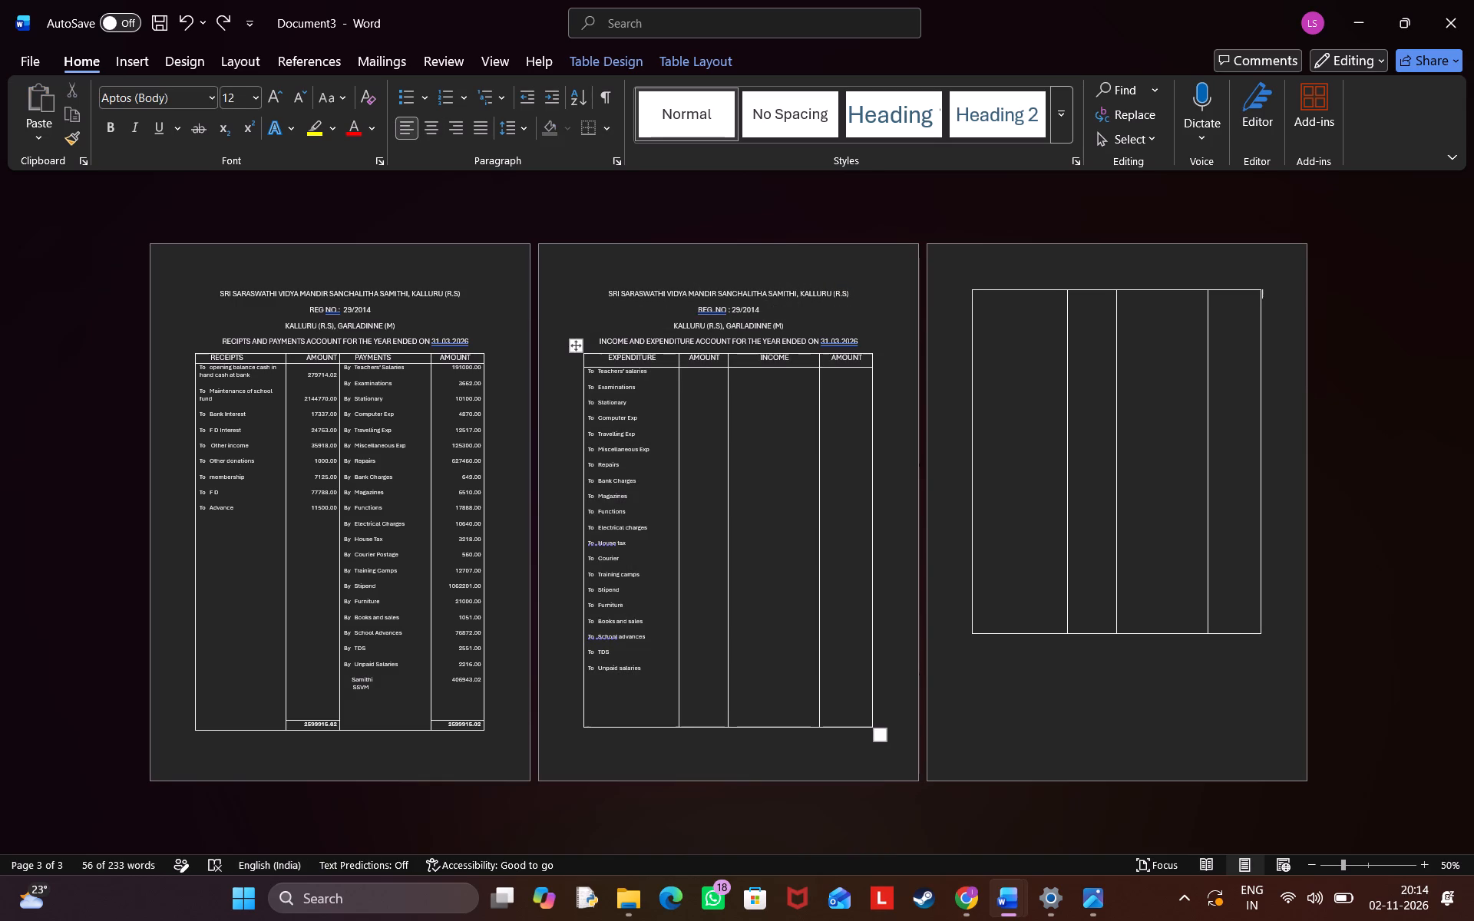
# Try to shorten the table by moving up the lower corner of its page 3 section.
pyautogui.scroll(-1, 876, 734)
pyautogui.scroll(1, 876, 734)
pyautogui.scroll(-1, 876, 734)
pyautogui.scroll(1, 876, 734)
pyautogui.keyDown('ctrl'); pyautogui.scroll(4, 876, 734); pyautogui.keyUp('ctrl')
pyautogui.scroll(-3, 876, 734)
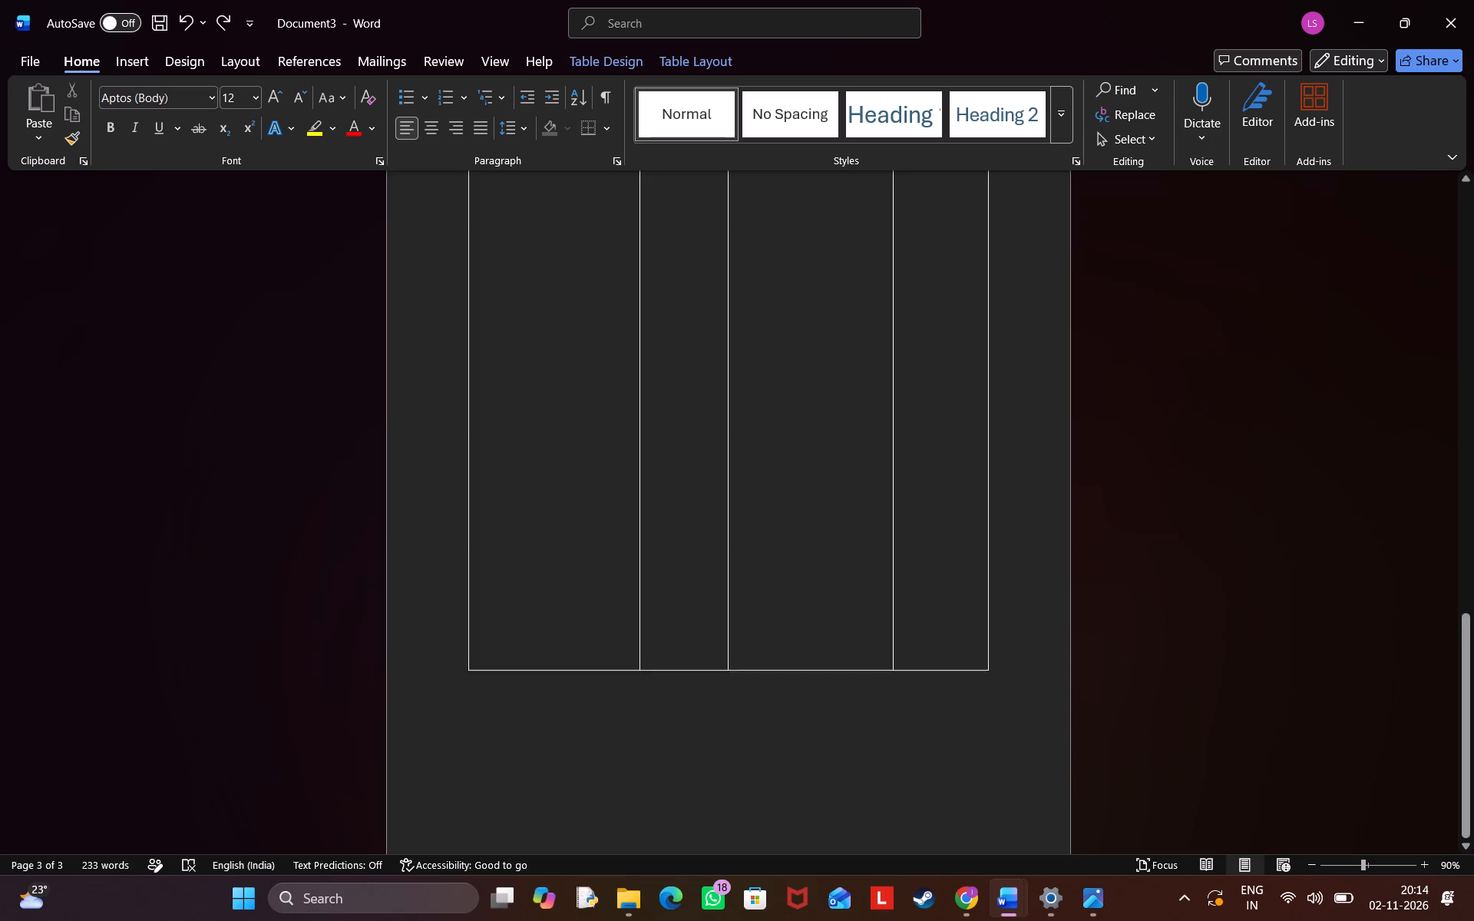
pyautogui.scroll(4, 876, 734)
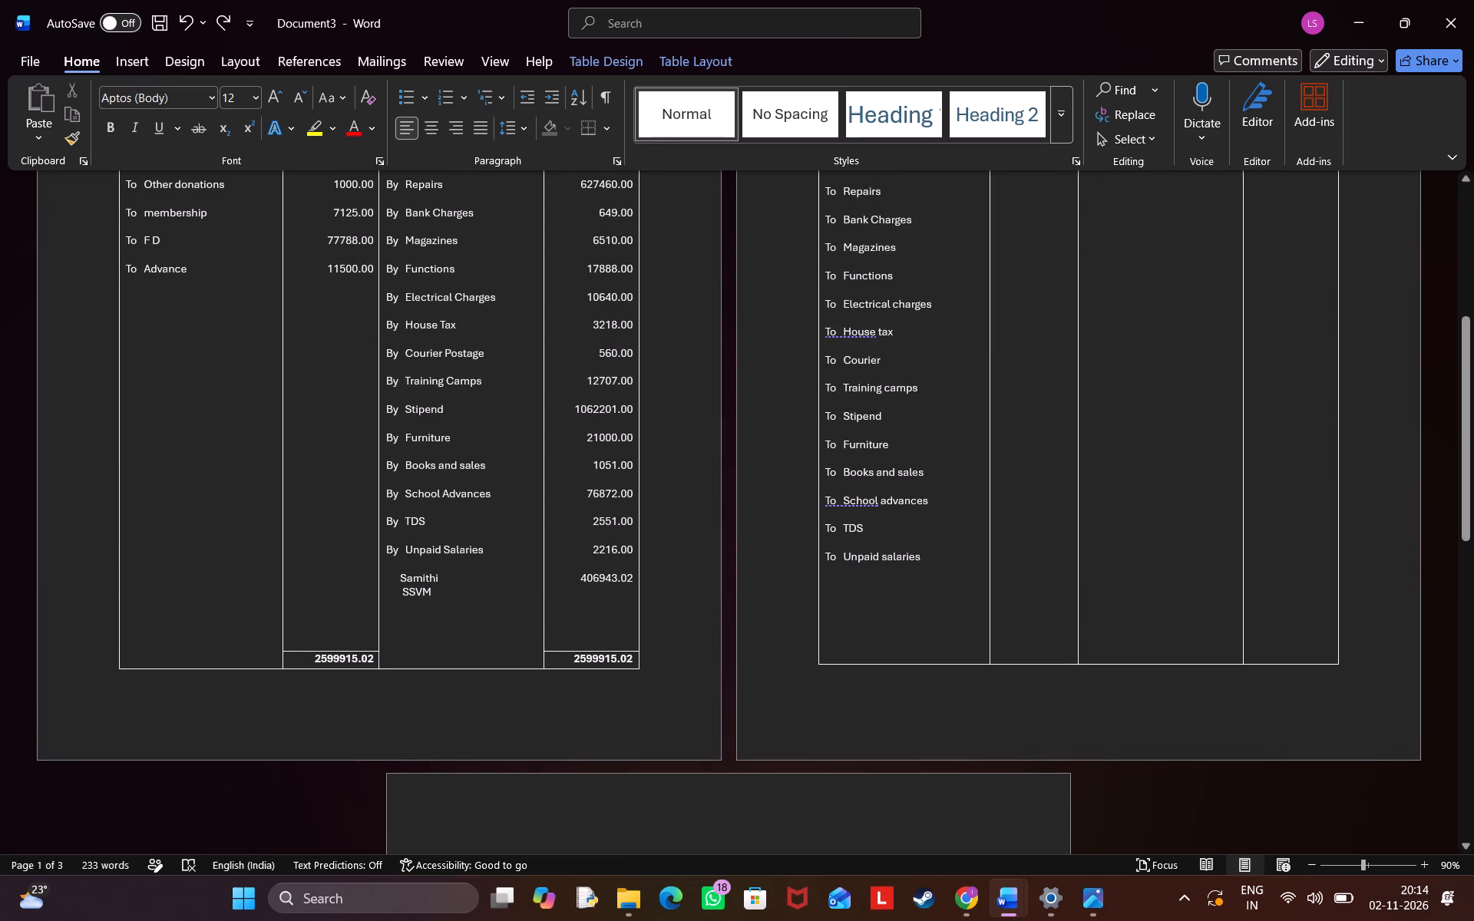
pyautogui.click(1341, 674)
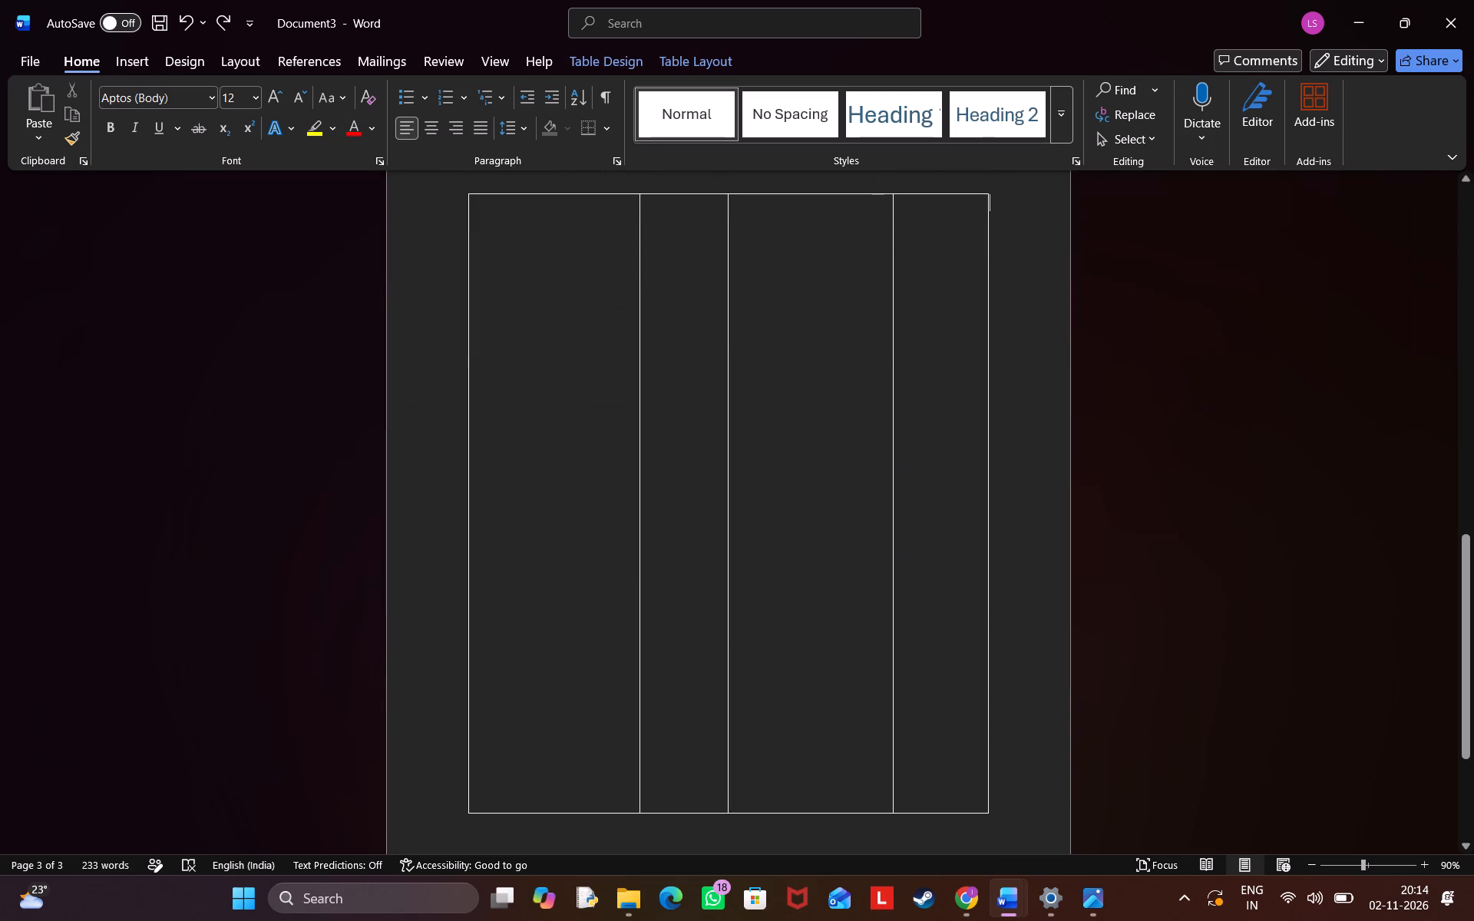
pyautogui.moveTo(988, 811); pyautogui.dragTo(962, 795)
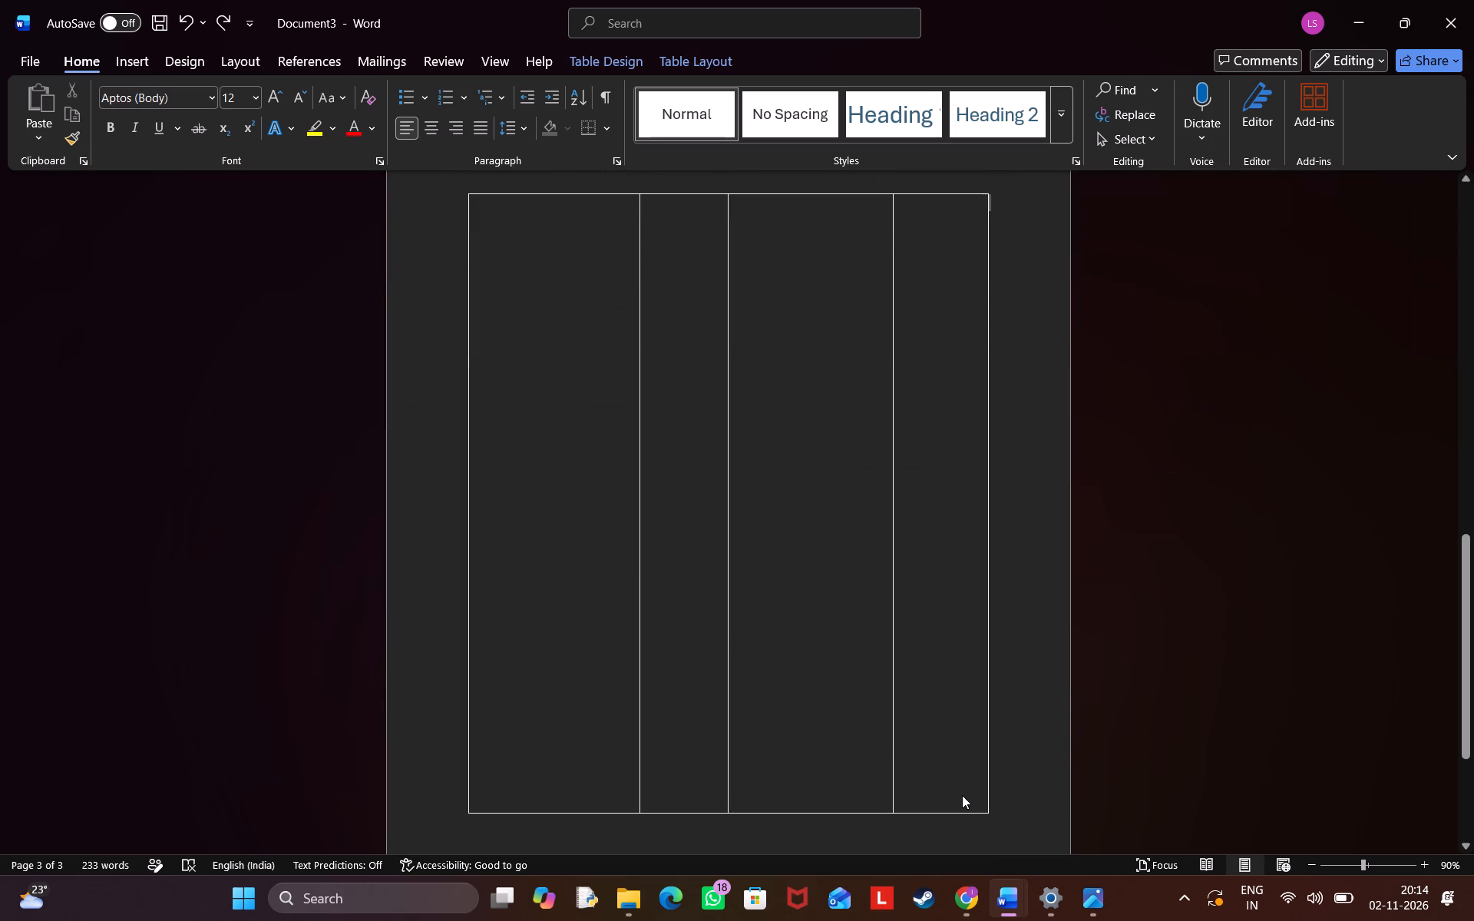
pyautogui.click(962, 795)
# Select the whole document from beside the empty page 3 table section and delete the selected content.
pyautogui.doubleClick(524, 667)
pyautogui.click(438, 583)
pyautogui.tripleClick(438, 583)
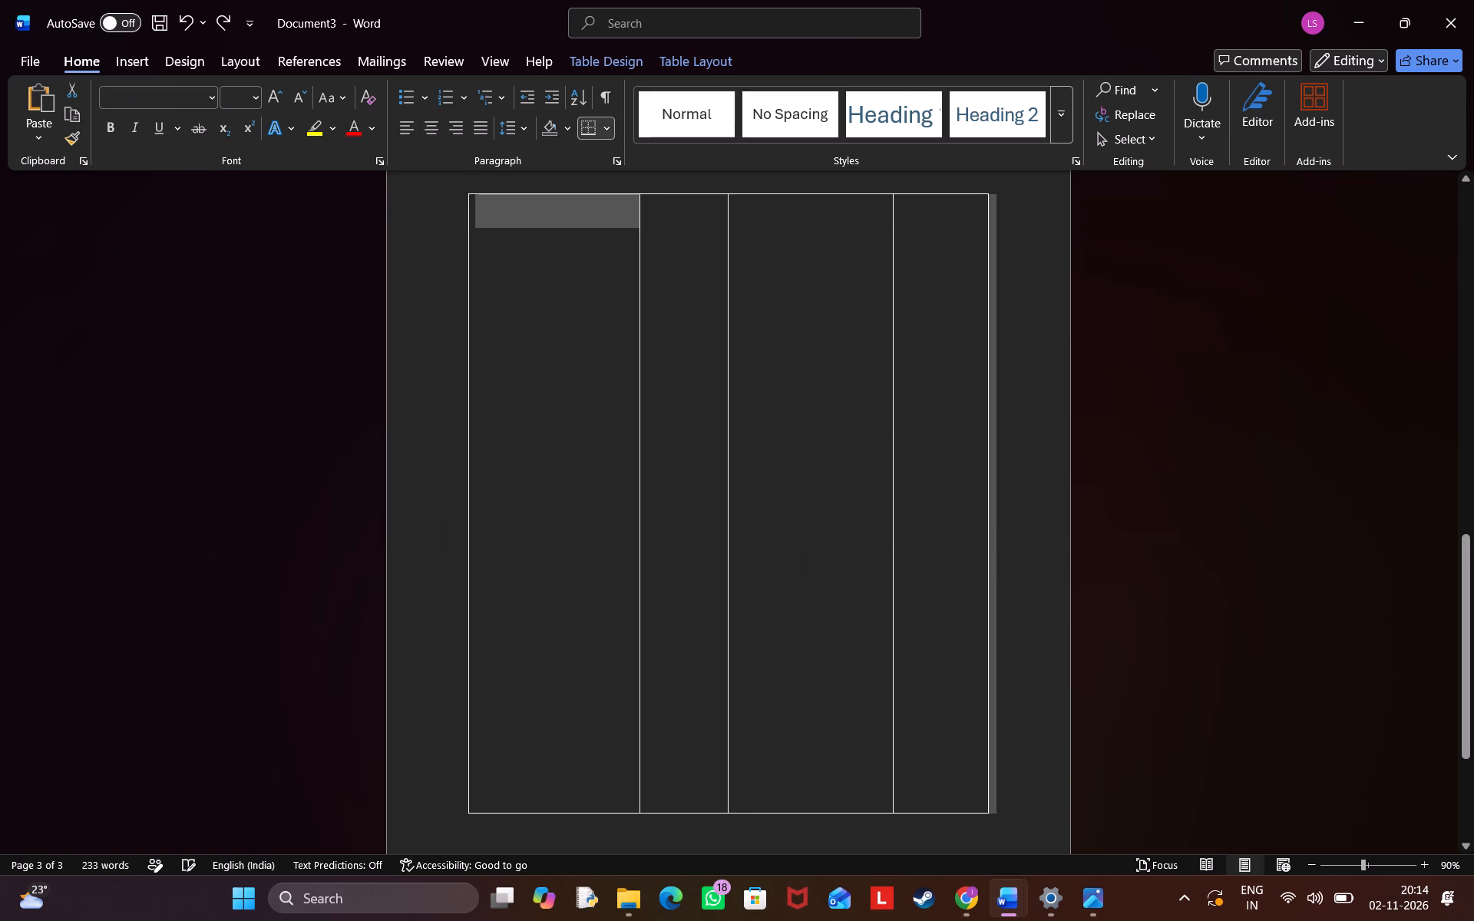
pyautogui.press('Delete')
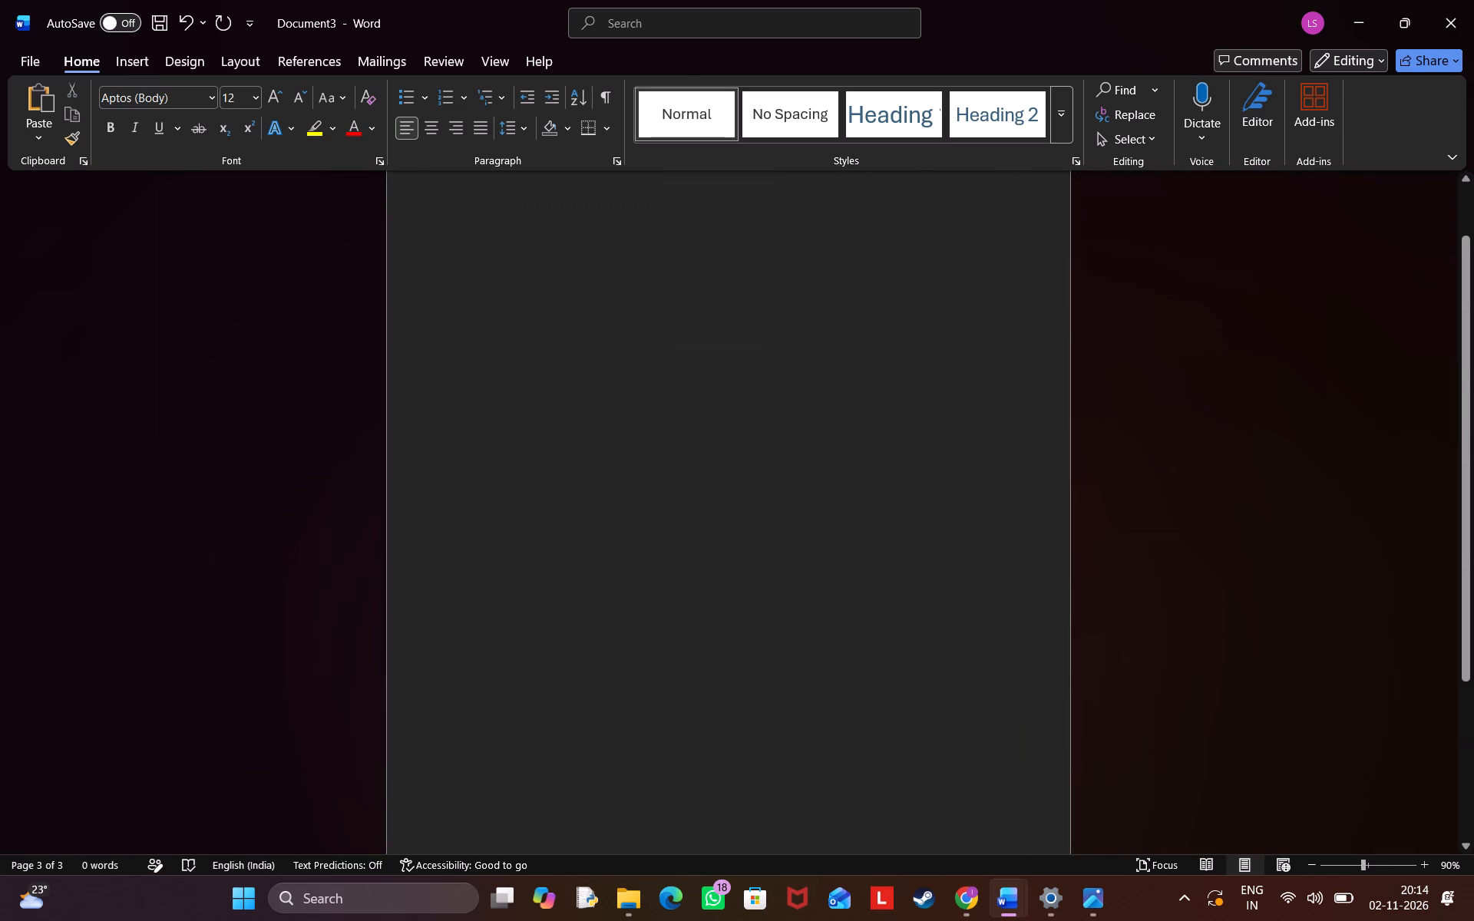
pyautogui.keyDown('ctrl'); pyautogui.scroll(-7, 438, 583); pyautogui.keyUp('ctrl')
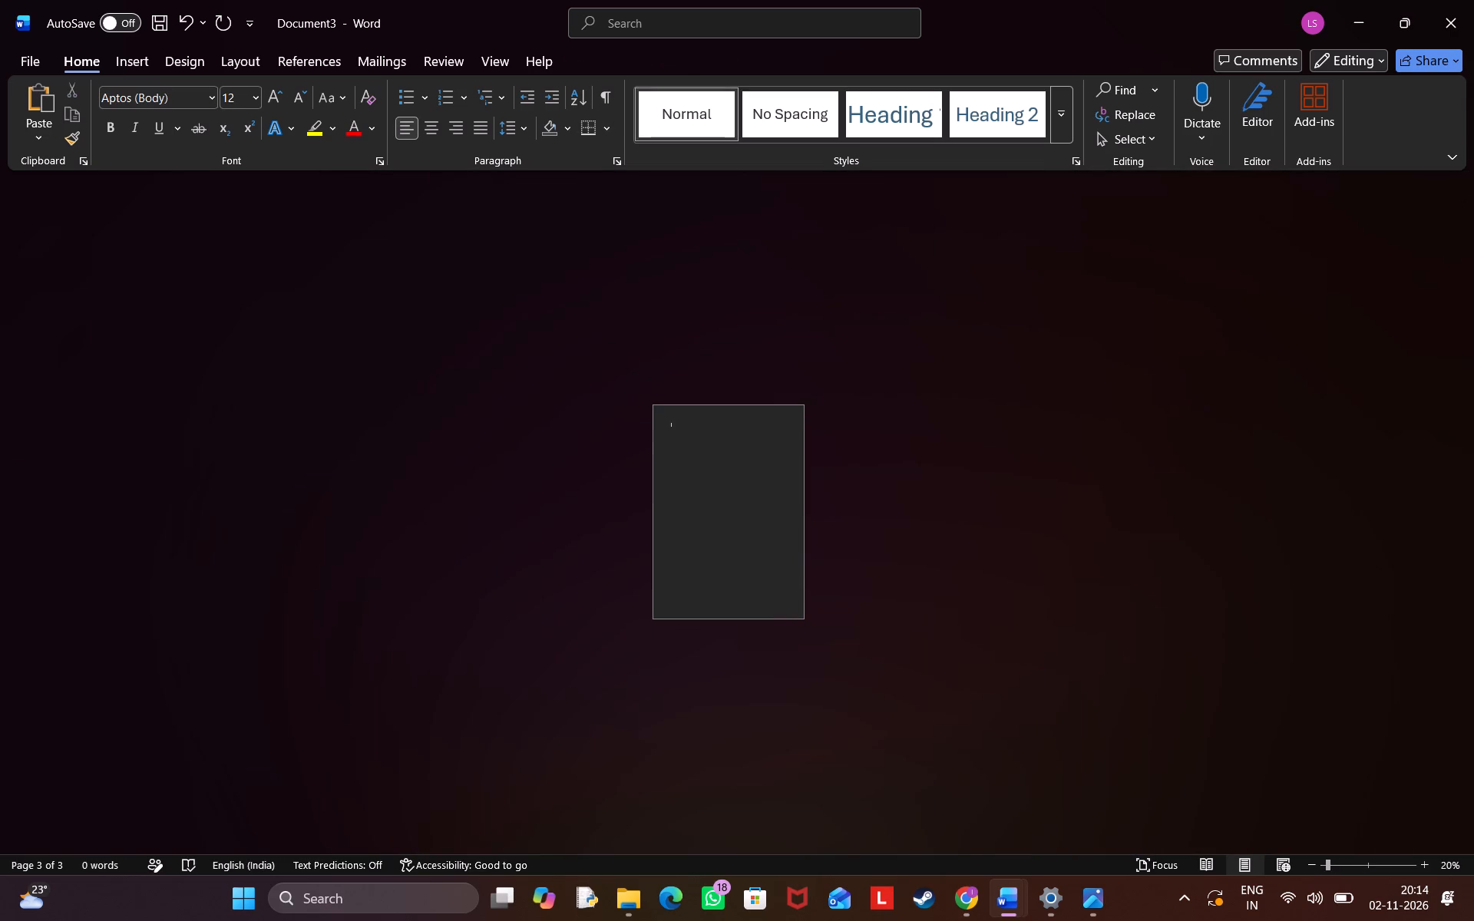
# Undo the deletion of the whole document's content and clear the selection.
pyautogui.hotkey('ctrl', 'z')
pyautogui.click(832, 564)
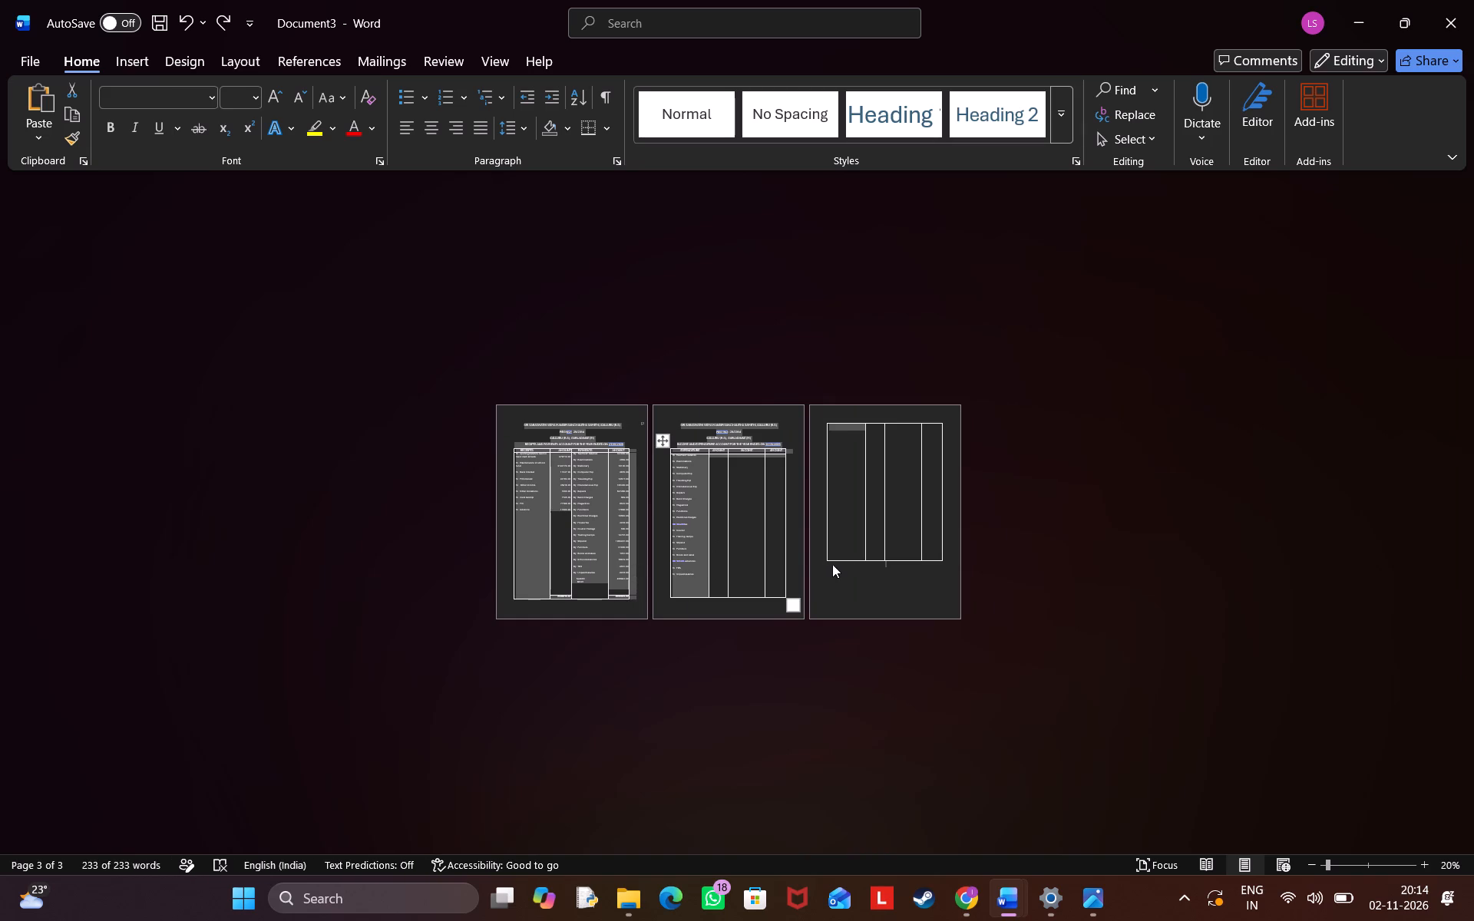
# Delete the empty lines in the Expenditure column's page 3 section of the income and expenditure table, and undo the last deletion.
pyautogui.click(848, 520)
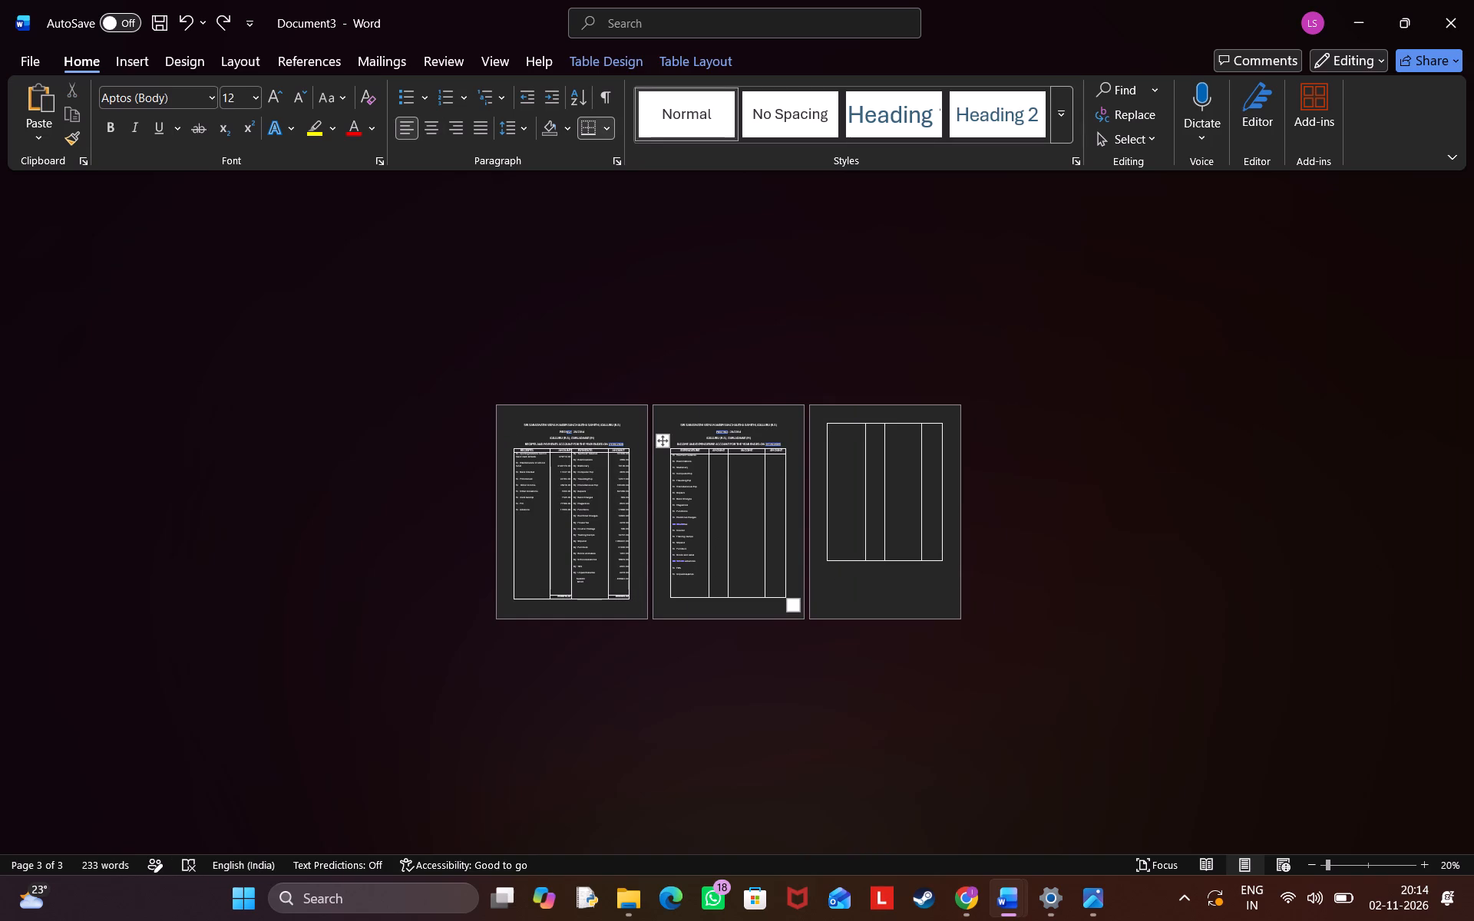
pyautogui.doubleClick(860, 544)
pyautogui.press('BackSpace')
pyautogui.press('BackSpace')
pyautogui.press('BackSpace')
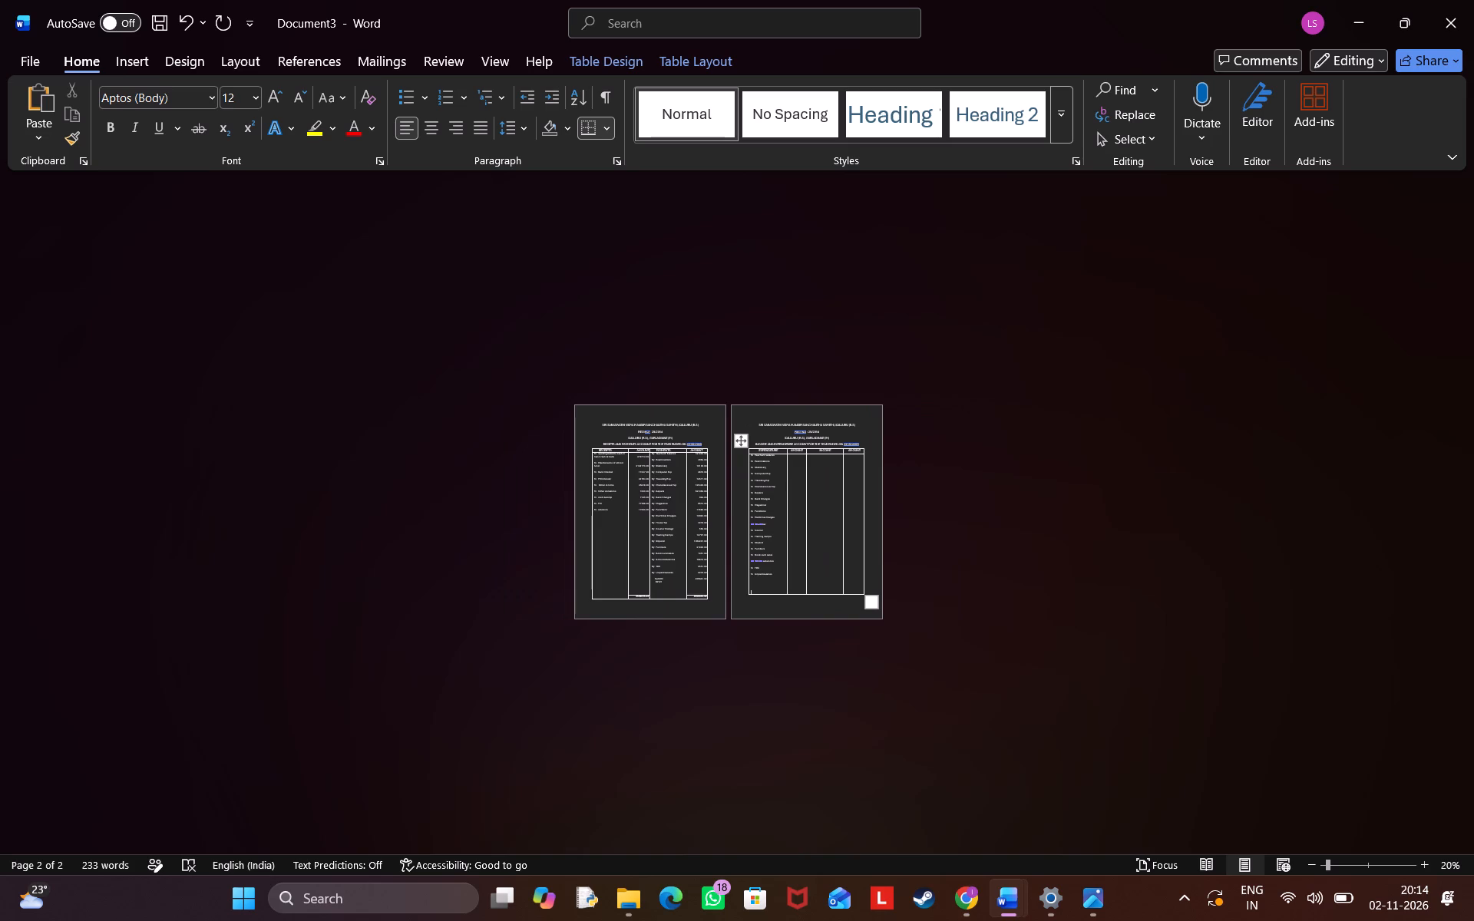
pyautogui.hotkey('ctrl', 'z')
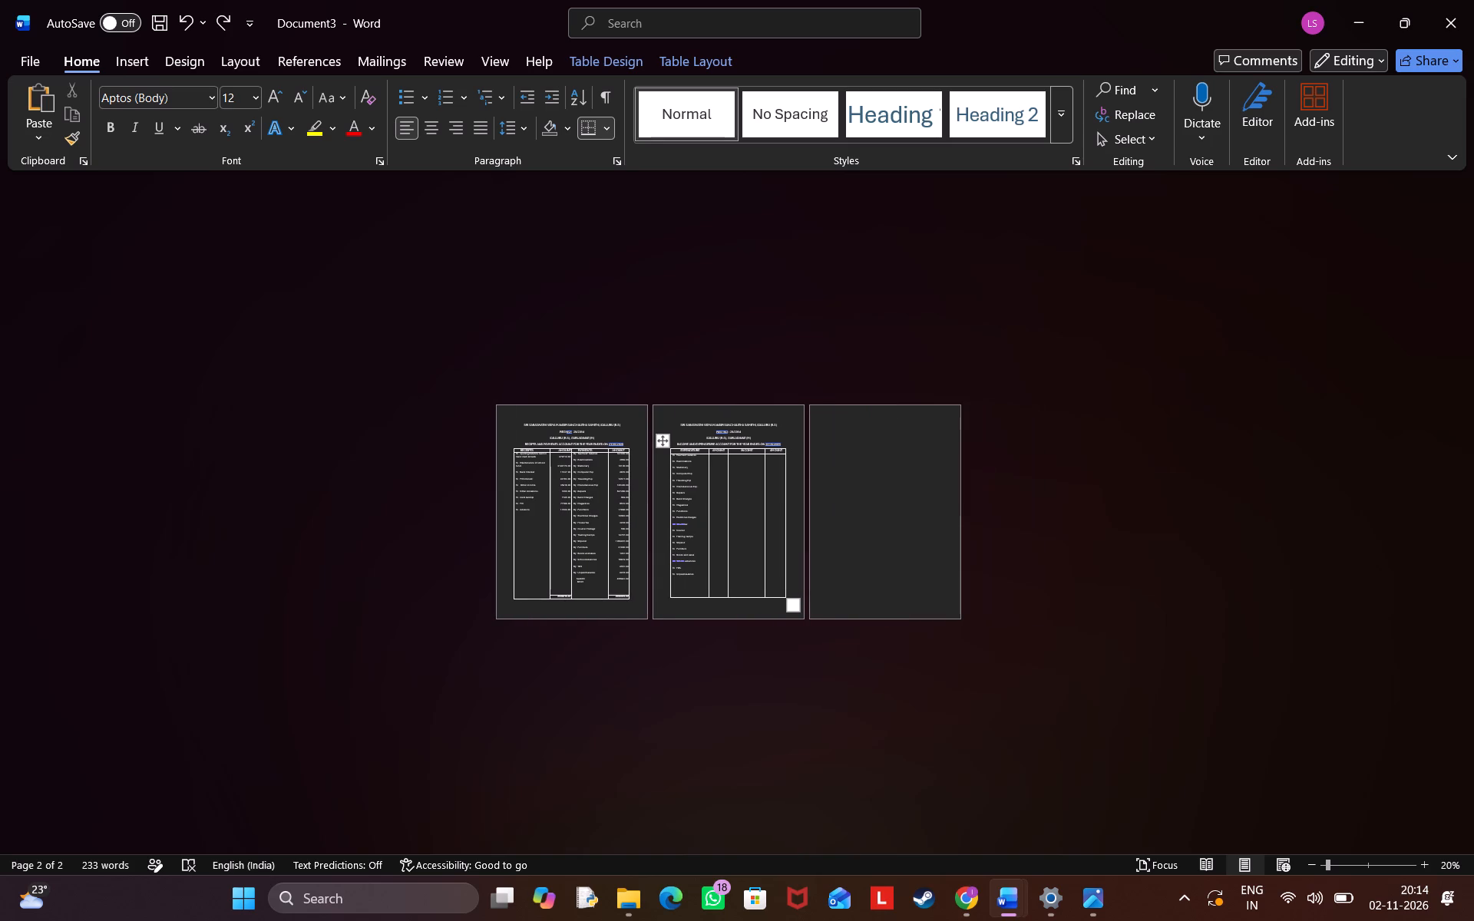
# Place the insertion point in the expenditure AMOUNT column beside Magazines in the income and expenditure table.
pyautogui.click(775, 520)
pyautogui.doubleClick(702, 503)
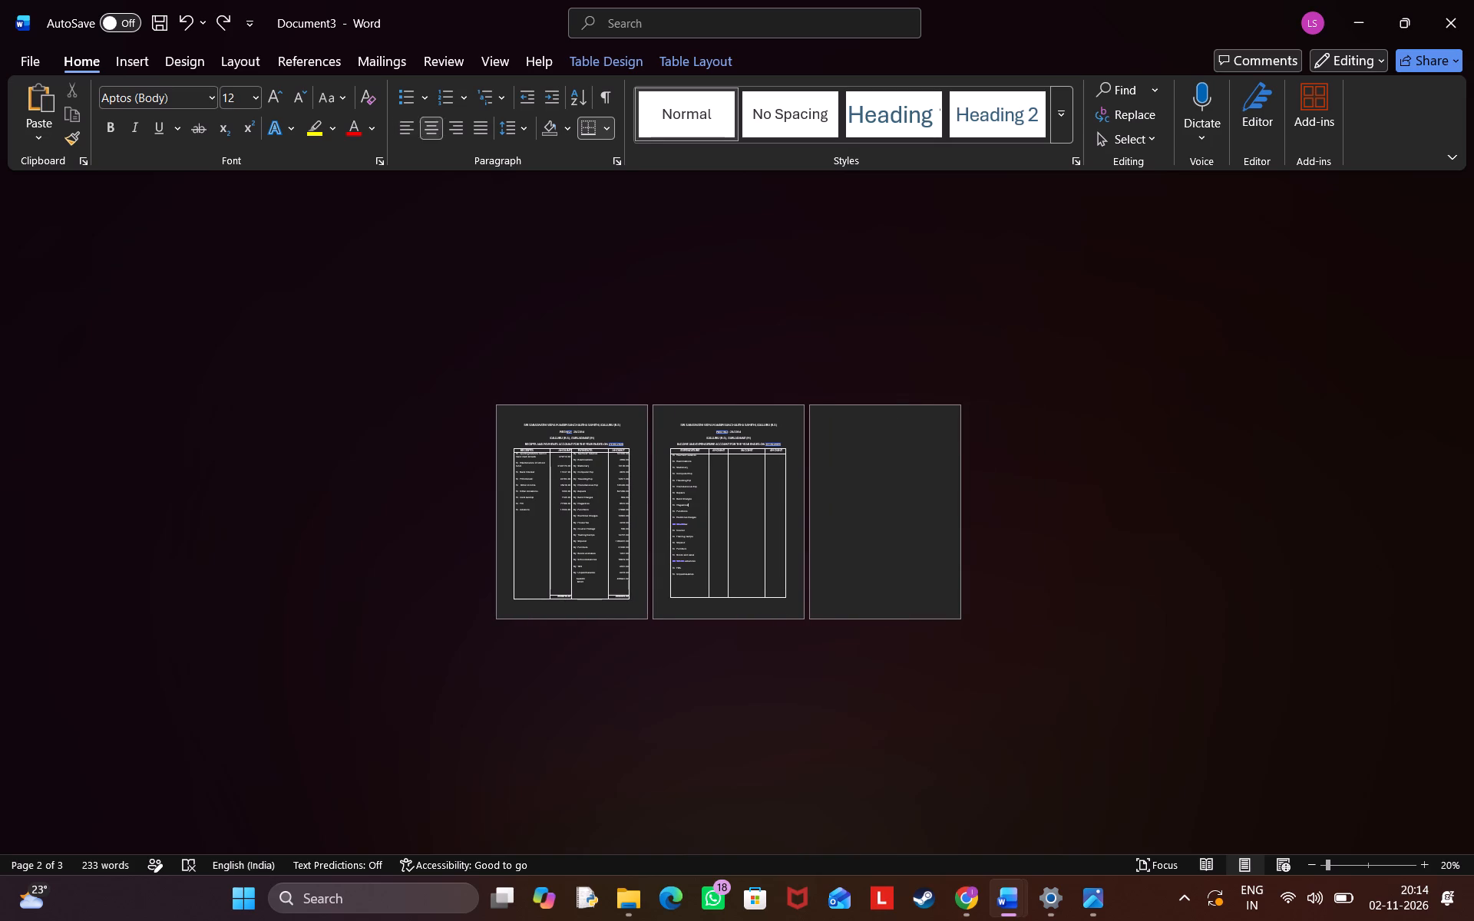
pyautogui.doubleClick(712, 503)
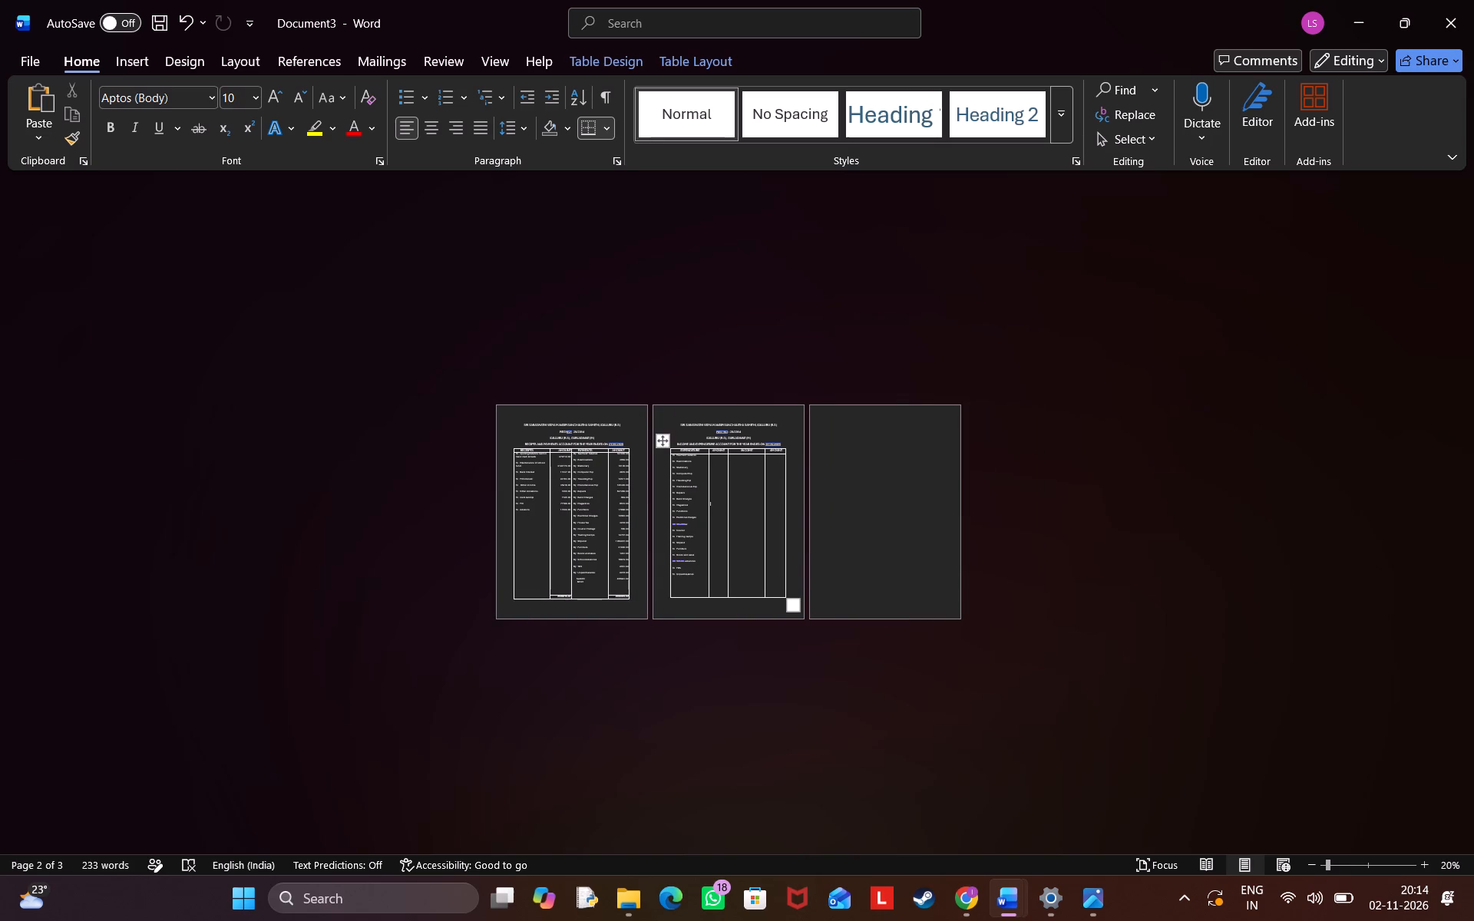
pyautogui.keyDown('ctrl'); pyautogui.scroll(5, 712, 503); pyautogui.keyUp('ctrl')
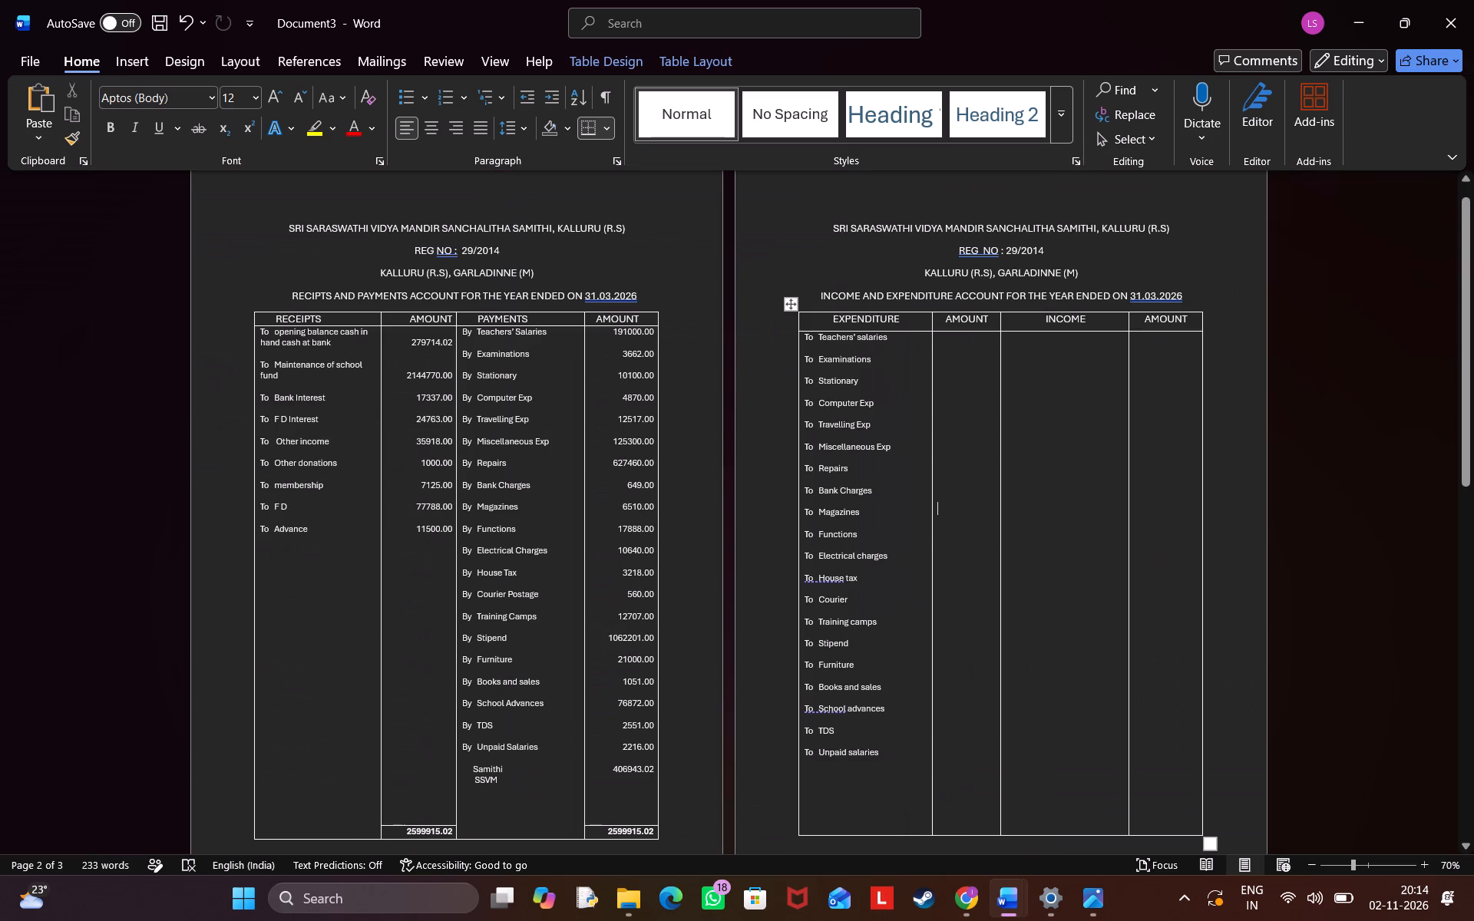